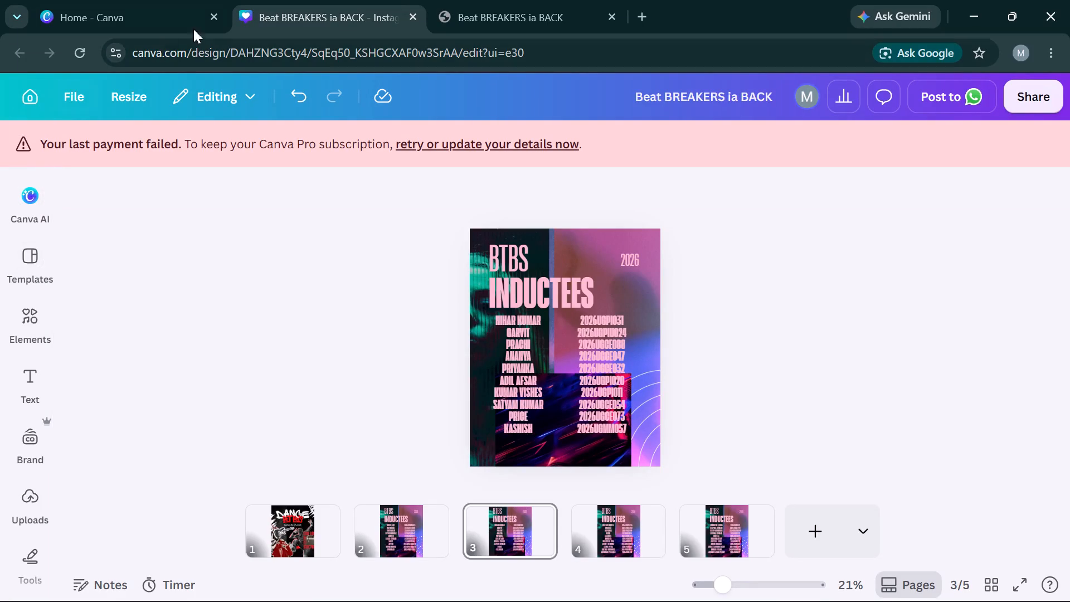
# Close the Beat BREAKERS ia BACK design and its exported PDF, keeping the Canva home page open.
pyautogui.click(412, 14)
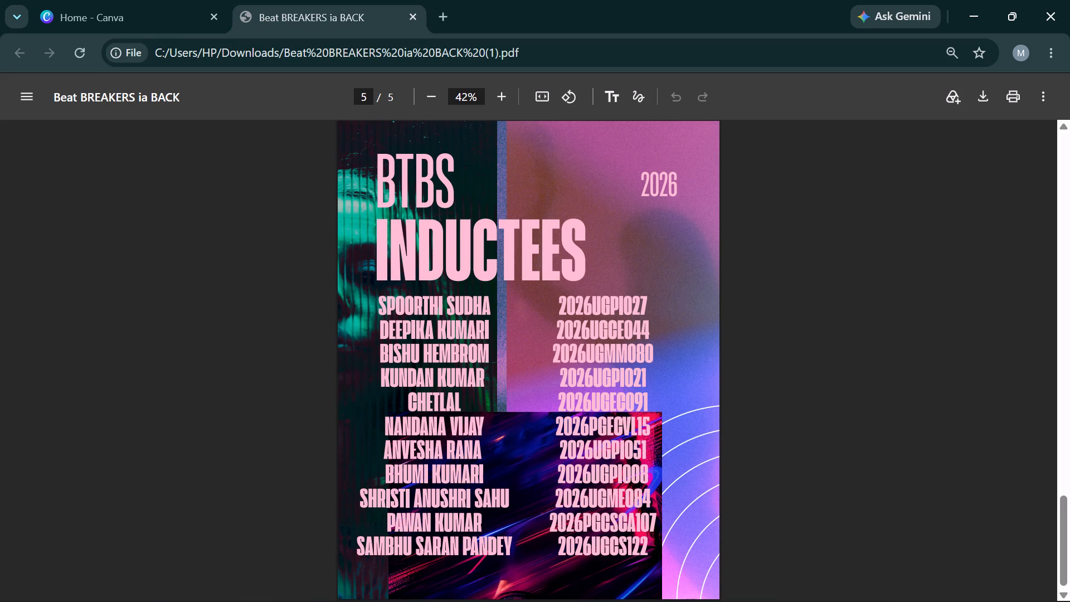
pyautogui.scroll(-2, 571, 350)
pyautogui.click(407, 16)
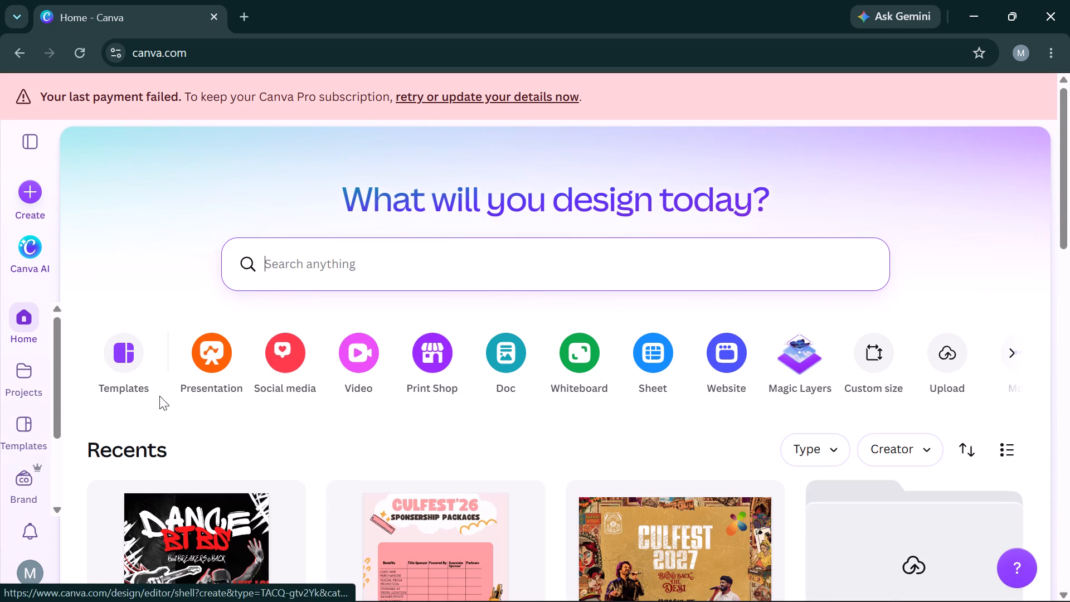
# Create a blank Instagram Post (4:5, Portrait) design from the social media formats.
pyautogui.click(297, 368)
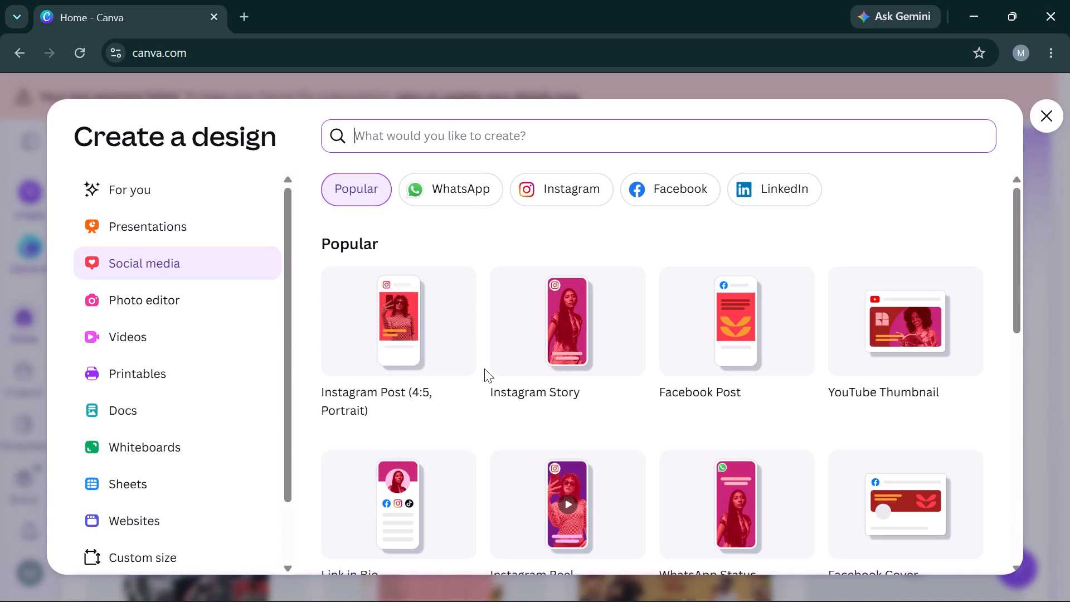
pyautogui.click(435, 348)
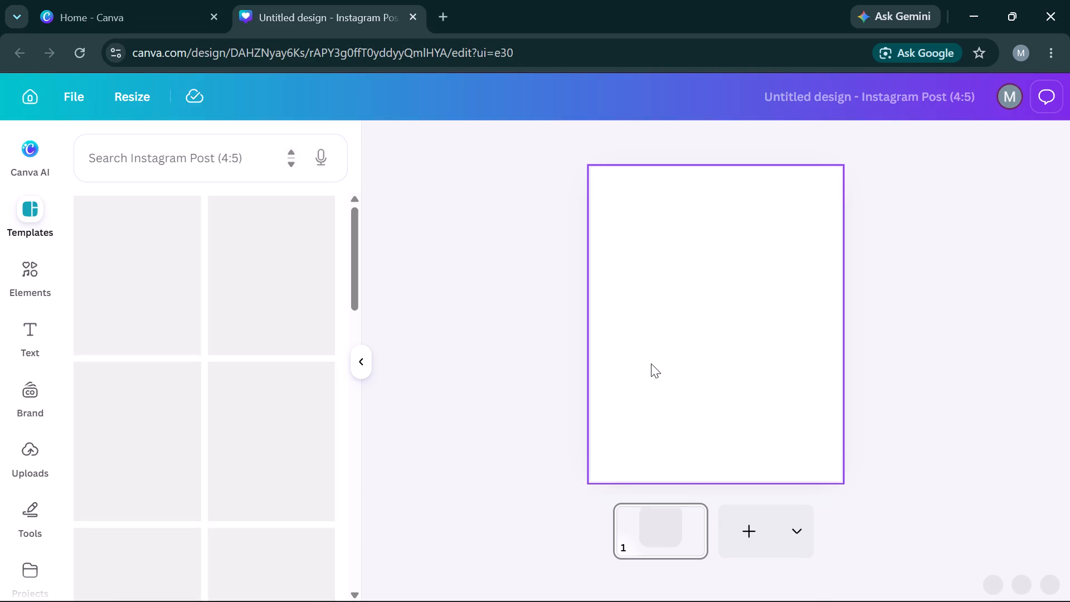
pyautogui.click(927, 361)
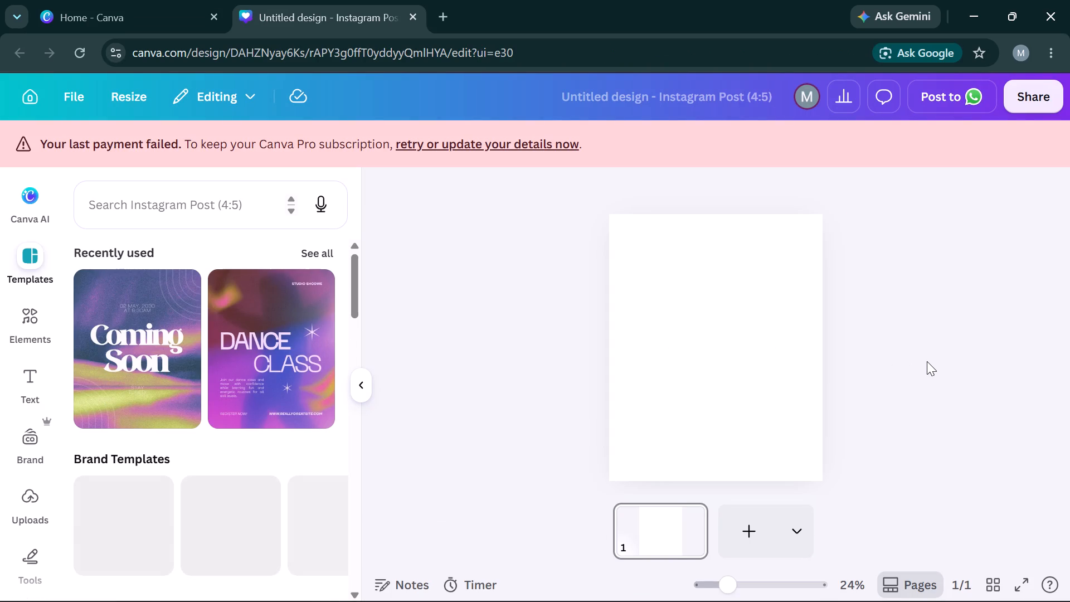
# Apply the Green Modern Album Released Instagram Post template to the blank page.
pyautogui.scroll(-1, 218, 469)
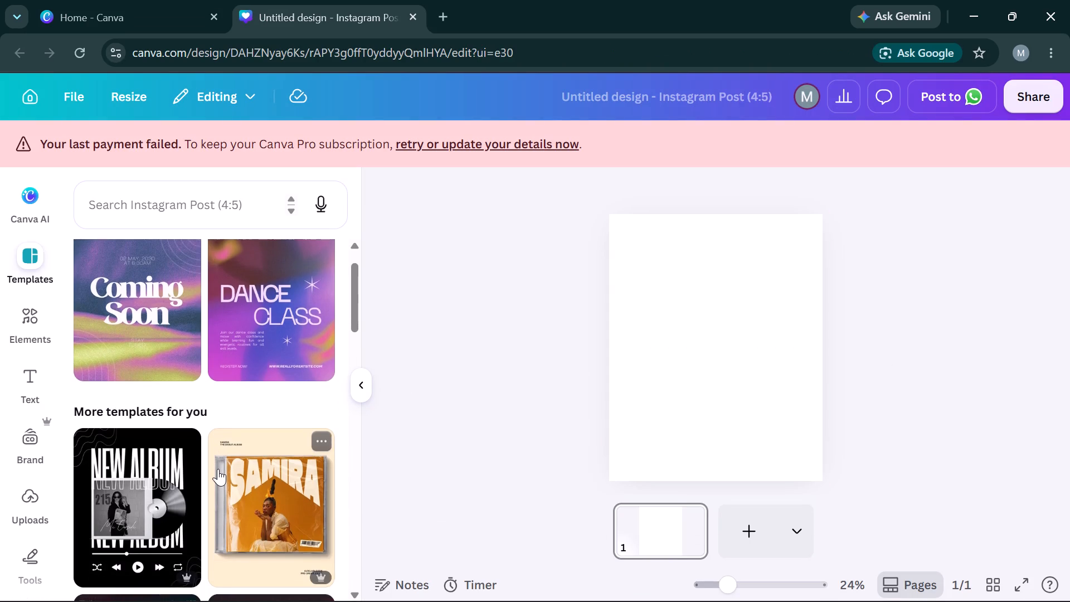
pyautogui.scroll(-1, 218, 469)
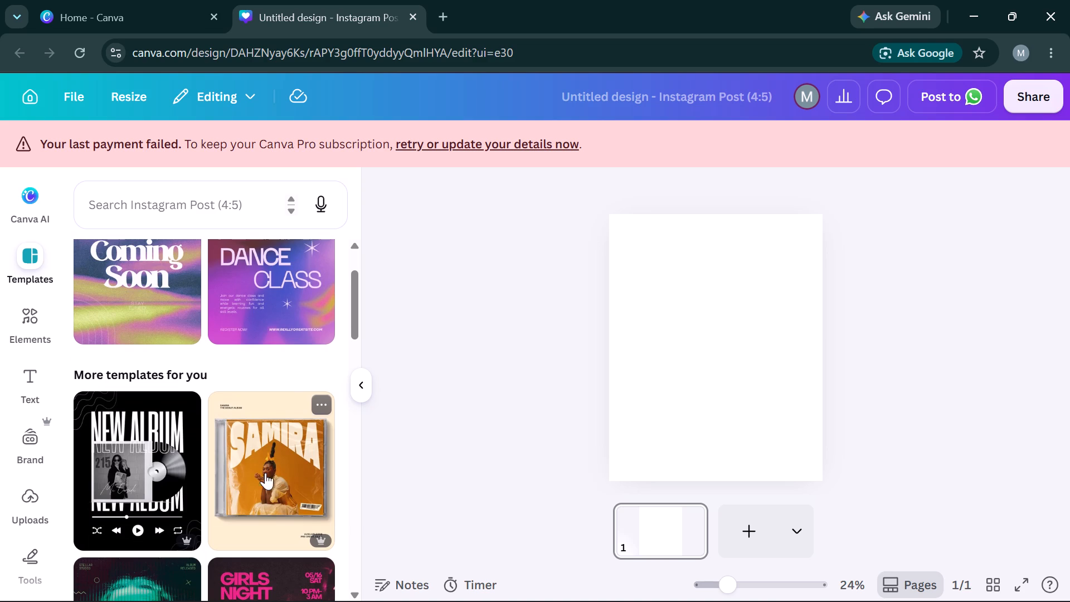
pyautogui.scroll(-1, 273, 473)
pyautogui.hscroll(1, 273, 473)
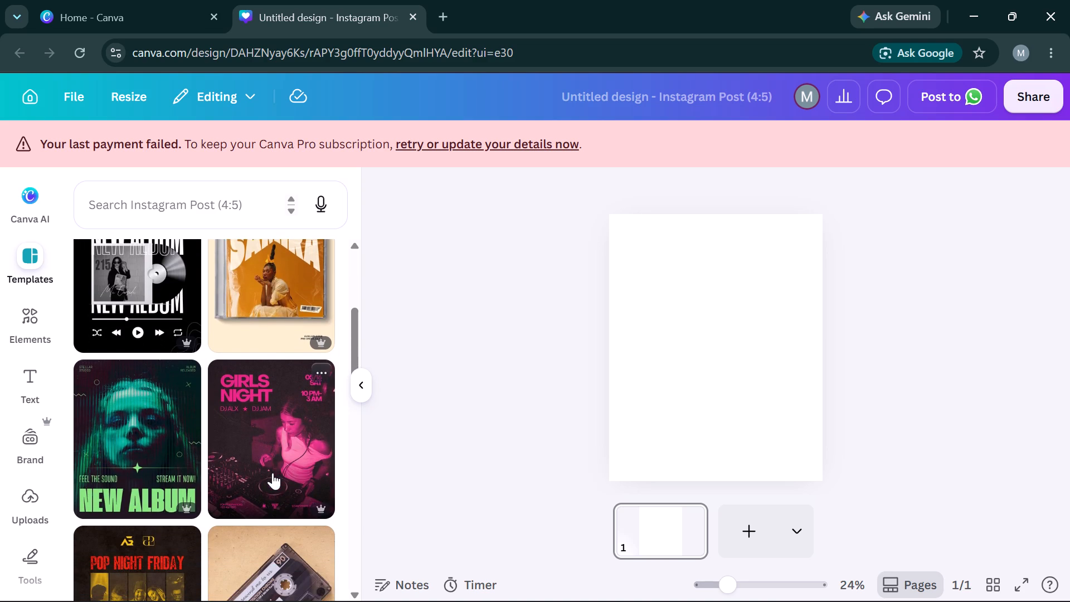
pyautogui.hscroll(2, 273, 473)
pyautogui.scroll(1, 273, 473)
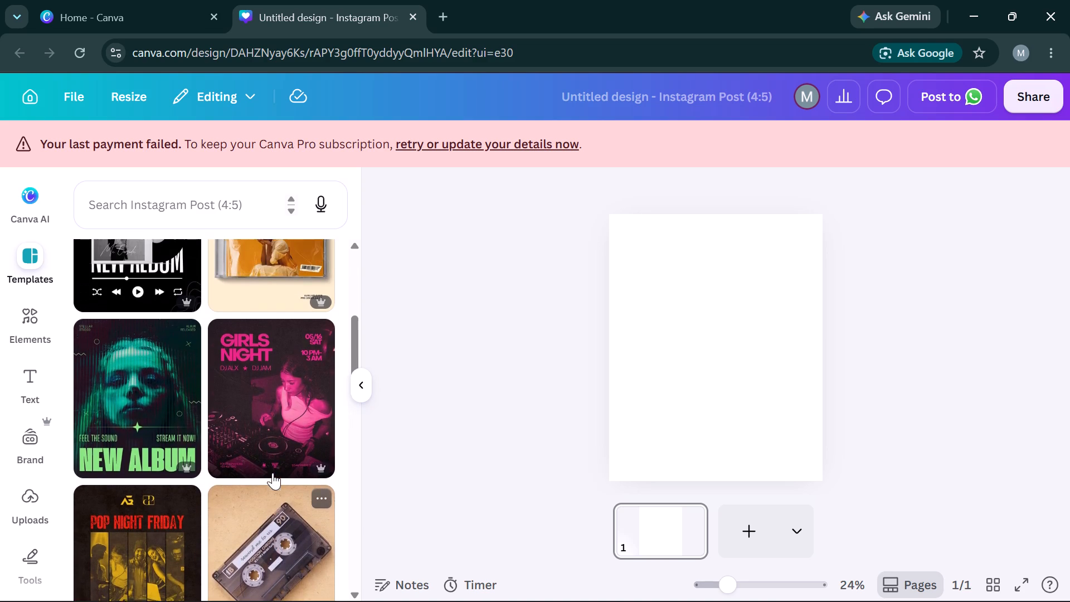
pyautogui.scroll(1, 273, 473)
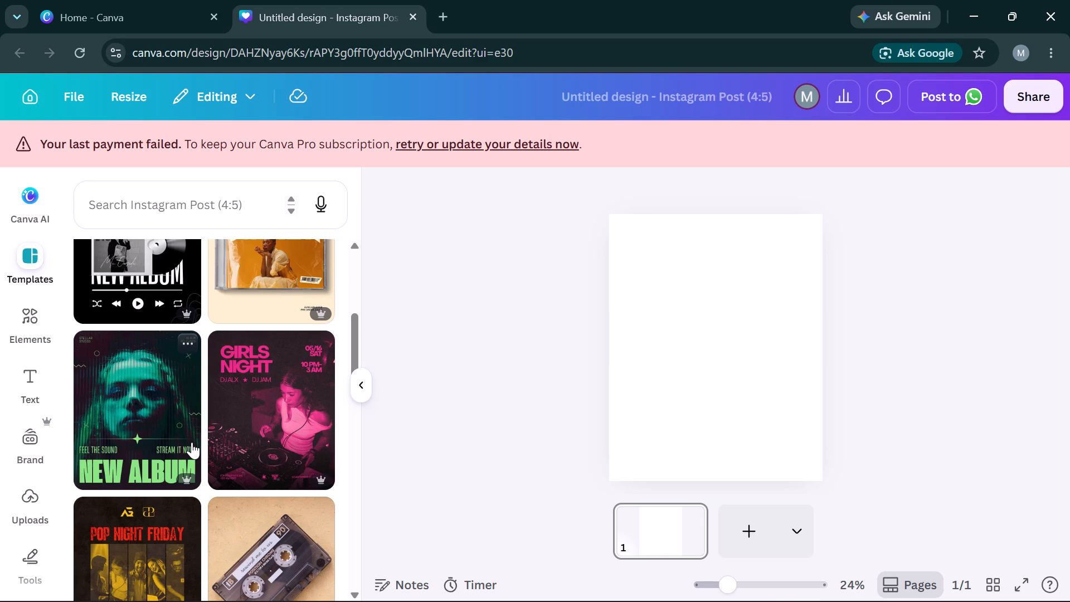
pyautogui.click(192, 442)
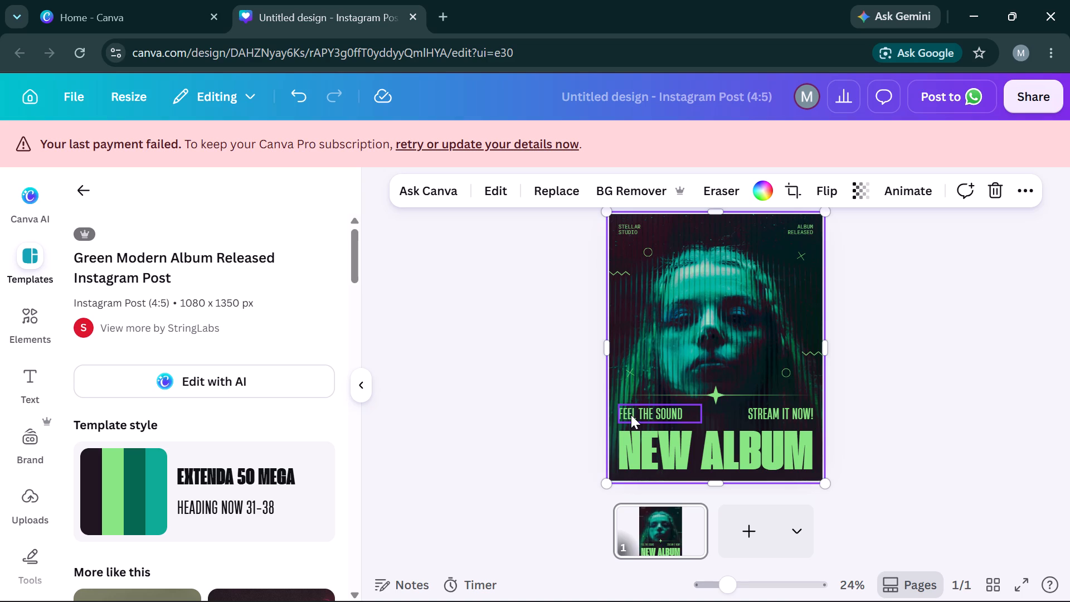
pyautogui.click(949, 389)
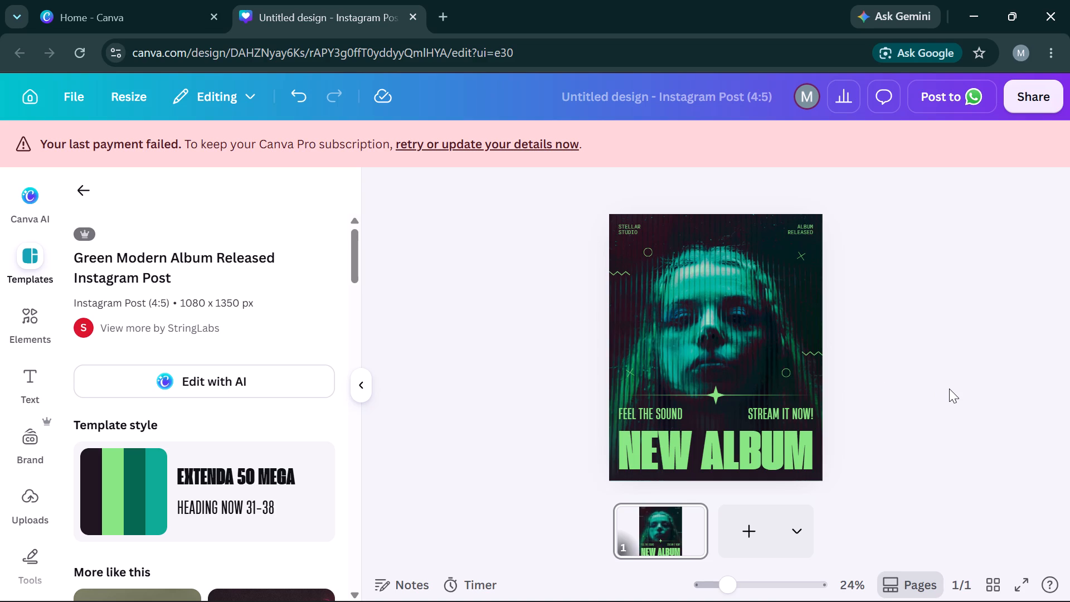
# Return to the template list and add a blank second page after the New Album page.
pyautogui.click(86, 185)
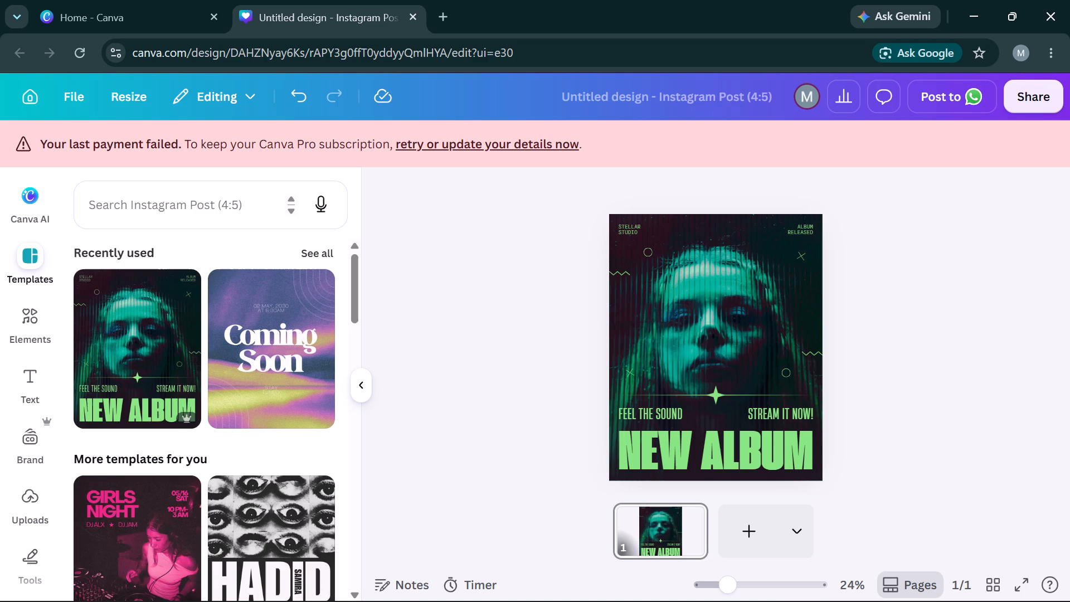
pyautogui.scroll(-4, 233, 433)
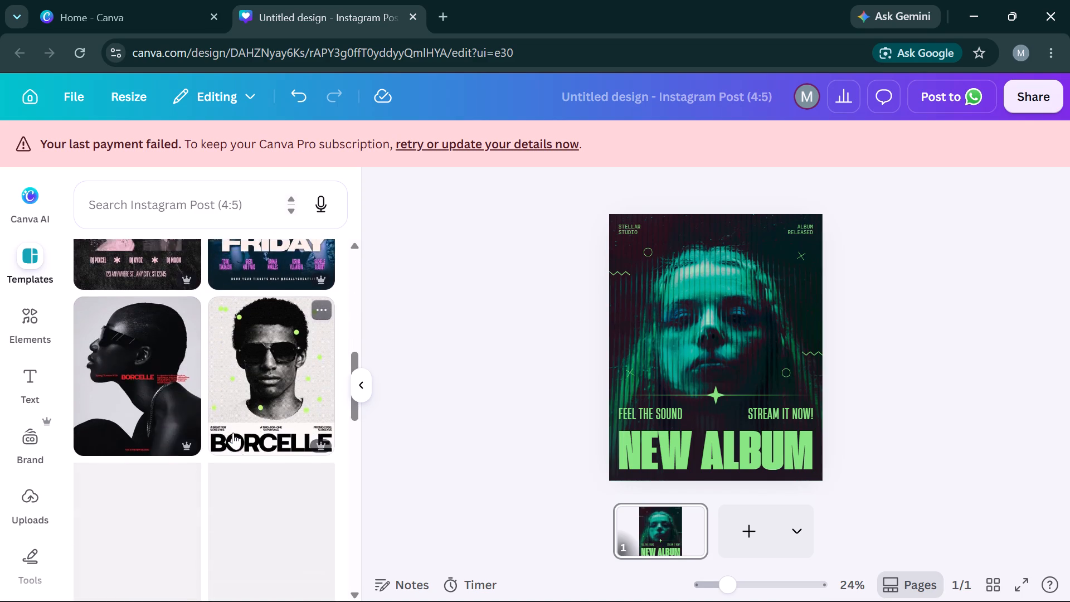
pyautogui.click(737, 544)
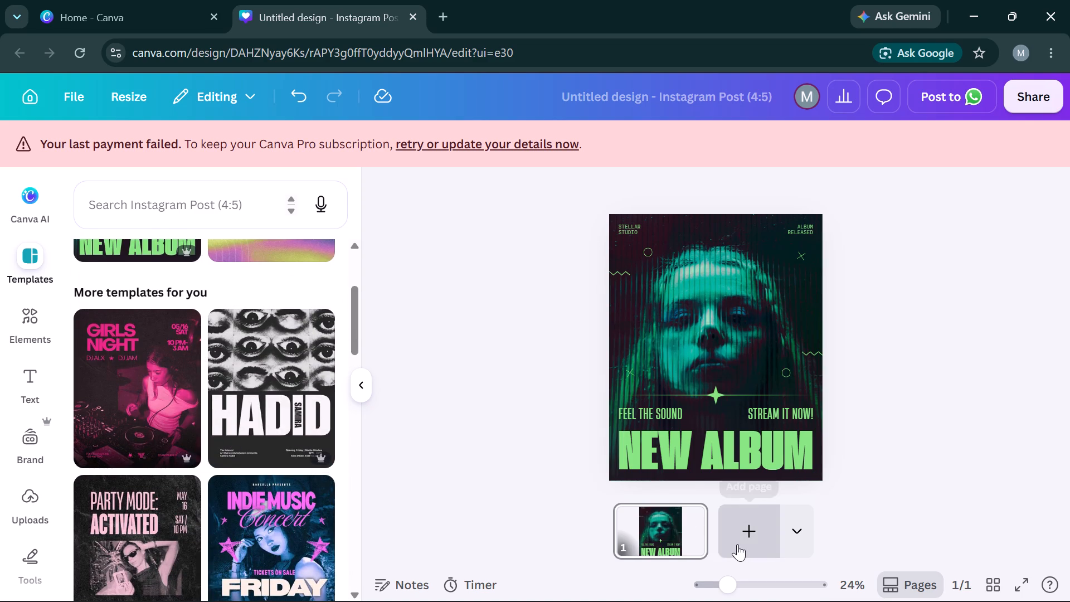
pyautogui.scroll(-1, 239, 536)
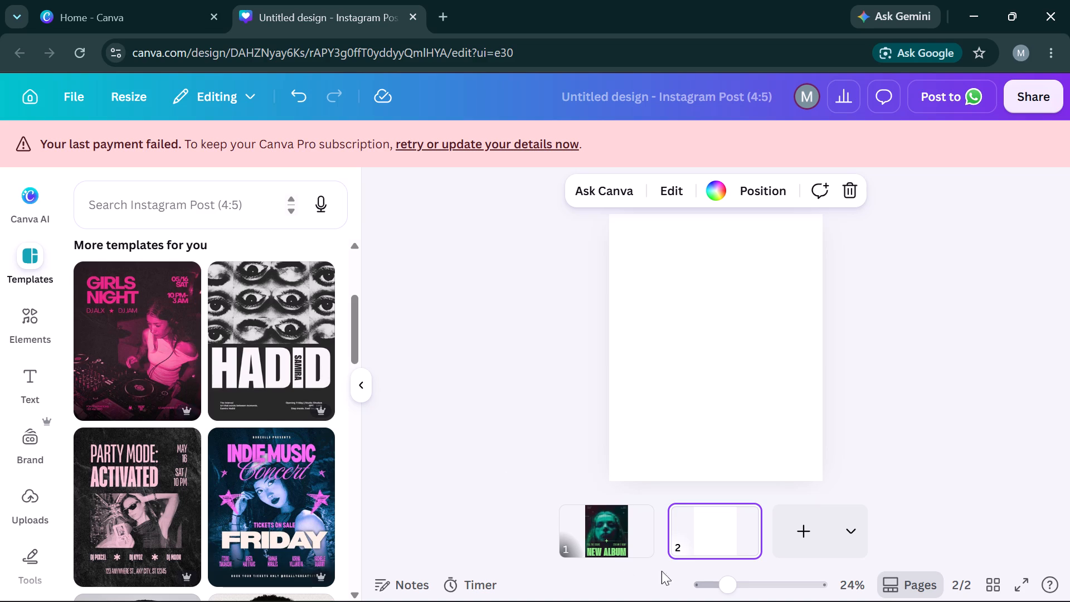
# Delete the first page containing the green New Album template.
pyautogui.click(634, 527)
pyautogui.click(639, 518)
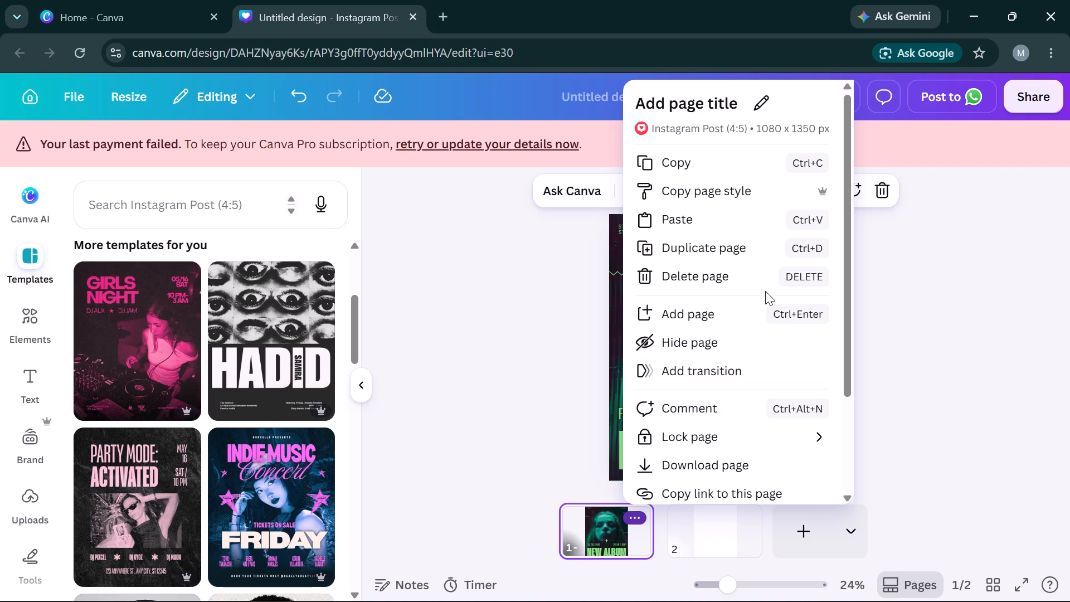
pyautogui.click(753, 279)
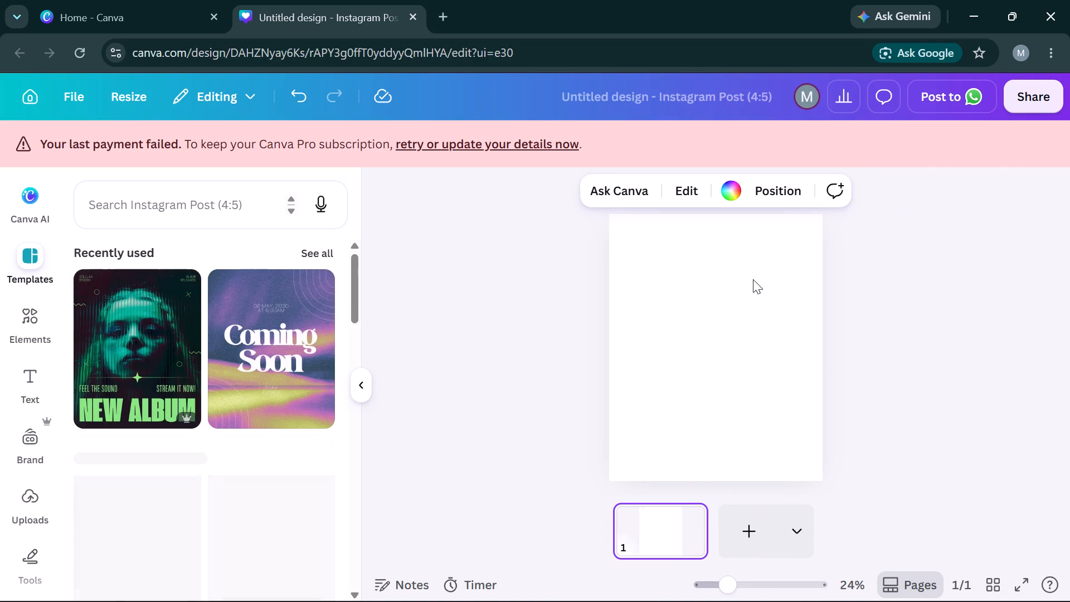
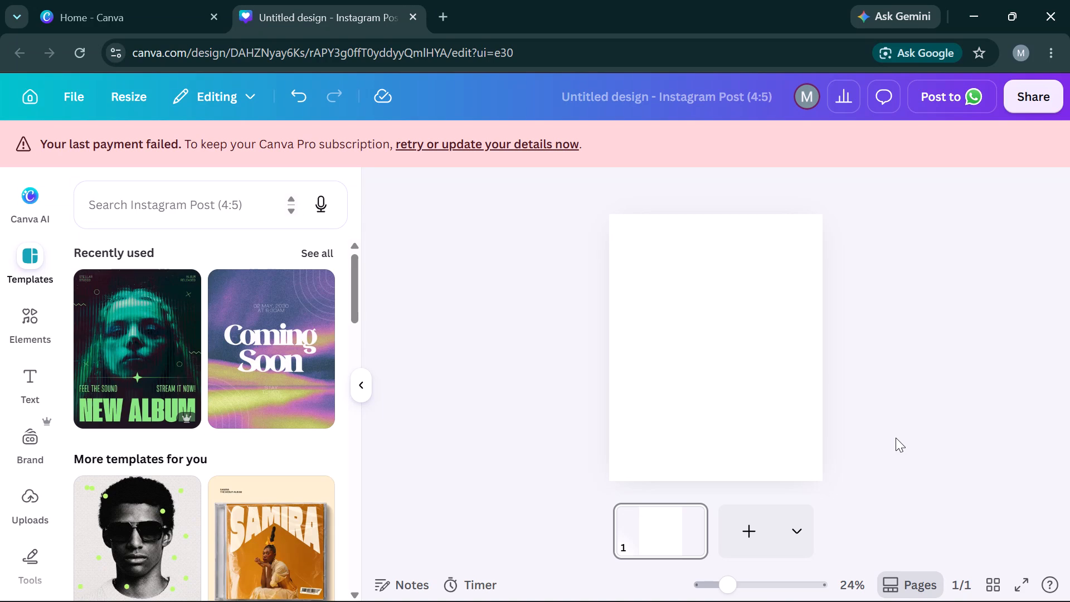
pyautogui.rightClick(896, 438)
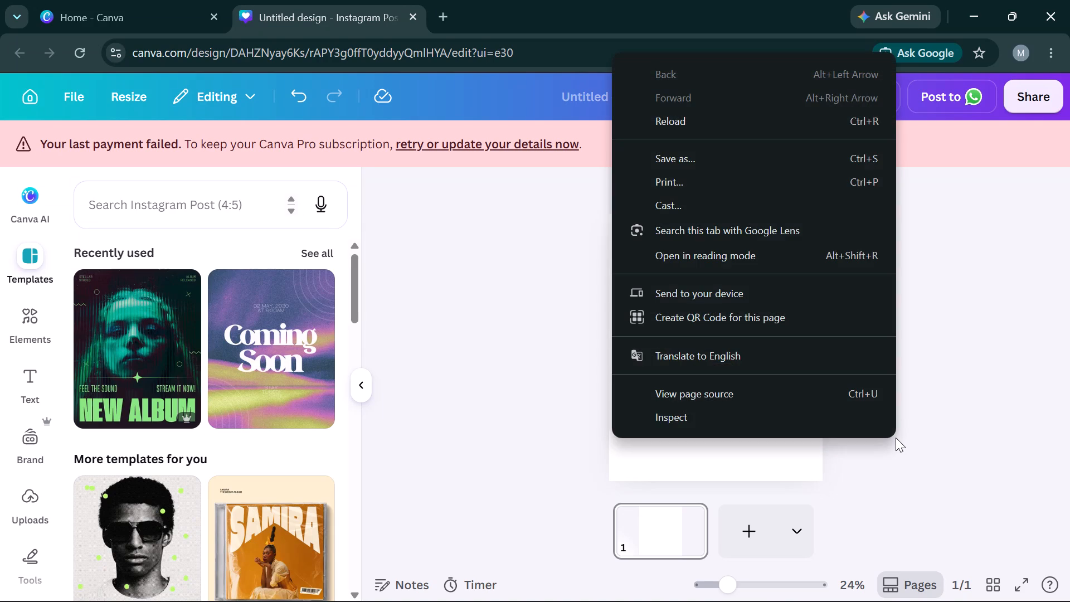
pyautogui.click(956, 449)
# Apply the red and black HIPHOP NIGHT template with the masked man in a cap to the blank page.
pyautogui.scroll(-2, 288, 412)
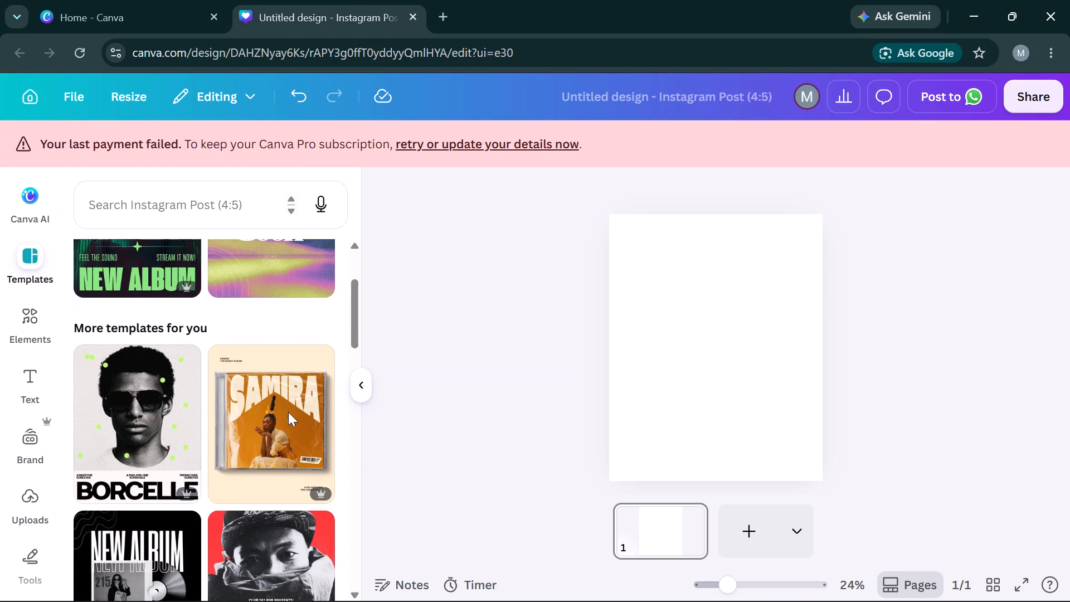
pyautogui.scroll(-2, 288, 412)
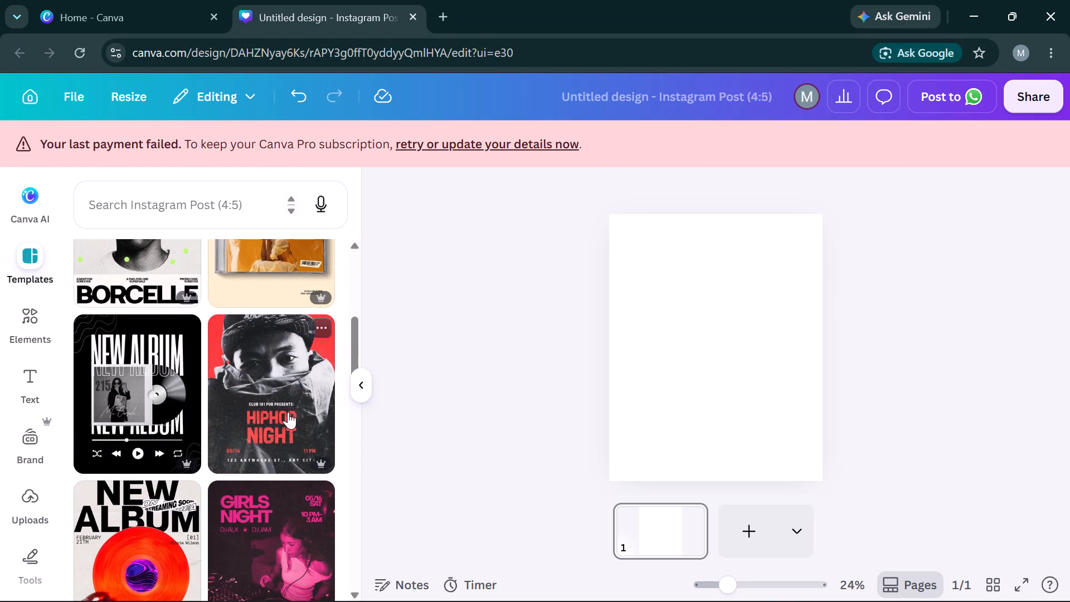
pyautogui.scroll(-2, 288, 412)
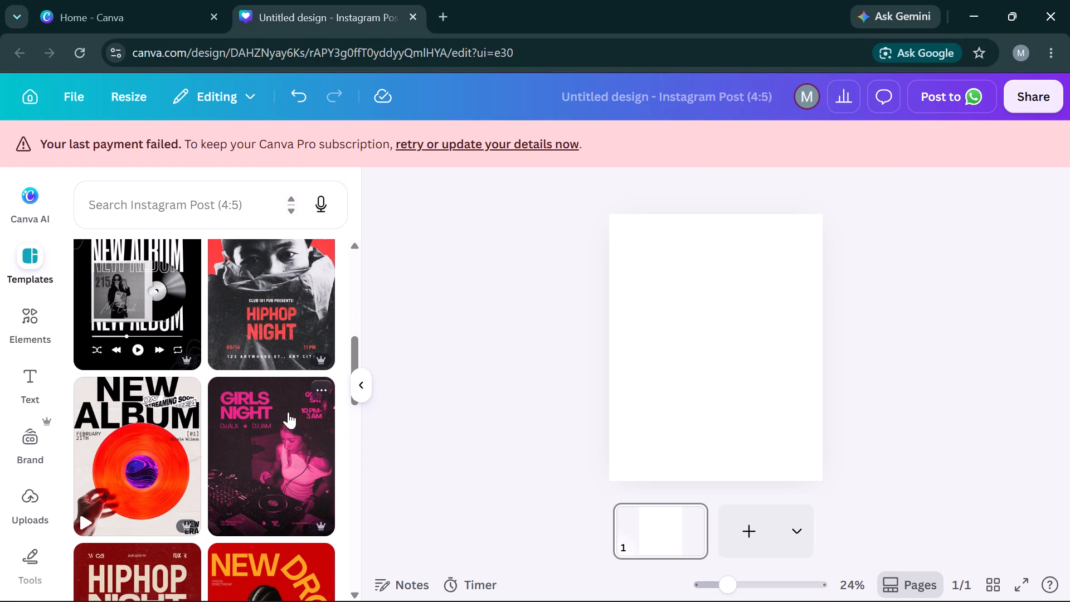
pyautogui.scroll(-3, 108, 520)
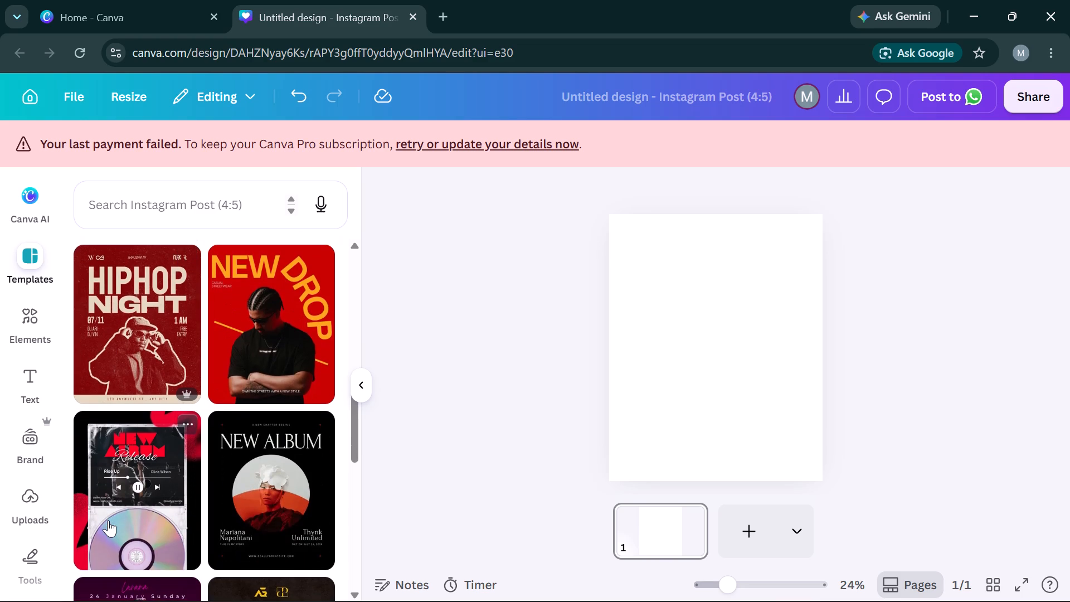
pyautogui.scroll(-1, 108, 520)
pyautogui.scroll(-1, 159, 496)
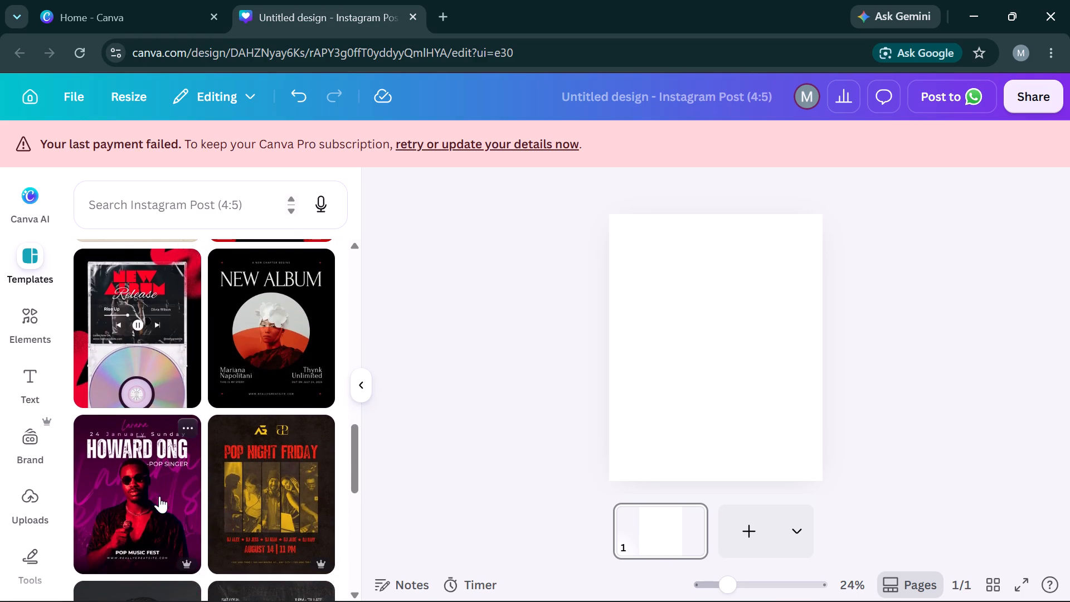
pyautogui.hscroll(1, 159, 496)
pyautogui.scroll(2, 159, 496)
pyautogui.scroll(-1, 159, 496)
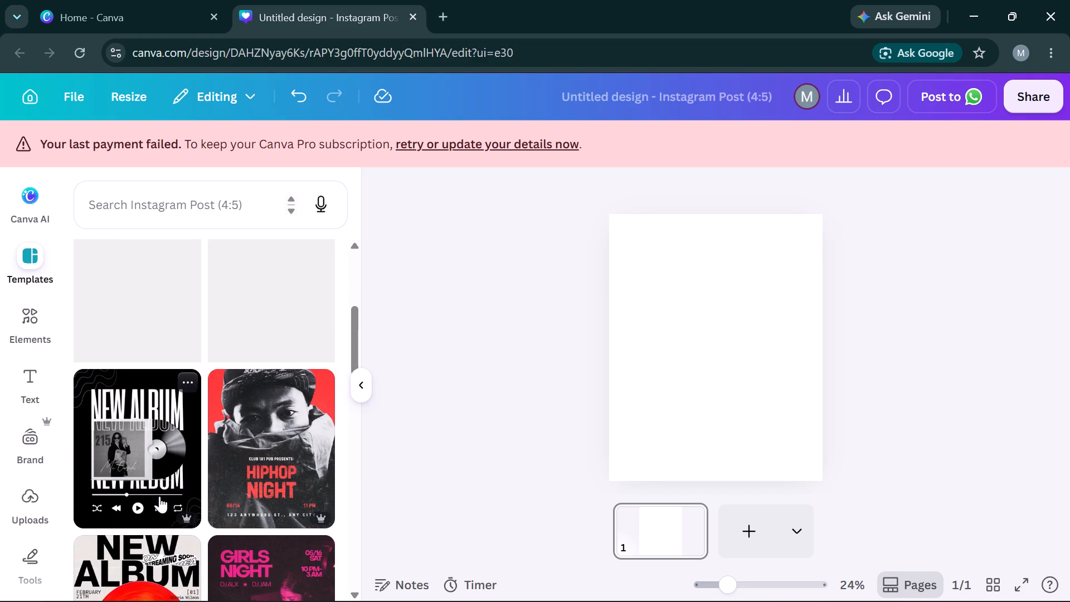
pyautogui.click(267, 448)
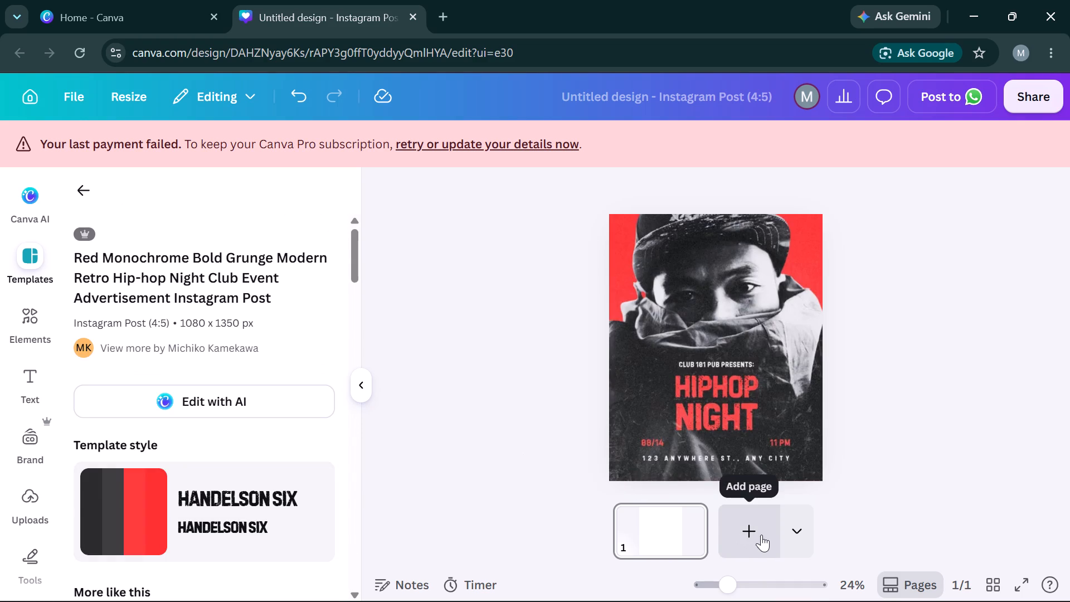
# Add a blank second page after the HIPHOP NIGHT page.
pyautogui.click(761, 535)
# Search the Instagram Post (4:5) templates for "hiphop" and browse the matching designs.
pyautogui.click(89, 193)
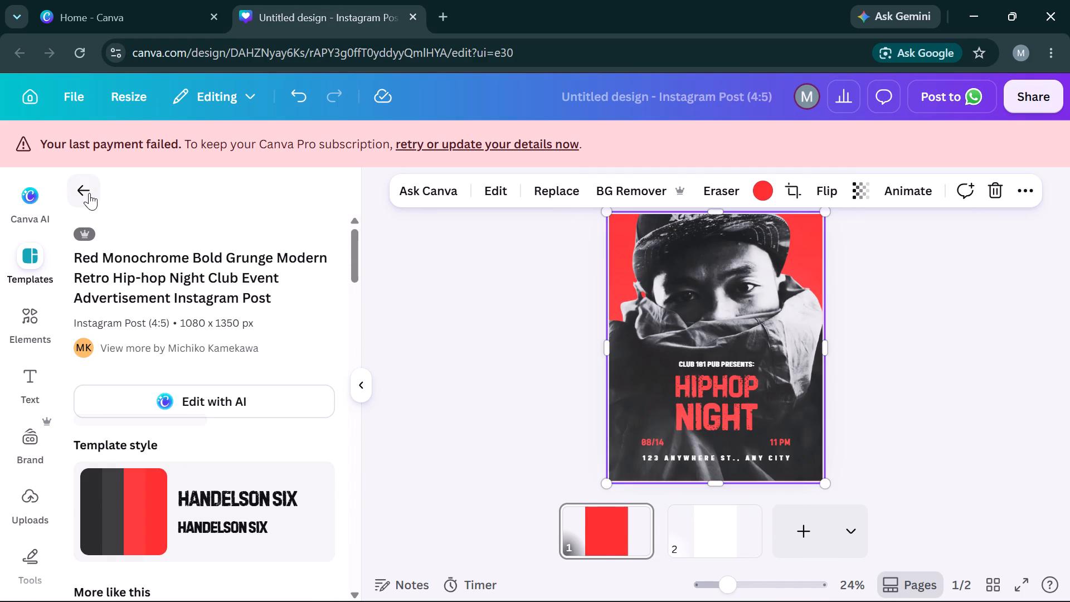
pyautogui.click(167, 203)
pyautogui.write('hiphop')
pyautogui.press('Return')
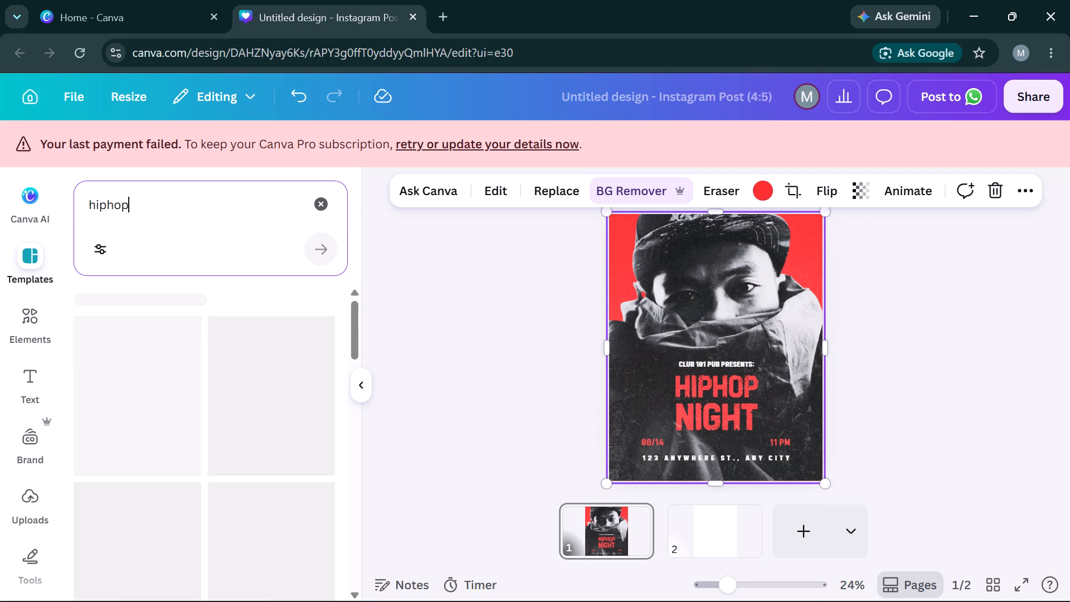
pyautogui.scroll(-1, 238, 396)
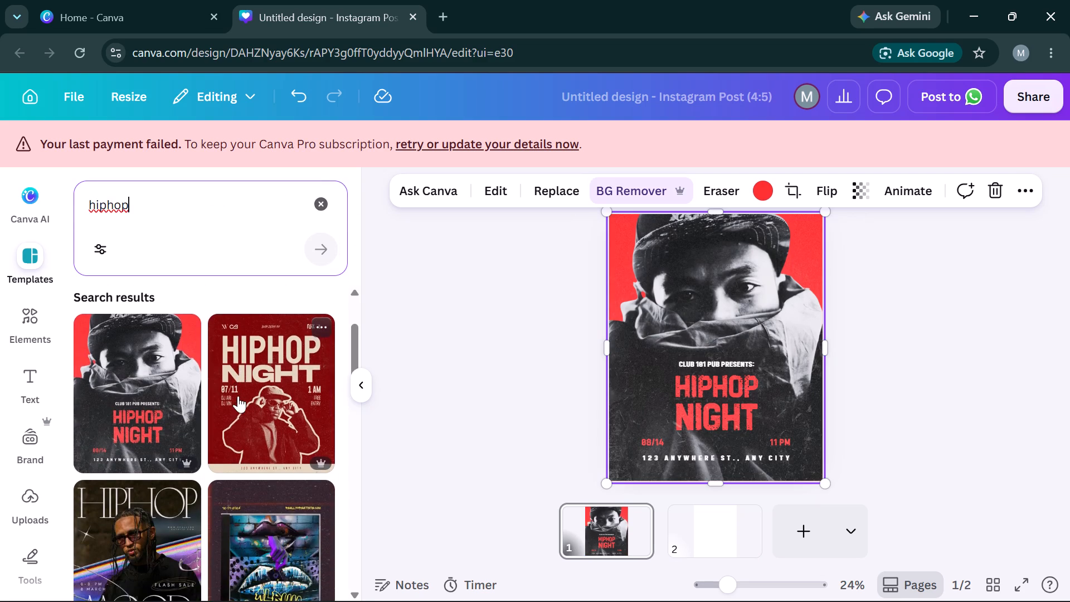
pyautogui.hscroll(4, 238, 396)
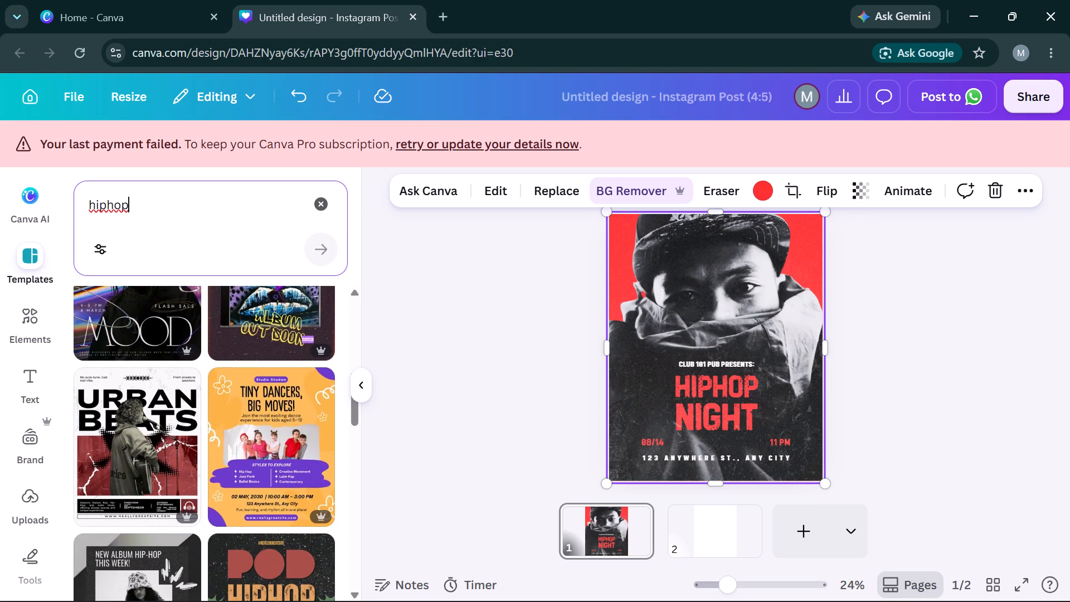
# Search the Instagram Post templates for "hiphop dance" and browse the designs.
pyautogui.click(176, 205)
pyautogui.press('space')
pyautogui.write('dance')
pyautogui.press('Return')
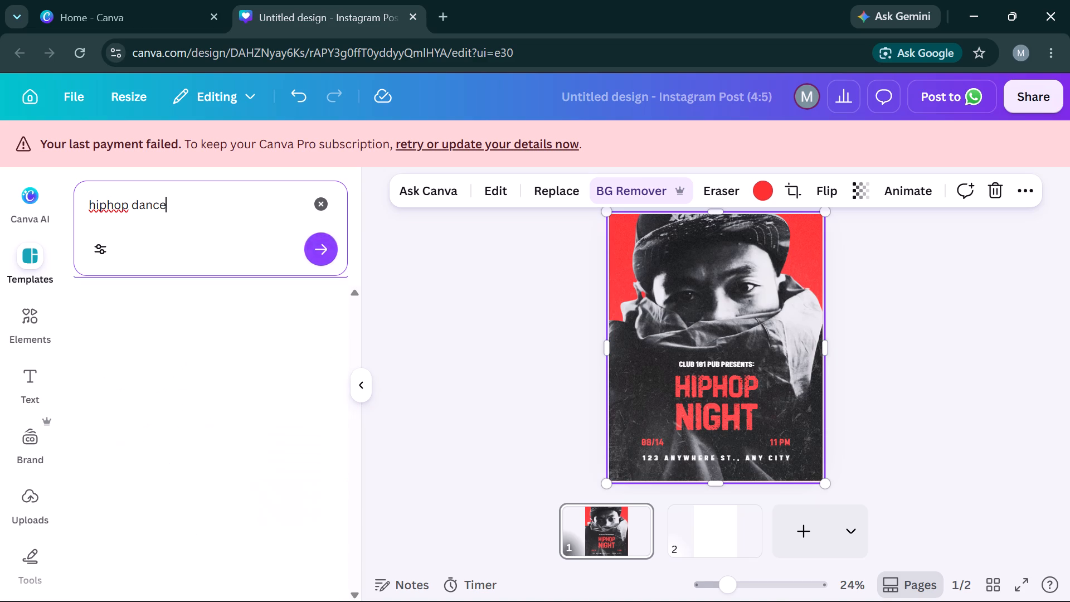
pyautogui.scroll(-1, 189, 394)
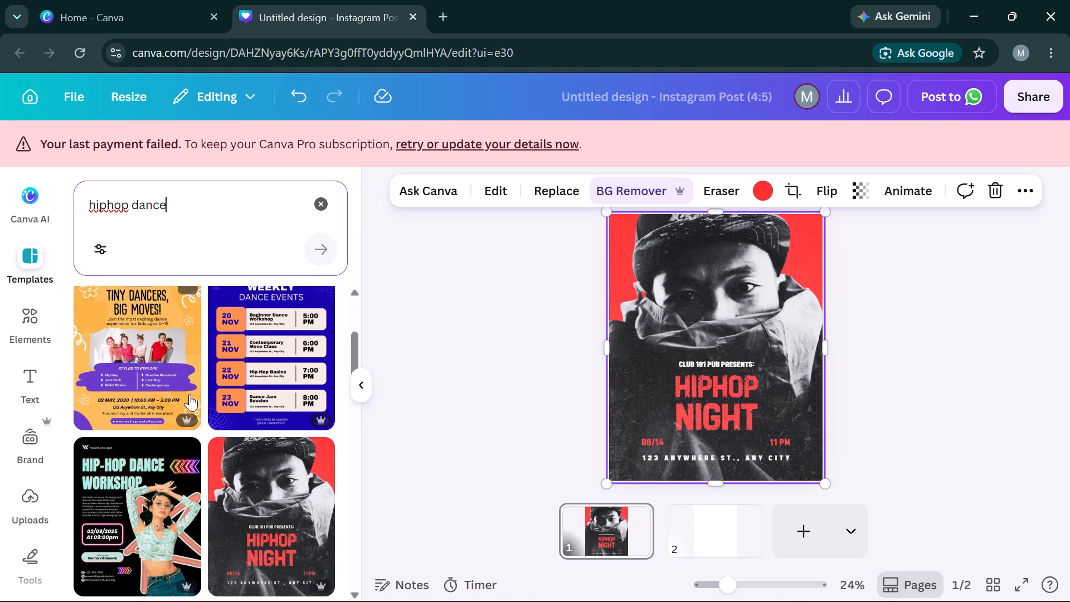
pyautogui.scroll(-2, 189, 394)
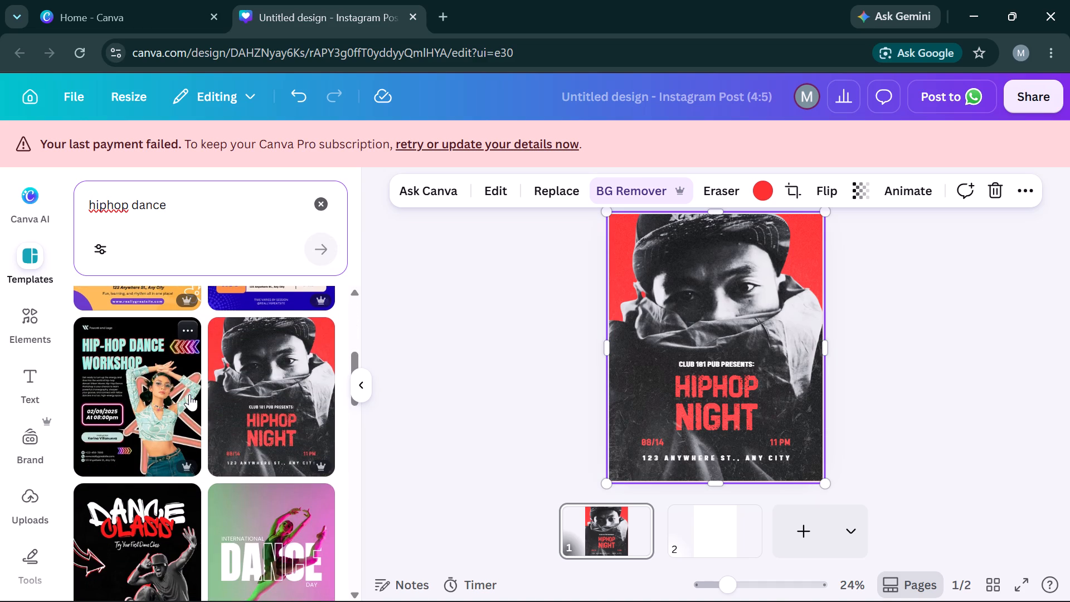
# Replace the template search with "dance club".
pyautogui.hotkey('ctrl', 'a')
pyautogui.press('s')
pyautogui.press('BackSpace')
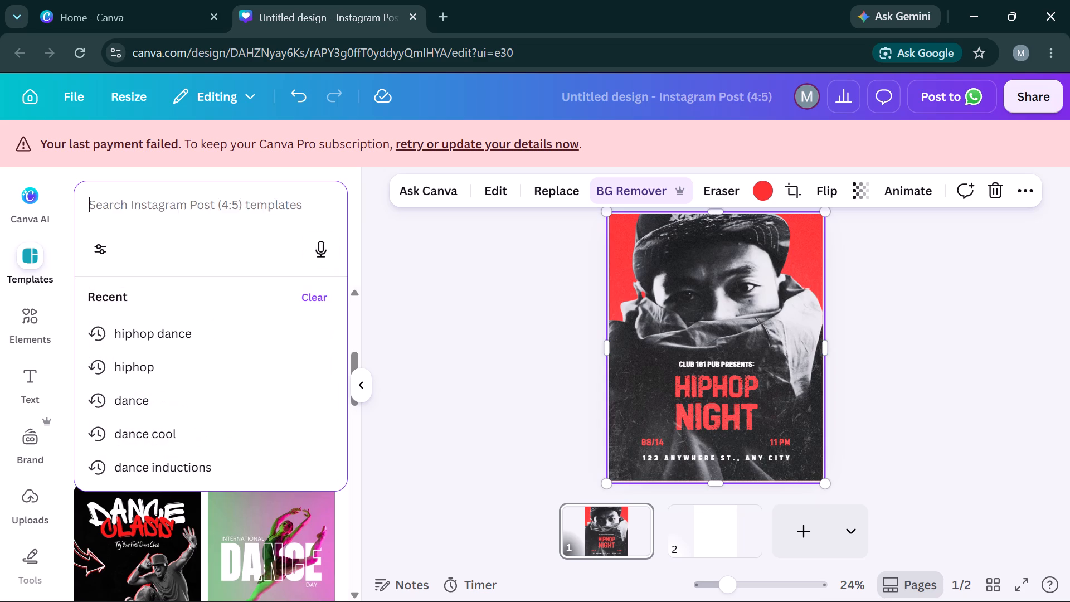
pyautogui.write('dac')
pyautogui.press('BackSpace')
pyautogui.write('nce club')
pyautogui.press('Return')
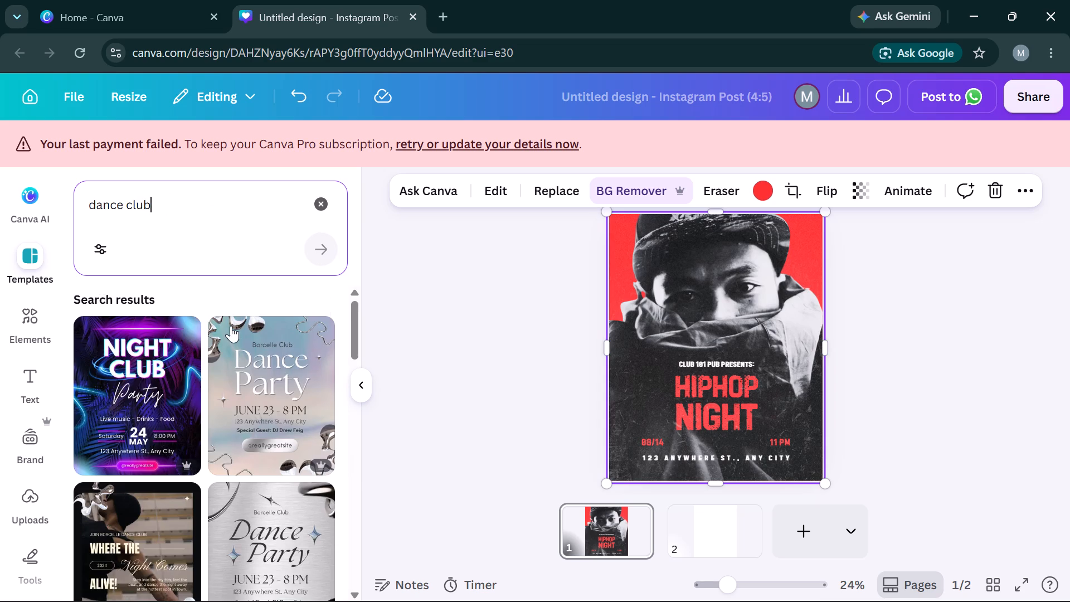
# Browse the dance club templates and apply the purple and blue neon Night Club Party template to page 2.
pyautogui.scroll(-1, 231, 327)
pyautogui.scroll(2, 231, 327)
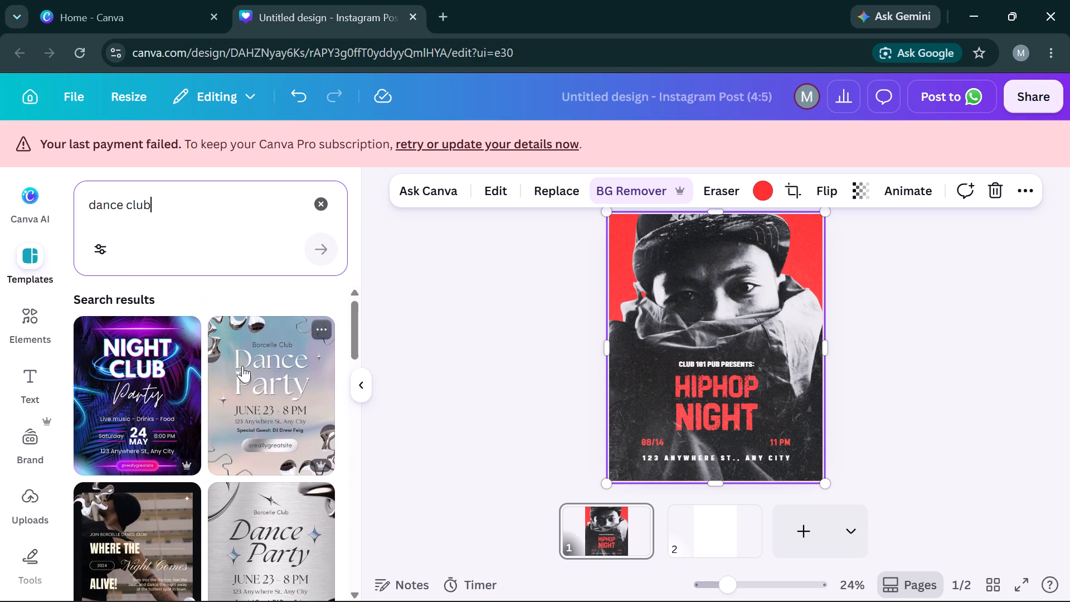
pyautogui.scroll(-1, 413, 444)
pyautogui.scroll(-2, 264, 467)
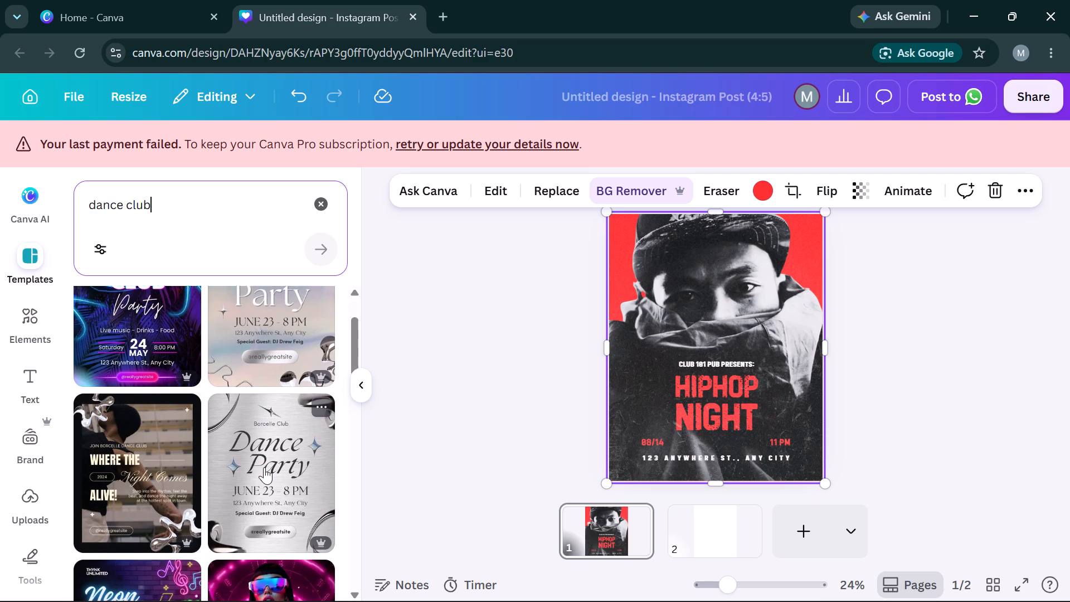
pyautogui.scroll(-1, 264, 467)
pyautogui.scroll(1, 264, 467)
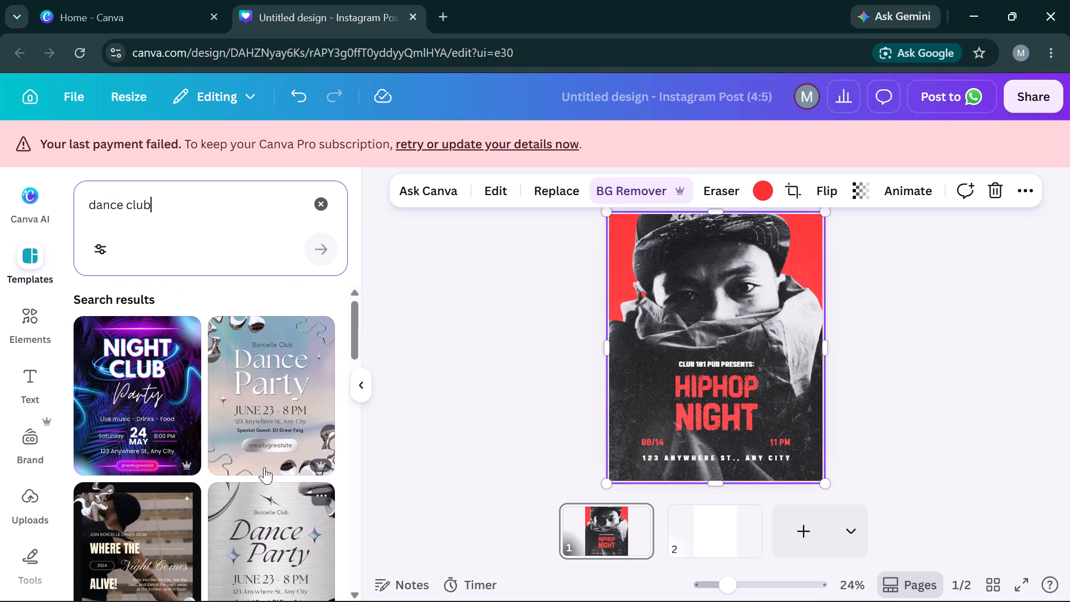
pyautogui.click(680, 527)
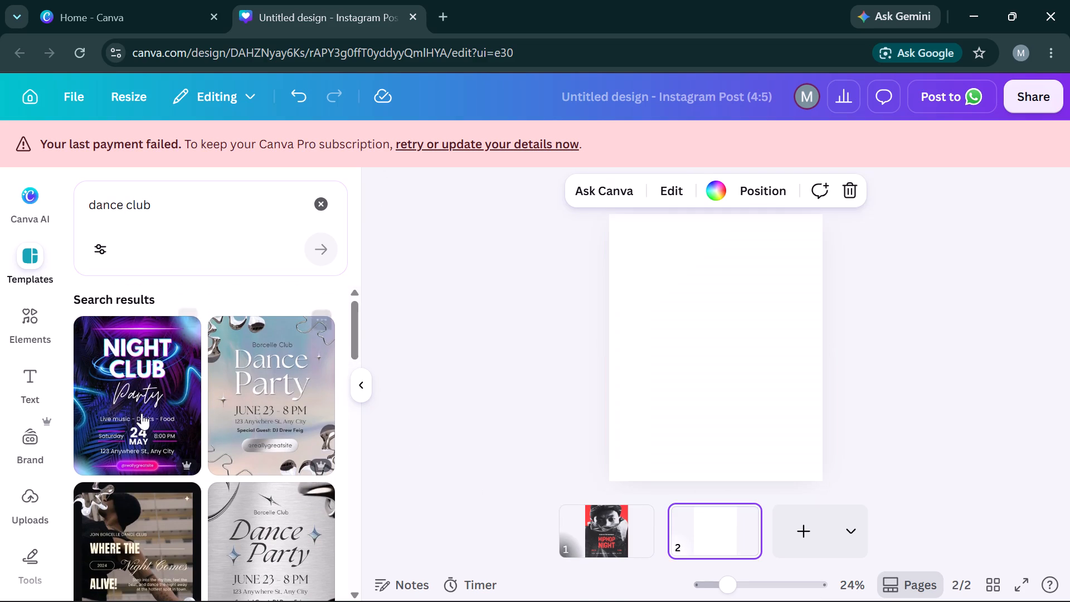
pyautogui.click(143, 413)
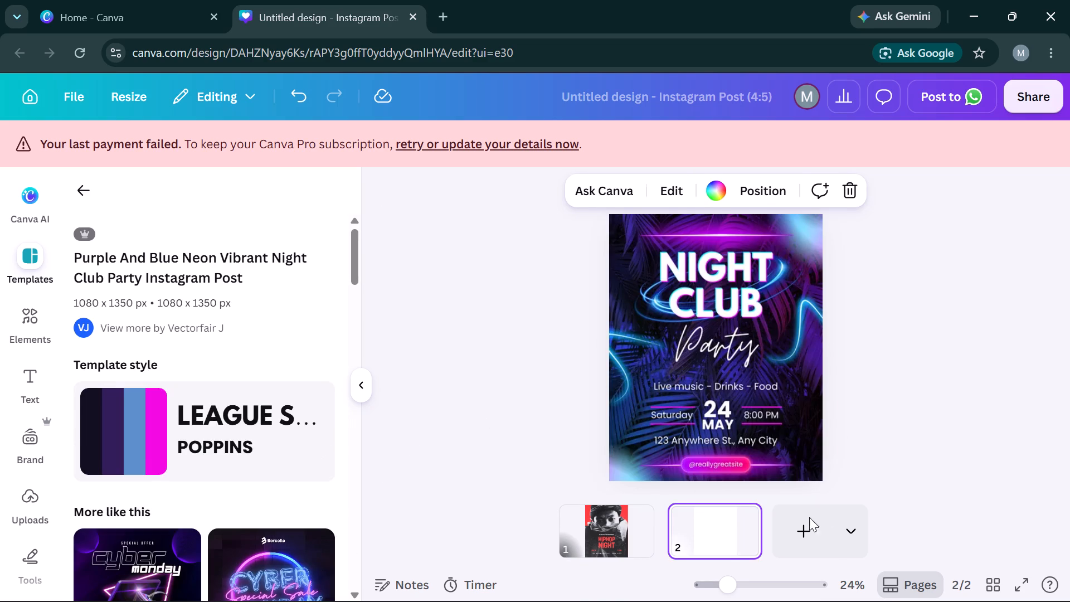
# Add a third page and apply the red and purple Rave Party template from the similar designs to it.
pyautogui.hscroll(-1, 765, 537)
pyautogui.scroll(-1, 285, 417)
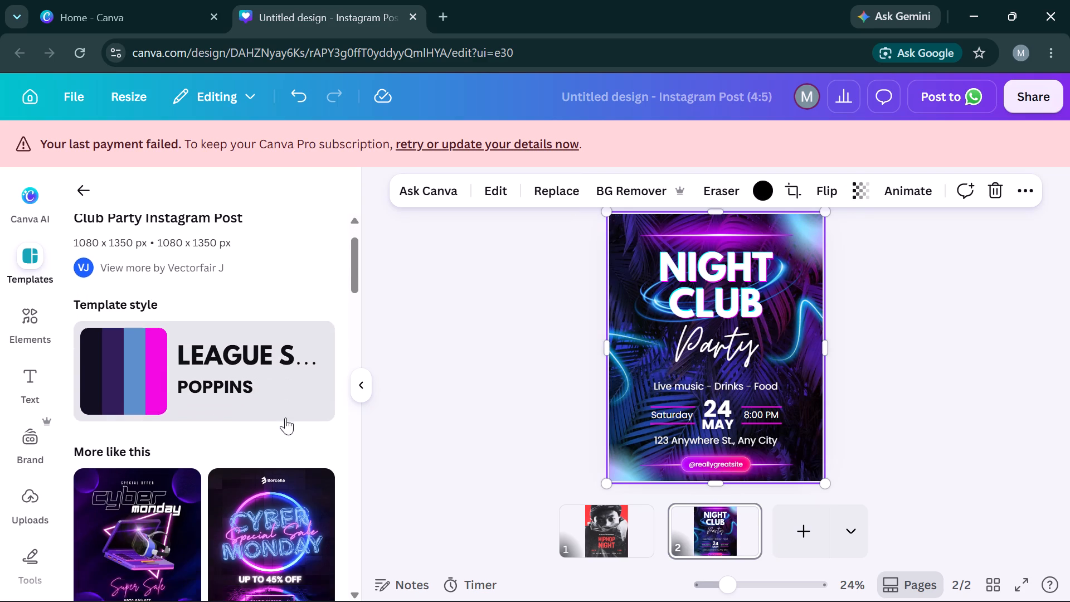
pyautogui.scroll(-3, 285, 417)
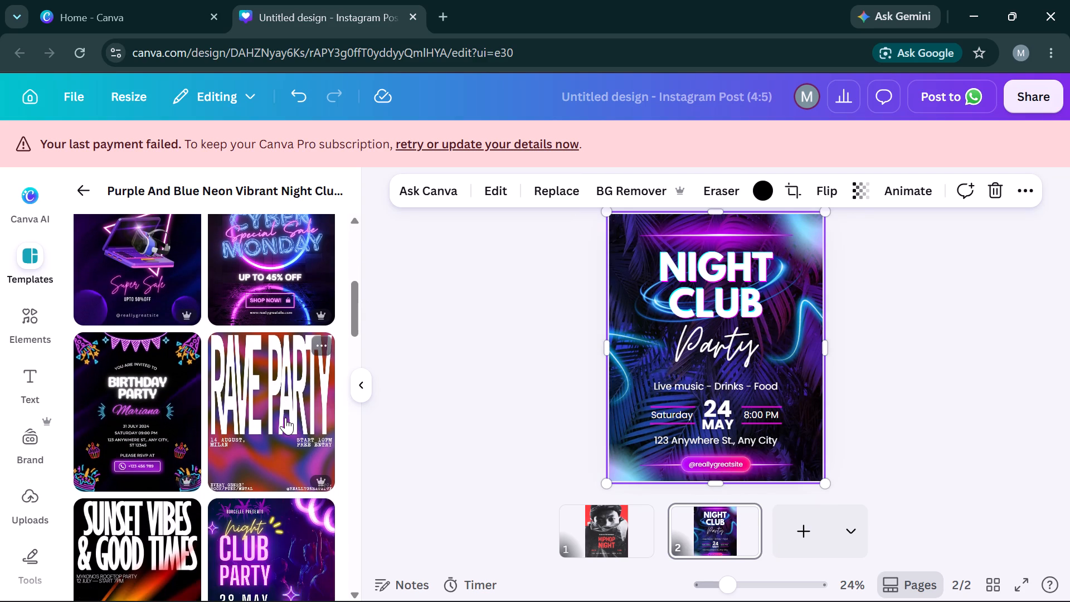
pyautogui.scroll(-1, 285, 417)
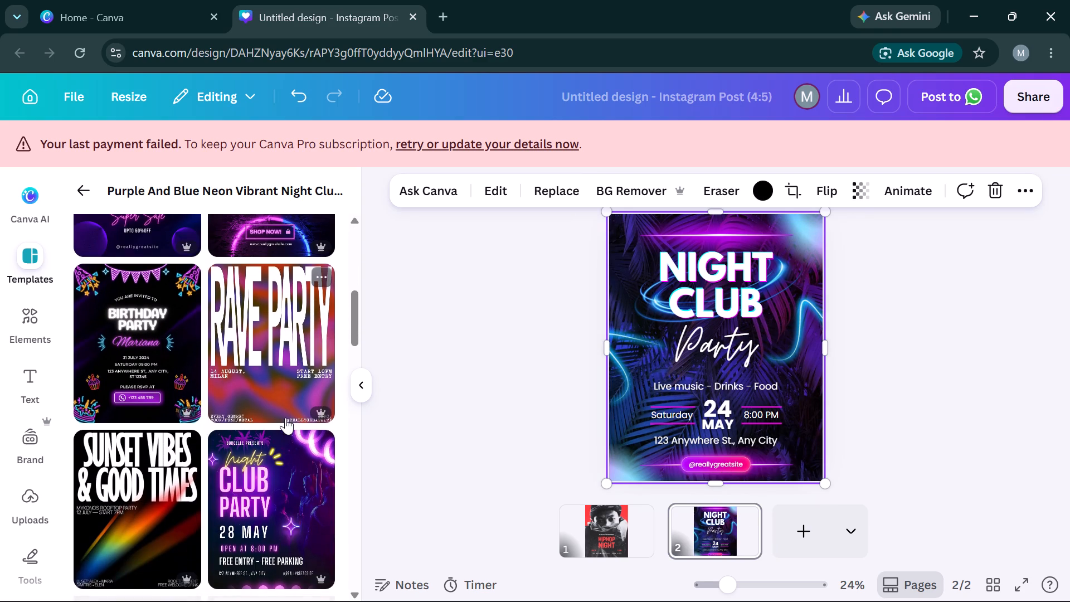
pyautogui.click(789, 530)
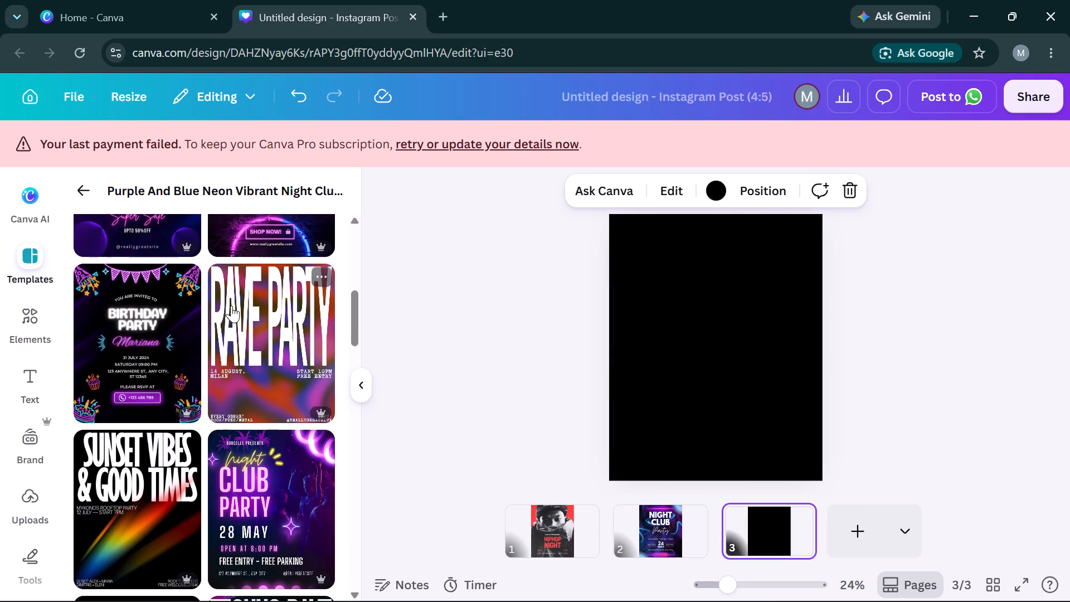
pyautogui.click(231, 305)
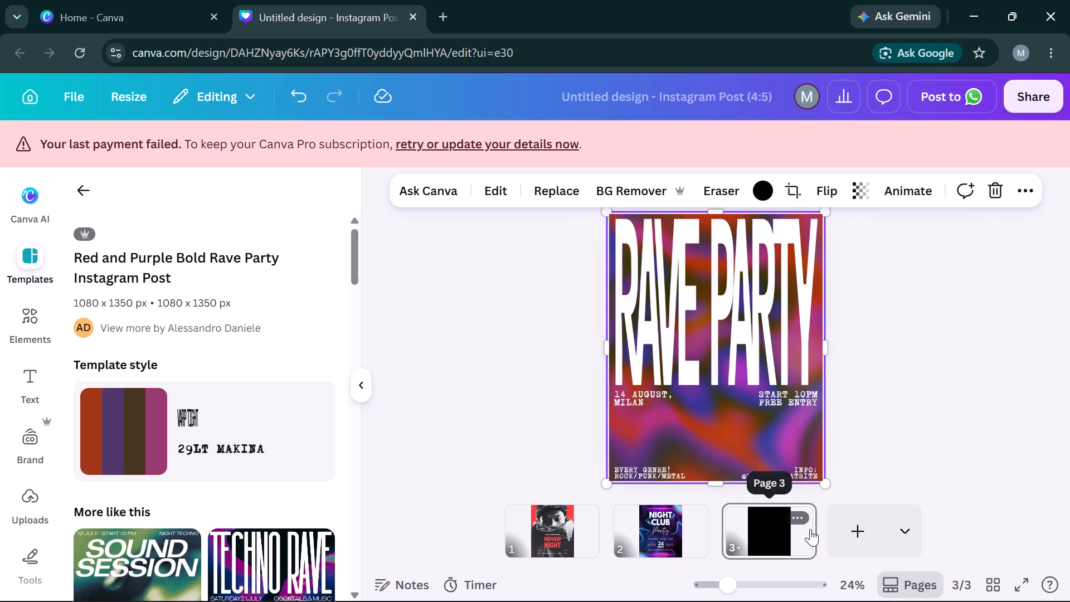
# Add a blank fourth page and look through the templates similar to the Rave Party design.
pyautogui.click(835, 529)
pyautogui.scroll(-2, 272, 445)
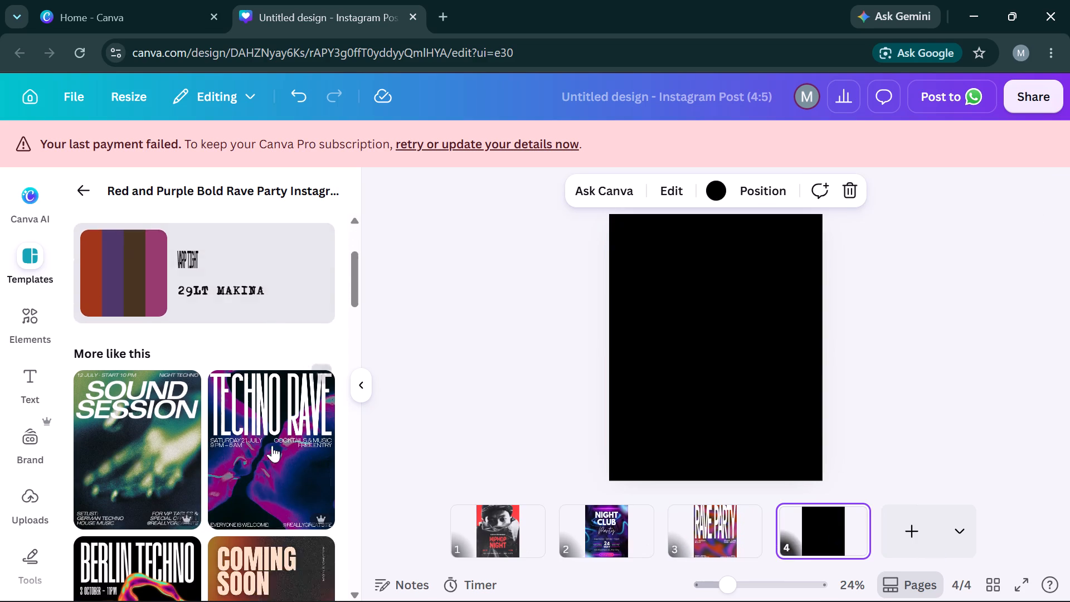
pyautogui.scroll(-2, 272, 445)
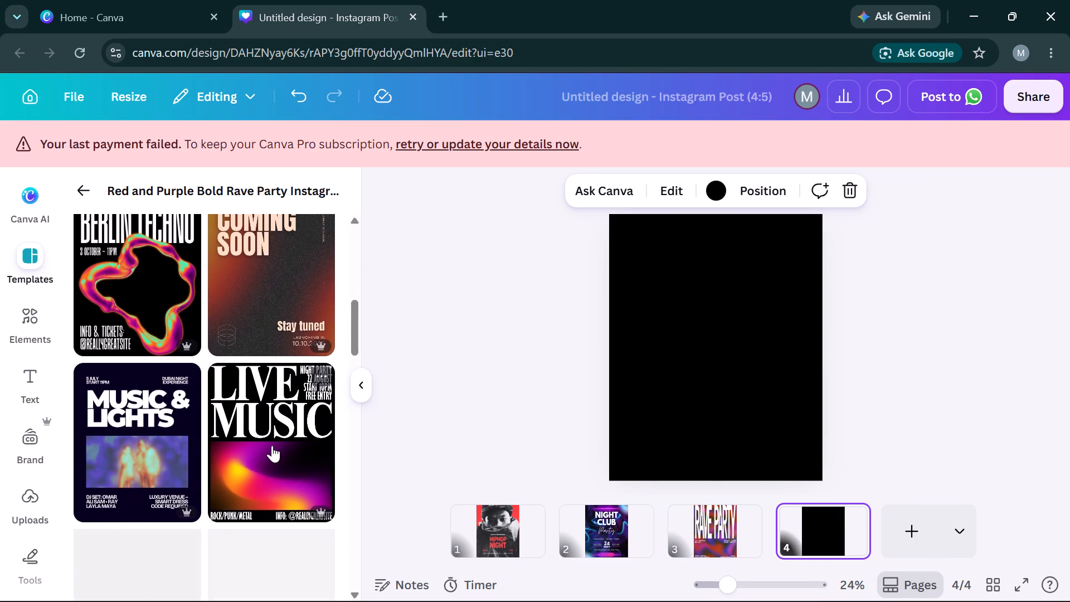
pyautogui.scroll(-1, 272, 445)
pyautogui.scroll(7, 272, 445)
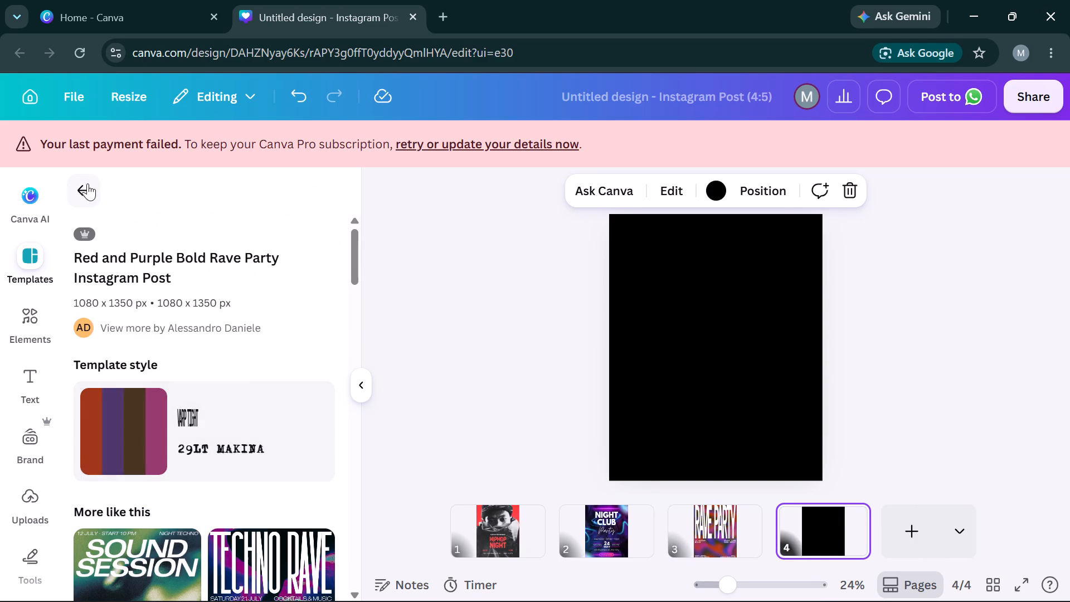
pyautogui.click(88, 185)
pyautogui.tripleClick(188, 213)
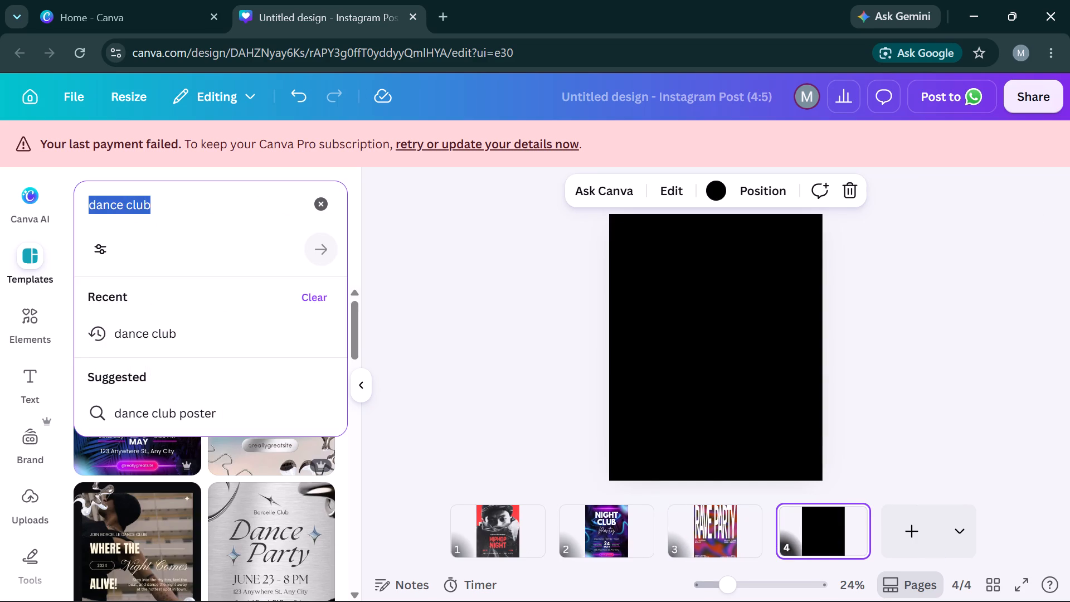
# In a new Chrome incognito window, search Google Images for "dance posters" and browse them for design ideas.
pyautogui.hotkey('ctrl', 'shift', 'n')
pyautogui.write('dance pos')
pyautogui.write('ters')
pyautogui.press('Return')
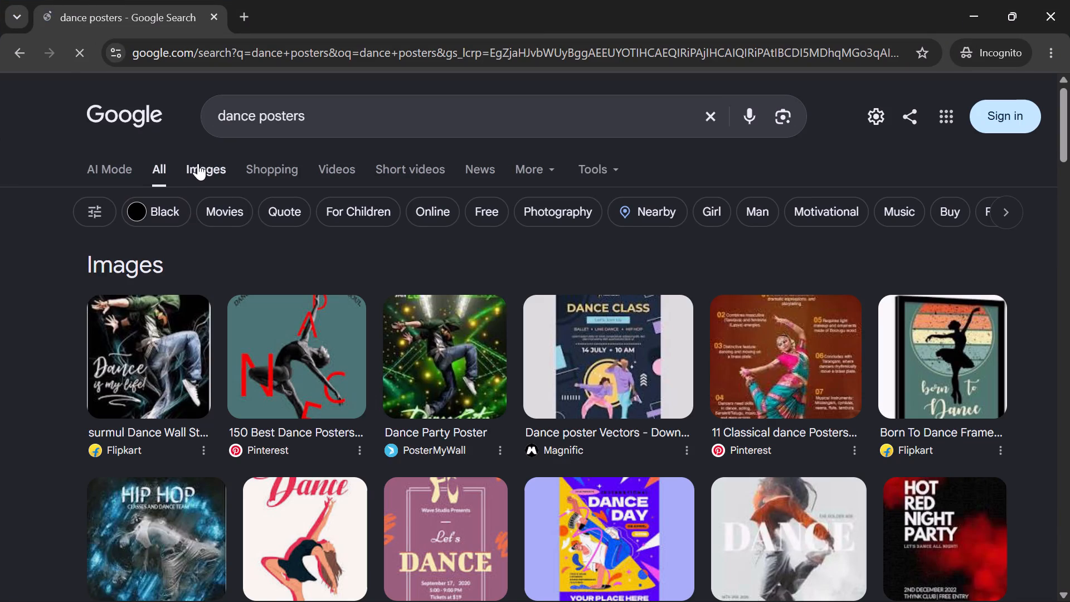
pyautogui.click(200, 164)
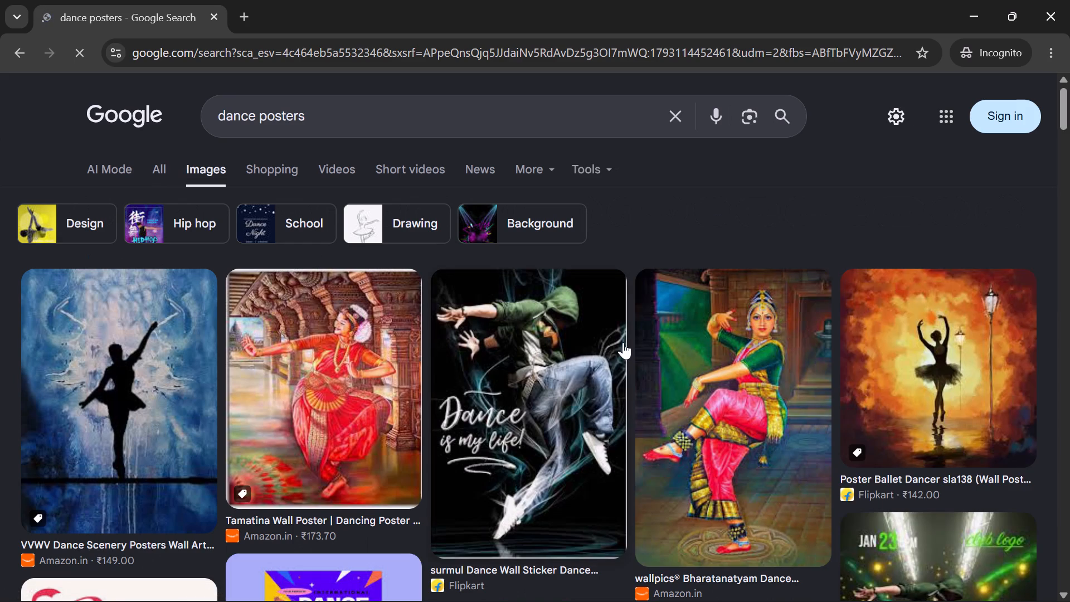
pyautogui.scroll(-1, 630, 352)
pyautogui.hscroll(2, 630, 352)
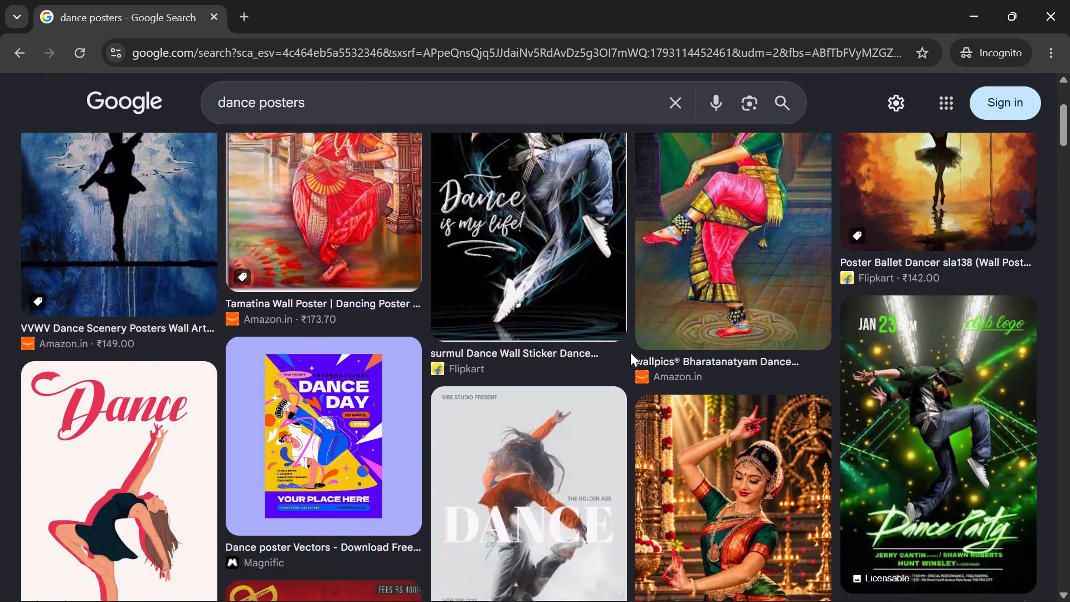
pyautogui.hscroll(5, 630, 352)
pyautogui.scroll(1, 630, 352)
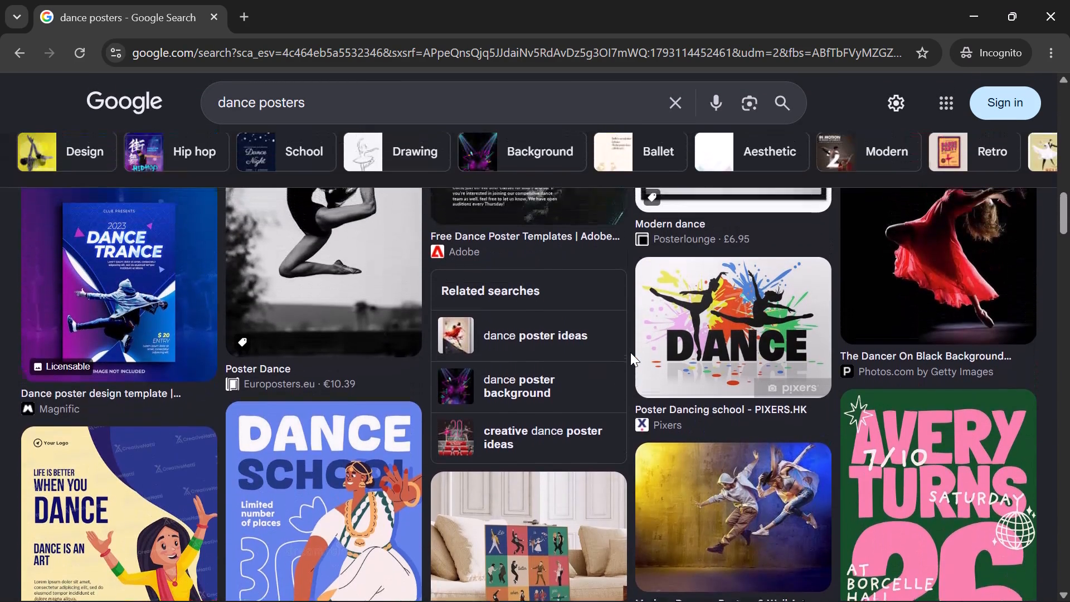
pyautogui.scroll(3, 630, 352)
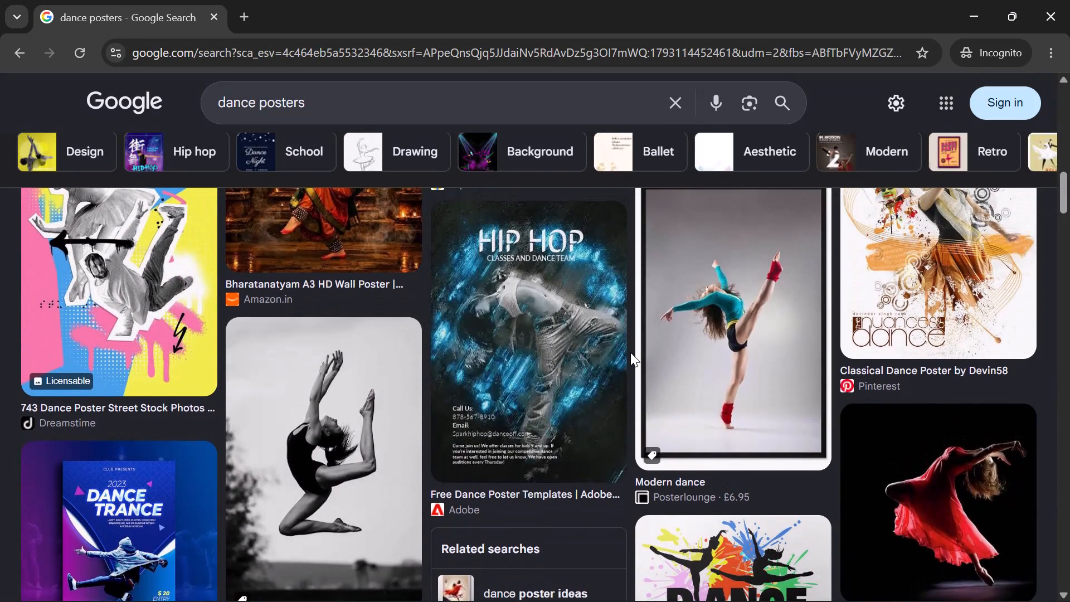
pyautogui.scroll(1, 630, 352)
# Refine the image search to "college dance posters" and start browsing the posters.
pyautogui.click(488, 108)
pyautogui.press('Home')
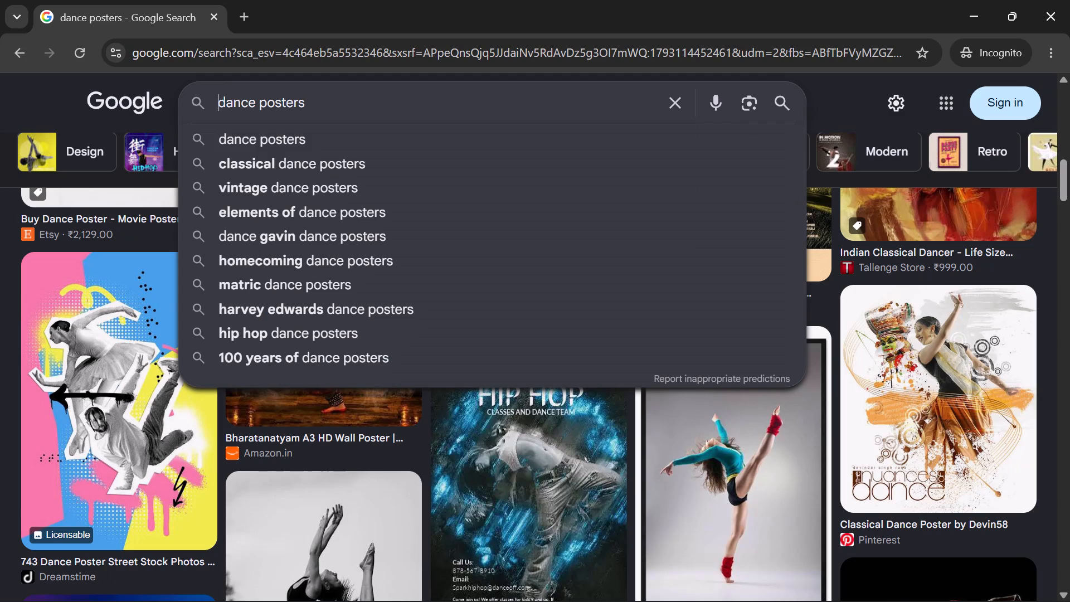
pyautogui.write('college')
pyautogui.press('space')
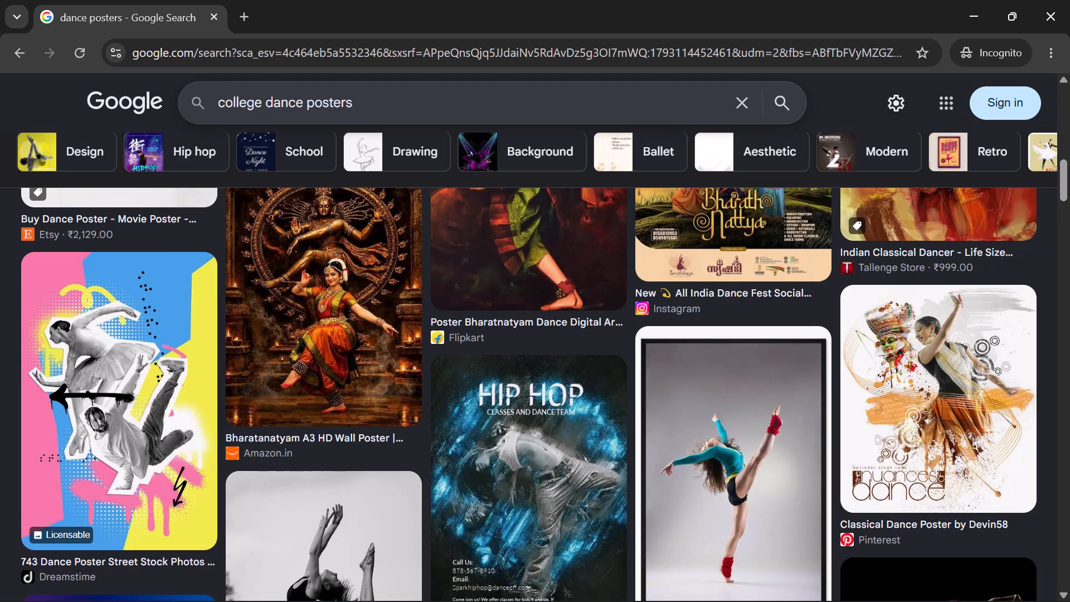
pyautogui.press('Return')
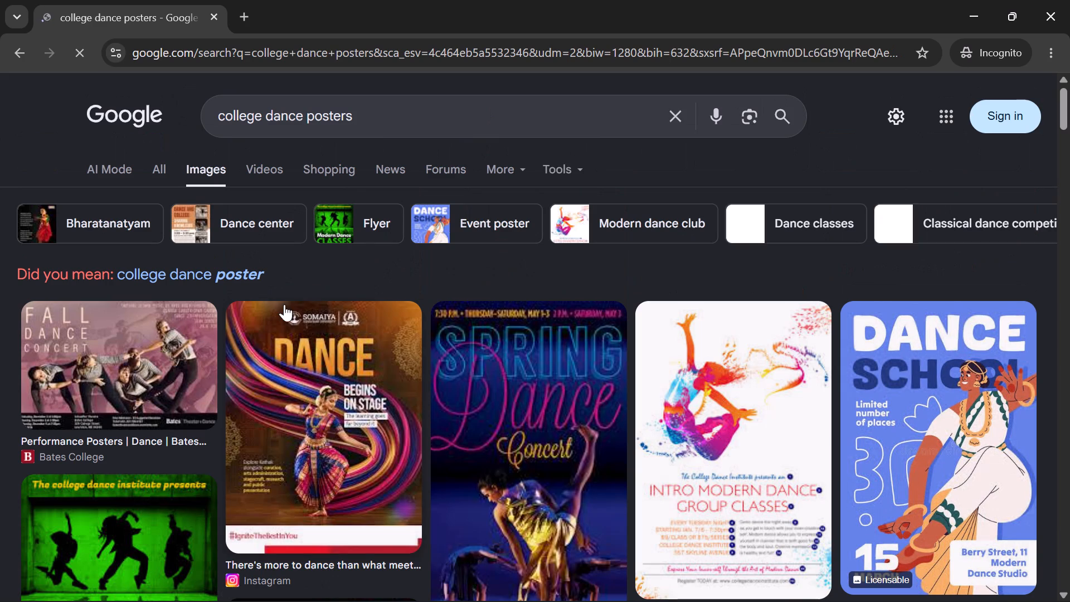
pyautogui.scroll(-1, 424, 297)
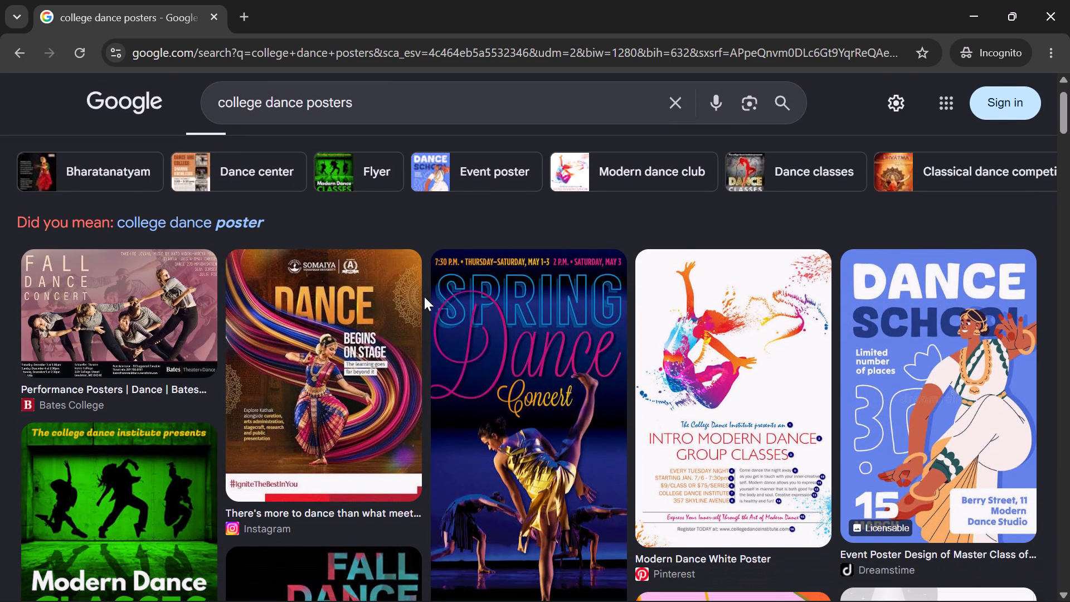
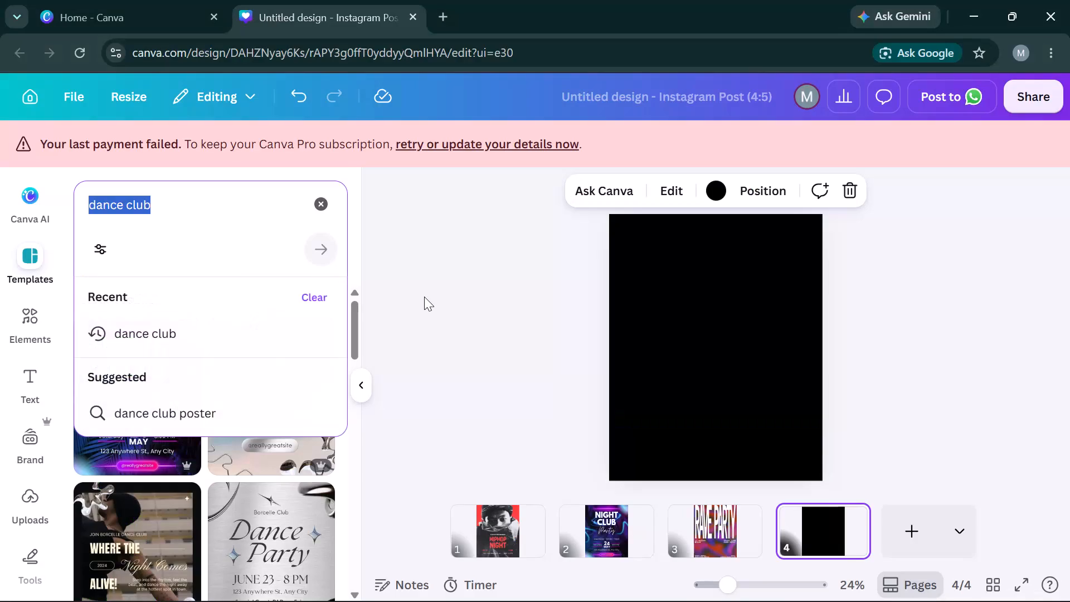
# Back in the Canva design, broaden the template search from "dance club" to "dance".
pyautogui.click(290, 221)
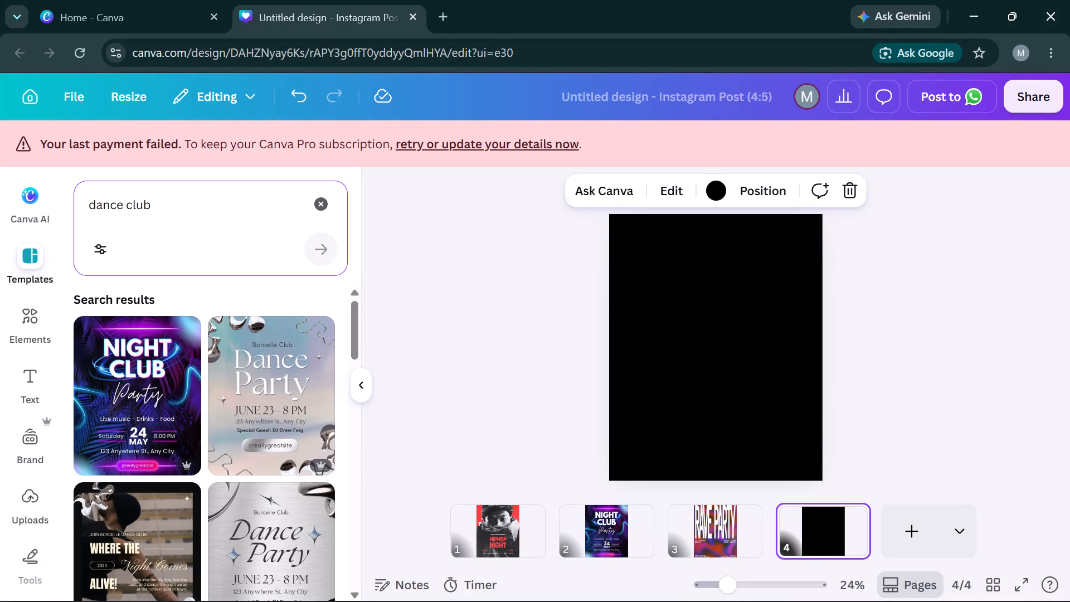
pyautogui.click(287, 200)
pyautogui.press('BackSpace')
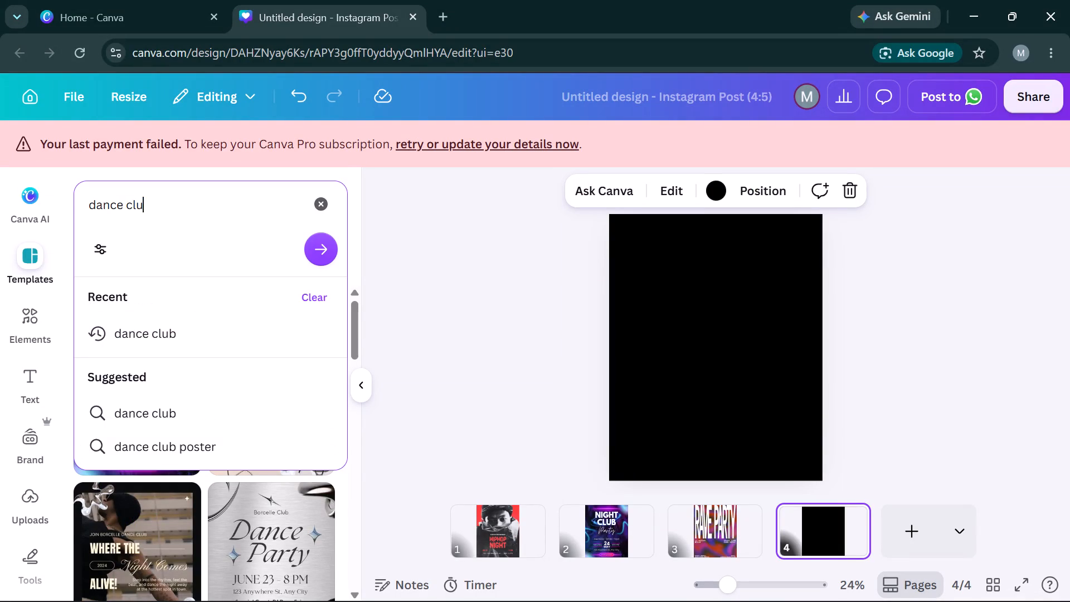
pyautogui.press('BackSpace')
pyautogui.press('BackSpace')
pyautogui.press('BackSpace')
pyautogui.press('BackSpace')
pyautogui.press('Return')
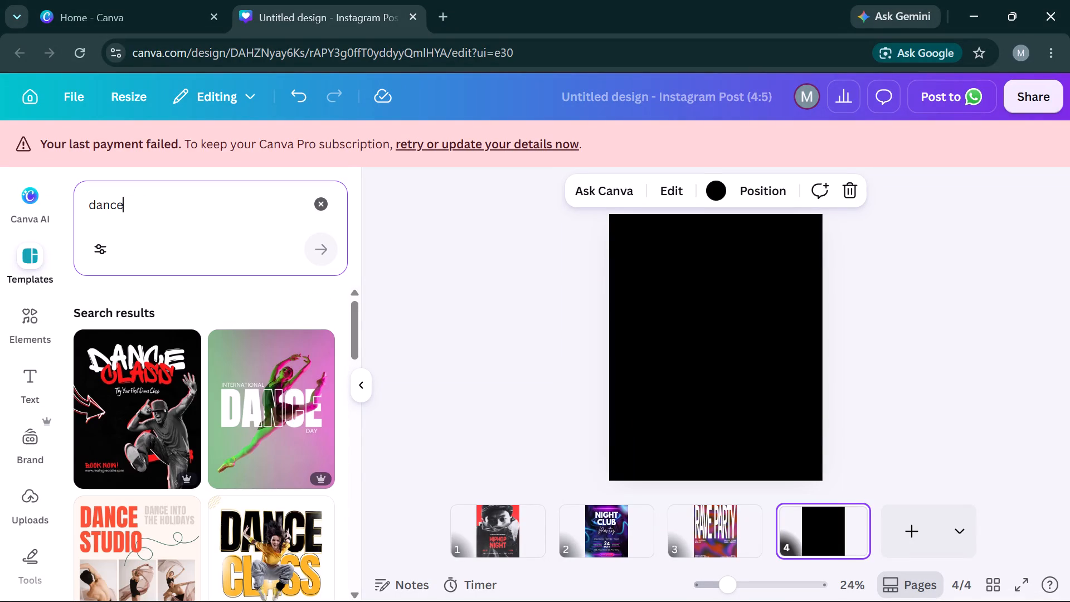
# Browse the dance template results for a design that suits the blank fourth page.
pyautogui.scroll(-1, 284, 373)
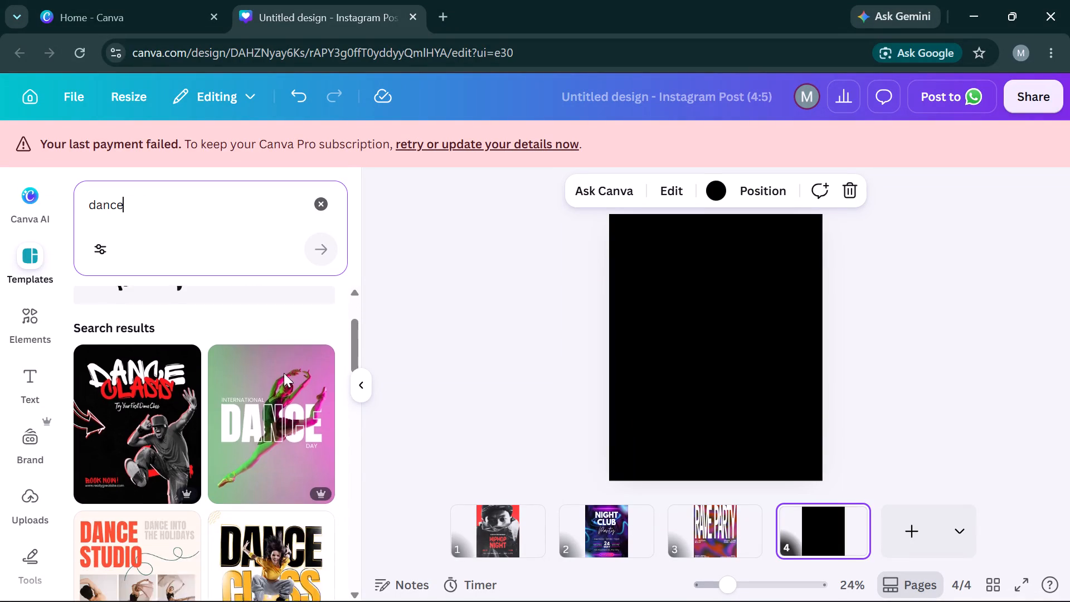
pyautogui.scroll(-4, 284, 373)
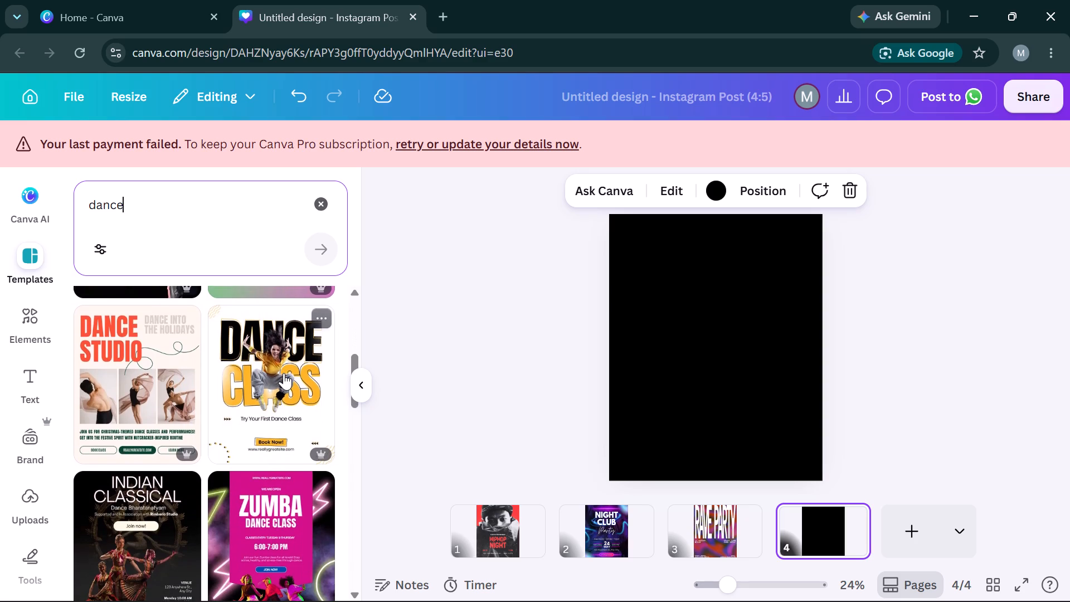
pyautogui.scroll(-1, 284, 373)
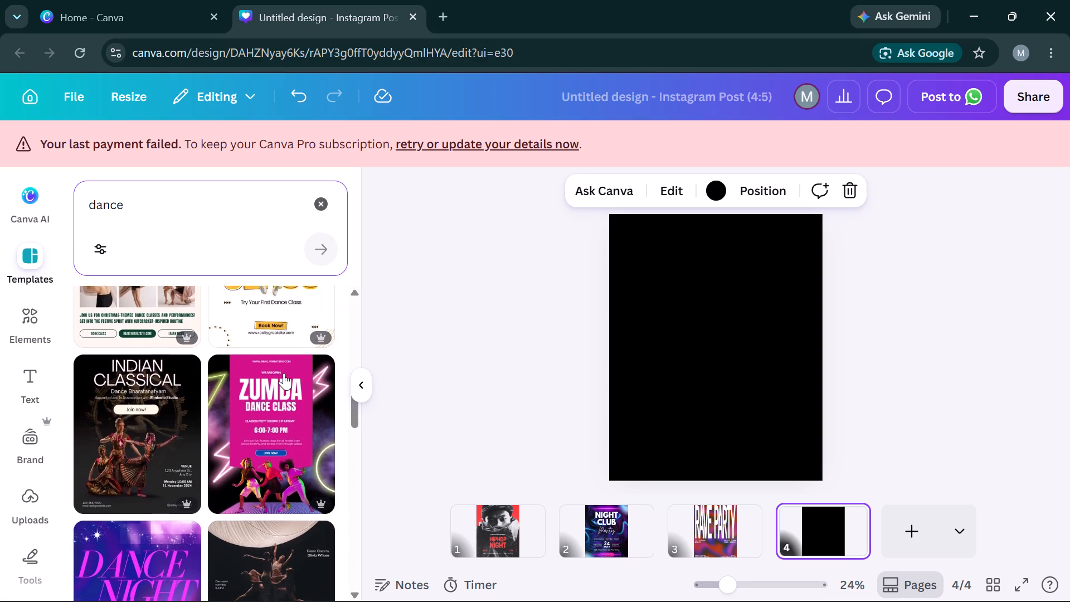
pyautogui.scroll(-2, 284, 373)
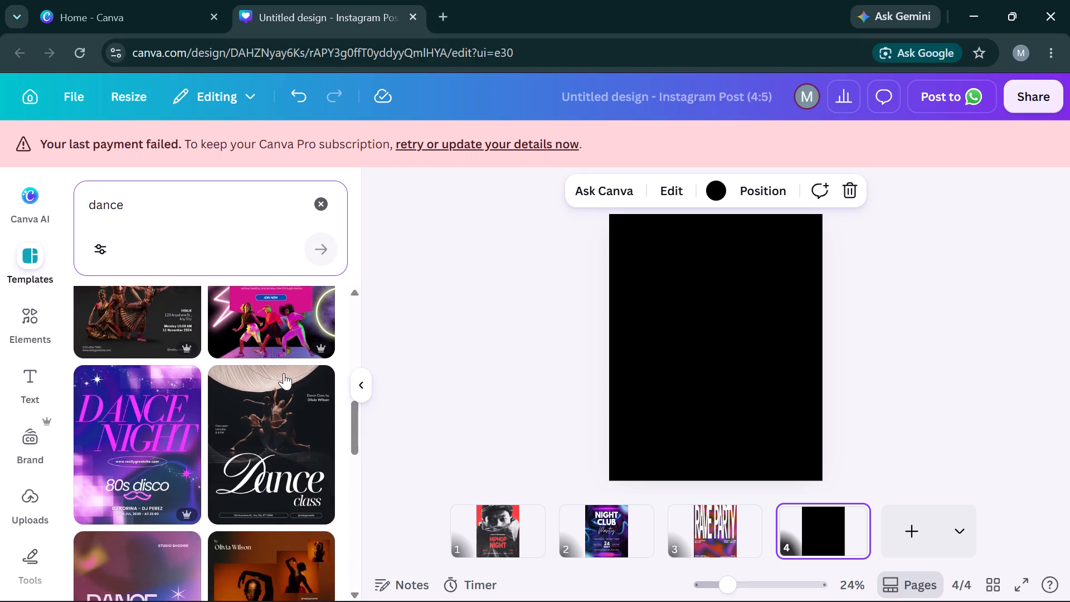
pyautogui.scroll(-1, 284, 373)
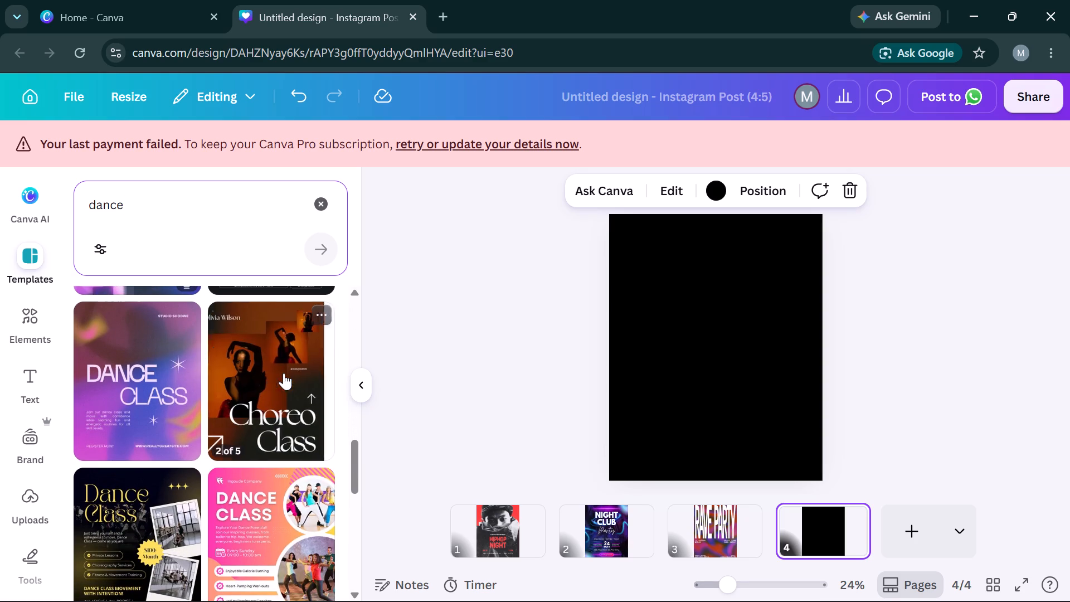
# Find the pink and yellow illustrated Night Dance Party template among the dance results and apply it to the blank fourth page.
pyautogui.scroll(-1, 284, 373)
pyautogui.hscroll(1, 284, 373)
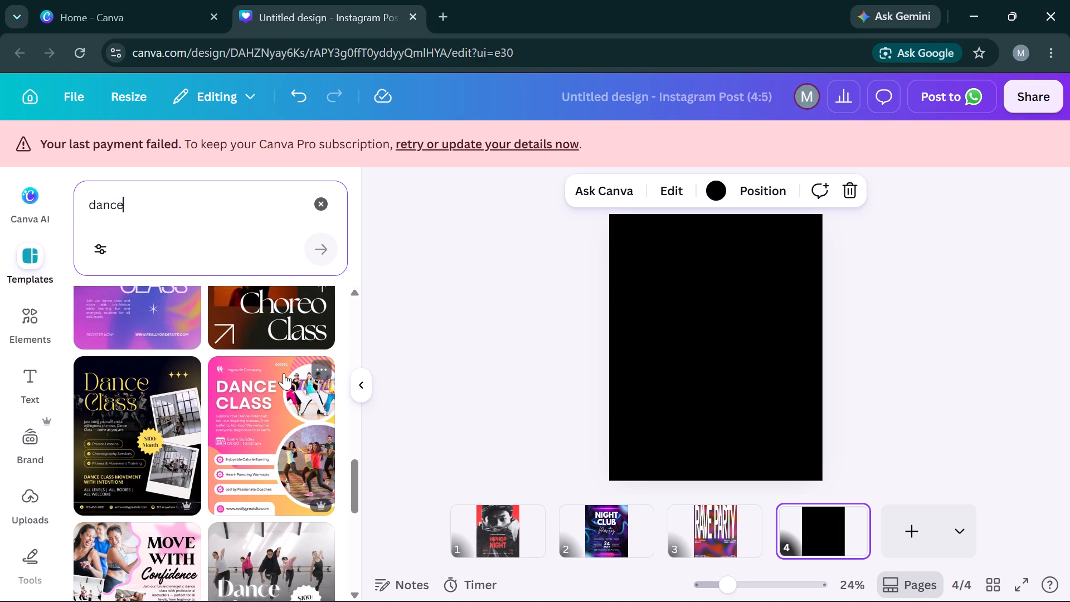
pyautogui.scroll(-1, 284, 373)
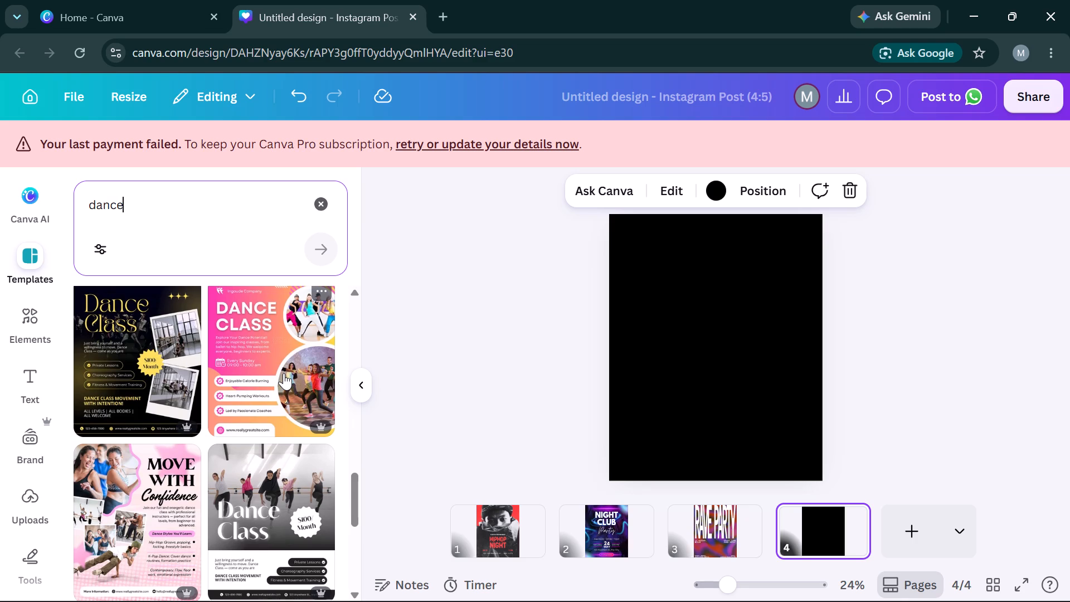
pyautogui.scroll(-2, 284, 373)
pyautogui.hscroll(1, 284, 373)
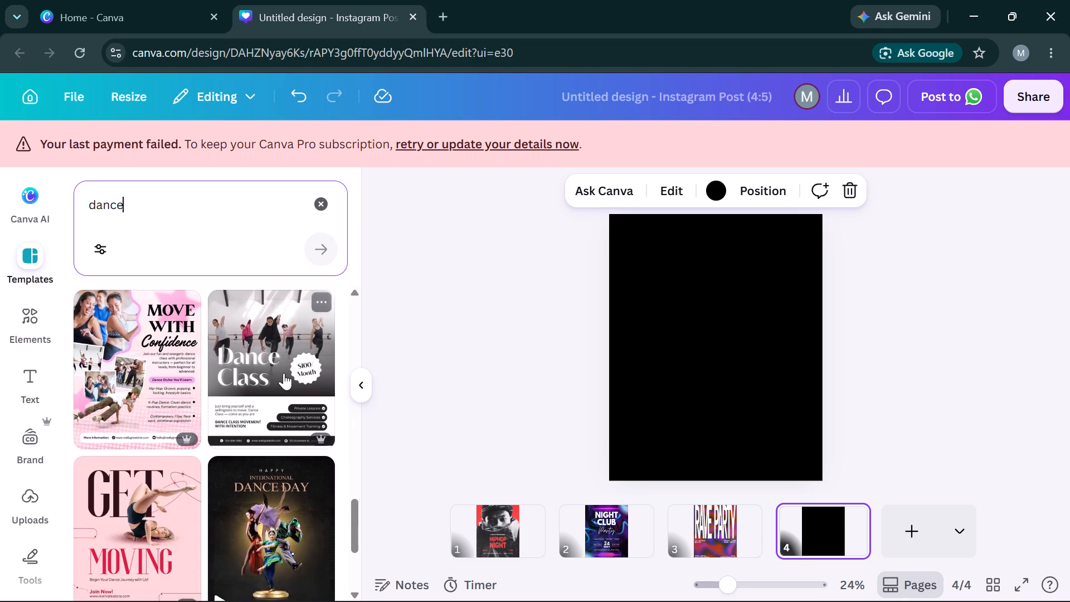
pyautogui.hscroll(1, 284, 373)
pyautogui.scroll(-2, 284, 373)
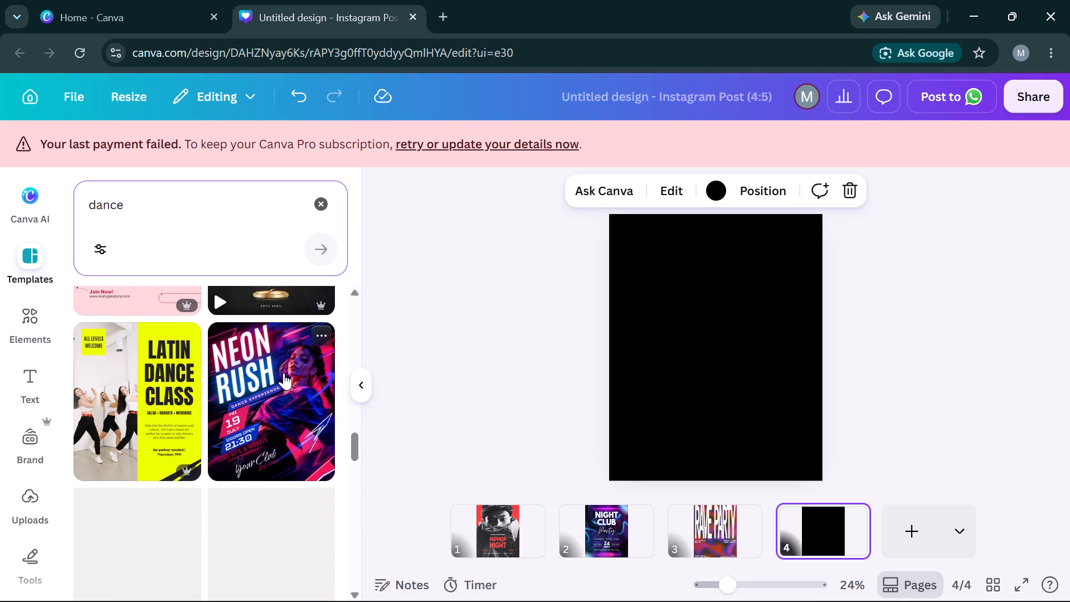
pyautogui.hscroll(4, 284, 373)
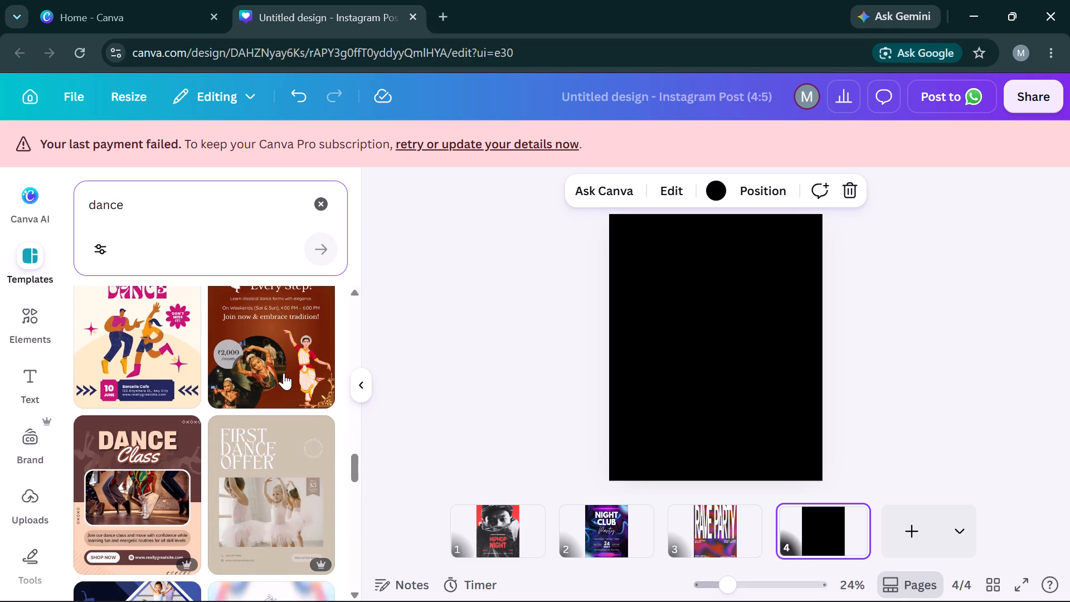
pyautogui.scroll(2, 284, 373)
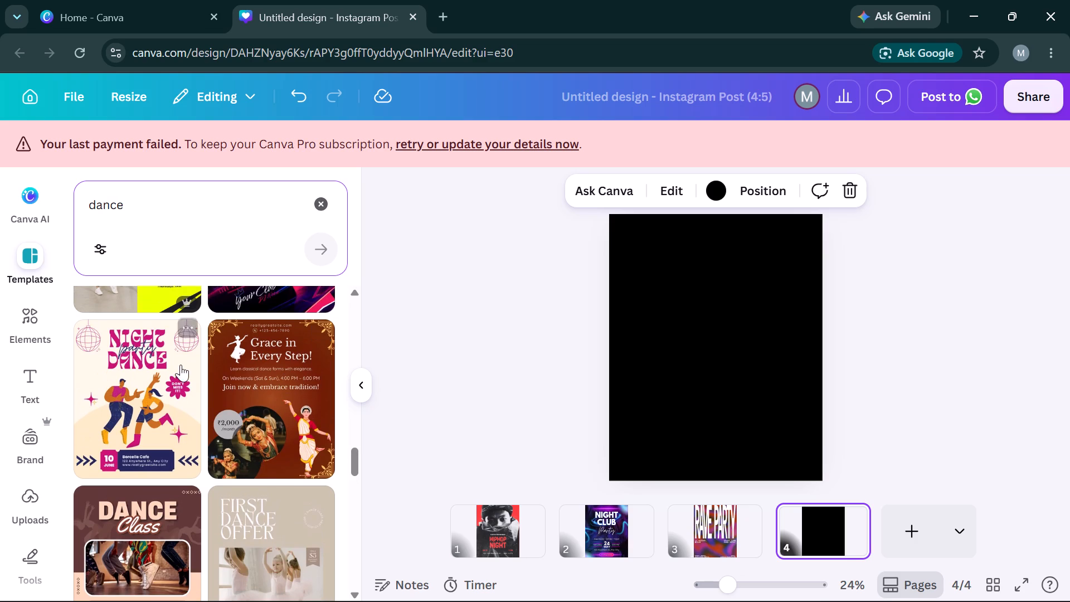
pyautogui.click(160, 381)
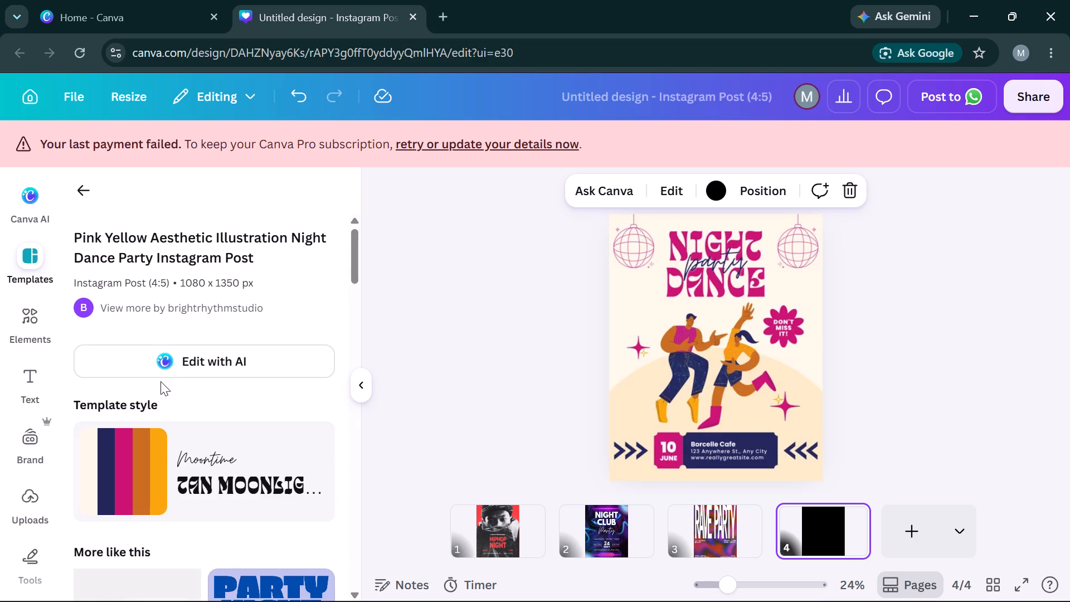
# Add a fifth page and apply the red and yellow illustrated Dance Classes template from the similar designs to it.
pyautogui.hscroll(8, 160, 381)
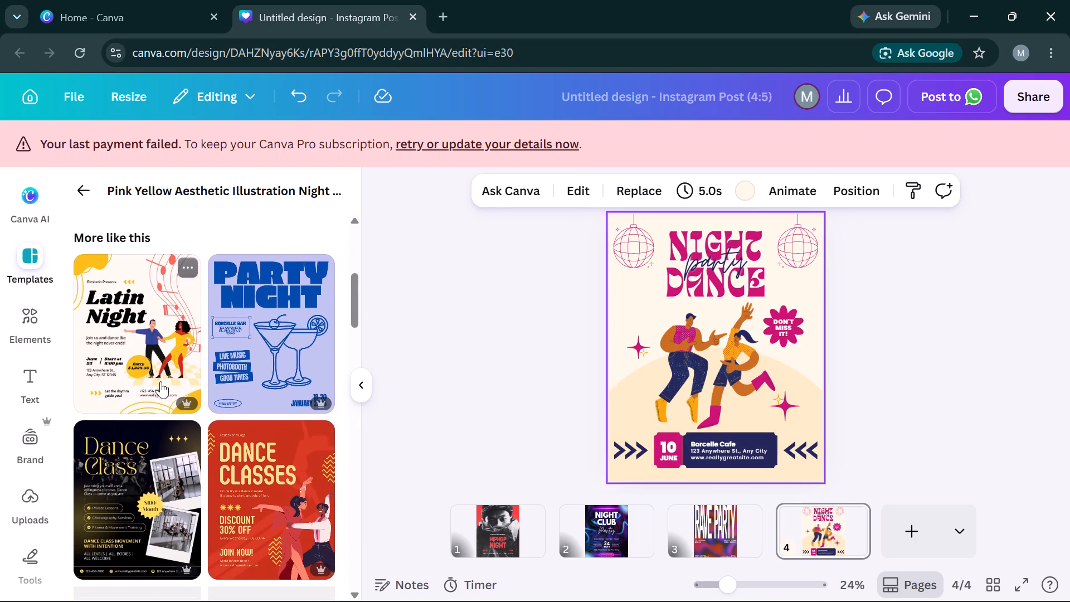
pyautogui.hscroll(2, 160, 381)
pyautogui.scroll(3, 160, 381)
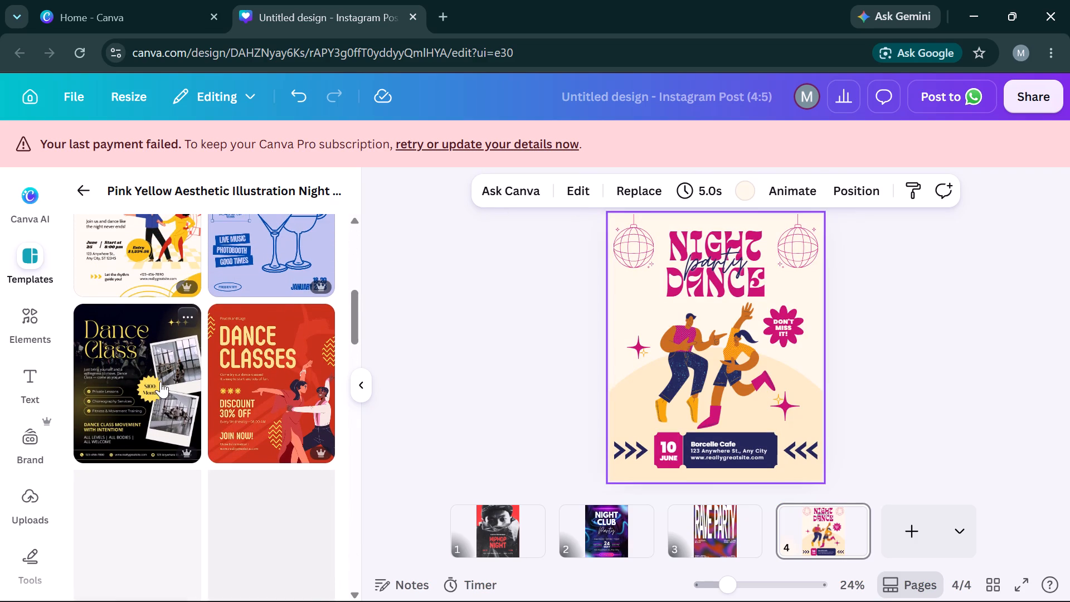
pyautogui.click(904, 514)
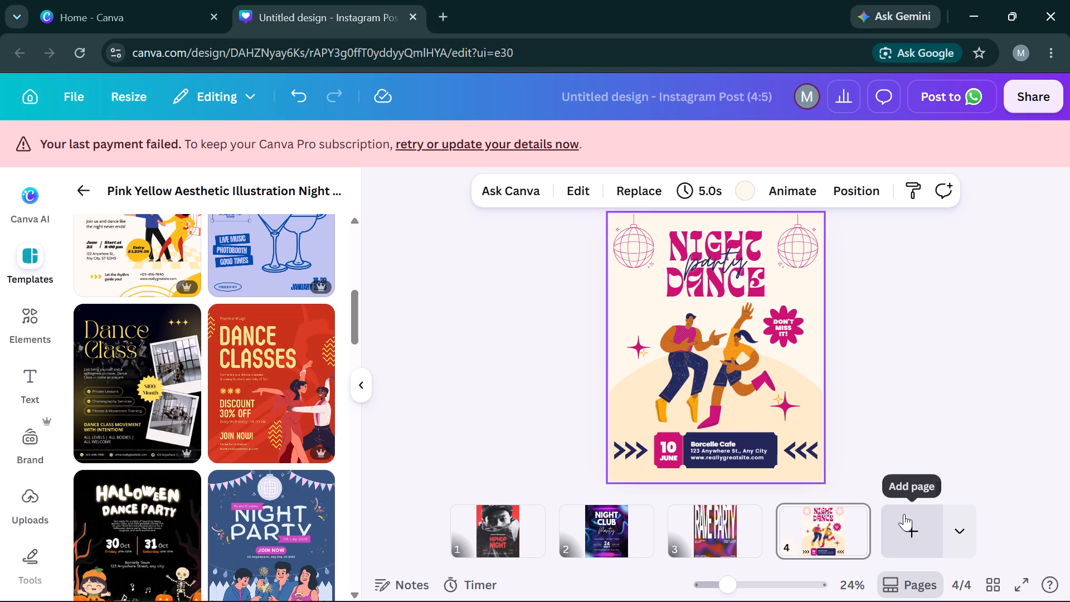
pyautogui.click(265, 372)
# Add a sixth page and apply the red, black and white retro Feel the Rhythm dance class template to it.
pyautogui.scroll(-3, 265, 372)
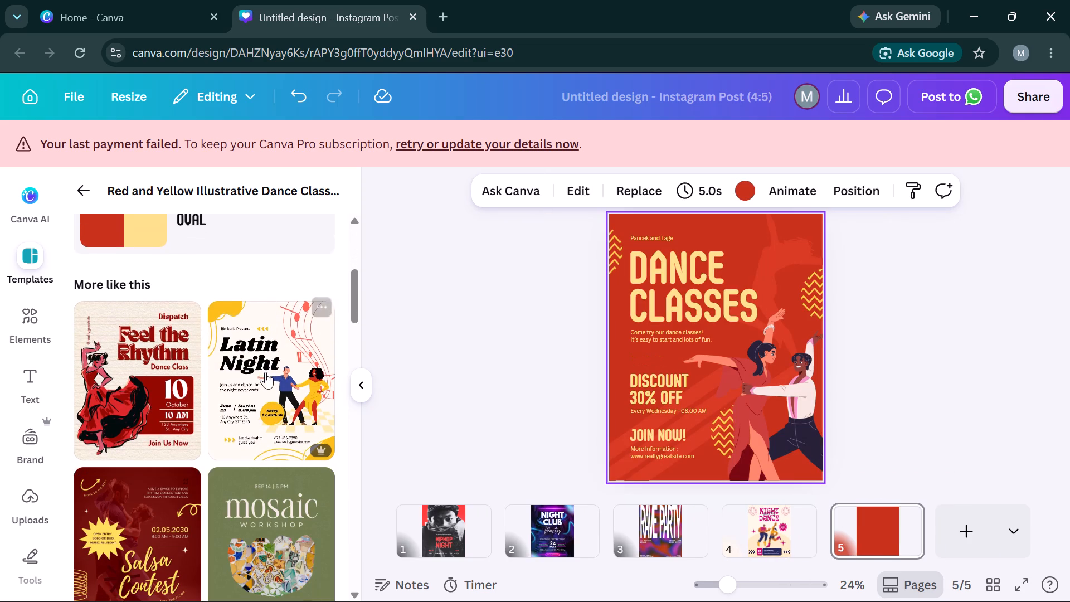
pyautogui.scroll(-1, 265, 372)
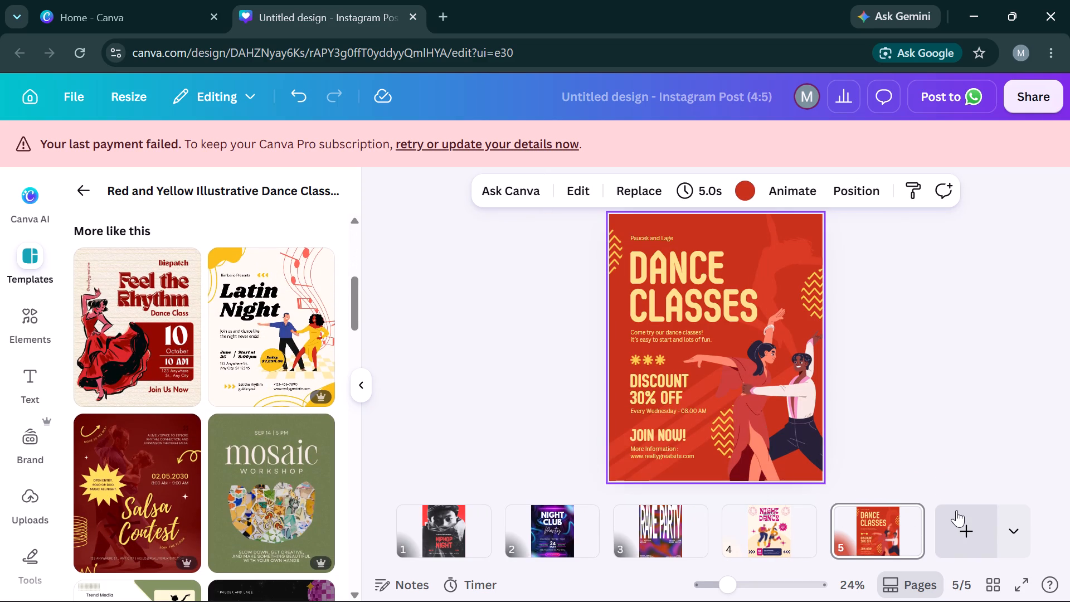
pyautogui.click(955, 512)
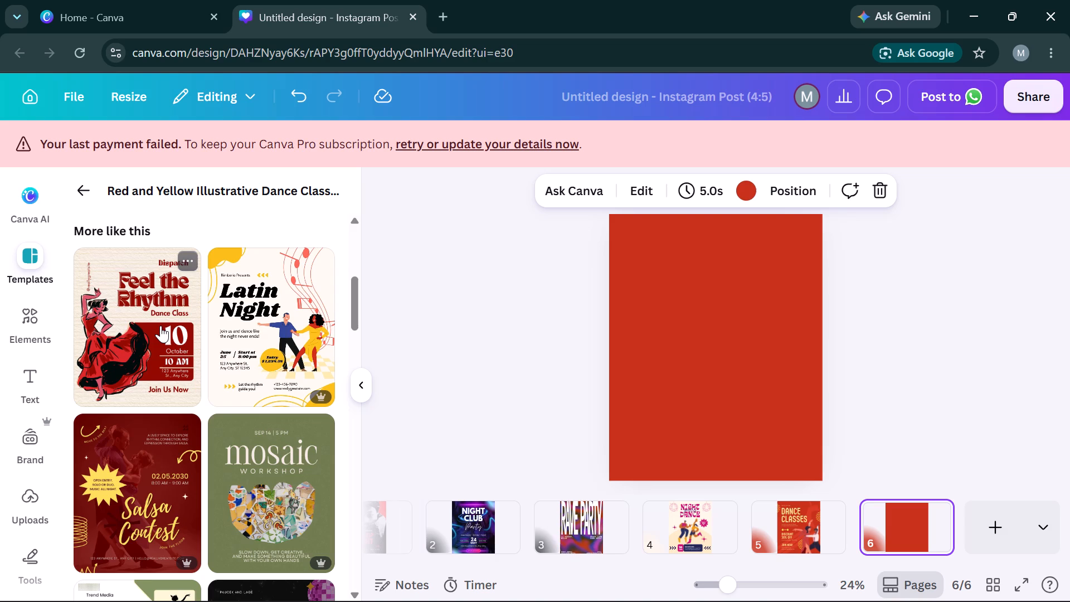
pyautogui.click(160, 326)
# Look through the templates similar to the Feel the Rhythm design for another dance layout.
pyautogui.scroll(-2, 278, 365)
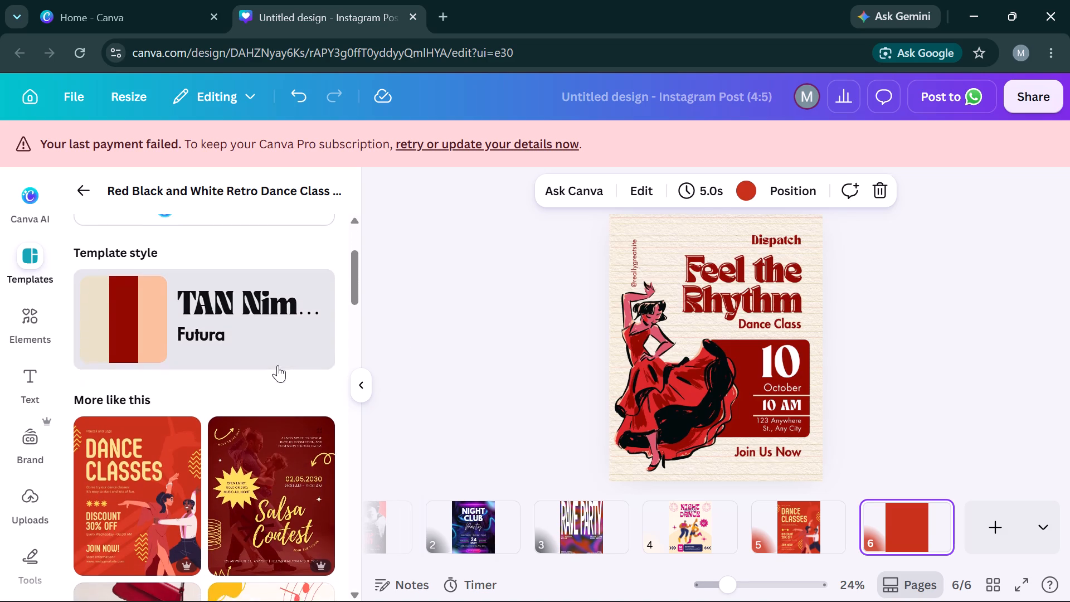
pyautogui.hscroll(2, 278, 365)
pyautogui.scroll(-1, 278, 365)
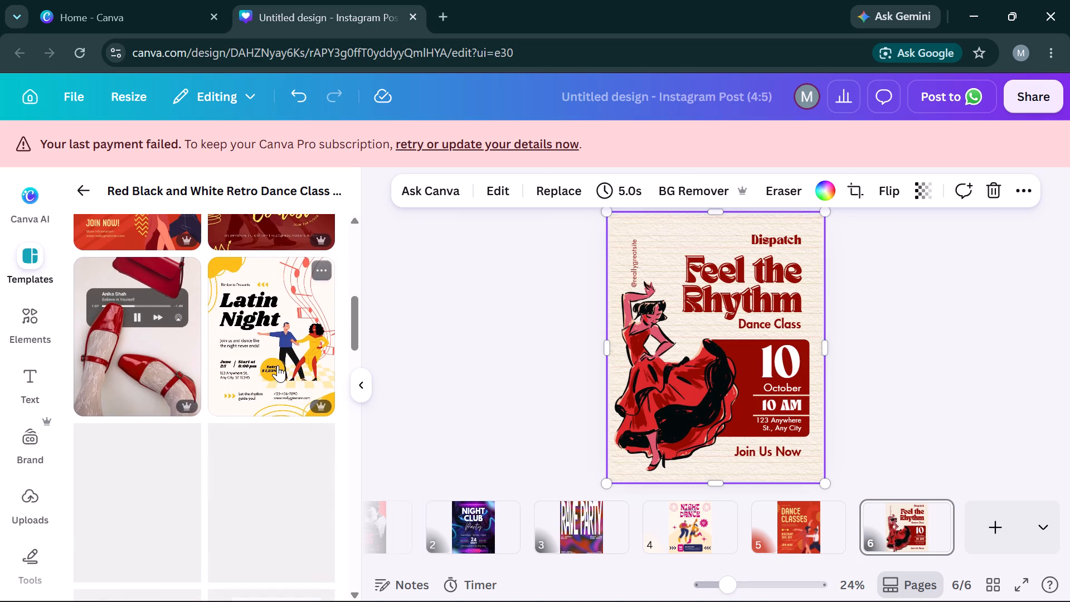
pyautogui.scroll(-2, 278, 365)
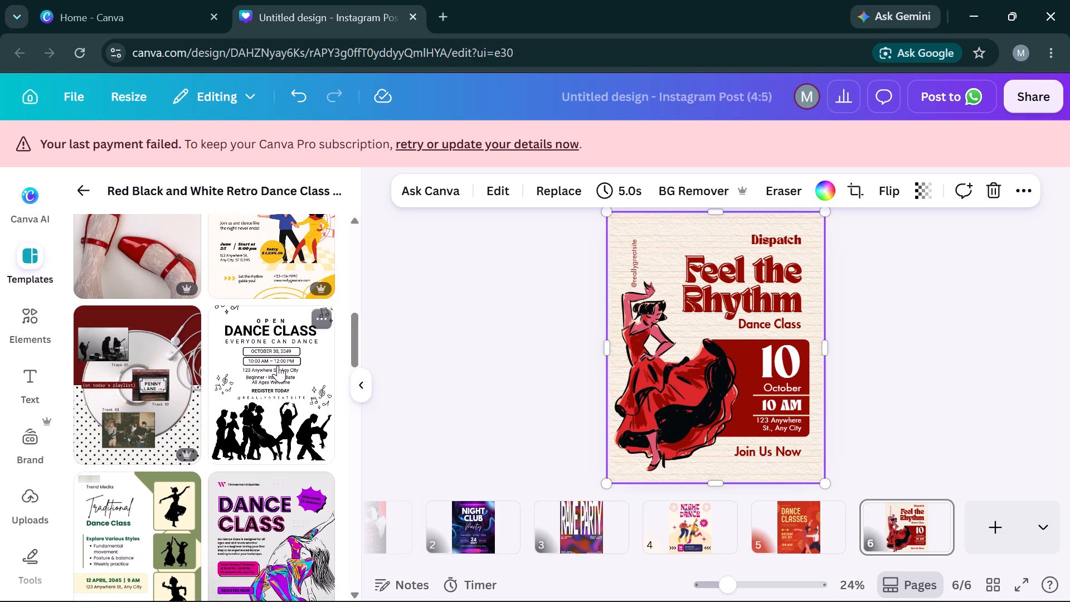
pyautogui.scroll(-1, 278, 365)
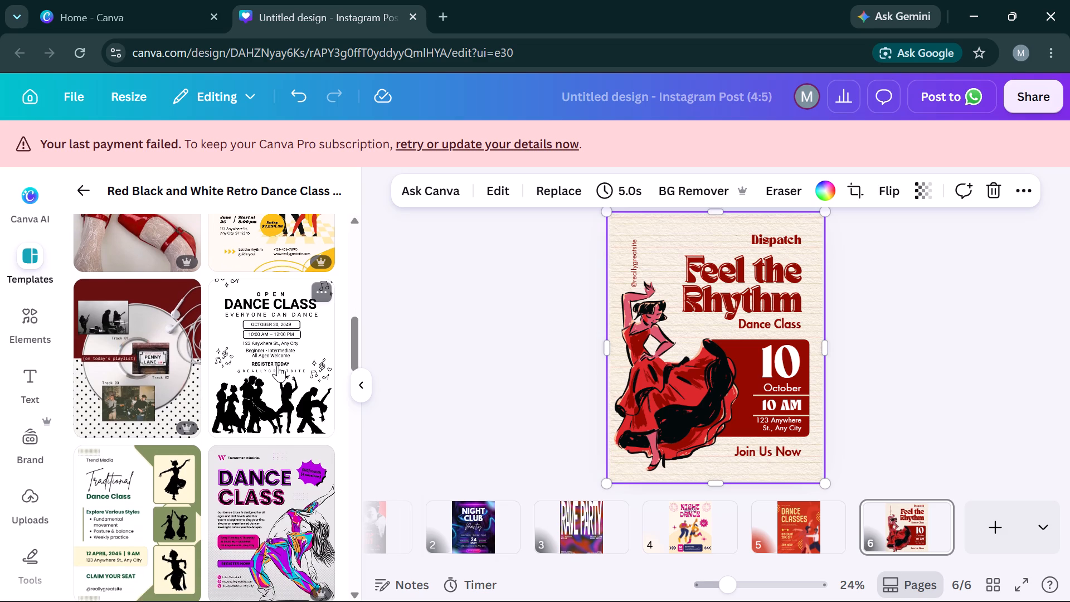
pyautogui.scroll(-3, 278, 365)
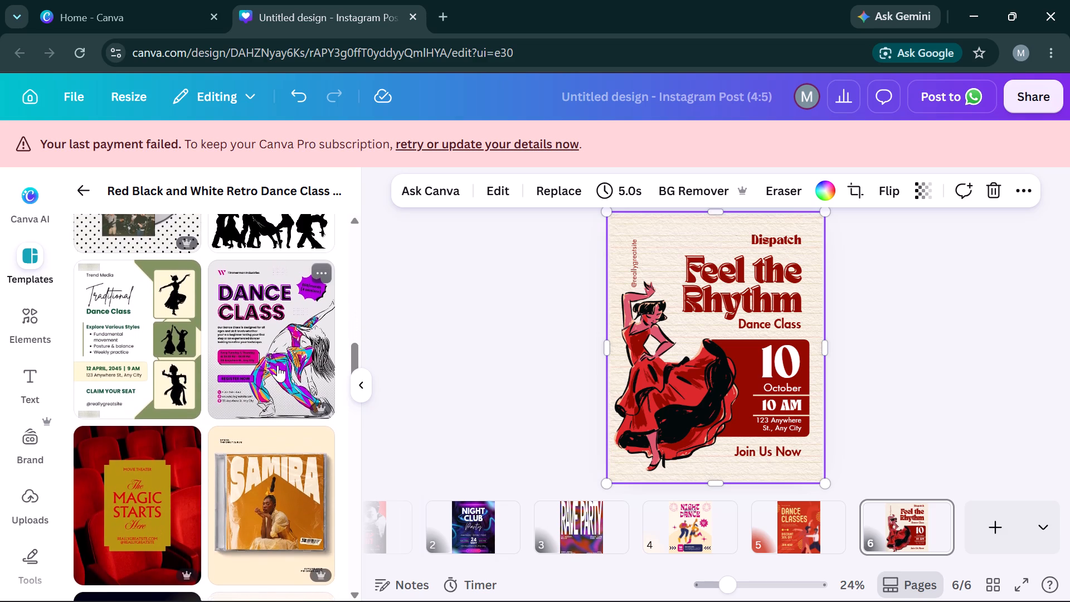
pyautogui.scroll(-1, 278, 365)
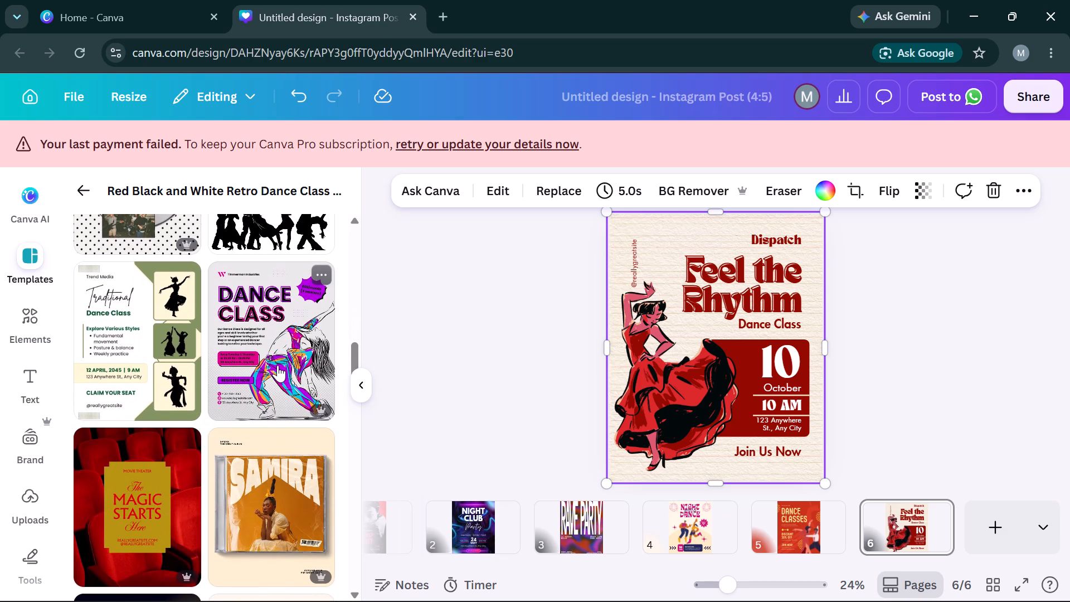
pyautogui.scroll(-3, 278, 365)
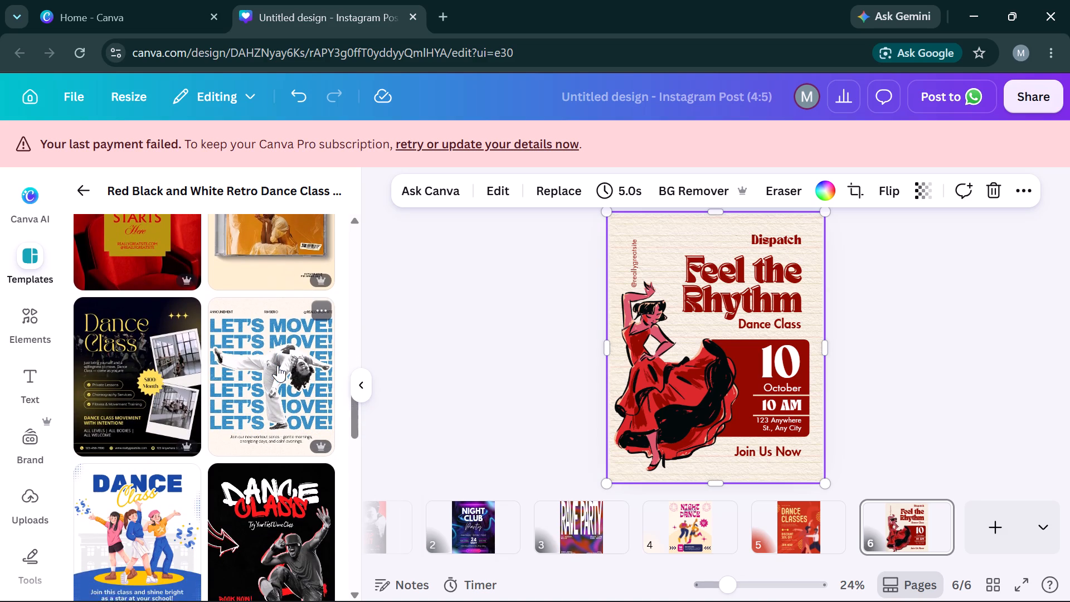
pyautogui.scroll(-1, 278, 365)
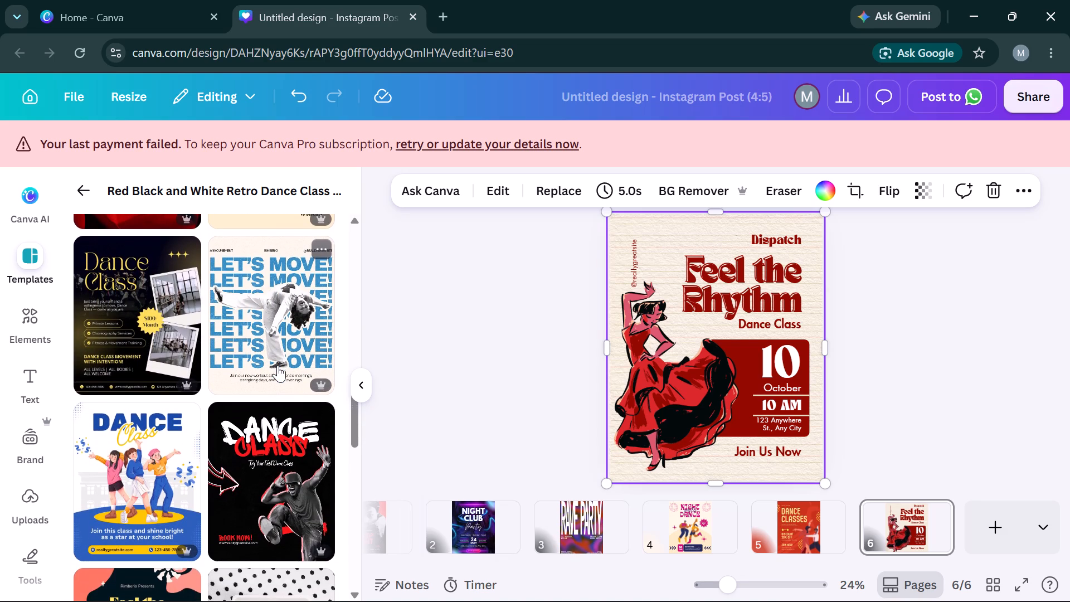
pyautogui.scroll(-2, 278, 365)
pyautogui.scroll(2, 278, 365)
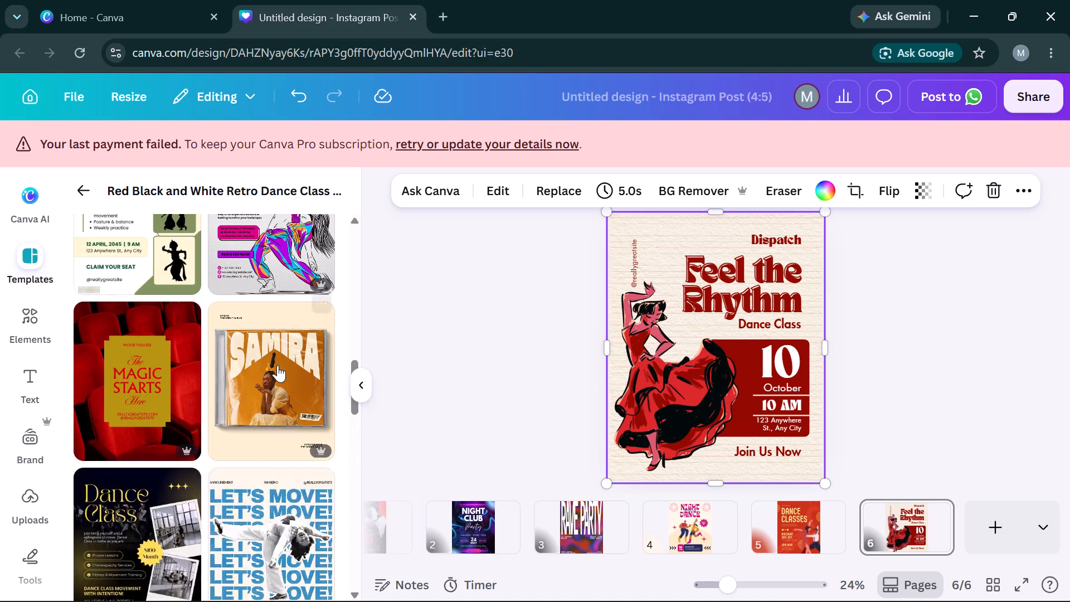
pyautogui.scroll(7, 278, 365)
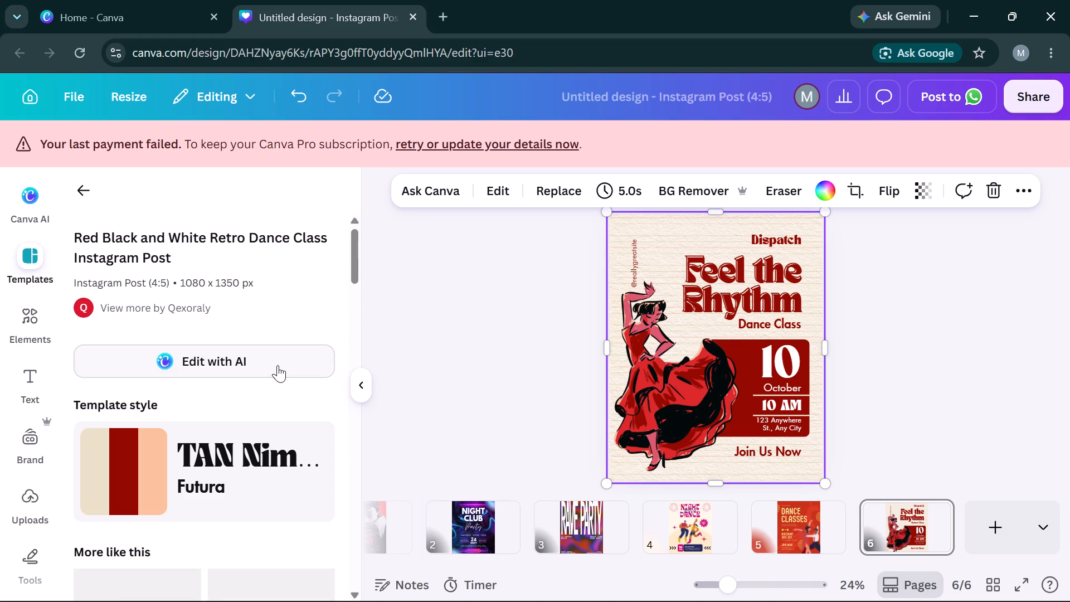
pyautogui.scroll(-4, 278, 365)
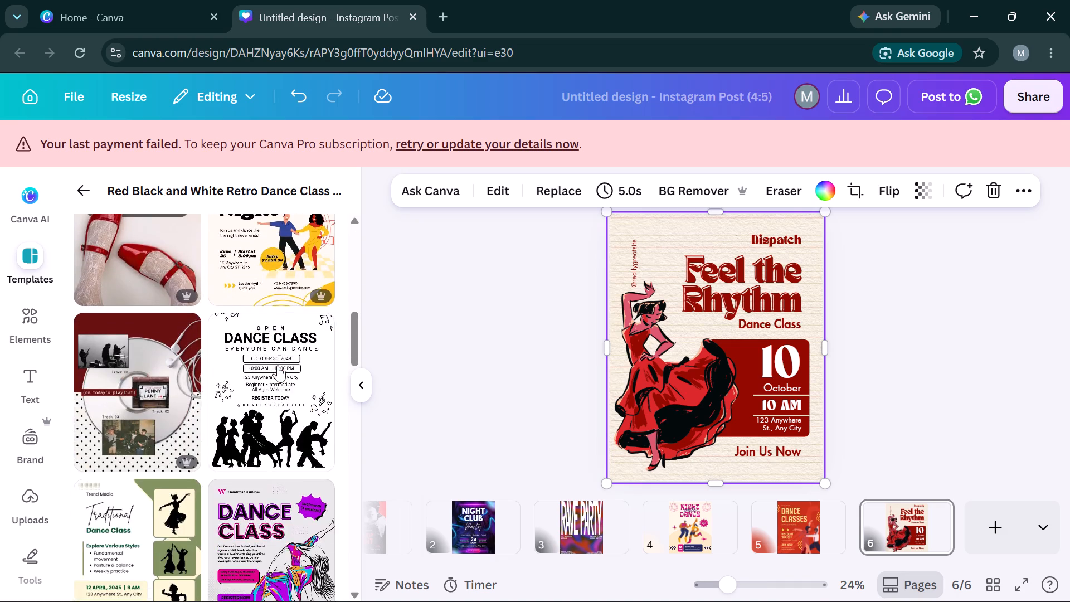
pyautogui.scroll(1, 278, 365)
pyautogui.scroll(-2, 278, 365)
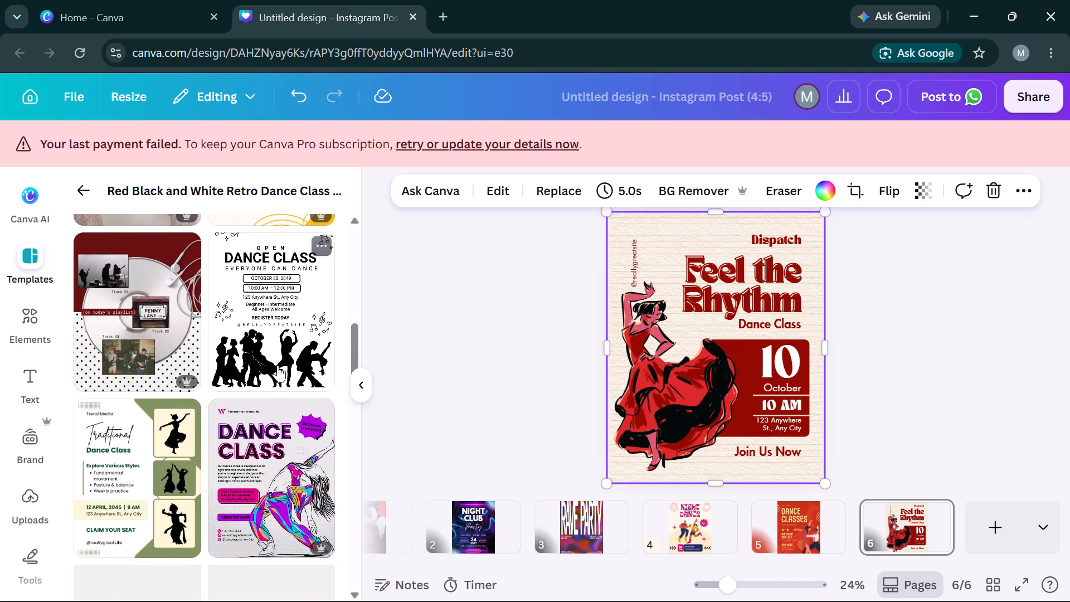
pyautogui.scroll(-2, 278, 365)
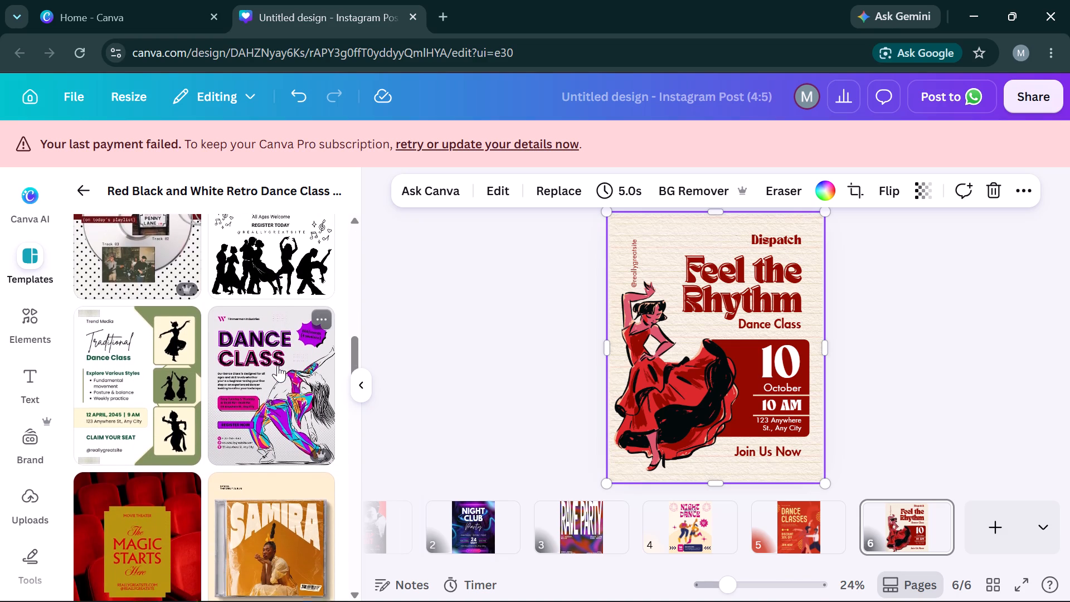
pyautogui.scroll(-1, 278, 365)
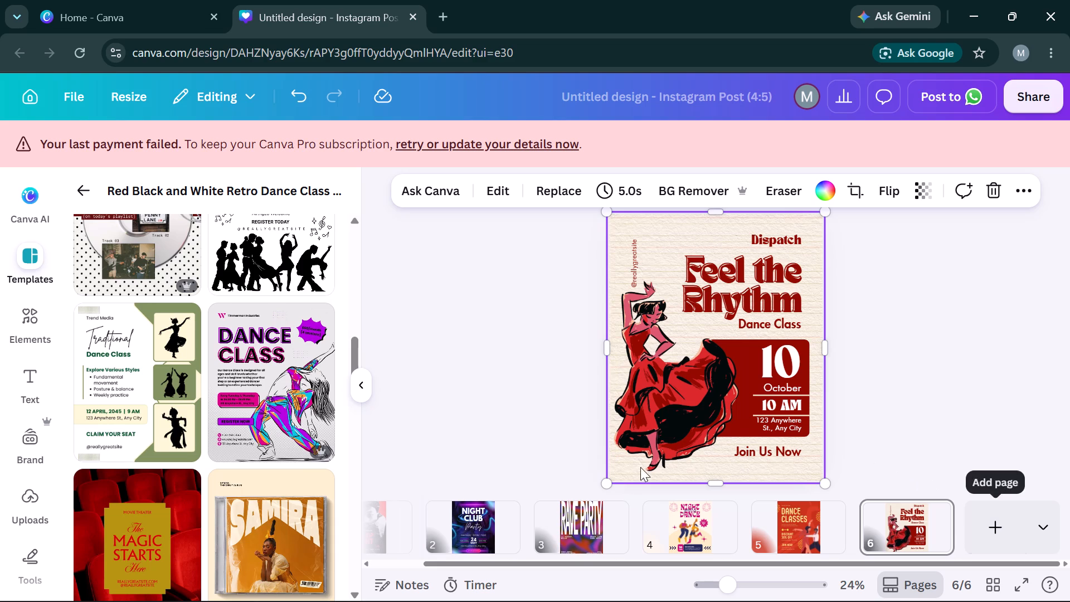
pyautogui.scroll(-3, 252, 441)
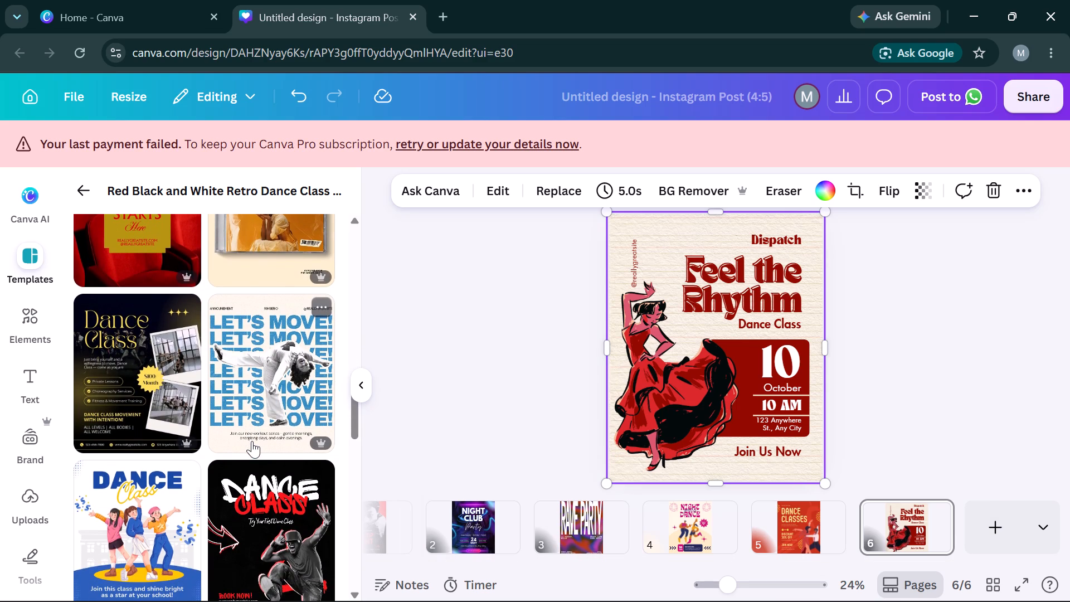
pyautogui.scroll(-1, 252, 441)
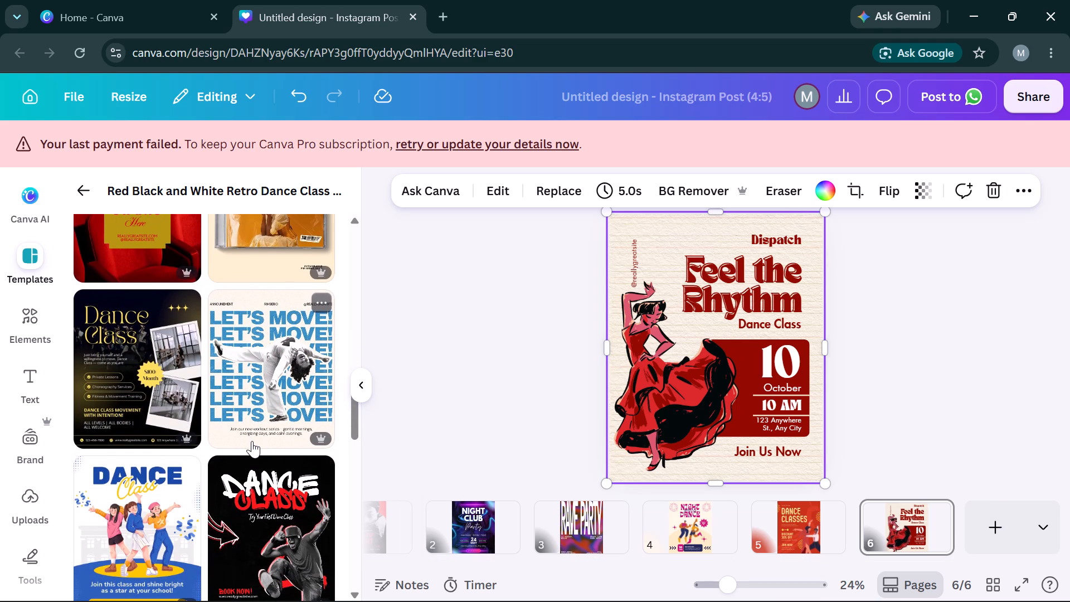
pyautogui.scroll(-3, 252, 441)
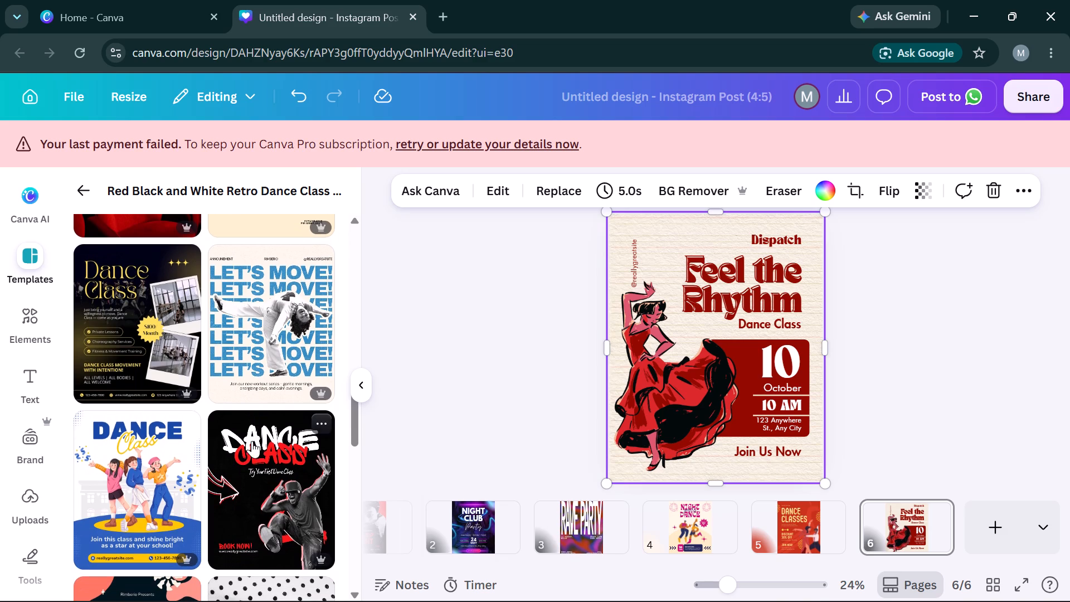
# Add a seventh page and apply the purple and yellow illustrated Dance Class template from the similar designs to it.
pyautogui.click(995, 518)
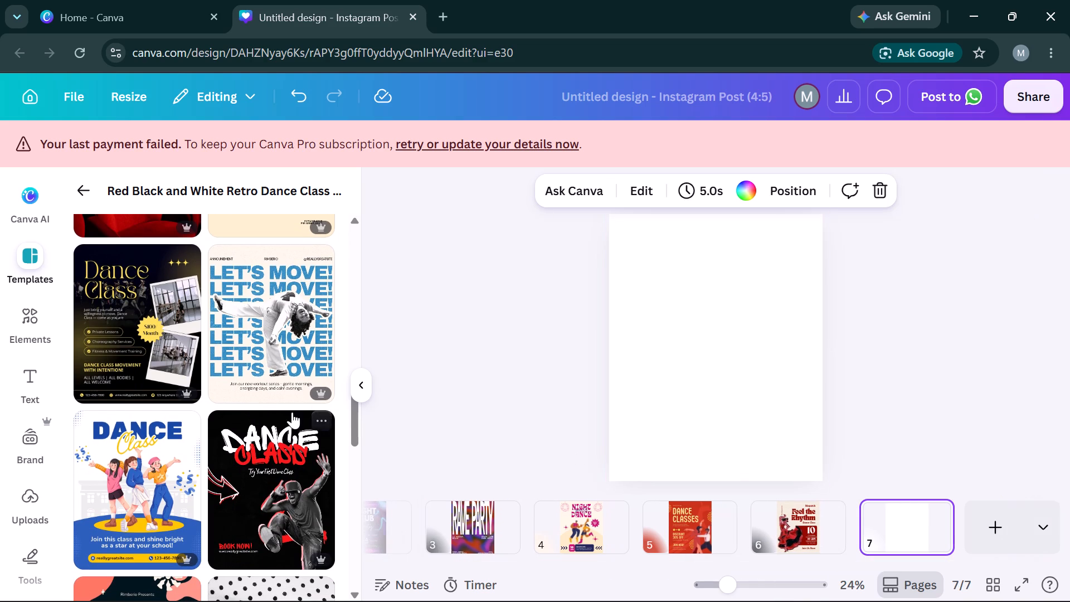
pyautogui.scroll(-6, 292, 412)
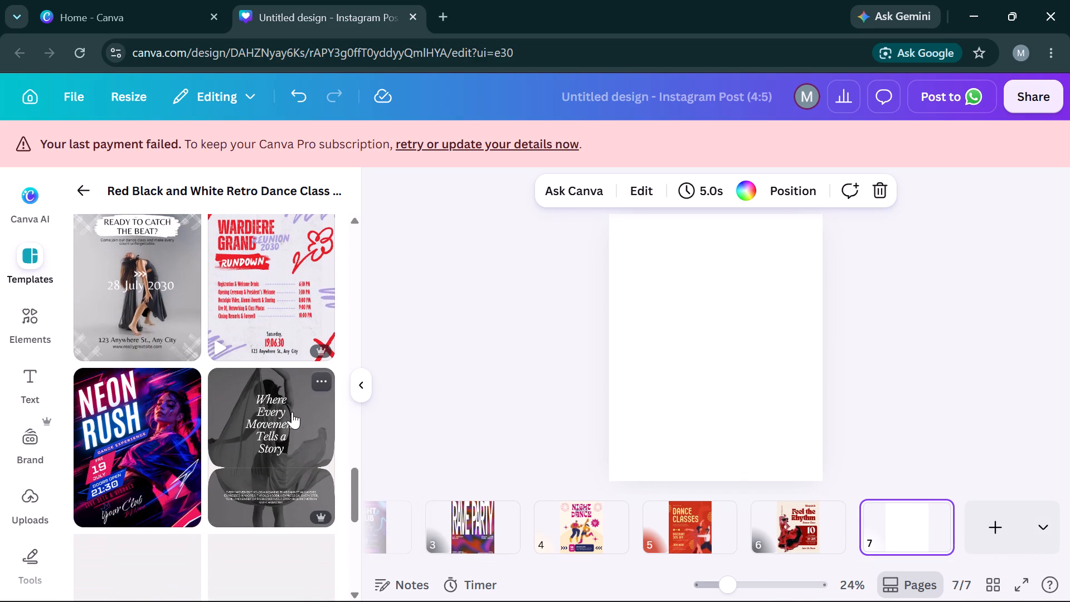
pyautogui.scroll(-2, 292, 412)
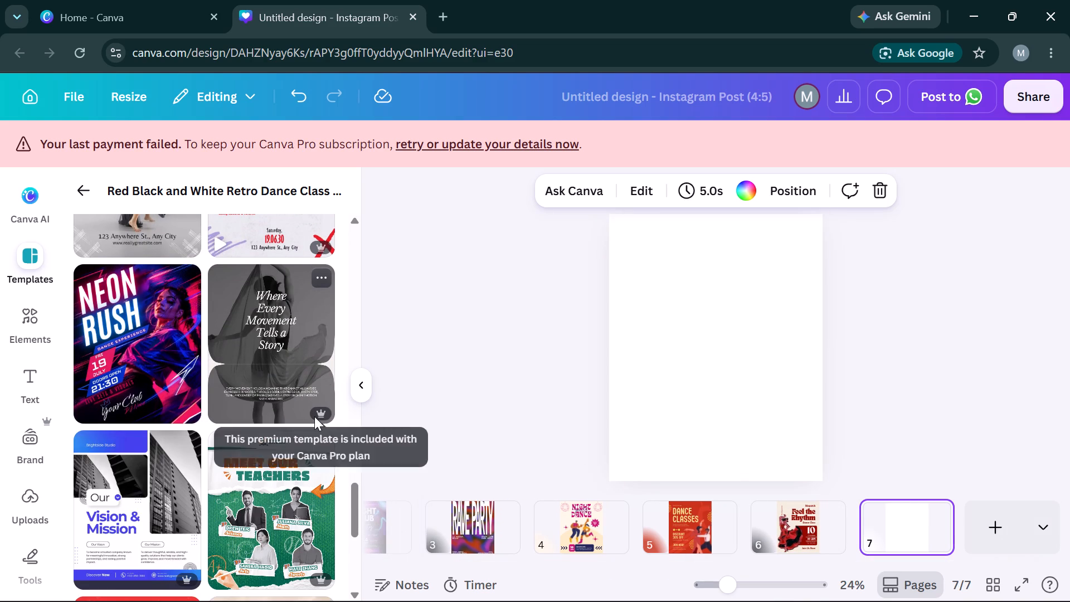
pyautogui.scroll(-5, 314, 416)
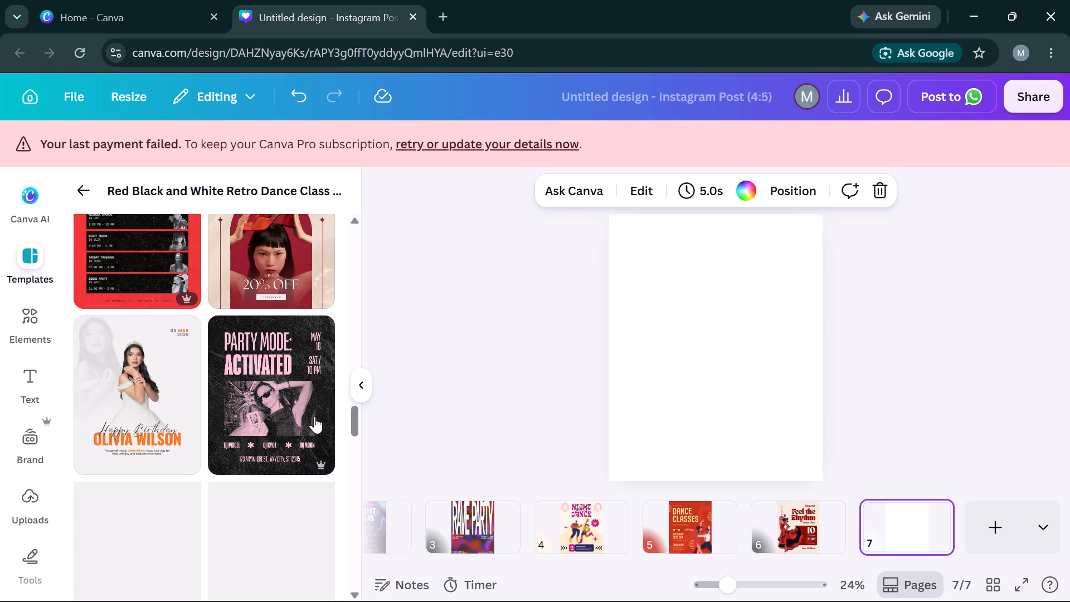
pyautogui.scroll(-1, 314, 416)
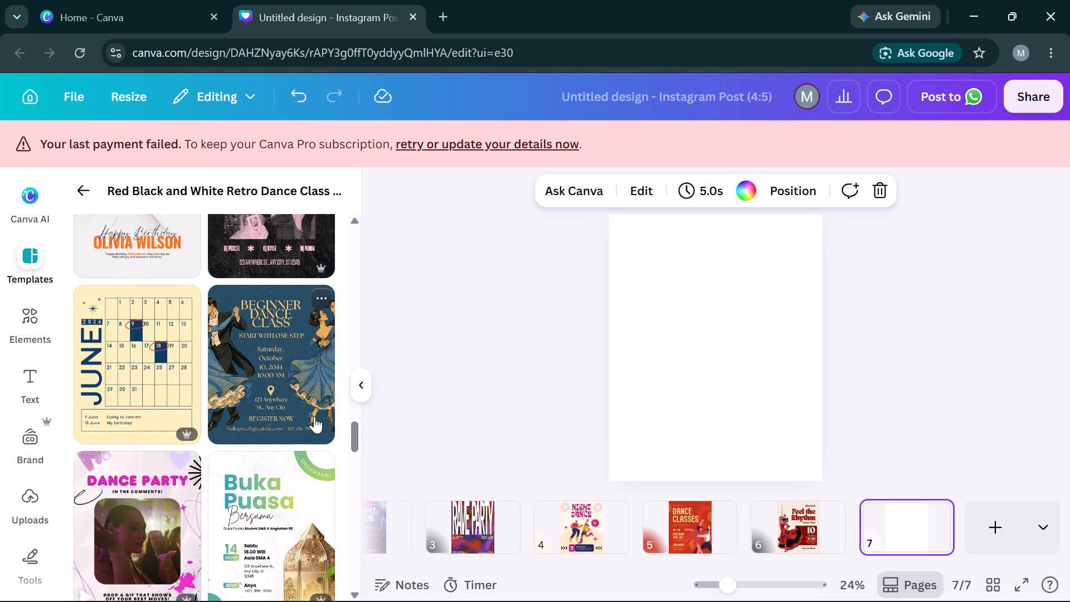
pyautogui.scroll(-3, 314, 416)
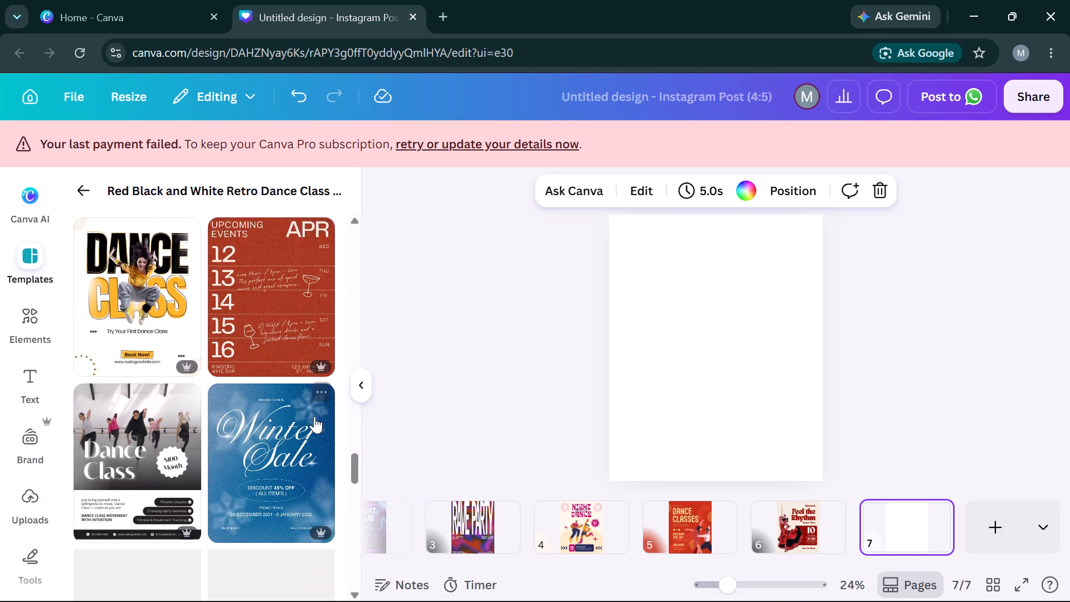
pyautogui.scroll(13, 314, 416)
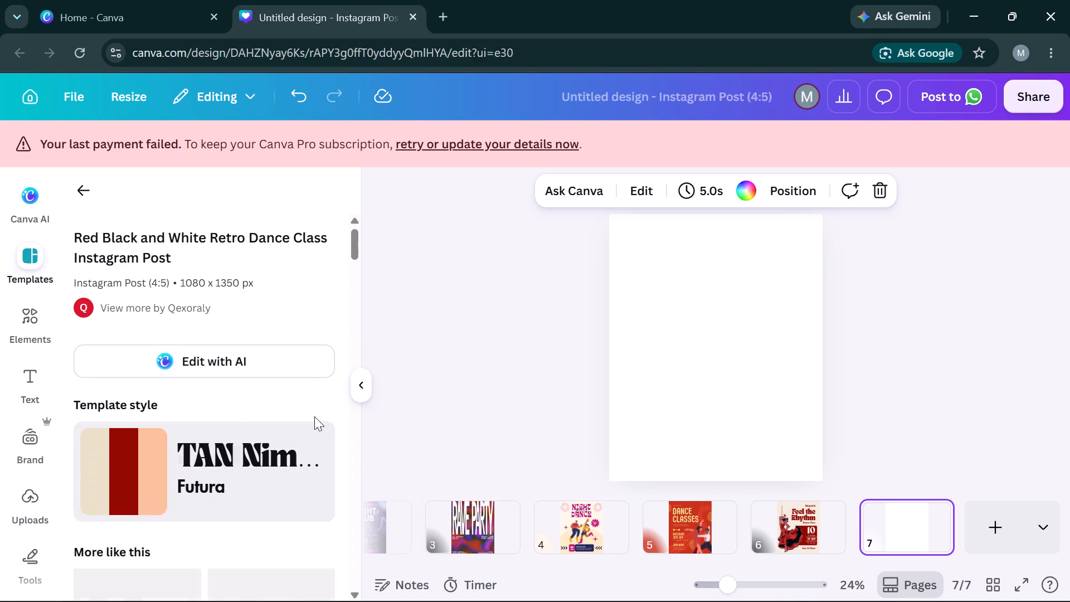
pyautogui.scroll(1, 314, 416)
pyautogui.scroll(-3, 314, 416)
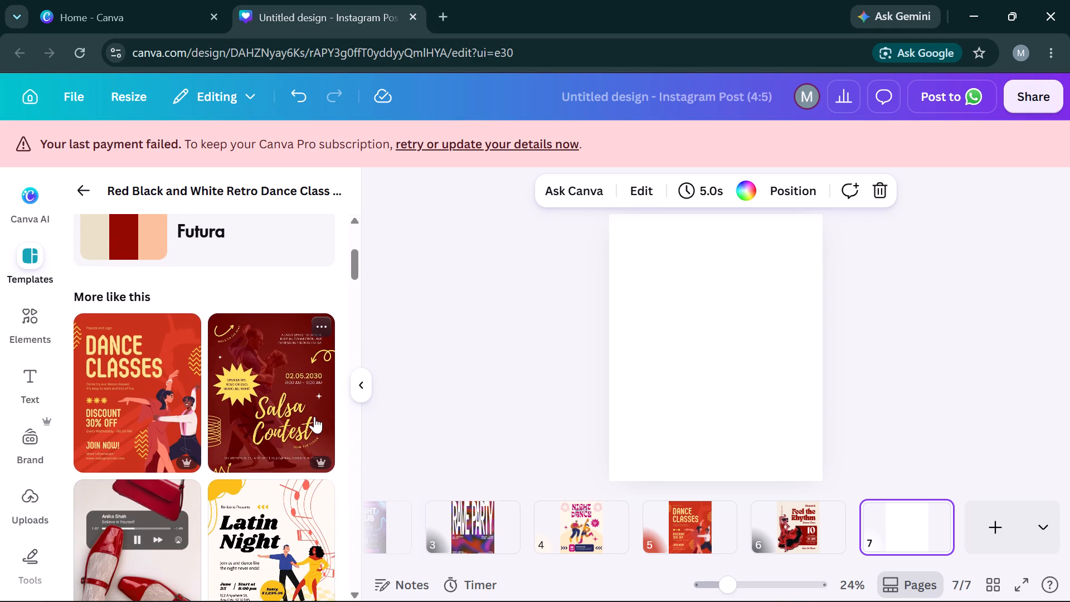
pyautogui.scroll(-3, 314, 416)
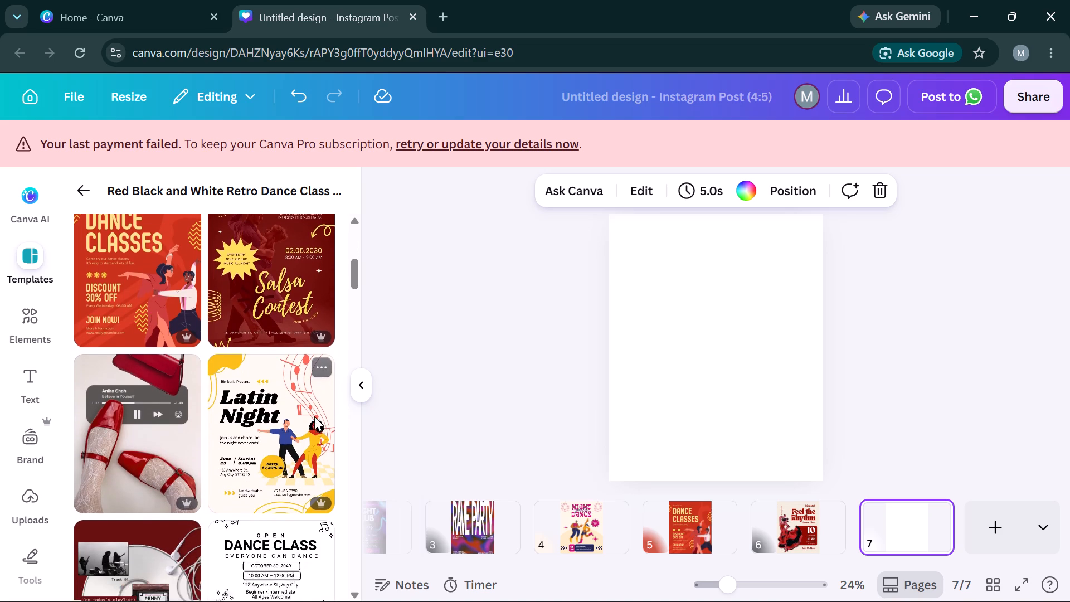
pyautogui.scroll(-4, 314, 416)
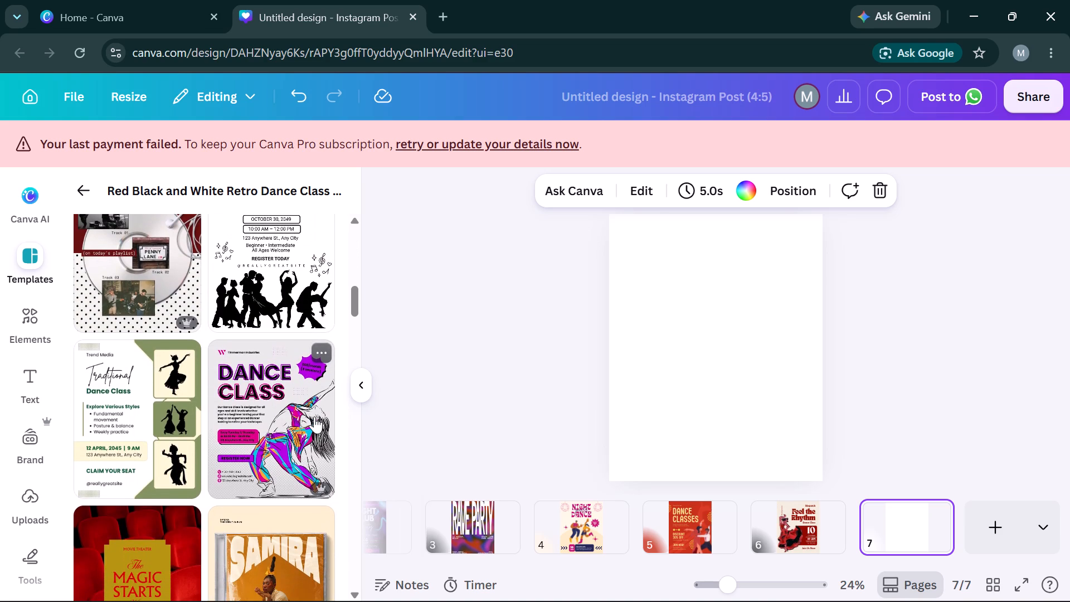
pyautogui.scroll(-1, 314, 416)
pyautogui.click(278, 415)
# Look through the templates similar to the purple and yellow Dance Class design for another dance layout.
pyautogui.scroll(-2, 278, 415)
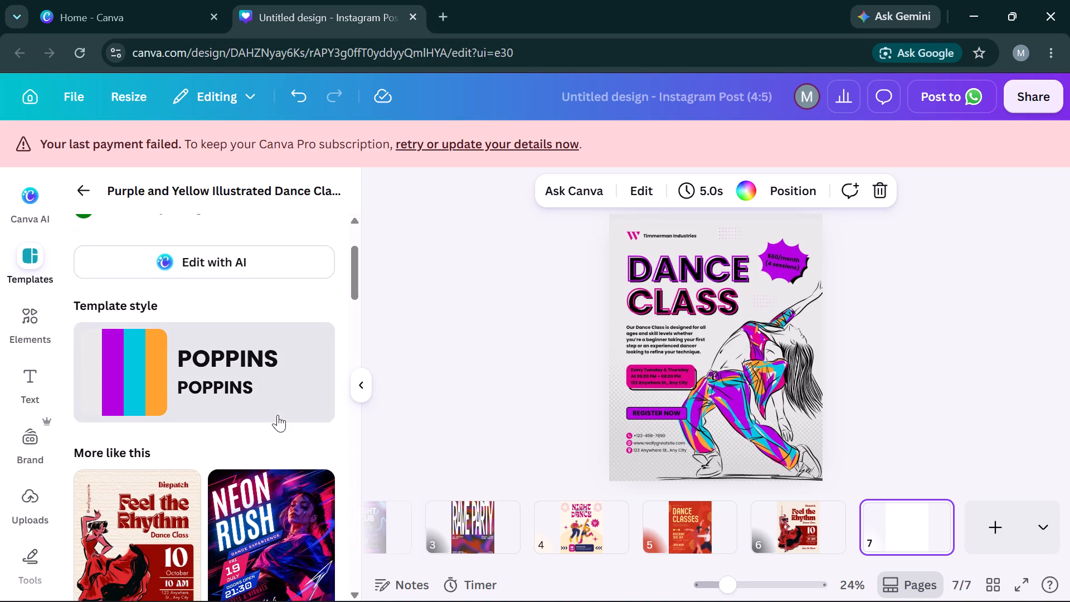
pyautogui.scroll(-3, 278, 415)
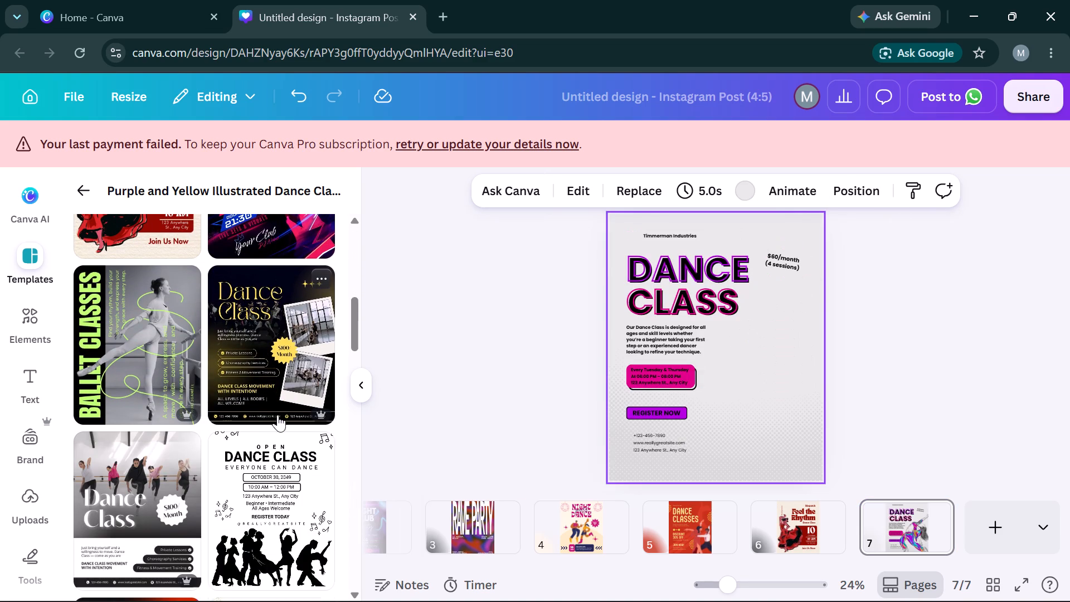
pyautogui.scroll(-3, 278, 415)
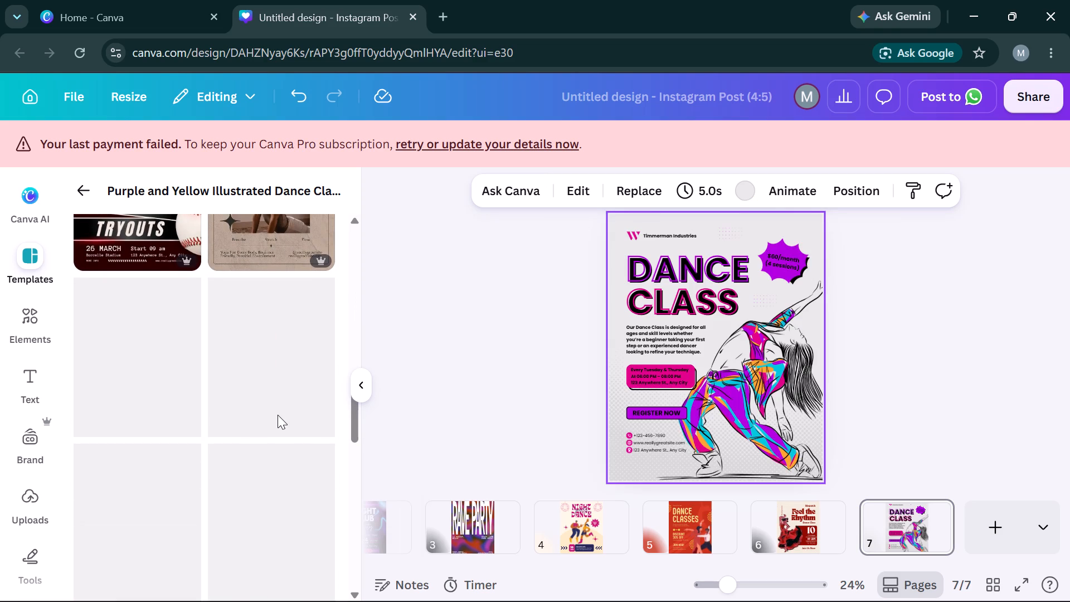
pyautogui.scroll(-3, 278, 415)
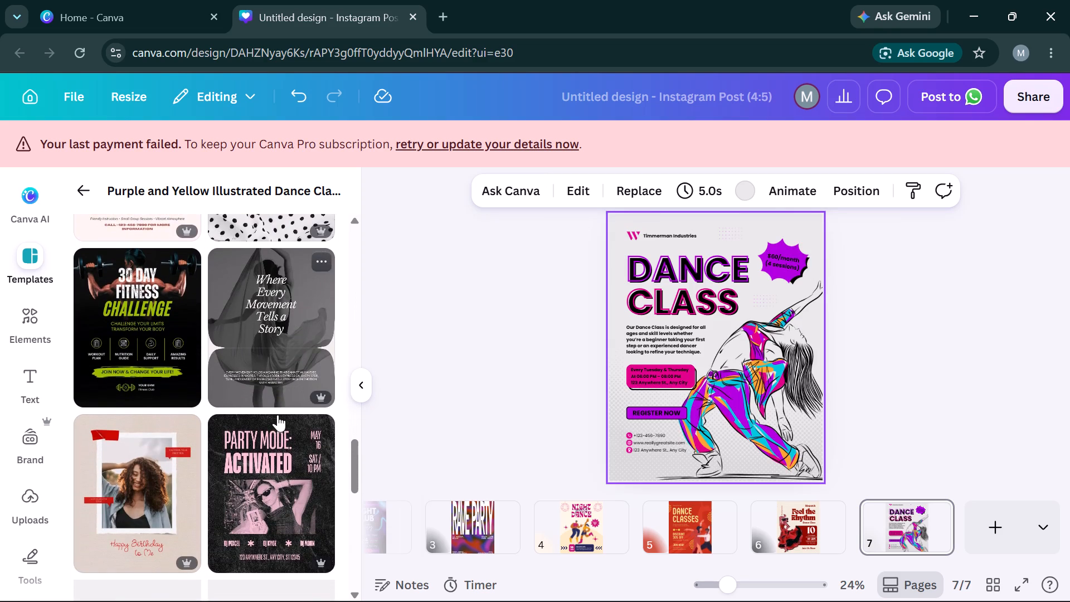
pyautogui.scroll(-2, 278, 415)
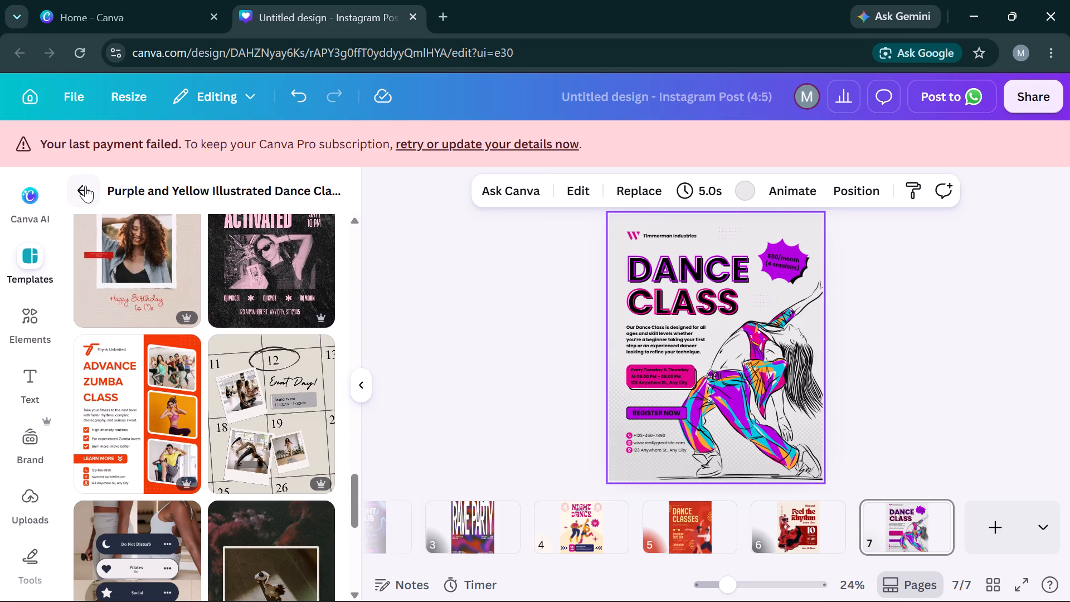
# Return to the template search and extend the query to "dance poster".
pyautogui.click(85, 186)
pyautogui.click(158, 206)
pyautogui.press('space')
pyautogui.write('poster')
pyautogui.press('Return')
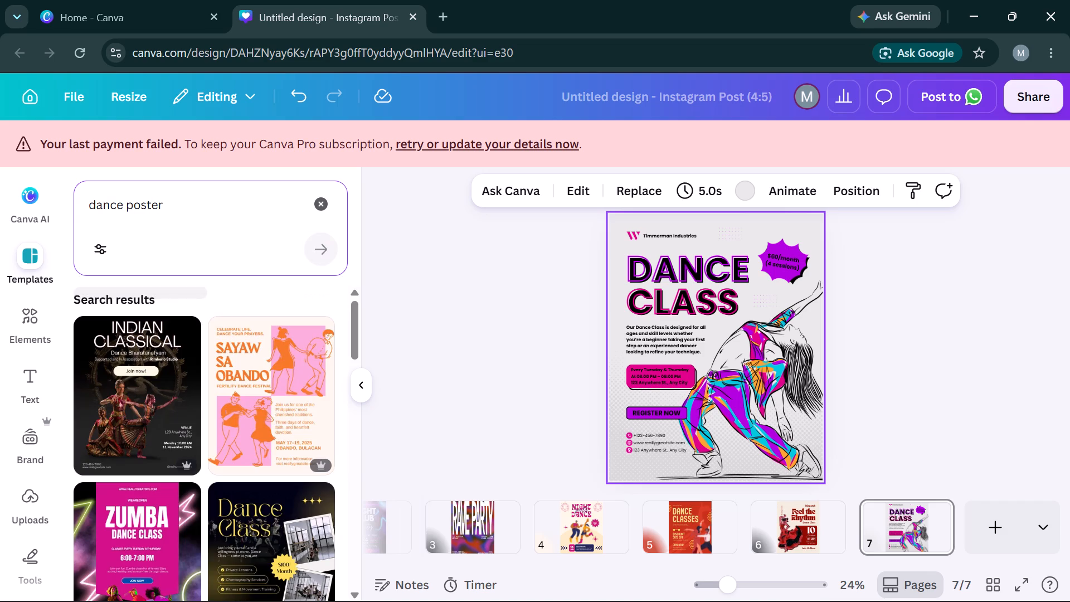
# Add an eighth page and apply the black and red Indian Classical Bharatanatyam dance template to it.
pyautogui.scroll(-1, 213, 327)
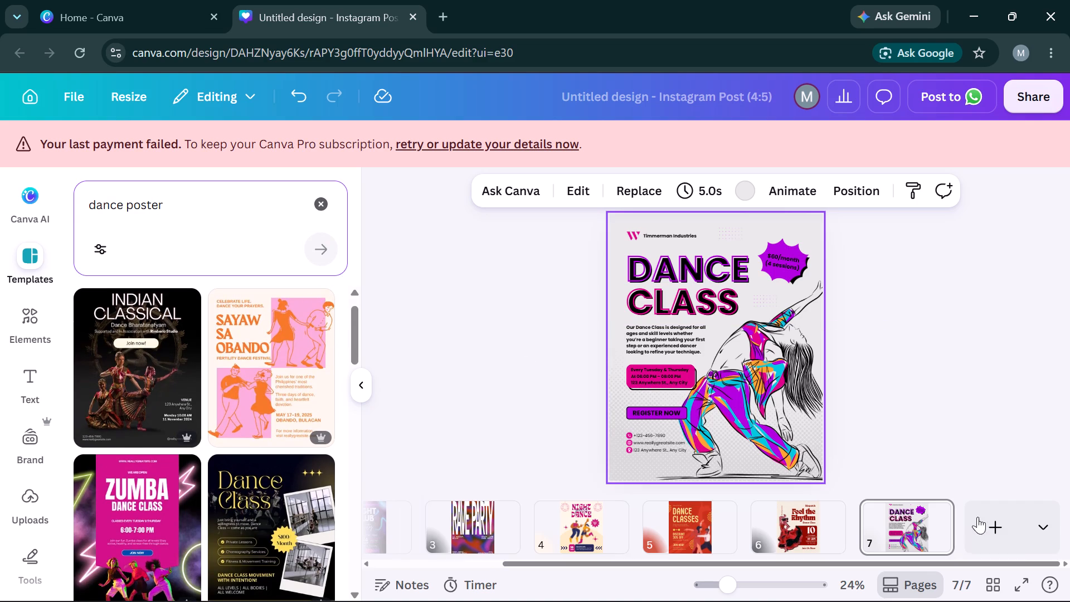
pyautogui.click(985, 529)
pyautogui.click(160, 394)
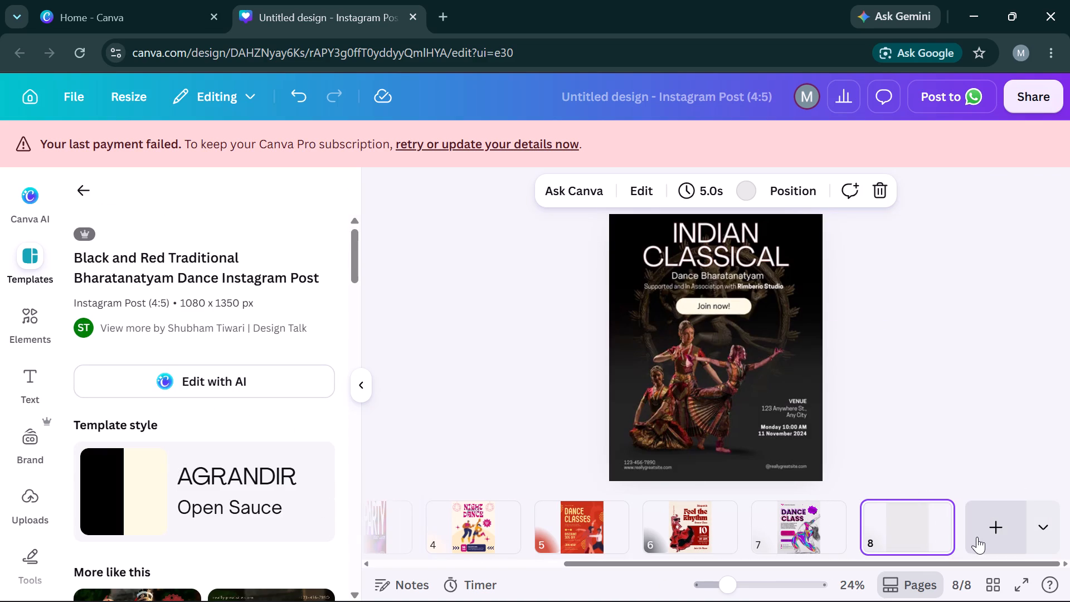
# Add a ninth page and apply the brown and gold traditional Shivratri template from the similar designs to it.
pyautogui.click(979, 537)
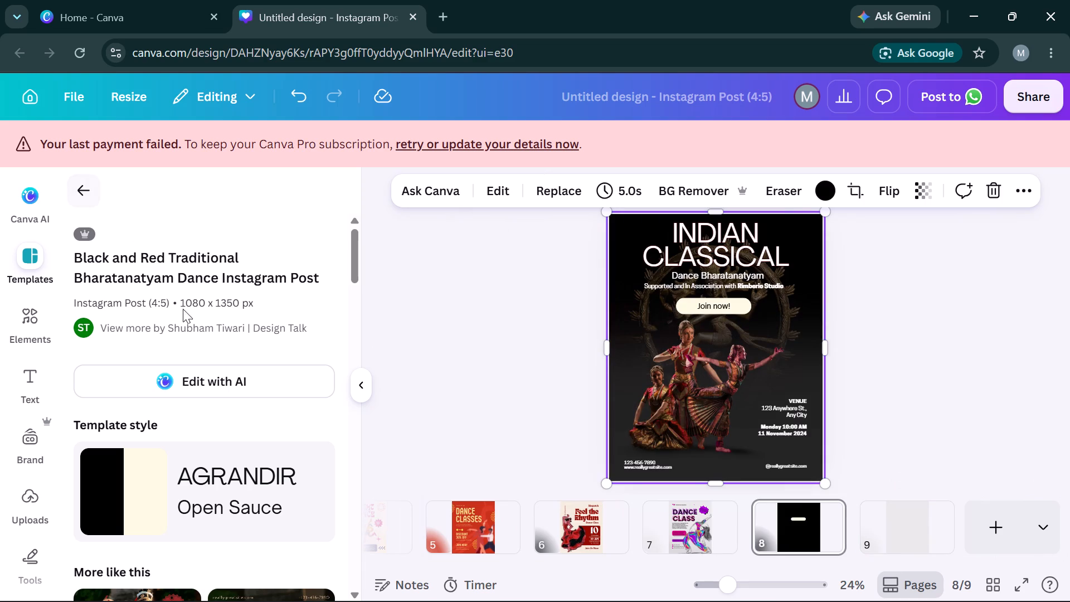
pyautogui.scroll(-6, 185, 312)
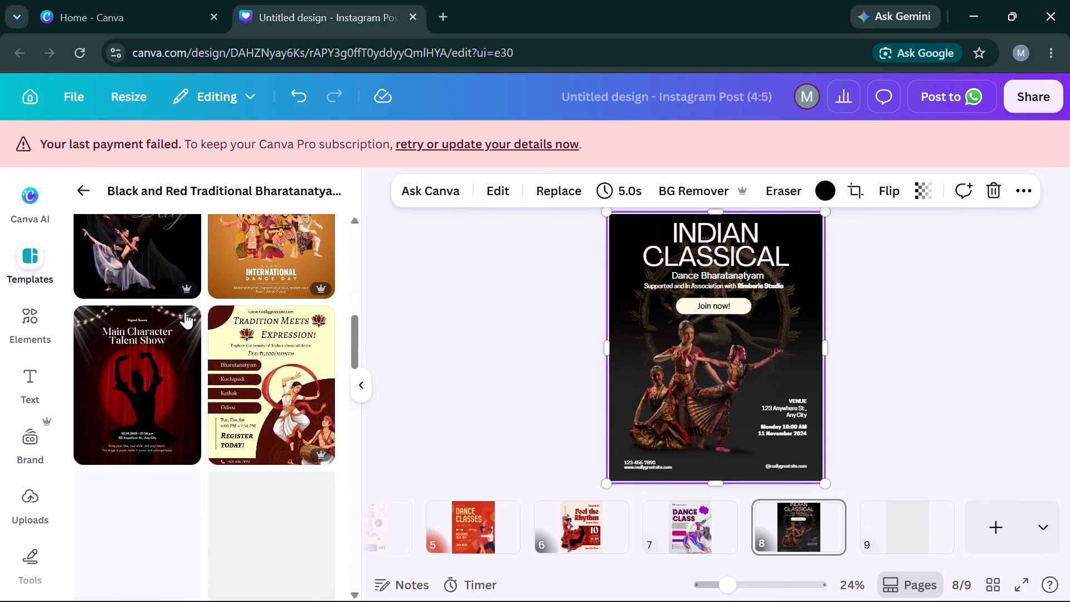
pyautogui.scroll(-1, 185, 312)
pyautogui.scroll(4, 185, 312)
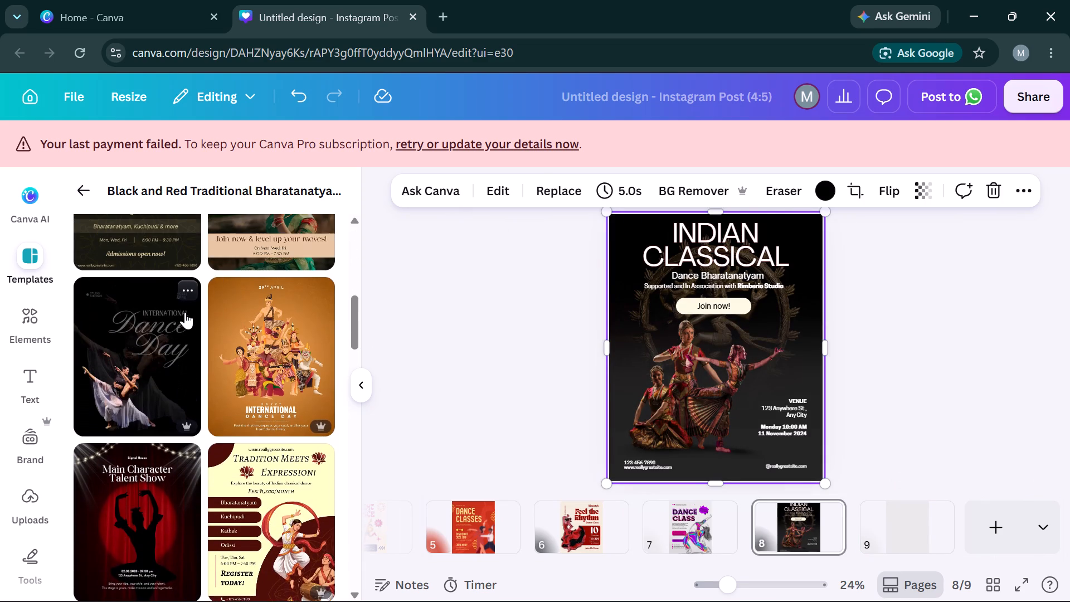
pyautogui.scroll(1, 185, 312)
pyautogui.scroll(-3, 260, 328)
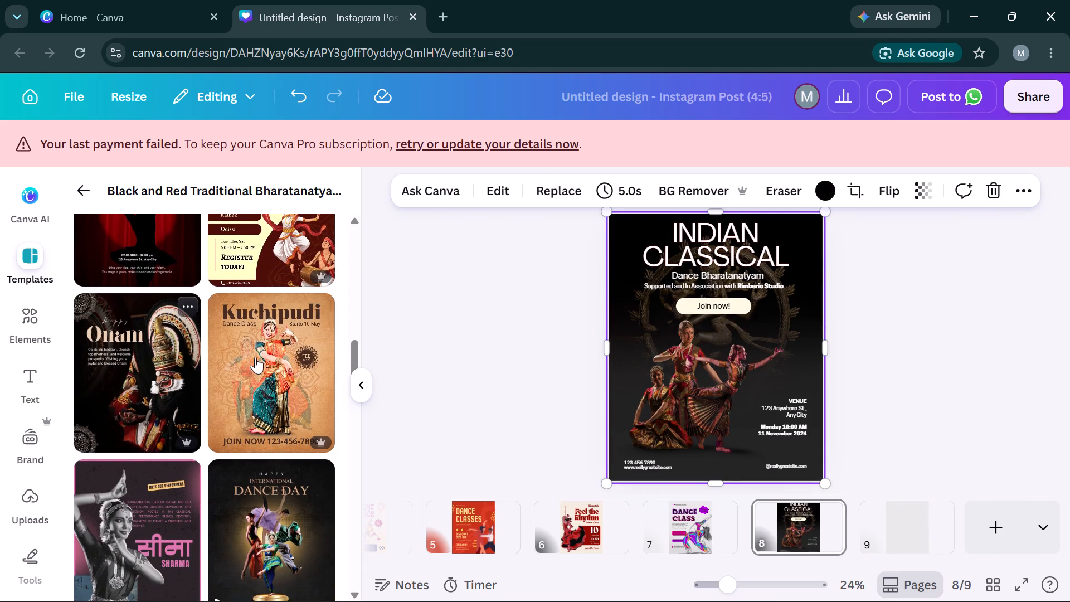
pyautogui.hscroll(2, 263, 361)
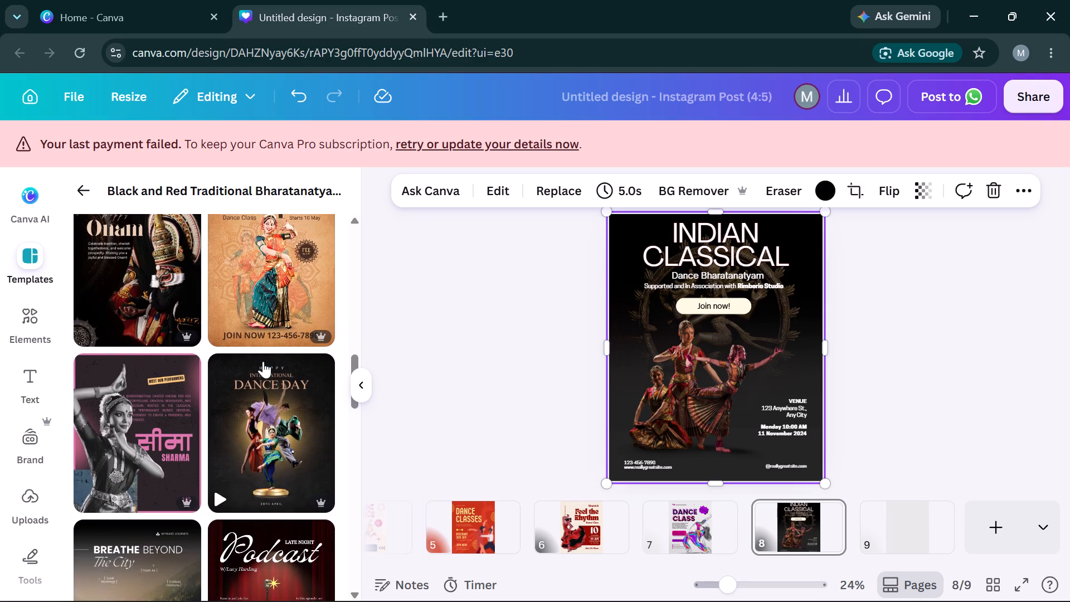
pyautogui.scroll(-1, 263, 361)
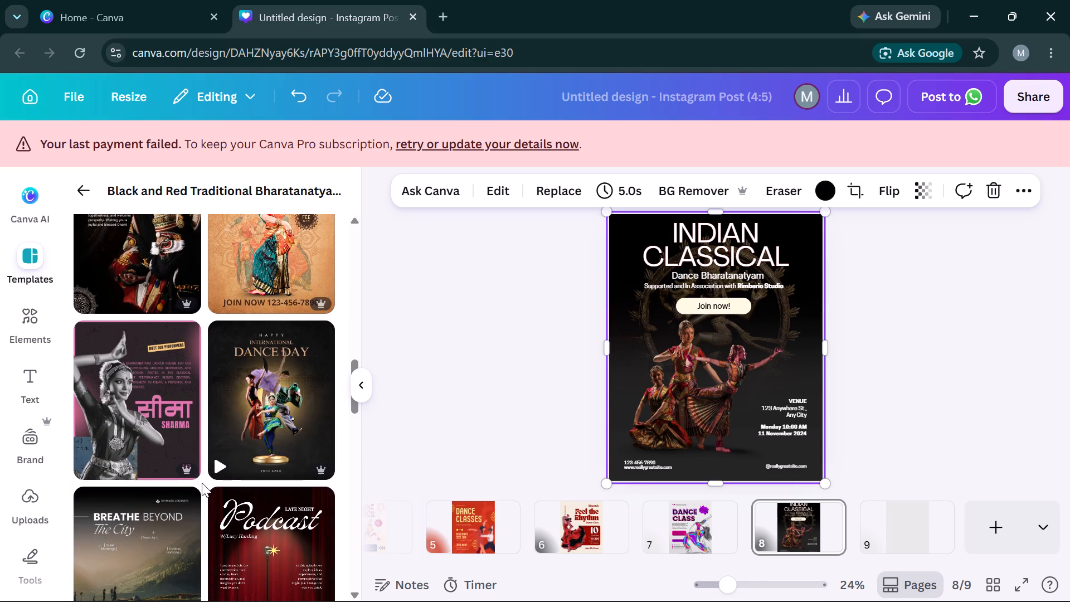
pyautogui.scroll(-2, 202, 483)
pyautogui.scroll(-3, 207, 433)
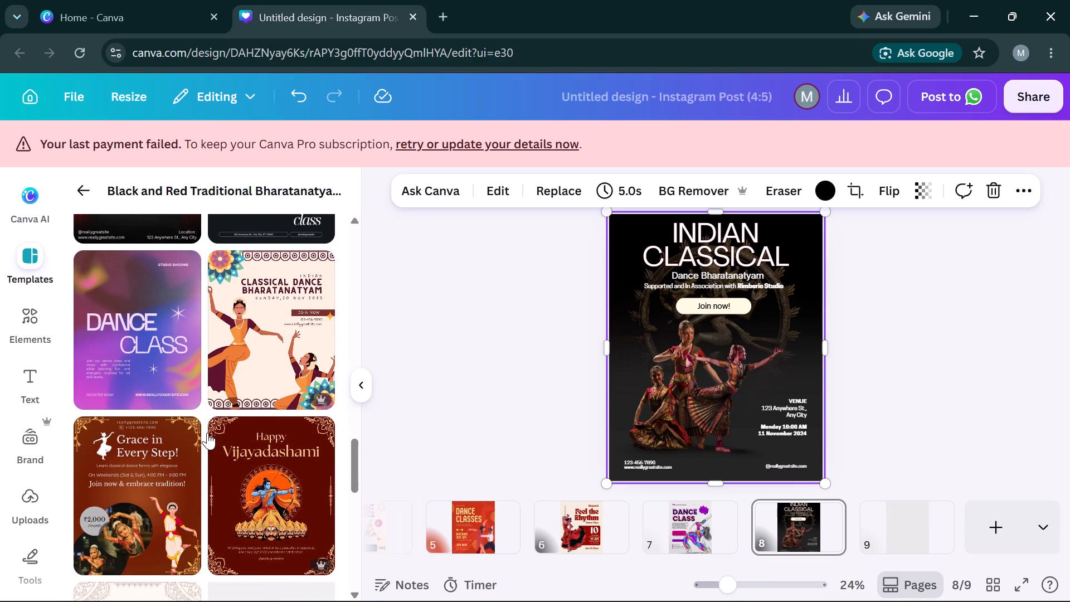
pyautogui.scroll(-3, 207, 433)
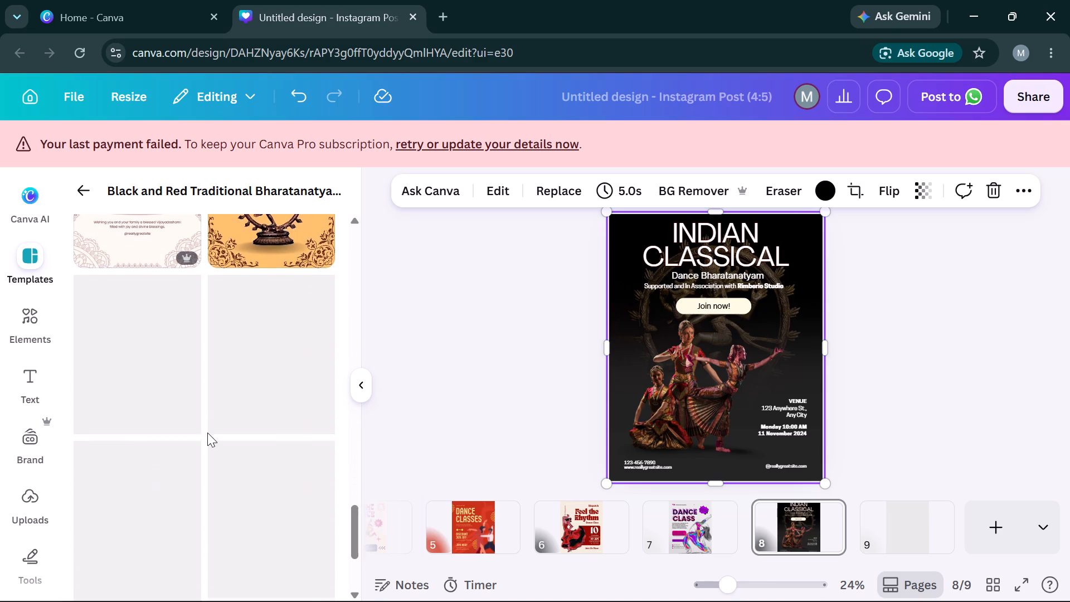
pyautogui.scroll(2, 207, 433)
pyautogui.scroll(-1, 207, 433)
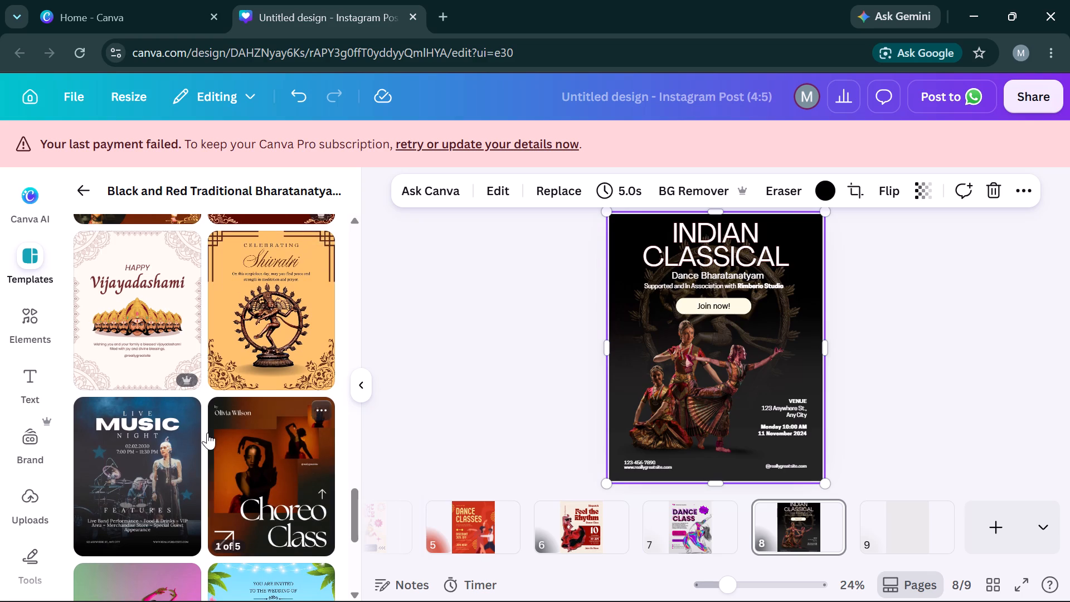
pyautogui.scroll(-1, 207, 433)
pyautogui.hscroll(2, 207, 433)
pyautogui.scroll(5, 207, 433)
pyautogui.scroll(-1, 207, 433)
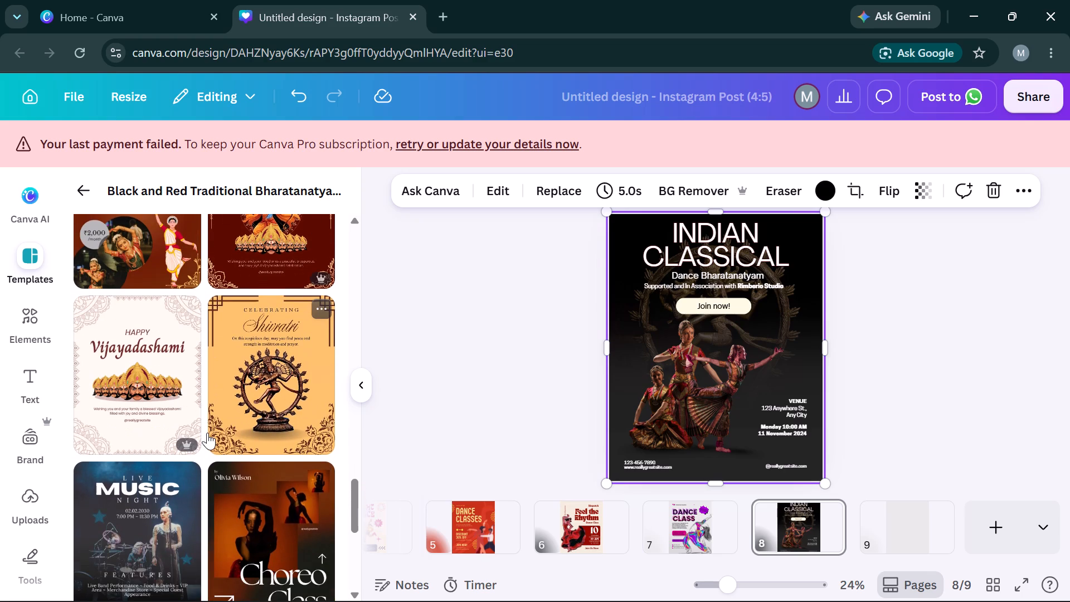
pyautogui.scroll(-1, 207, 433)
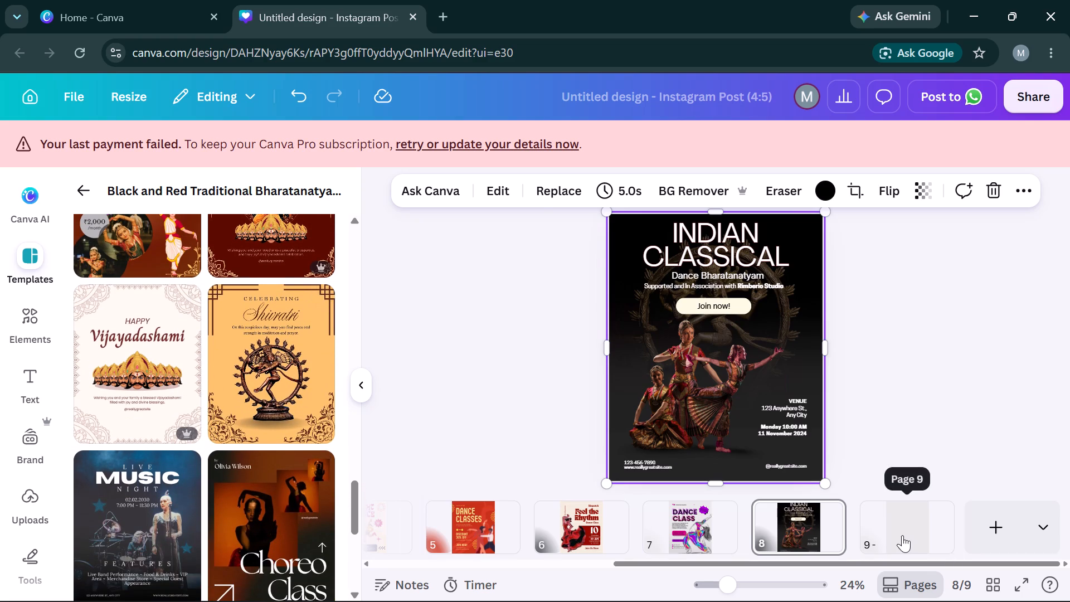
pyautogui.click(902, 535)
pyautogui.click(247, 319)
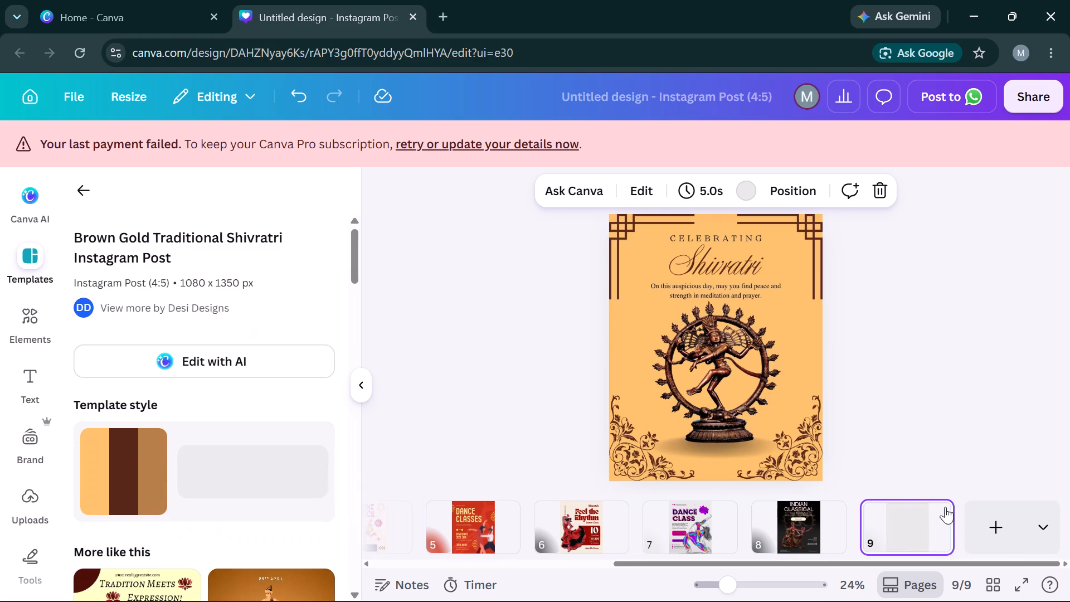
# Add a tenth page and browse the "dance poster" template results for a design to fill it.
pyautogui.click(1009, 520)
pyautogui.scroll(-1, 254, 390)
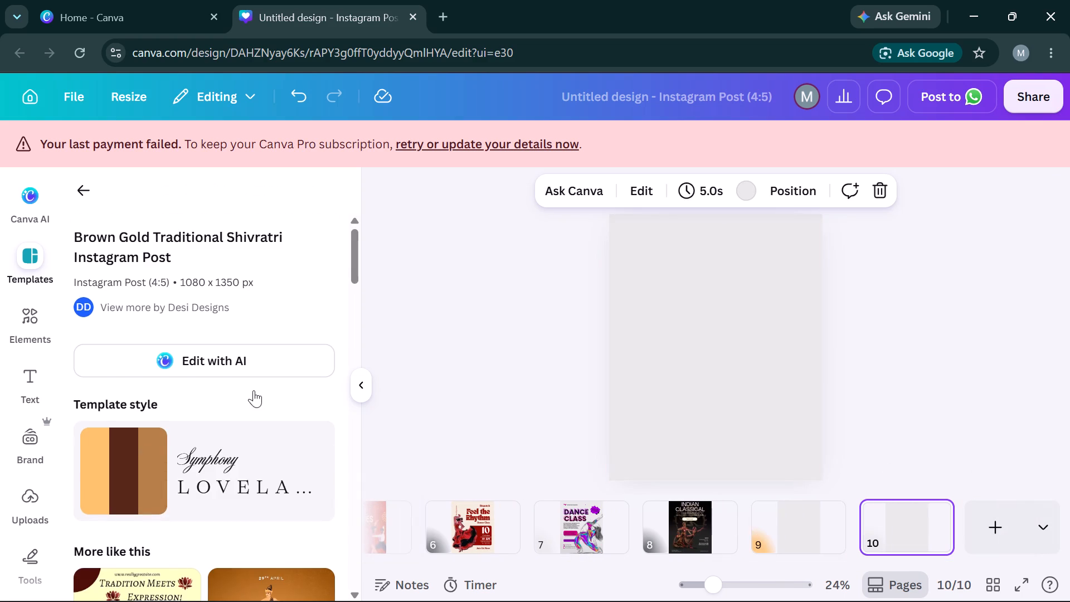
pyautogui.scroll(-2, 254, 390)
pyautogui.click(90, 193)
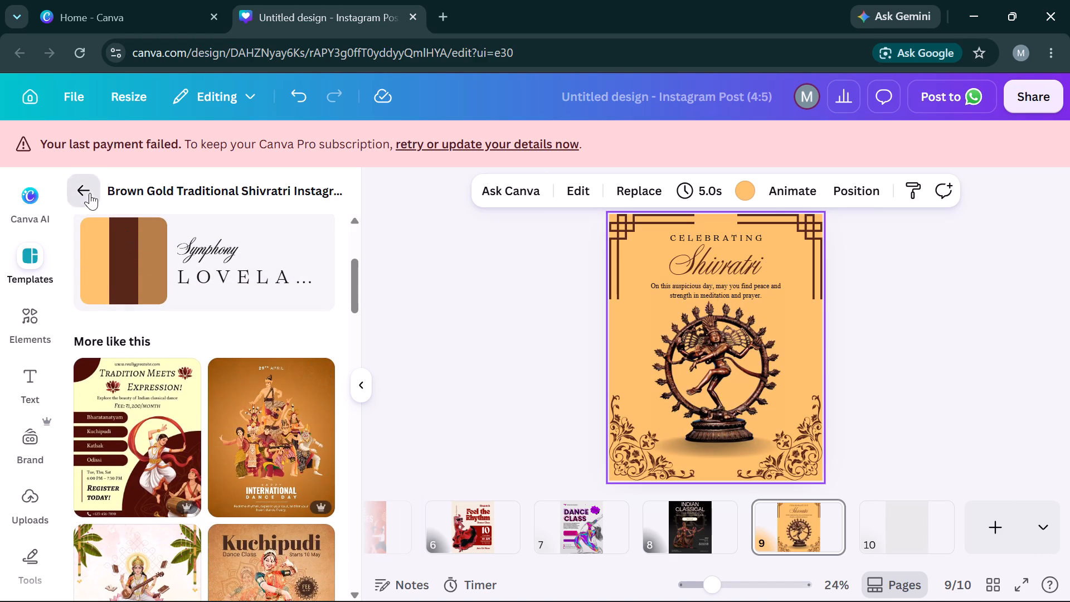
pyautogui.hscroll(3, 192, 397)
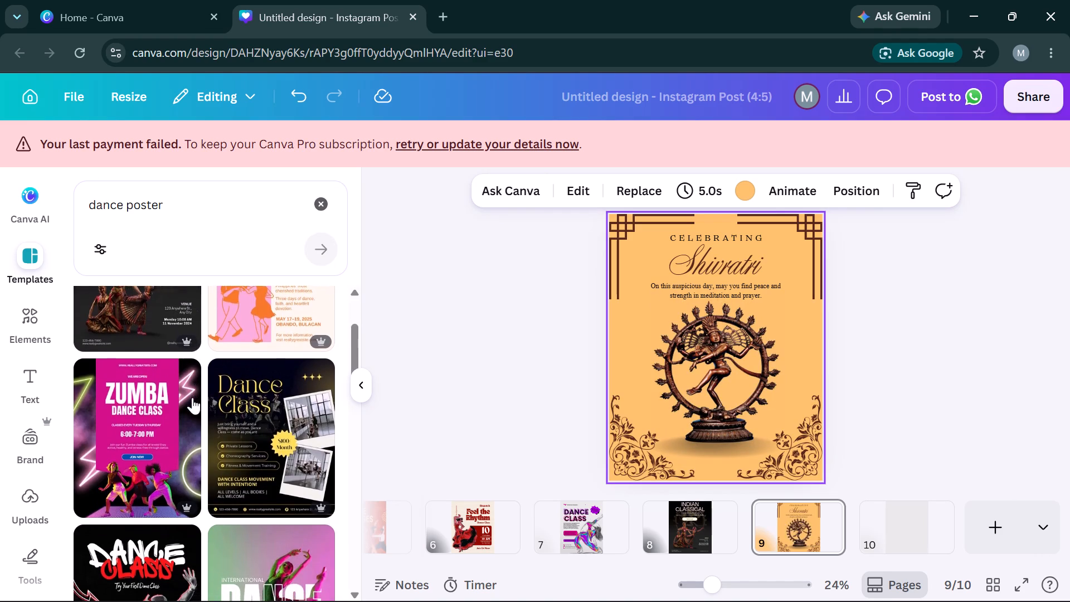
pyautogui.hscroll(3, 192, 397)
pyautogui.scroll(-2, 192, 397)
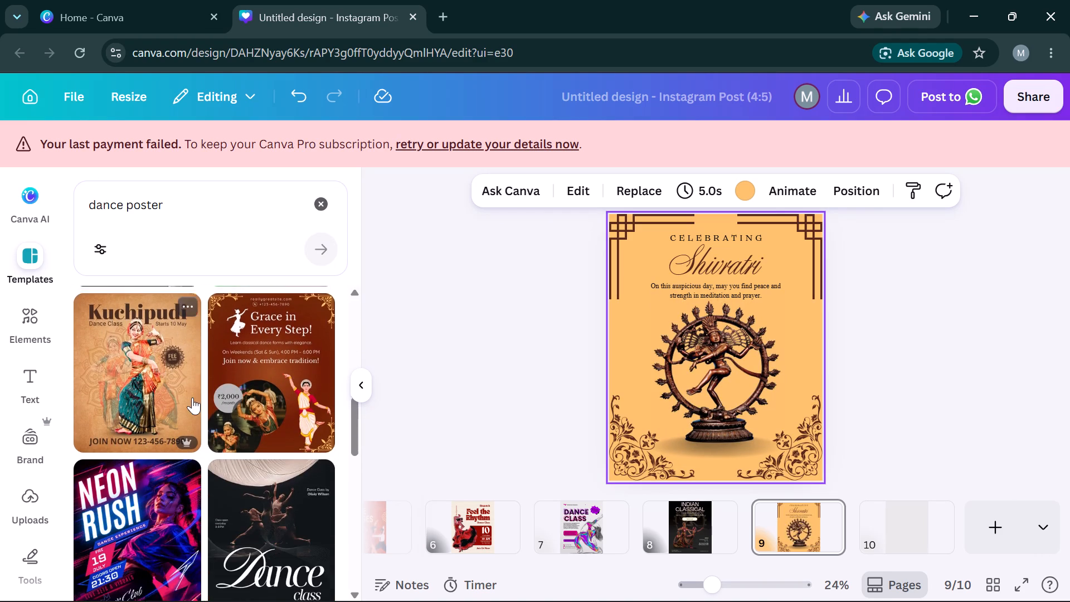
pyautogui.scroll(-2, 192, 397)
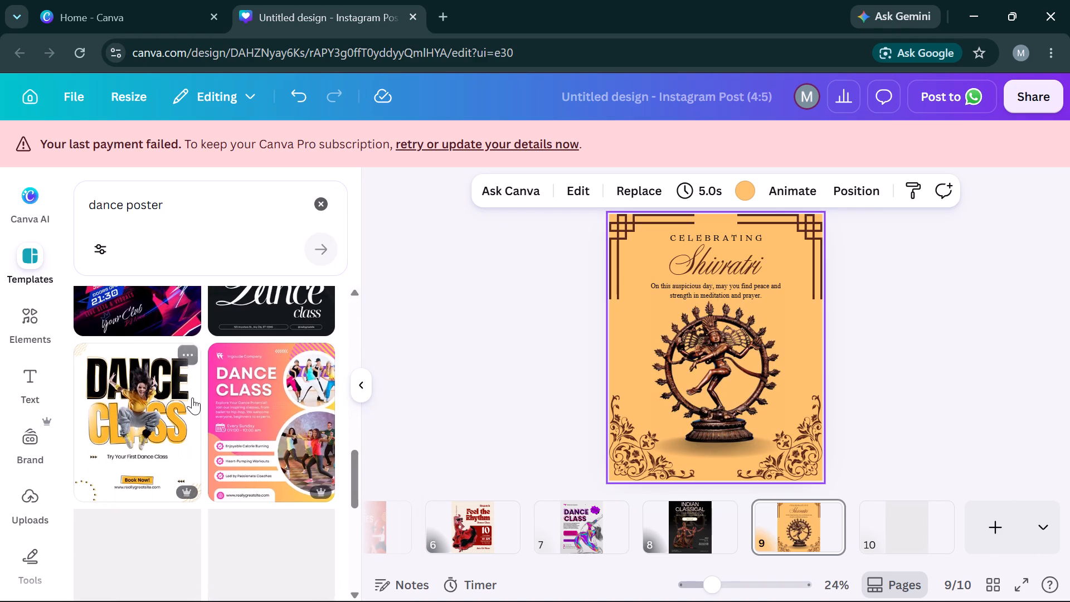
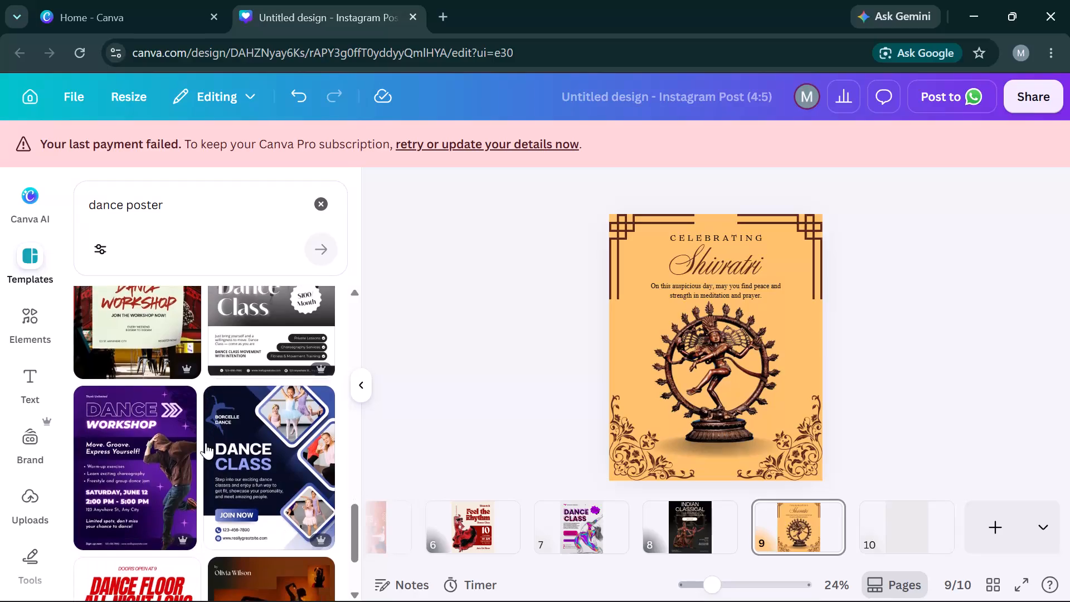
# Look further through the "dance poster" template results for a dance design suited to the empty tenth page.
pyautogui.hscroll(1, 206, 443)
pyautogui.scroll(-1, 206, 443)
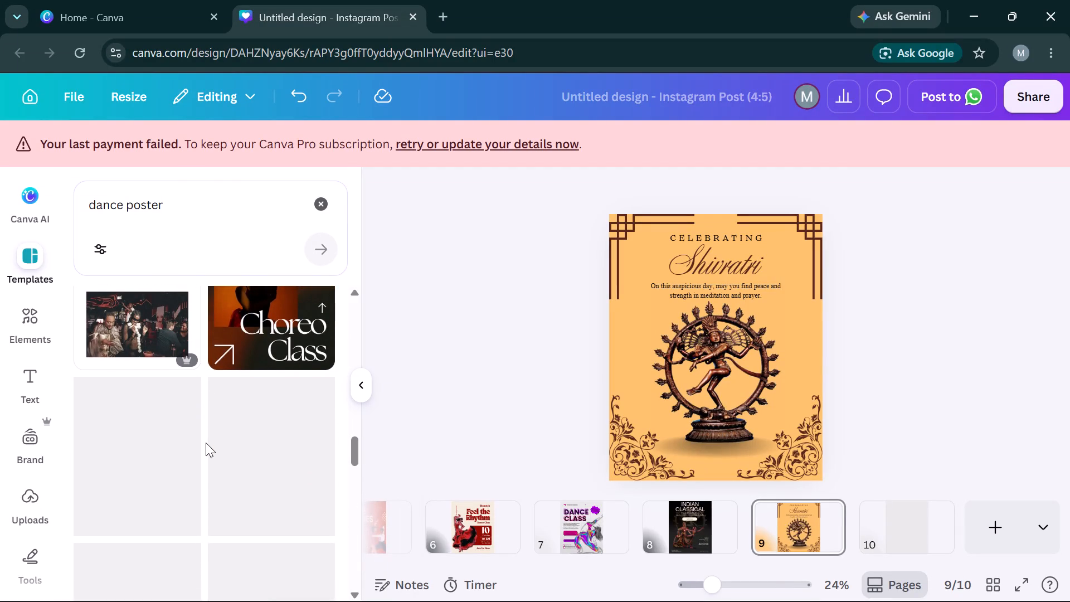
pyautogui.scroll(-1, 206, 443)
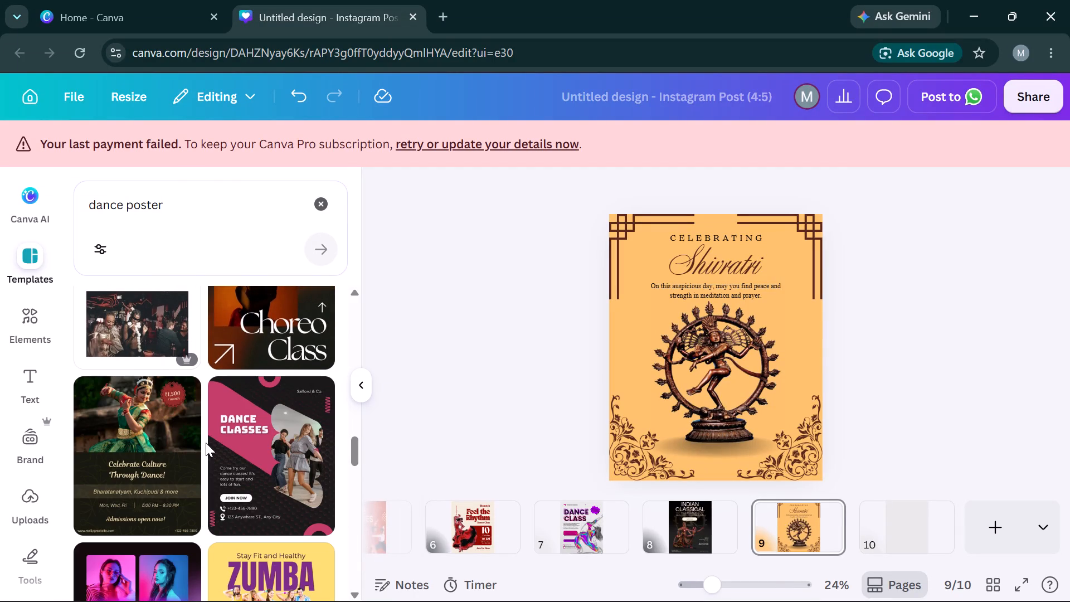
pyautogui.scroll(-1, 206, 443)
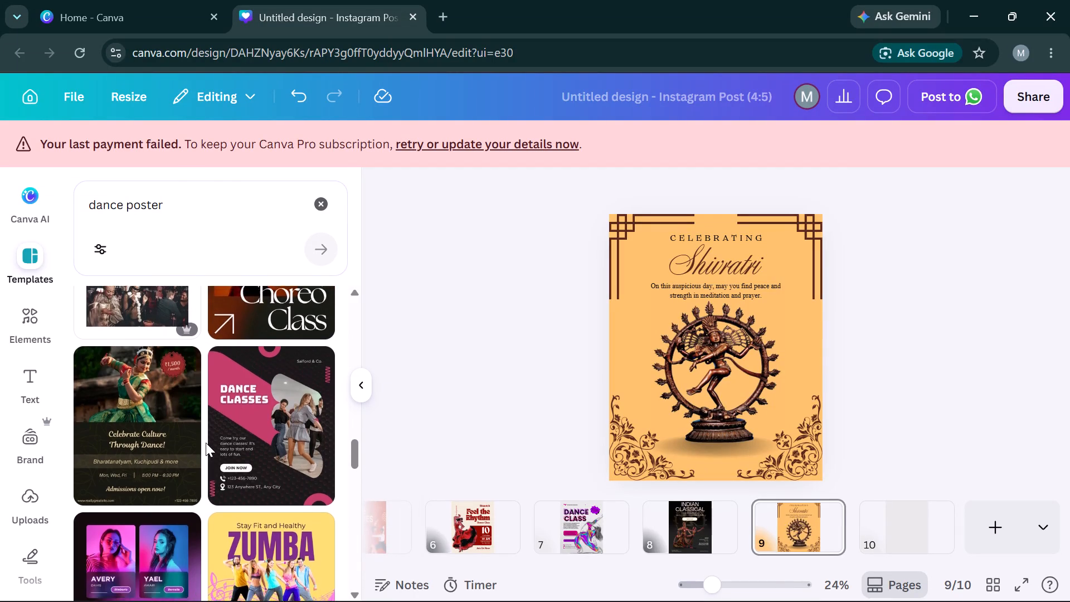
pyautogui.scroll(-1, 206, 443)
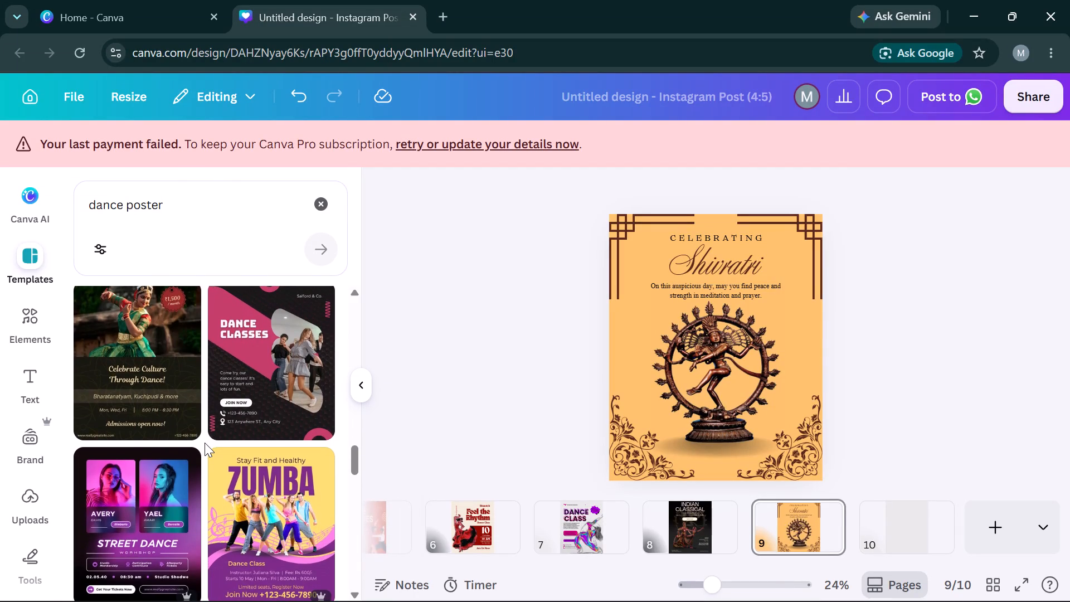
pyautogui.click(204, 445)
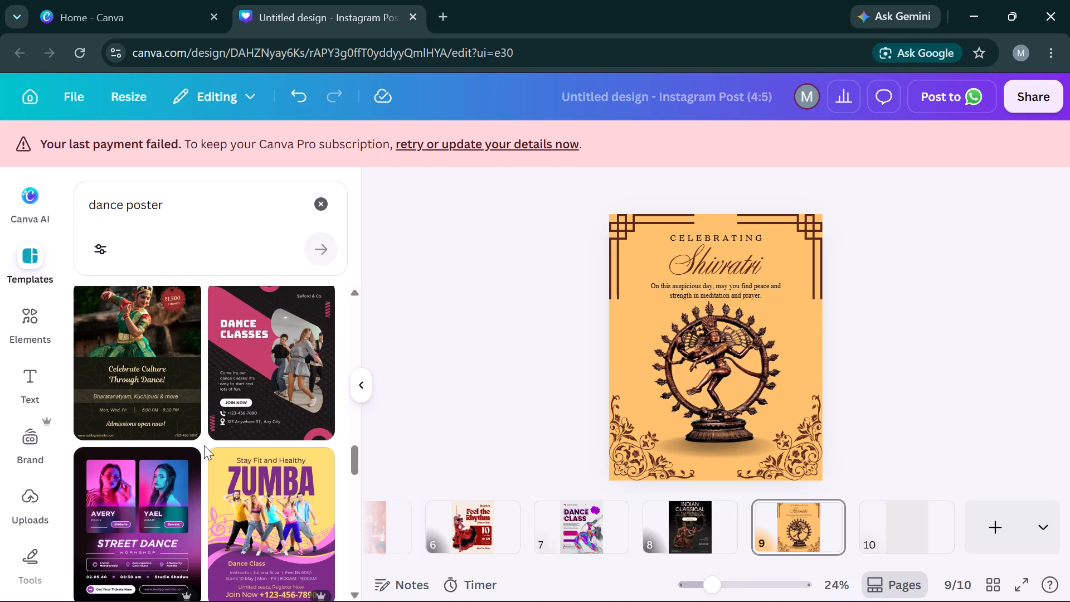
pyautogui.scroll(-4, 204, 445)
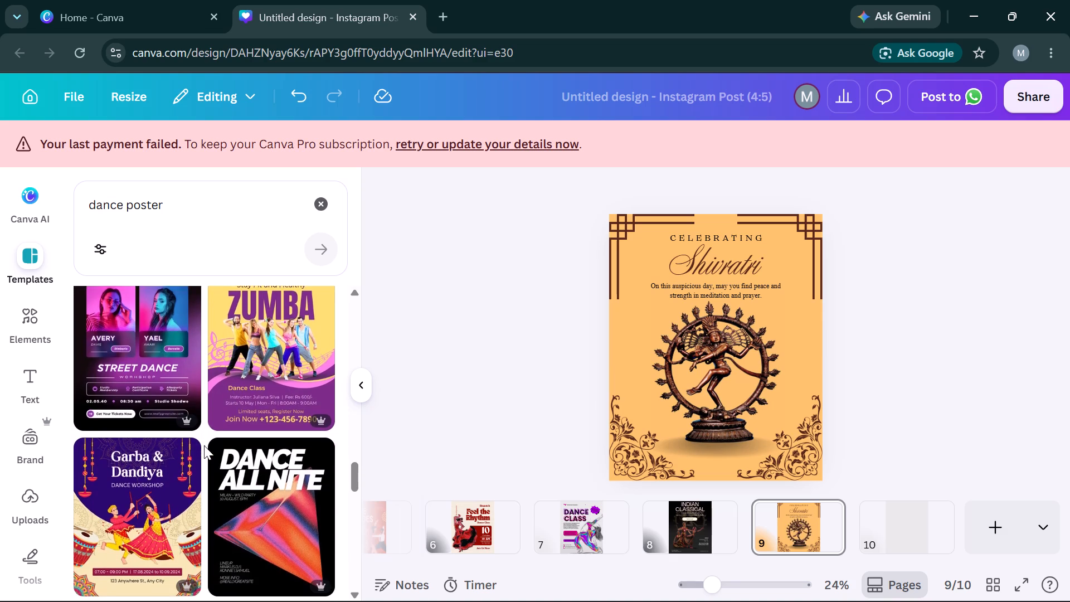
pyautogui.scroll(-3, 204, 445)
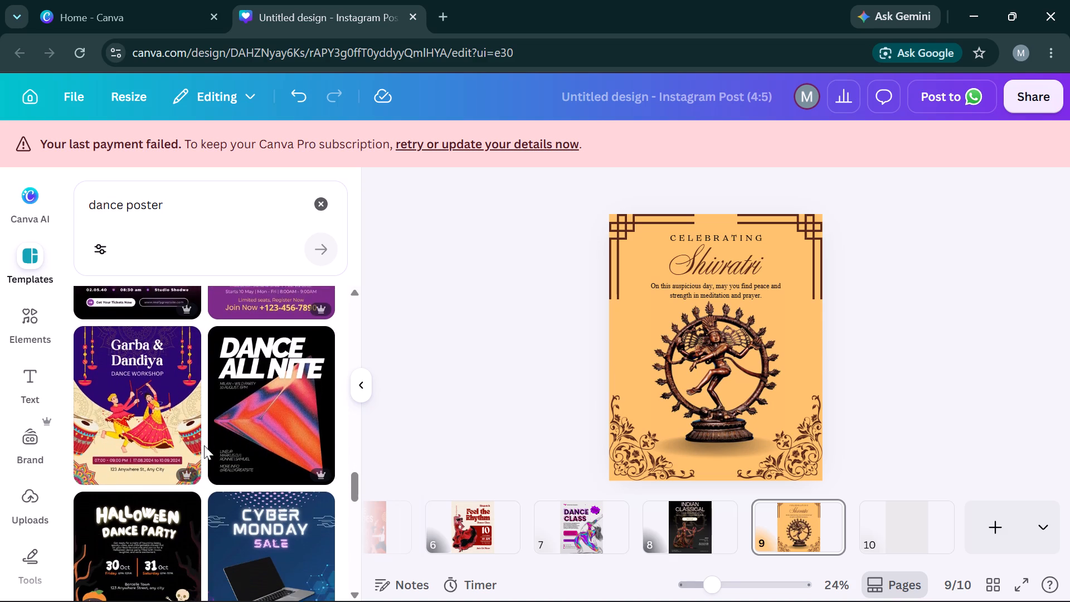
pyautogui.scroll(-4, 204, 445)
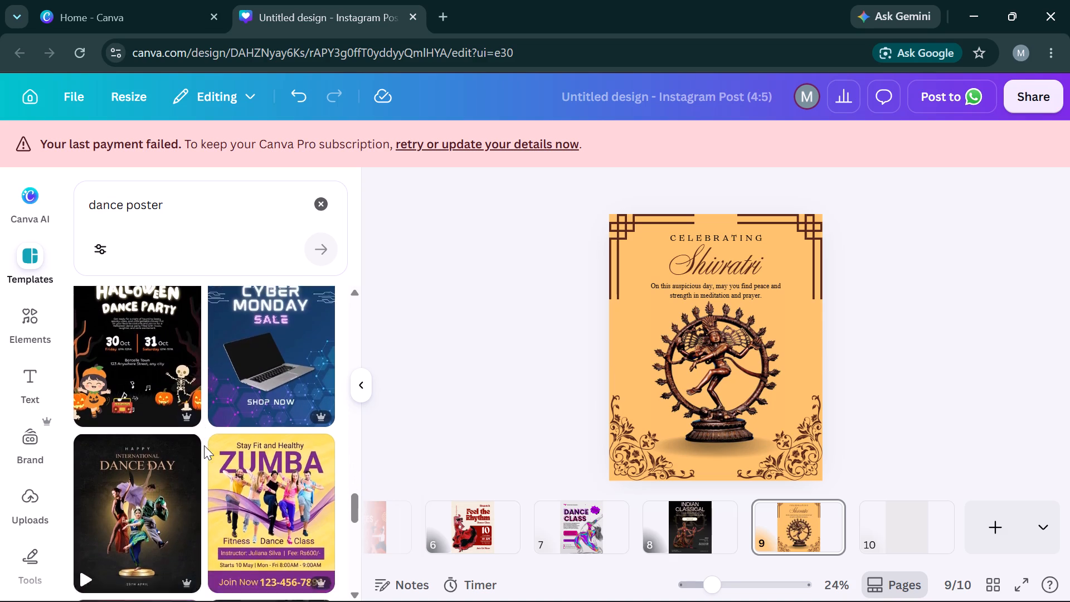
pyautogui.scroll(-5, 204, 445)
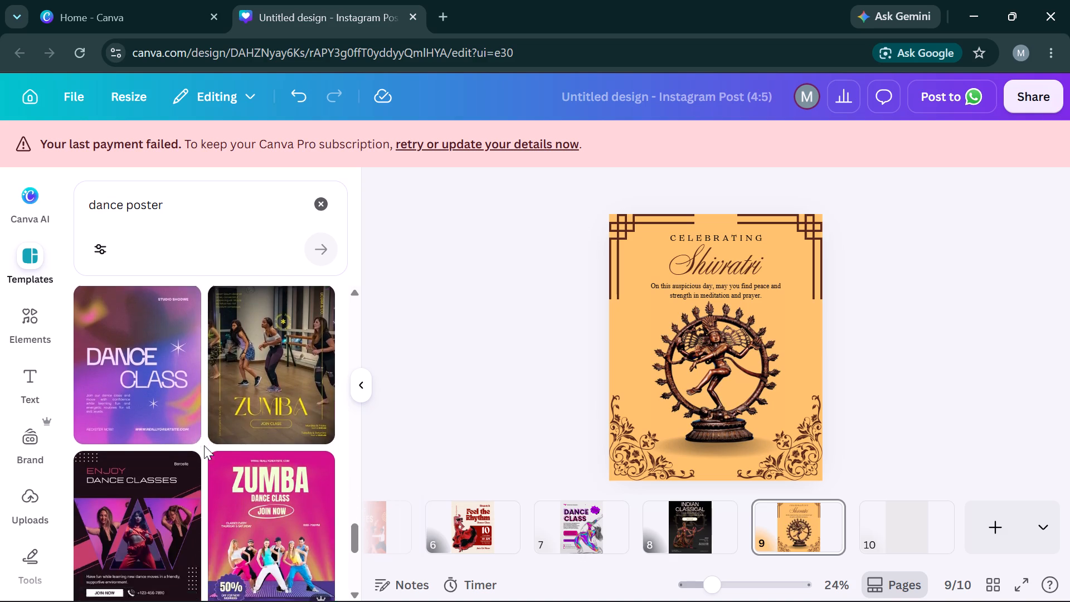
pyautogui.scroll(-1, 204, 445)
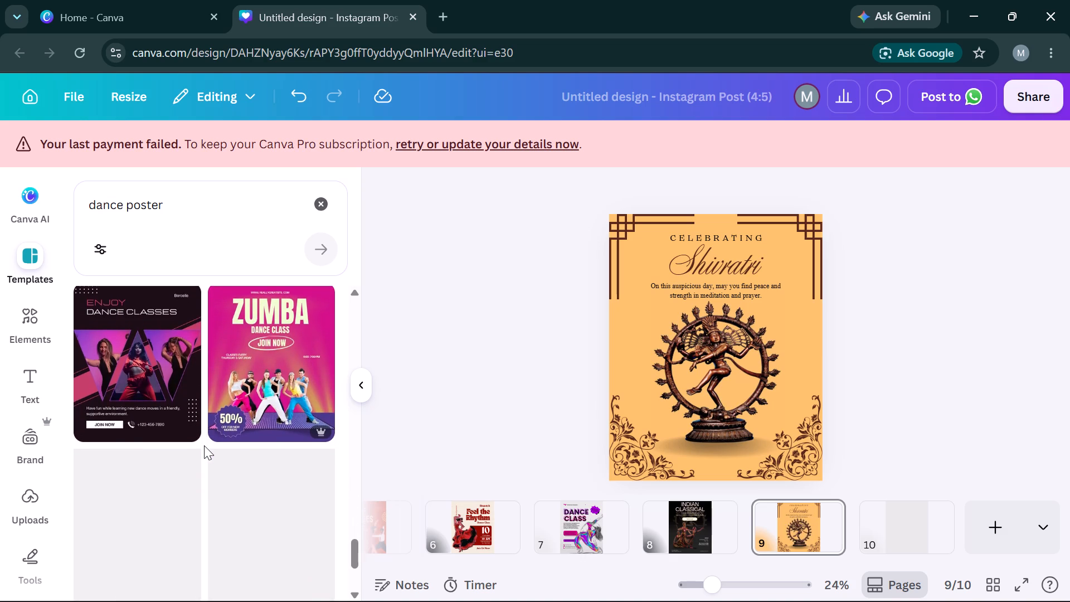
pyautogui.scroll(-1, 204, 445)
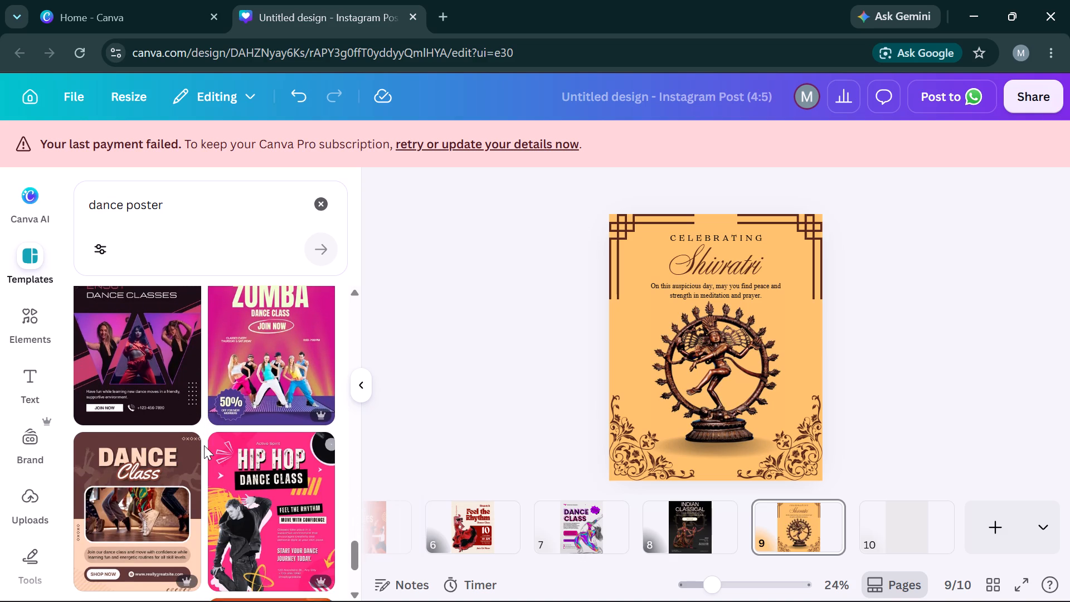
pyautogui.scroll(-4, 204, 445)
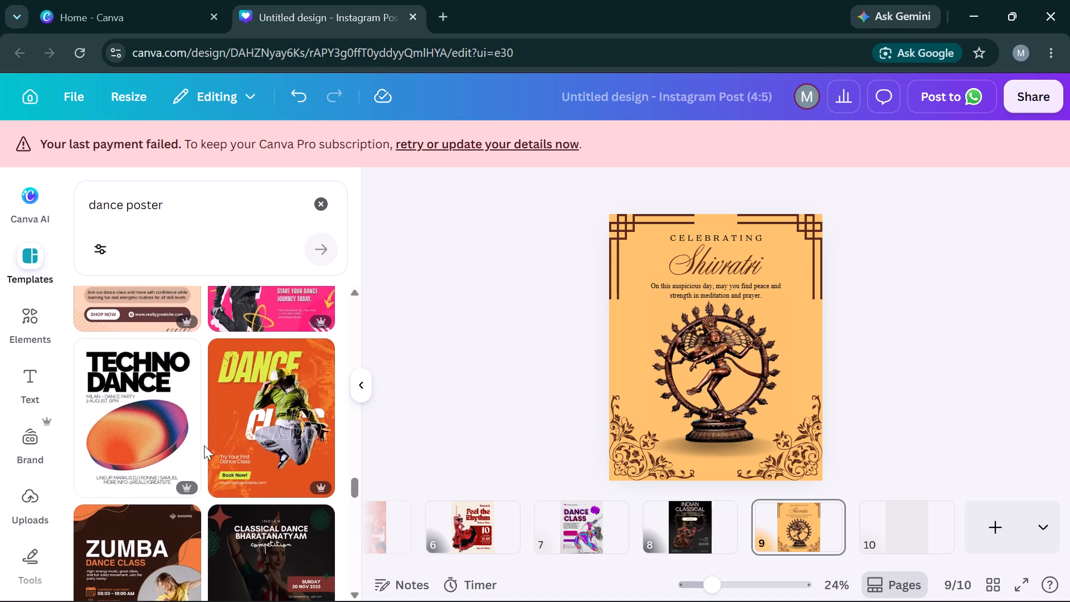
pyautogui.scroll(-1, 204, 445)
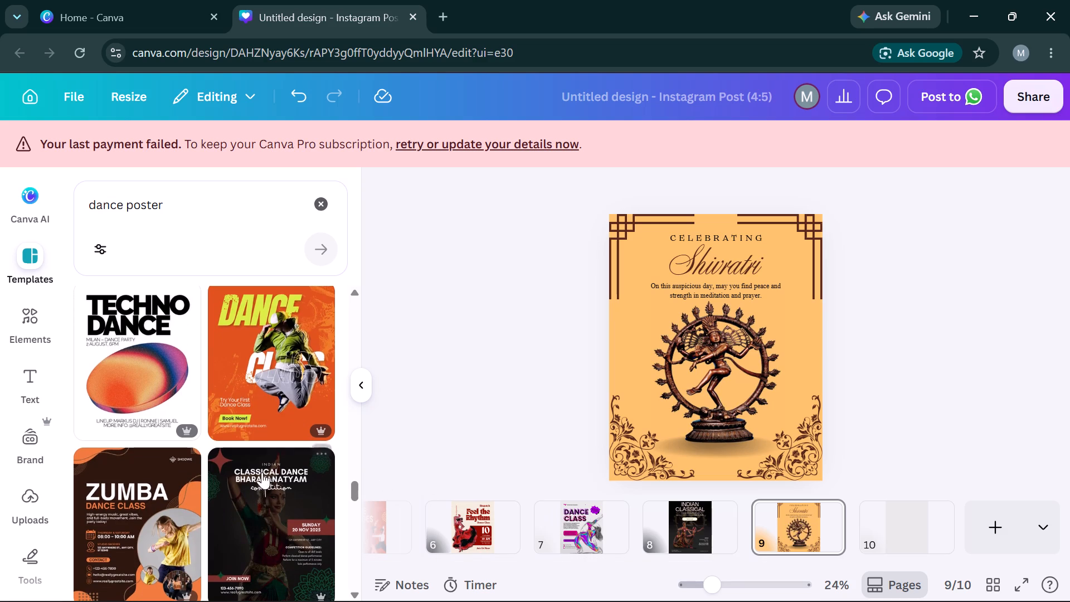
pyautogui.scroll(-3, 247, 472)
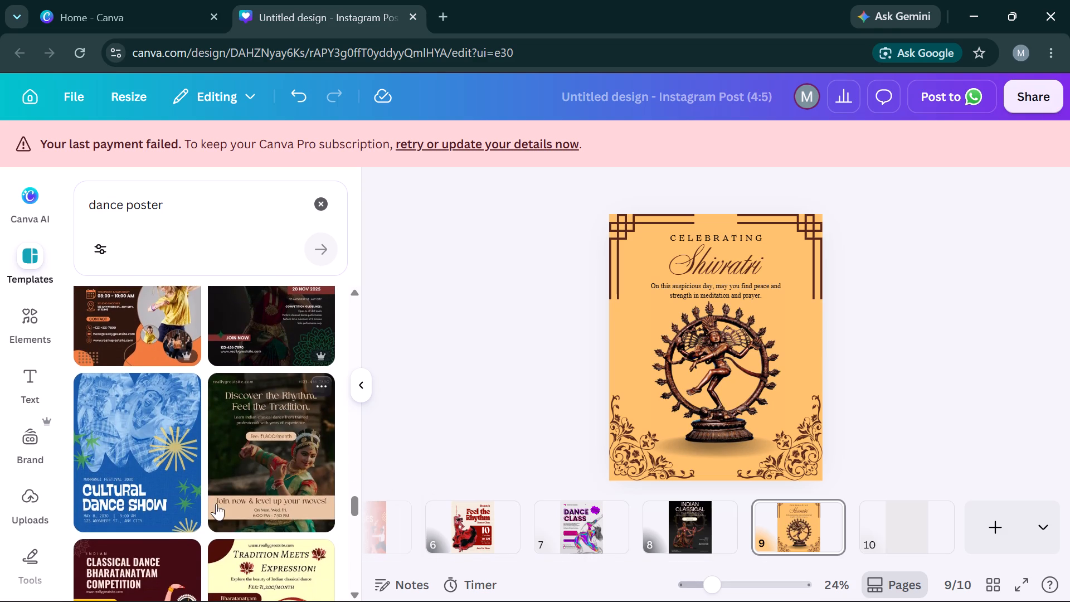
pyautogui.scroll(-3, 203, 533)
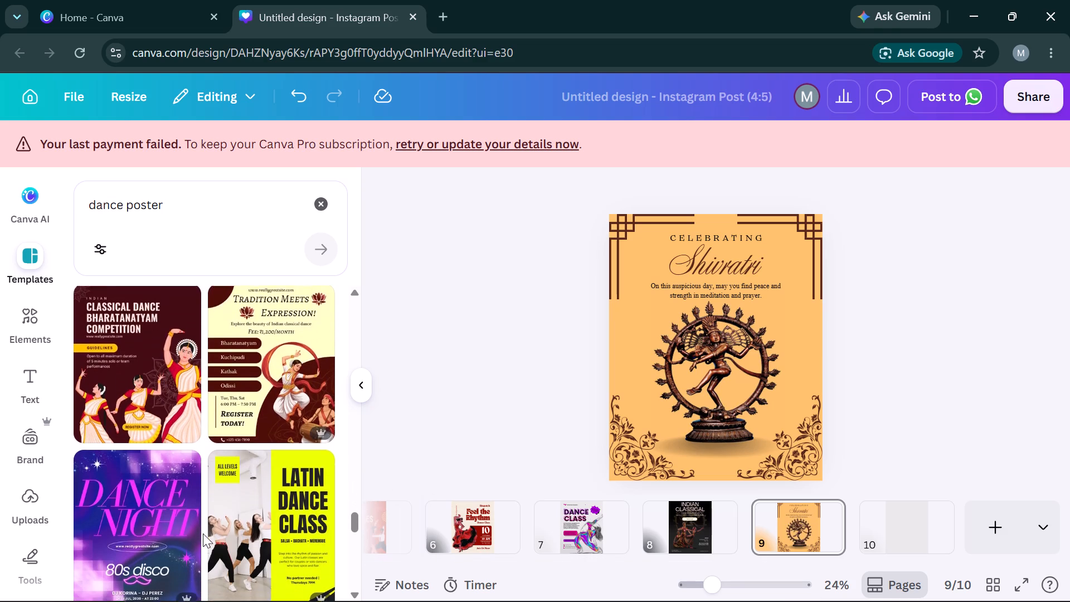
pyautogui.scroll(-1, 203, 533)
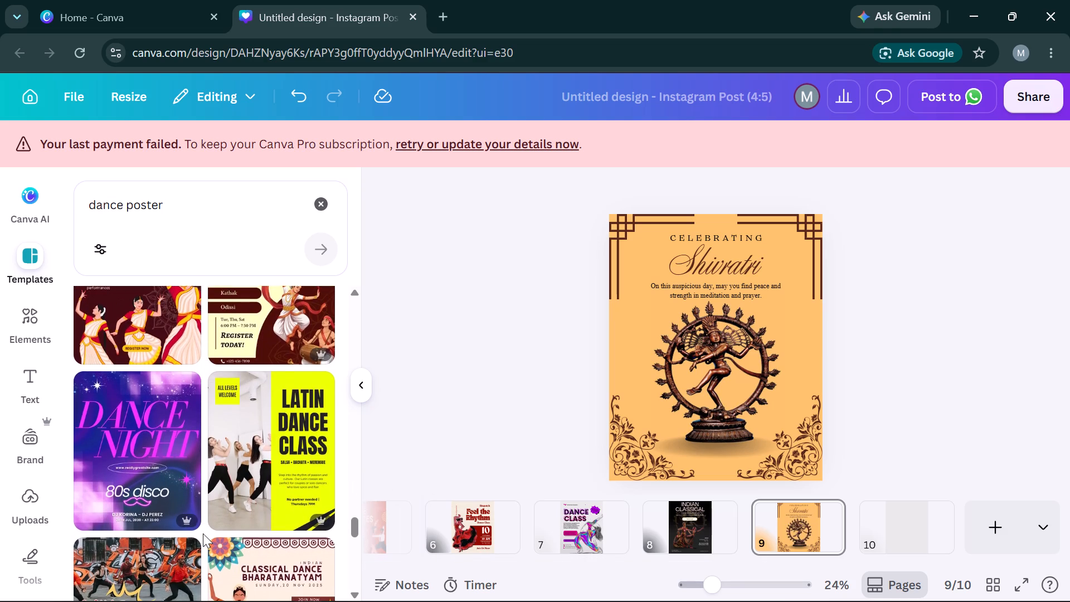
pyautogui.scroll(-1, 203, 533)
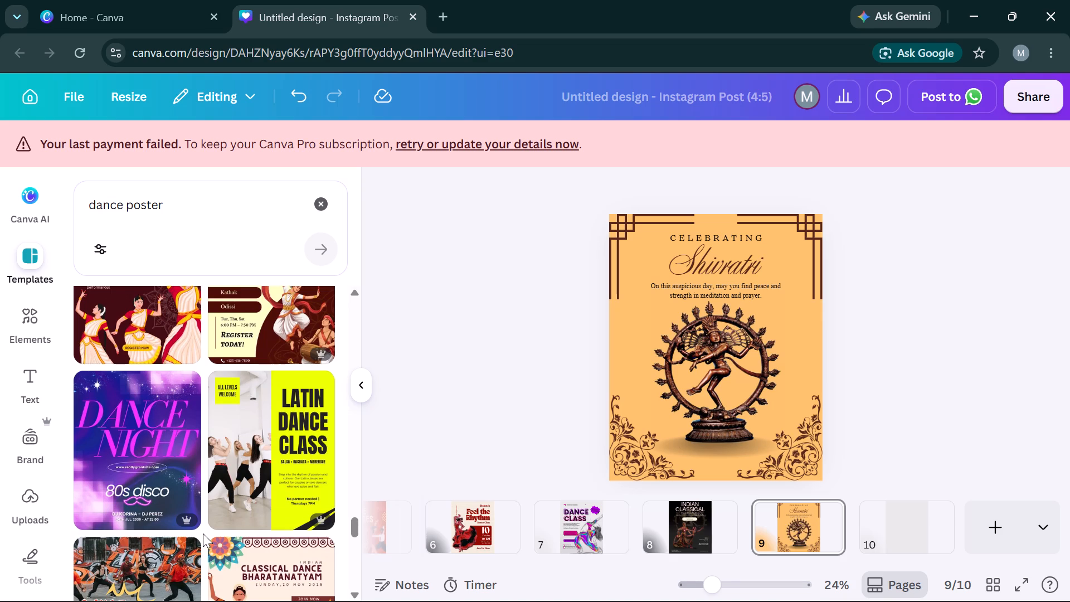
pyautogui.scroll(-2, 203, 533)
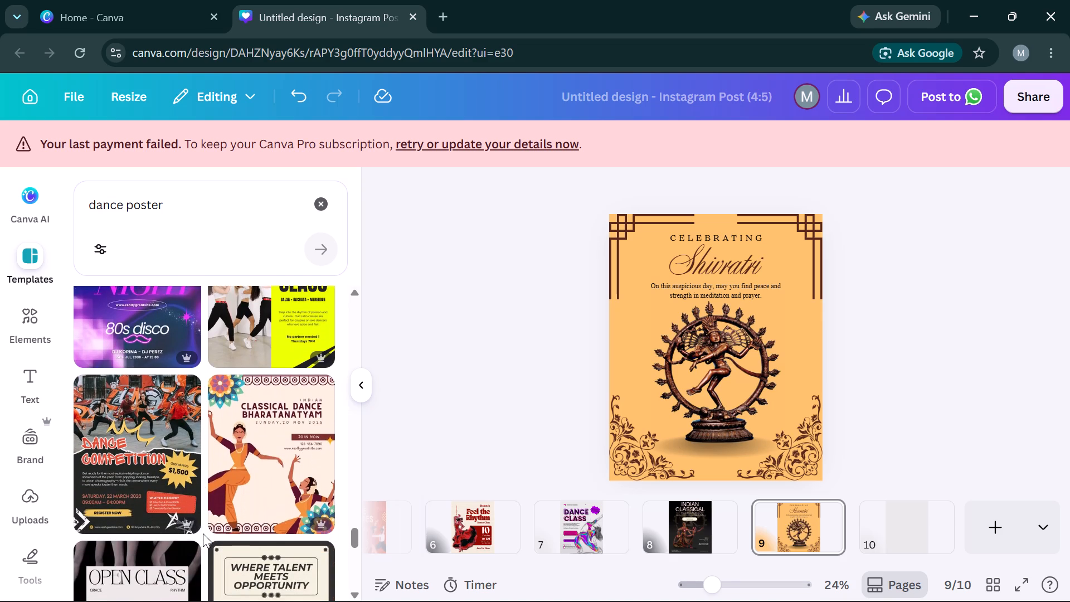
pyautogui.scroll(-2, 203, 533)
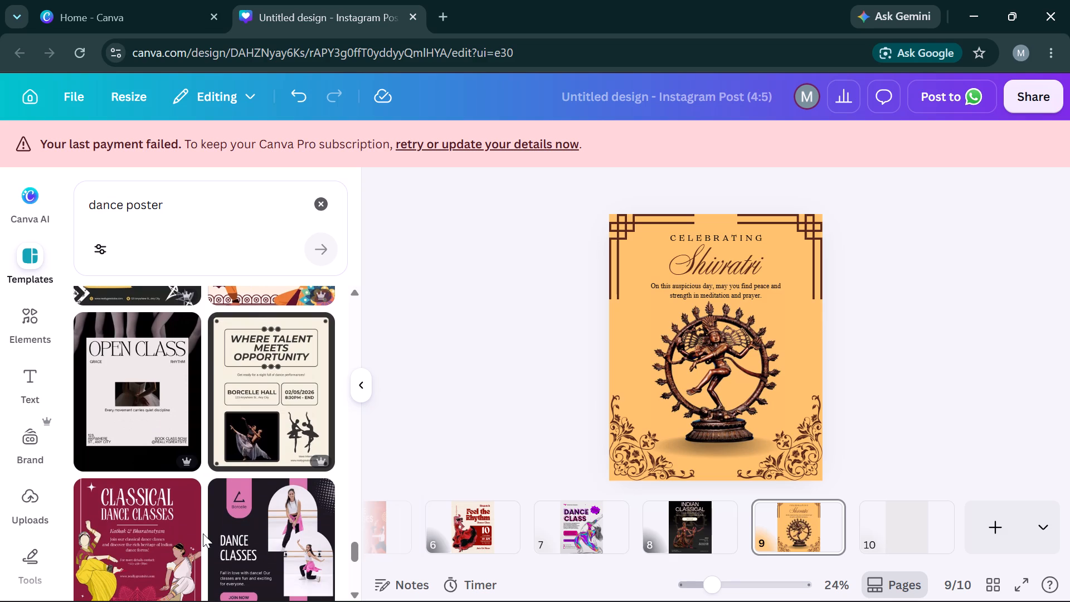
pyautogui.scroll(-4, 203, 533)
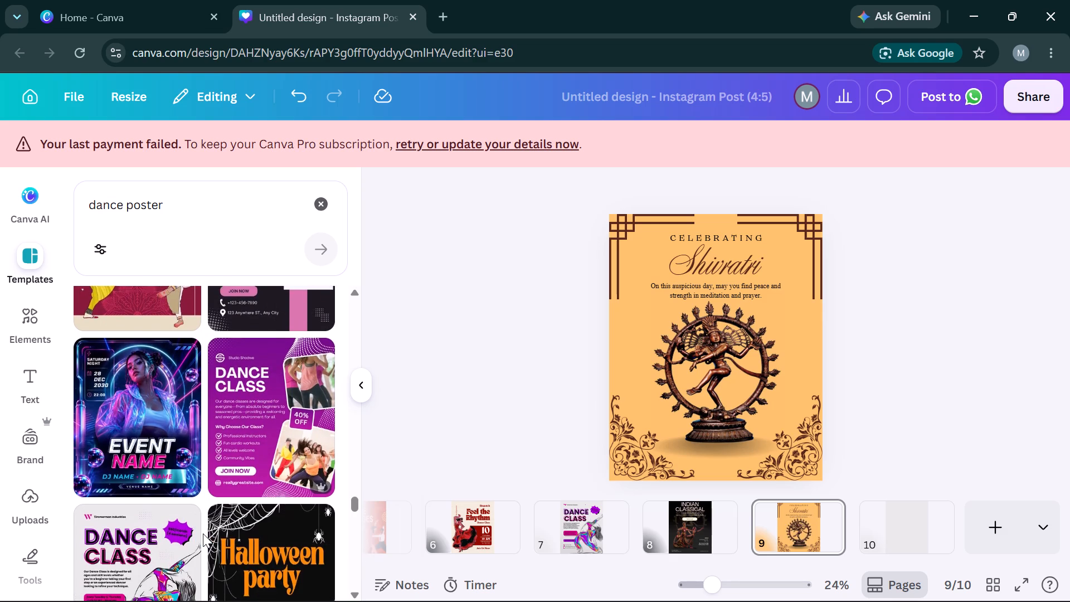
pyautogui.scroll(-4, 203, 533)
pyautogui.scroll(2, 203, 533)
pyautogui.scroll(-1, 203, 533)
pyautogui.scroll(3, 203, 533)
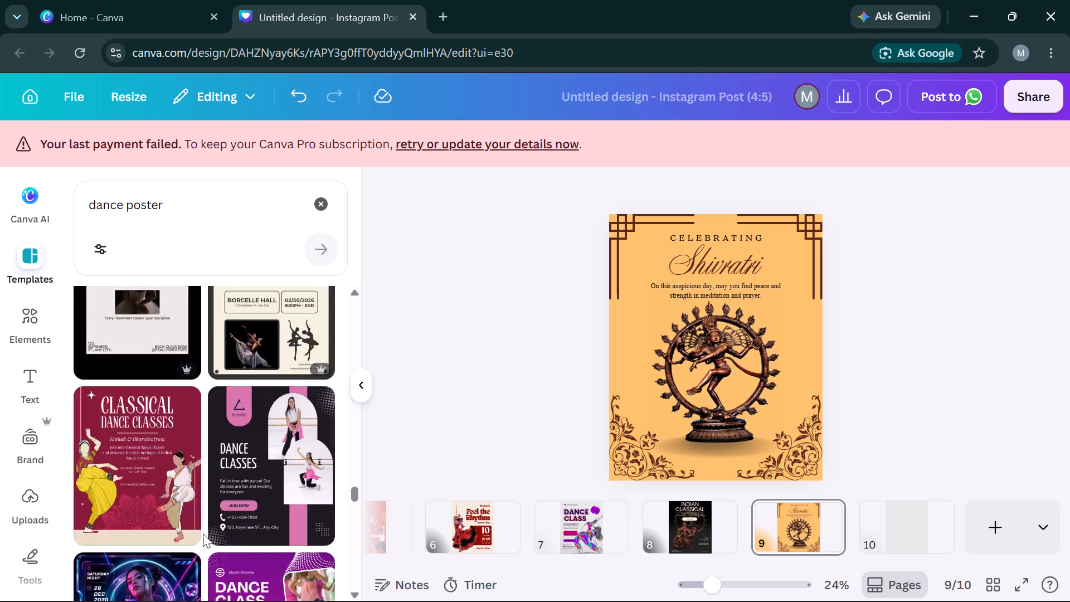
# Review the collected dance templates from page 9 back to the Feel the Rhythm design on page 6.
pyautogui.scroll(12, 203, 533)
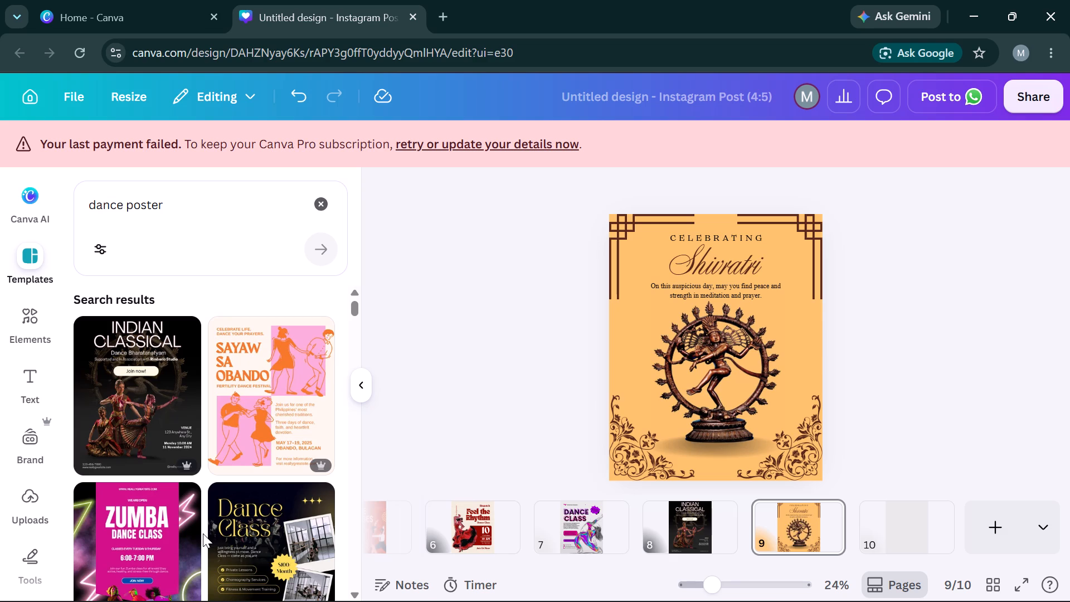
pyautogui.press('Right')
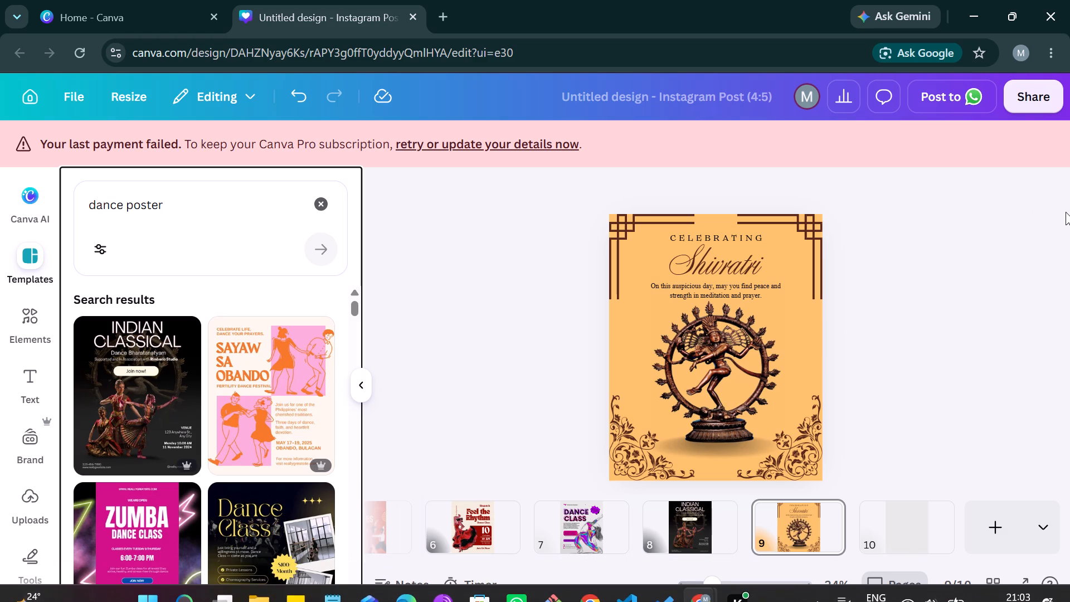
pyautogui.moveTo(1066, 212); pyautogui.dragTo(962, 319)
pyautogui.click(962, 319)
pyautogui.press('Left')
pyautogui.press('Left')
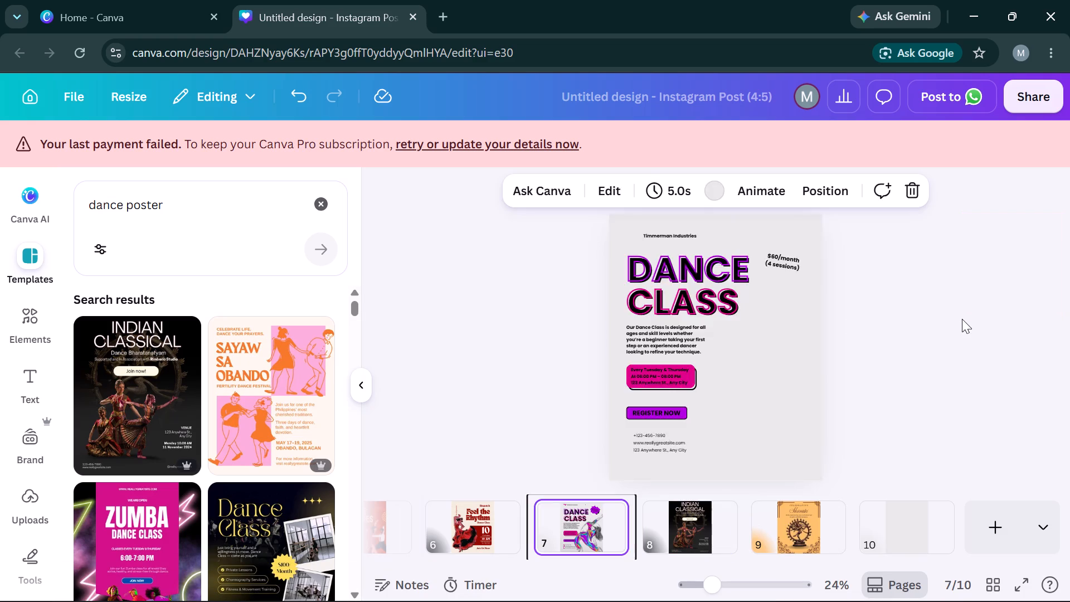
pyautogui.press('Left')
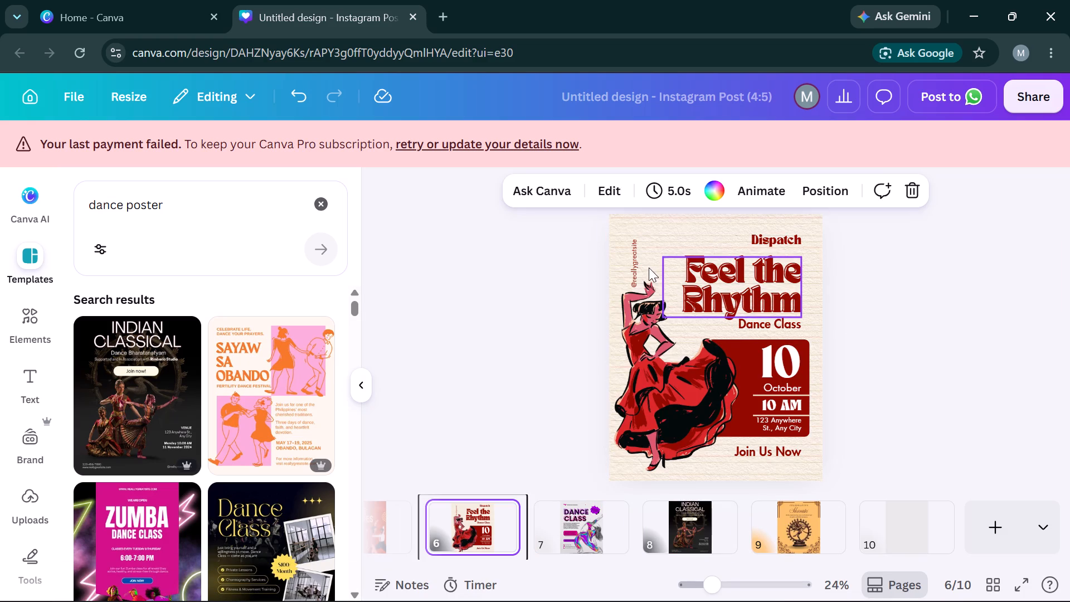
pyautogui.click(636, 267)
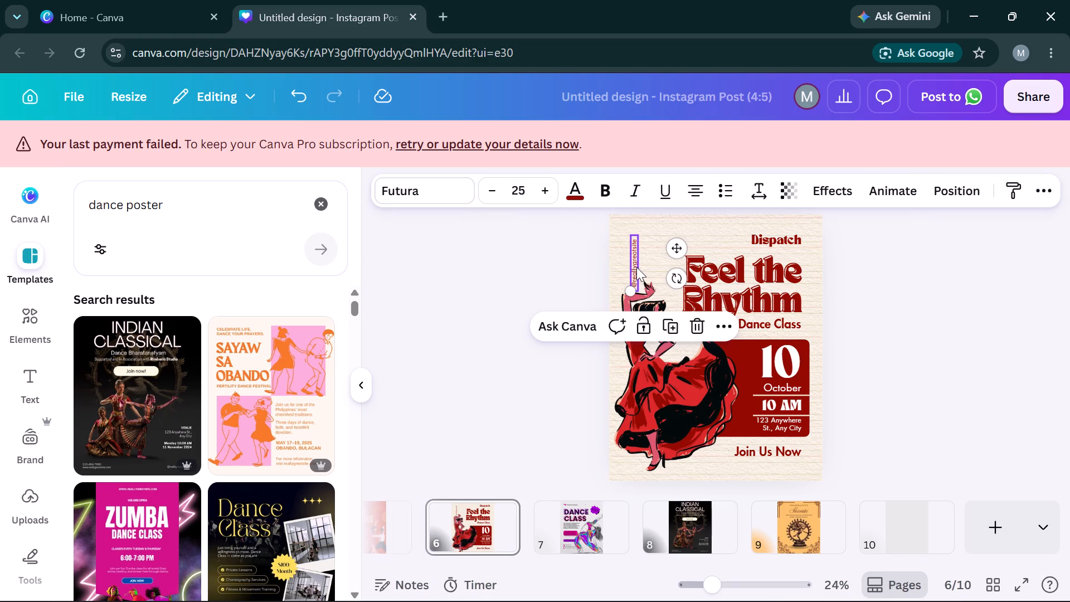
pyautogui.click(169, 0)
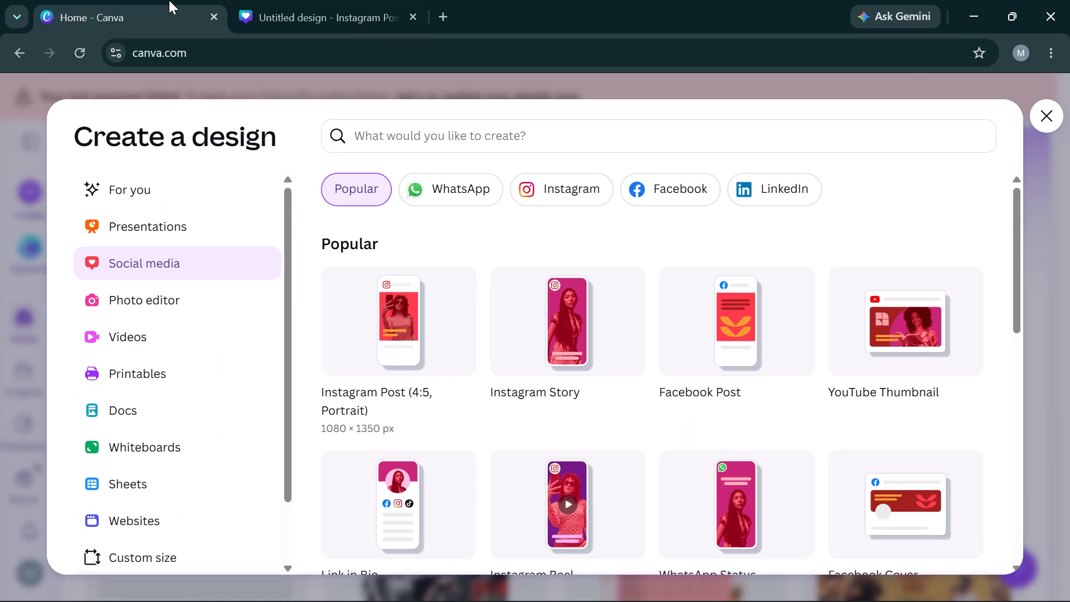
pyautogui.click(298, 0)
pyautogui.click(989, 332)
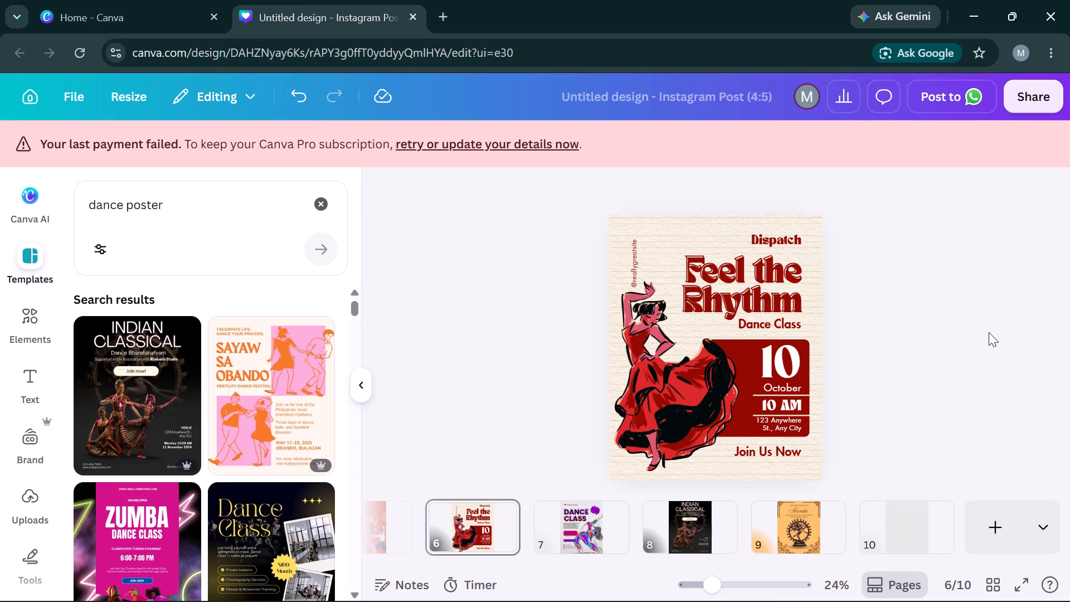
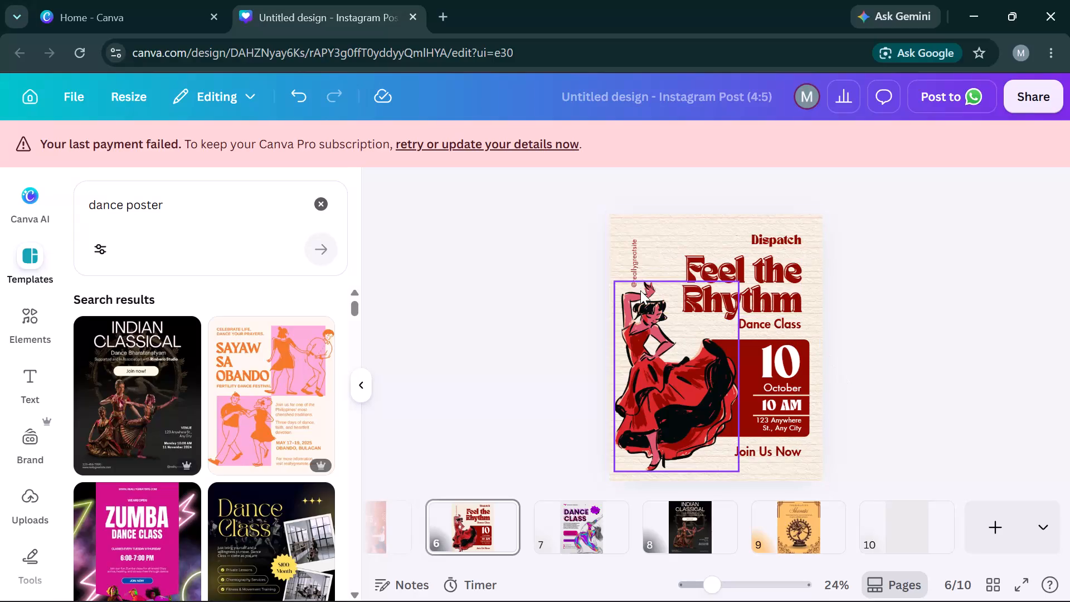
pyautogui.click(634, 263)
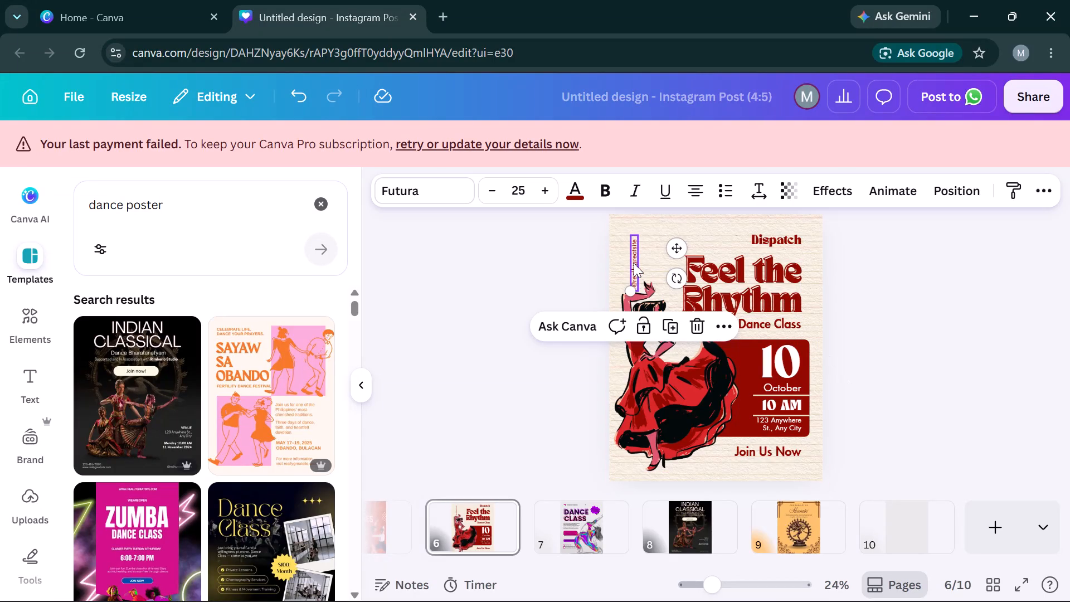
pyautogui.press('Return')
pyautogui.press('Right')
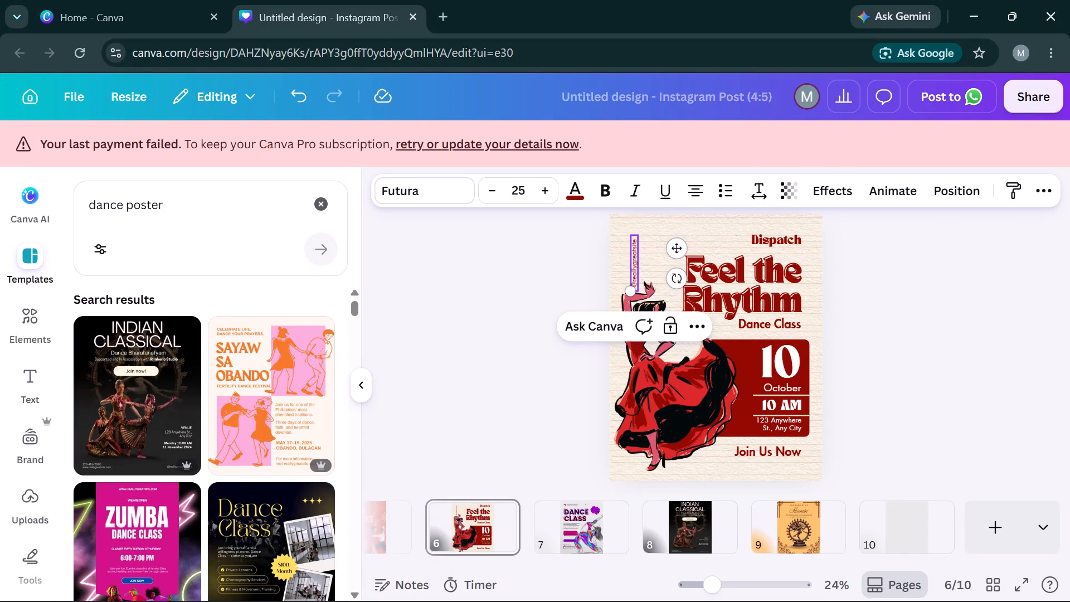
pyautogui.hotkey('ctrl', 'shift', 'Left')
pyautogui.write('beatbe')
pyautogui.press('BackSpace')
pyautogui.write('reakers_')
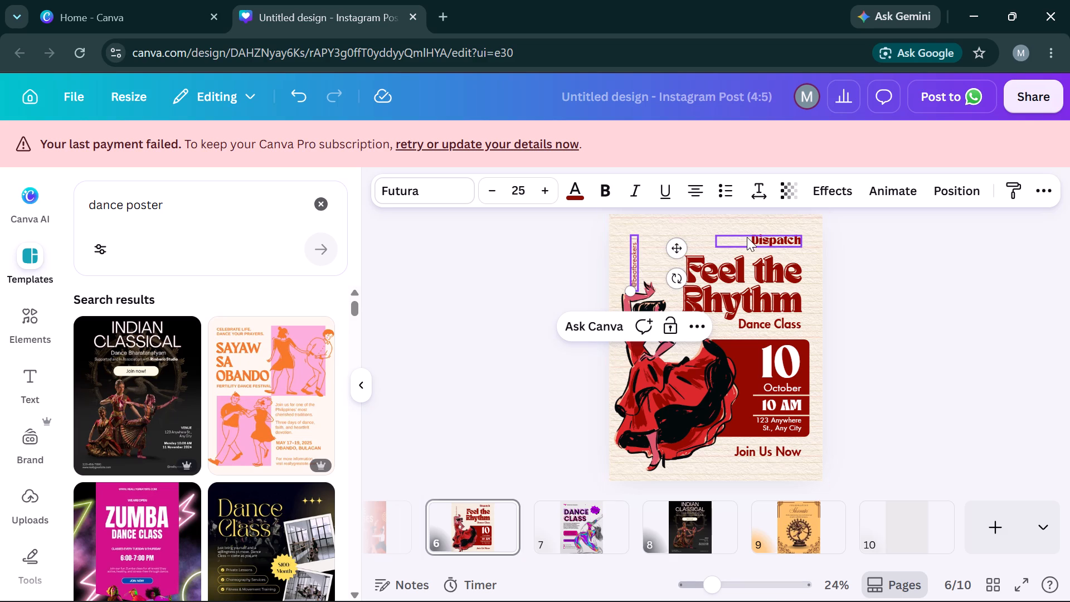
pyautogui.click(902, 321)
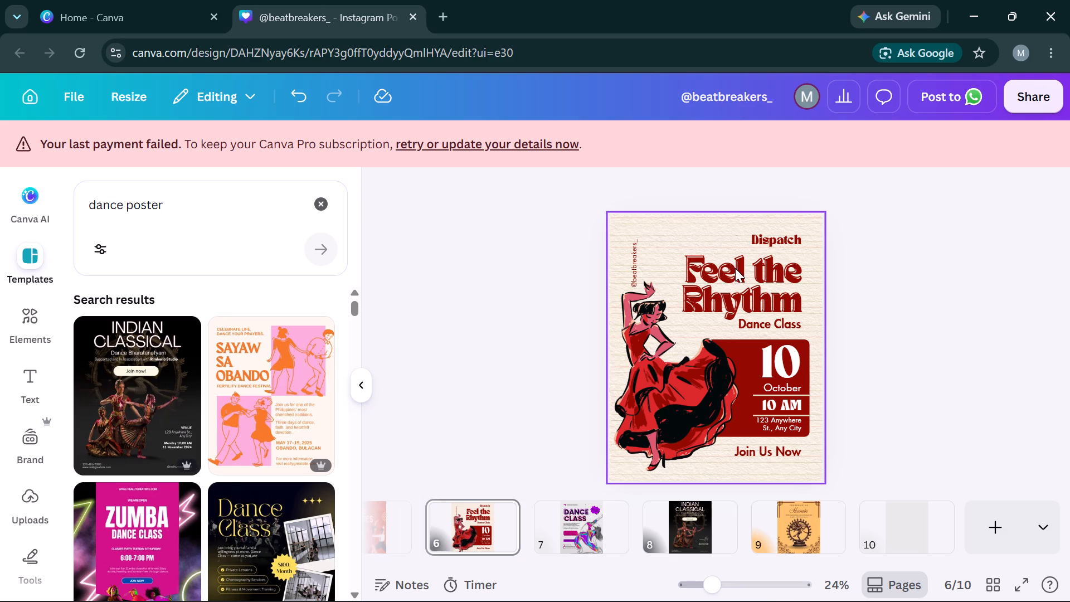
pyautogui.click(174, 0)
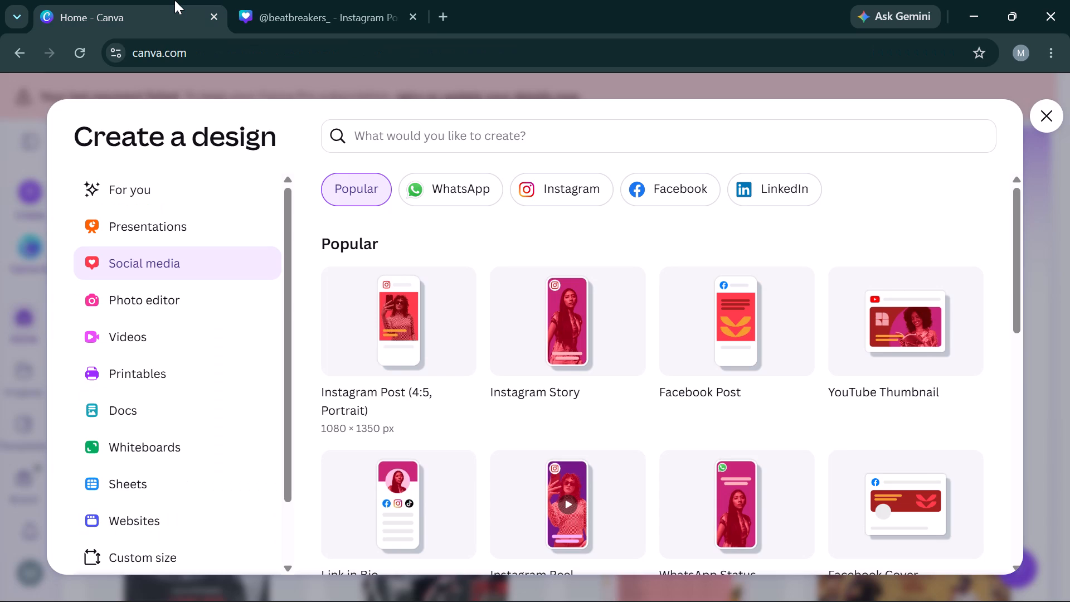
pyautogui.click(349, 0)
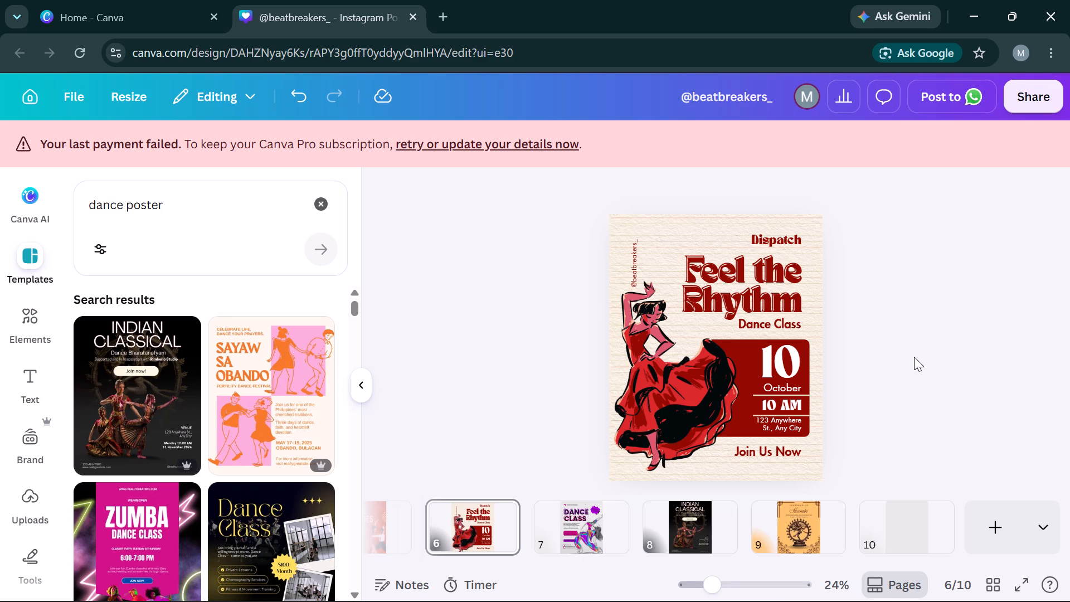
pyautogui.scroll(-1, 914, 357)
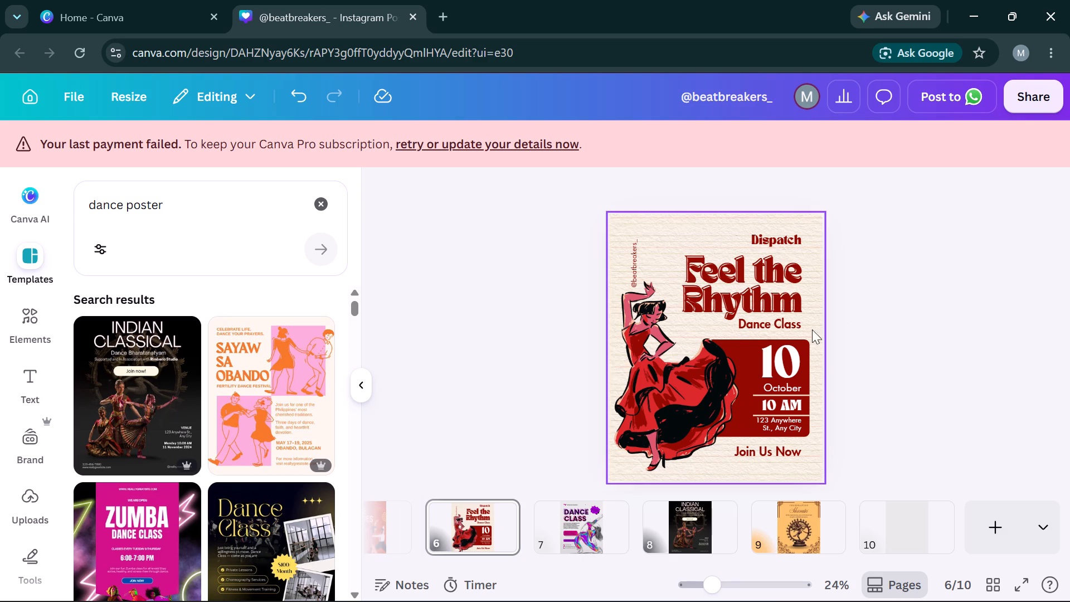
# Open the existing "Beat BREAKERS ia BACK" design from the Canva home page, closing the Create a design window first.
pyautogui.click(783, 329)
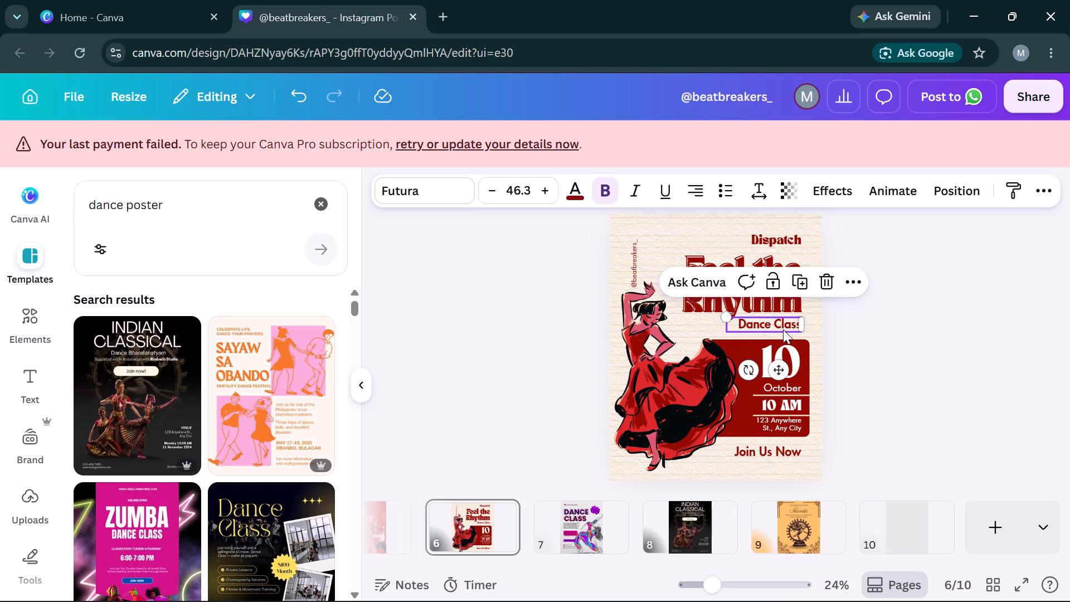
pyautogui.moveTo(18, 0); pyautogui.dragTo(103, 0)
pyautogui.click(103, 0)
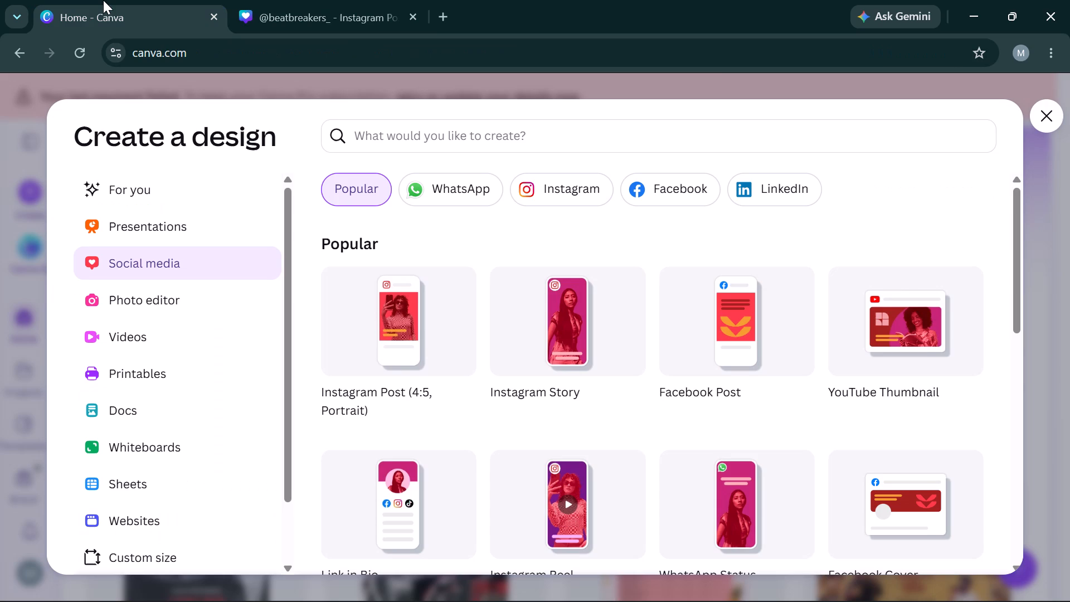
pyautogui.click(1049, 111)
pyautogui.scroll(-1, 512, 367)
pyautogui.click(408, 499)
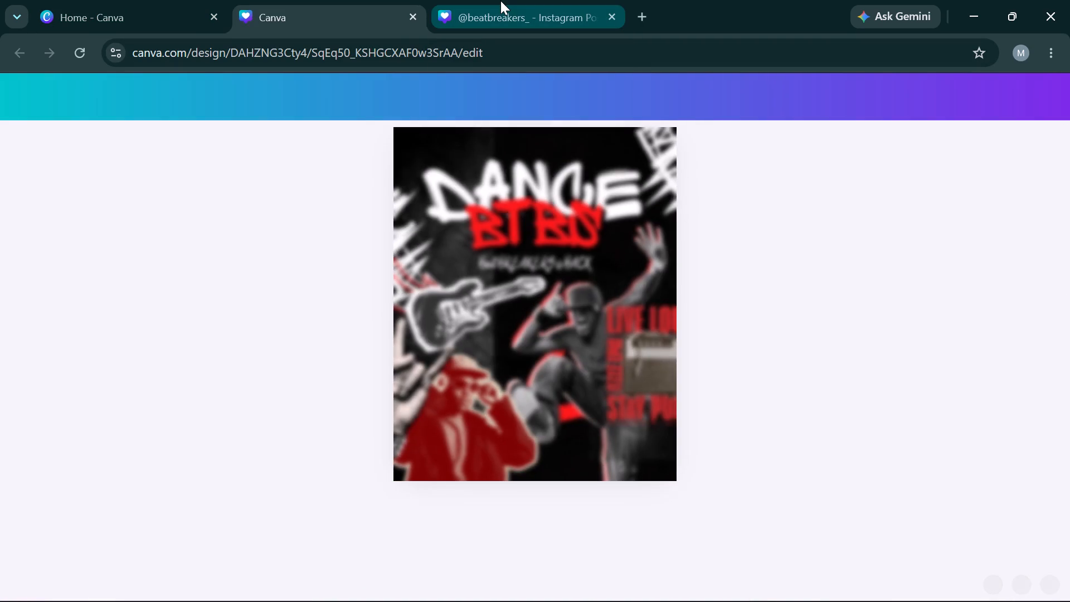
pyautogui.click(500, 1)
pyautogui.click(352, 4)
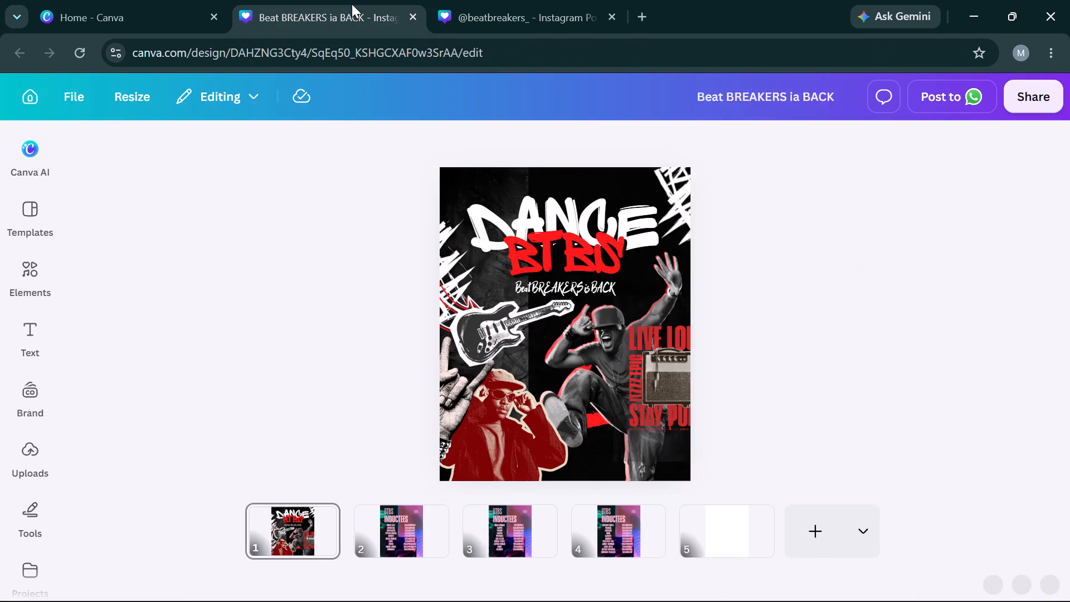
# Copy the wording of the small tagline under the BTBS title on page 1.
pyautogui.click(575, 313)
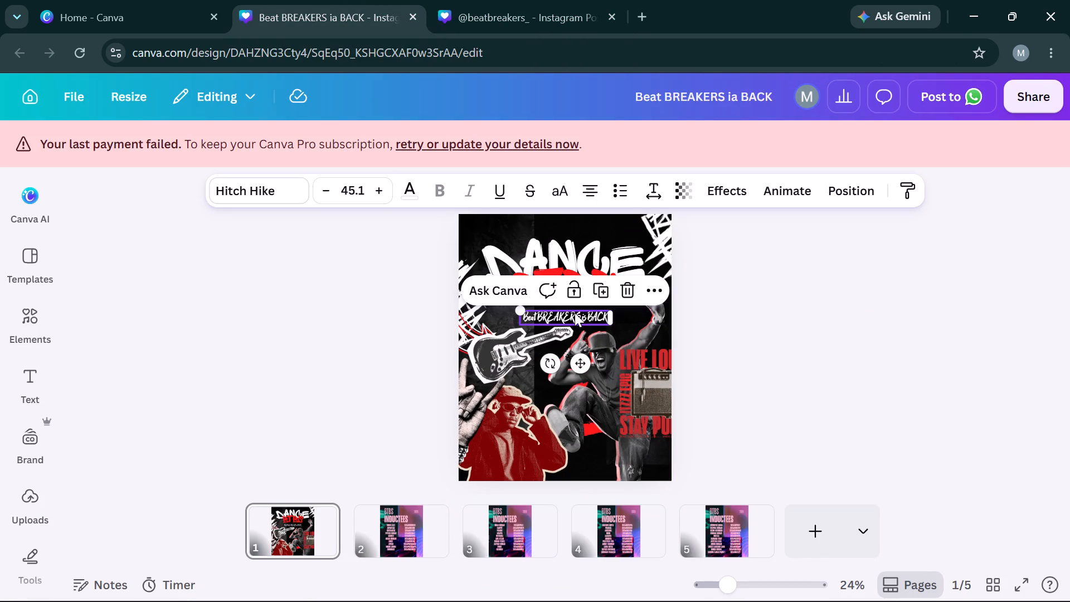
pyautogui.hotkey('ctrl', 'a')
pyautogui.hotkey('ctrl', 'c')
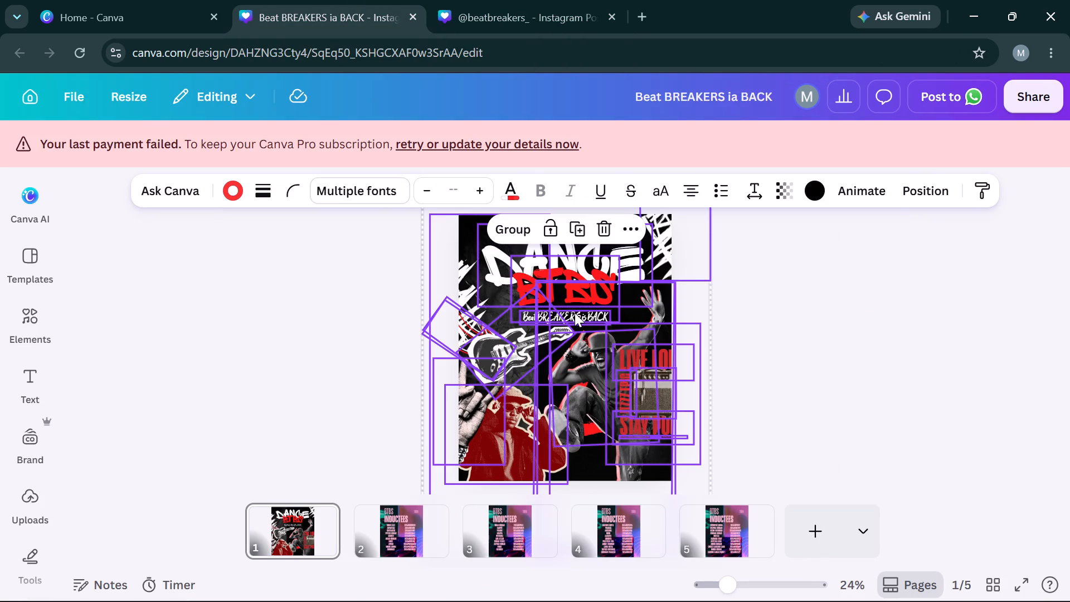
pyautogui.click(852, 336)
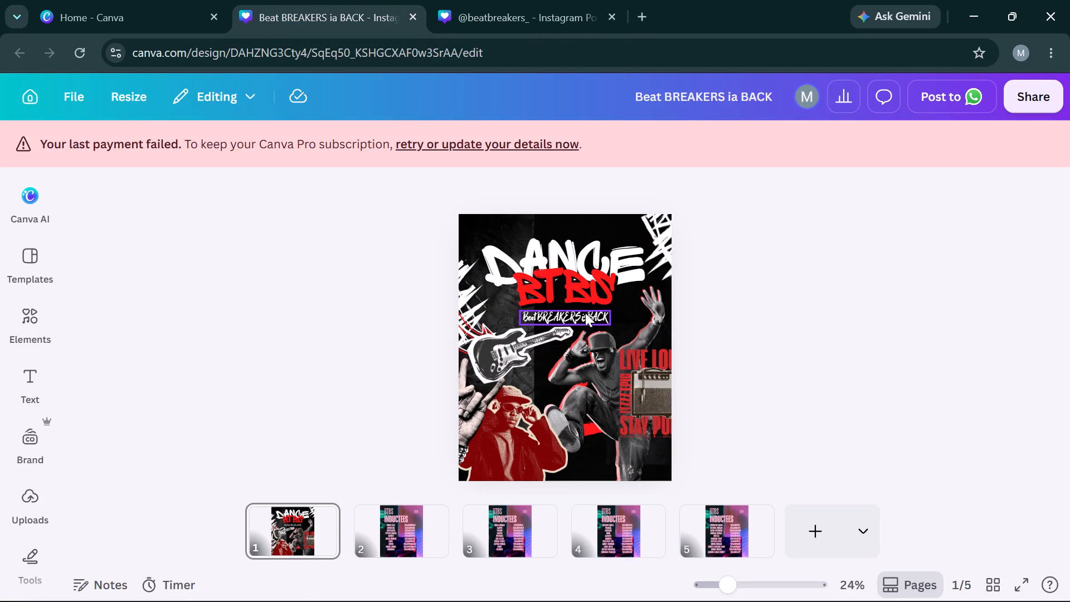
pyautogui.click(585, 313)
pyautogui.press('Return')
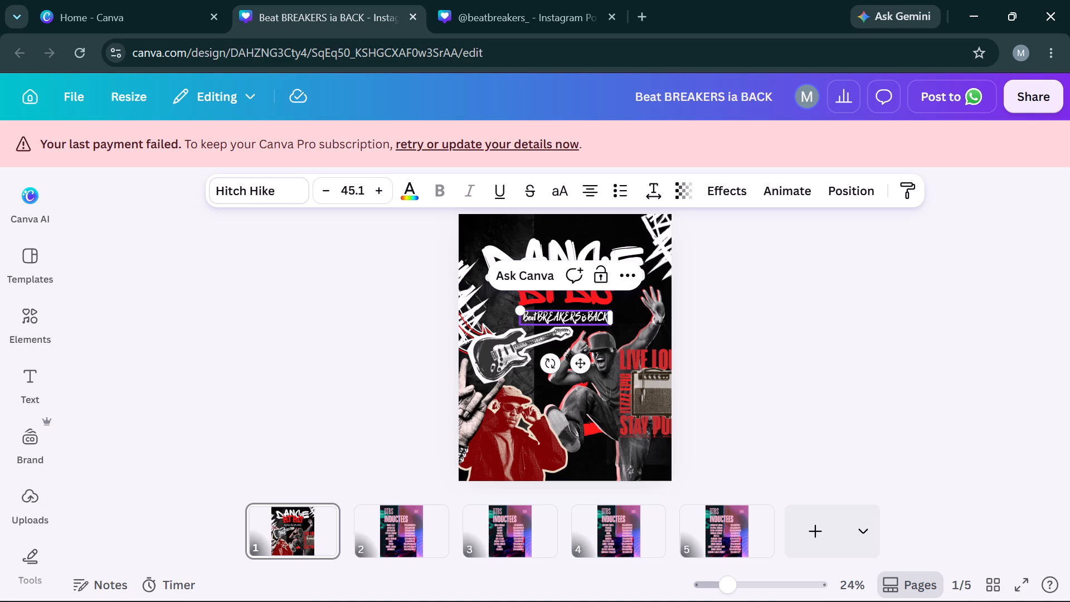
pyautogui.hotkey('ctrl', 'a')
pyautogui.hotkey('ctrl', 'c')
pyautogui.click(555, 0)
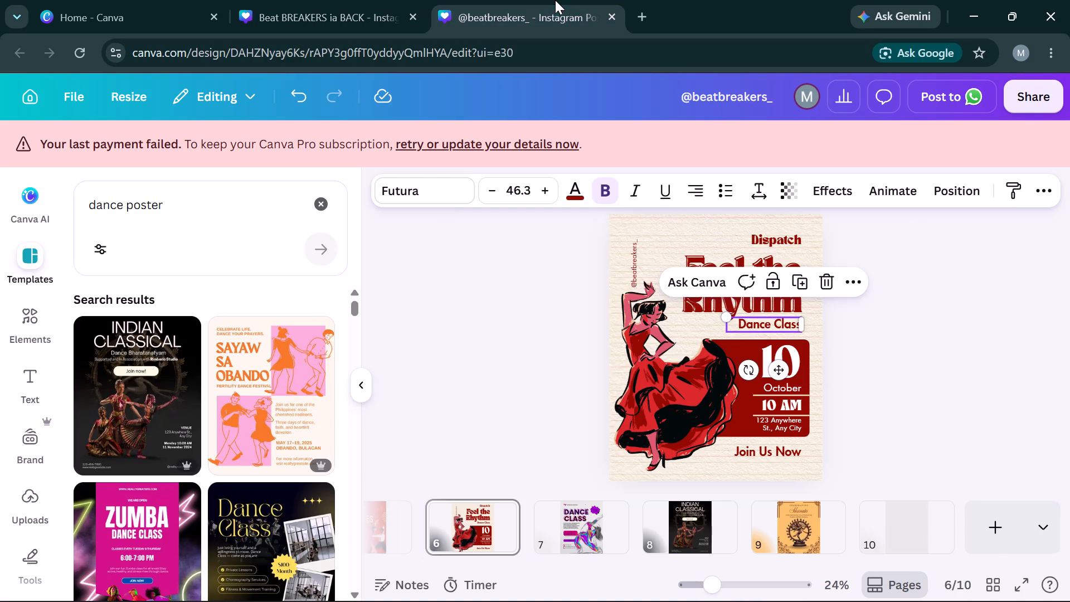
pyautogui.click(788, 322)
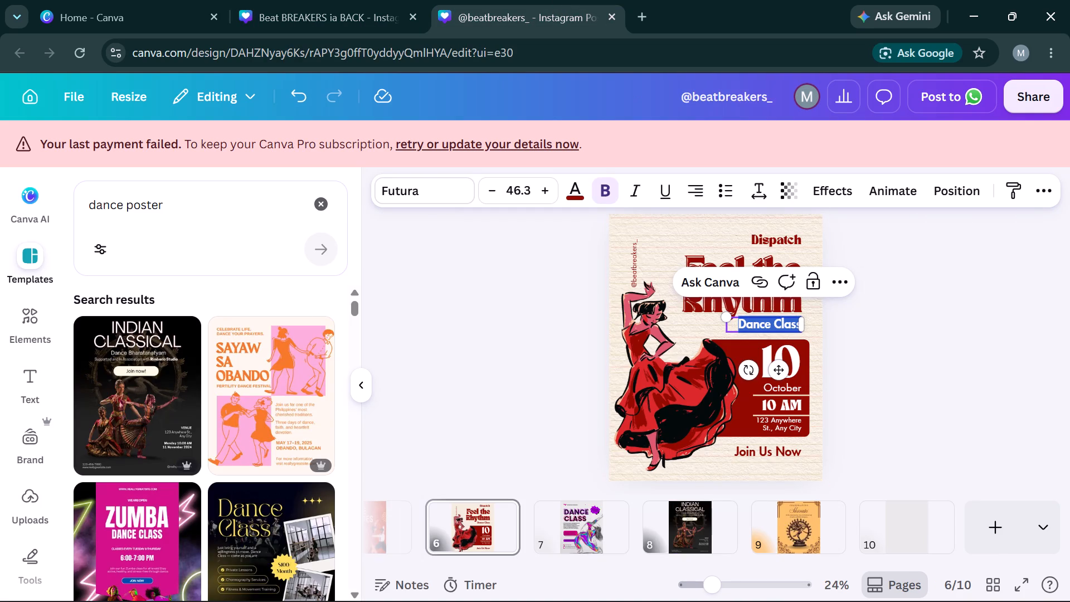
pyautogui.hotkey('ctrl', 'v')
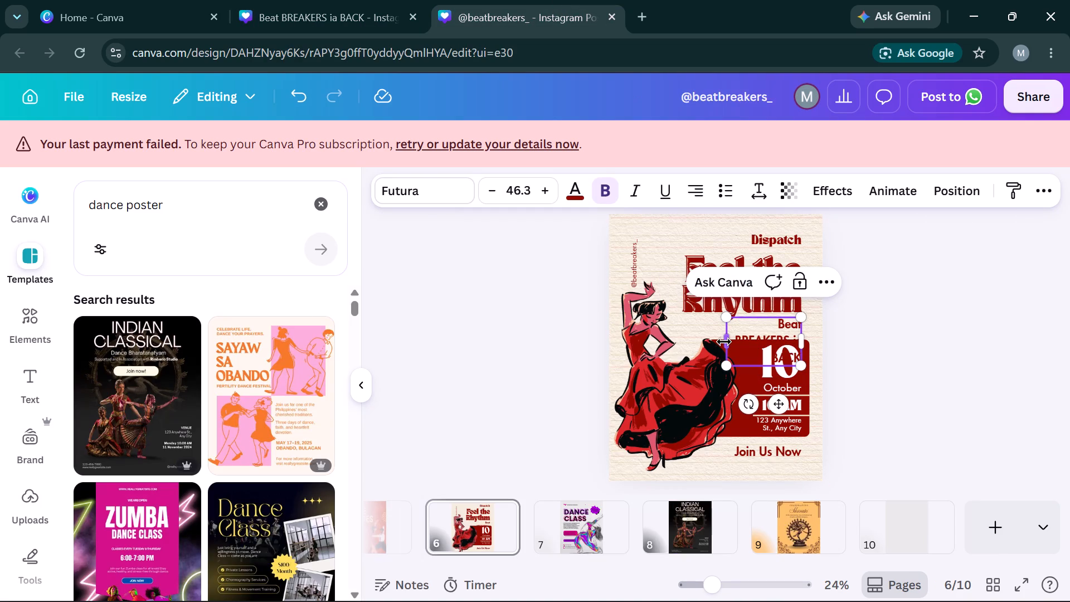
pyautogui.moveTo(724, 342); pyautogui.dragTo(685, 334)
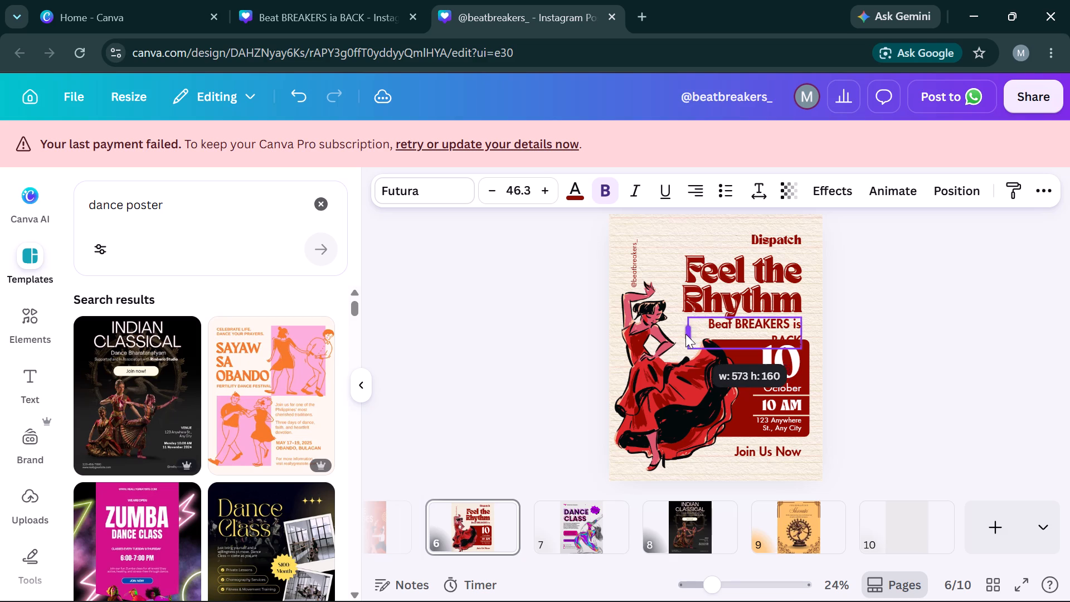
pyautogui.moveTo(685, 334); pyautogui.dragTo(669, 331)
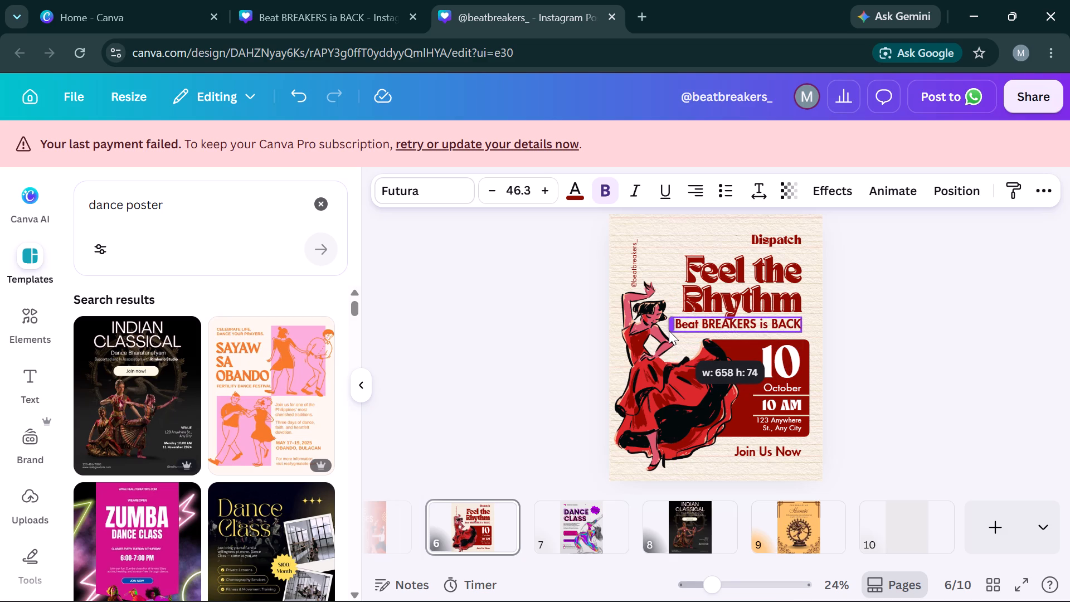
pyautogui.moveTo(669, 331); pyautogui.dragTo(669, 330)
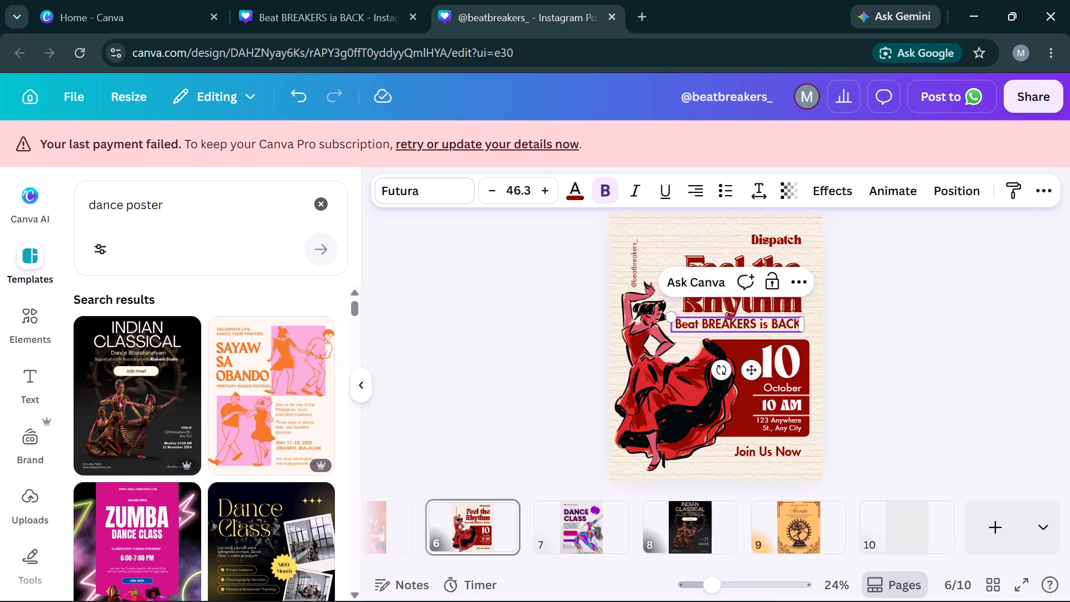
# Change "Beat" to "BEAT" in the tagline beneath the "Feel the Rhythm" title.
pyautogui.click(753, 322)
pyautogui.press('Left')
pyautogui.press('Left')
pyautogui.press('Left')
pyautogui.press('Left')
pyautogui.press('Left')
pyautogui.press('Left')
pyautogui.press('Left')
pyautogui.press('Left')
pyautogui.press('Left')
pyautogui.press('Left')
pyautogui.press('Left')
pyautogui.press('Right')
pyautogui.press('Right')
pyautogui.press('Right')
pyautogui.hotkey('ctrl', 'shift', 'Left')
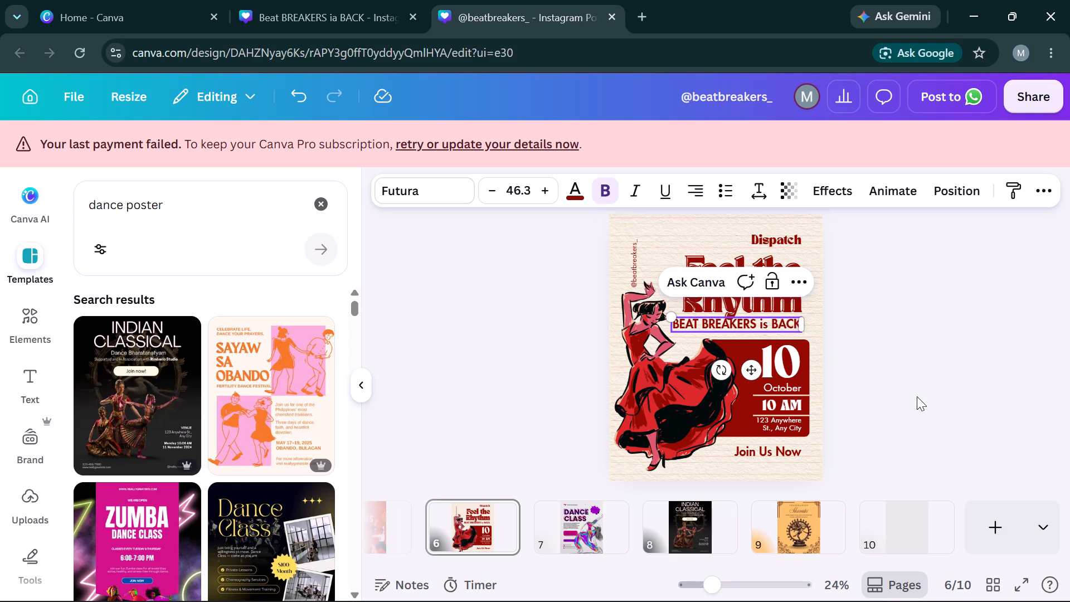
# Nudge the "BEAT BREAKERS is BACK" tagline slightly downward, away from the "Feel the Rhythm" title on page 6.
pyautogui.click(917, 396)
pyautogui.click(770, 325)
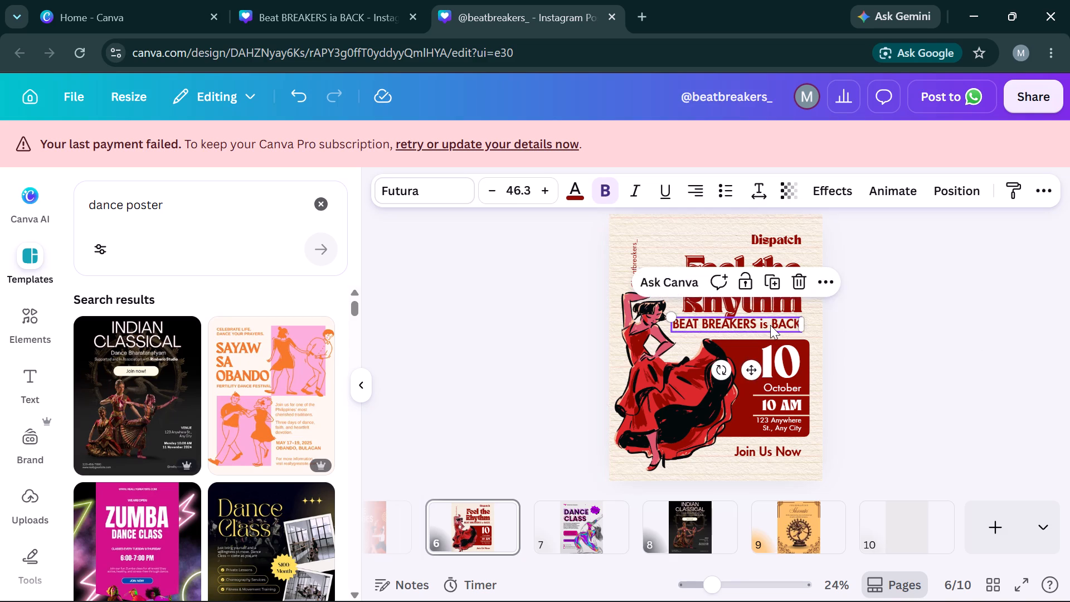
pyautogui.press('Down')
pyautogui.press('Down')
pyautogui.press('Down')
pyautogui.press('Down')
pyautogui.press('Down')
pyautogui.press('Down')
pyautogui.press('Down')
pyautogui.press('Down')
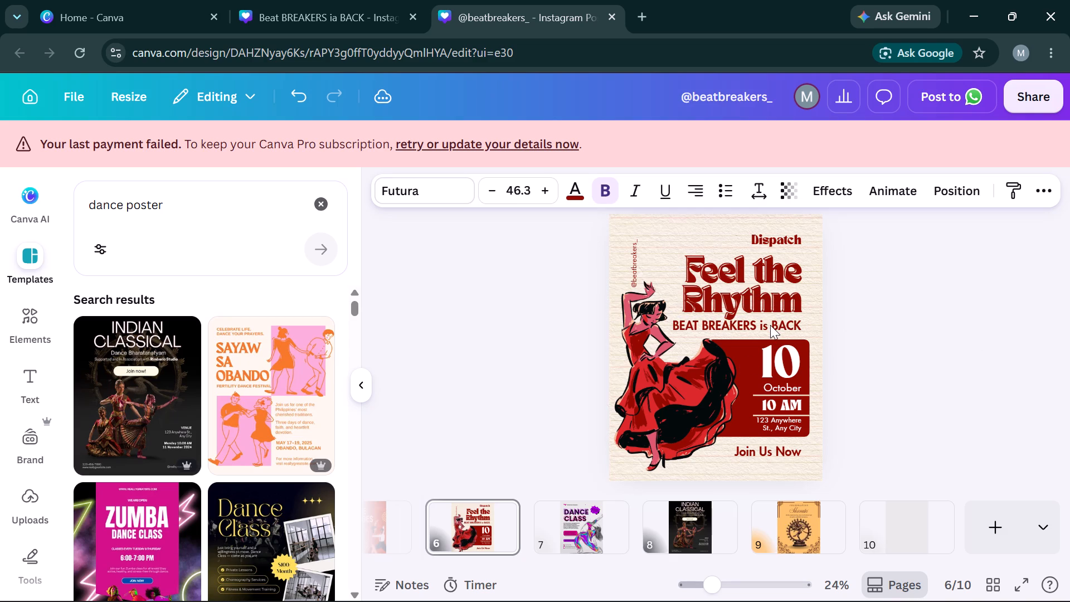
pyautogui.press('Down')
pyautogui.press('Down')
pyautogui.click(858, 322)
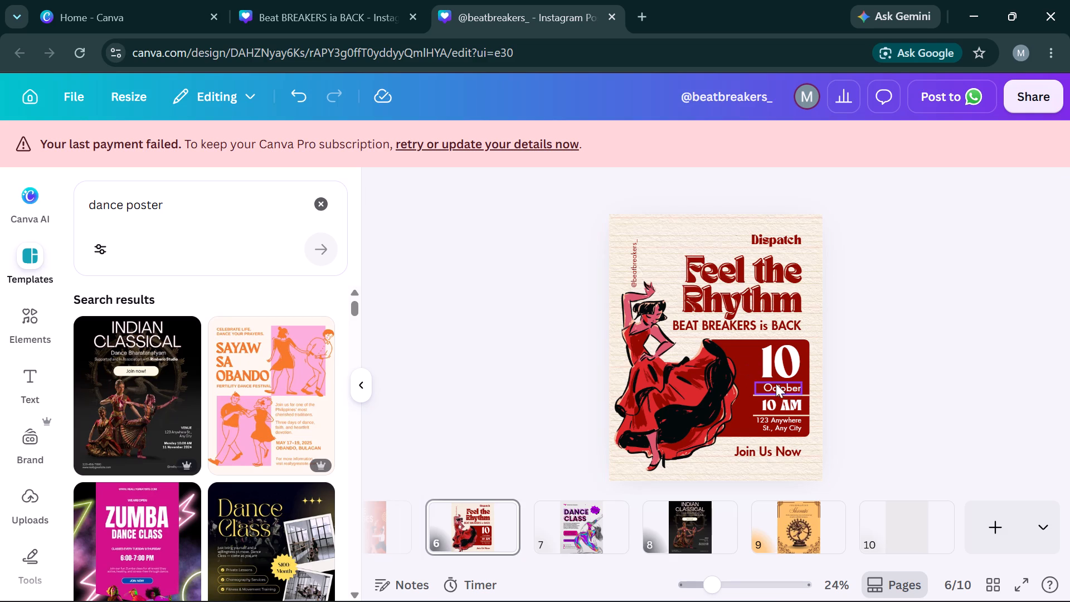
# Check the "Beat BREAKERS ia BACK" design for wording, and replace "Dispatch" above the page 6 title with "INDUCTESS".
pyautogui.click(782, 447)
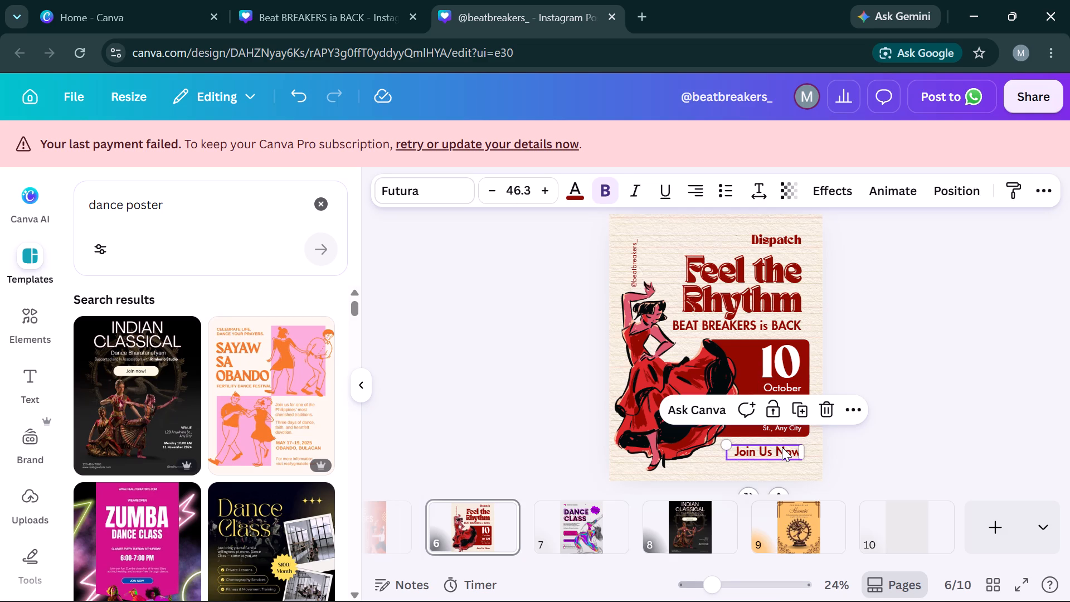
pyautogui.click(320, 0)
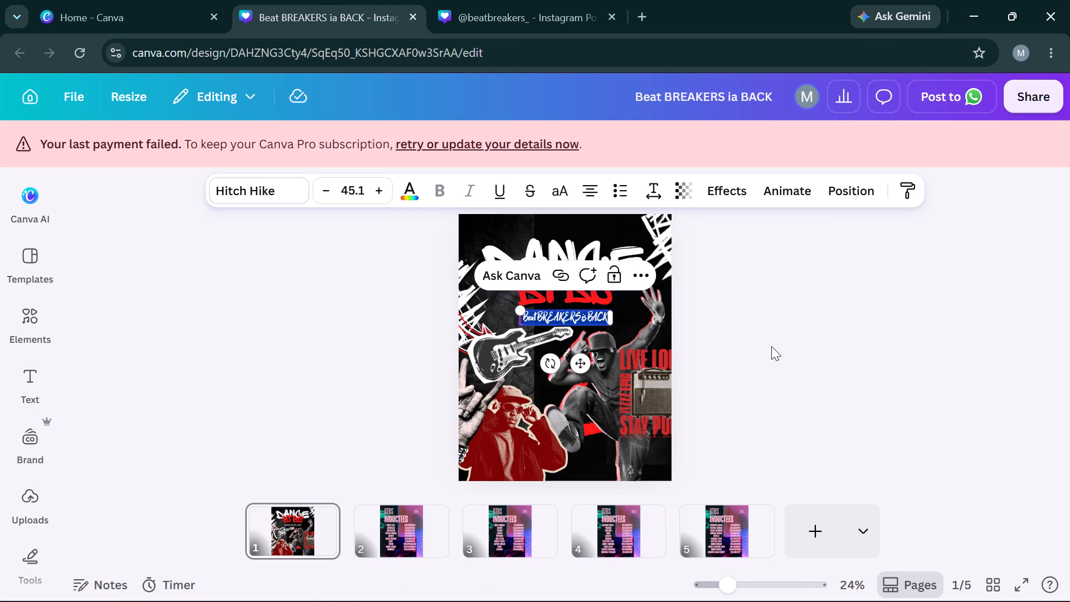
pyautogui.click(539, 0)
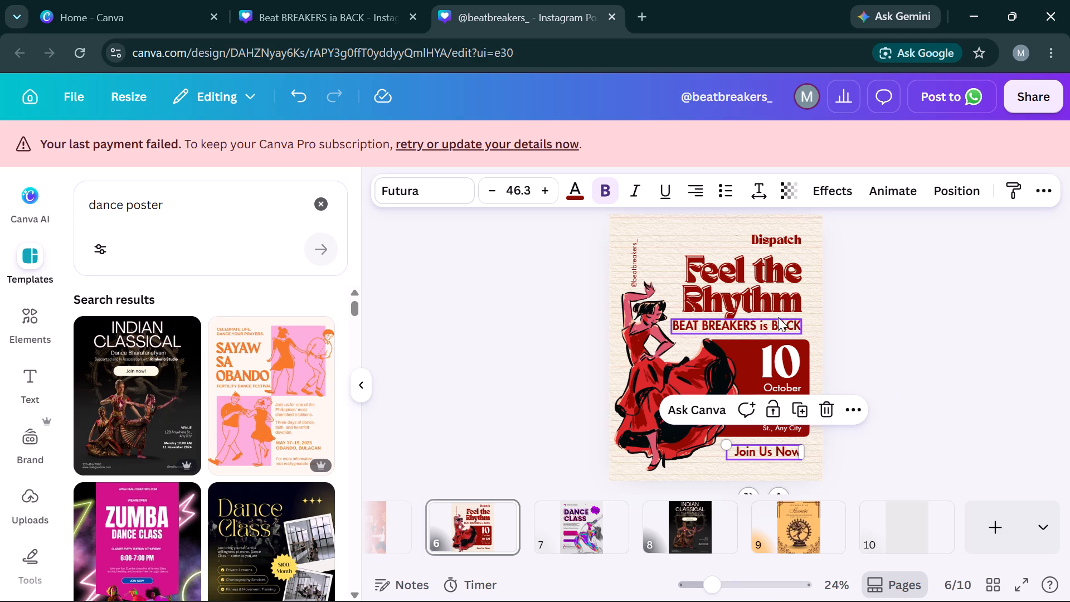
pyautogui.click(787, 240)
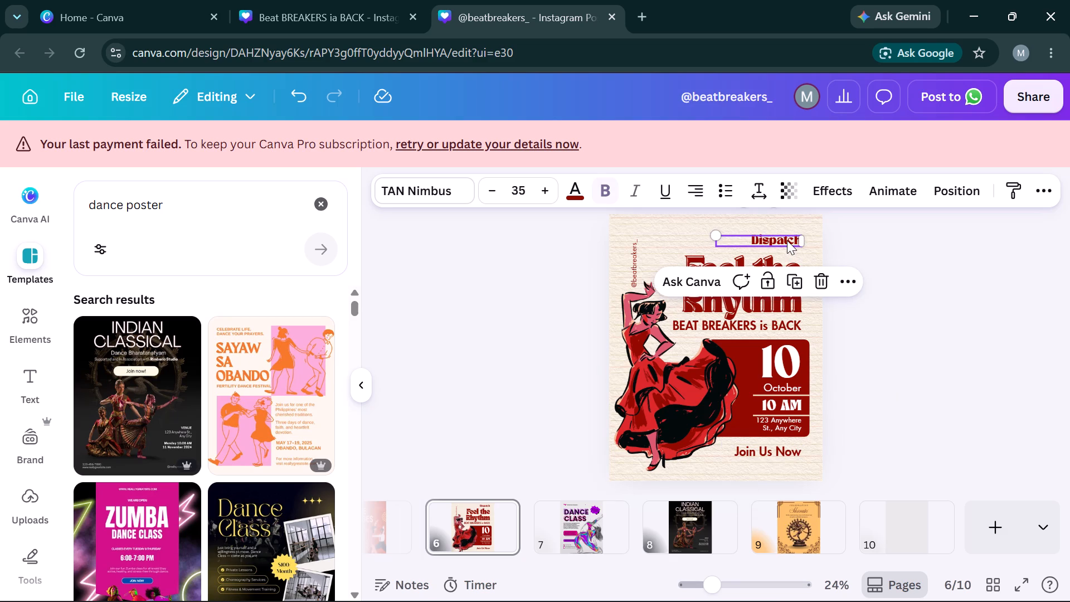
pyautogui.press('Return')
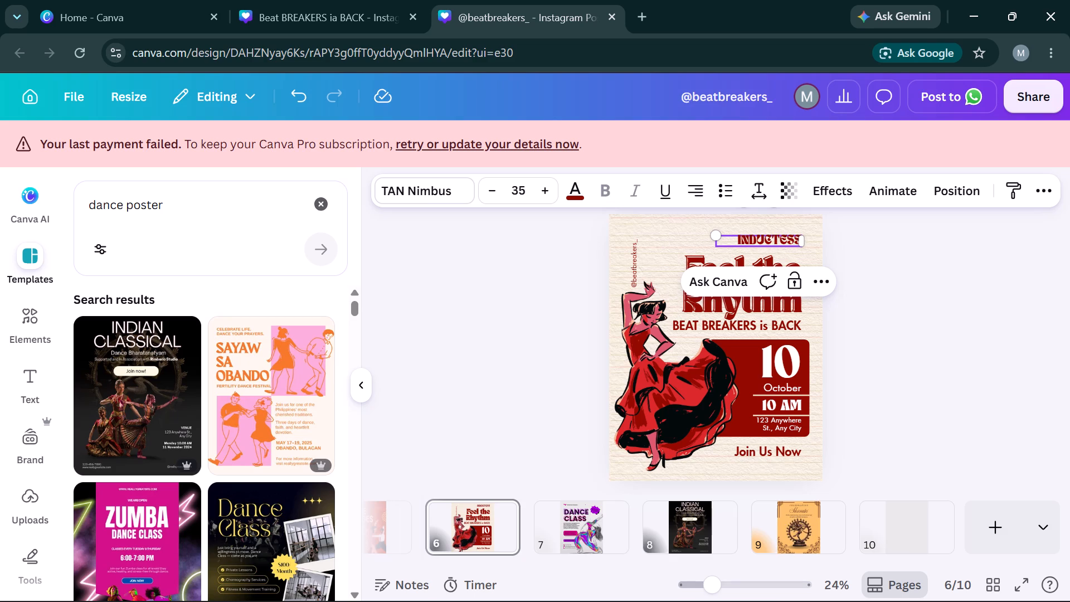
# Correct the ending of the small heading above "Feel the Rhythm" so it reads "INDUCTEES".
pyautogui.press('BackSpace')
pyautogui.press('BackSpace')
pyautogui.write('ES')
pyautogui.click(874, 295)
pyautogui.click(874, 295)
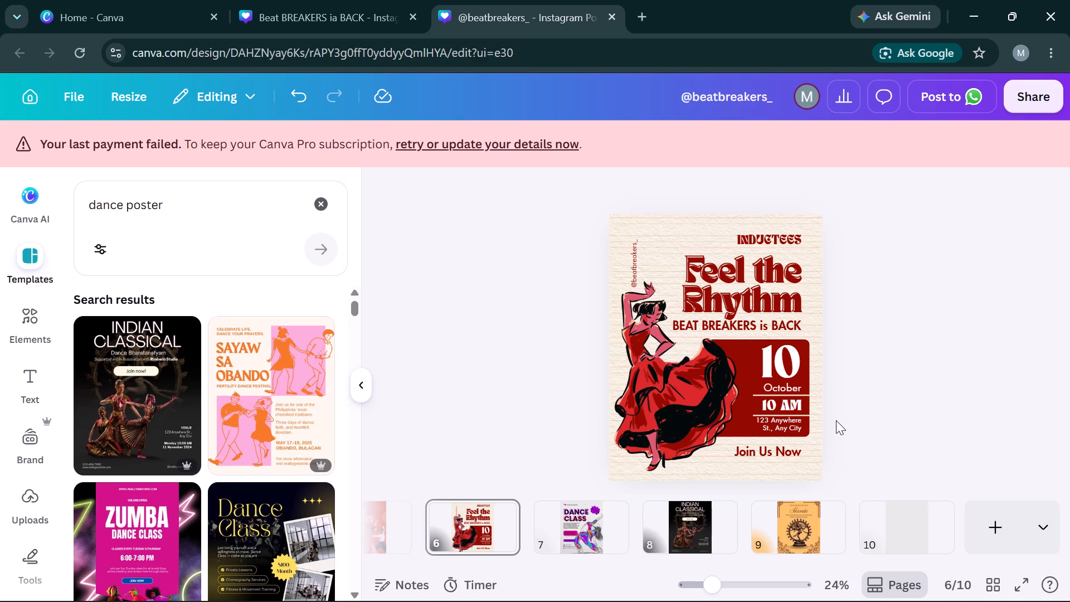
# Replace the "Join Us Now" text at the bottom of the poster with "BTBS Club".
pyautogui.click(782, 448)
pyautogui.press('Return')
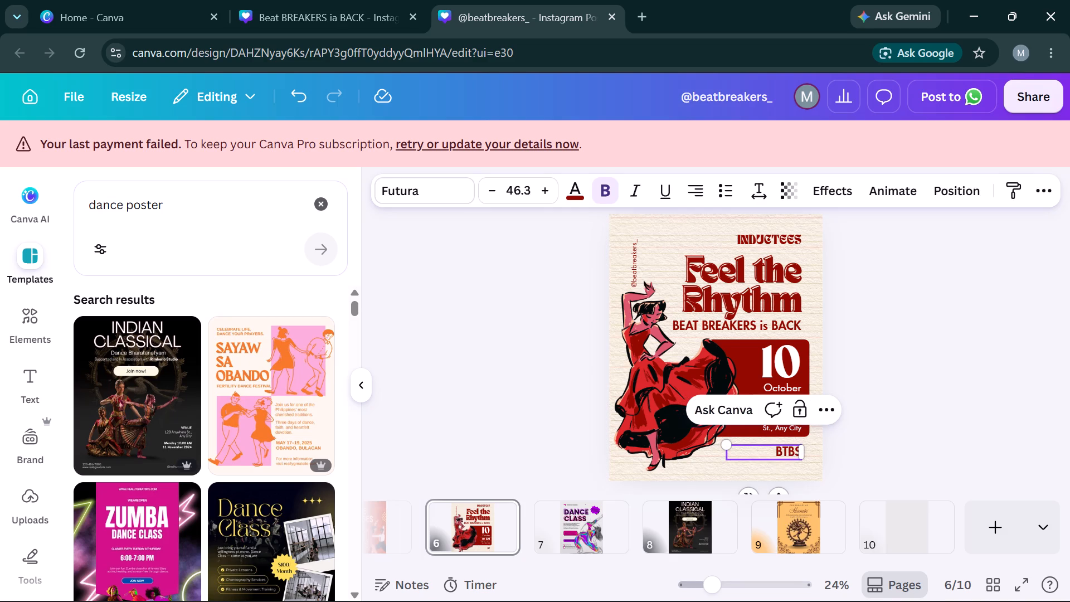
pyautogui.press('c')
pyautogui.press('BackSpace')
pyautogui.press('BackSpace')
pyautogui.press('BackSpace')
pyautogui.write('lub')
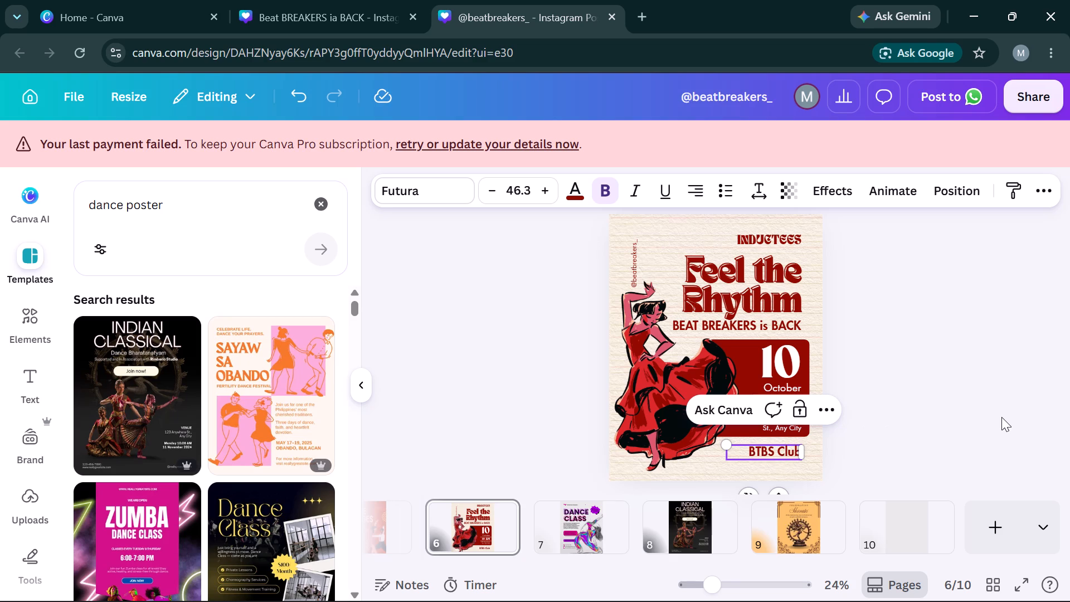
pyautogui.click(1003, 418)
pyautogui.click(1003, 418)
pyautogui.click(1003, 418)
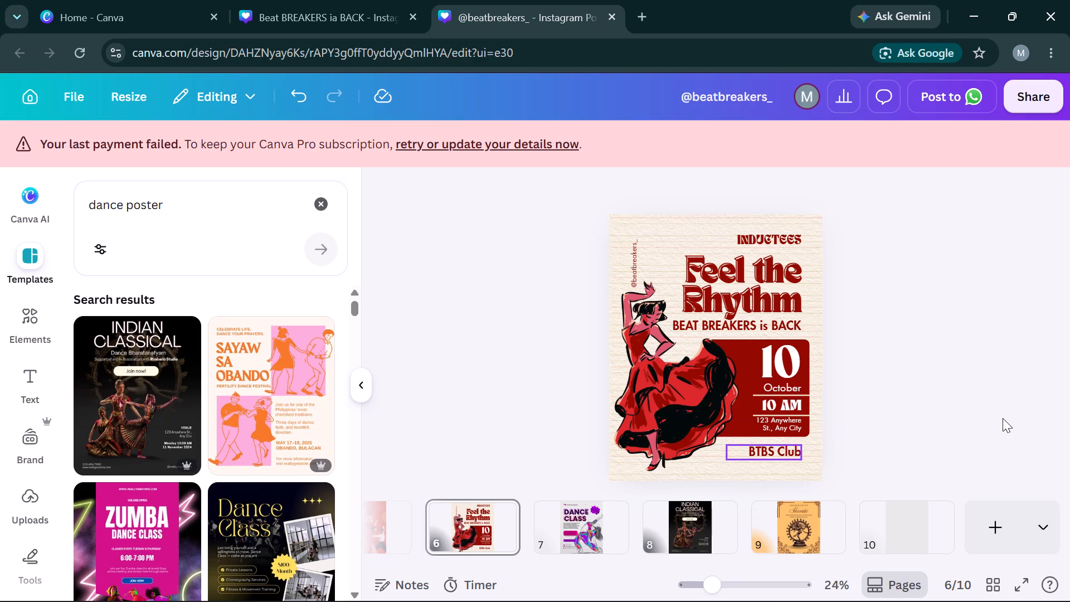
pyautogui.click(1003, 418)
pyautogui.click(966, 382)
pyautogui.doubleClick(966, 382)
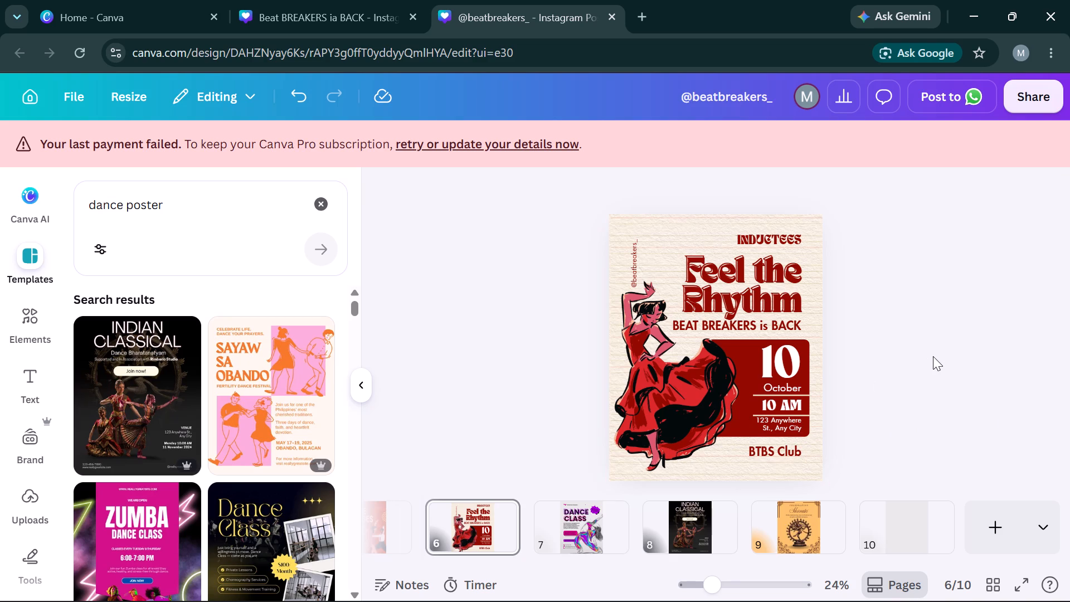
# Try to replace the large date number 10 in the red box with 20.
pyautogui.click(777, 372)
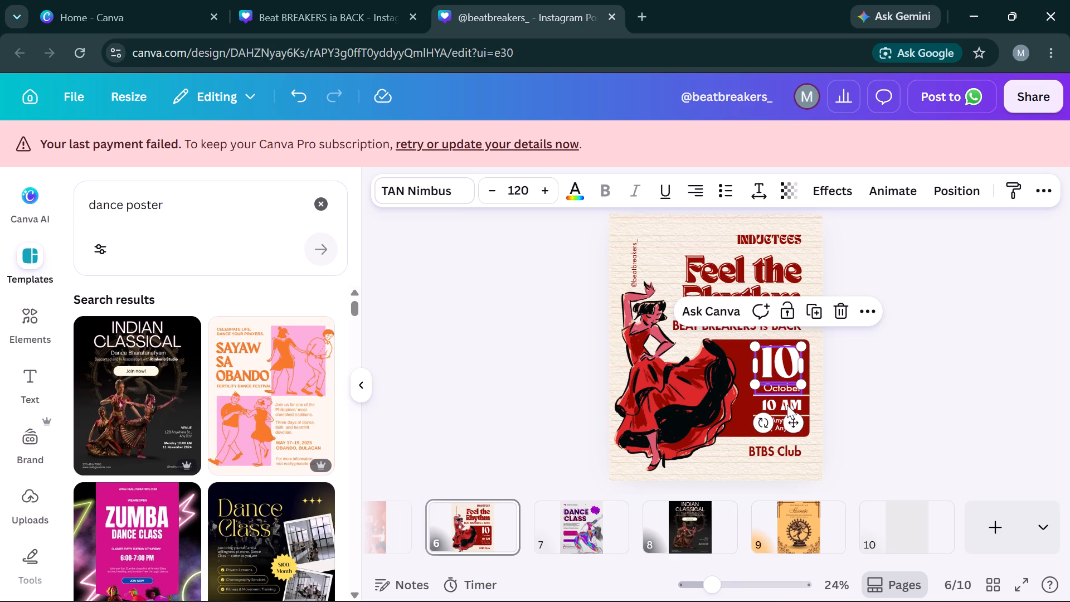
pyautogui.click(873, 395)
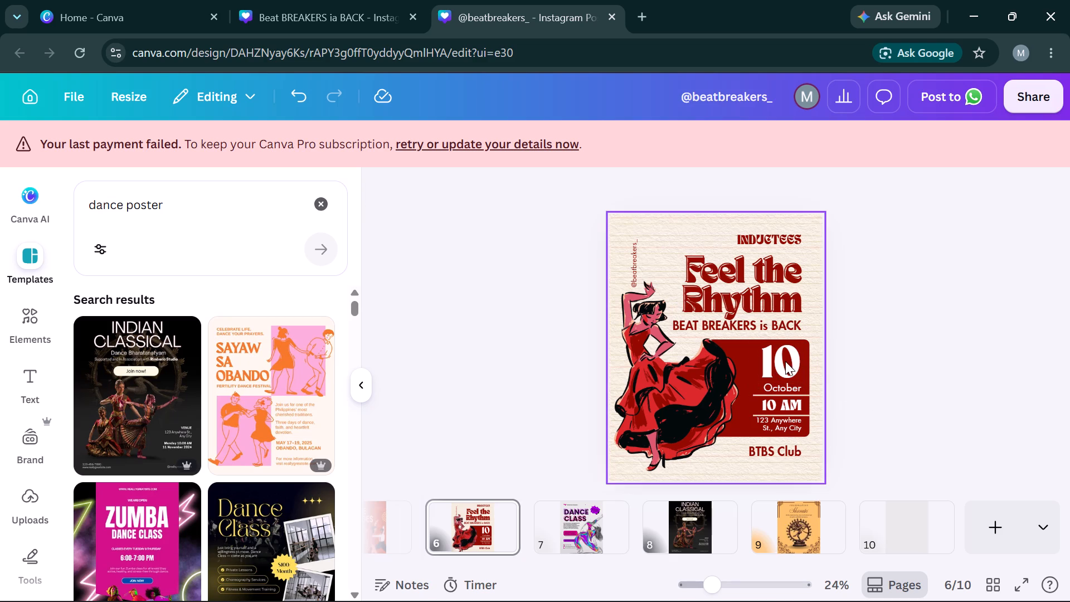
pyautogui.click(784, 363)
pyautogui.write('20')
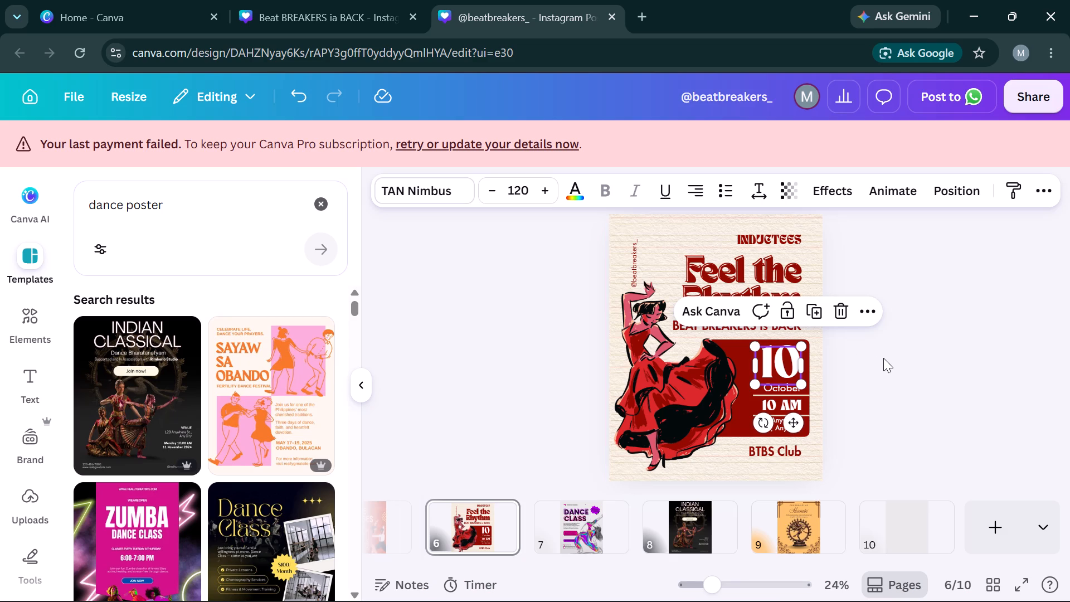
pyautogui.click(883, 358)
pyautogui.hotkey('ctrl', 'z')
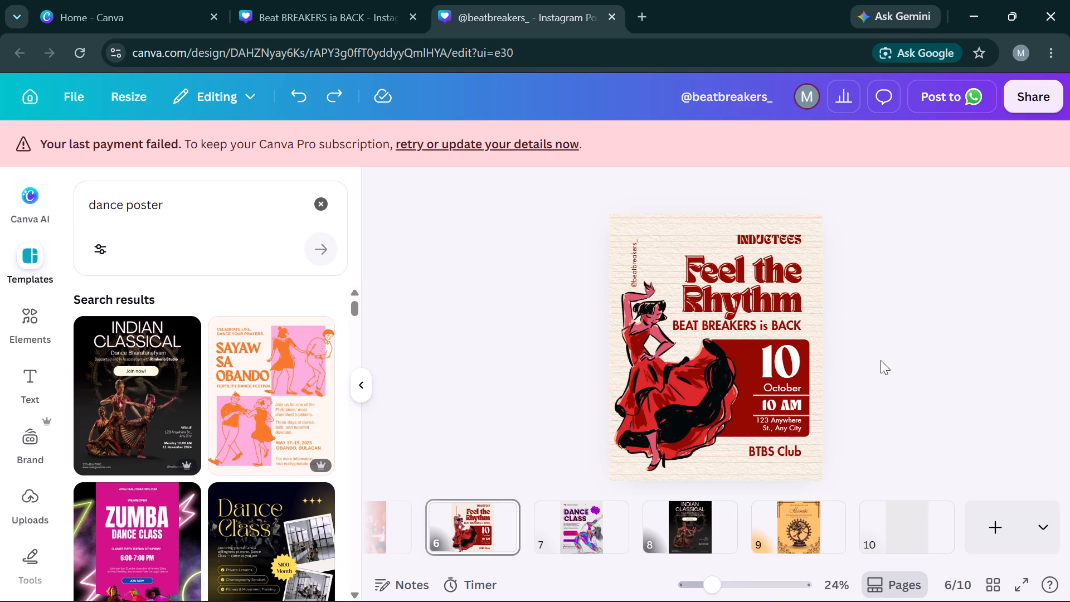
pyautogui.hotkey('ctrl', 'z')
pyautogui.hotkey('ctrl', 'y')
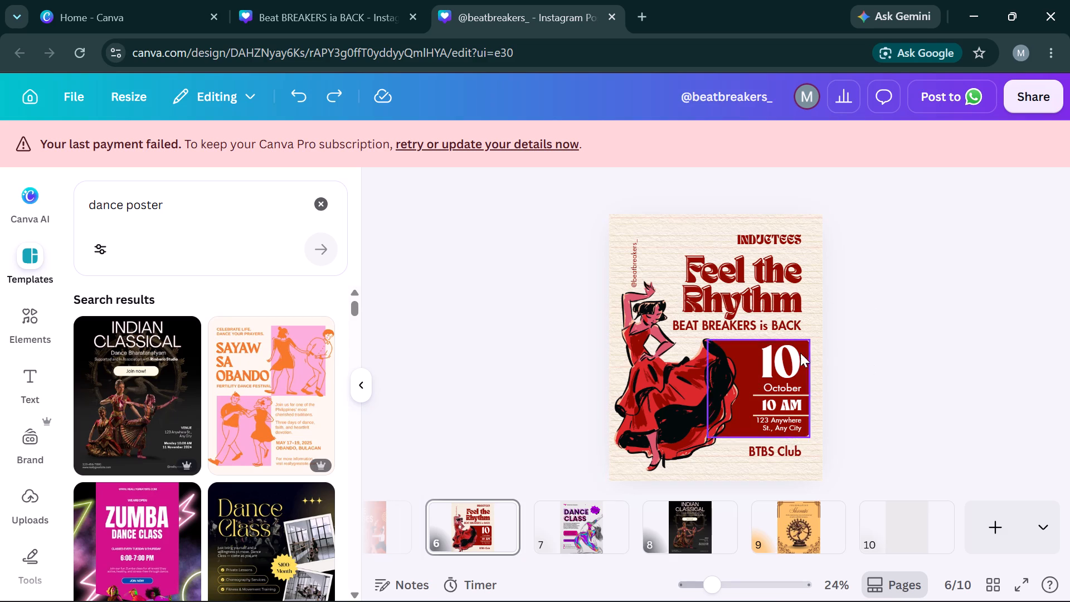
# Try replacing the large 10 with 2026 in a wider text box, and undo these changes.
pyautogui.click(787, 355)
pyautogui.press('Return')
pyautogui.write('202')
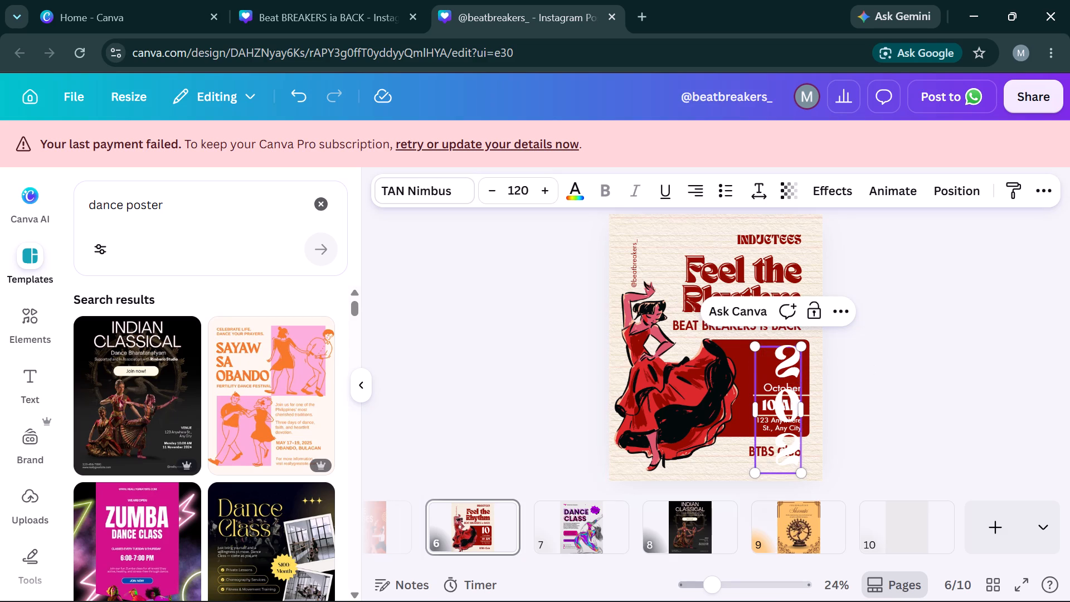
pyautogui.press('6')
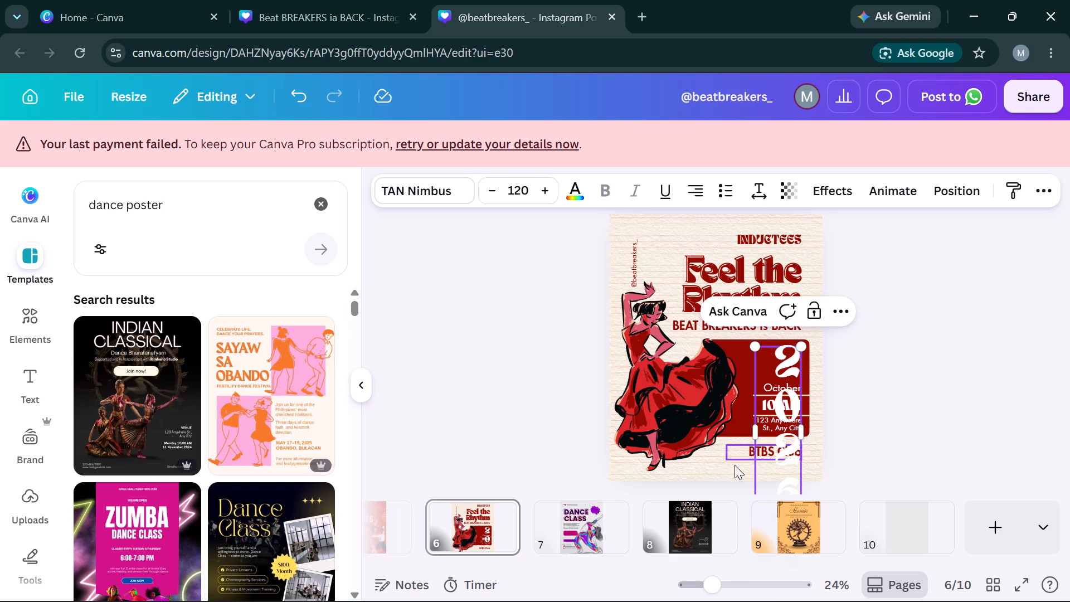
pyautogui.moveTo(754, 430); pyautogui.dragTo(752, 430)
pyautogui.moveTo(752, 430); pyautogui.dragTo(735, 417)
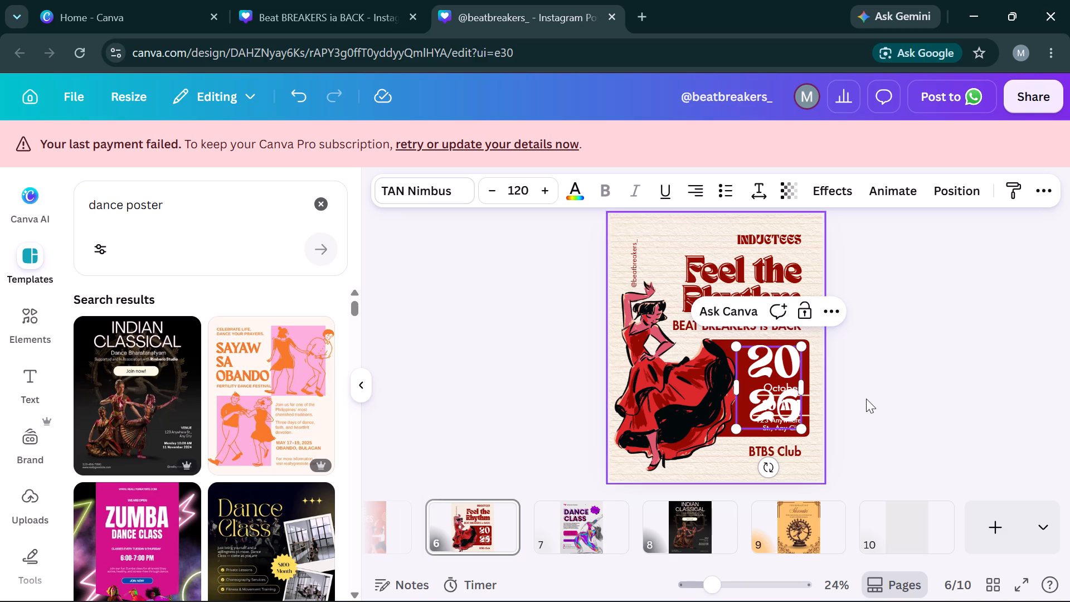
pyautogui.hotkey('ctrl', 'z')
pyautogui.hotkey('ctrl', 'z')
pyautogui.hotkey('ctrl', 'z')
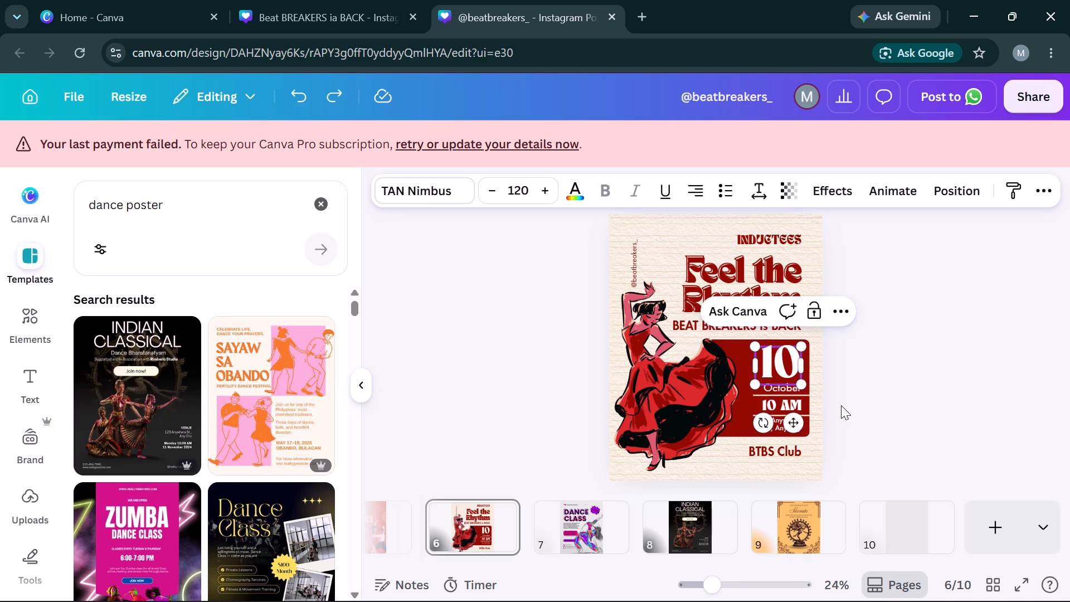
# Delete the October, 10 AM and address texts and both divider lines from the red box on page 6.
pyautogui.click(841, 405)
pyautogui.click(785, 384)
pyautogui.press('Delete')
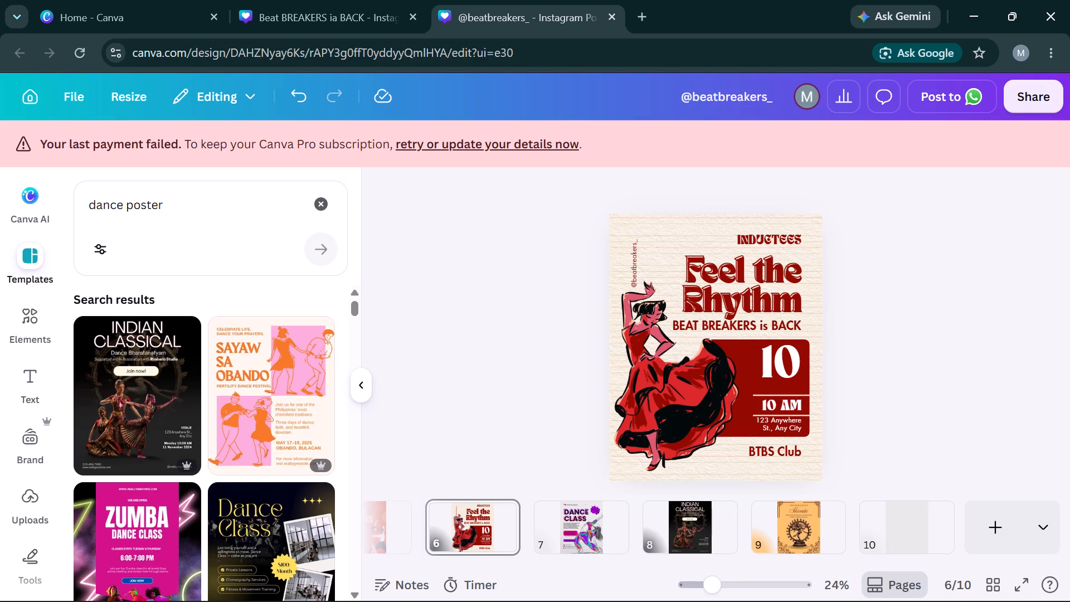
pyautogui.click(784, 406)
pyautogui.press('Delete')
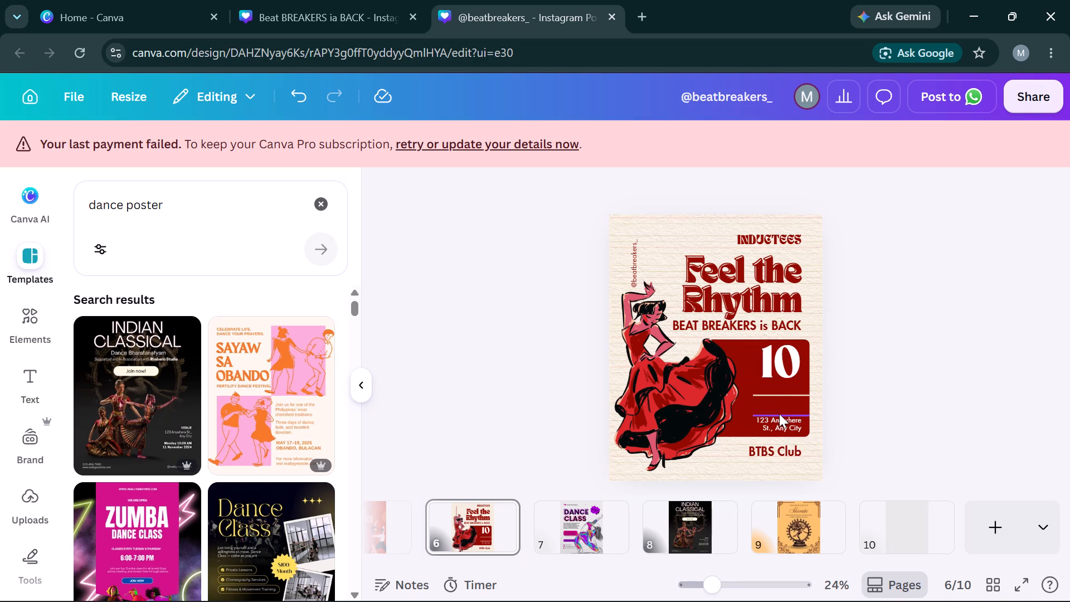
pyautogui.press('Delete')
pyautogui.click(775, 417)
pyautogui.press('Delete')
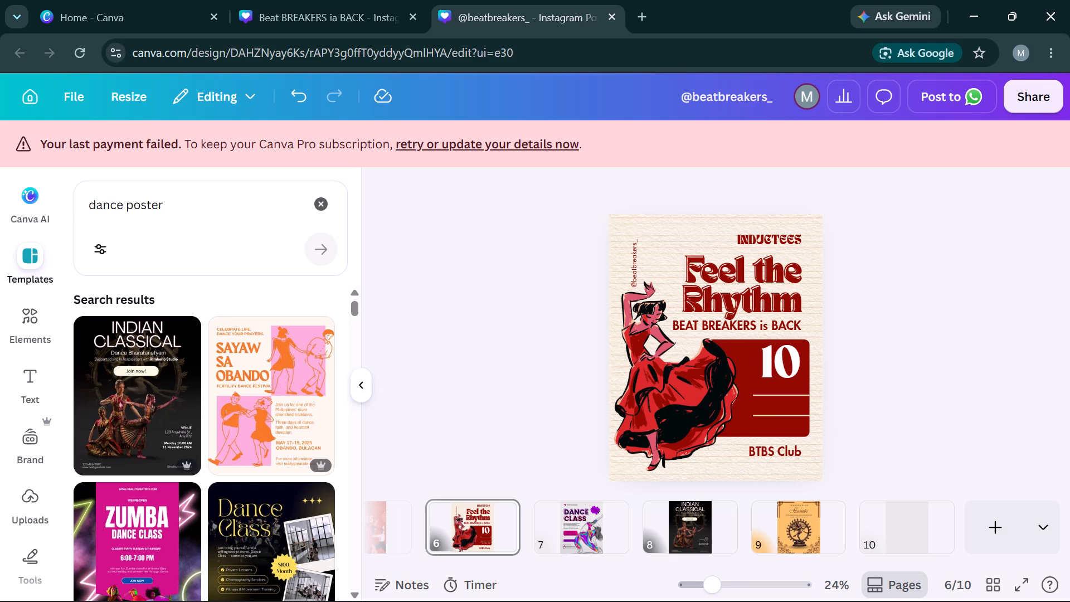
pyautogui.click(775, 410)
pyautogui.press('Delete')
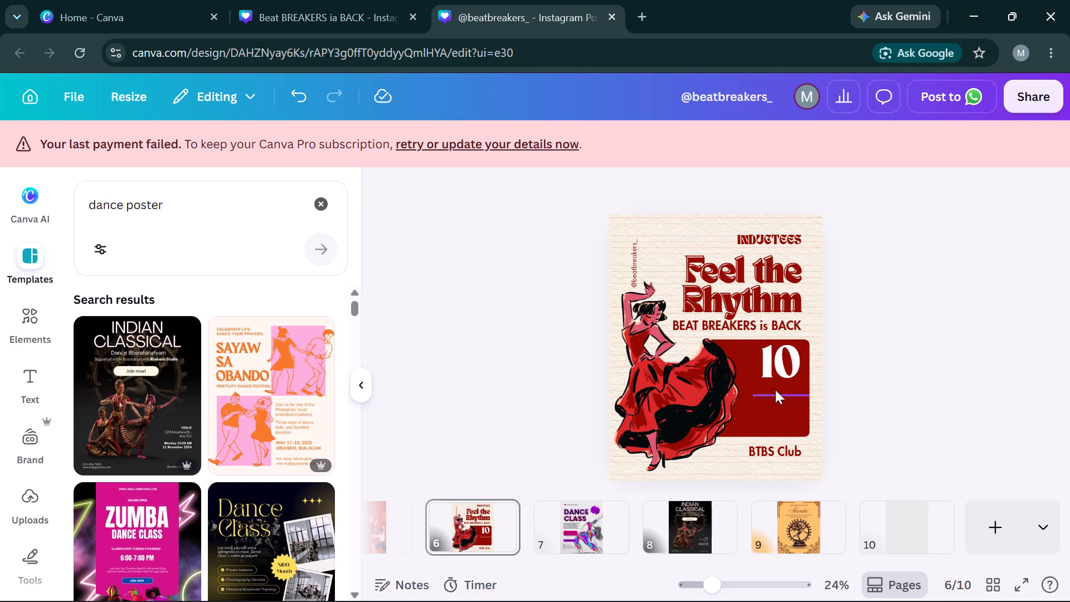
pyautogui.click(775, 396)
pyautogui.press('Delete')
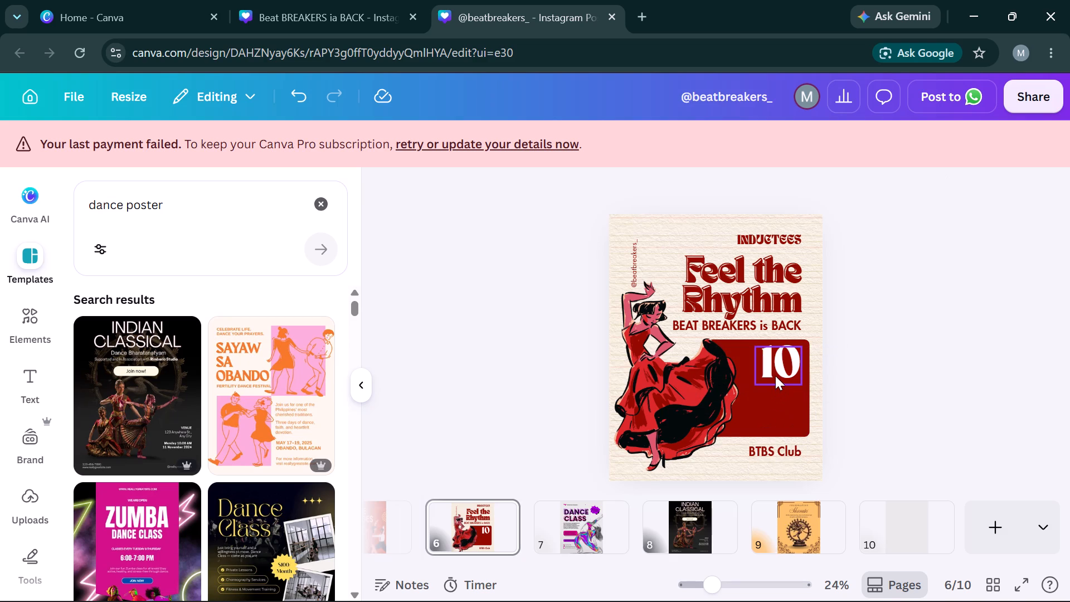
# Replace the large 10 in the red box with 2026 and widen its text box so it wraps as 20 over 26.
pyautogui.click(775, 376)
pyautogui.press('Return')
pyautogui.write('2026')
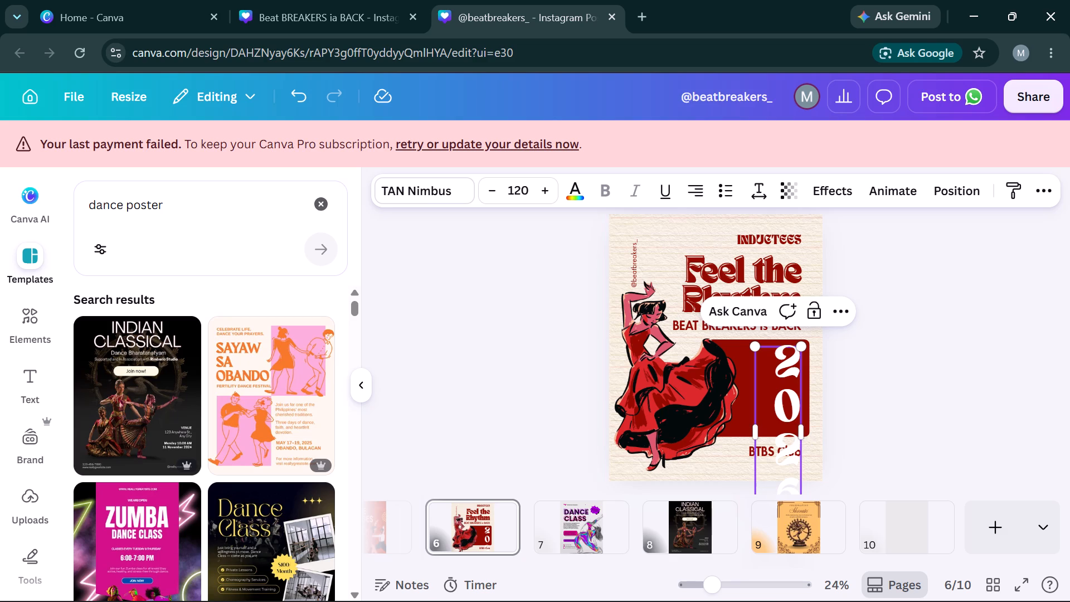
pyautogui.click(755, 434)
pyautogui.moveTo(755, 431); pyautogui.dragTo(746, 431)
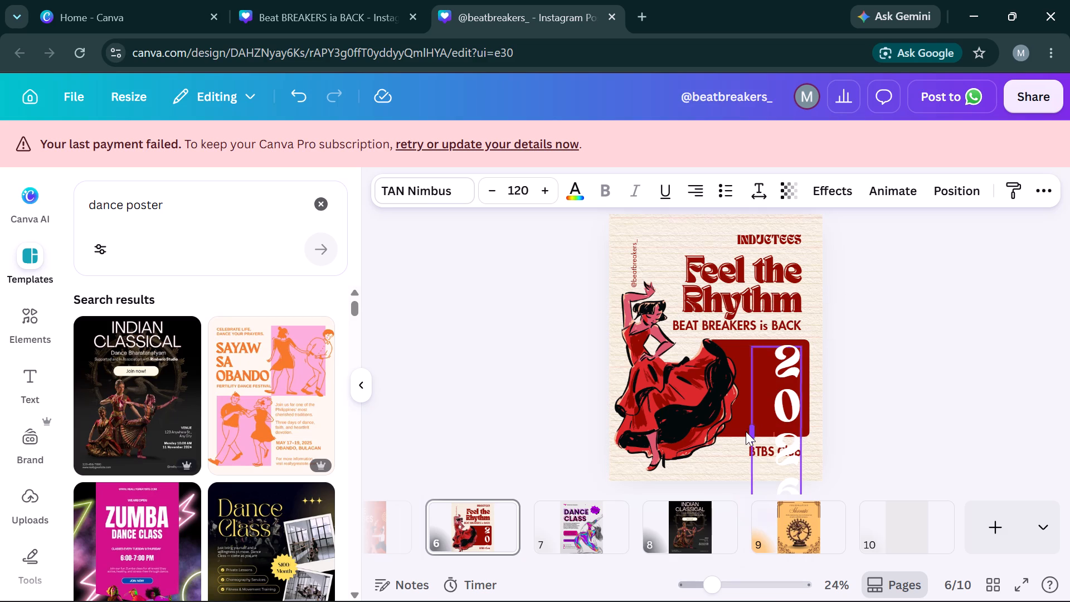
pyautogui.moveTo(746, 431); pyautogui.dragTo(734, 431)
pyautogui.click(875, 403)
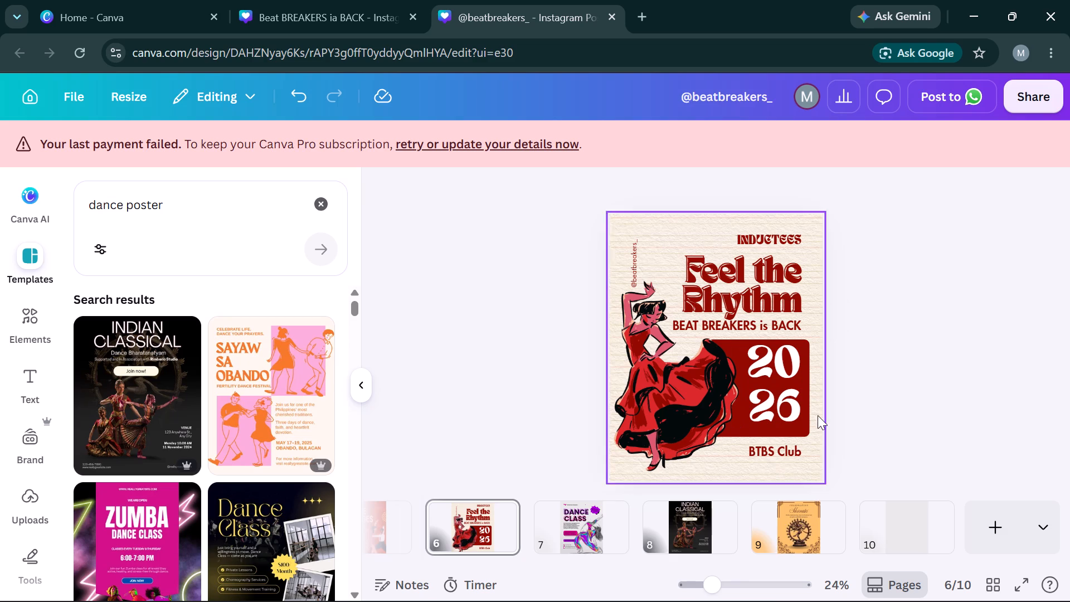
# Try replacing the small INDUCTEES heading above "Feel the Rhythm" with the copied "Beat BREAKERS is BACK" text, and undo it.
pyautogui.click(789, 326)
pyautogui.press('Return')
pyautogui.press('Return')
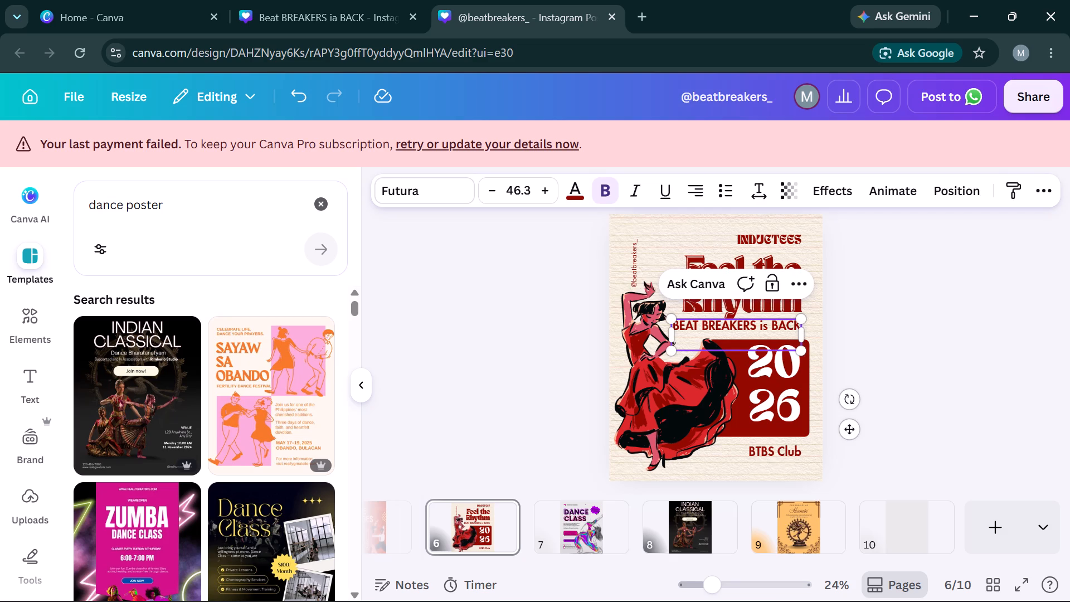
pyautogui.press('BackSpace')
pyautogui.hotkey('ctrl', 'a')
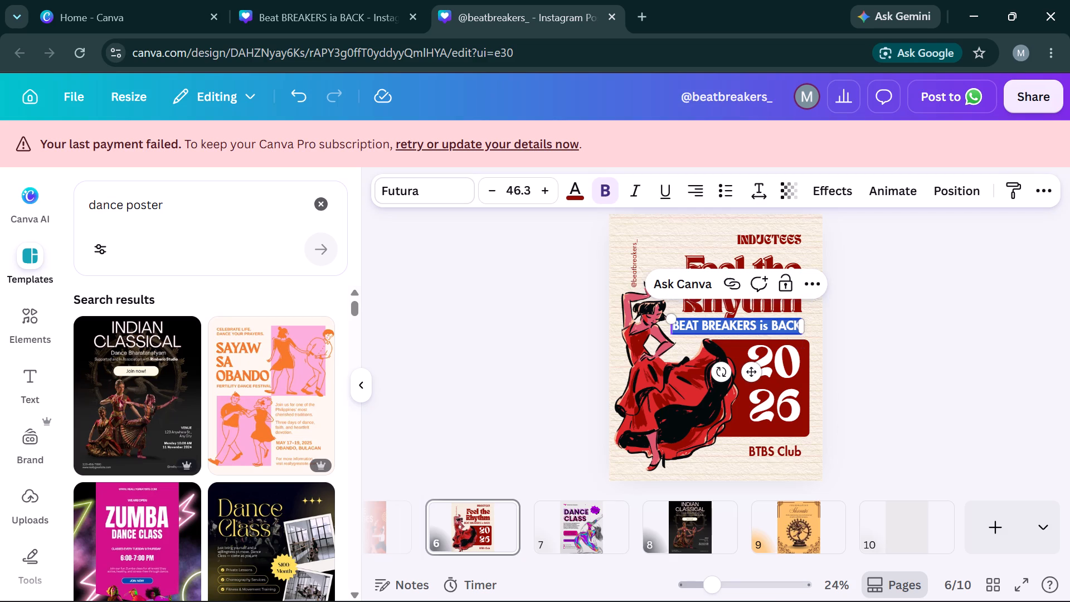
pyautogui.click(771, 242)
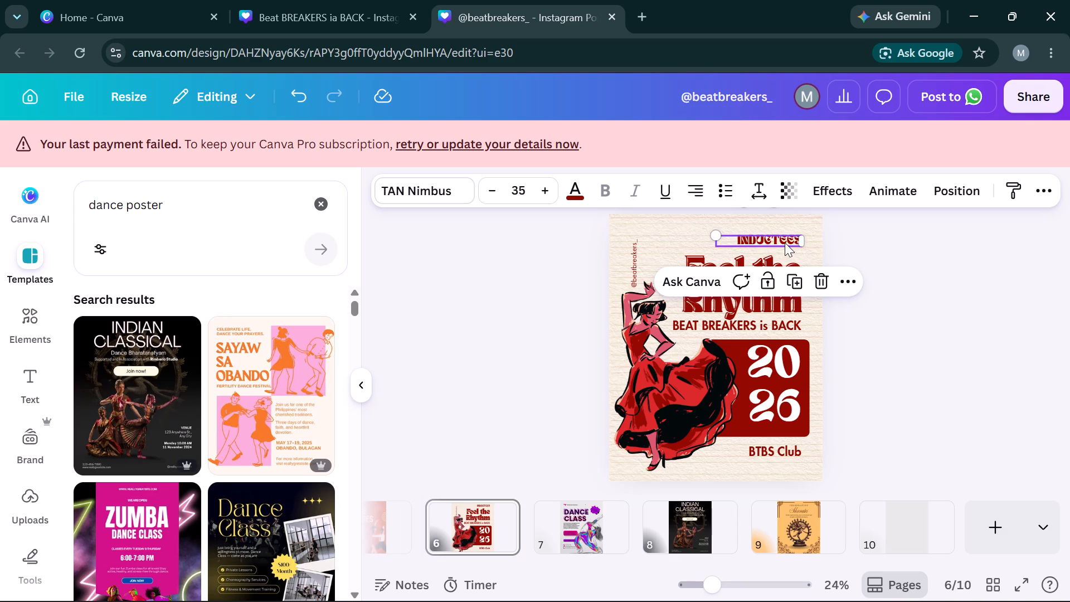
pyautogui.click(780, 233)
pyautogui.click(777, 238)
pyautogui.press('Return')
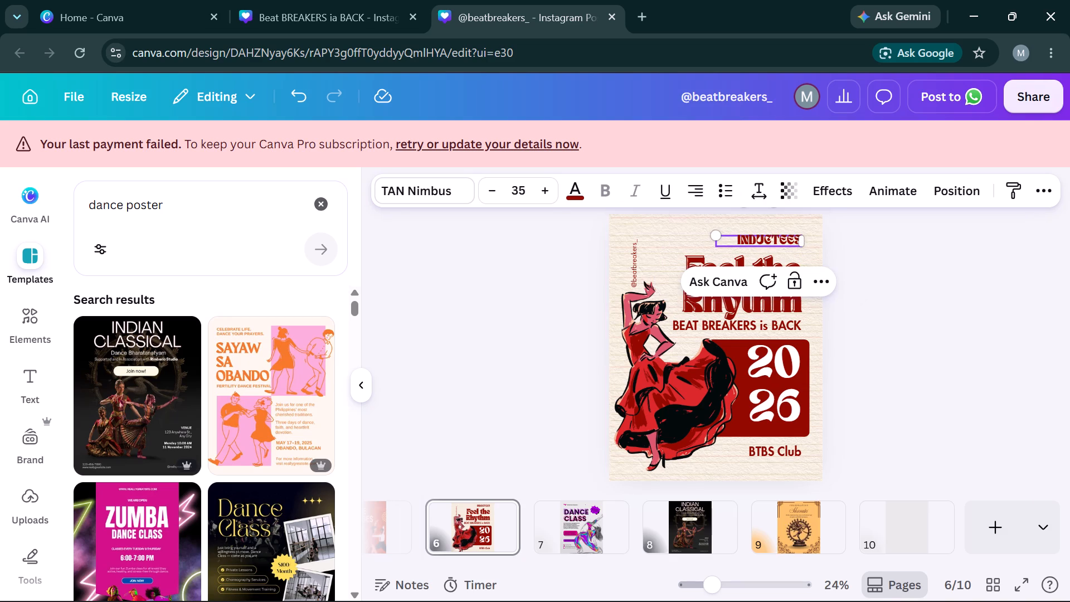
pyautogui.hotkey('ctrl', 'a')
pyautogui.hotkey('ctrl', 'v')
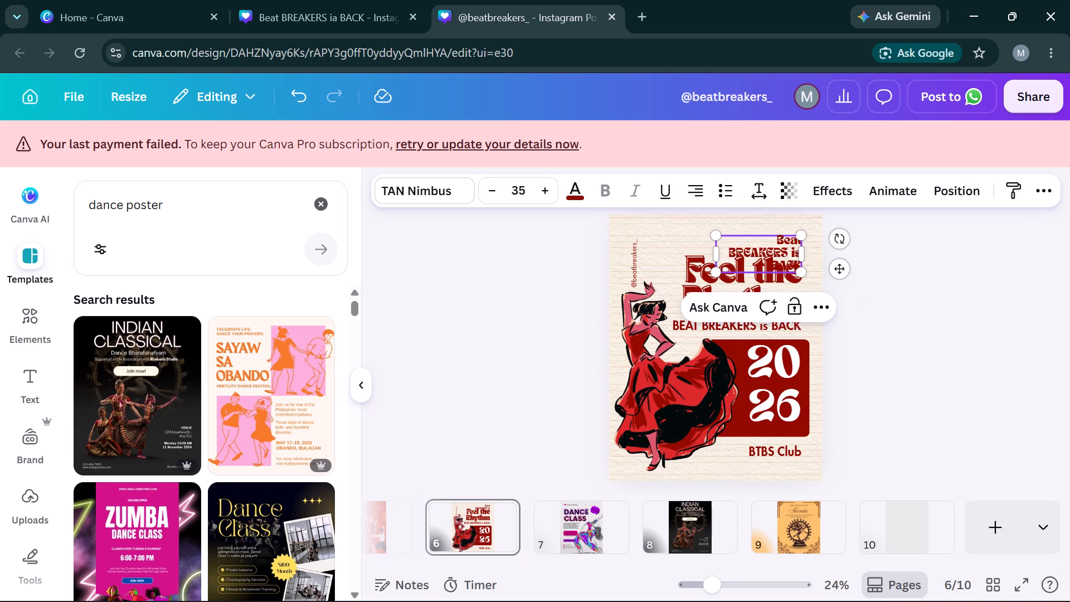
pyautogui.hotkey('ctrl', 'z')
# Copy the INDUCTEES heading text and use it to replace the "BEAT BREAKERS is BACK" line below "Feel the Rhythm".
pyautogui.hotkey('ctrl', 'c')
pyautogui.hotkey('ctrl', 'c')
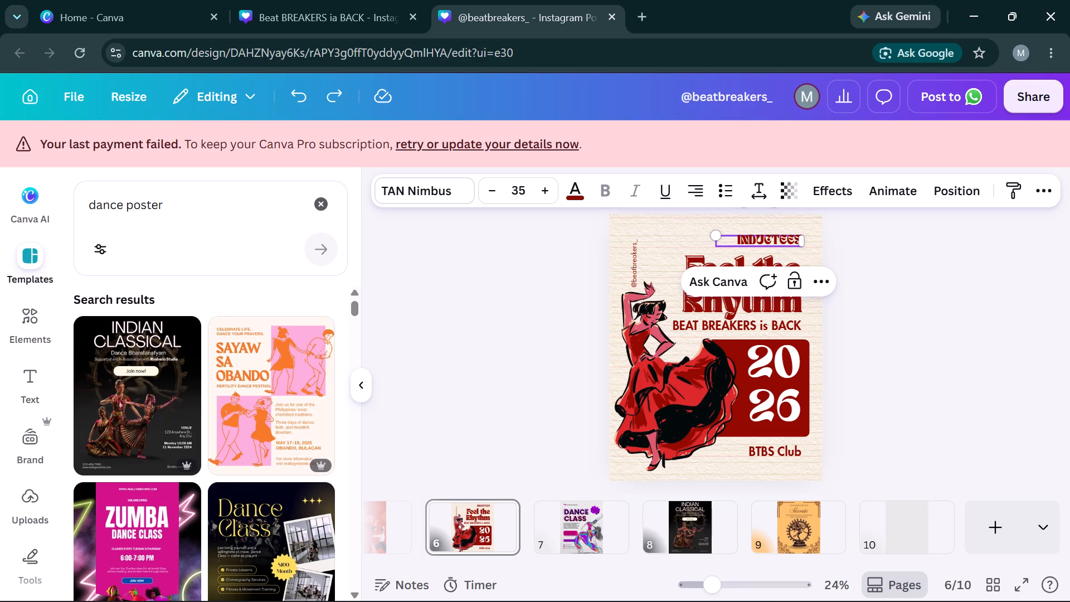
pyautogui.hotkey('ctrl', 'a')
pyautogui.hotkey('ctrl', 'c')
pyautogui.hotkey('ctrl', 'c')
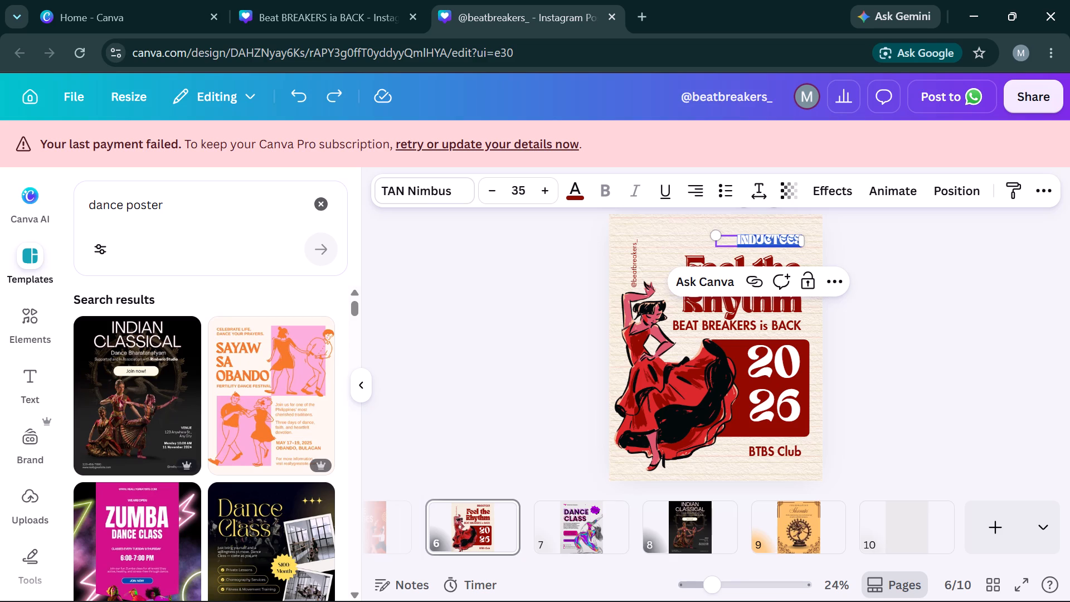
pyautogui.click(770, 328)
pyautogui.press('Return')
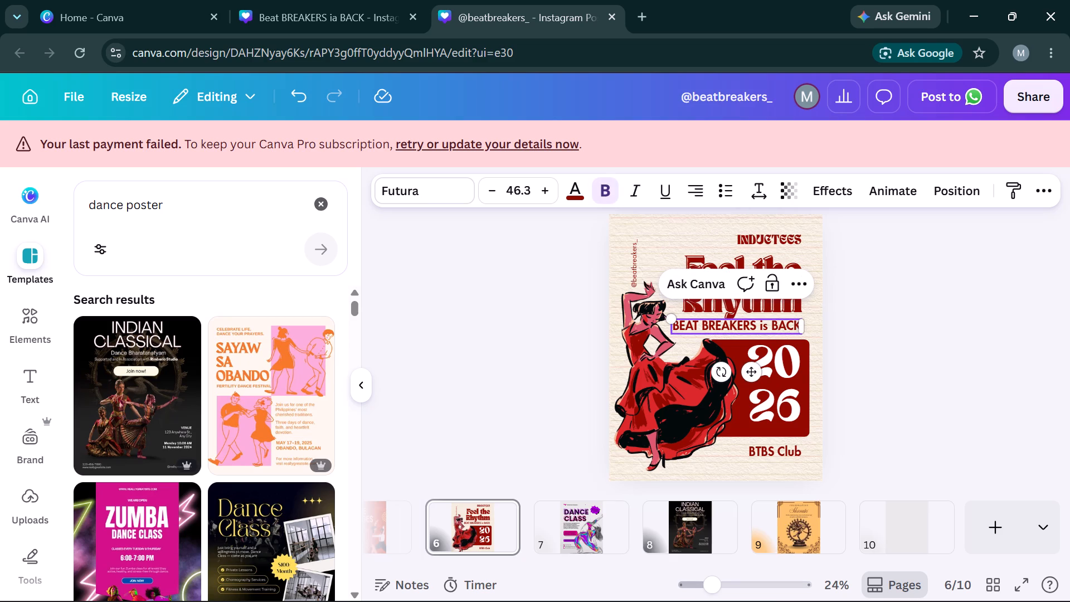
pyautogui.hotkey('ctrl', 'a')
pyautogui.hotkey('ctrl', 'v')
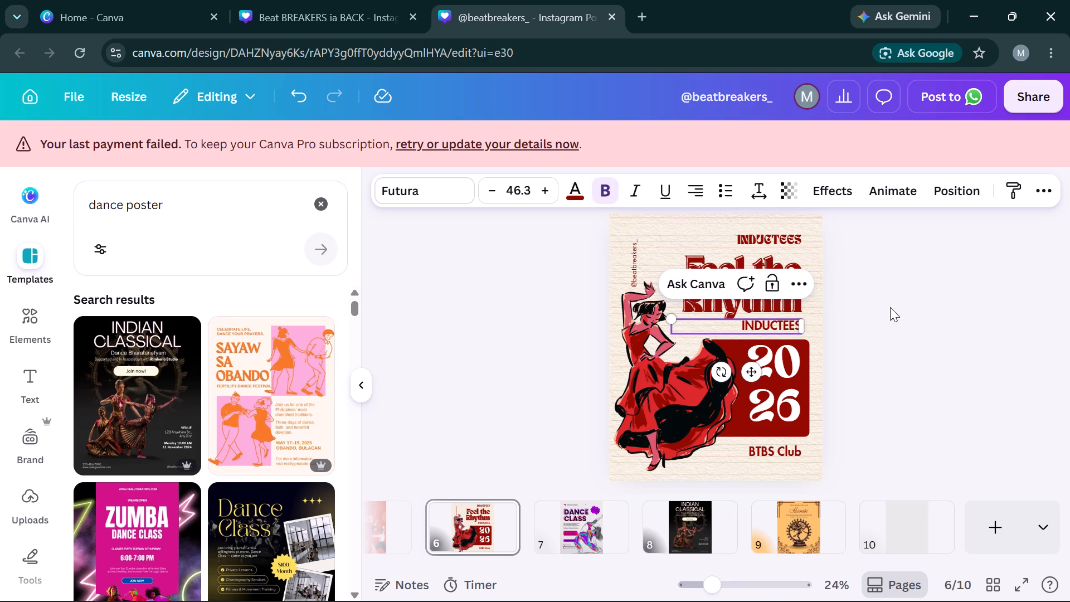
pyautogui.click(923, 321)
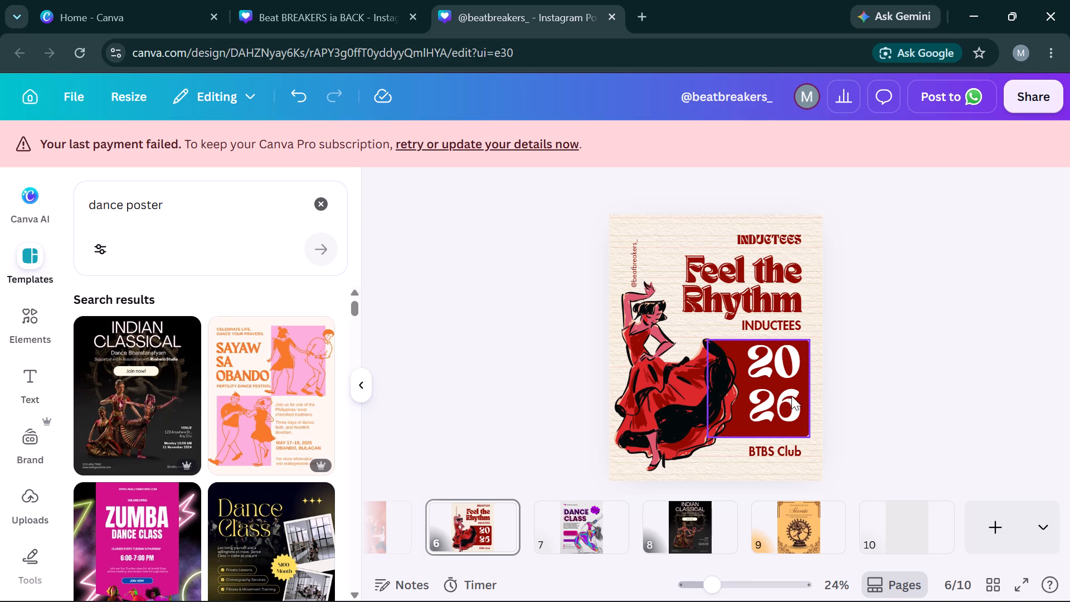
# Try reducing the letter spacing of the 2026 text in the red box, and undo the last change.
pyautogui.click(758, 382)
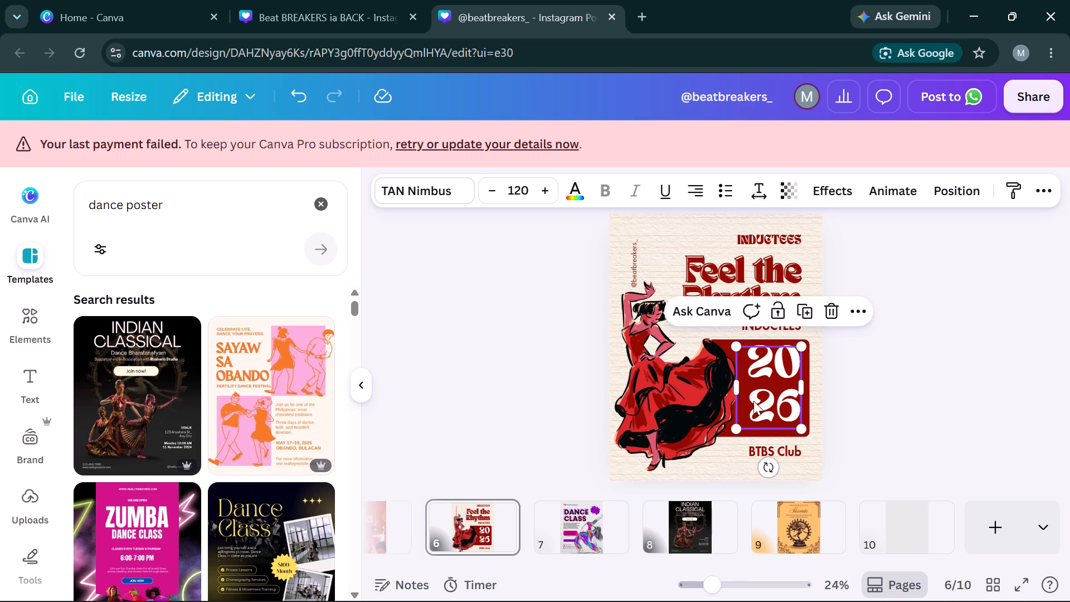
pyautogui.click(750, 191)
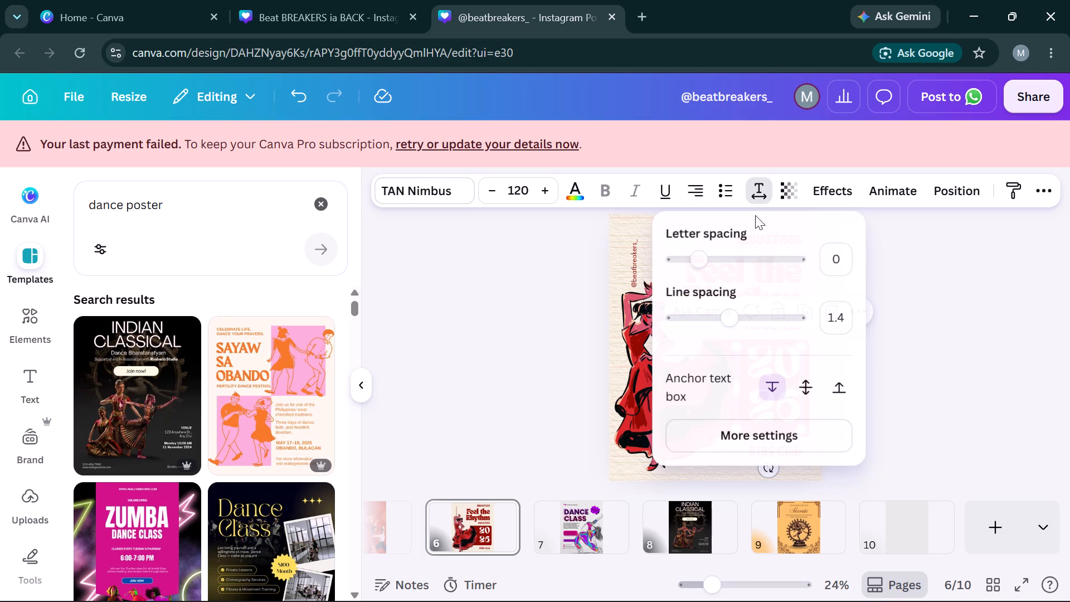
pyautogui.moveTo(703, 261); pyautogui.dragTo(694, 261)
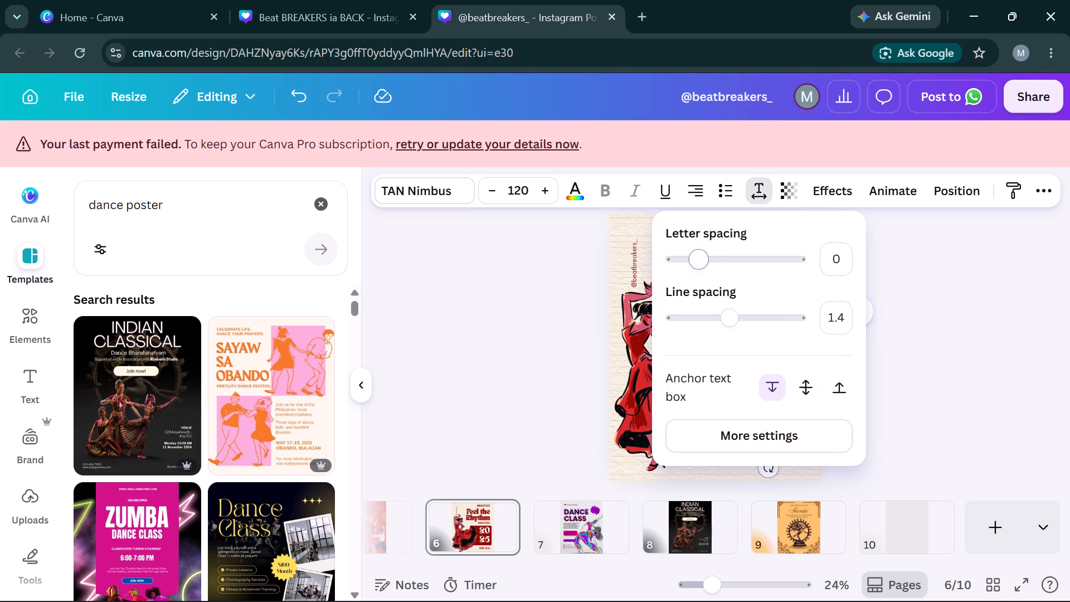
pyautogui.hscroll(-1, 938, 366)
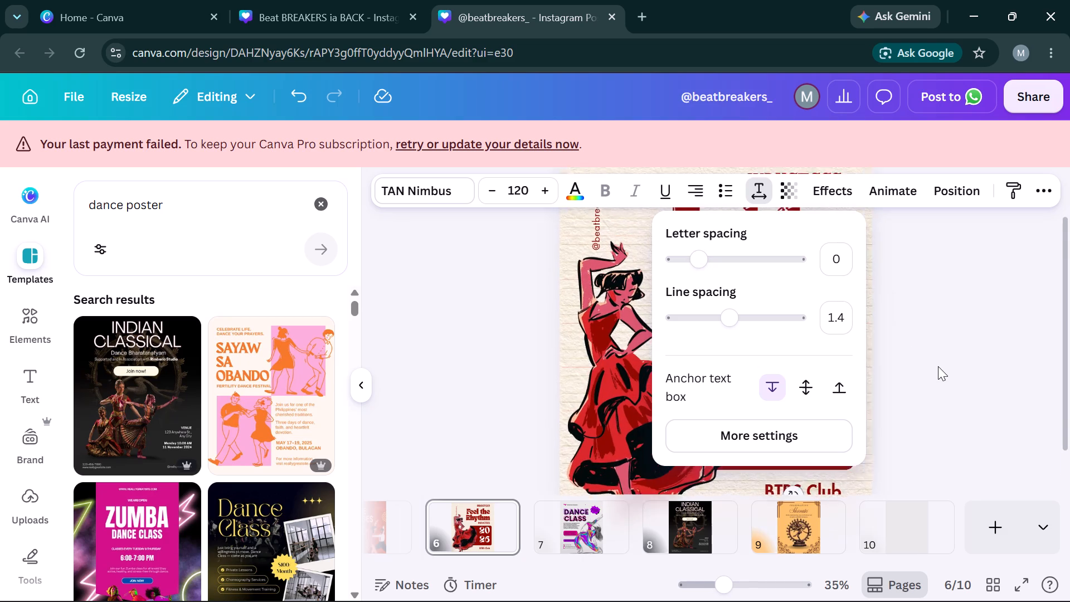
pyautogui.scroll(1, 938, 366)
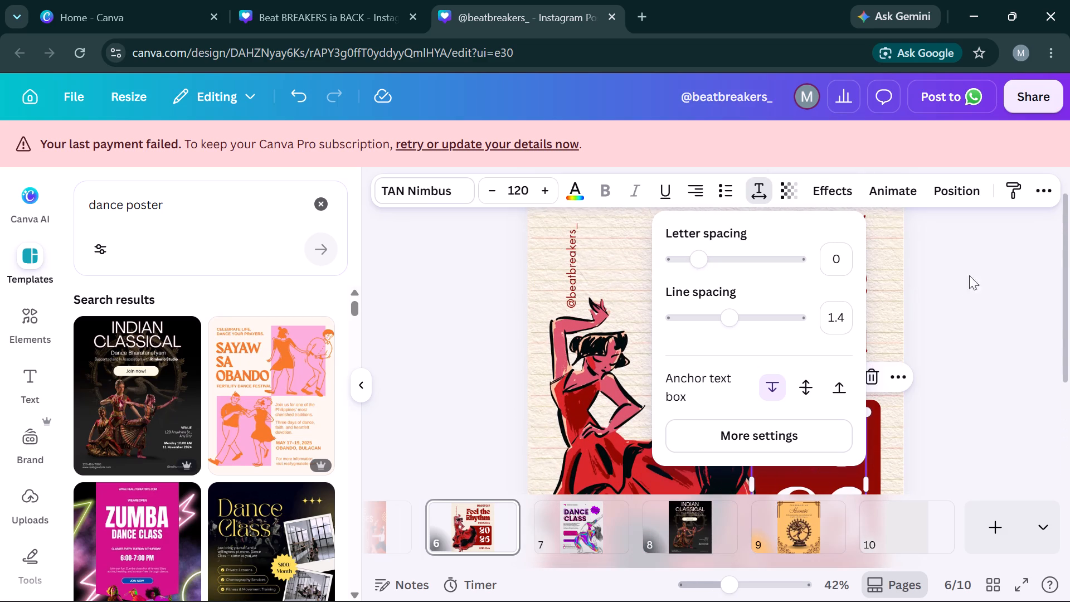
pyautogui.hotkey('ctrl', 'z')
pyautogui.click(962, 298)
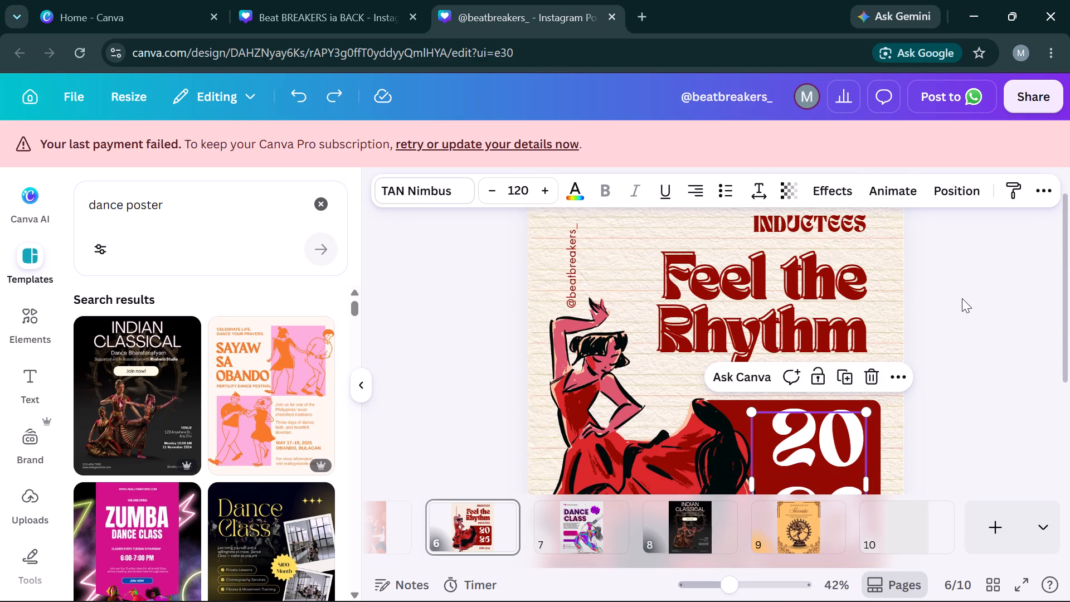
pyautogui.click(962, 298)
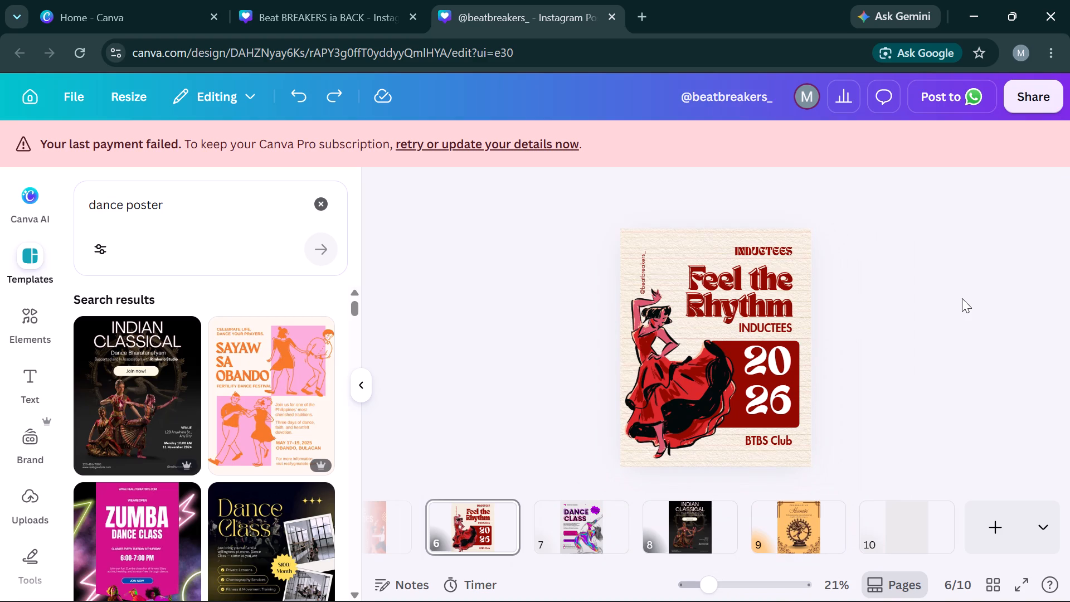
# Replace the wording of the small INDUCTEES heading above "Feel the Rhythm".
pyautogui.click(767, 254)
pyautogui.press('Return')
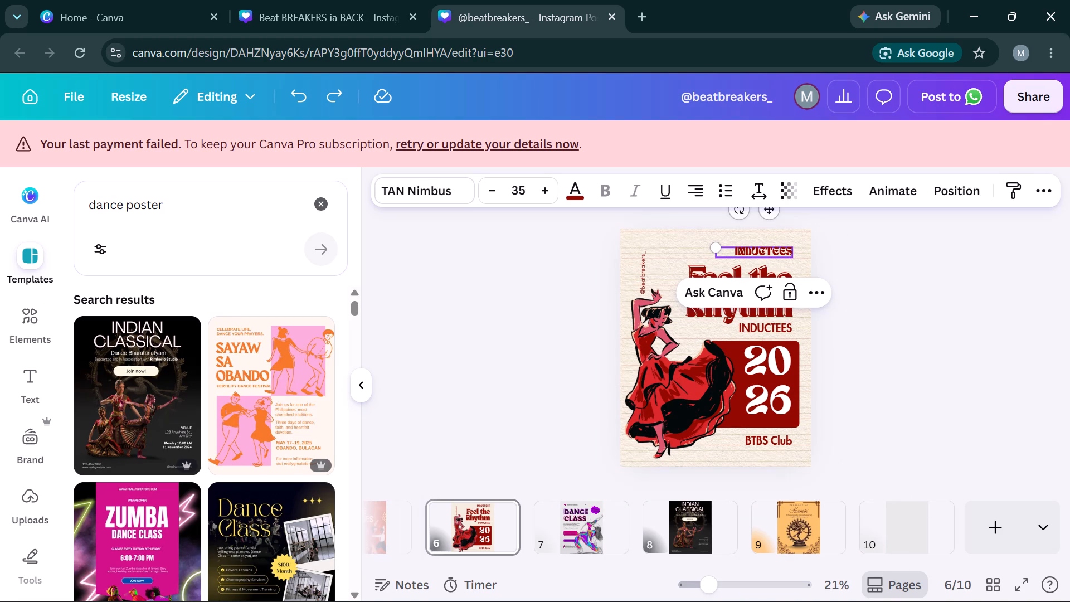
pyautogui.press('Return')
pyautogui.press('BackSpace')
pyautogui.press('BackSpace')
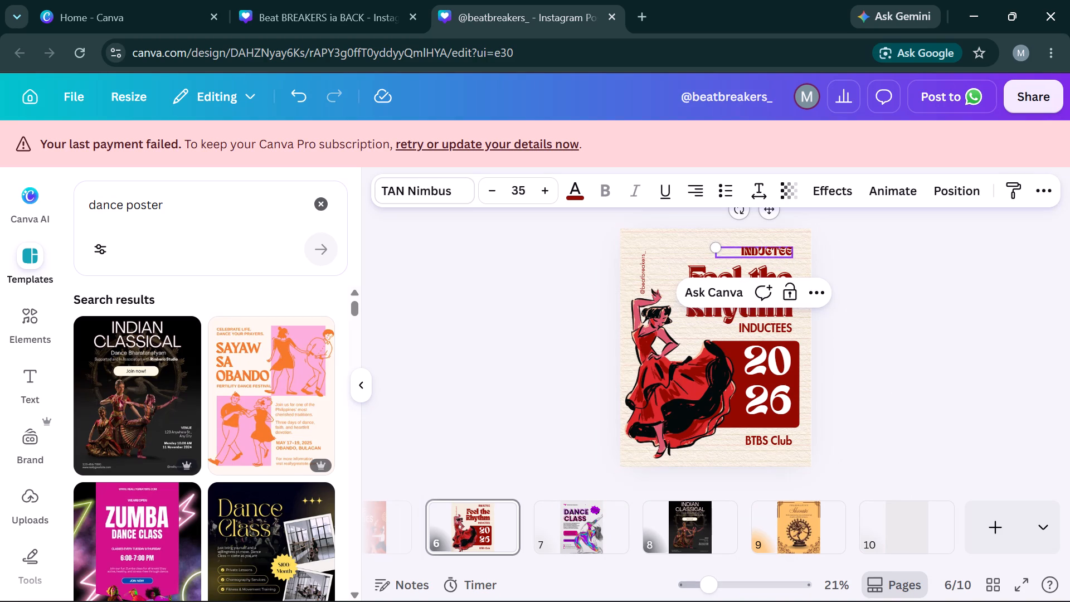
pyautogui.hotkey('ctrl', 'a')
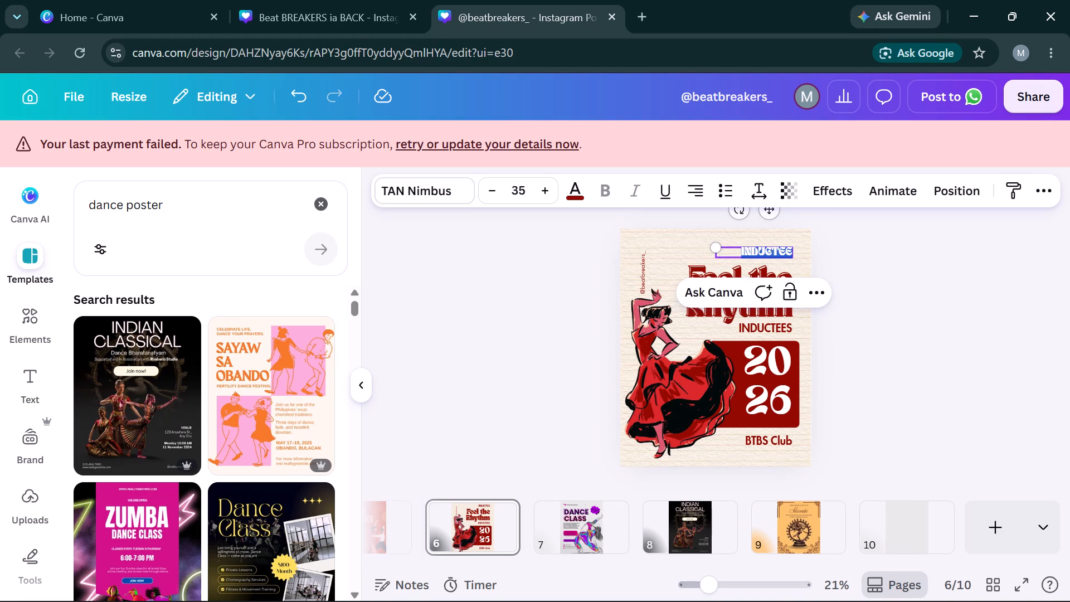
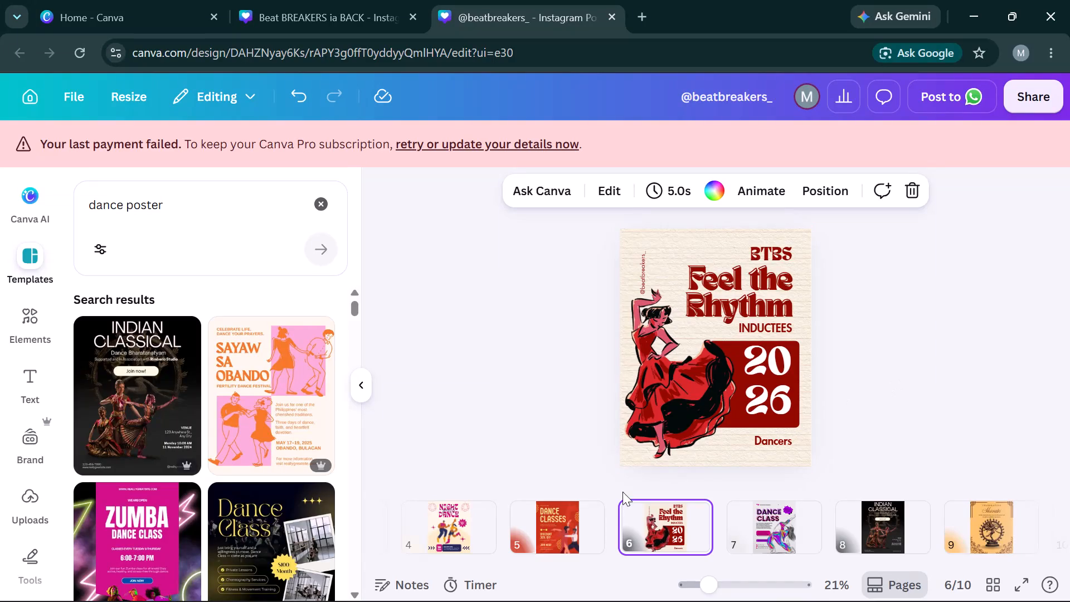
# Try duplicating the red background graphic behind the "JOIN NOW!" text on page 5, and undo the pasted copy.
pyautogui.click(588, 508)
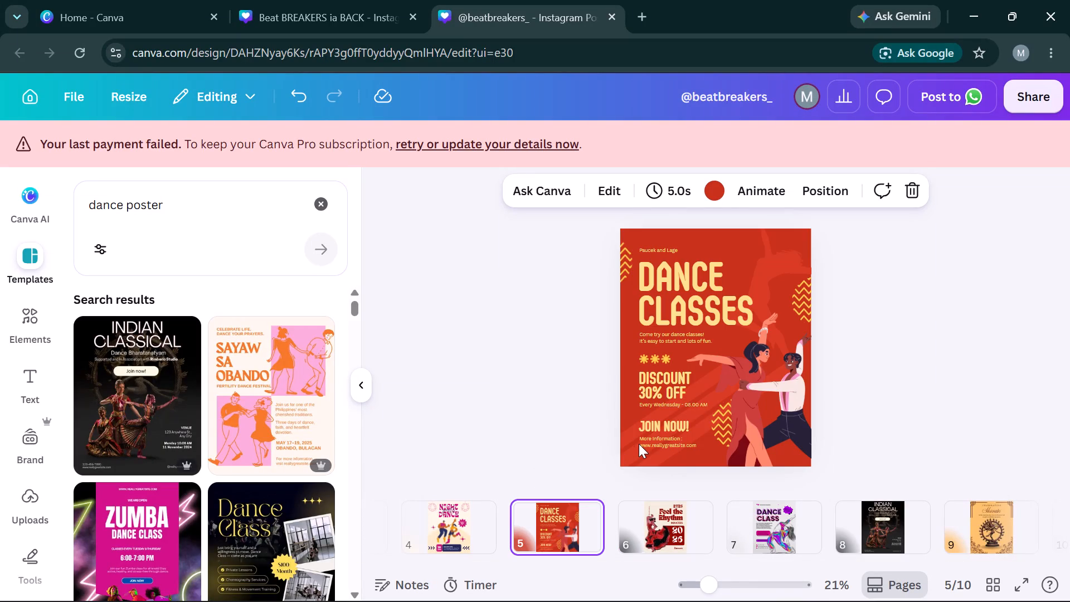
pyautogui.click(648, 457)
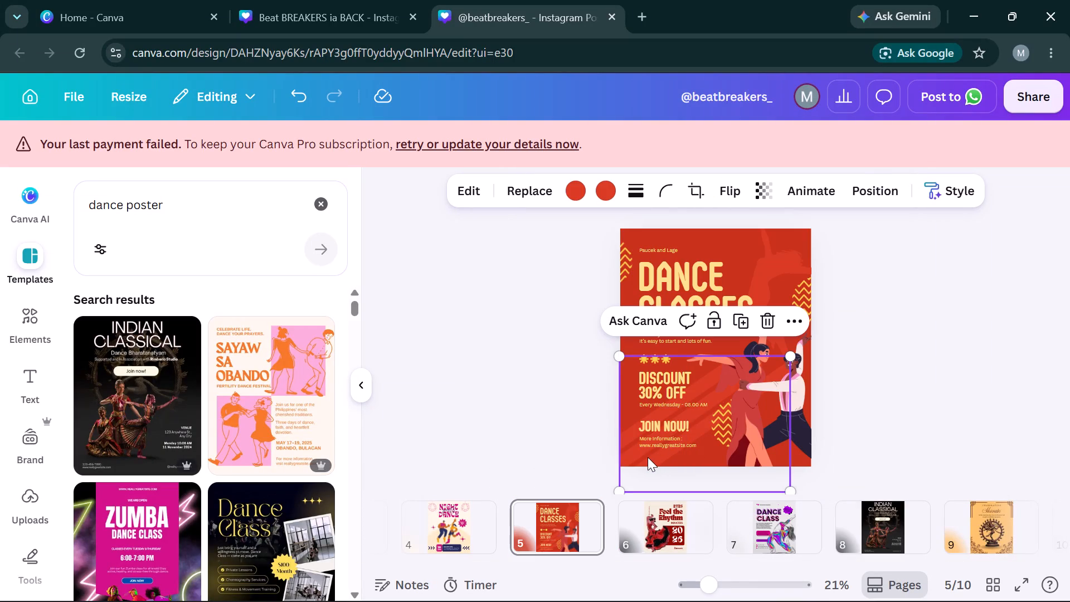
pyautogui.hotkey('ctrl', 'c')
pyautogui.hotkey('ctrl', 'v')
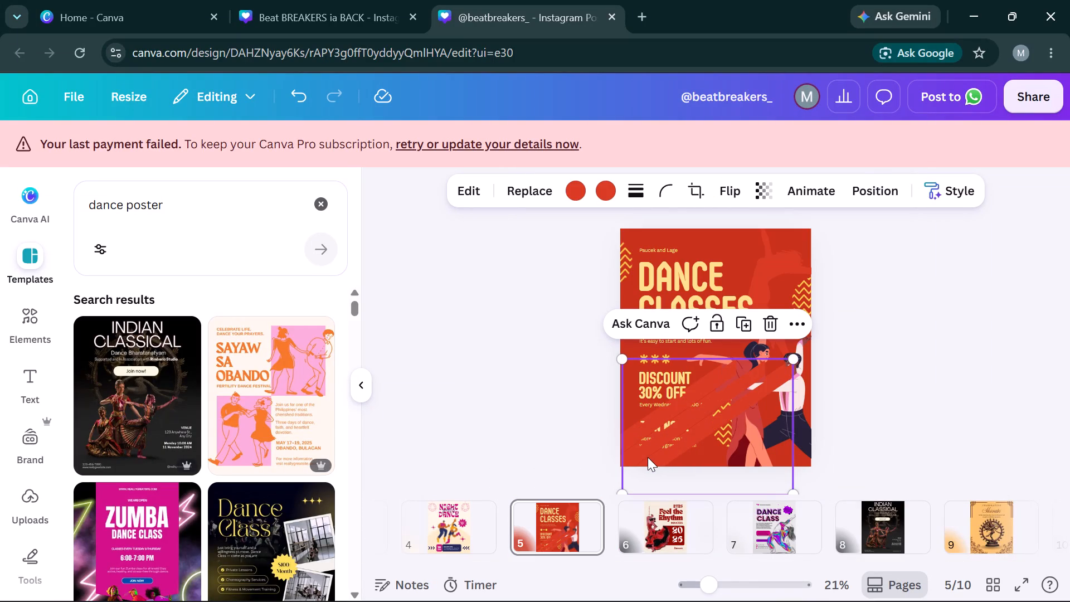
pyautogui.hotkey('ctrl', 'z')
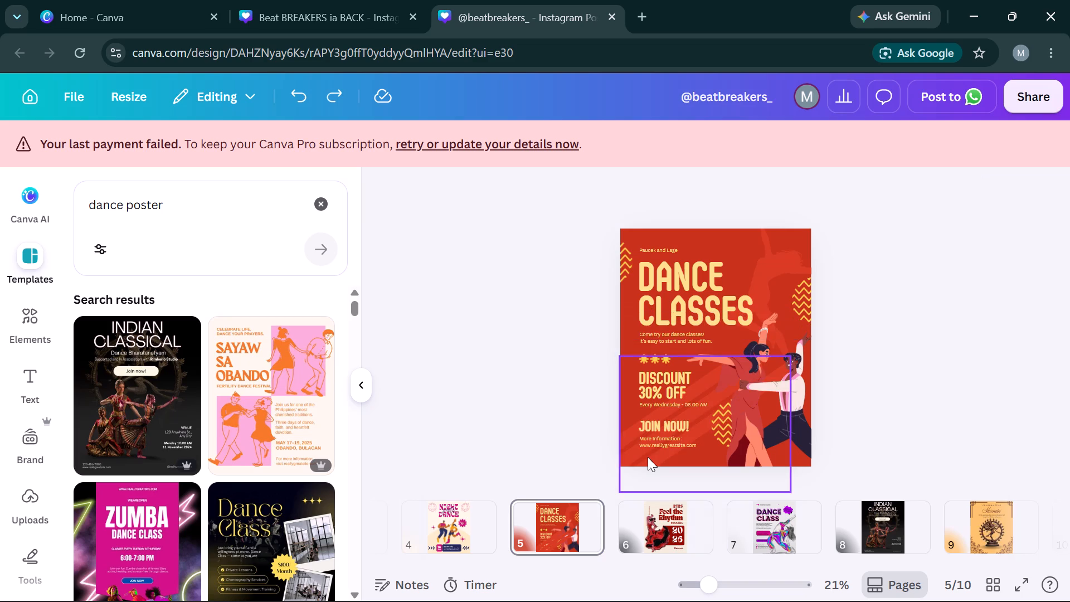
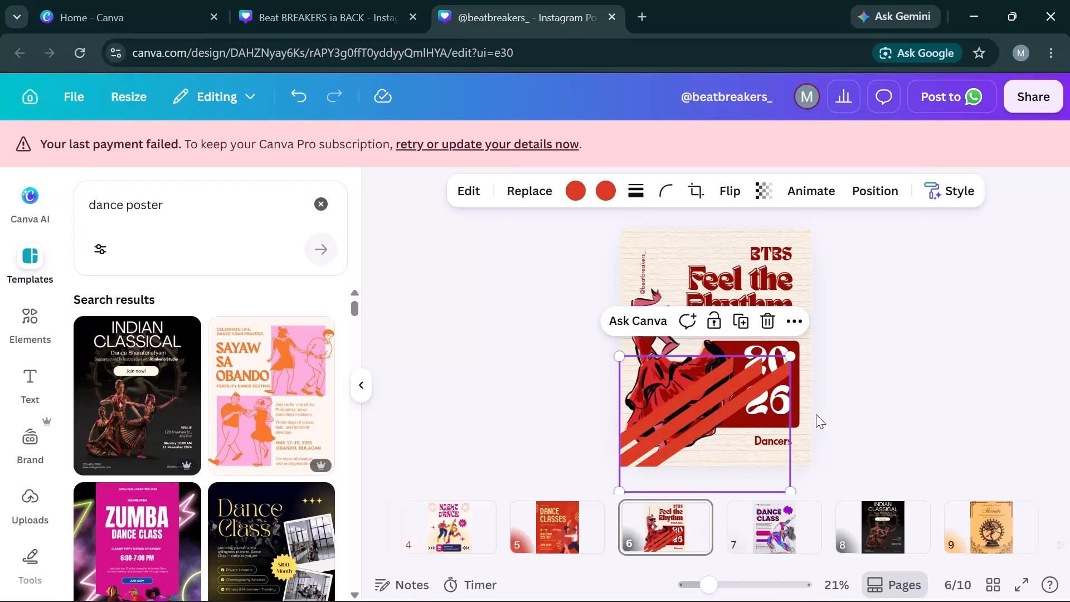
# Send the diagonal stripes graphic on page 6 to the back, behind the dancer and the 2026 box.
pyautogui.click(886, 201)
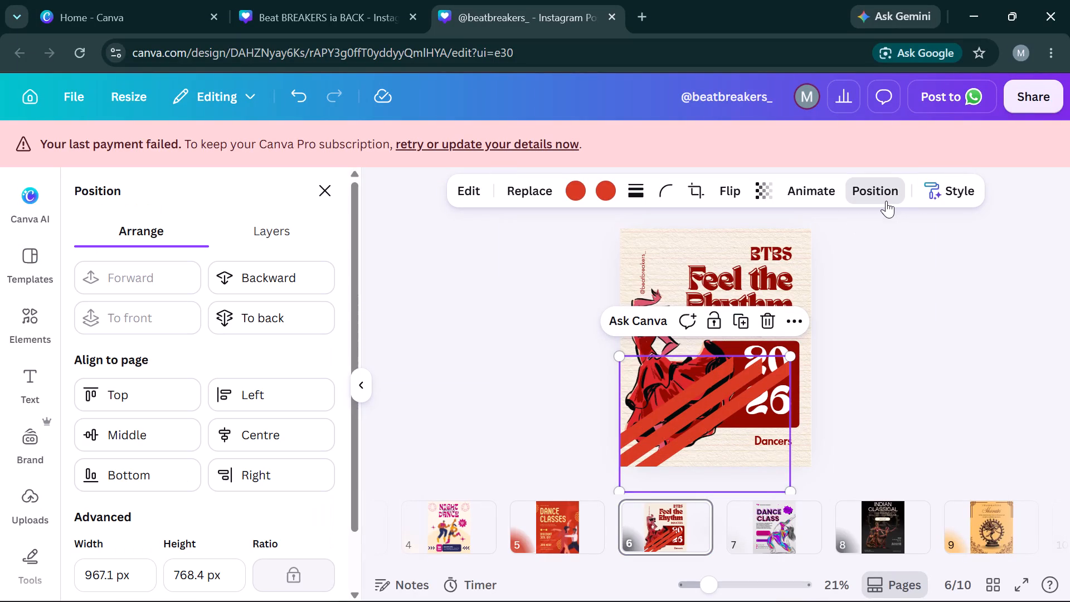
pyautogui.click(219, 313)
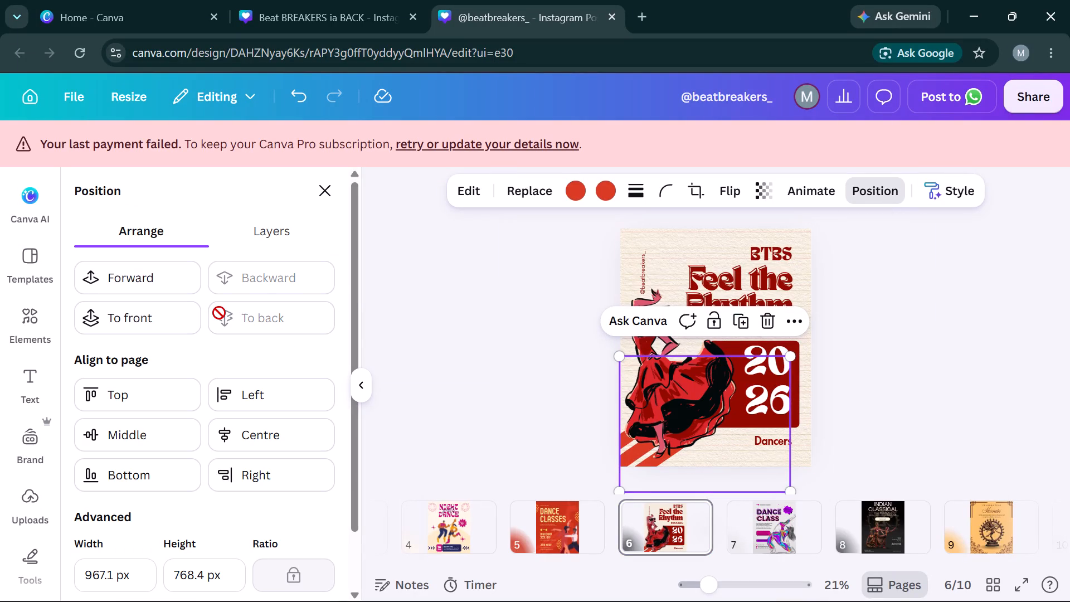
# Recolour both tones of the diagonal stripes on page 6 with reds sampled from the poster artwork.
pyautogui.click(577, 188)
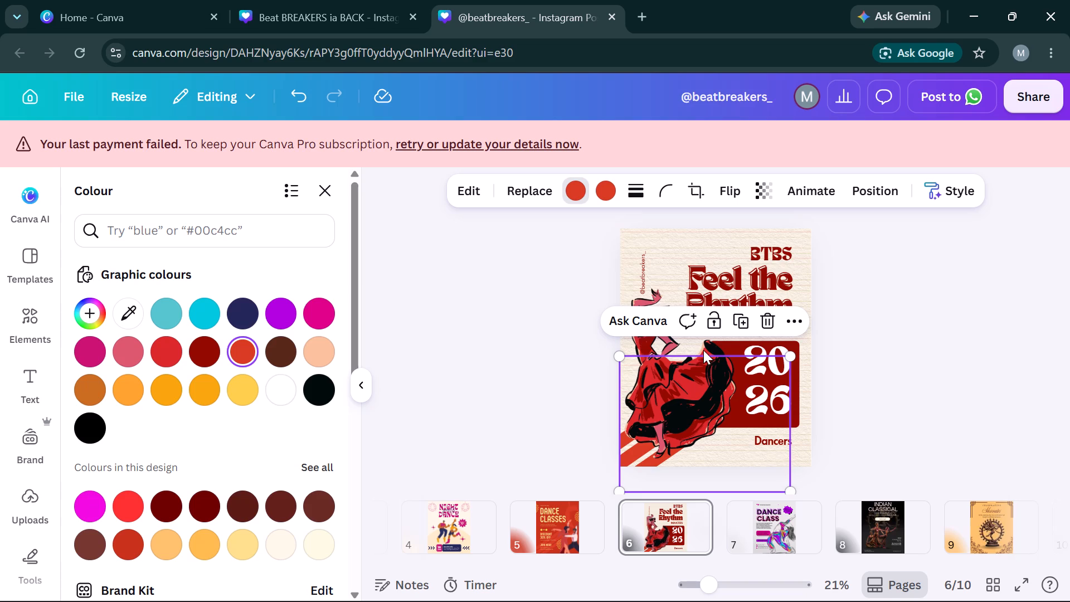
pyautogui.click(856, 277)
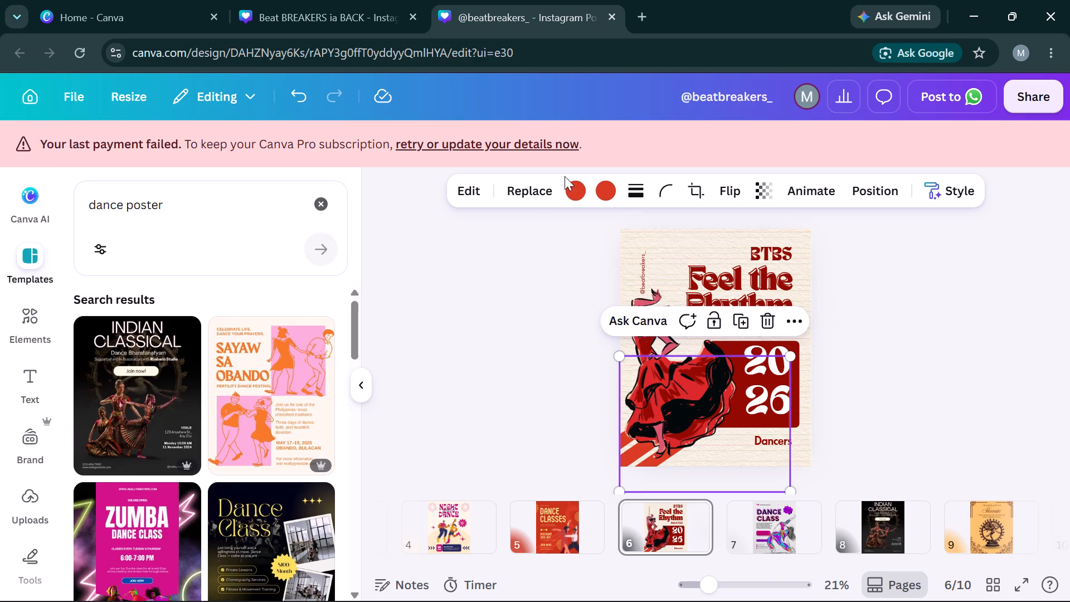
pyautogui.click(574, 196)
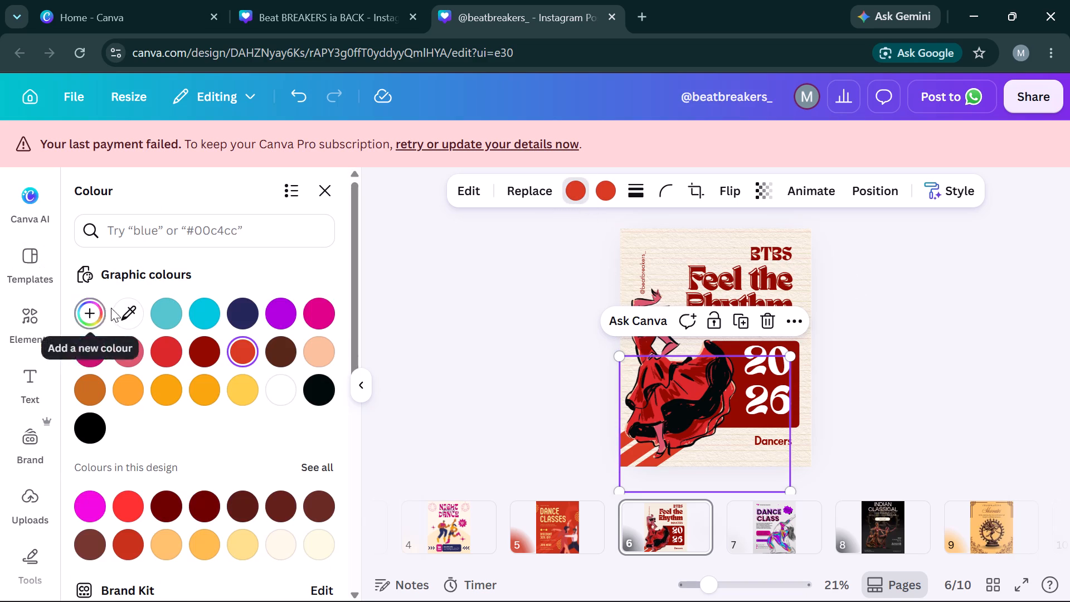
pyautogui.click(119, 308)
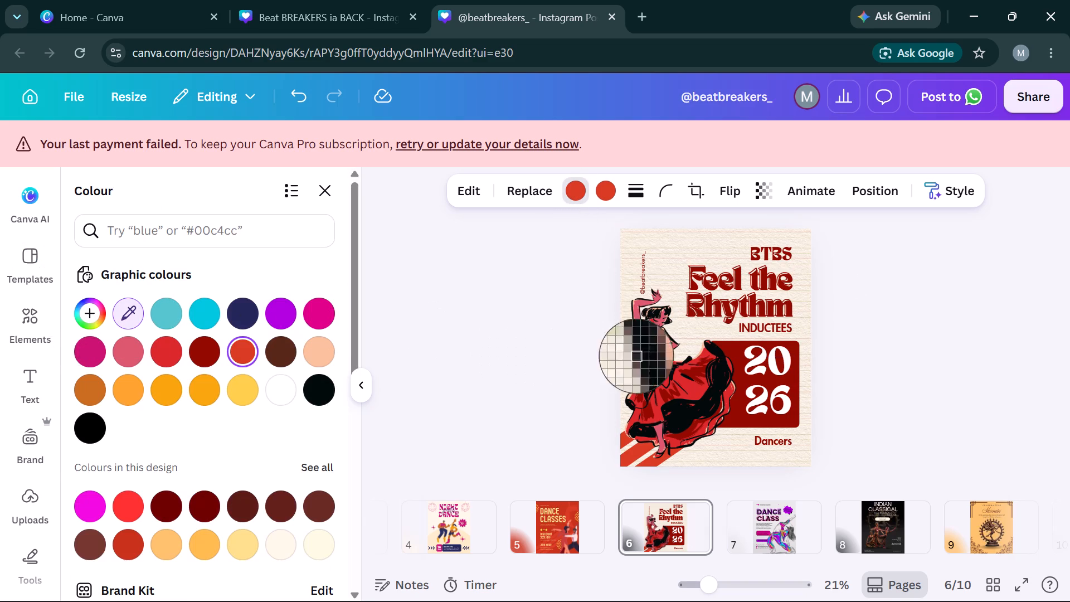
pyautogui.click(706, 362)
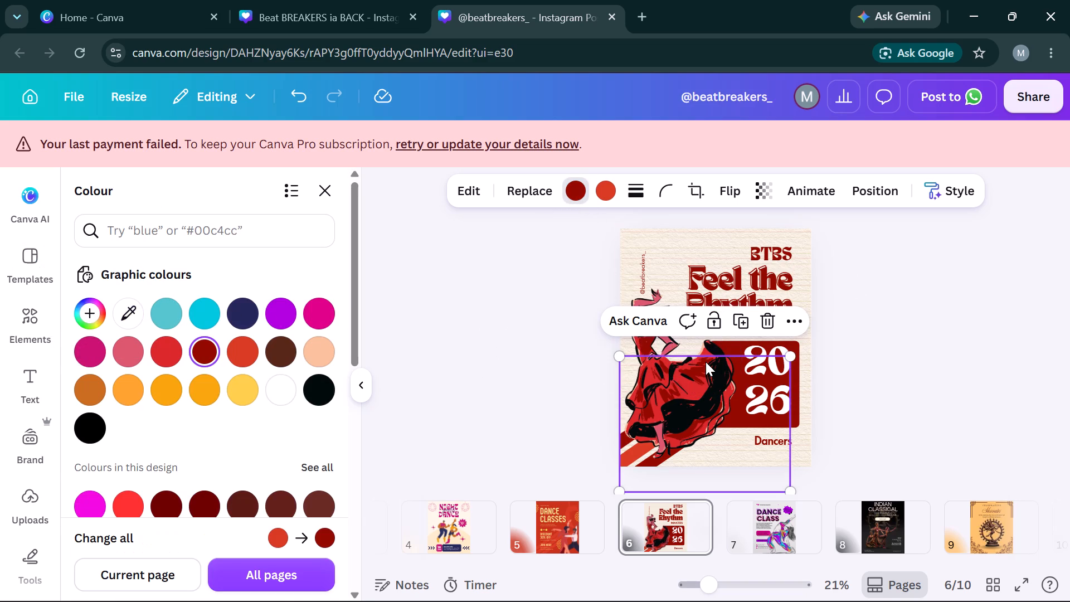
pyautogui.click(610, 193)
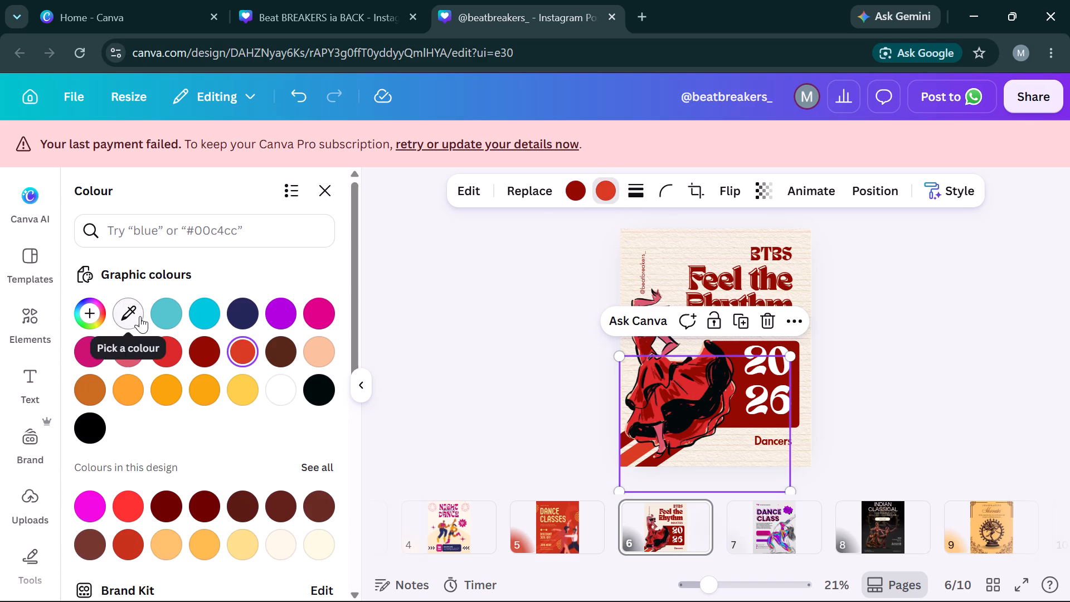
pyautogui.click(140, 316)
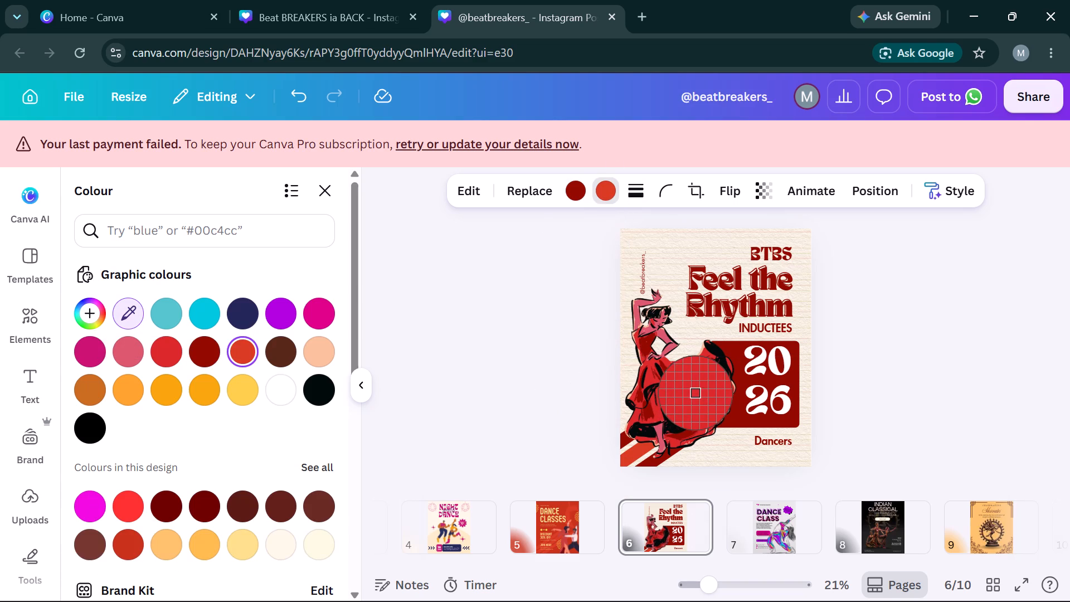
pyautogui.click(696, 394)
pyautogui.click(951, 343)
pyautogui.click(951, 343)
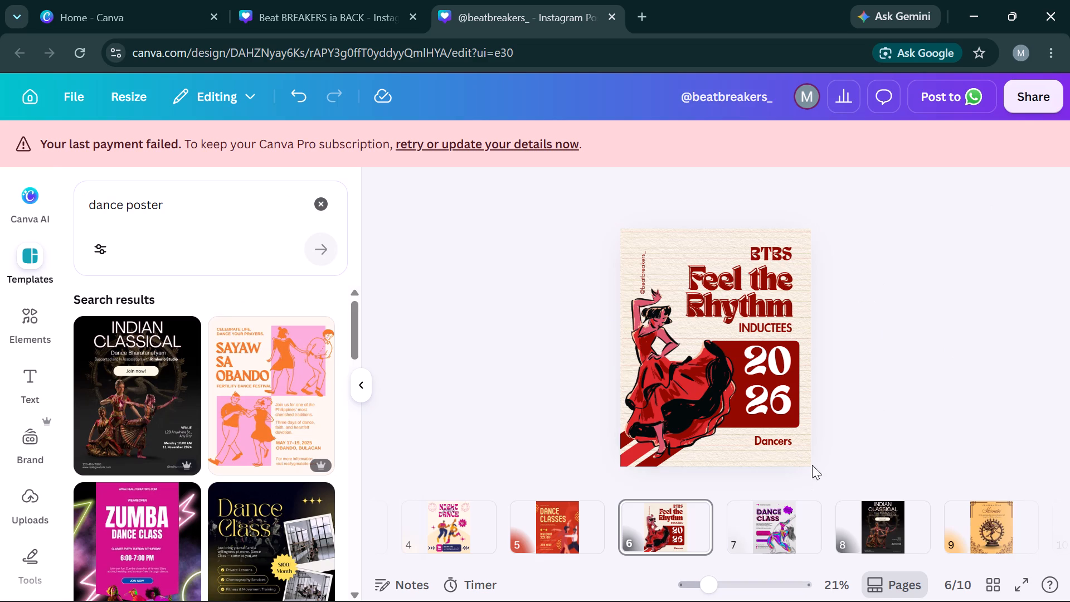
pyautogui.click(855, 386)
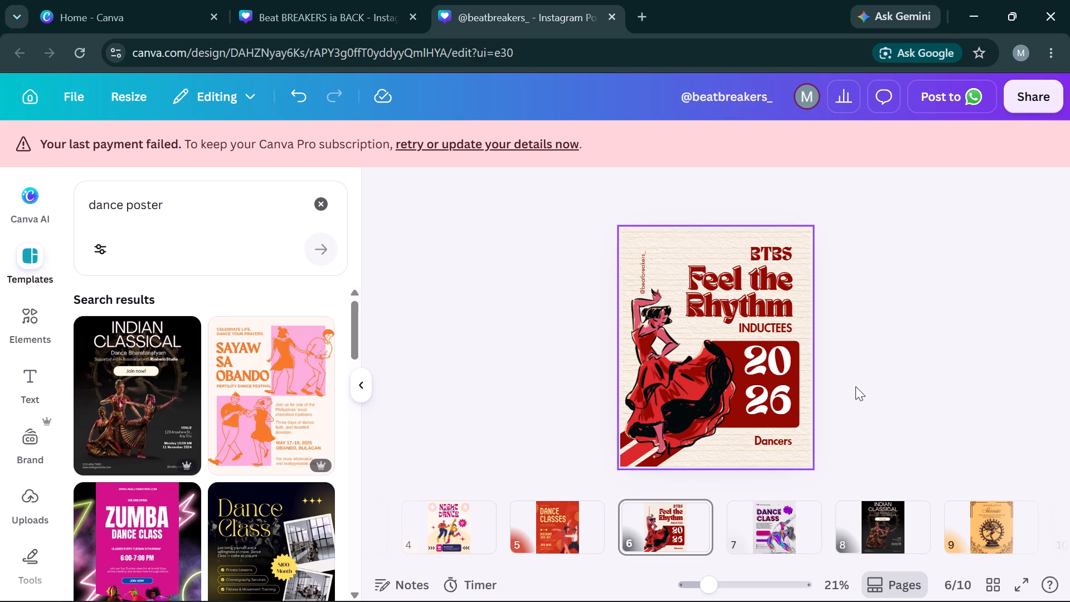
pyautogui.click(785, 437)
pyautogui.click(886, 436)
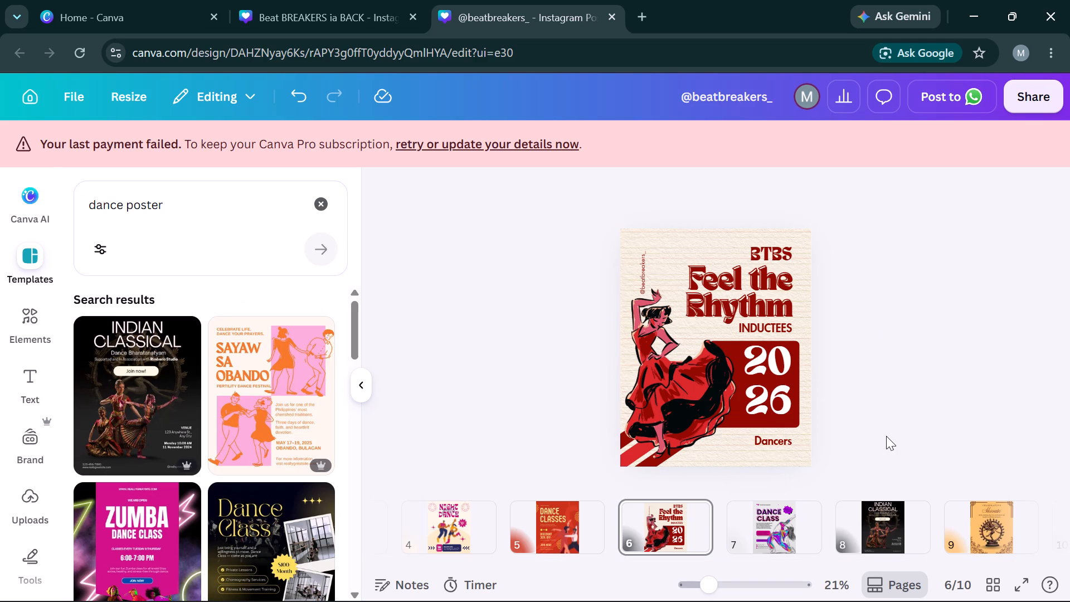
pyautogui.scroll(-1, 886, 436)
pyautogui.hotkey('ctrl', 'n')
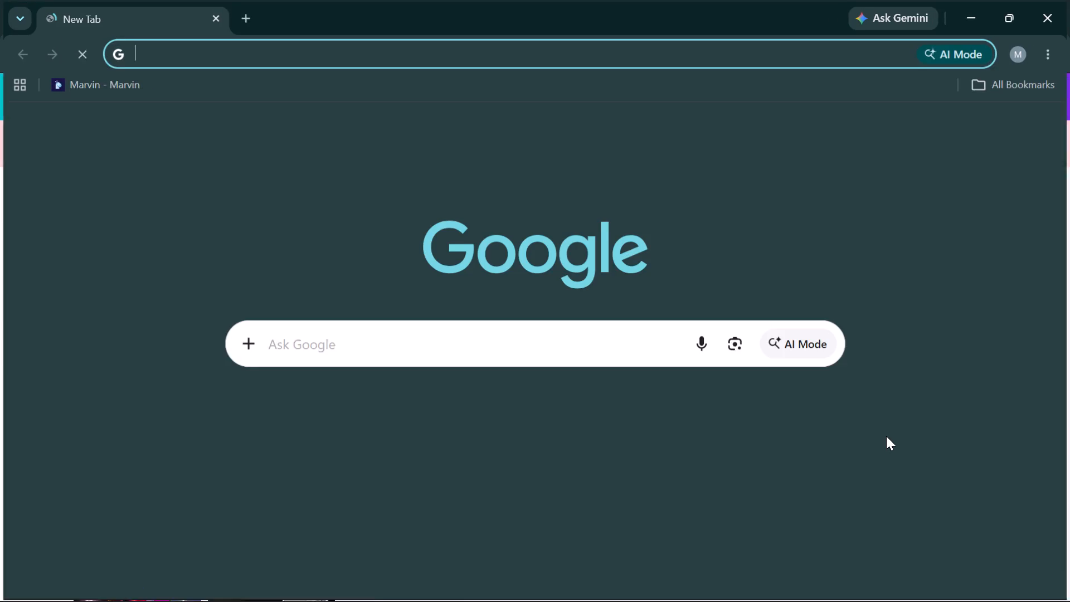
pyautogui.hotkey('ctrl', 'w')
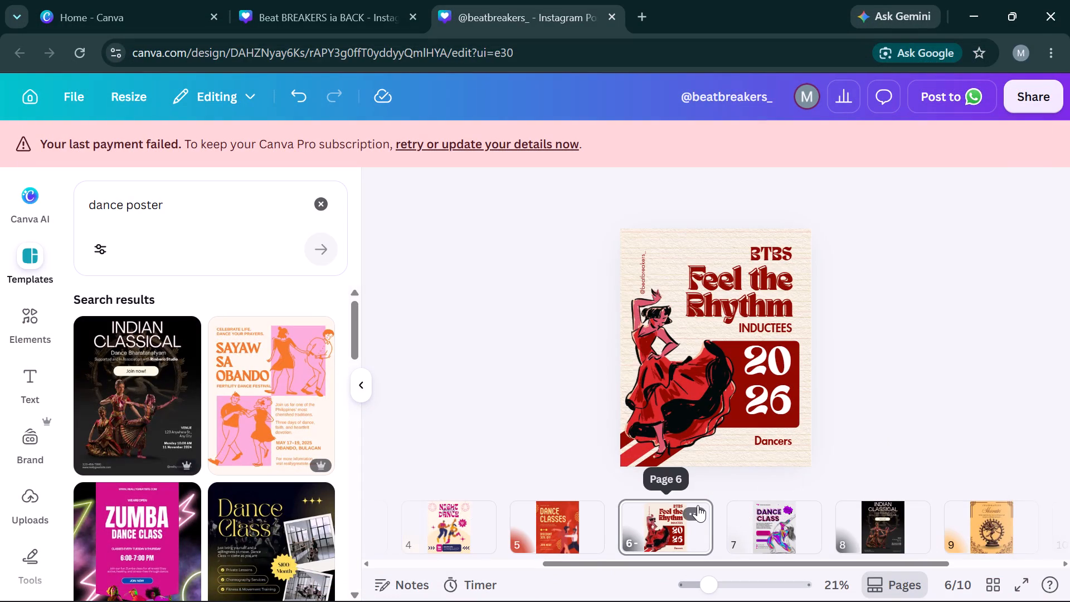
# Add a blank page directly after page 6.
pyautogui.click(698, 505)
pyautogui.click(695, 513)
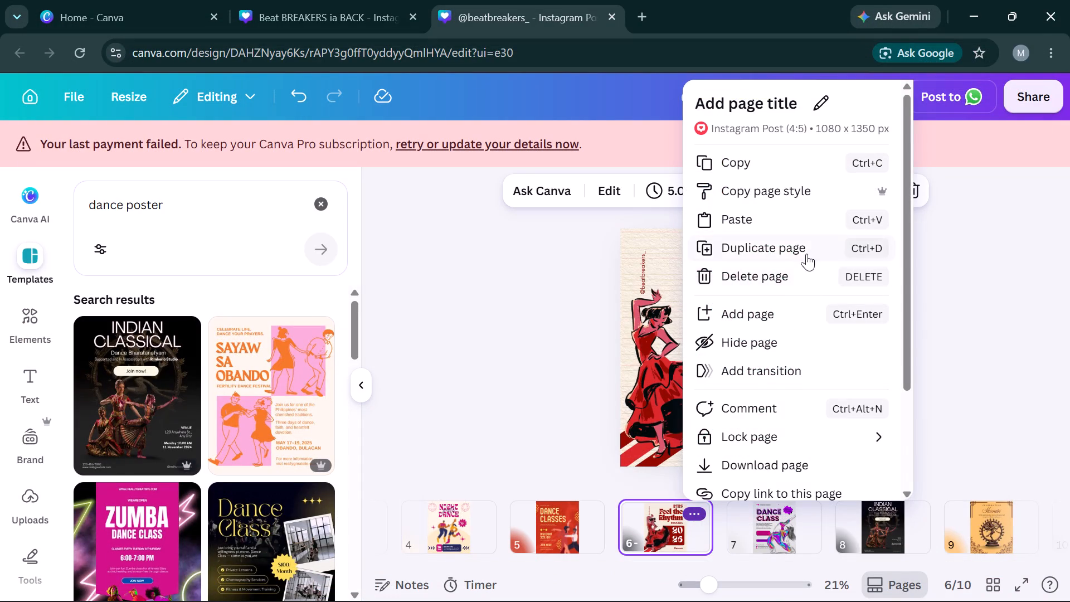
pyautogui.click(981, 311)
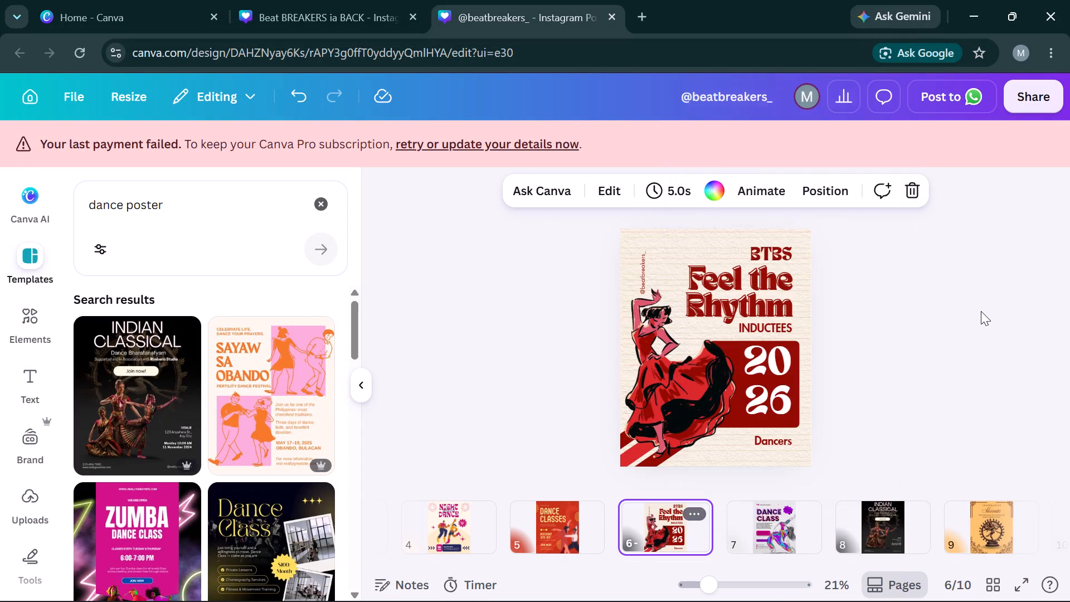
pyautogui.hotkey('ctrl', 'Return')
pyautogui.click(981, 311)
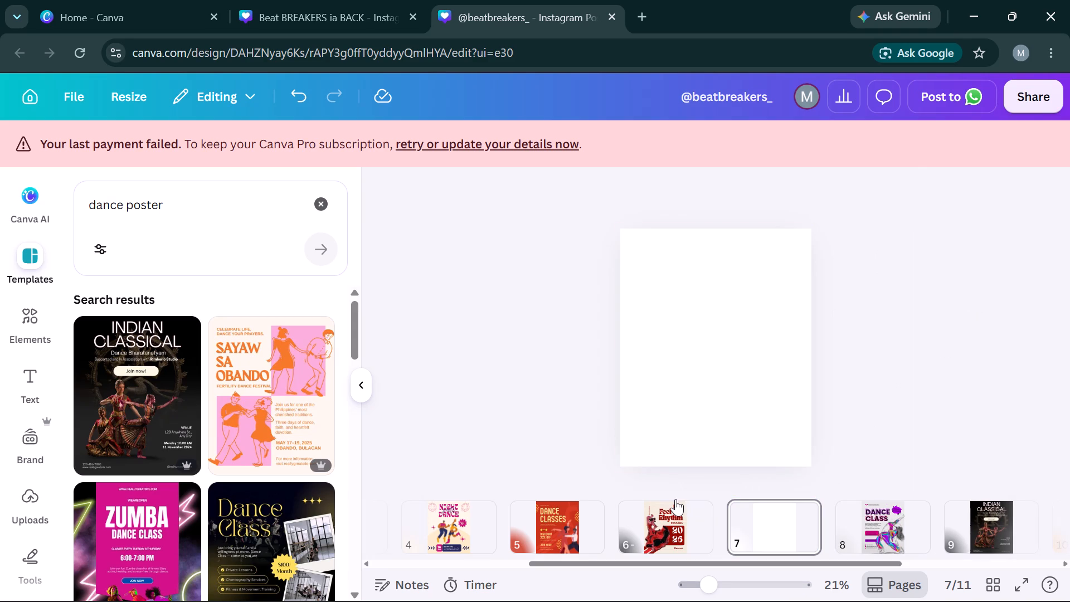
# Copy the lined cream paper background from page 6 onto the blank page 7.
pyautogui.click(675, 499)
pyautogui.click(662, 513)
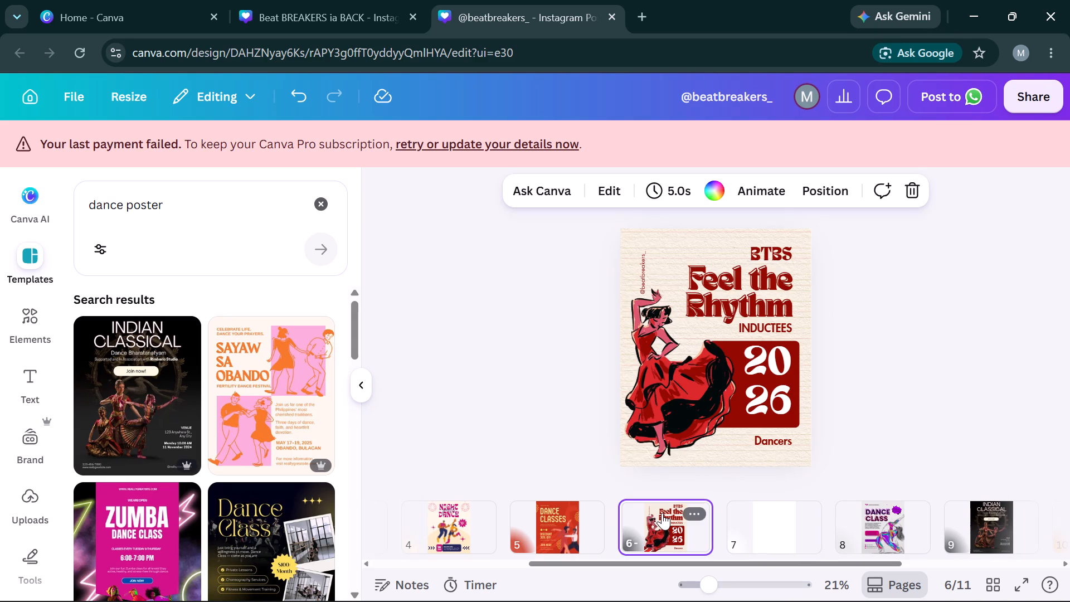
pyautogui.click(664, 246)
pyautogui.hotkey('ctrl', 'c')
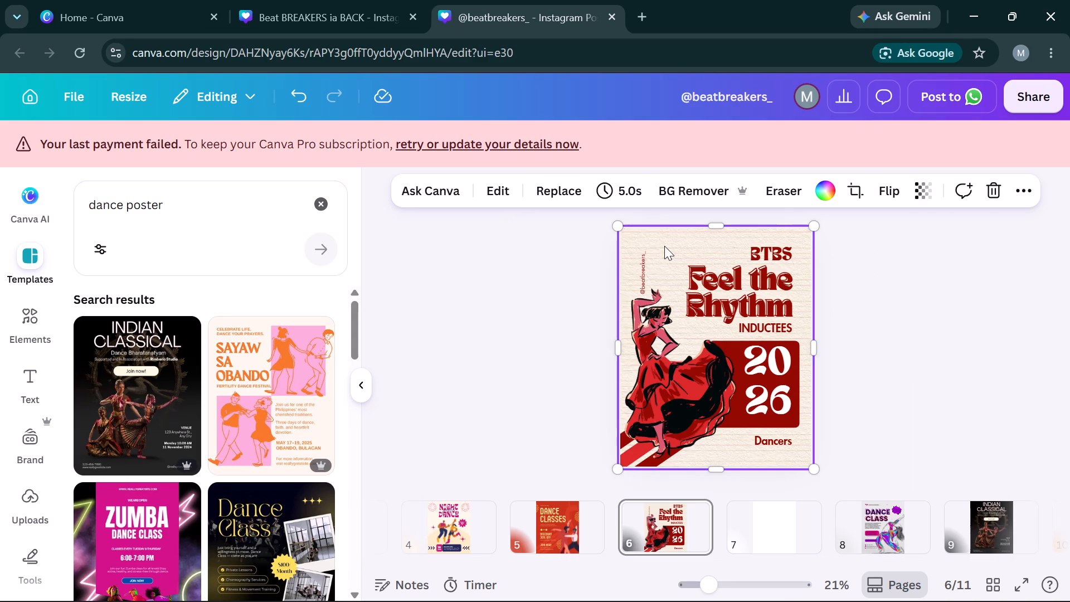
pyautogui.click(779, 520)
pyautogui.hotkey('ctrl', 'v')
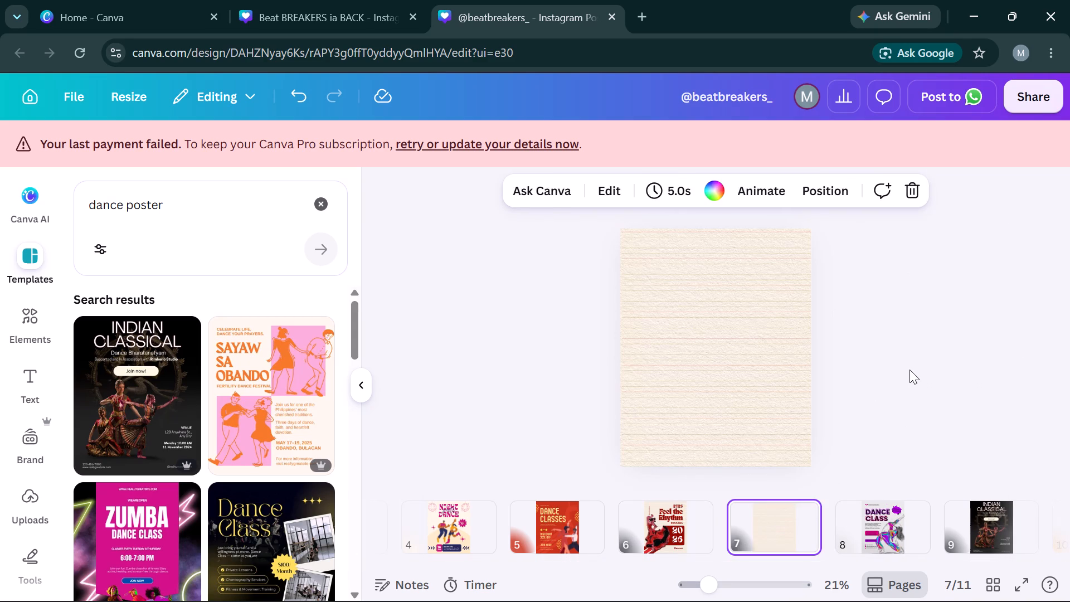
pyautogui.click(909, 370)
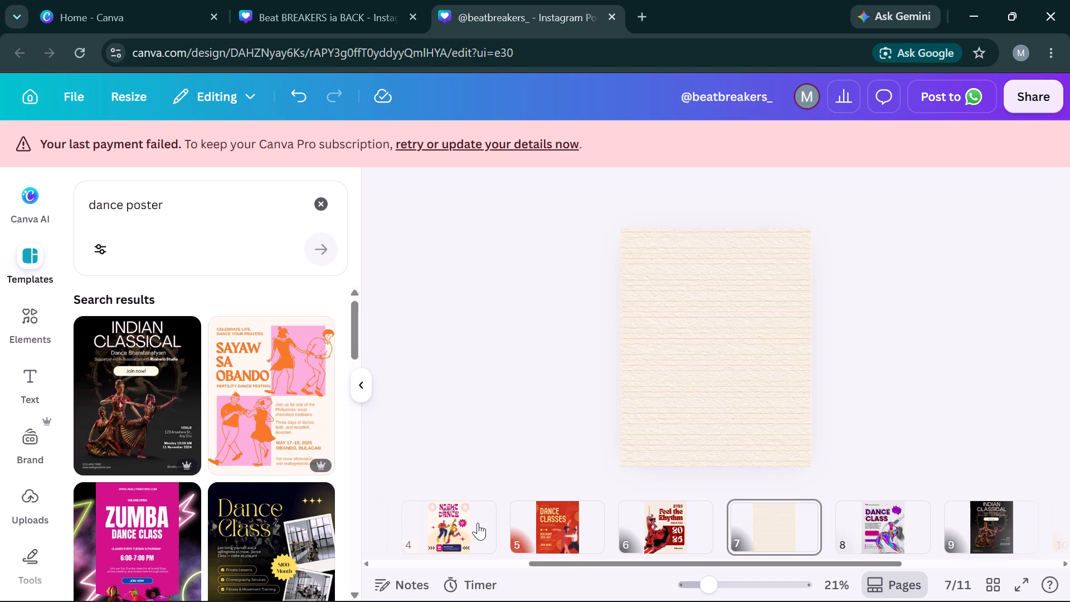
# Copy the colourful backbending dancer illustration from the Dance Class design on page 8 onto page 7.
pyautogui.click(455, 523)
pyautogui.click(904, 353)
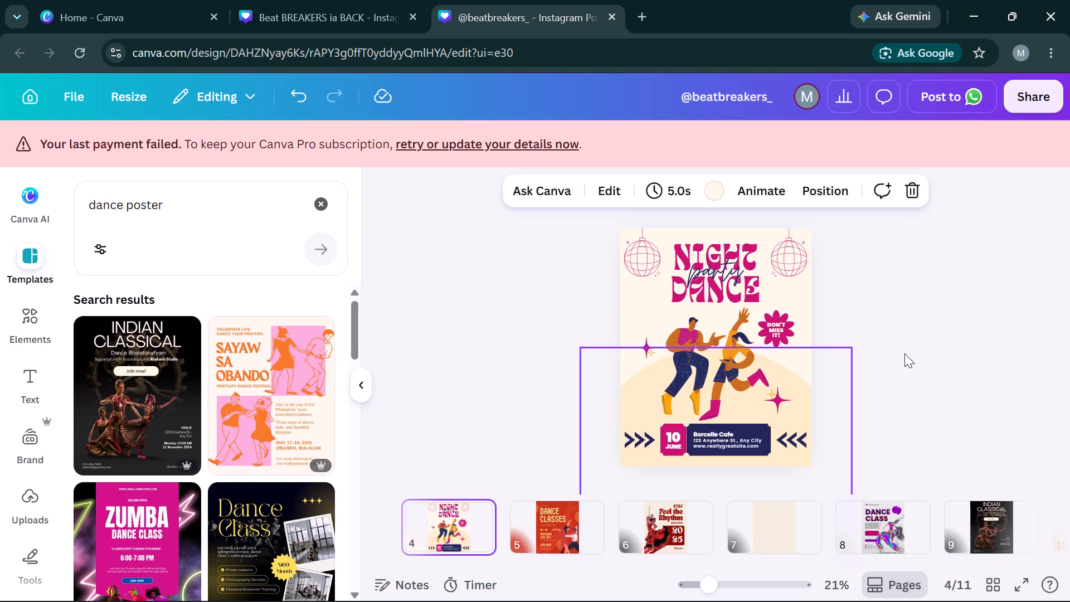
pyautogui.click(878, 540)
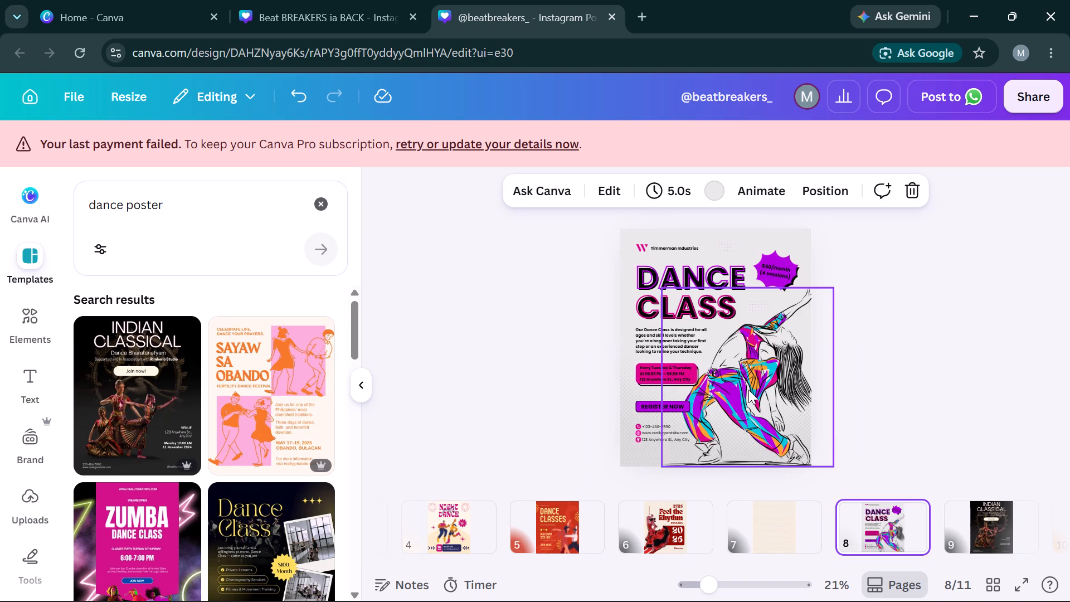
pyautogui.click(748, 390)
pyautogui.hotkey('ctrl', 'c')
pyautogui.click(770, 521)
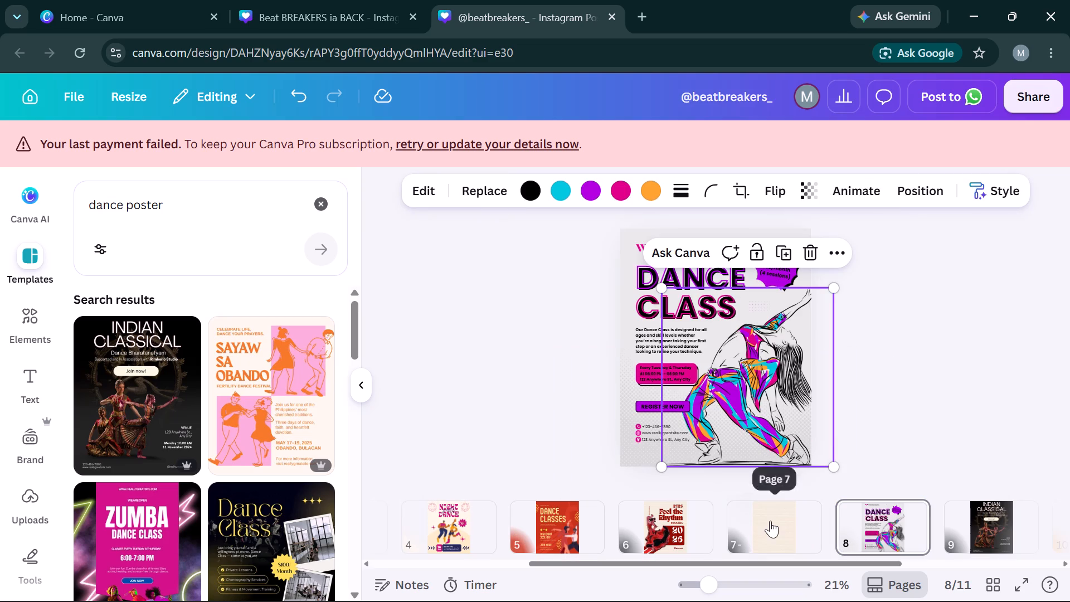
pyautogui.hotkey('ctrl', 'v')
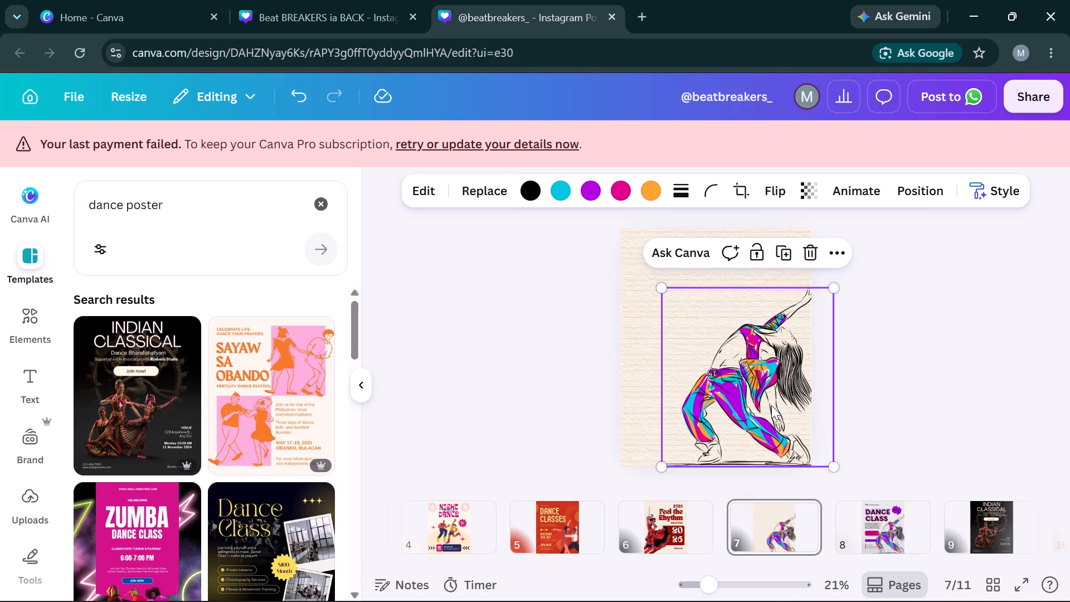
# Shrink the dancer illustration on page 7 and nudge it horizontally to sit within the page's lower right corner.
pyautogui.moveTo(660, 289); pyautogui.dragTo(667, 293)
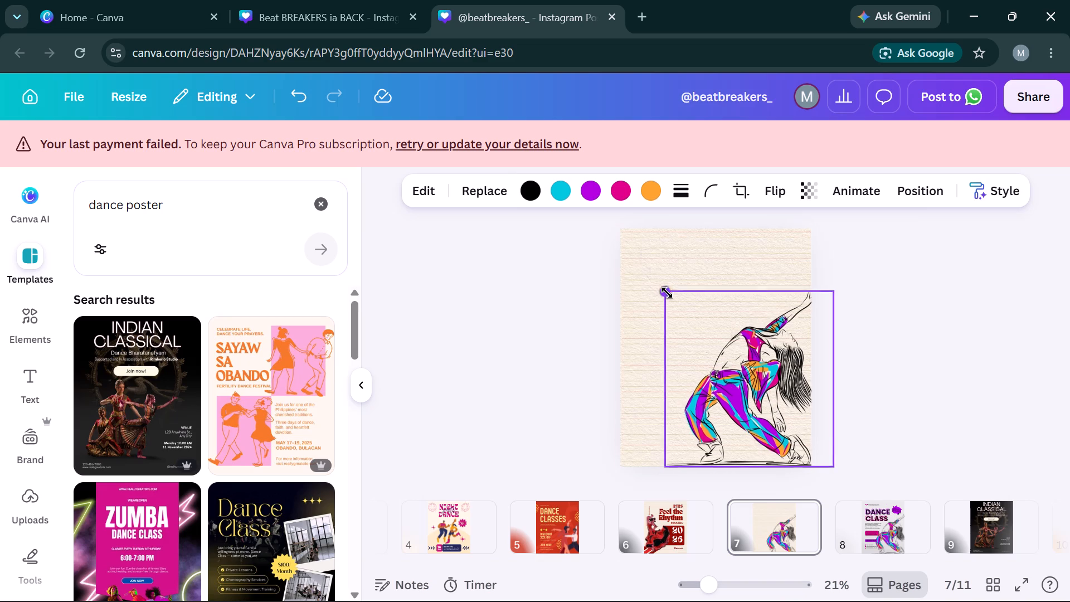
pyautogui.moveTo(667, 293); pyautogui.dragTo(691, 315)
pyautogui.press('Left')
pyautogui.press('Left')
pyautogui.press('Left')
pyautogui.press('Left')
pyautogui.press('Left')
pyautogui.press('Left')
pyautogui.press('Left')
pyautogui.press('Left')
pyautogui.press('Left')
pyautogui.press('Left')
pyautogui.press('Left')
pyautogui.press('Left')
pyautogui.press('Left')
pyautogui.press('Left')
pyautogui.press('Left')
pyautogui.press('Left')
pyautogui.press('Left')
pyautogui.press('Left')
pyautogui.press('Left')
pyautogui.press('Left')
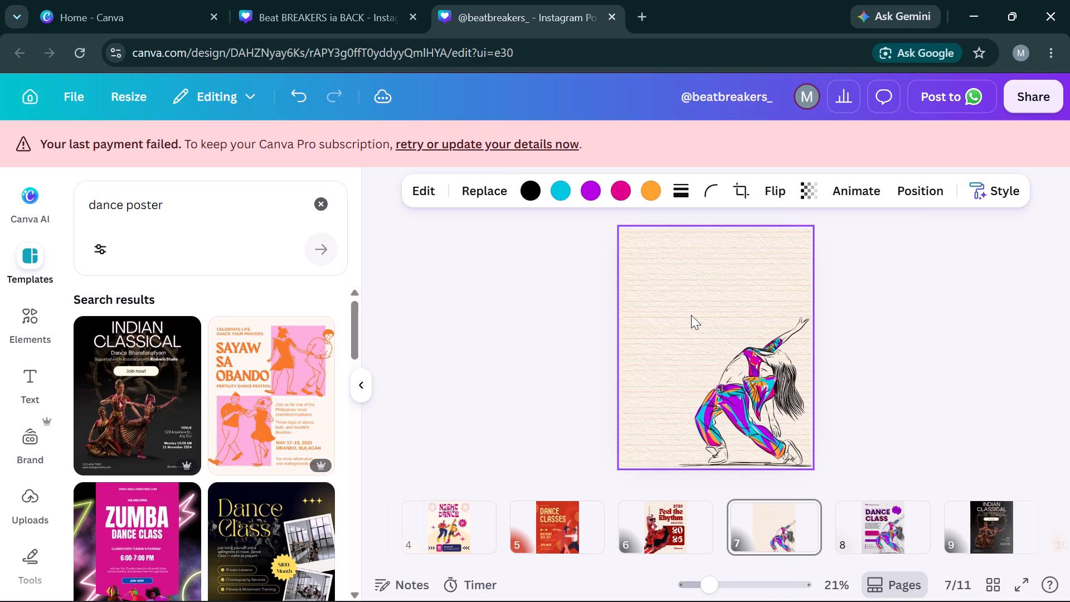
pyautogui.press('Right')
pyautogui.press('Right')
pyautogui.press('Right')
pyautogui.press('Right')
pyautogui.press('Right')
pyautogui.press('Right')
pyautogui.press('Right')
pyautogui.press('Right')
pyautogui.press('Right')
pyautogui.press('Right')
pyautogui.press('Right')
pyautogui.press('Right')
pyautogui.press('Right')
pyautogui.press('Right')
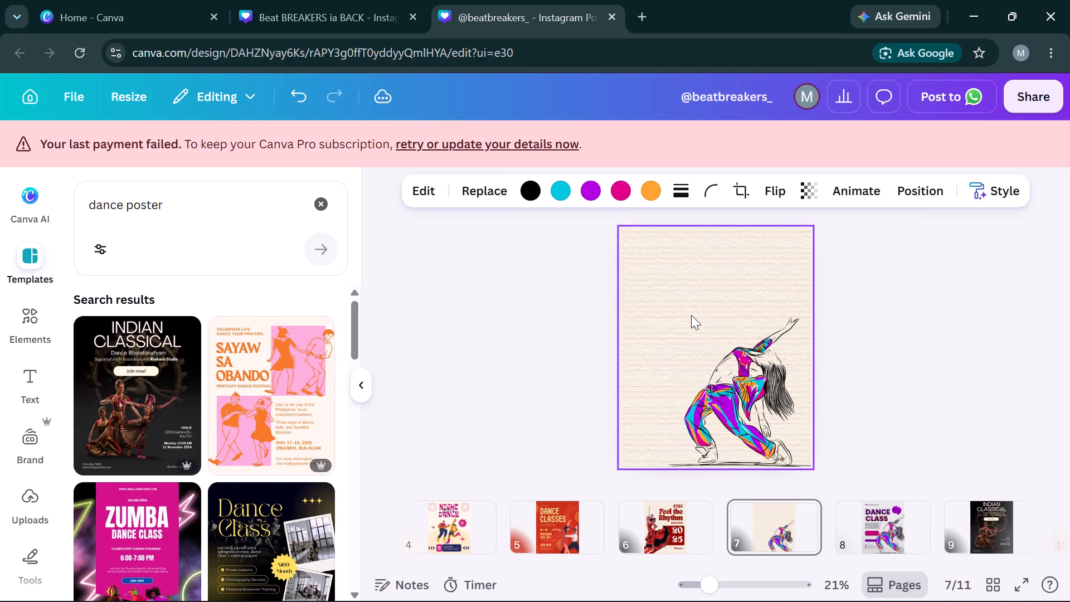
pyautogui.press('Right')
pyautogui.press('Right')
pyautogui.press('Right')
pyautogui.press('Right')
pyautogui.press('Right')
pyautogui.press('Right')
pyautogui.press('Right')
pyautogui.press('Right')
pyautogui.press('Right')
pyautogui.press('Right')
pyautogui.press('Right')
pyautogui.press('Right')
pyautogui.press('Right')
pyautogui.press('Right')
pyautogui.press('Right')
pyautogui.press('Right')
pyautogui.press('Right')
pyautogui.press('Right')
pyautogui.press('Right')
pyautogui.press('Right')
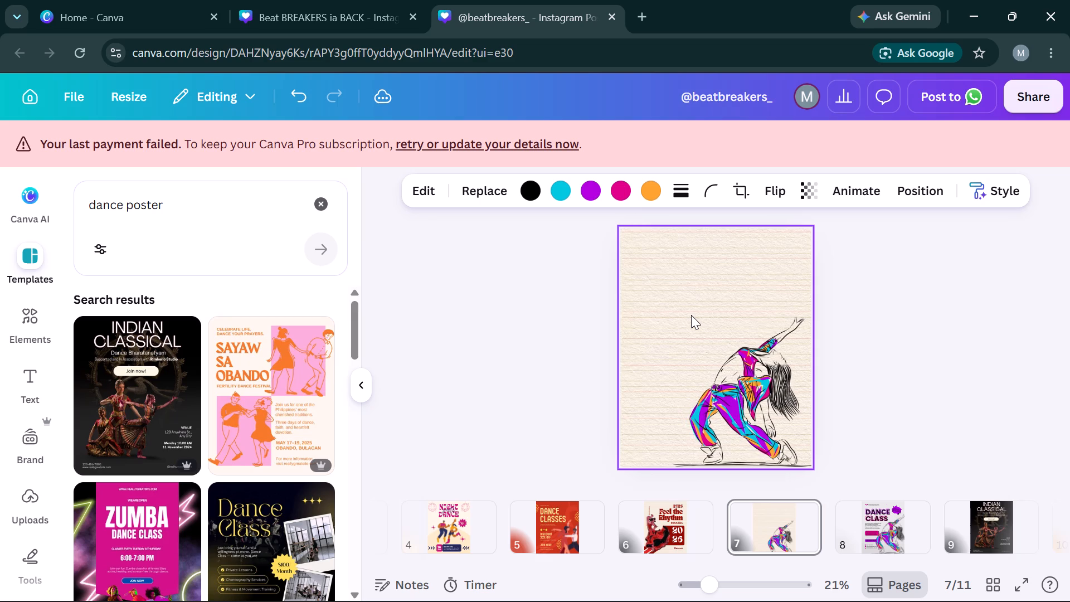
pyautogui.press('Right')
pyautogui.press('Right')
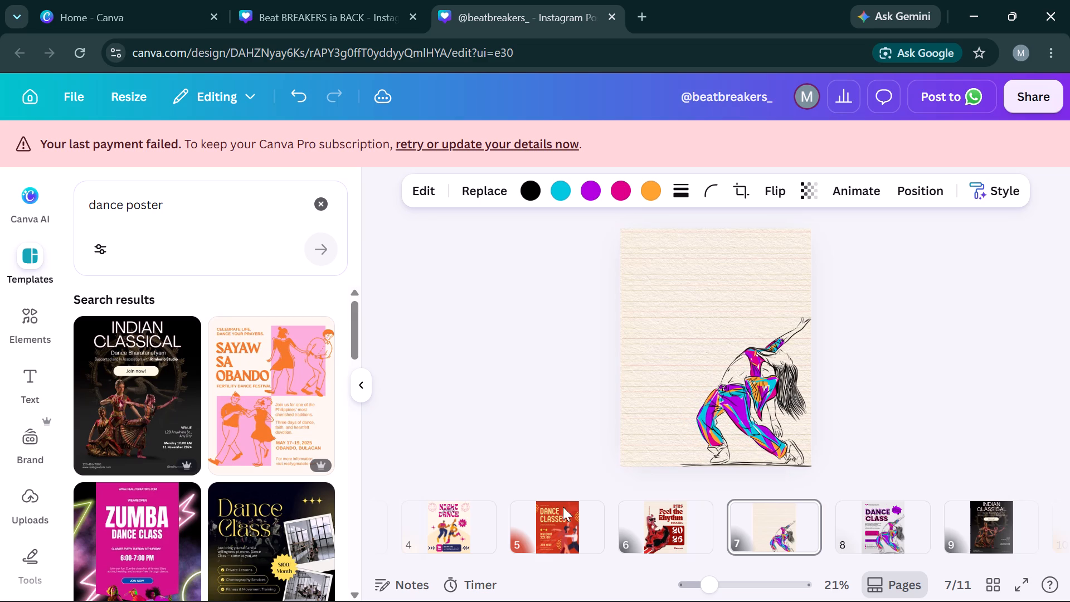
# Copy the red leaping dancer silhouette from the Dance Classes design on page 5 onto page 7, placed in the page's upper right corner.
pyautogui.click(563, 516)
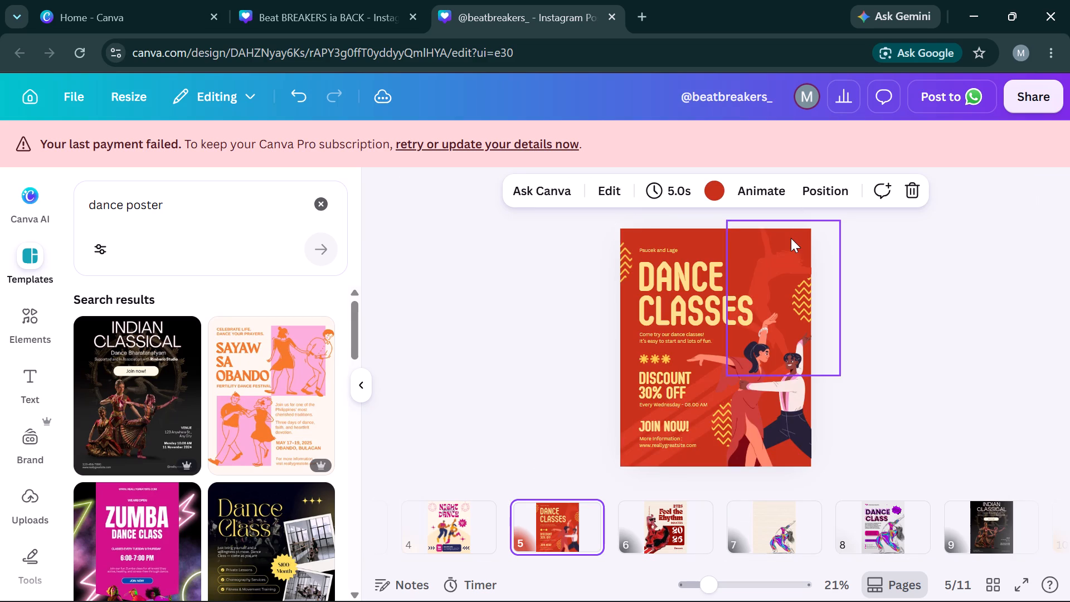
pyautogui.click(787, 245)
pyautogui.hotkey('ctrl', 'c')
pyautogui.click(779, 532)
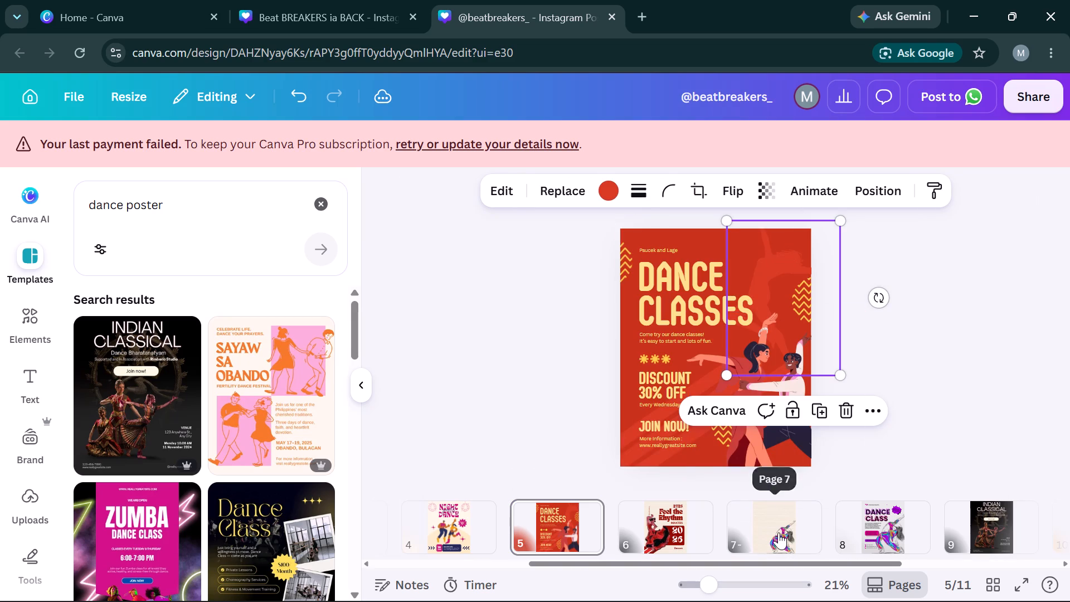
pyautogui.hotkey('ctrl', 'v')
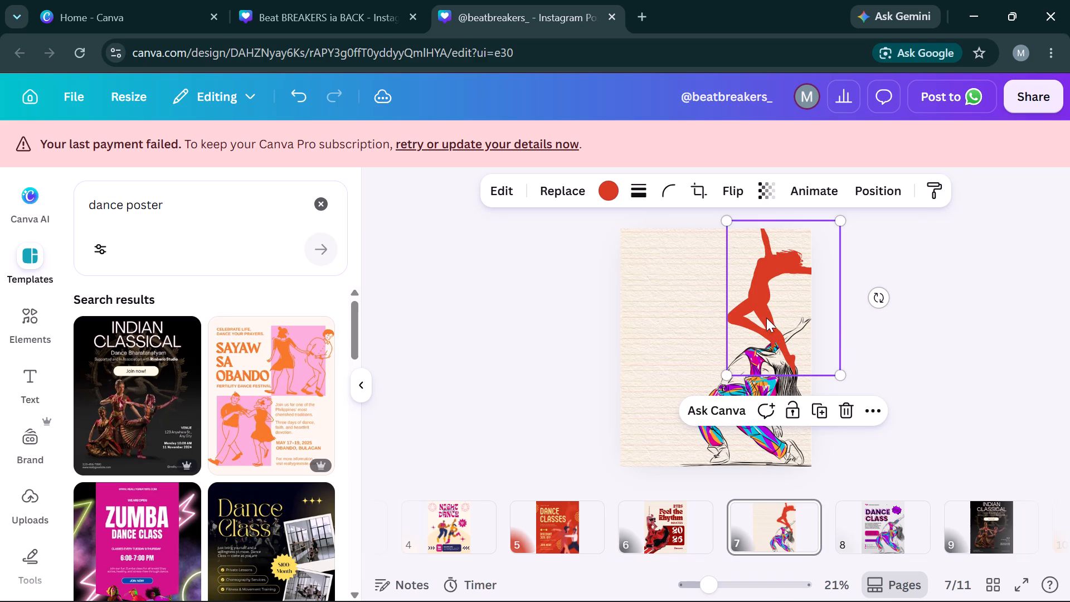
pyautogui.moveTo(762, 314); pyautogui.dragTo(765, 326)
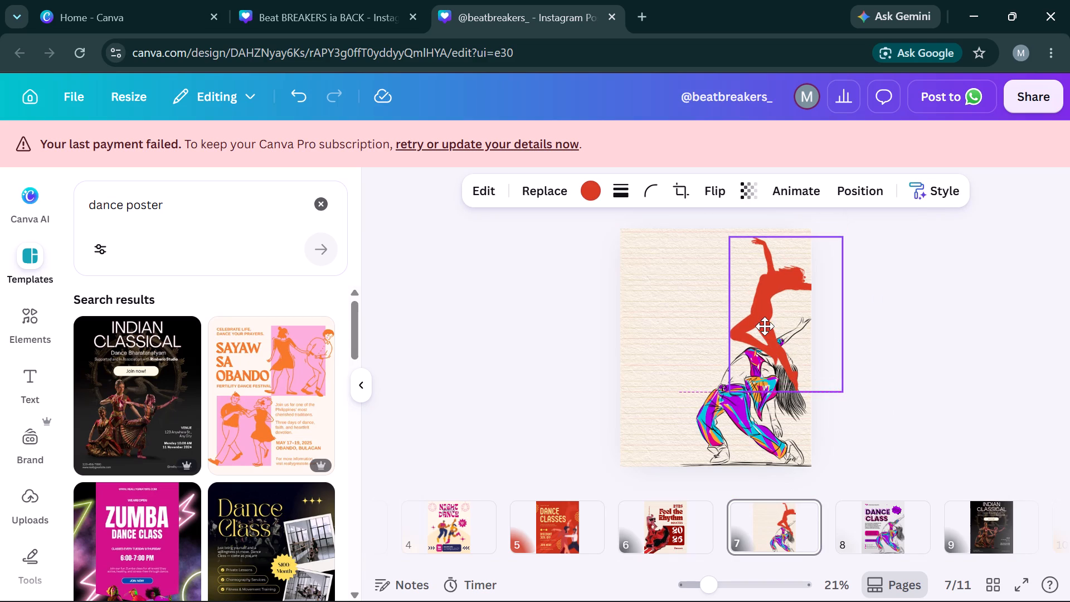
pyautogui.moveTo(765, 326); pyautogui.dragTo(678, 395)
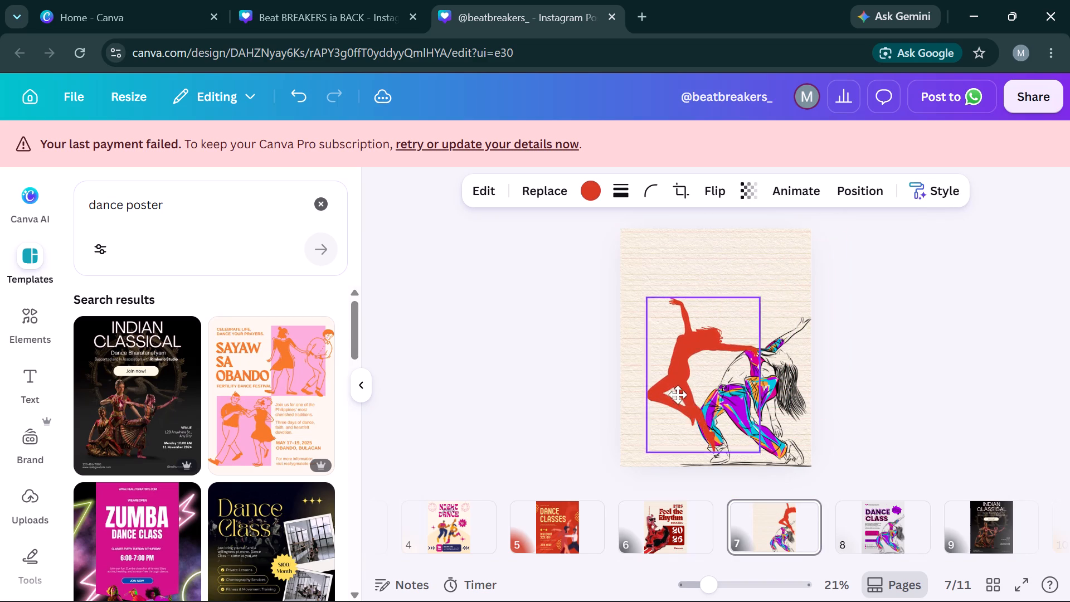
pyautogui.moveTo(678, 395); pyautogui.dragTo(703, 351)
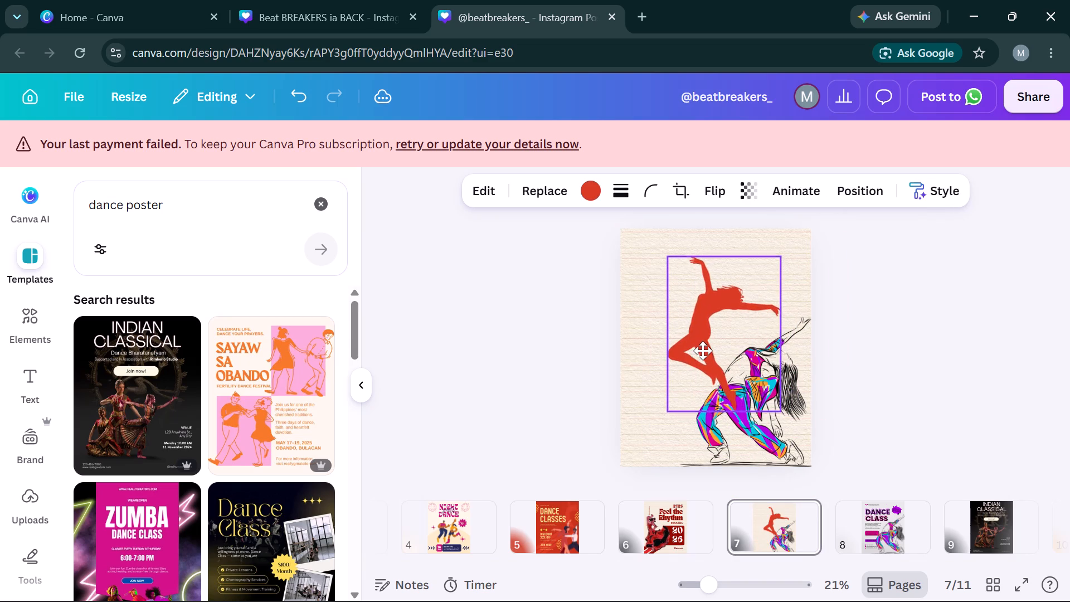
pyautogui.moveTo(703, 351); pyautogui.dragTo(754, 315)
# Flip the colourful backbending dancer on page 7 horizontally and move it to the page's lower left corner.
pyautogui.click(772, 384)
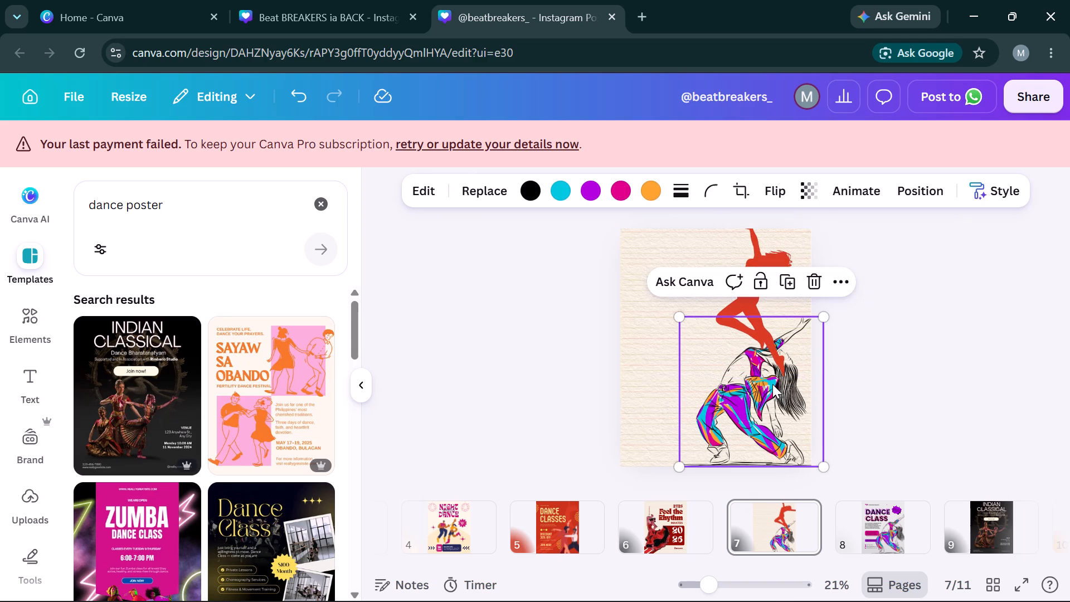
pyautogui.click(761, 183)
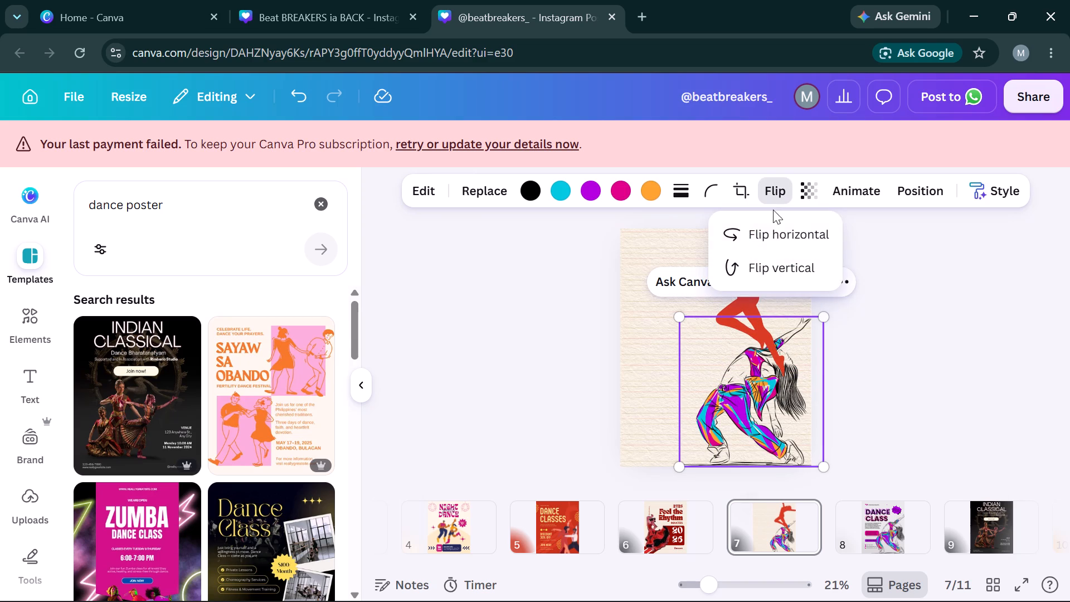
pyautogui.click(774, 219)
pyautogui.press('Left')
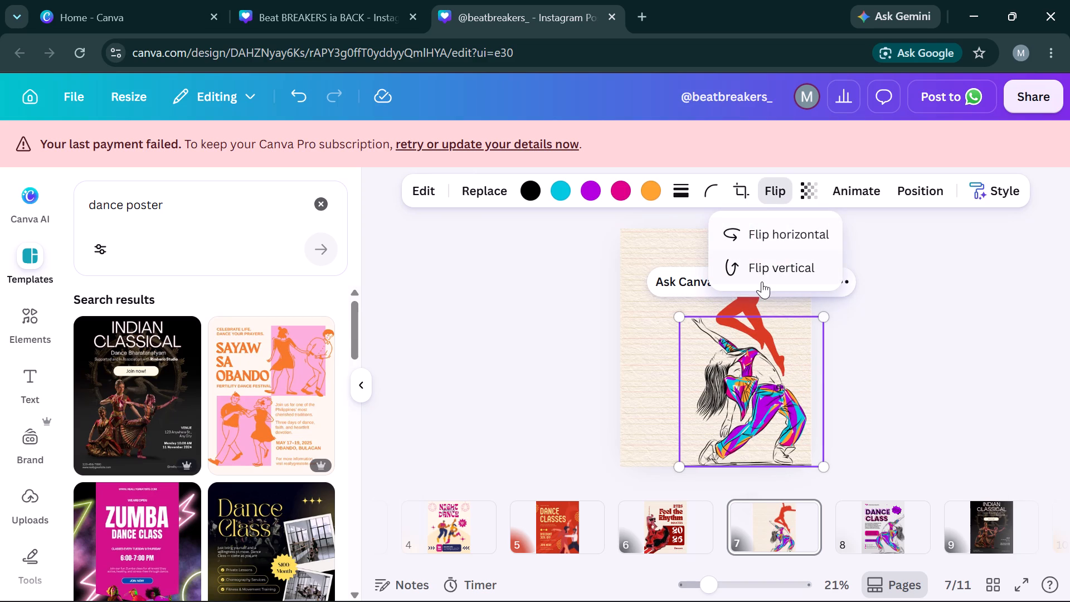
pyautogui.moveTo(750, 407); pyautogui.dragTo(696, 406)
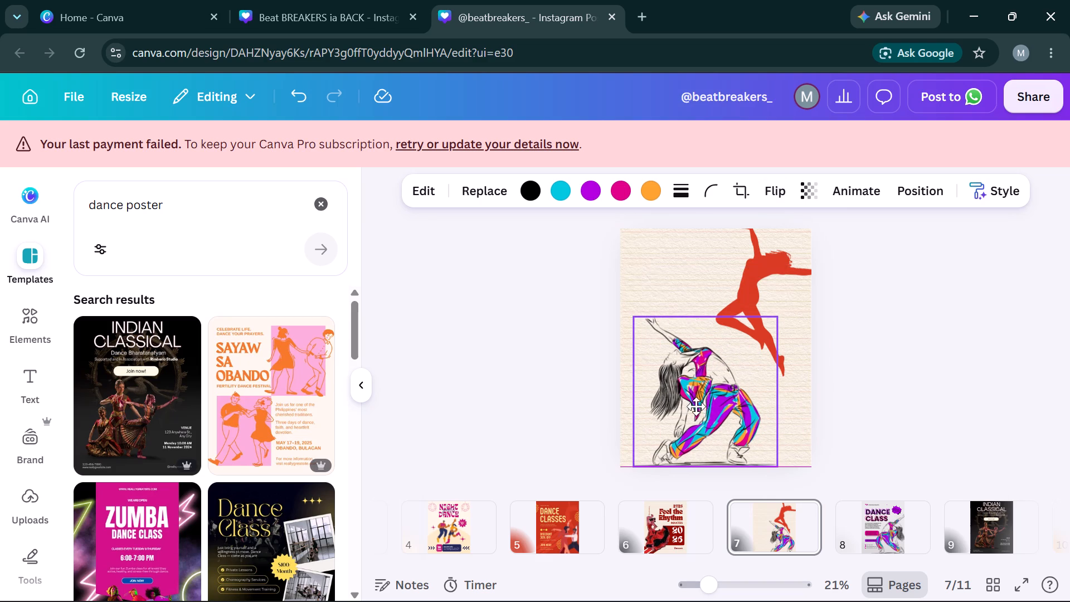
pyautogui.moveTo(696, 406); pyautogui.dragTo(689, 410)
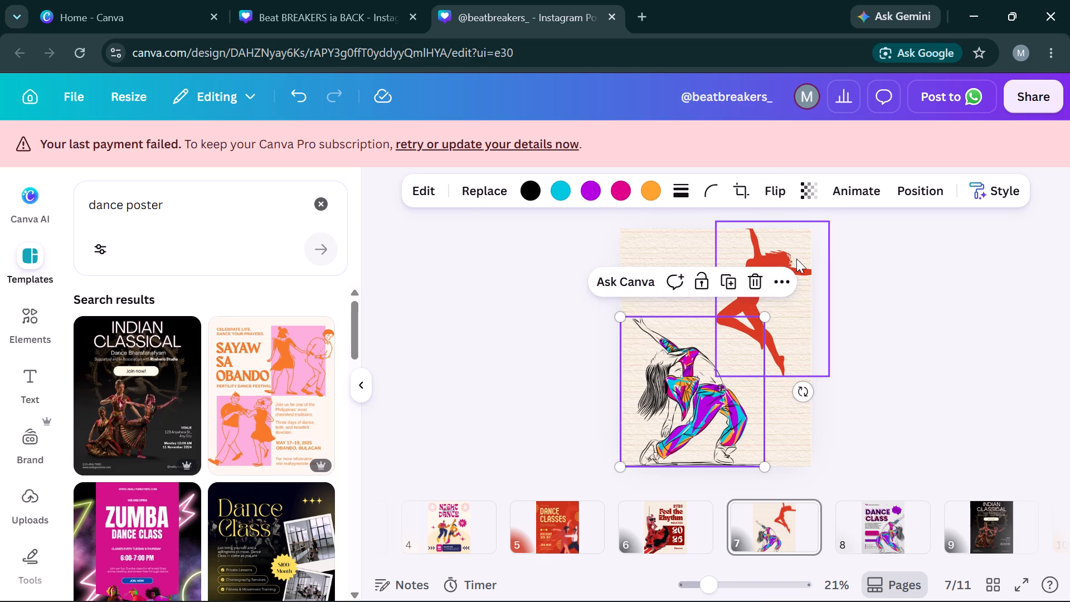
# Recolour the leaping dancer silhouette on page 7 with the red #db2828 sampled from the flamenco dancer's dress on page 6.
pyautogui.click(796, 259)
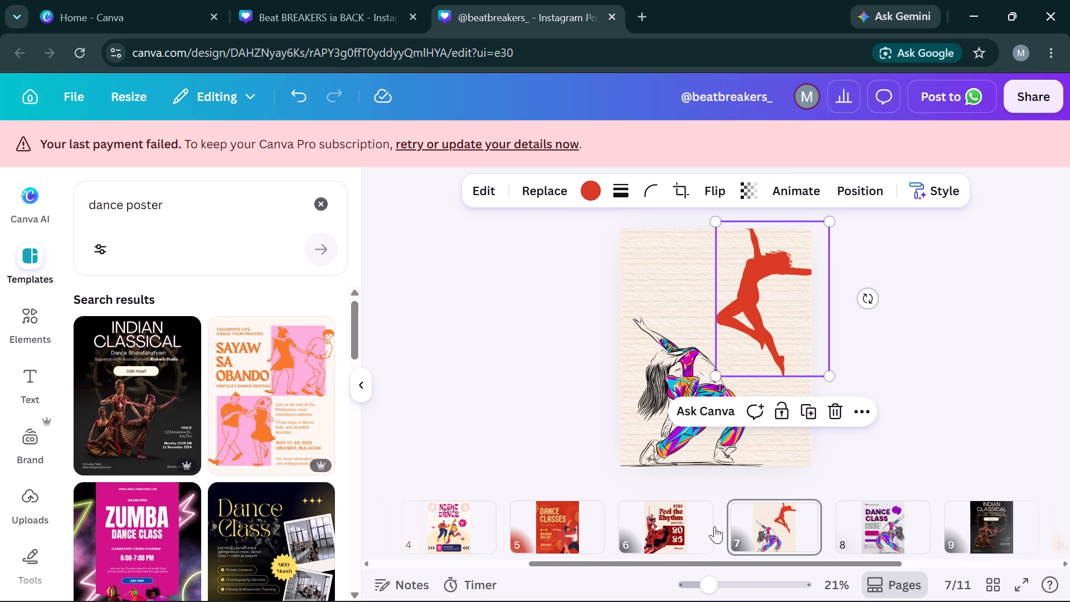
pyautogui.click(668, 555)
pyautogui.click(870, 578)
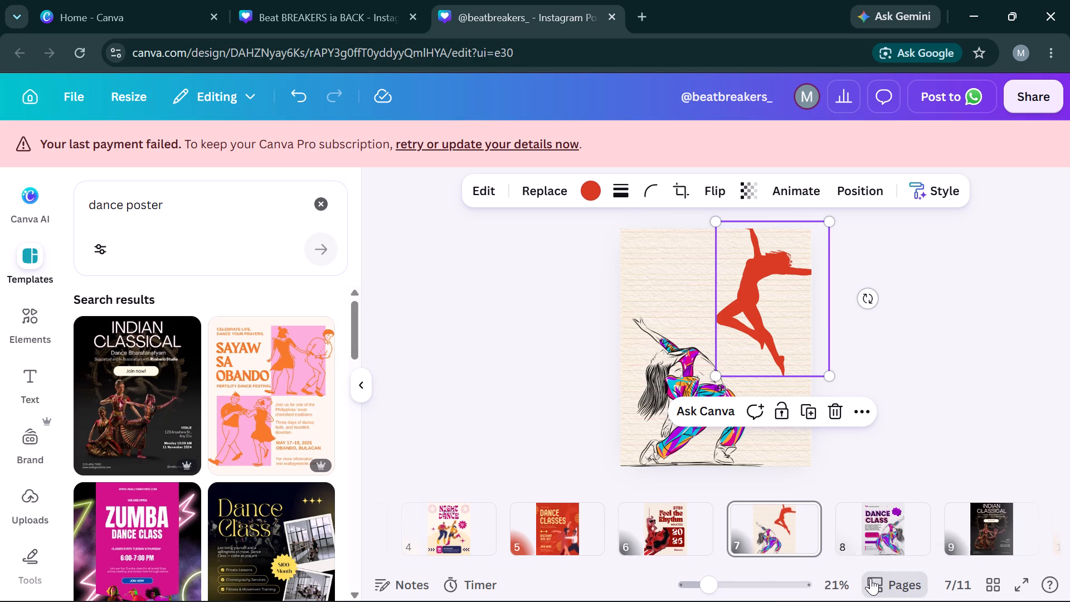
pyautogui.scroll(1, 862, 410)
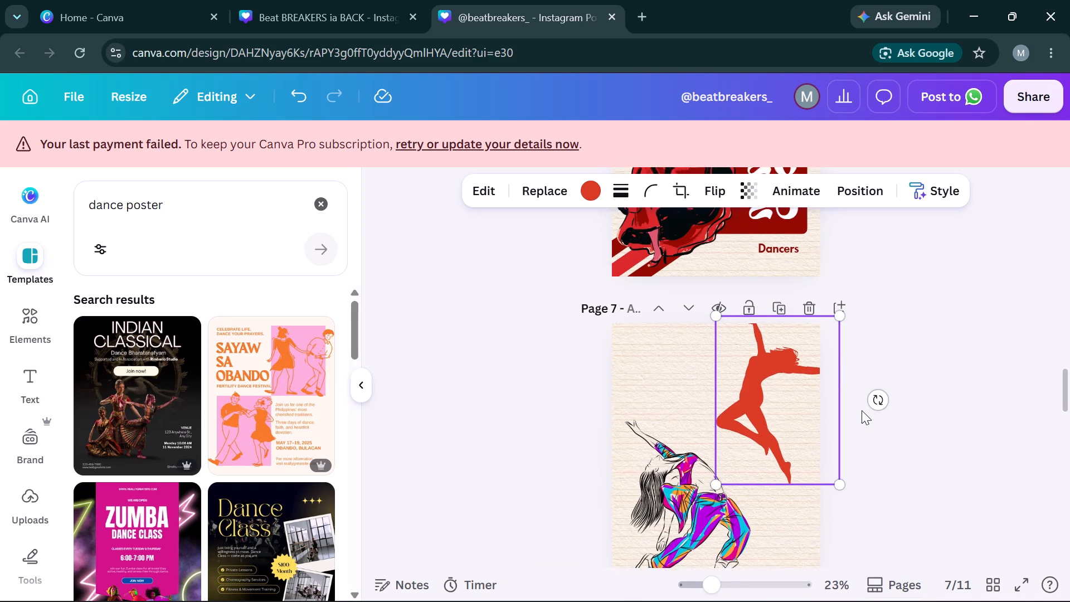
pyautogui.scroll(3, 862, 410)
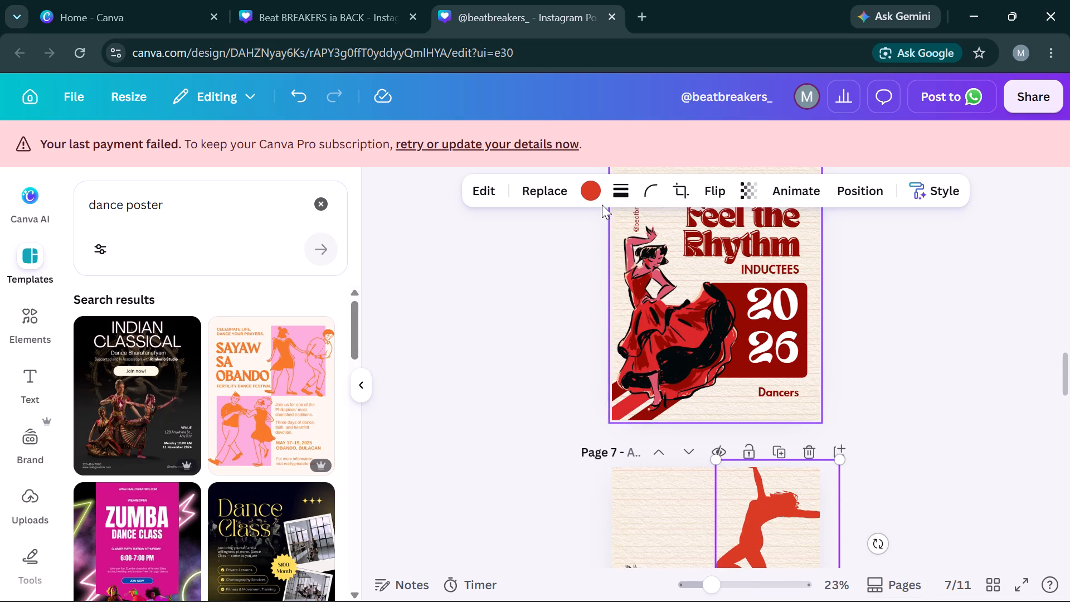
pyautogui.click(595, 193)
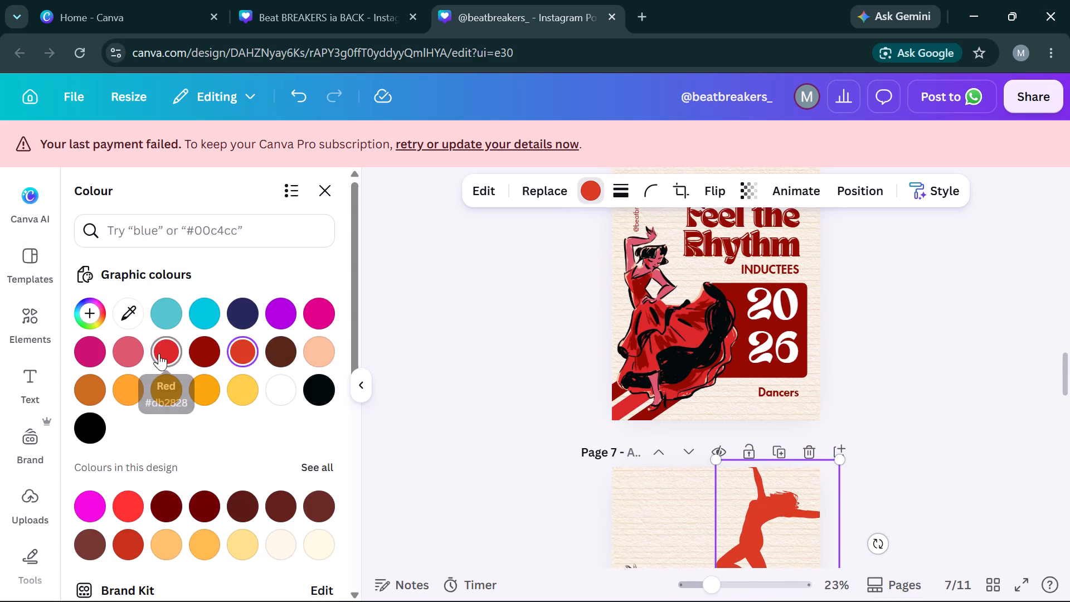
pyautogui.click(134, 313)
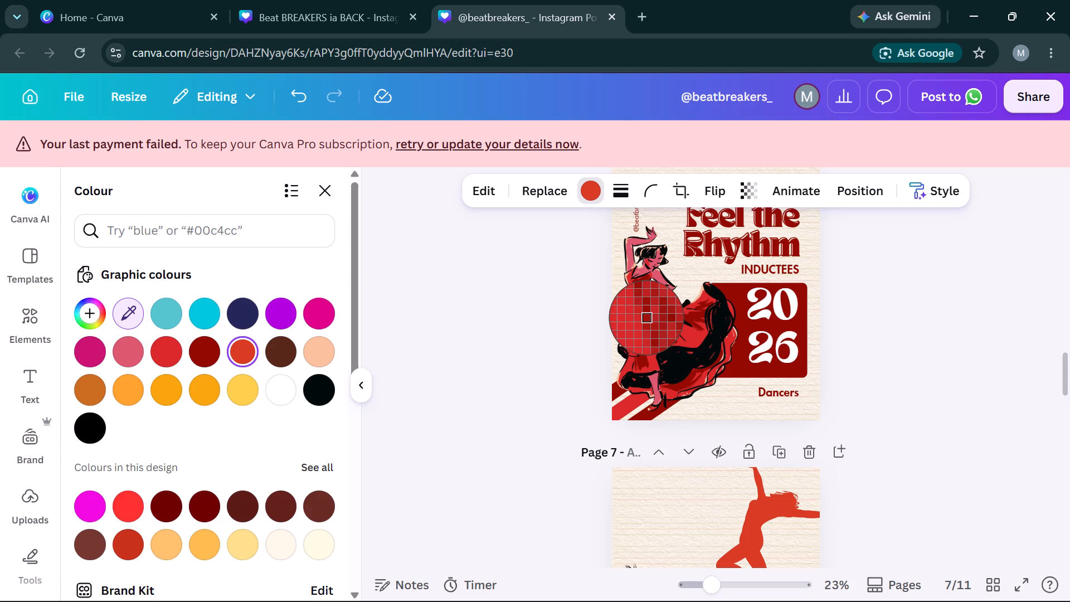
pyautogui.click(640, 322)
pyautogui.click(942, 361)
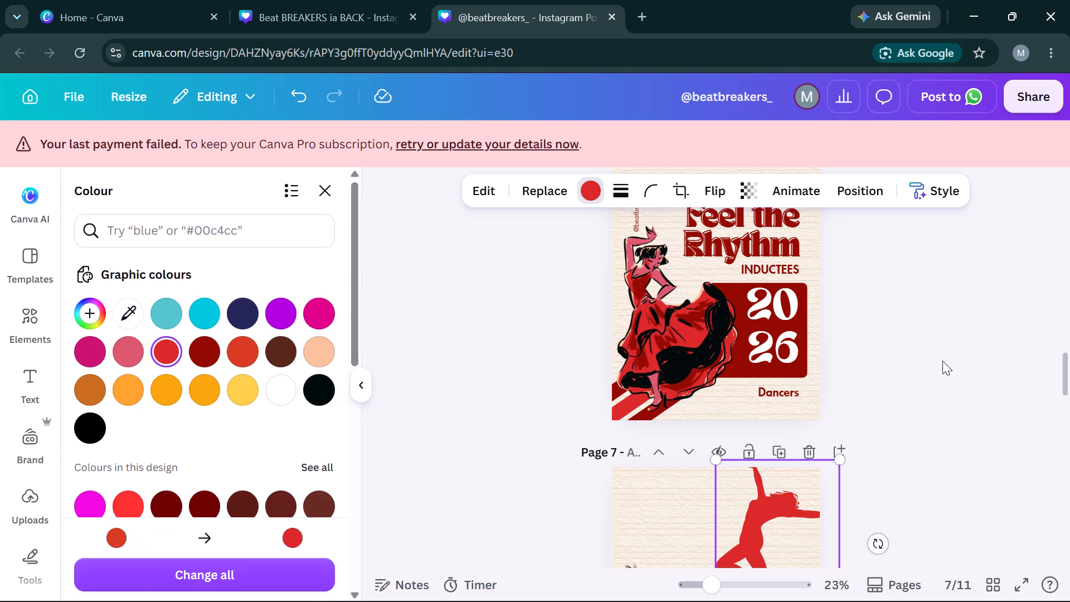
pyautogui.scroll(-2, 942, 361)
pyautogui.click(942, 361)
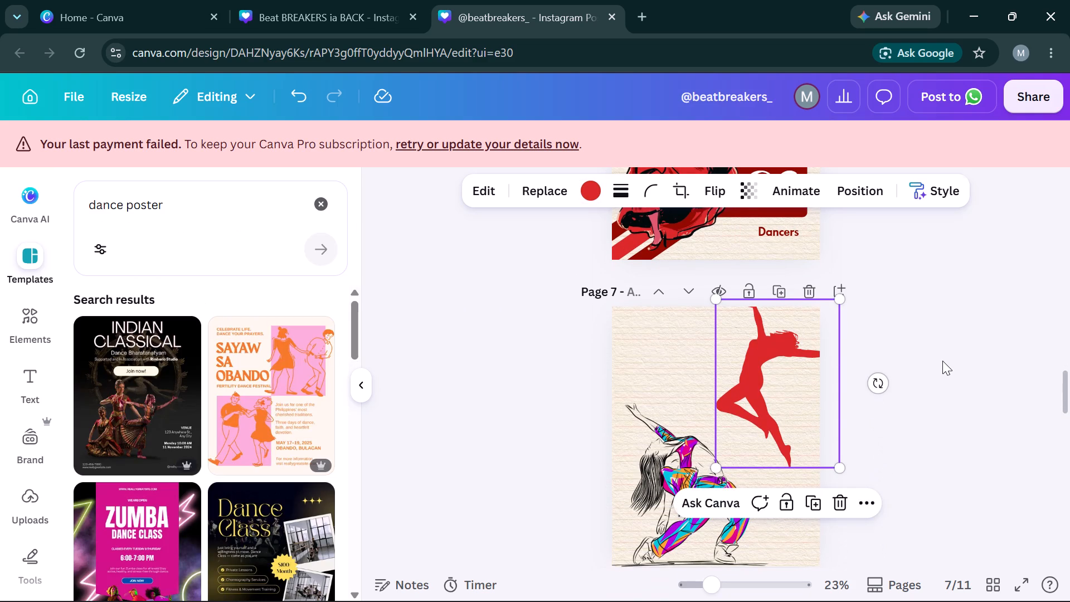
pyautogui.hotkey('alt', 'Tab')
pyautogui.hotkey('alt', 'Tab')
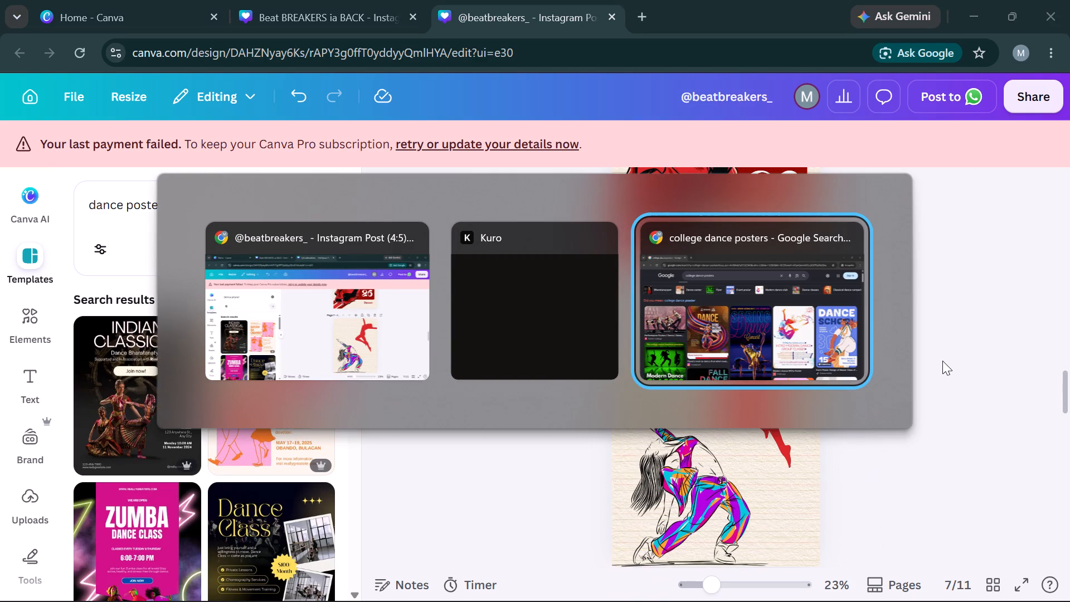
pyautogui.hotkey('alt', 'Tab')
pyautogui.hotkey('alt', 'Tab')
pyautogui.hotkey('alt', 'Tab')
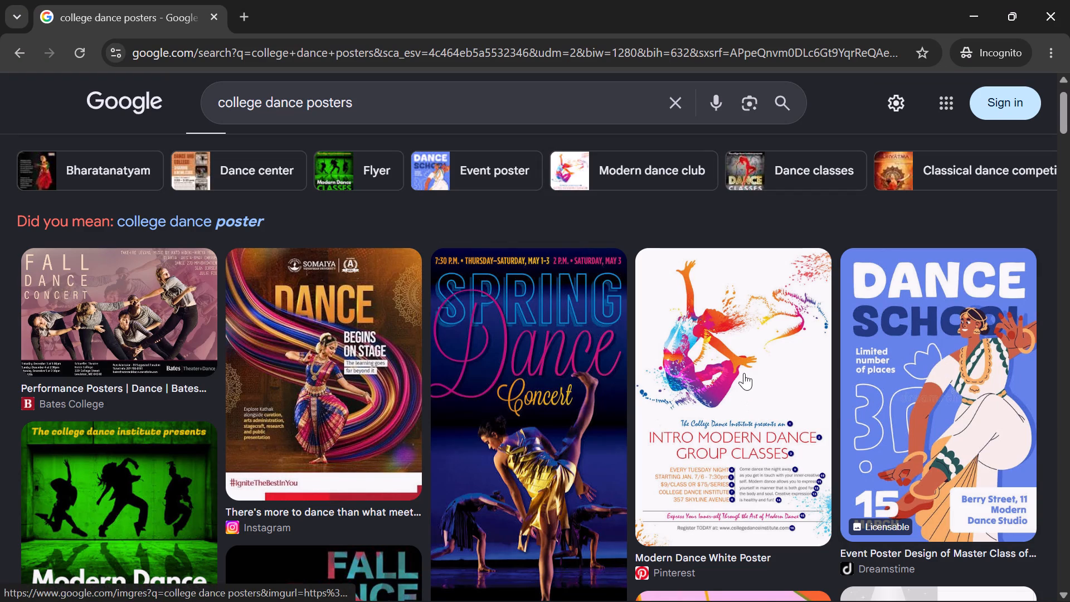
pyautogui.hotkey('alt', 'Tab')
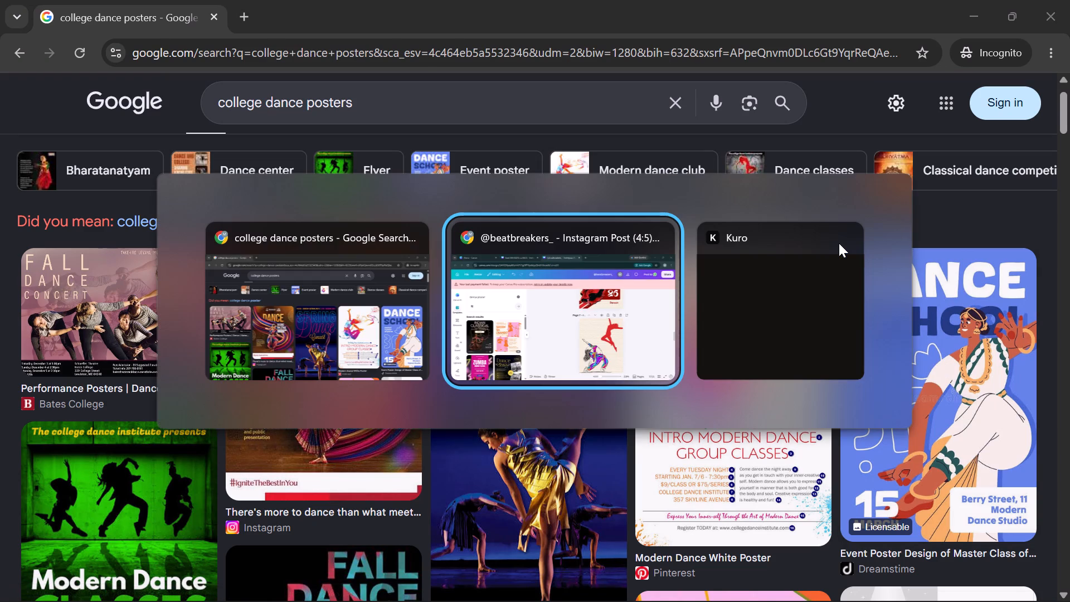
# Delete the leaping silhouette and the colourful backbending dancer from page 7, keeping only the lined paper background.
pyautogui.click(782, 360)
pyautogui.press('Delete')
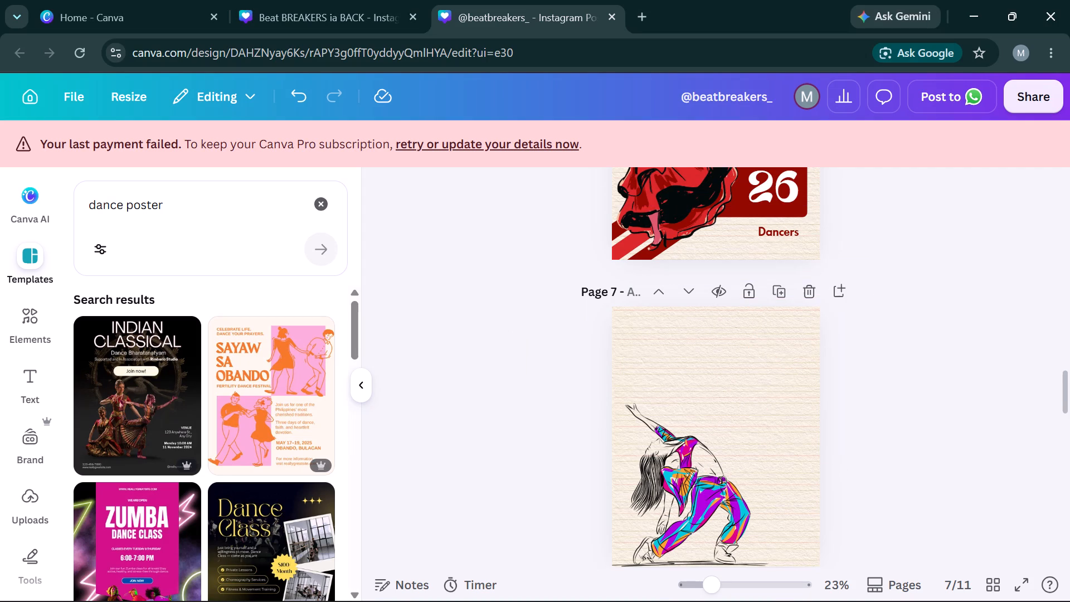
pyautogui.click(727, 475)
pyautogui.press('Delete')
# Switch to the college dance posters image results and open the Modern Dance White Poster's Pinterest page to examine it.
pyautogui.hotkey('alt', 'Tab')
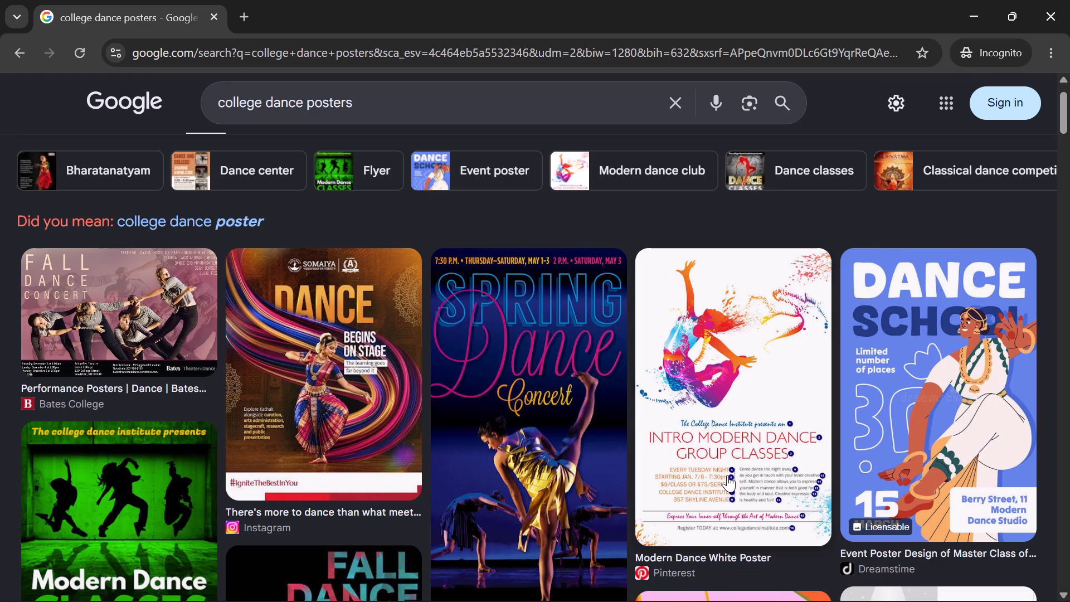
pyautogui.click(742, 404)
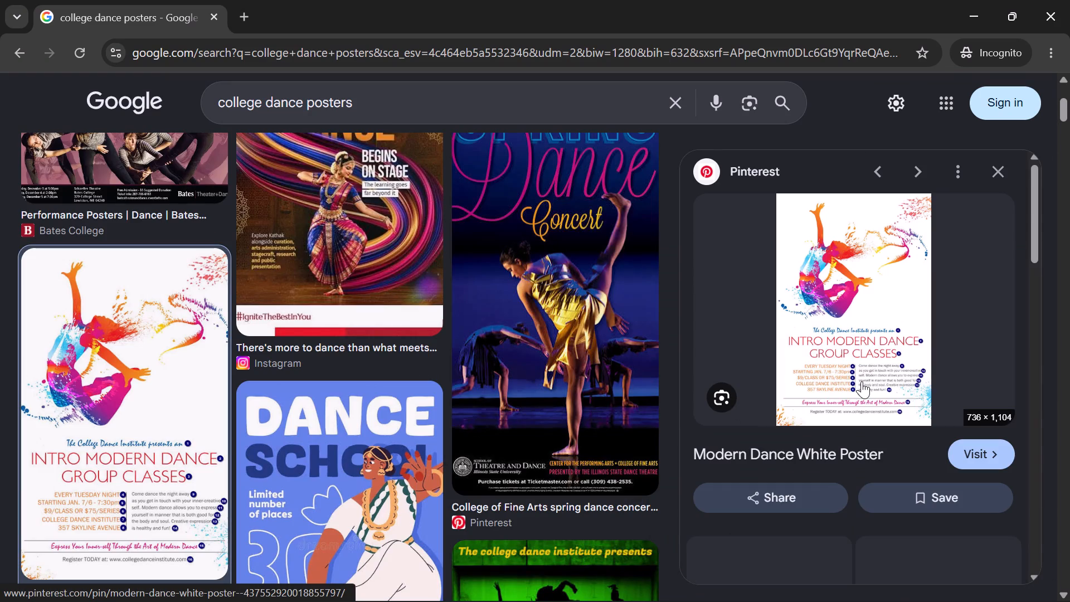
pyautogui.scroll(-1, 911, 324)
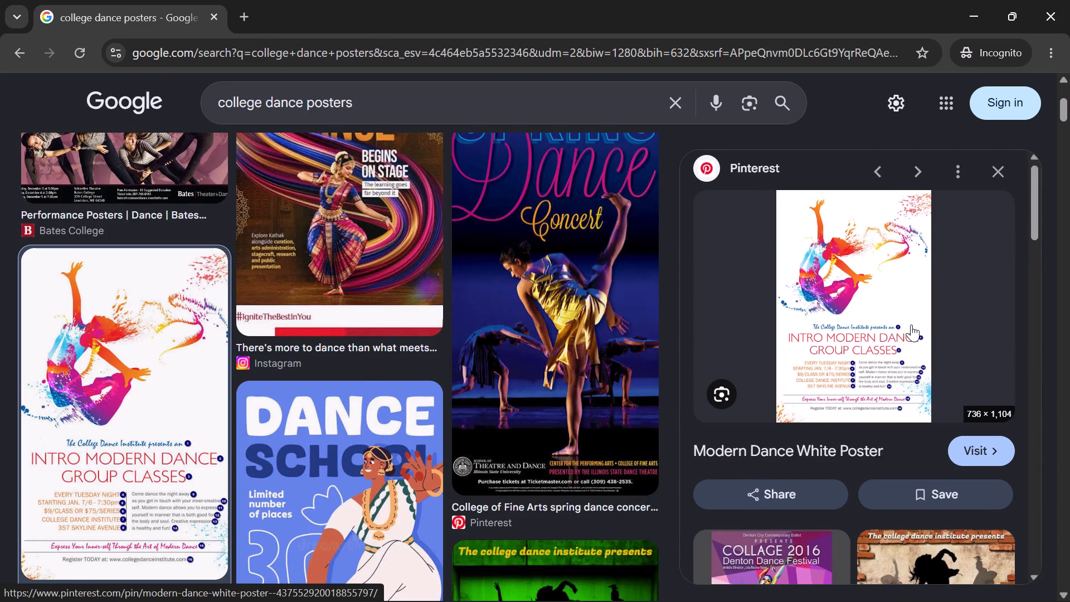
pyautogui.click(911, 324)
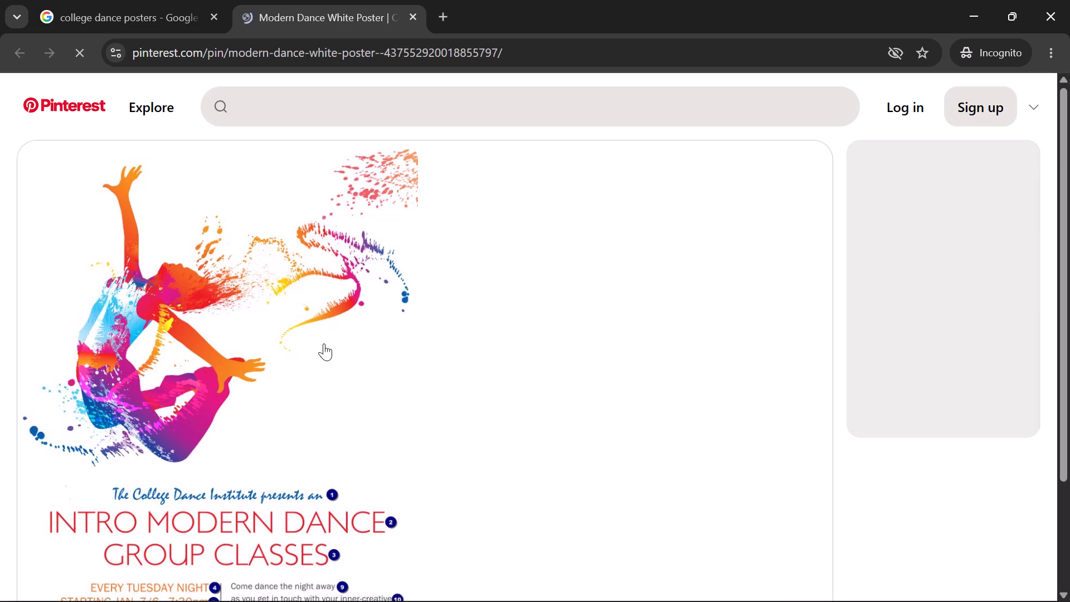
pyautogui.scroll(-3, 324, 343)
pyautogui.scroll(3, 324, 343)
pyautogui.scroll(-6, 559, 389)
pyautogui.scroll(3, 559, 389)
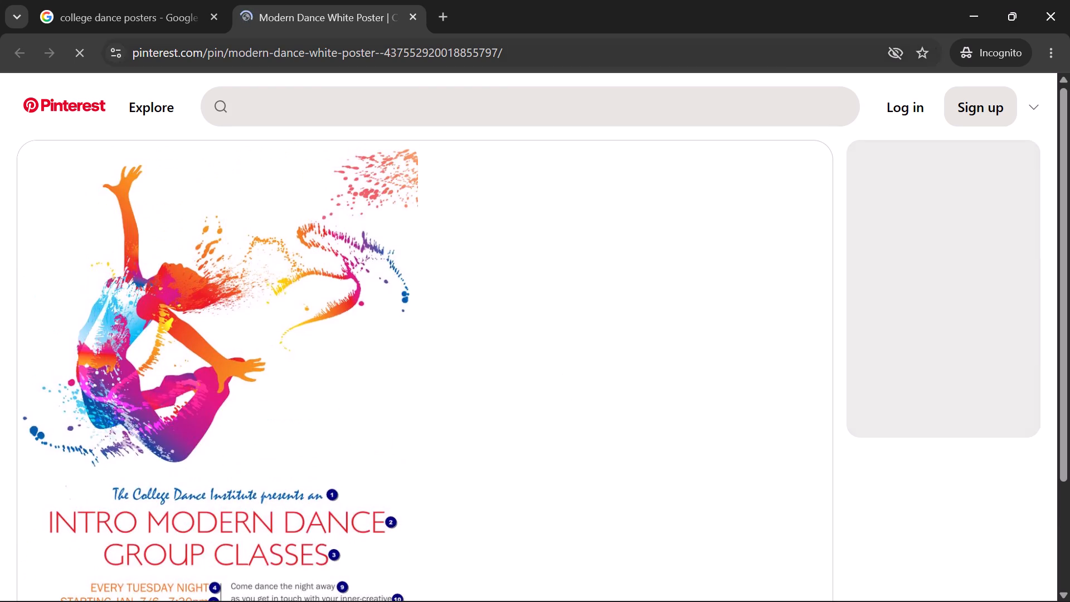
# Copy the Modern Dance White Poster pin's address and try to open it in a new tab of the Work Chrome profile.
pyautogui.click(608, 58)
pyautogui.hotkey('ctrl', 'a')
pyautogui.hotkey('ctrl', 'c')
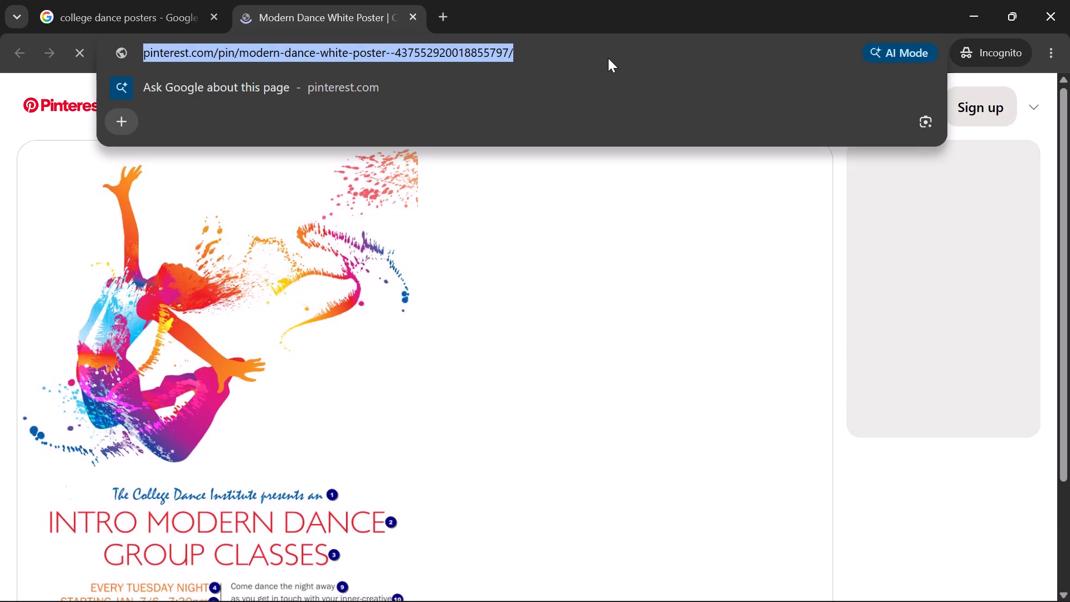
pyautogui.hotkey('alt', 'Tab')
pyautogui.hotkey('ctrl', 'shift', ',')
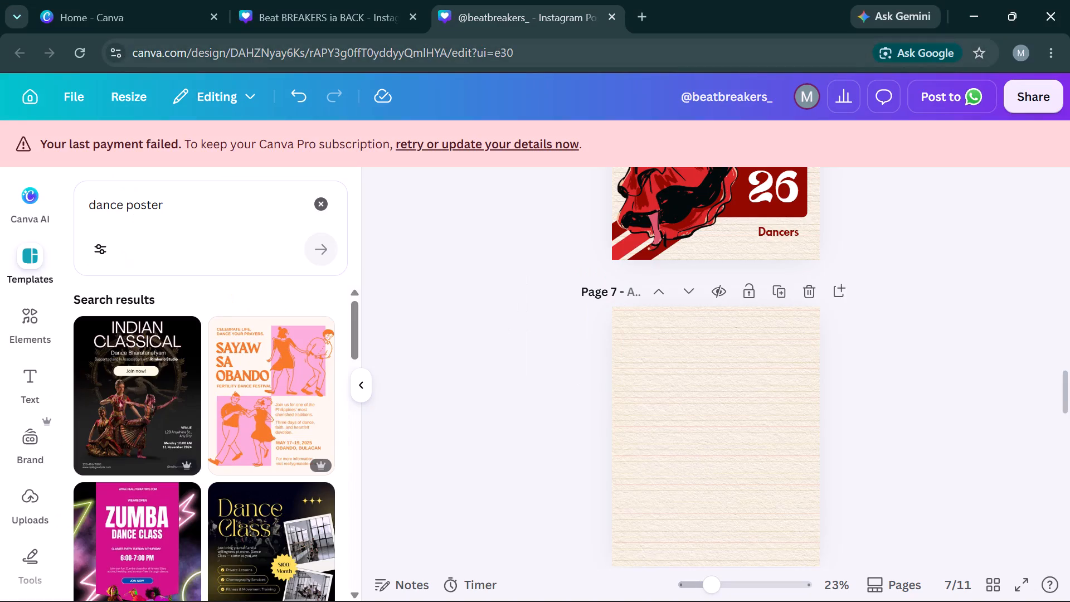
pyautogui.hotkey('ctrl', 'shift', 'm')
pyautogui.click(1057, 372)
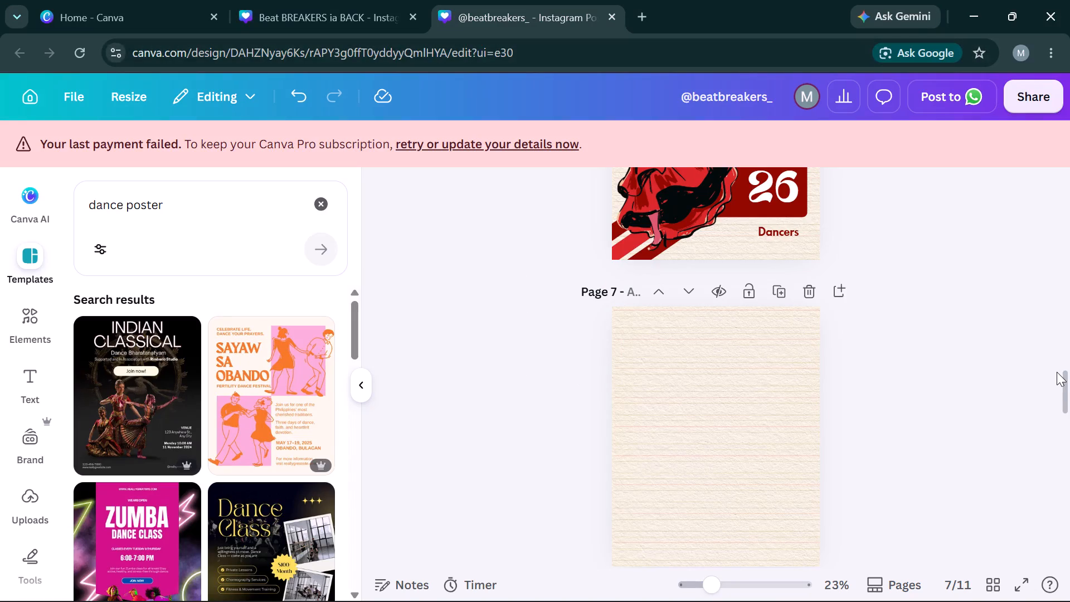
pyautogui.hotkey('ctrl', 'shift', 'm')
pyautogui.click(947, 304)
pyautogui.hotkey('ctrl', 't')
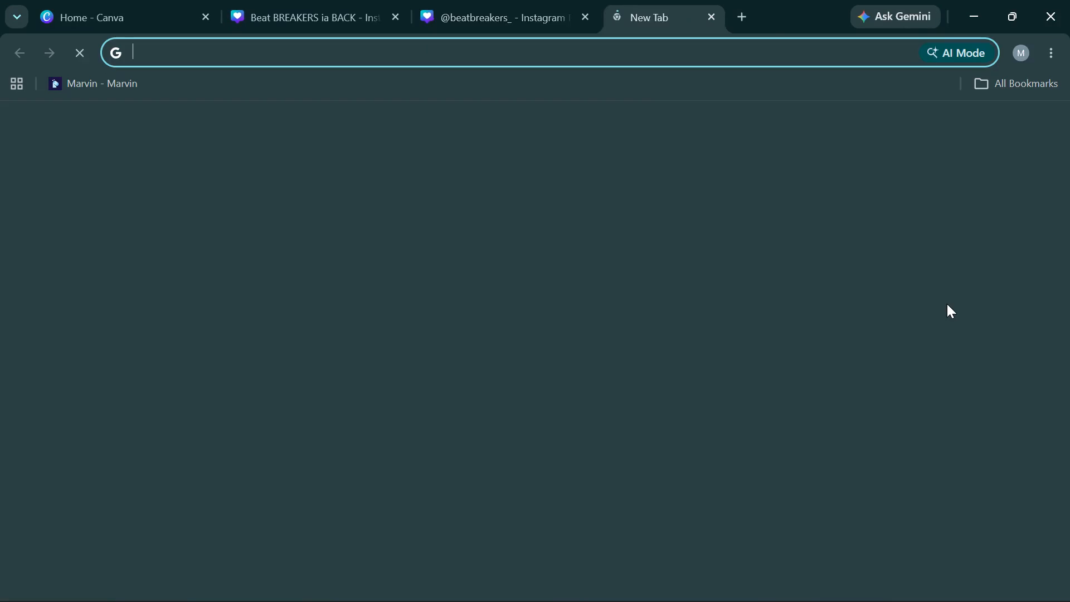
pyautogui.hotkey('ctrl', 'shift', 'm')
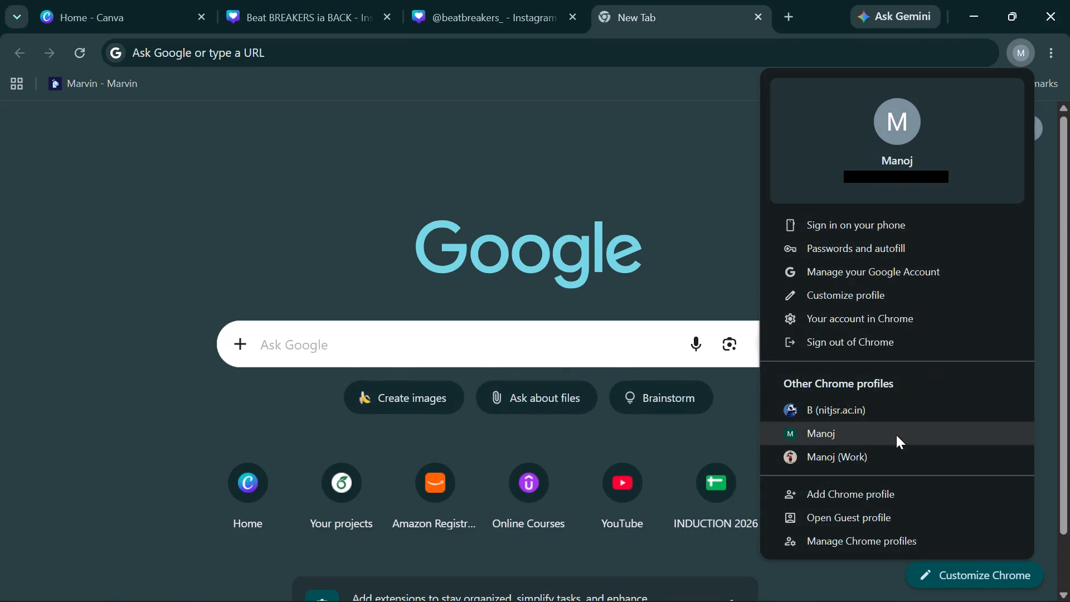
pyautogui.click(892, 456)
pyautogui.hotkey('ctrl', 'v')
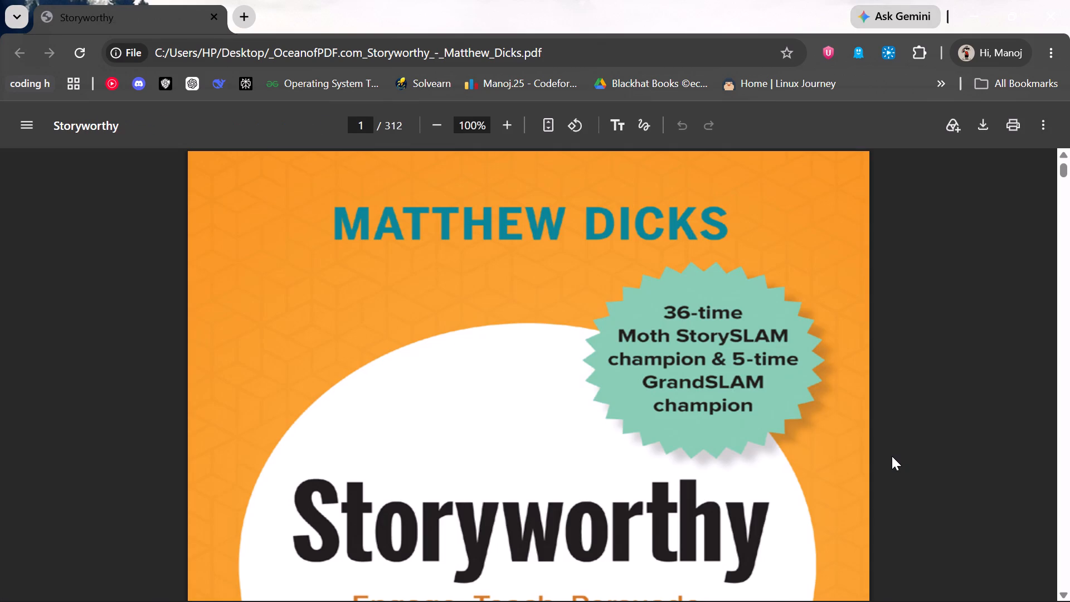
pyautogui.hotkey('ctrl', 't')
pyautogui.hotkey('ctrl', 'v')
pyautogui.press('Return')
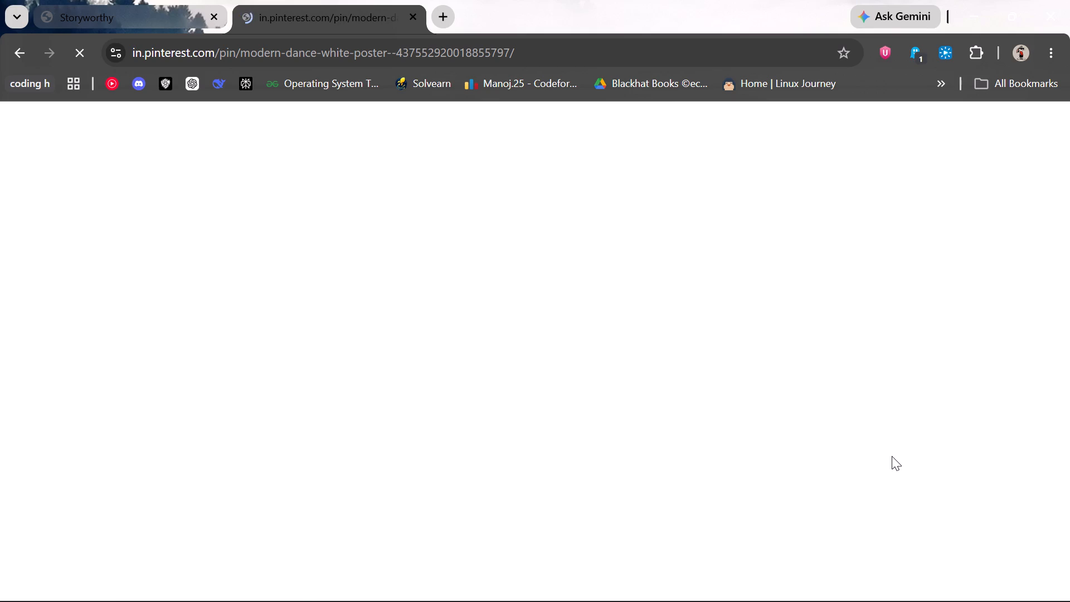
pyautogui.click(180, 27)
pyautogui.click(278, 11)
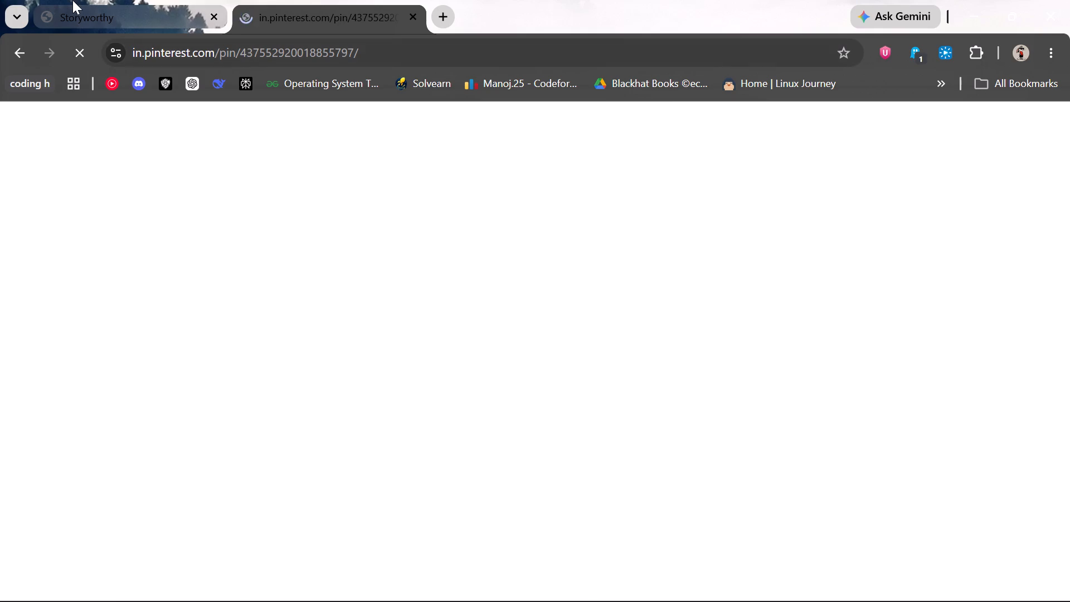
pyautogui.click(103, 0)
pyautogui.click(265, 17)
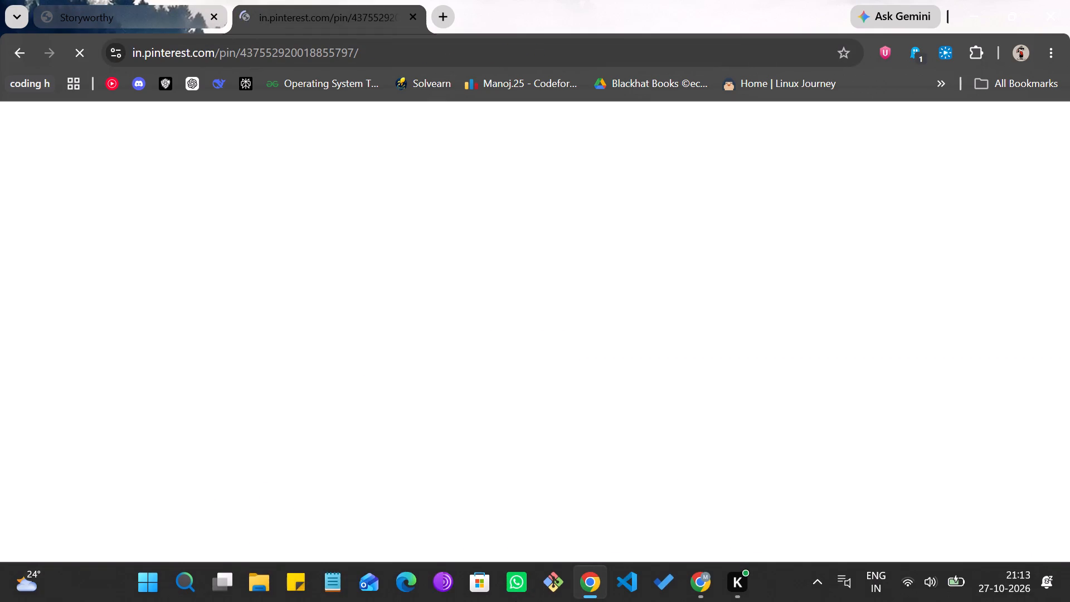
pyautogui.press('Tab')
# Return to the incognito Pinterest pin and capture a screenshot of the colourful leaping dancer artwork, leaving out the poster text below.
pyautogui.hotkey('alt', 'Tab')
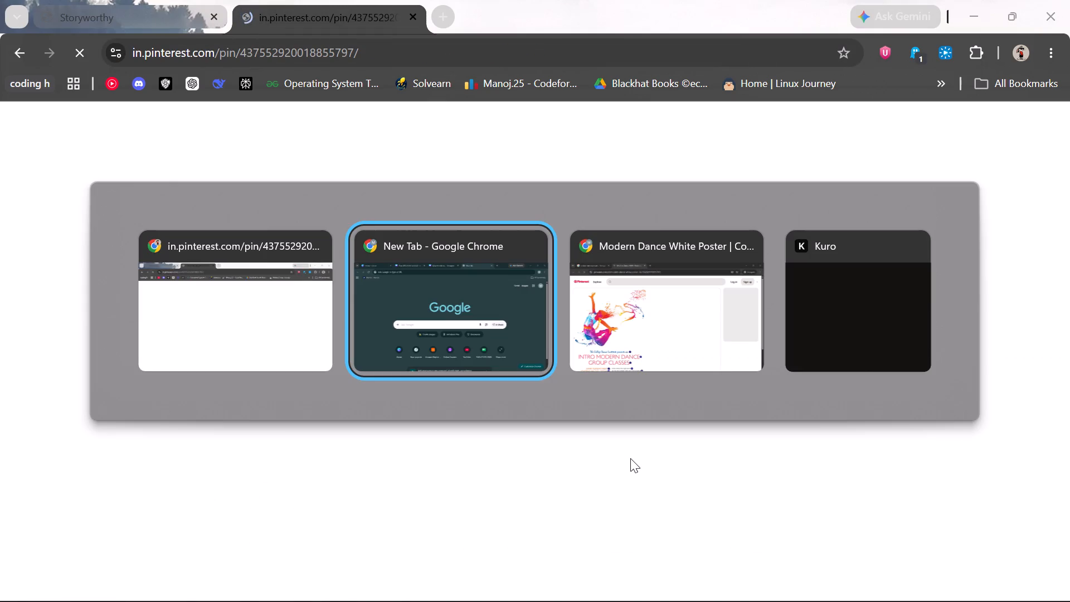
pyautogui.hotkey('alt', 'Tab')
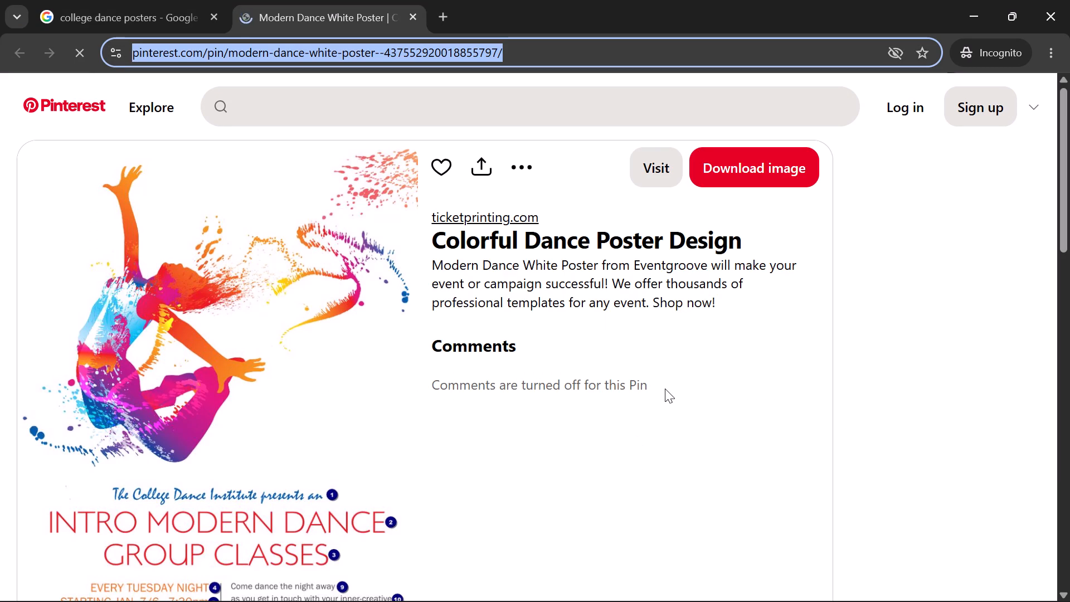
pyautogui.press('shift+super+s')
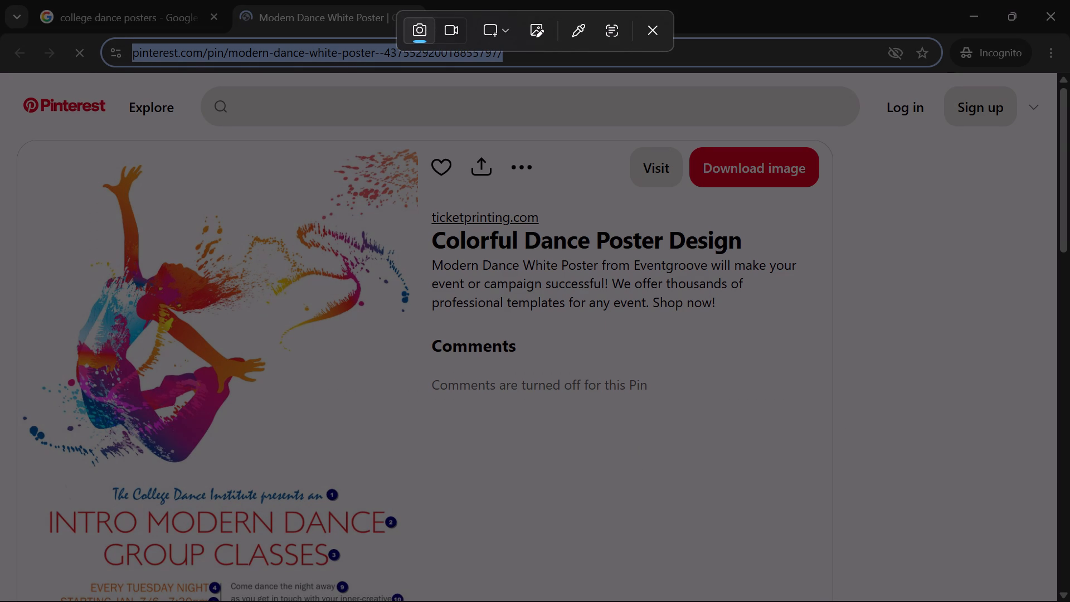
pyautogui.moveTo(22, 145); pyautogui.dragTo(399, 468)
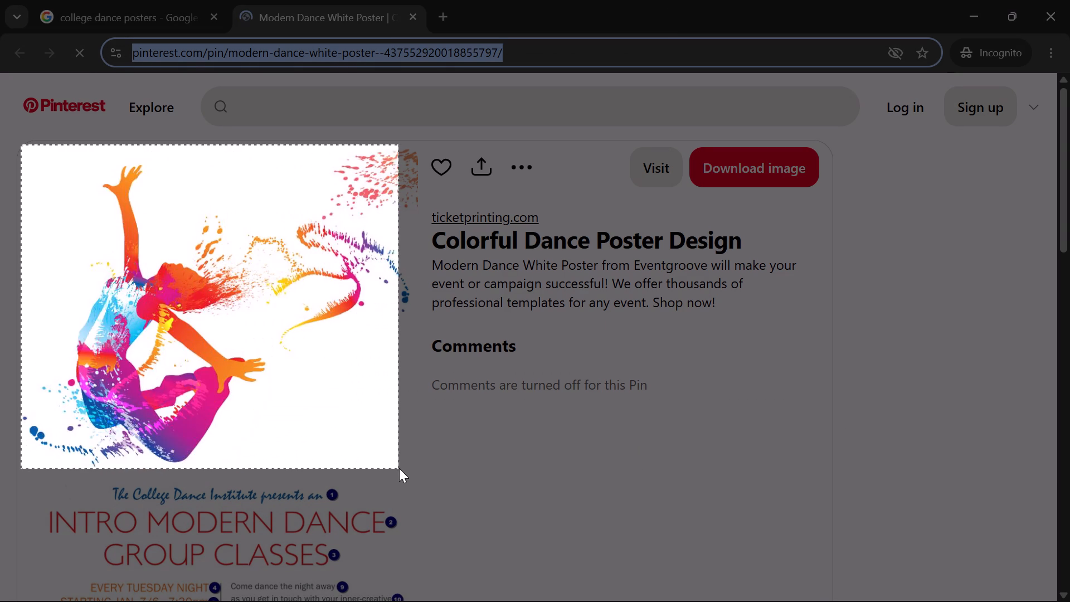
pyautogui.moveTo(399, 468); pyautogui.dragTo(419, 476)
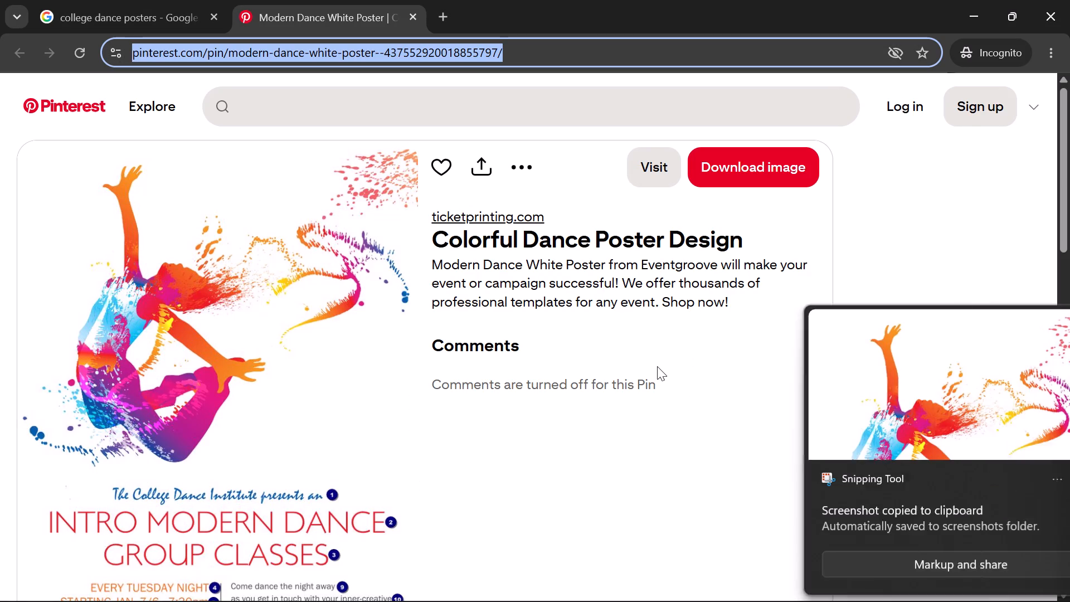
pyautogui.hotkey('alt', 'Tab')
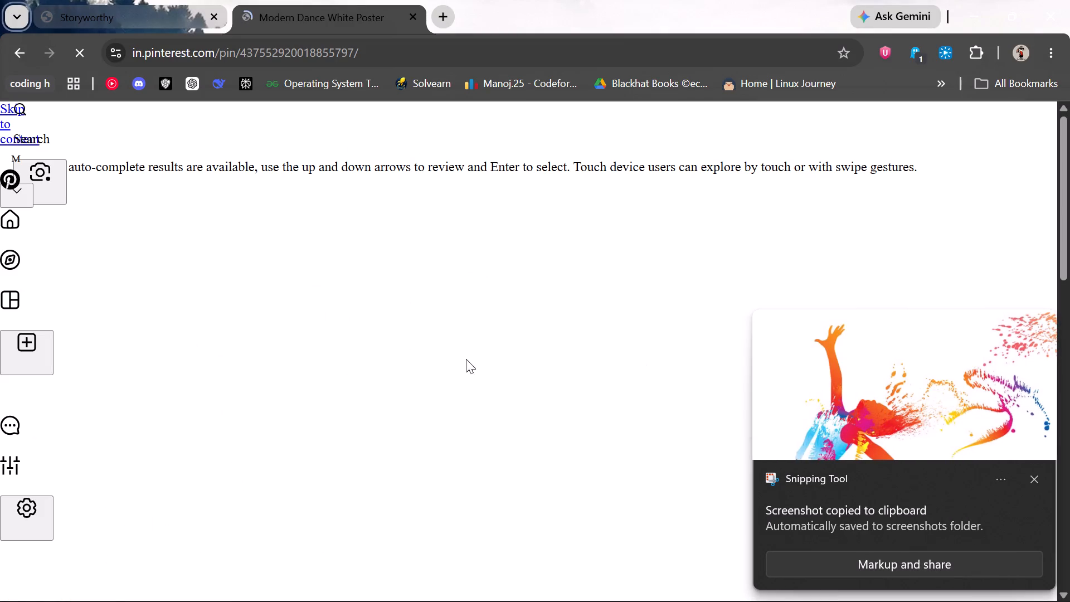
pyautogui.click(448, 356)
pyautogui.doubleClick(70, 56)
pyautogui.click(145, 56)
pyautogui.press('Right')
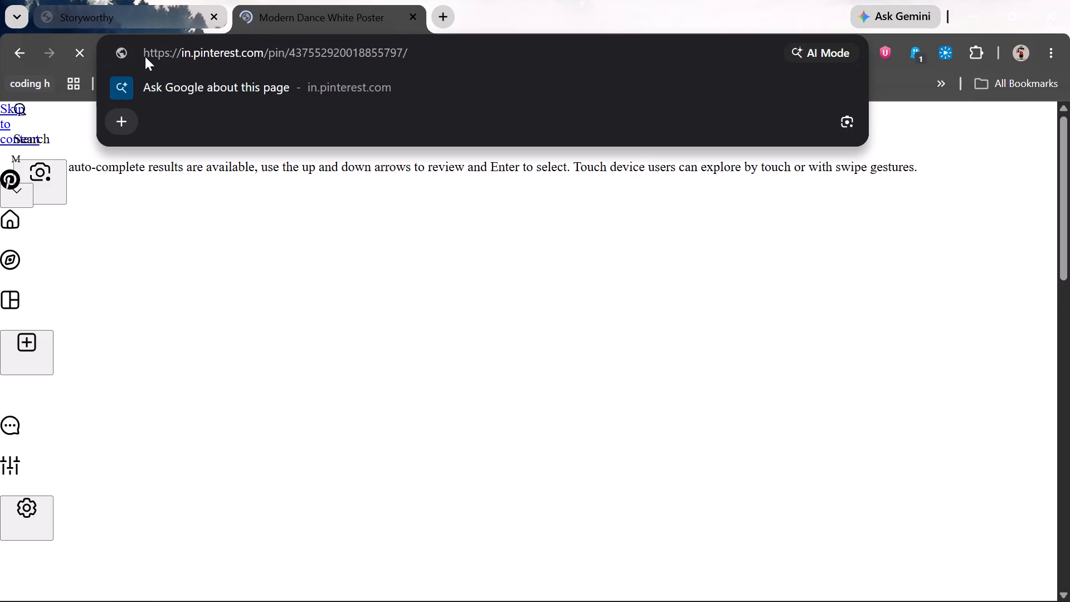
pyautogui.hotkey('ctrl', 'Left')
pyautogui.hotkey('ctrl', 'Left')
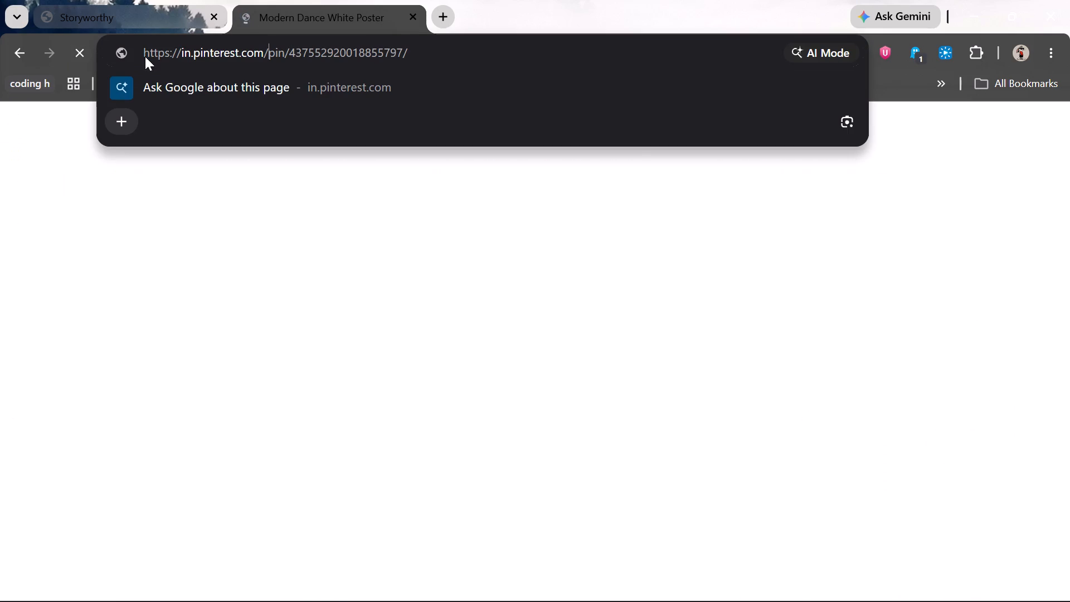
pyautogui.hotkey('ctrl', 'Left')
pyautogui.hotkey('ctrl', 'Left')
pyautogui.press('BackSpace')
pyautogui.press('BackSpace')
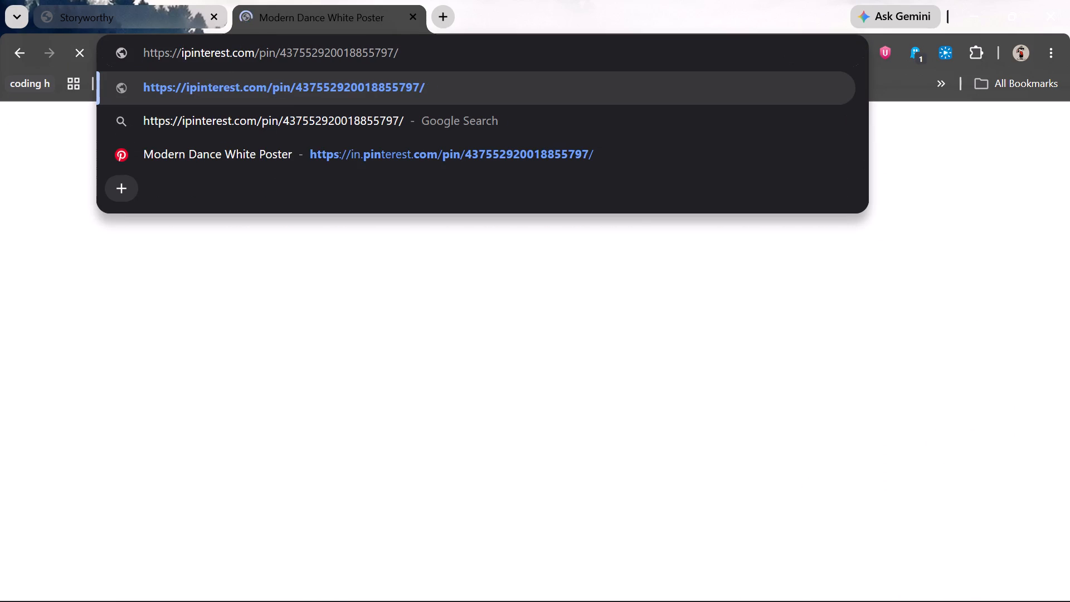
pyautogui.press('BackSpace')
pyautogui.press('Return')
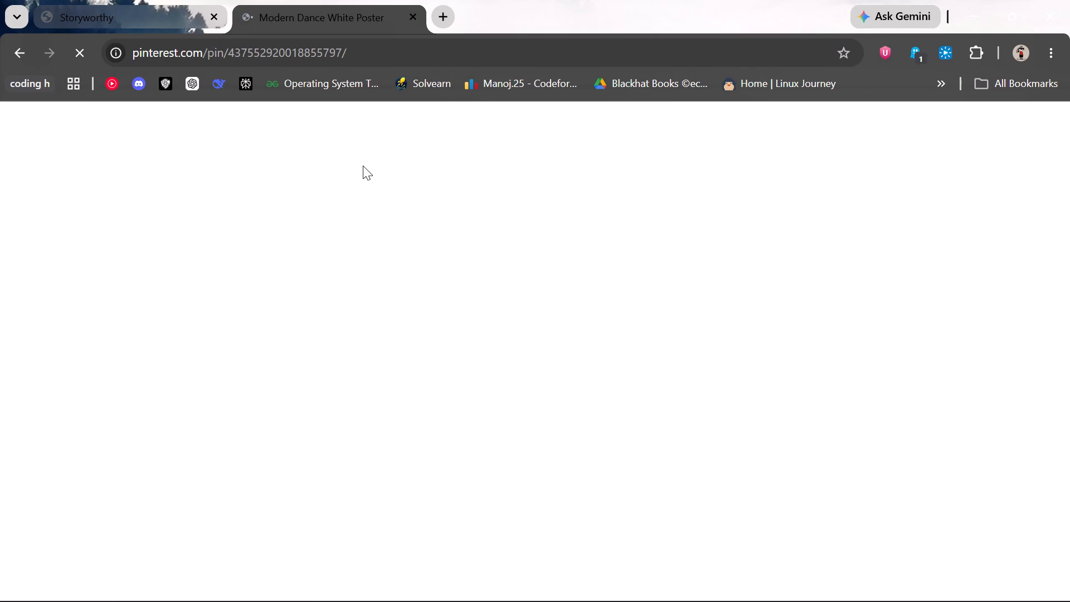
# Switch back to the Canva design, closing the empty new tab, and paste the captured dancer image onto page 7.
pyautogui.hotkey('alt', 'Tab')
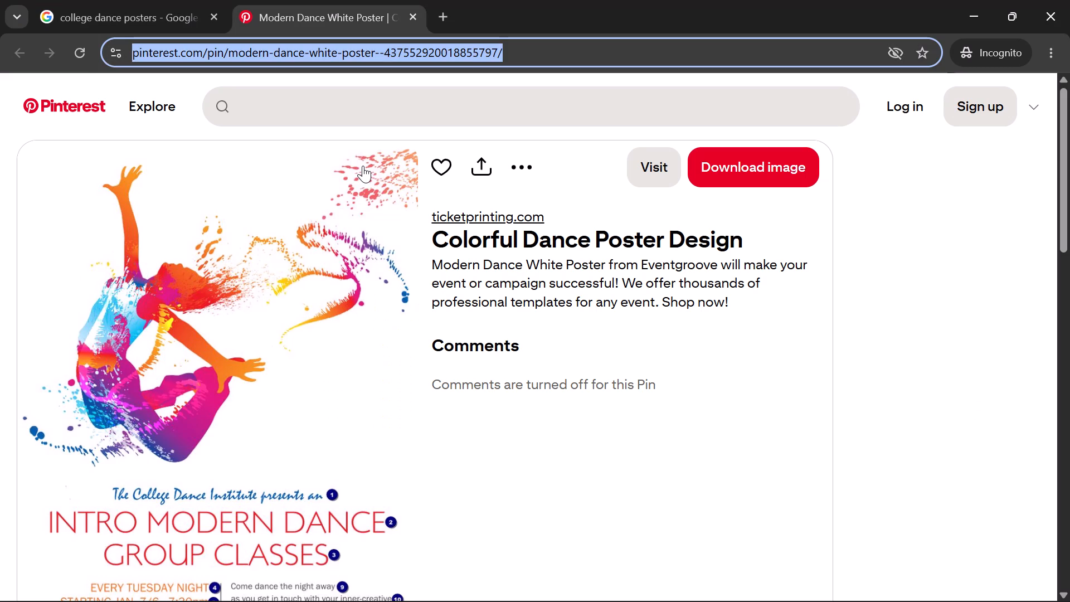
pyautogui.hotkey('alt', 'Tab')
pyautogui.hotkey('alt', 'Tab')
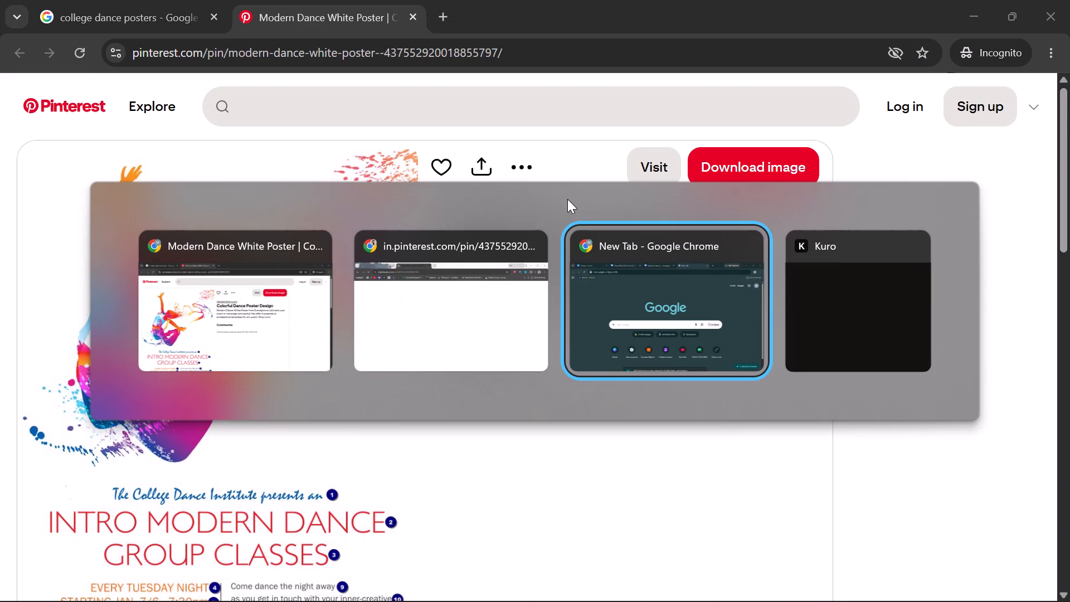
pyautogui.hotkey('ctrl', 'w')
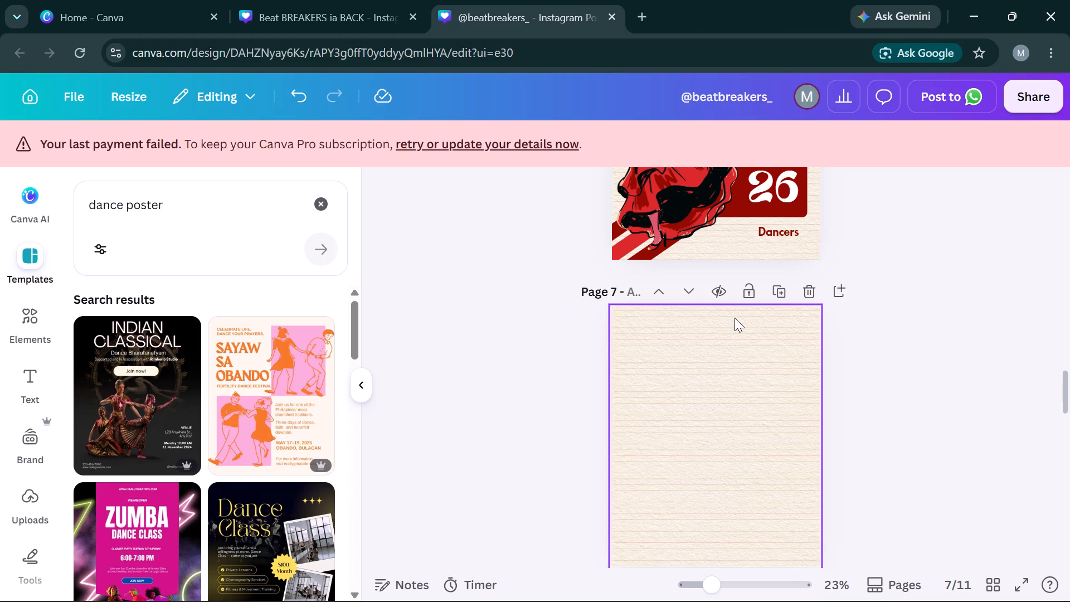
pyautogui.hscroll(1, 735, 318)
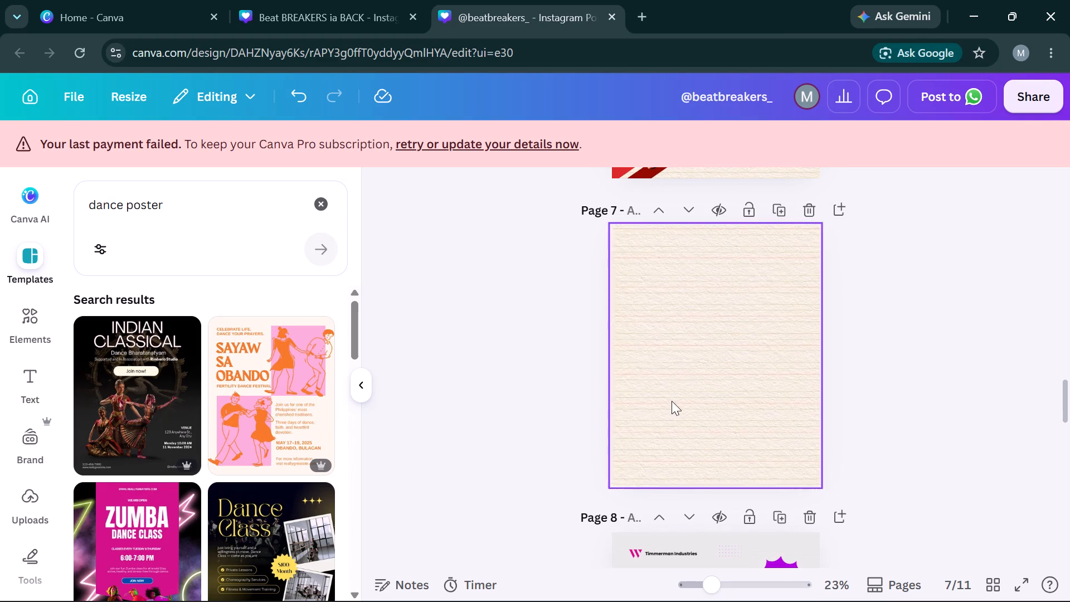
pyautogui.click(27, 502)
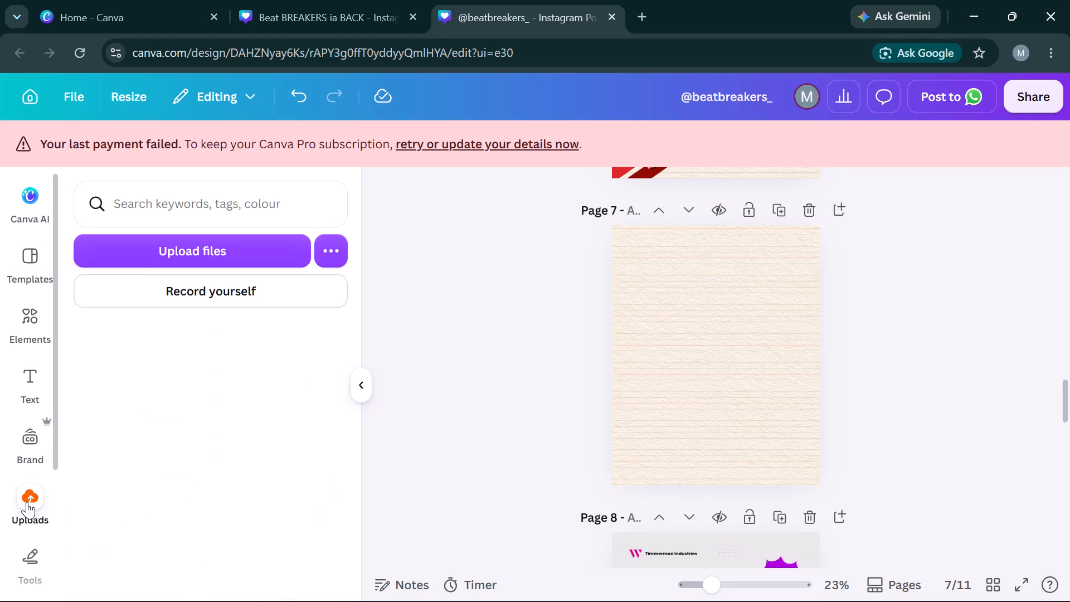
pyautogui.click(560, 346)
pyautogui.click(717, 330)
pyautogui.hotkey('ctrl', 'v')
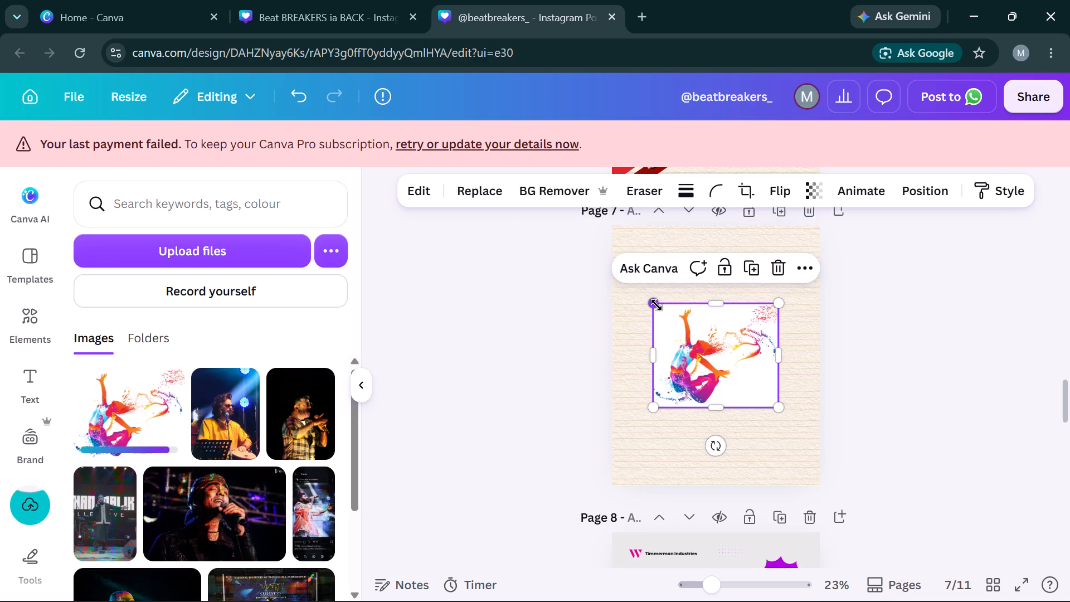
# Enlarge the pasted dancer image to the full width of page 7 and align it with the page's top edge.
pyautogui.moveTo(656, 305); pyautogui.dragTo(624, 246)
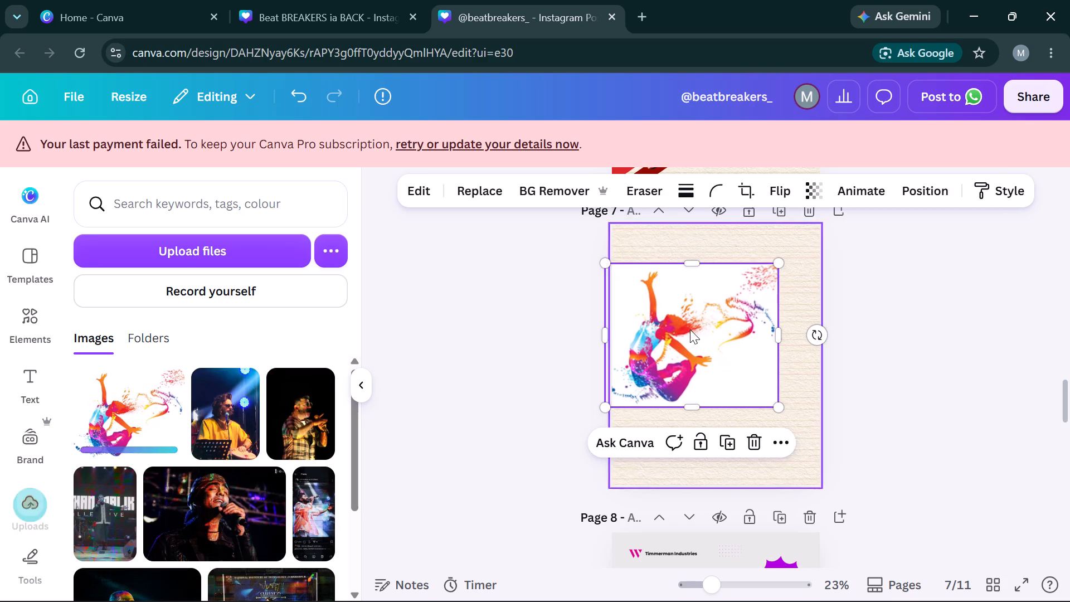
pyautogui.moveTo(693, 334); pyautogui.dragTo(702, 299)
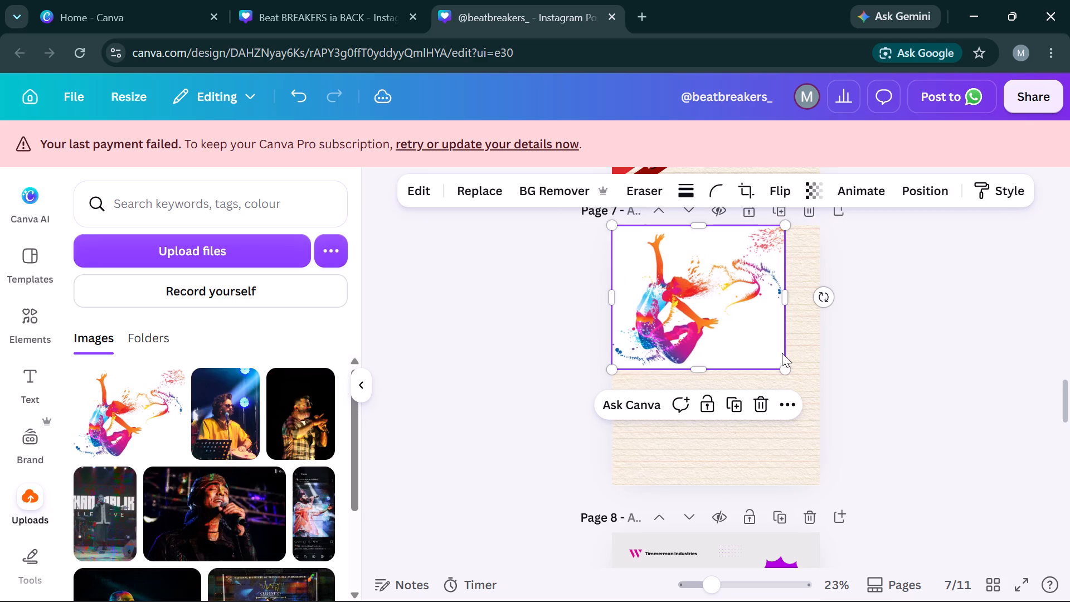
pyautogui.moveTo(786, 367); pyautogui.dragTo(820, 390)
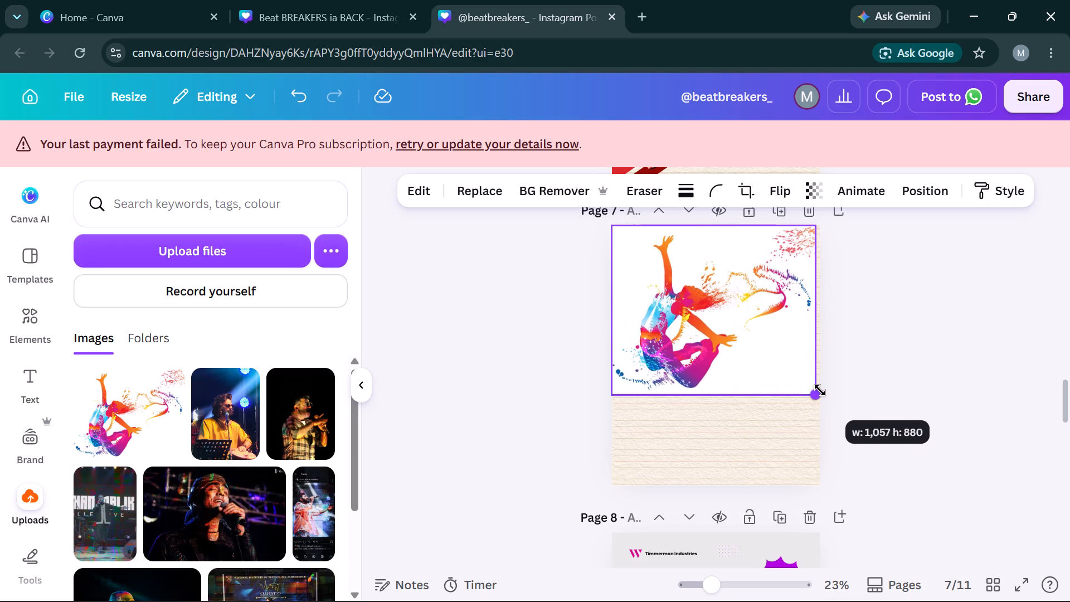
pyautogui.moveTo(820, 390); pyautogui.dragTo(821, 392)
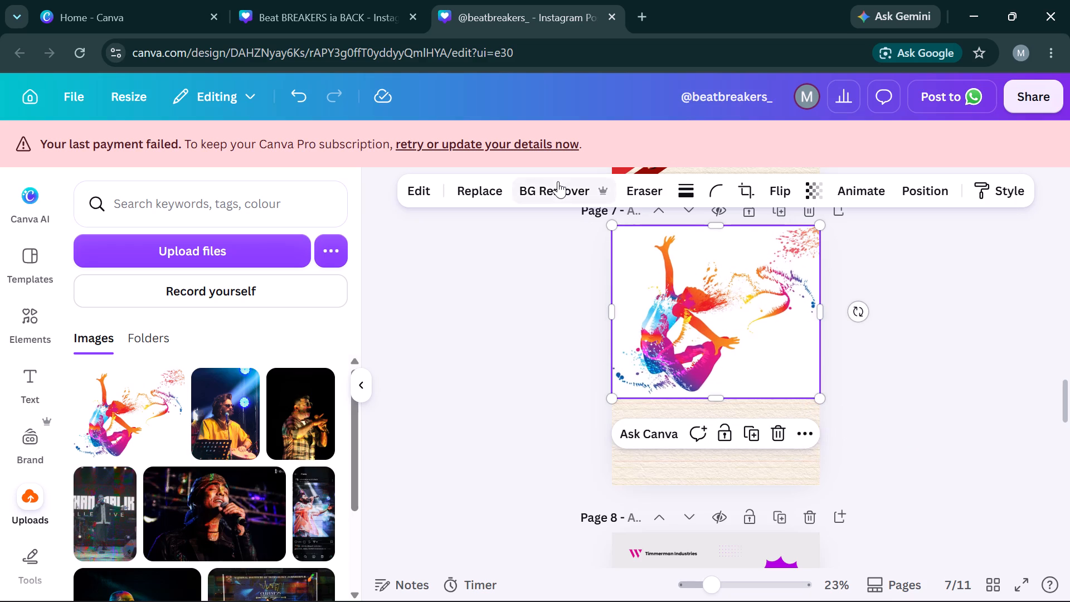
# Remove the white background from the dancer image on page 7.
pyautogui.click(558, 181)
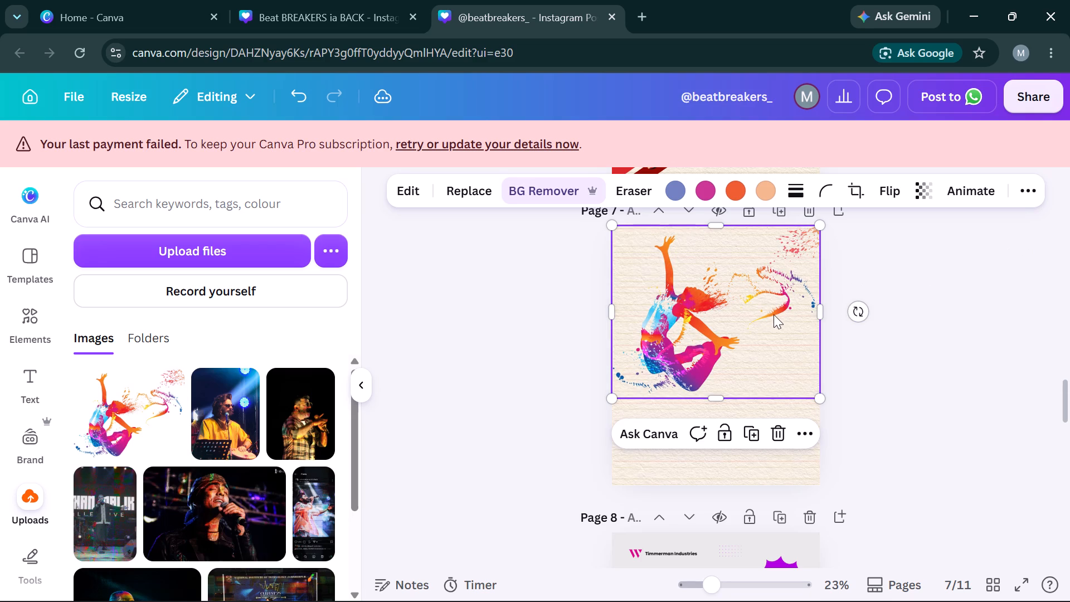
pyautogui.doubleClick(773, 315)
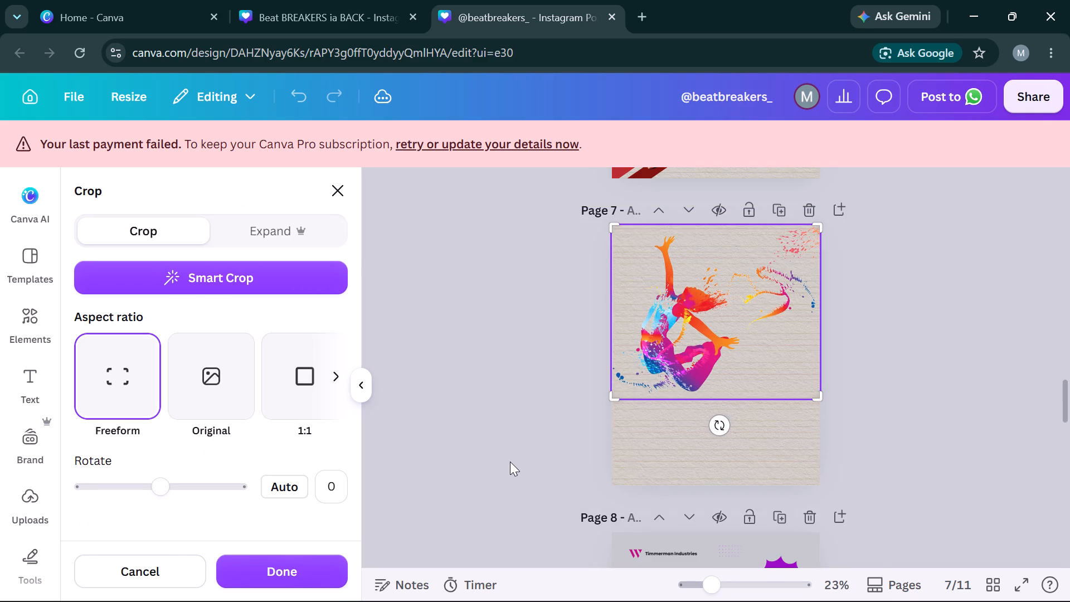
pyautogui.moveTo(510, 462); pyautogui.dragTo(614, 398)
# Shrink the dancer cut-out to about two-thirds of page 7's width and place it against the left edge in the page's lower half.
pyautogui.moveTo(614, 398); pyautogui.dragTo(655, 347)
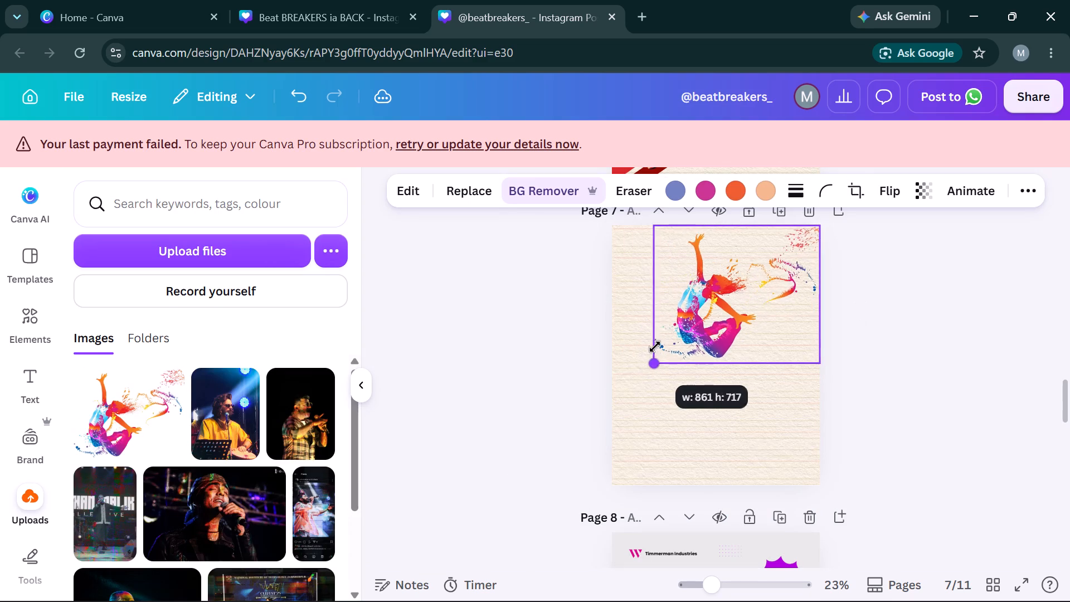
pyautogui.moveTo(655, 347); pyautogui.dragTo(704, 307)
pyautogui.moveTo(756, 287); pyautogui.dragTo(752, 292)
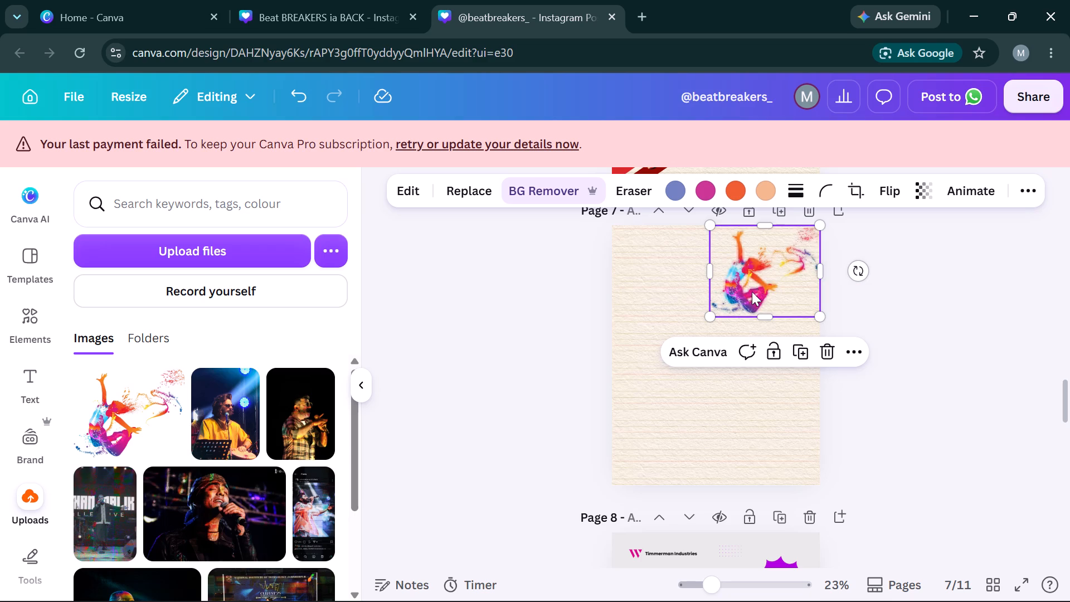
pyautogui.moveTo(752, 292); pyautogui.dragTo(659, 408)
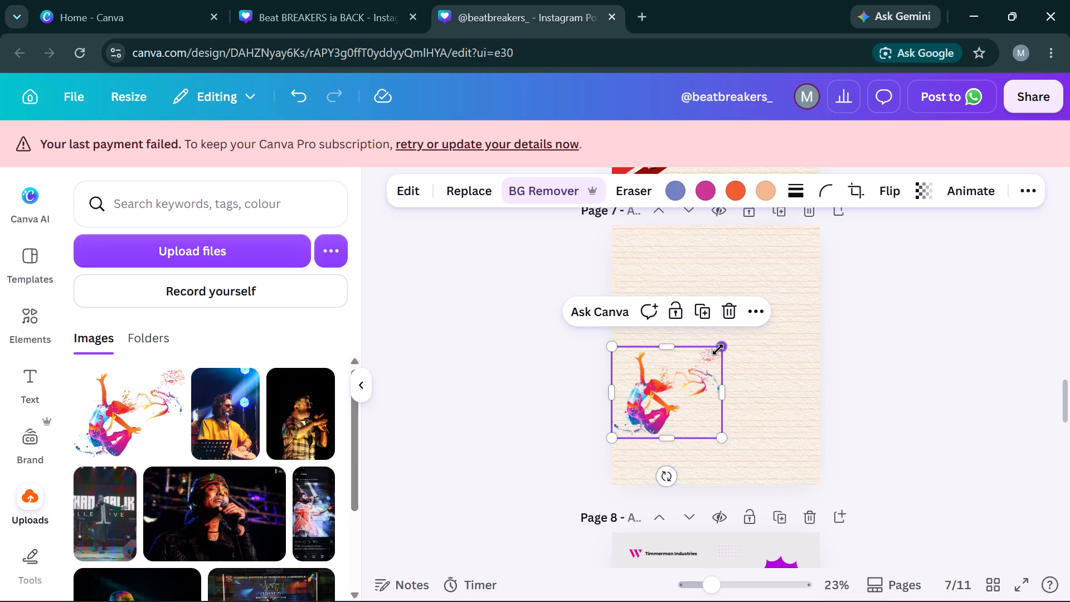
pyautogui.moveTo(718, 349); pyautogui.dragTo(738, 332)
pyautogui.moveTo(699, 388); pyautogui.dragTo(695, 417)
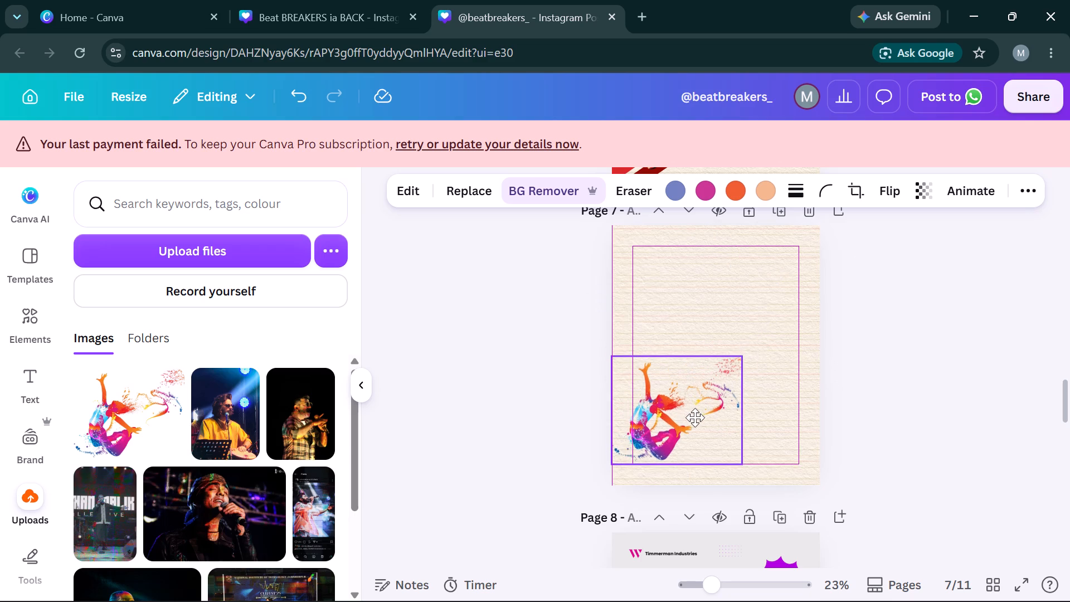
pyautogui.moveTo(695, 417); pyautogui.dragTo(706, 396)
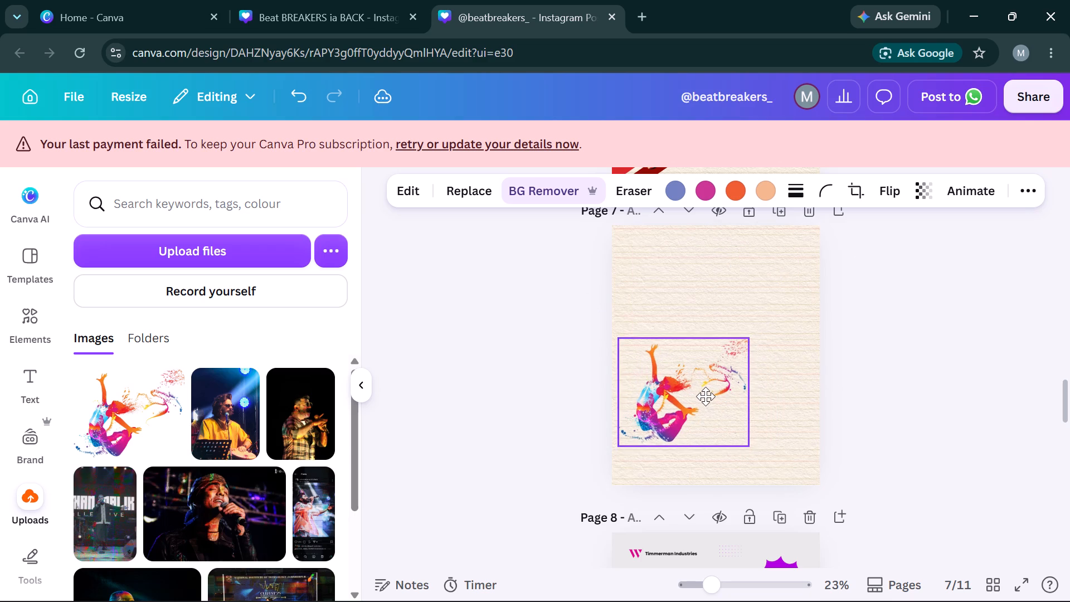
pyautogui.moveTo(706, 396); pyautogui.dragTo(701, 395)
pyautogui.moveTo(738, 439); pyautogui.dragTo(747, 445)
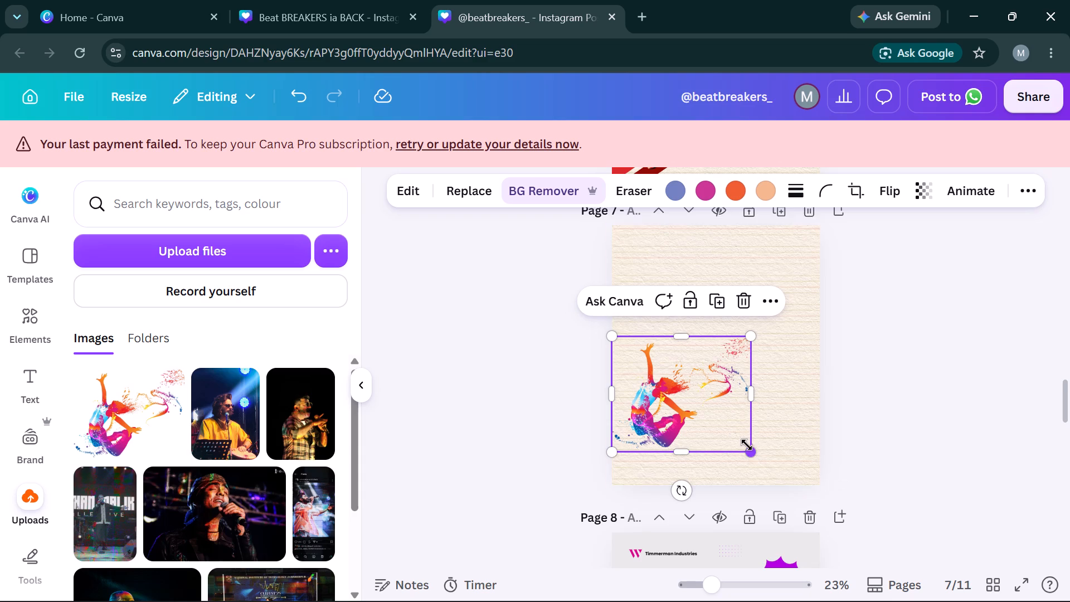
# Detach the blurred red-purple gradient image from the background of the Rave Party design on page 3.
pyautogui.scroll(-2, 850, 445)
pyautogui.scroll(3, 850, 445)
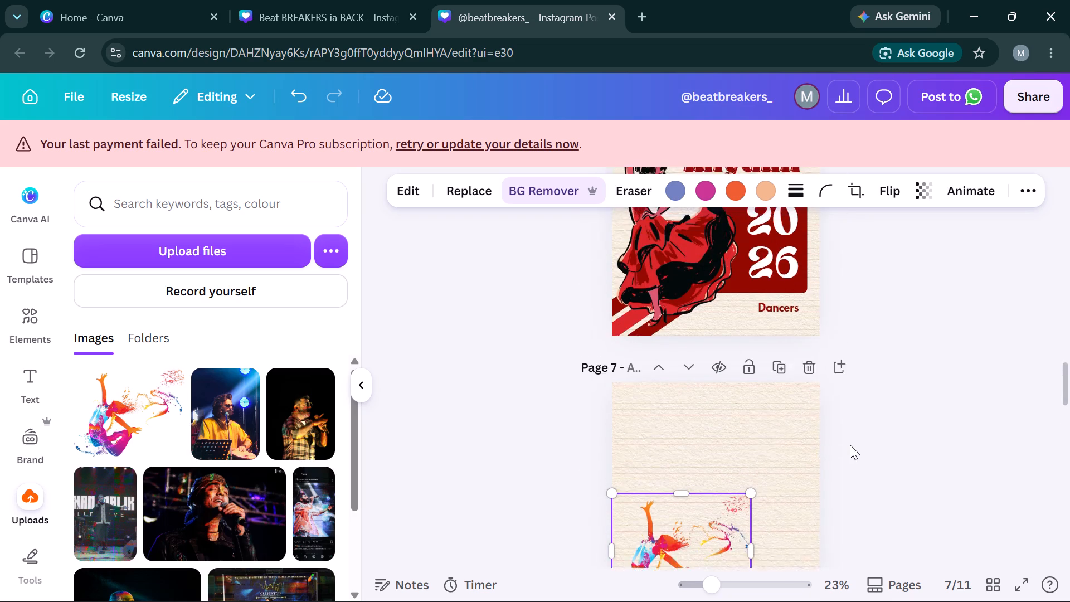
pyautogui.scroll(2, 850, 445)
pyautogui.scroll(-1, 850, 445)
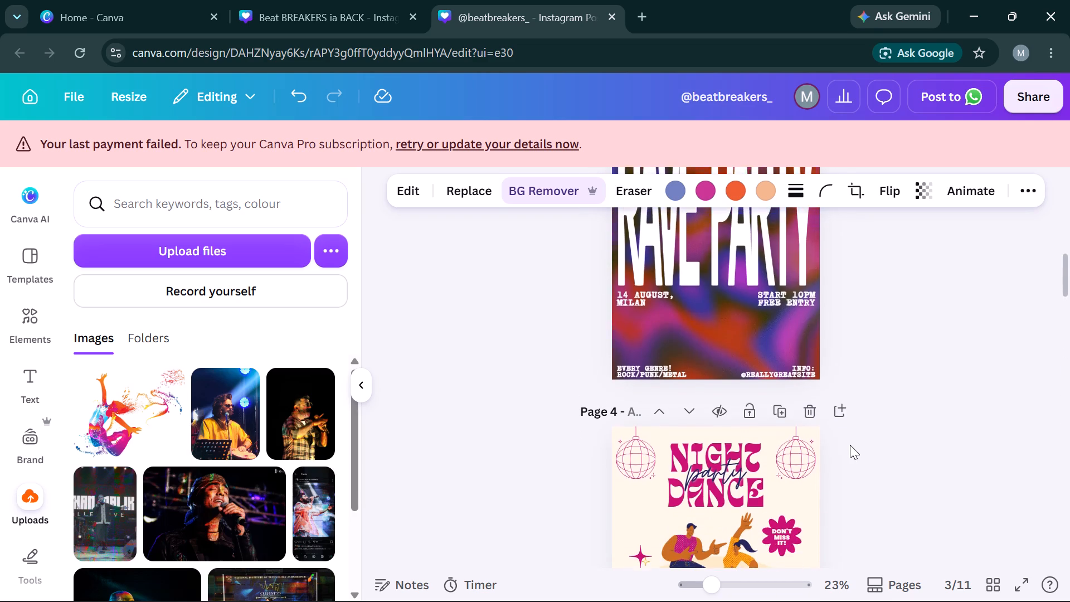
pyautogui.scroll(-2, 850, 445)
pyautogui.scroll(1, 850, 445)
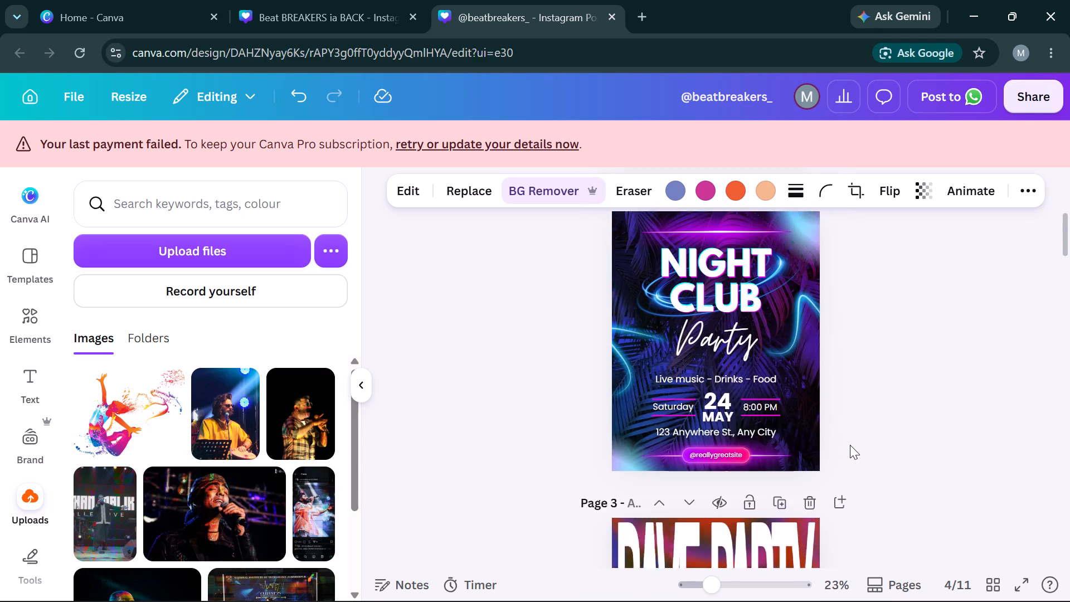
pyautogui.scroll(1, 850, 445)
pyautogui.scroll(-1, 850, 445)
pyautogui.scroll(3, 850, 445)
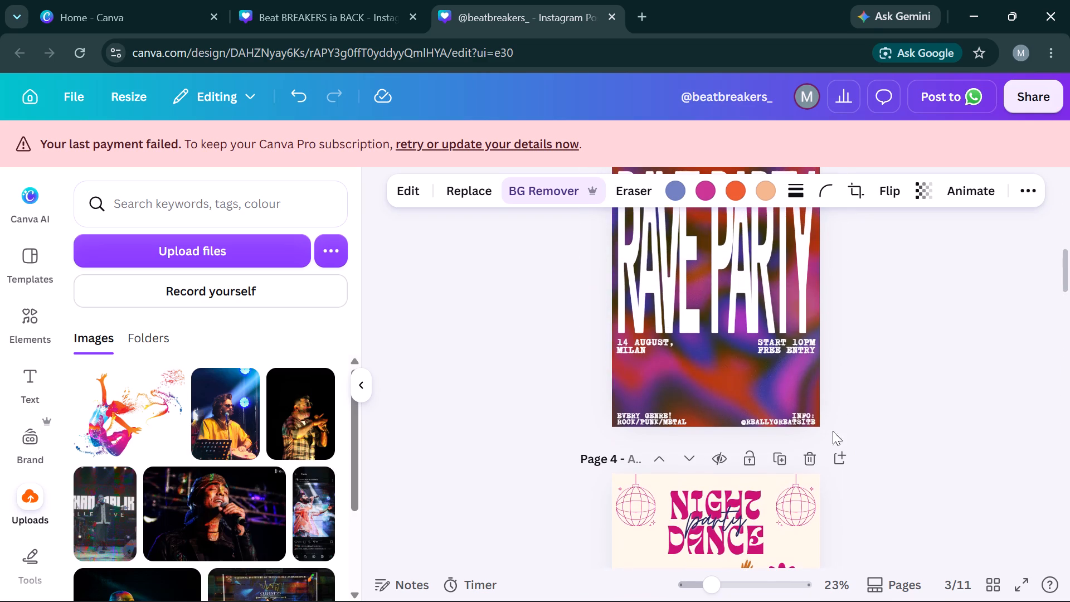
pyautogui.click(765, 387)
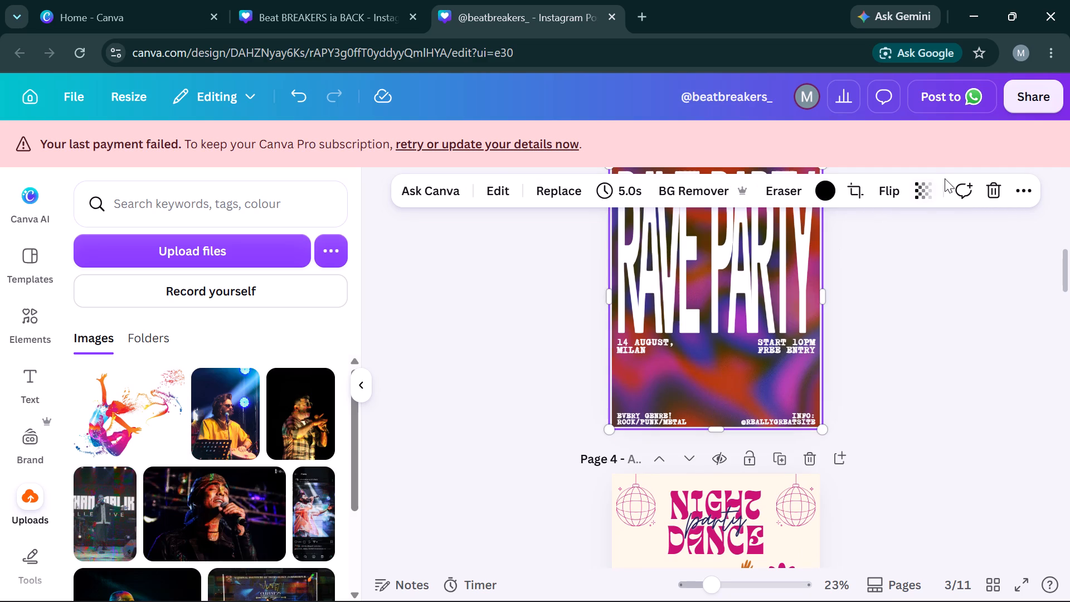
pyautogui.click(1023, 192)
pyautogui.click(969, 228)
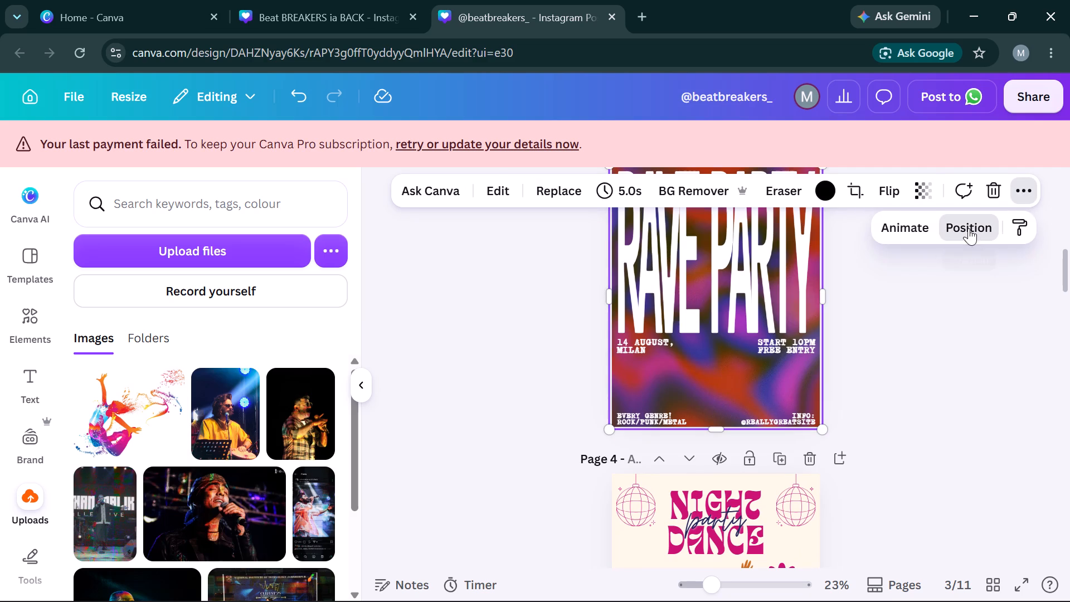
pyautogui.scroll(-2, 336, 496)
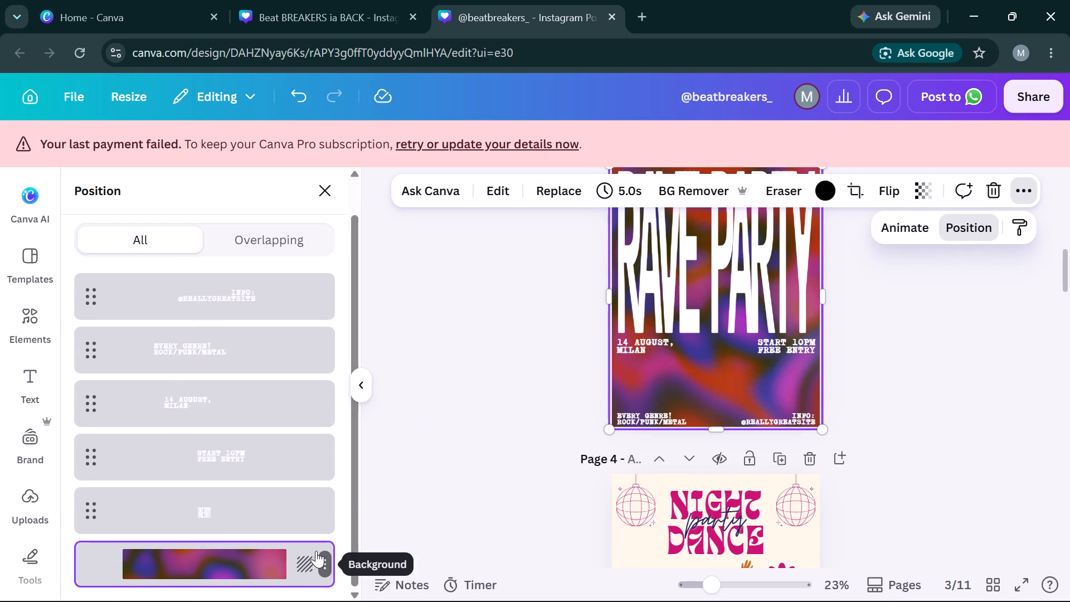
pyautogui.click(325, 562)
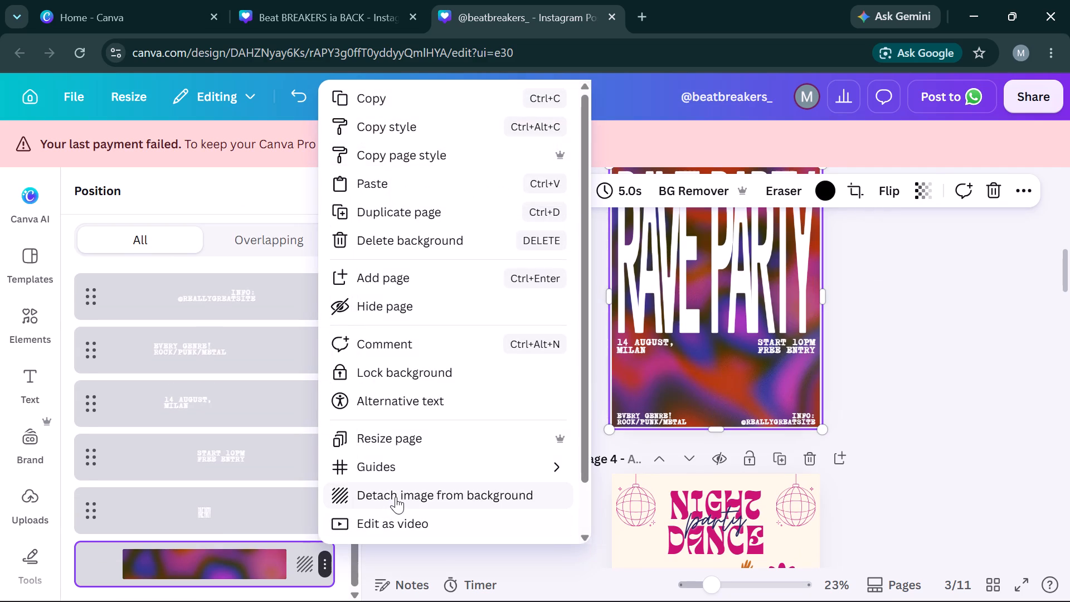
pyautogui.click(396, 497)
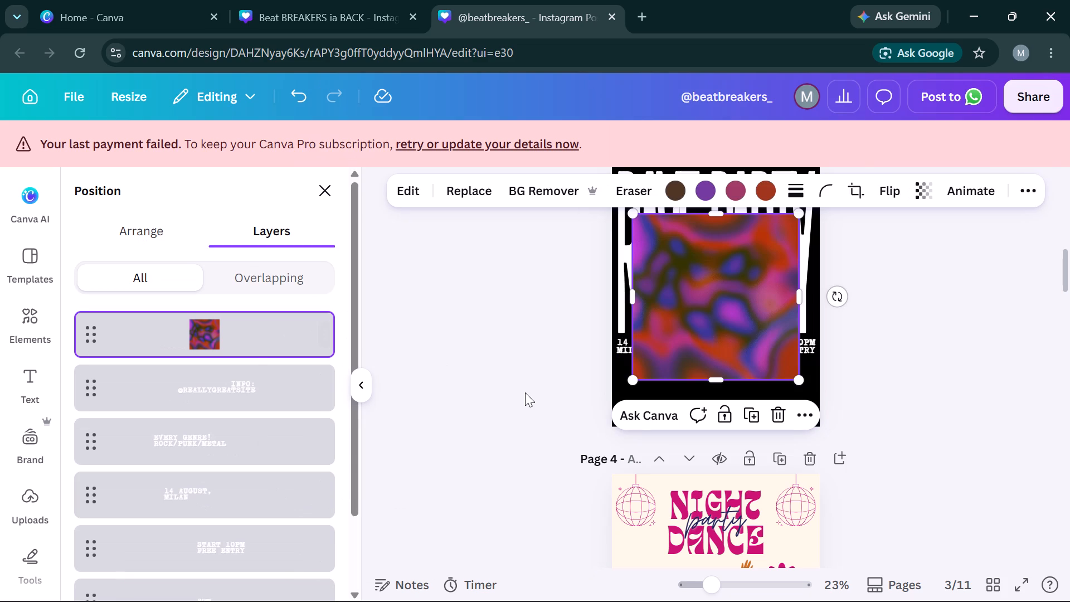
# Copy the detached gradient image onto page 7 and place it against the top edge, covering the page's right side.
pyautogui.hotkey('ctrl', 'c')
pyautogui.scroll(-7, 909, 339)
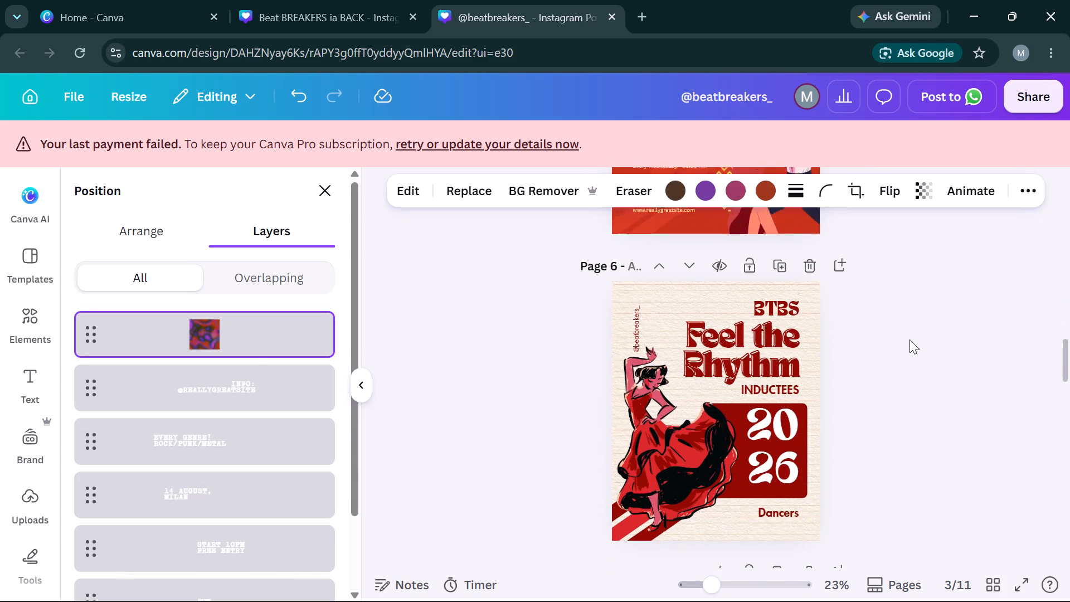
pyautogui.scroll(-2, 909, 339)
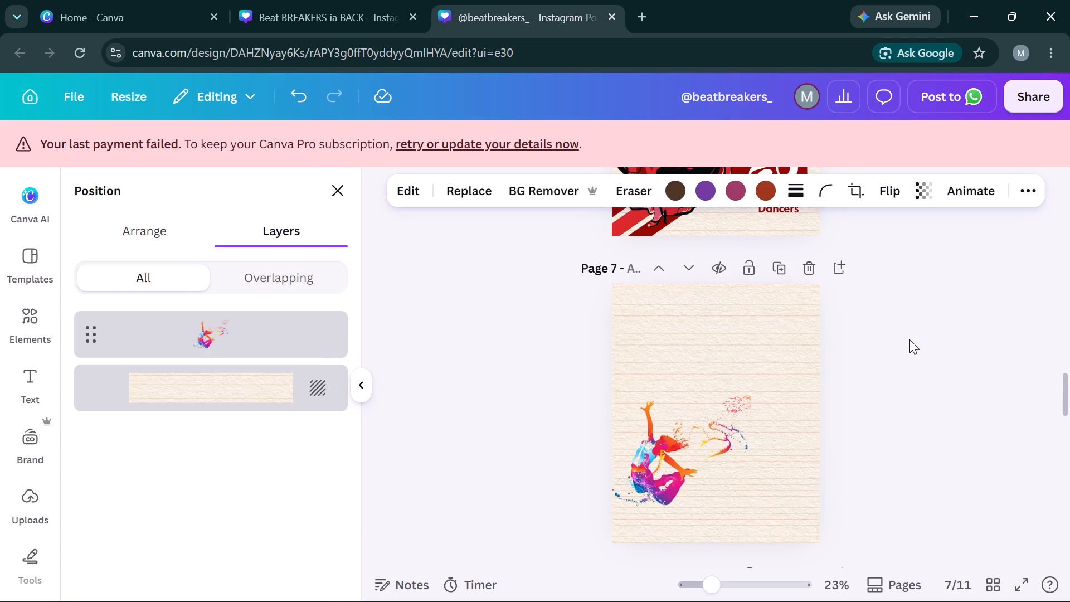
pyautogui.hotkey('ctrl', 'v')
pyautogui.moveTo(712, 372); pyautogui.dragTo(764, 364)
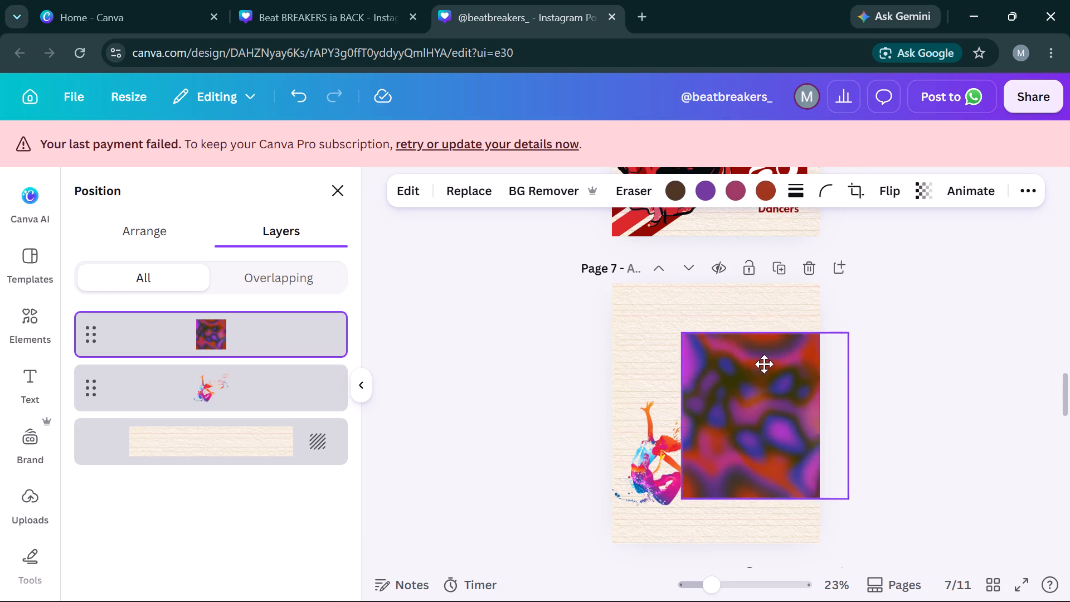
pyautogui.moveTo(764, 364); pyautogui.dragTo(758, 328)
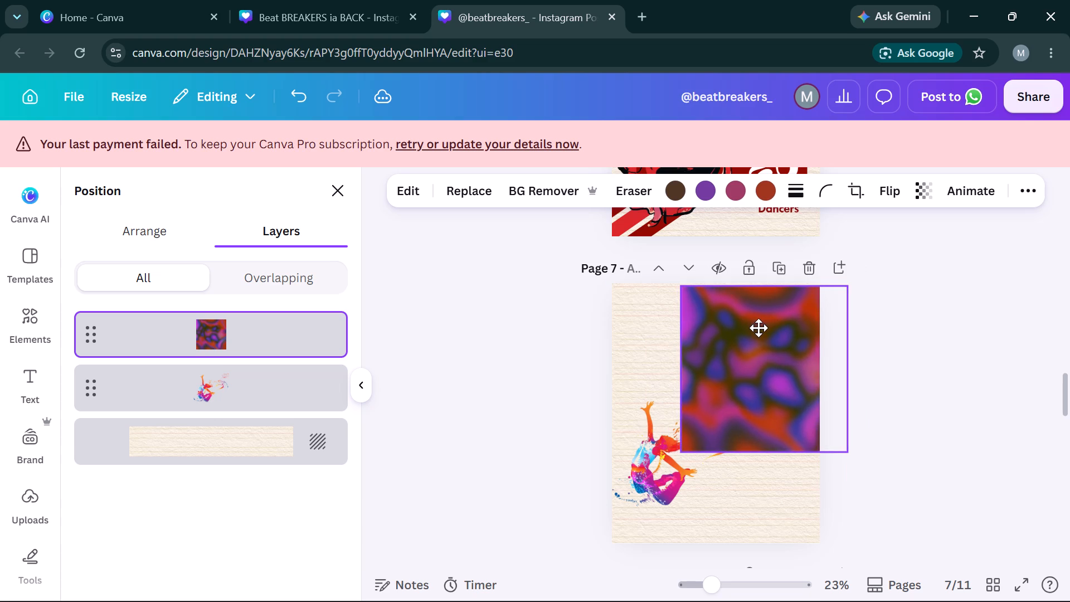
pyautogui.moveTo(758, 328); pyautogui.dragTo(750, 326)
# Extend the gradient image down to page 7's bottom edge and shift the picture sideways within its crop frame.
pyautogui.moveTo(759, 454); pyautogui.dragTo(770, 551)
pyautogui.tripleClick(778, 440)
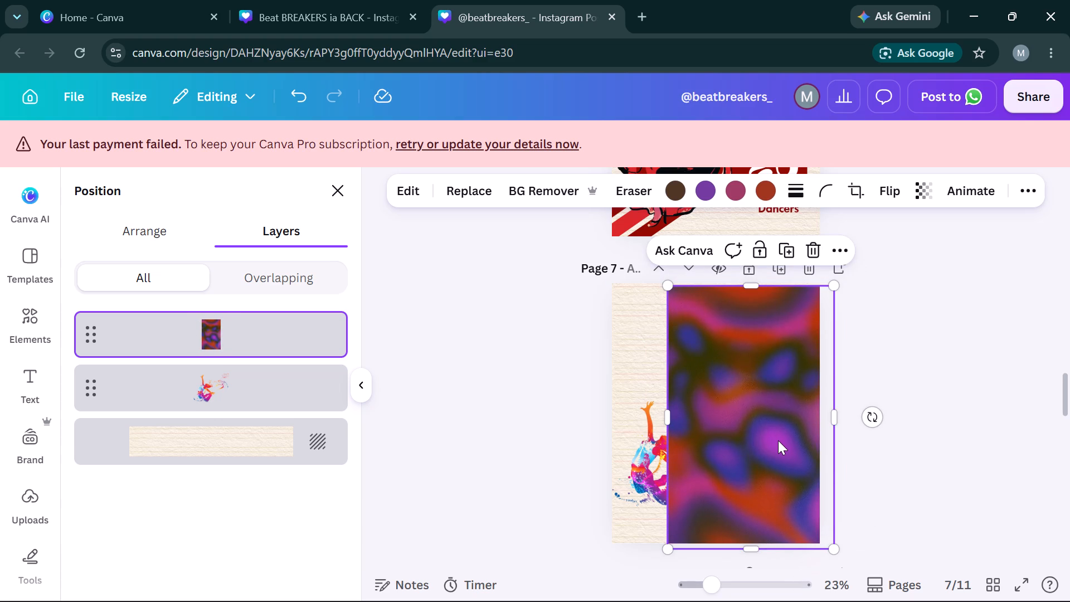
pyautogui.moveTo(778, 440); pyautogui.dragTo(848, 436)
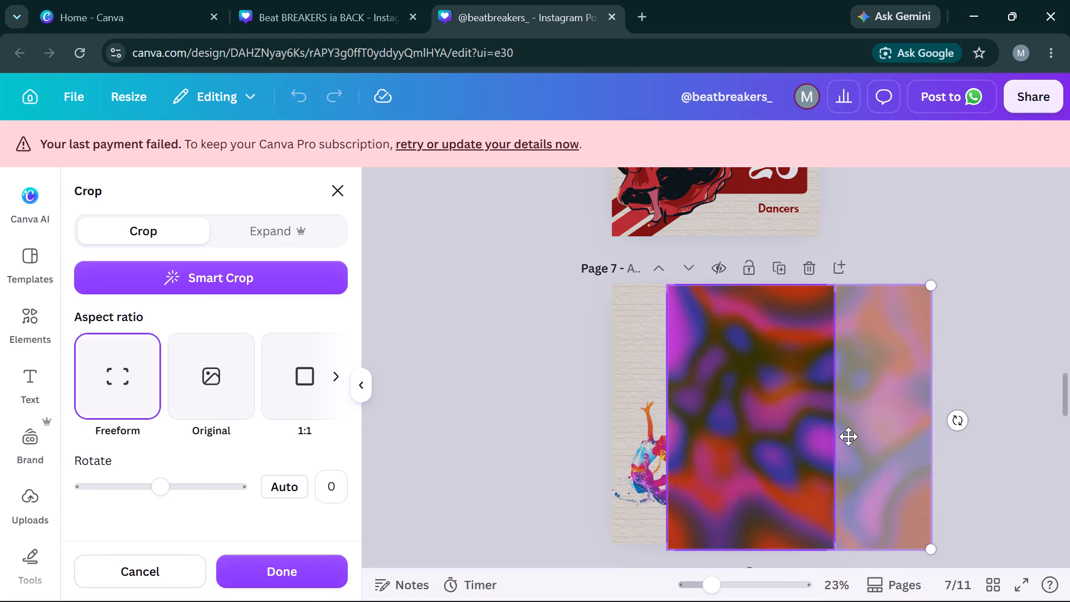
pyautogui.click(951, 377)
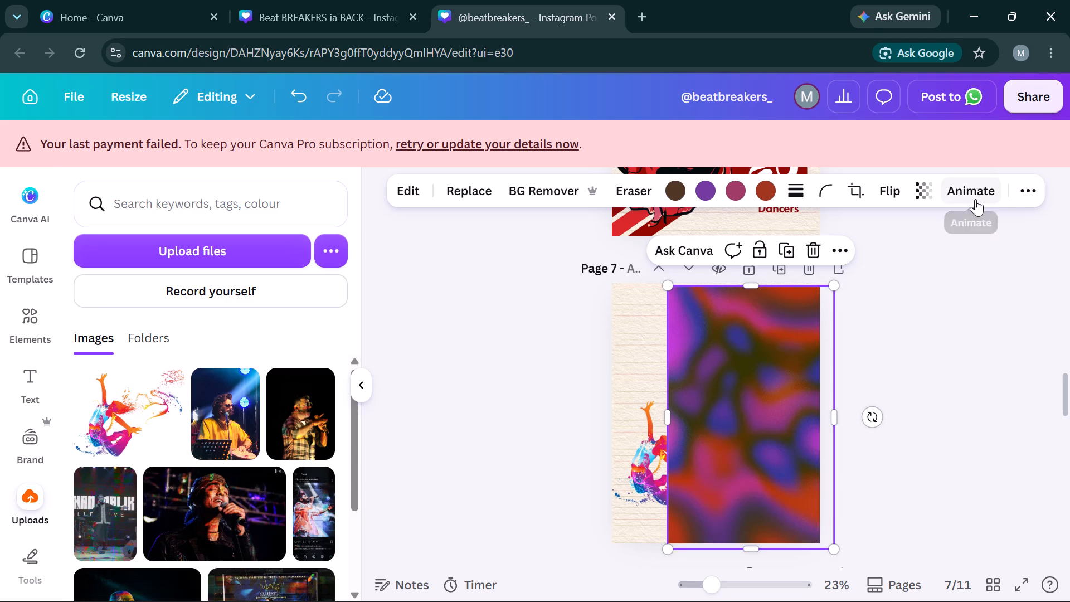
# Trim the gradient image to page 7's bottom and right edges, about 786 × 1,338, and scale the picture within its crop to match the page height.
pyautogui.click(1016, 188)
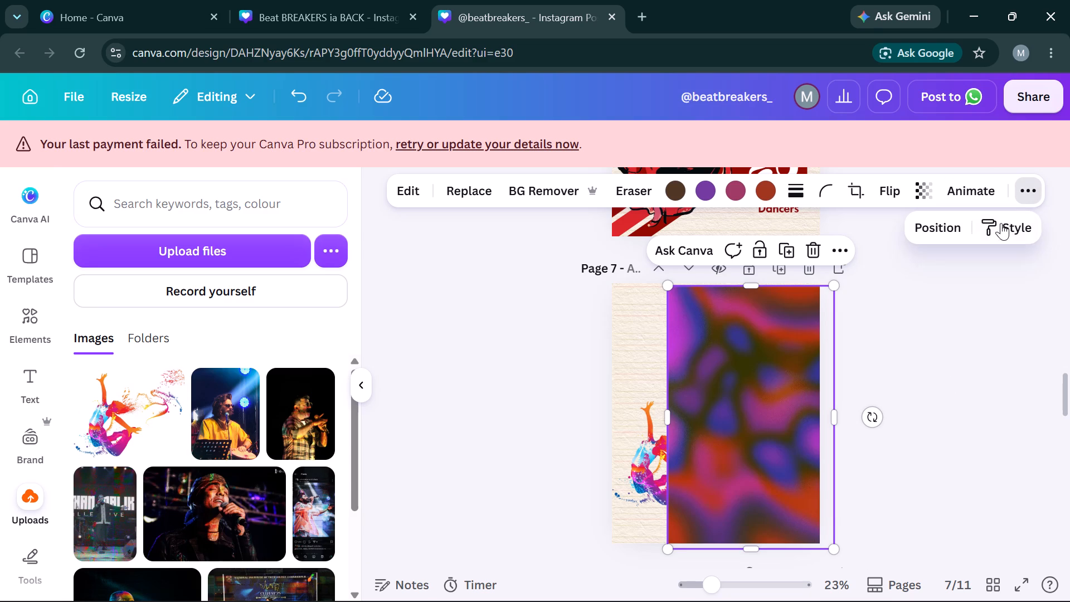
pyautogui.click(940, 225)
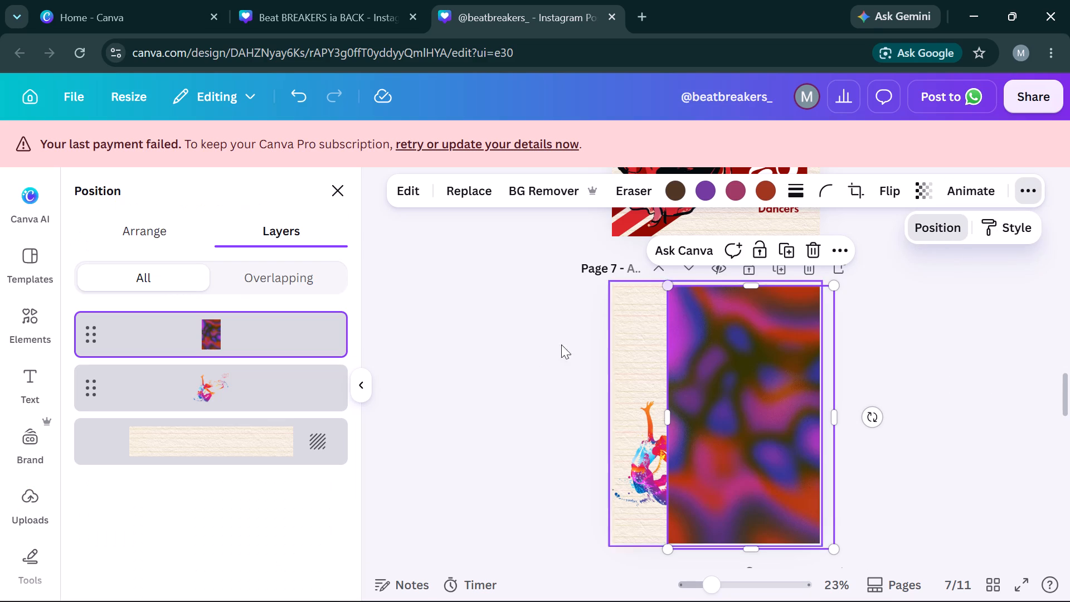
pyautogui.click(756, 551)
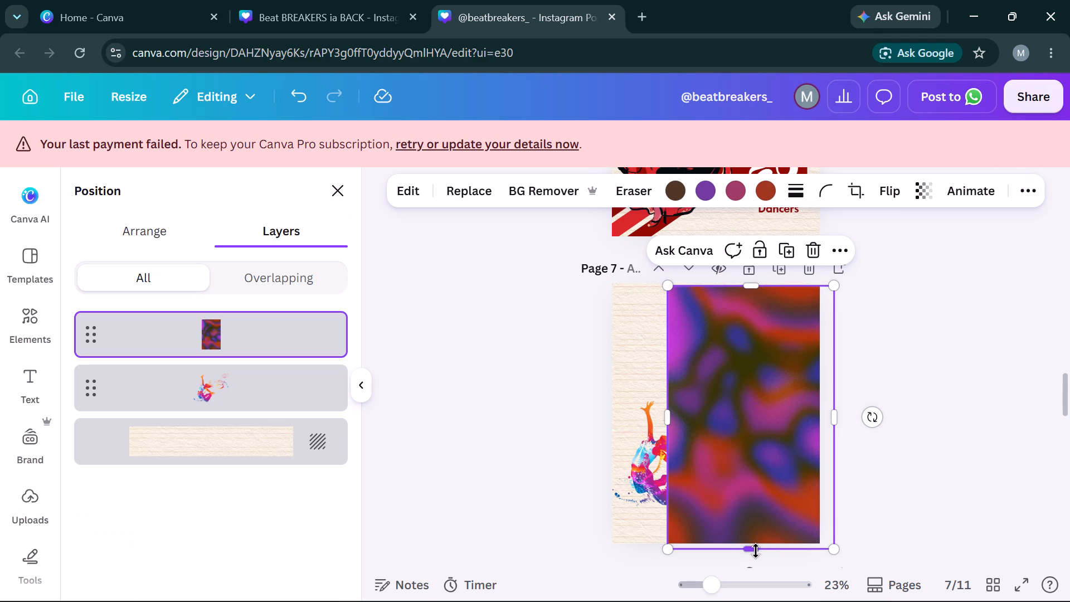
pyautogui.click(756, 467)
pyautogui.doubleClick(756, 467)
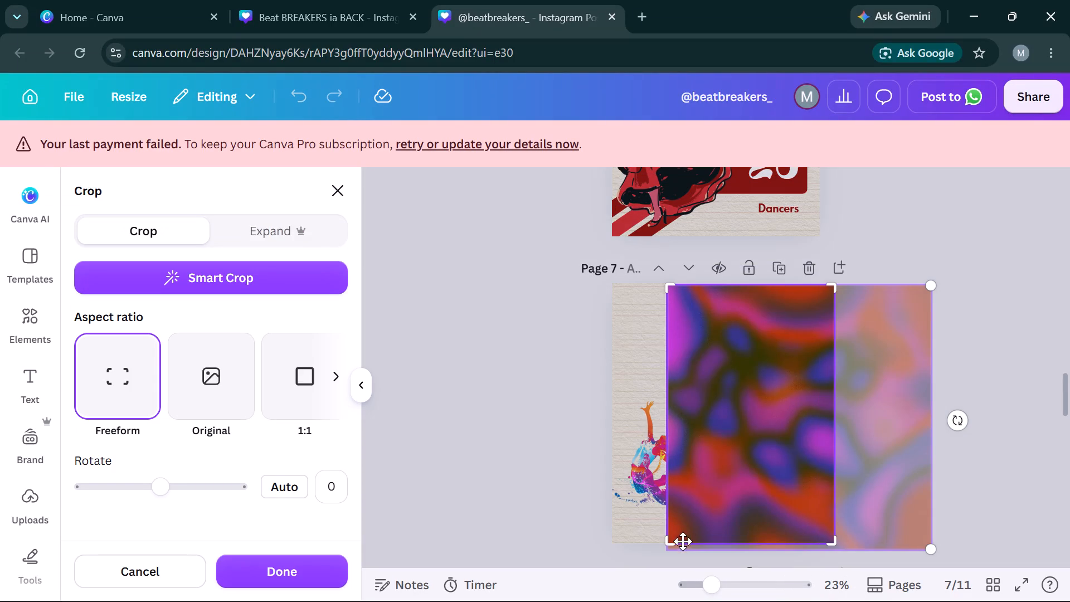
pyautogui.moveTo(927, 545); pyautogui.dragTo(925, 543)
pyautogui.moveTo(925, 543); pyautogui.dragTo(913, 527)
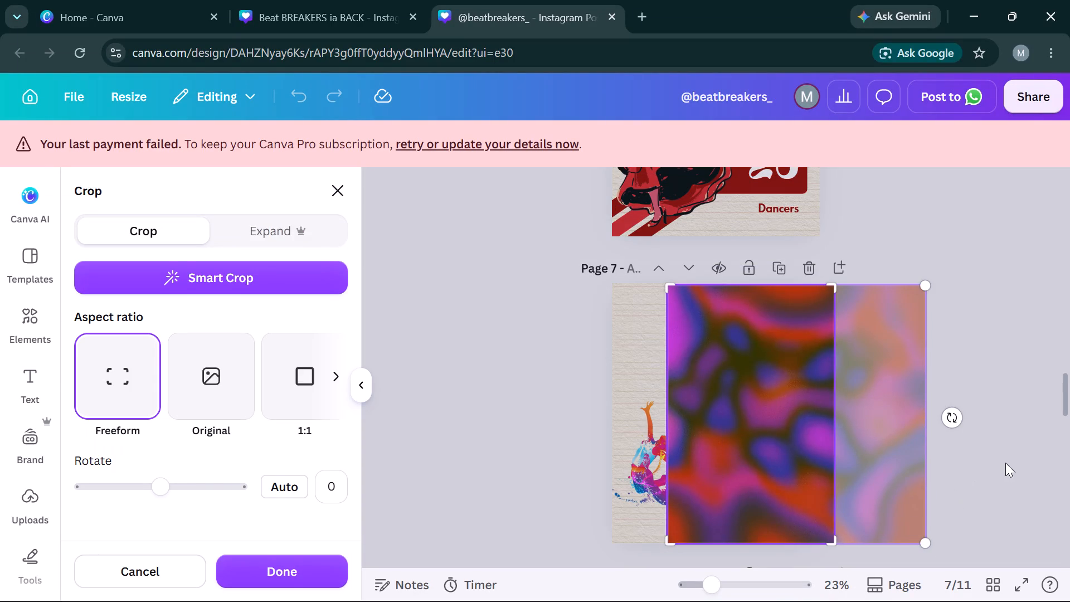
pyautogui.click(1005, 463)
pyautogui.moveTo(838, 414); pyautogui.dragTo(821, 417)
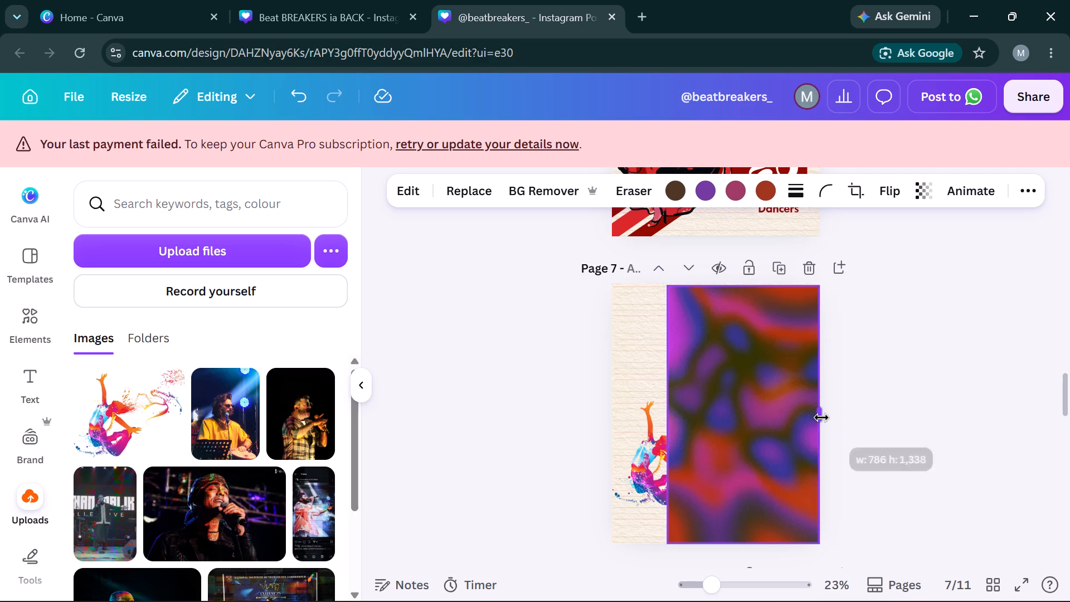
pyautogui.moveTo(821, 417); pyautogui.dragTo(822, 417)
pyautogui.click(898, 395)
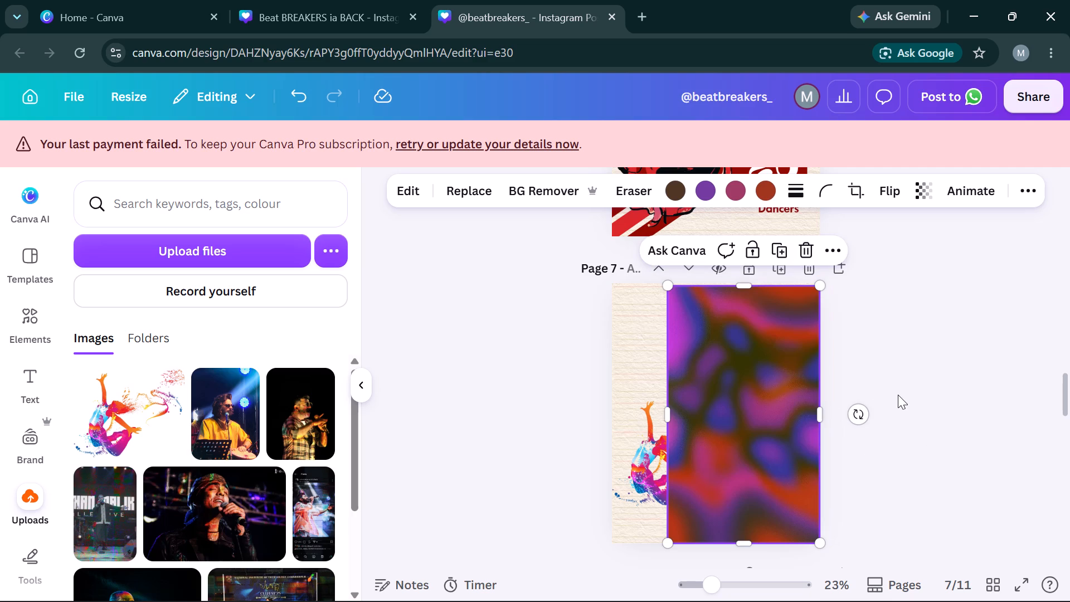
# Move the gradient image's layer beneath the dancer cut-out on page 7.
pyautogui.click(790, 389)
pyautogui.click(1020, 182)
pyautogui.click(951, 220)
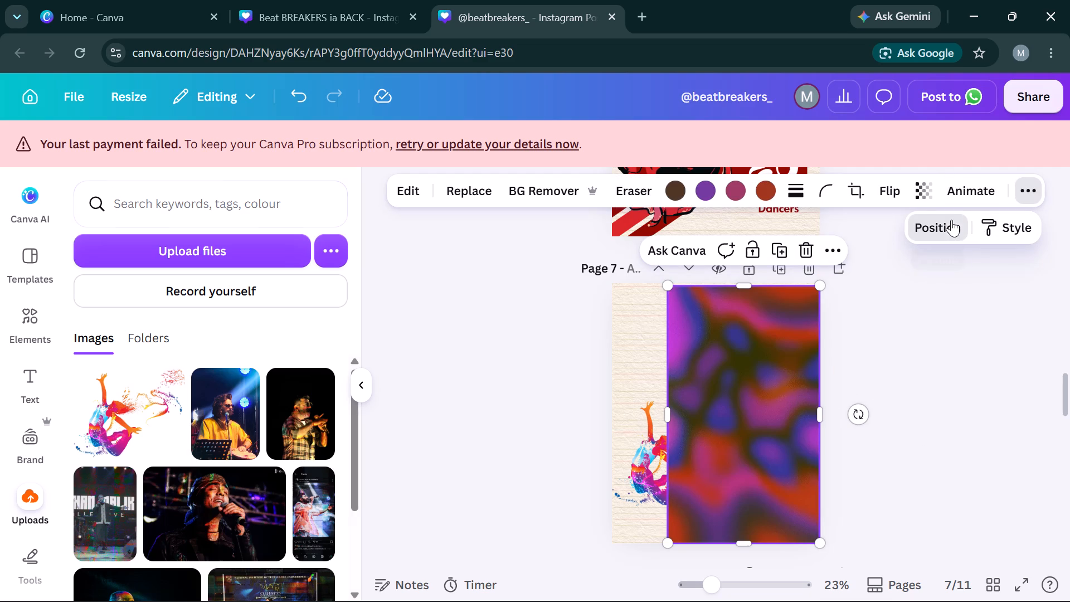
pyautogui.moveTo(257, 339); pyautogui.dragTo(257, 404)
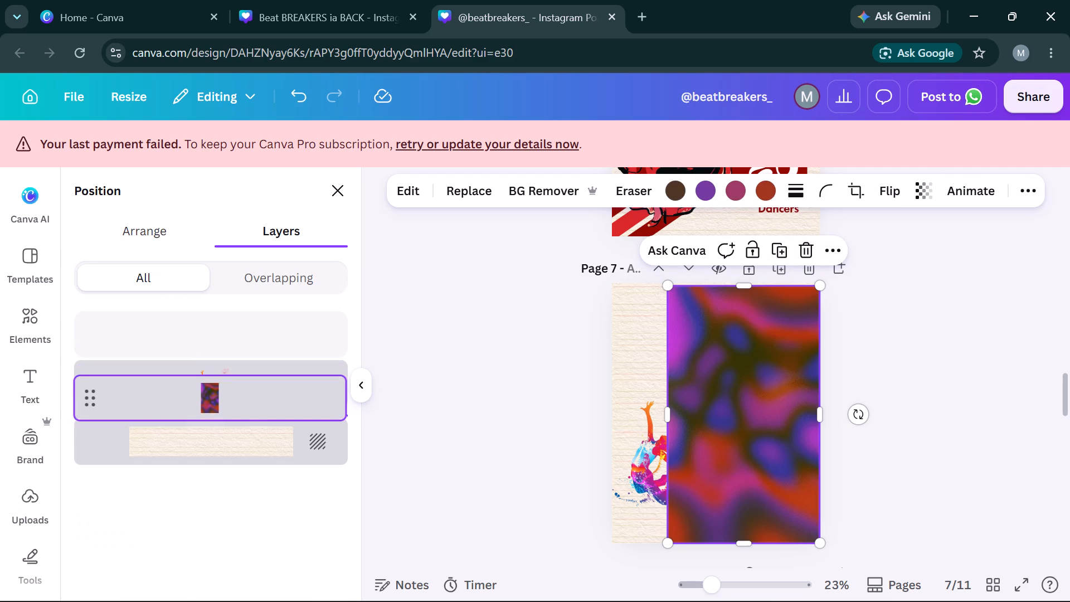
pyautogui.moveTo(257, 404); pyautogui.dragTo(258, 404)
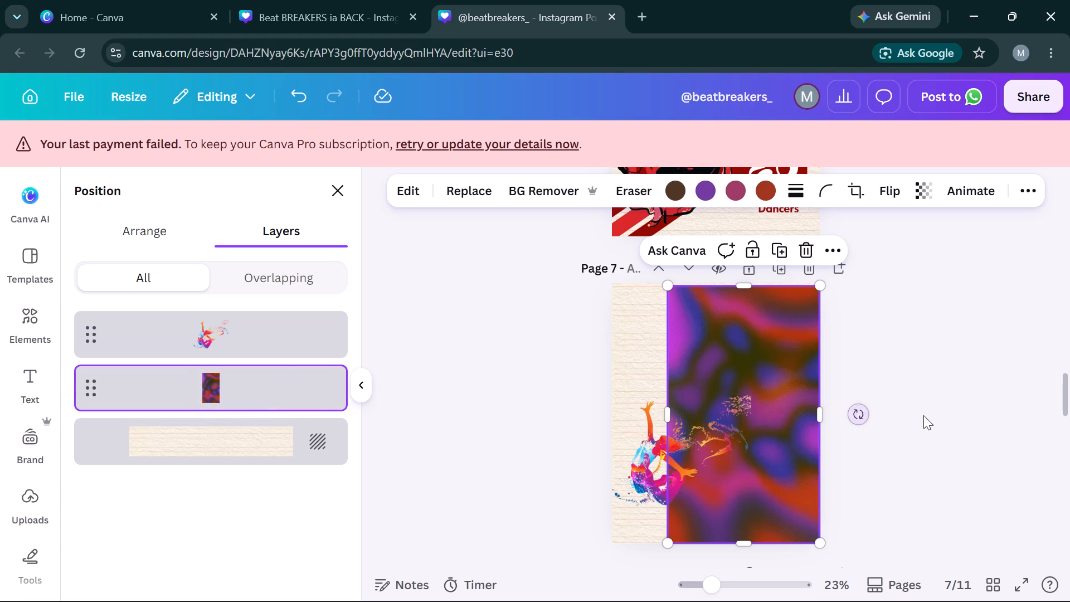
pyautogui.click(923, 415)
pyautogui.click(555, 488)
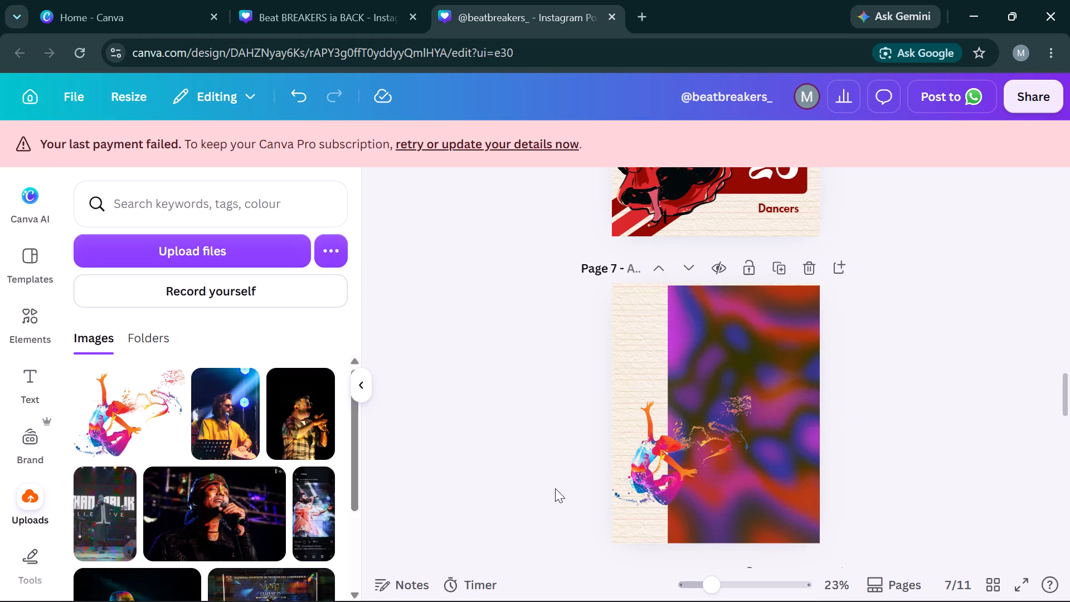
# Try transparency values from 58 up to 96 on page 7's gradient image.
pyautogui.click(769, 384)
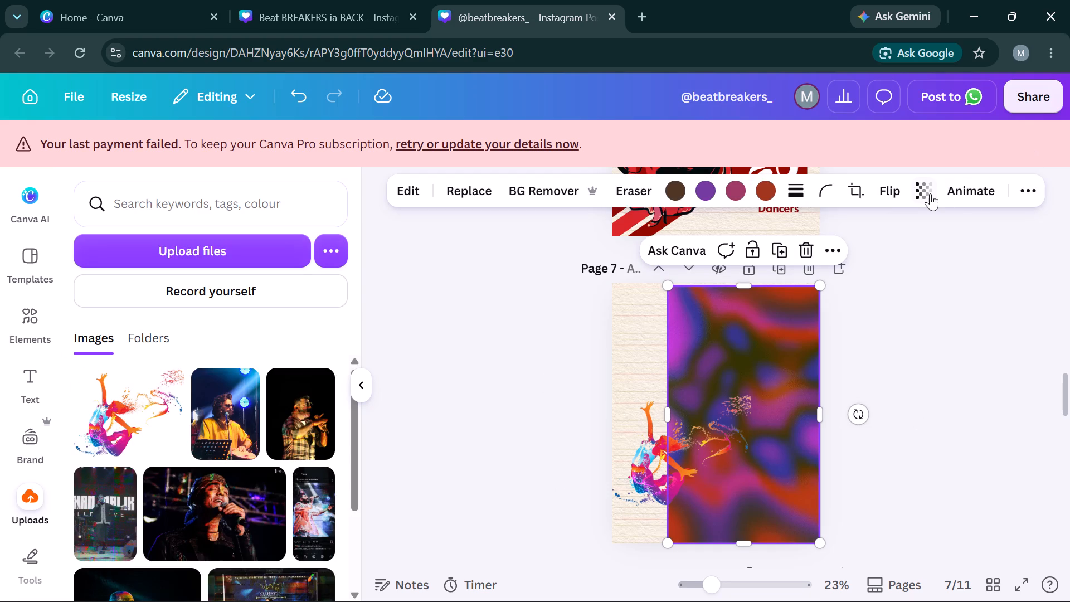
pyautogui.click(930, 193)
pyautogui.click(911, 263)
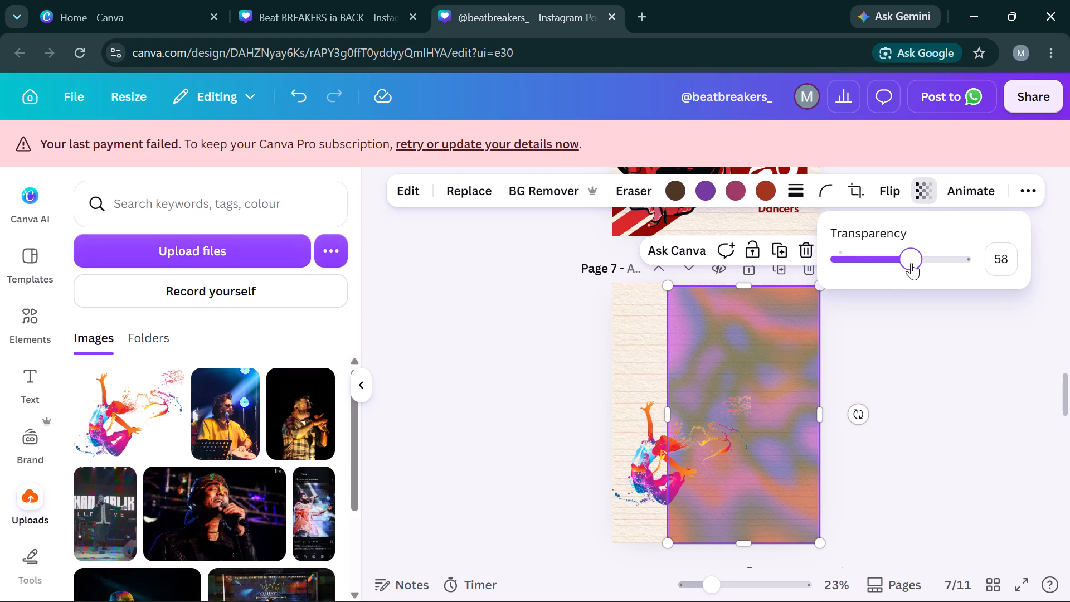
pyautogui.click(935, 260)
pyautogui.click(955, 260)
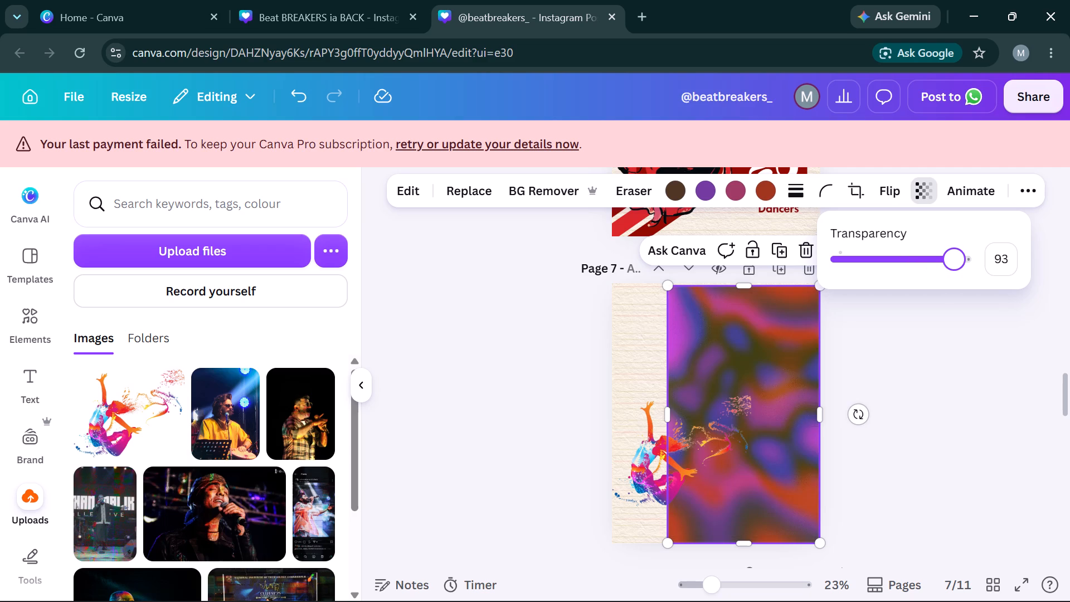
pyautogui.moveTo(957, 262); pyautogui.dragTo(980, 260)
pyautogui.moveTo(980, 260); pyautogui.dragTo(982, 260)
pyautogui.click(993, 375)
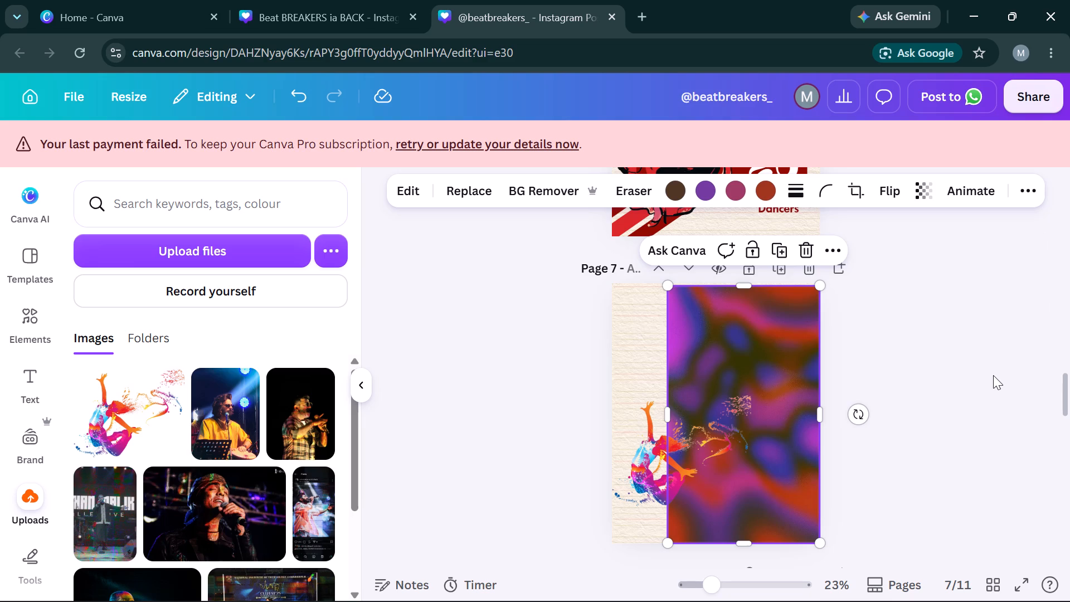
# Browse the "dance poster" template results for layout ideas for page 7.
pyautogui.scroll(-1, 993, 375)
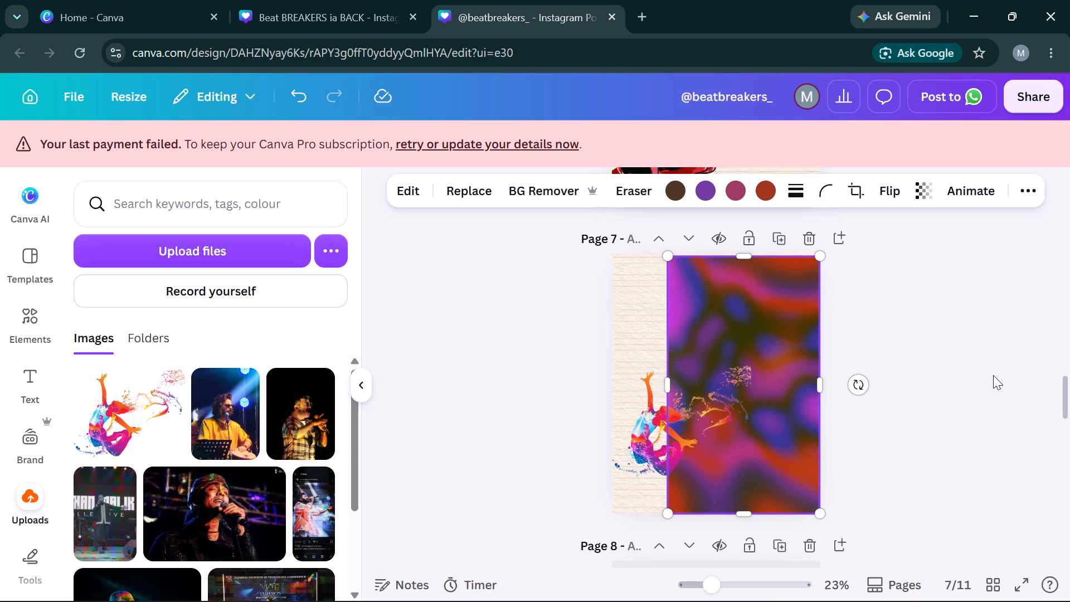
pyautogui.scroll(-1, 993, 375)
pyautogui.click(35, 269)
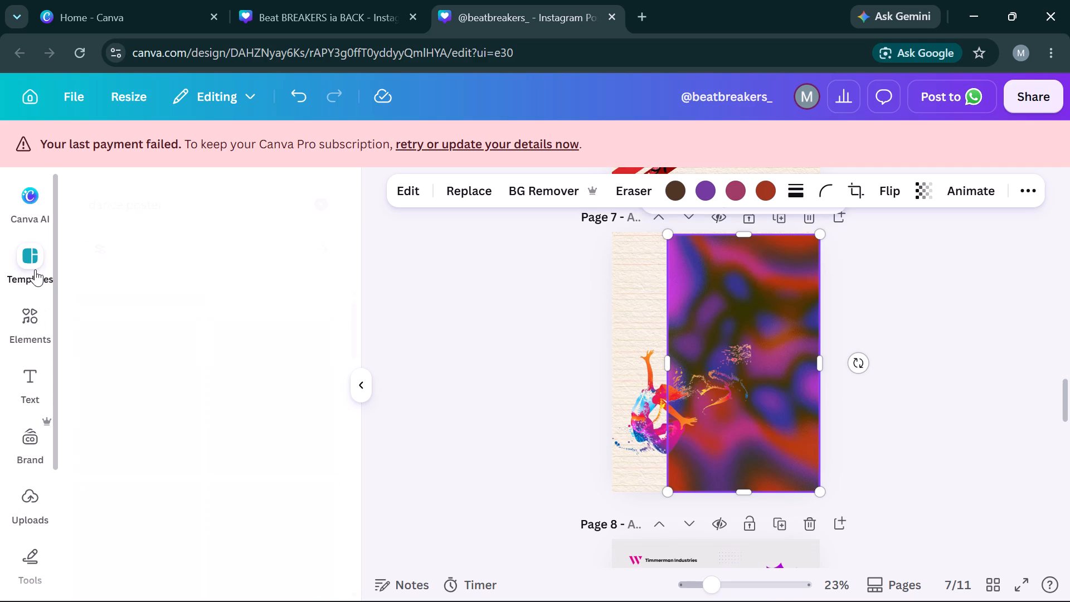
pyautogui.scroll(-2, 264, 342)
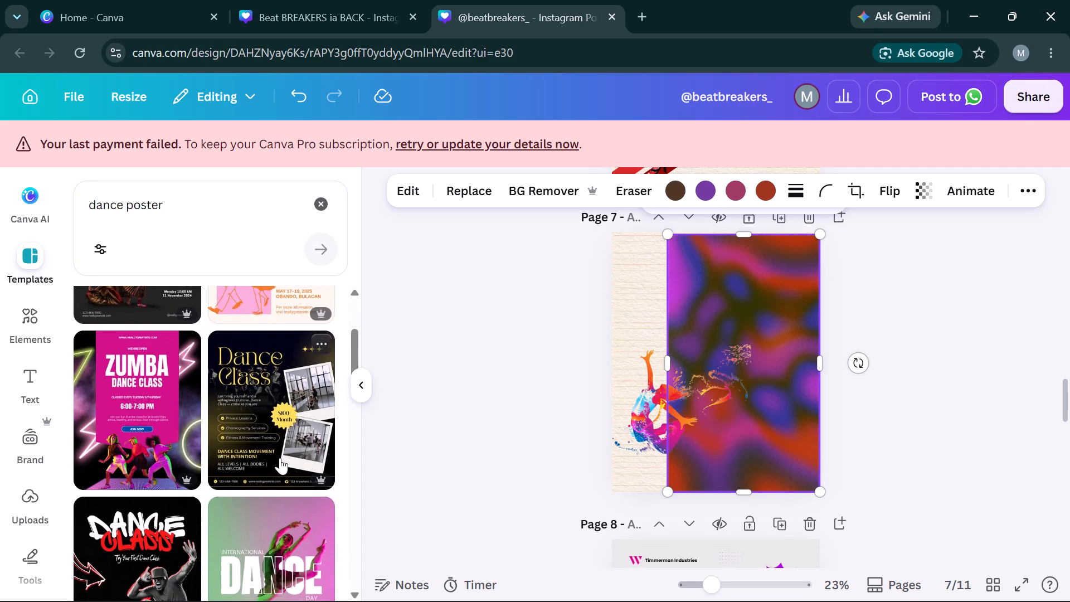
pyautogui.scroll(-3, 280, 458)
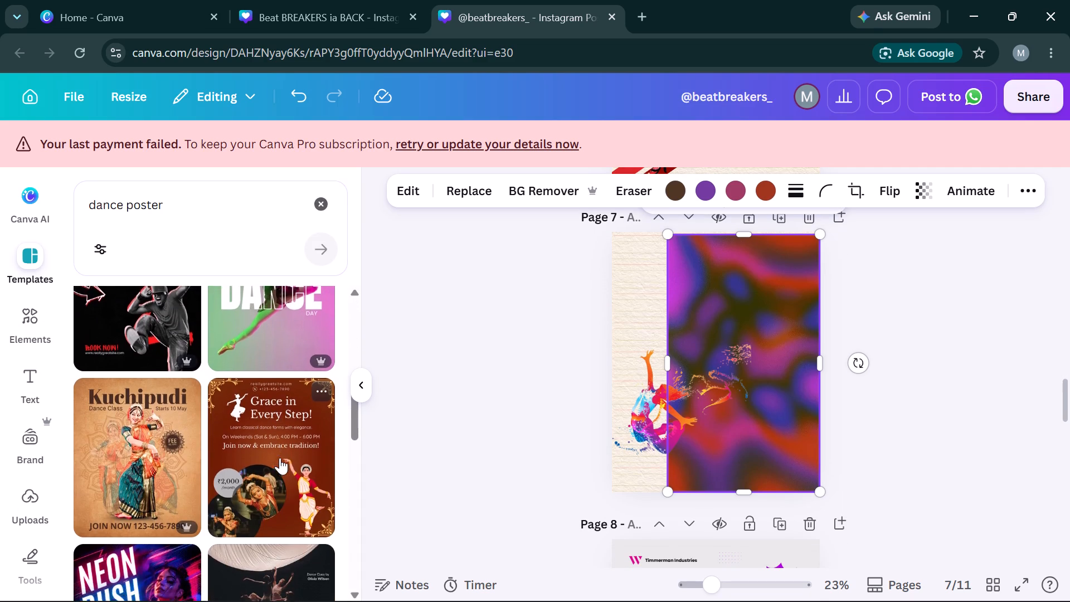
pyautogui.hscroll(1, 280, 458)
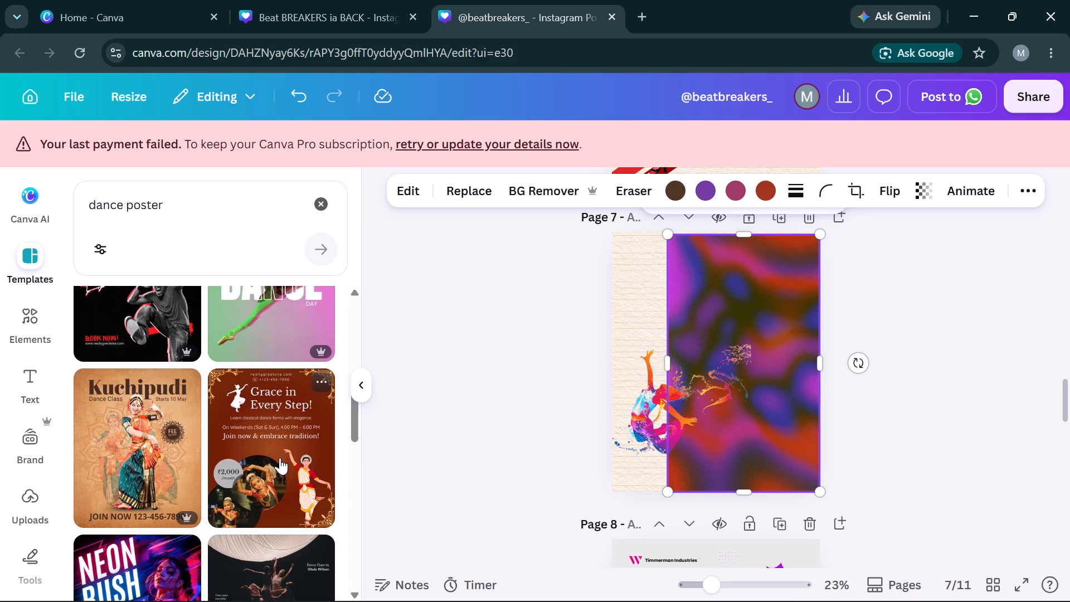
pyautogui.scroll(-1, 280, 458)
pyautogui.scroll(2, 280, 458)
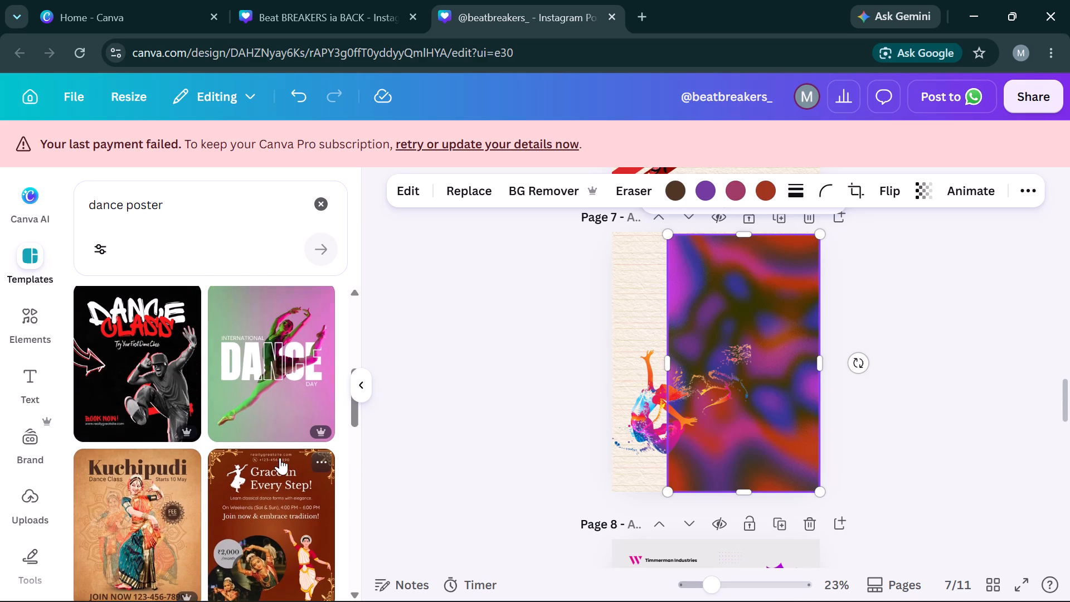
pyautogui.scroll(1, 280, 458)
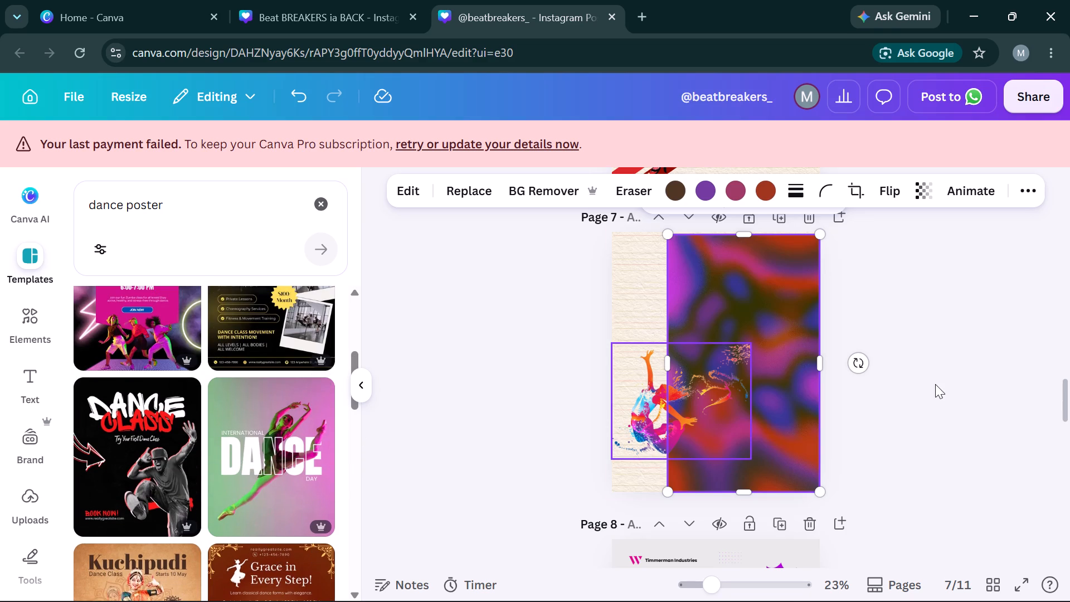
pyautogui.click(344, 16)
pyautogui.click(738, 252)
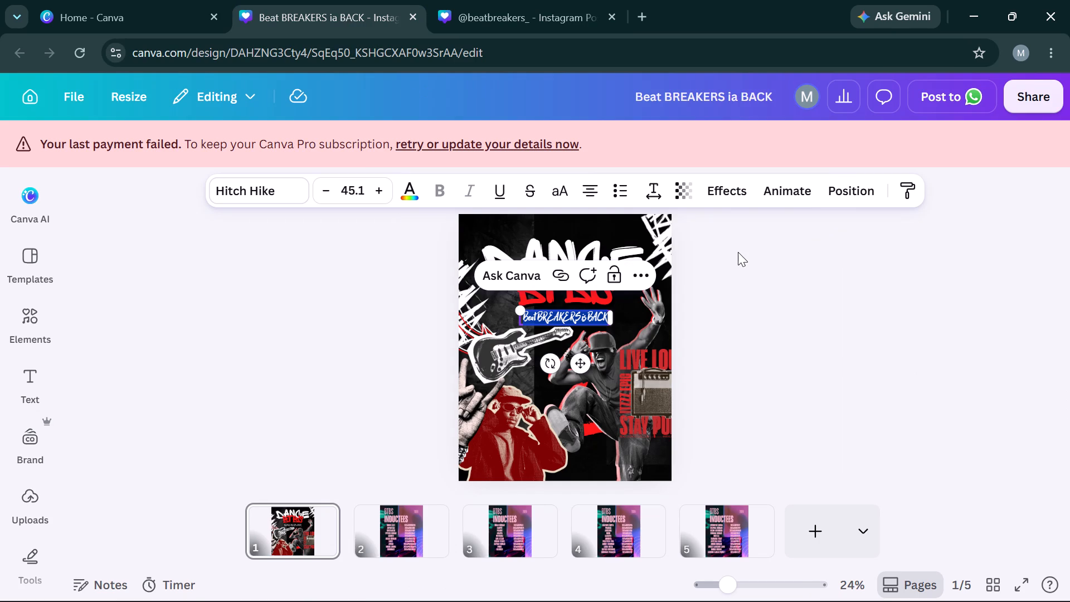
pyautogui.click(573, 274)
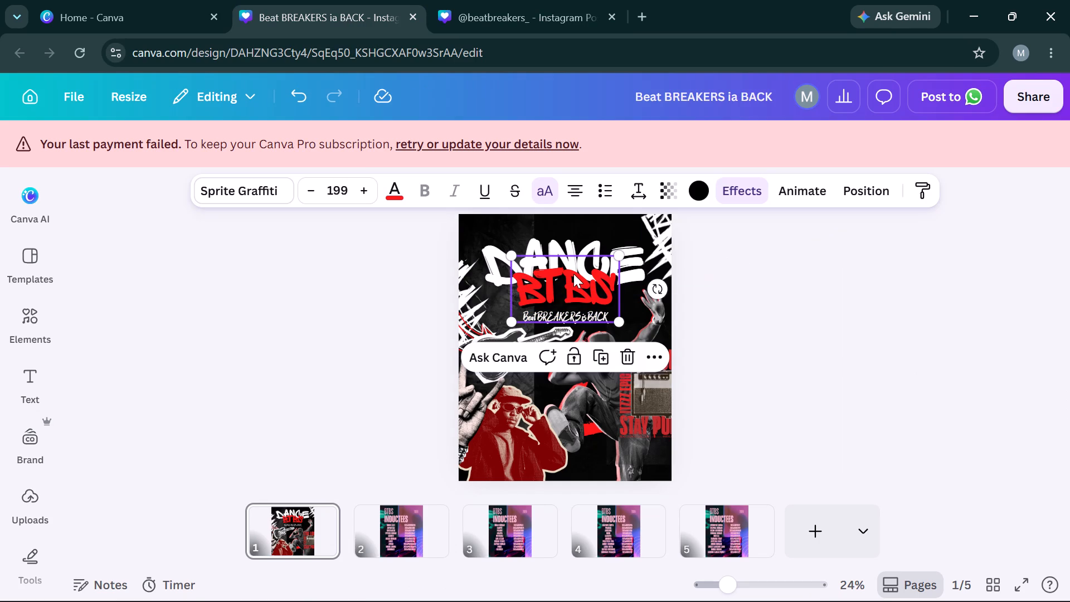
pyautogui.hotkey('ctrl', 'c')
pyautogui.click(492, 0)
pyautogui.click(941, 324)
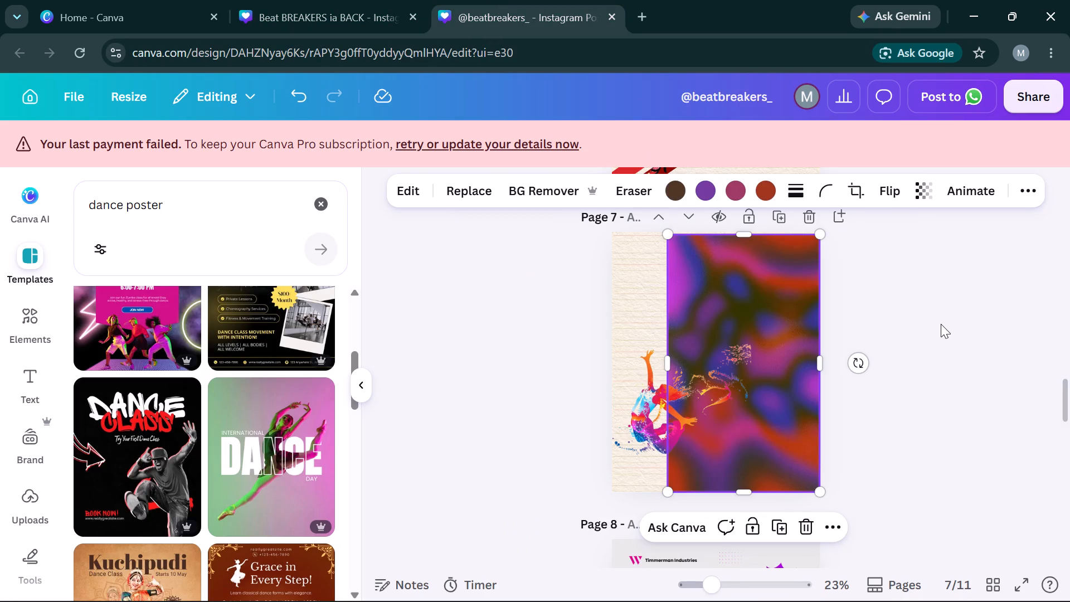
pyautogui.hotkey('ctrl', 'v')
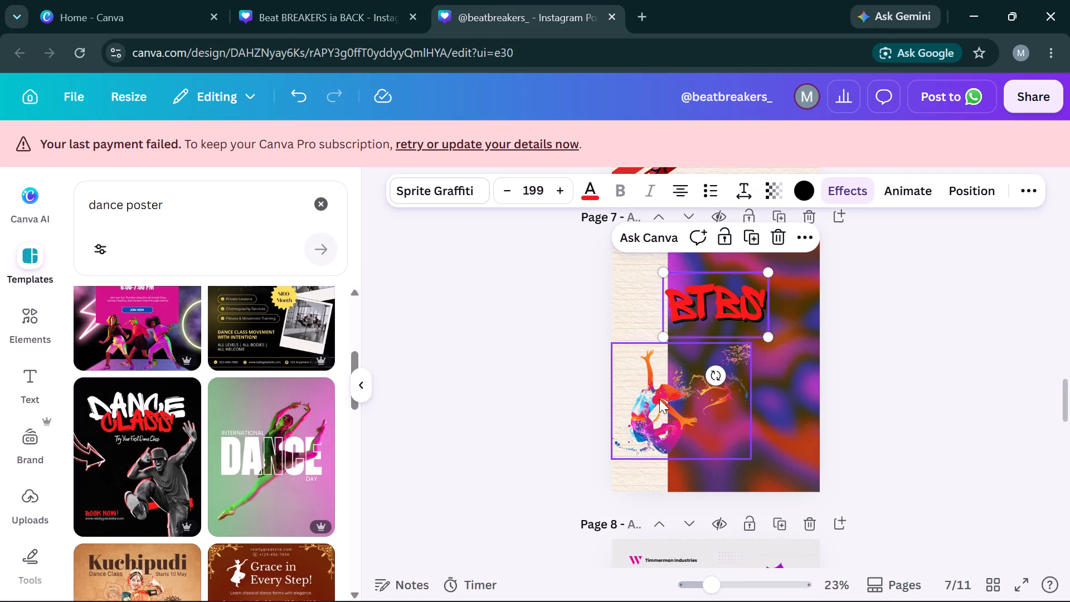
# Delete the dancer cut-out from page 7.
pyautogui.click(659, 399)
pyautogui.press('Delete')
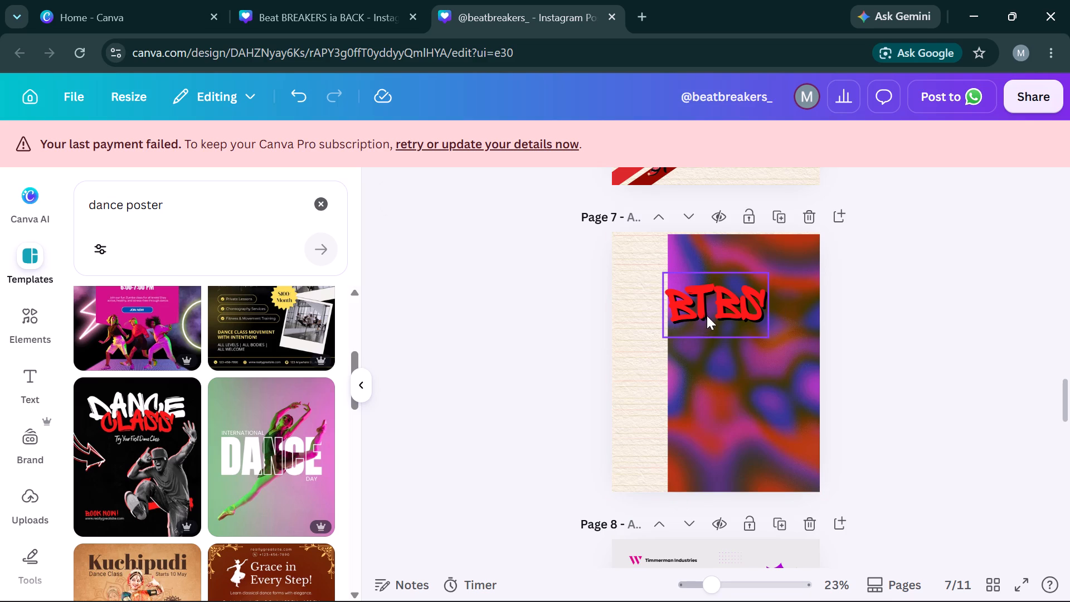
# Delete the red BTBS lettering and the gradient image from page 7.
pyautogui.click(707, 315)
pyautogui.press('Delete')
pyautogui.click(768, 324)
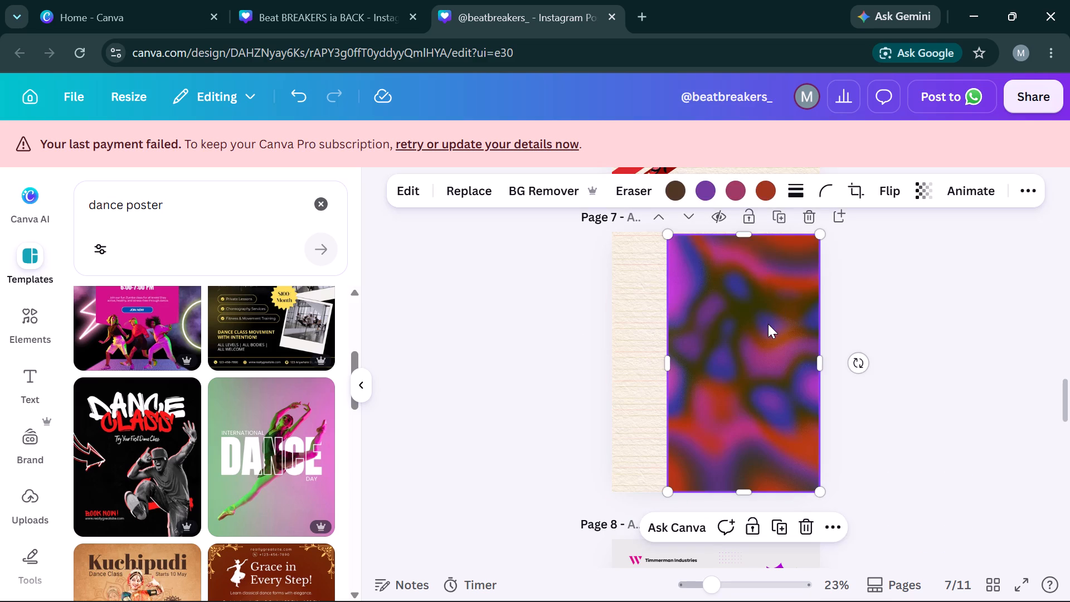
pyautogui.press('Delete')
# In the Beat BREAKERS design, group the red BTBS lettering with the white DANCE lettering on page 1.
pyautogui.click(340, 0)
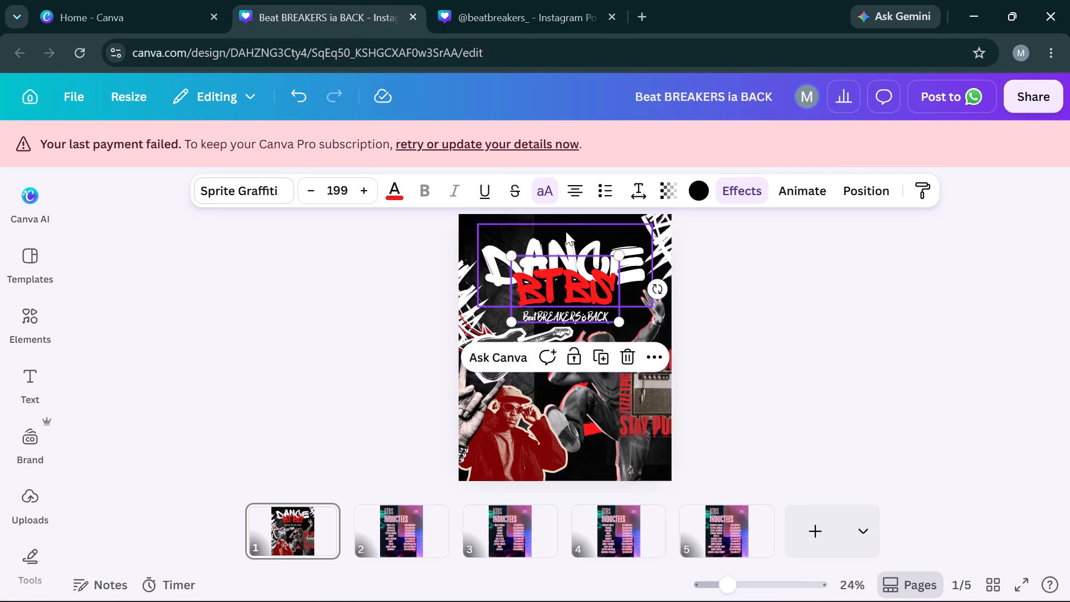
pyautogui.click(883, 185)
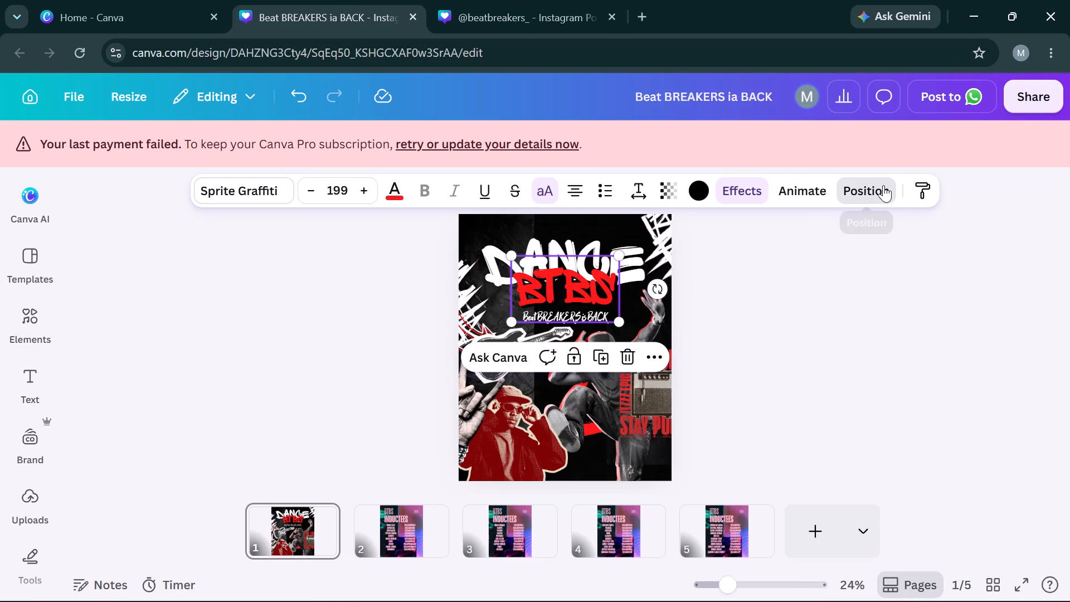
pyautogui.click(278, 274)
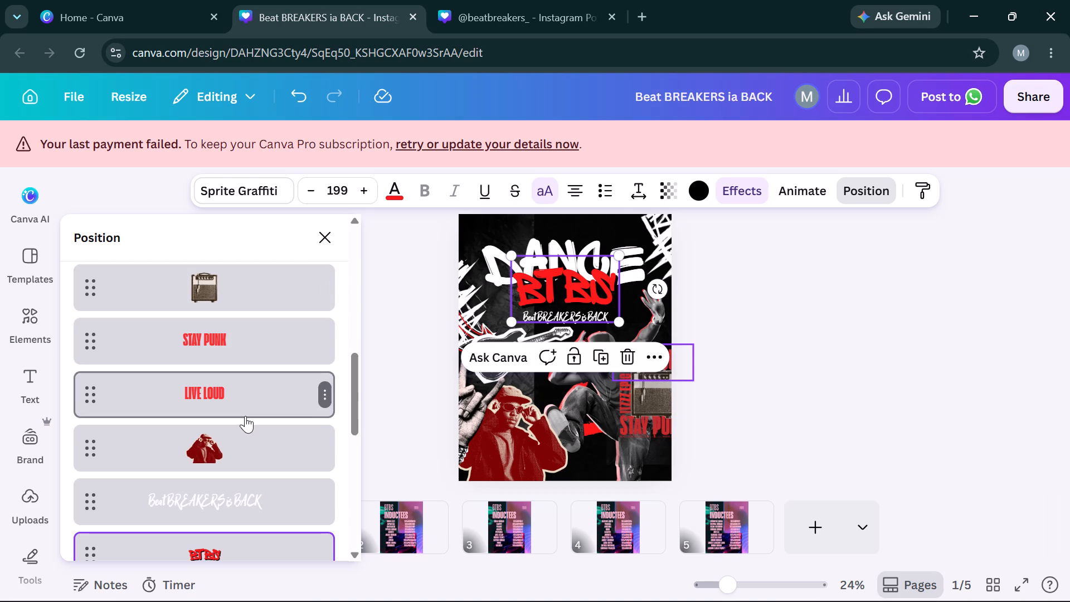
pyautogui.scroll(-3, 245, 416)
pyautogui.keyDown('ctrl'); pyautogui.click(229, 469); pyautogui.keyUp('ctrl')
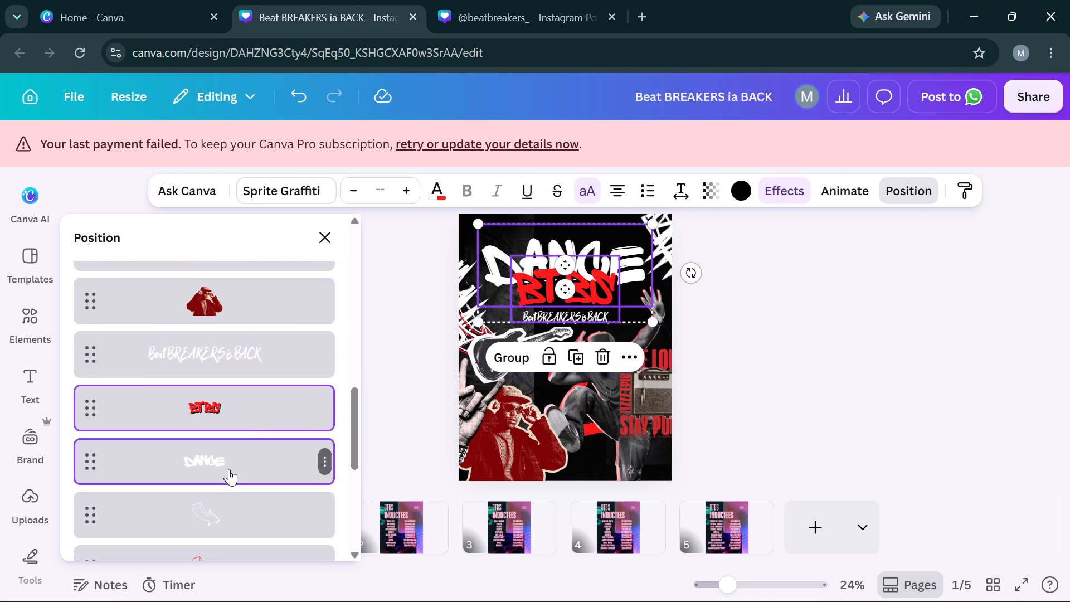
pyautogui.hotkey('ctrl', 'g')
pyautogui.hotkey('ctrl', 'c')
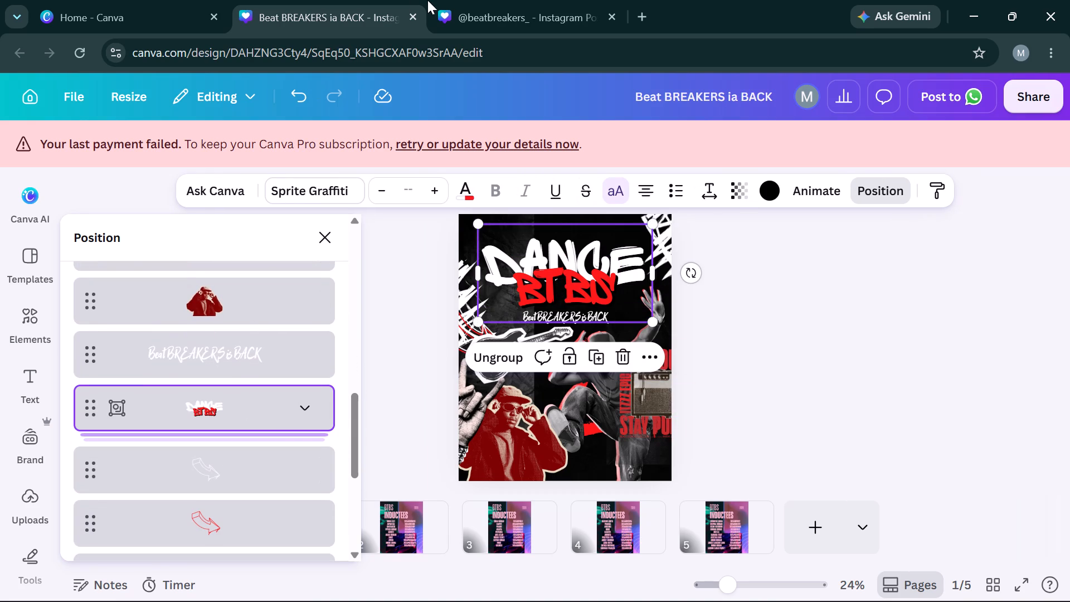
pyautogui.click(490, 0)
pyautogui.hotkey('ctrl', 'v')
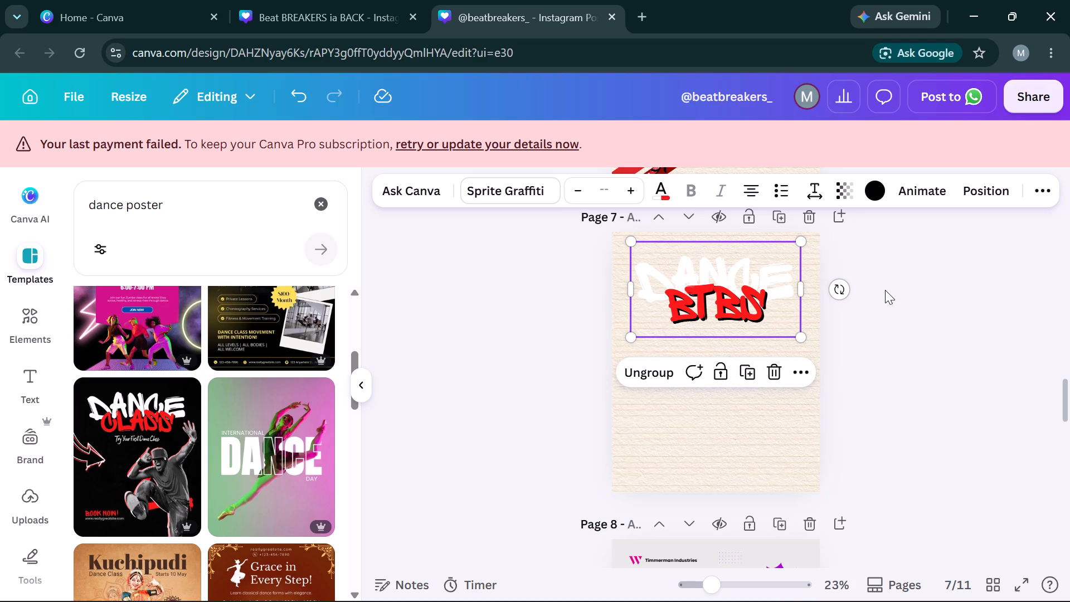
pyautogui.hotkey('ctrl', 'shift', 'g')
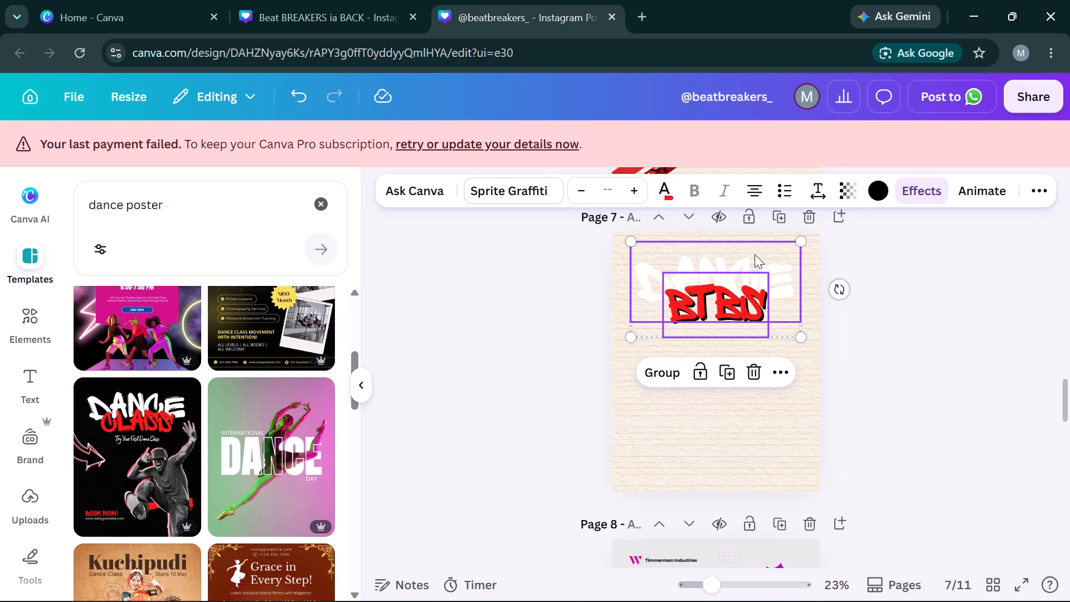
# Recolour page 7's DANCE lettering, trying cream and white (#ffffff) and looking through the photo and default colours.
pyautogui.click(755, 254)
pyautogui.click(938, 267)
pyautogui.click(779, 256)
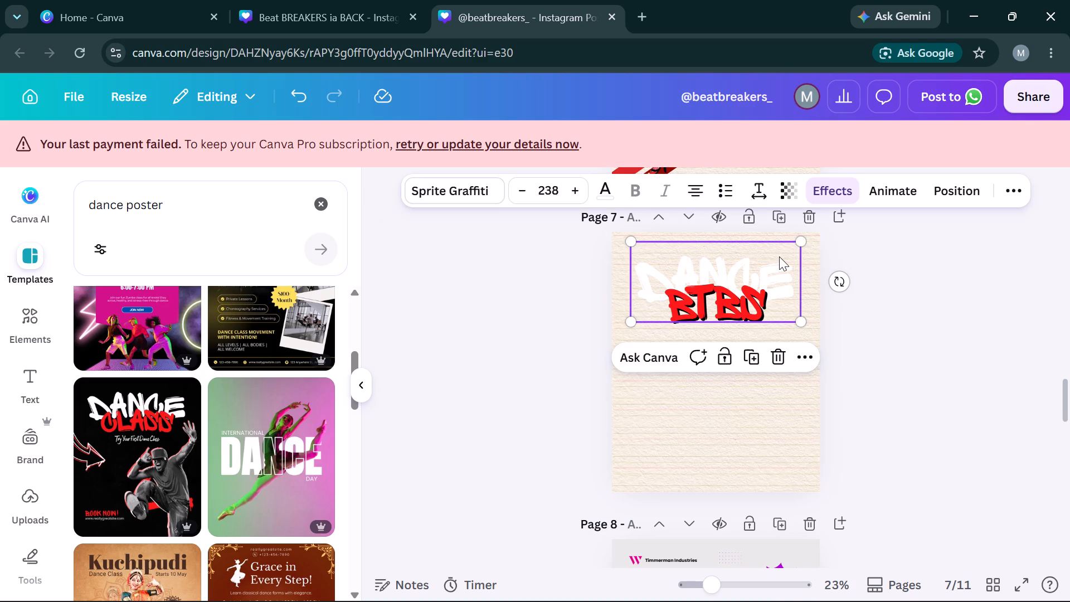
pyautogui.click(615, 183)
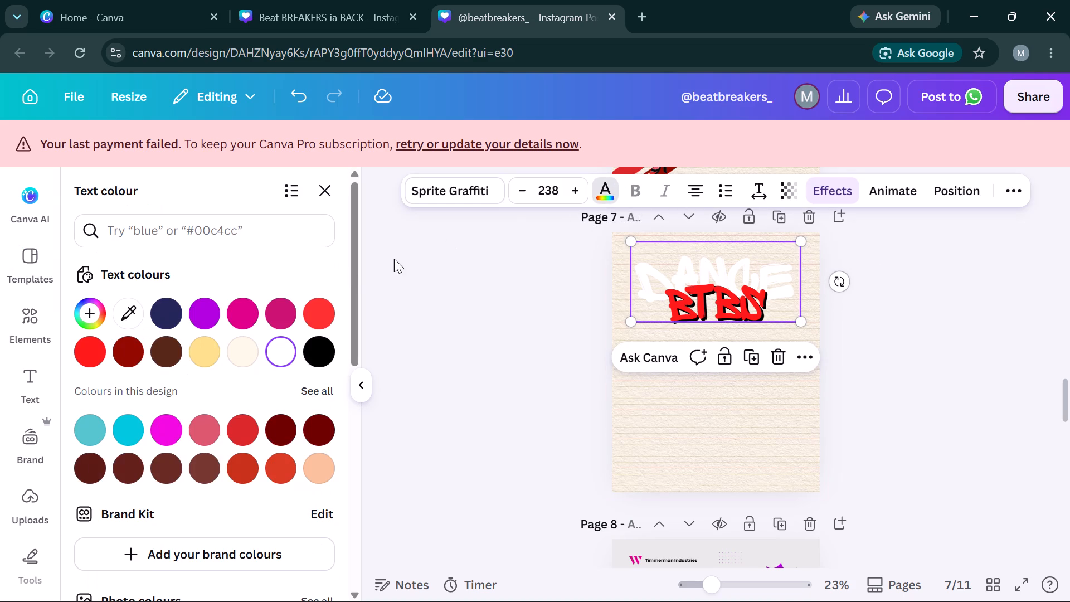
pyautogui.click(253, 351)
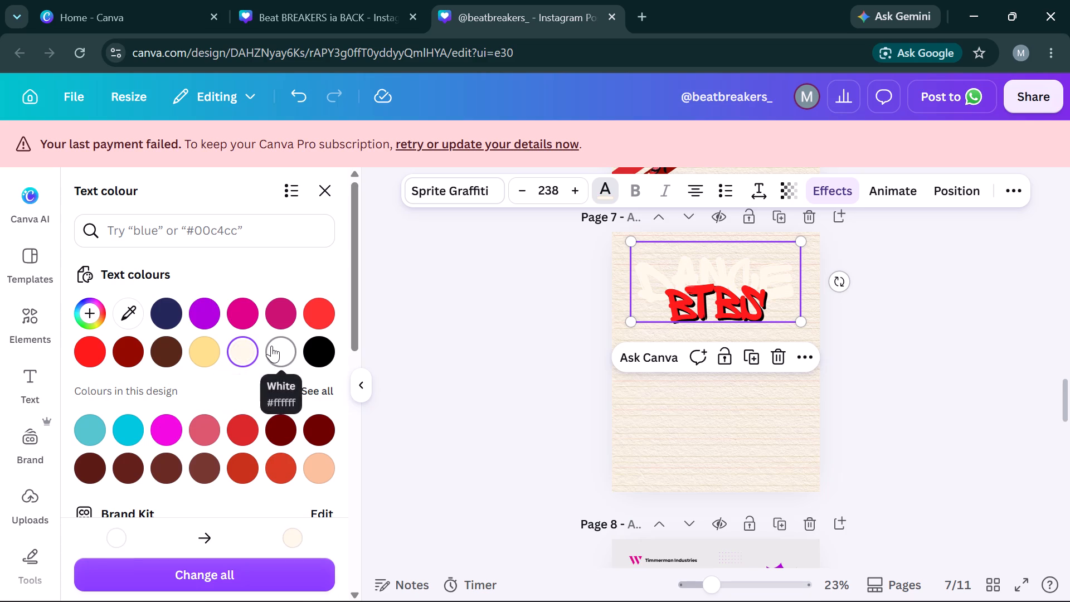
pyautogui.click(271, 346)
pyautogui.scroll(-2, 249, 392)
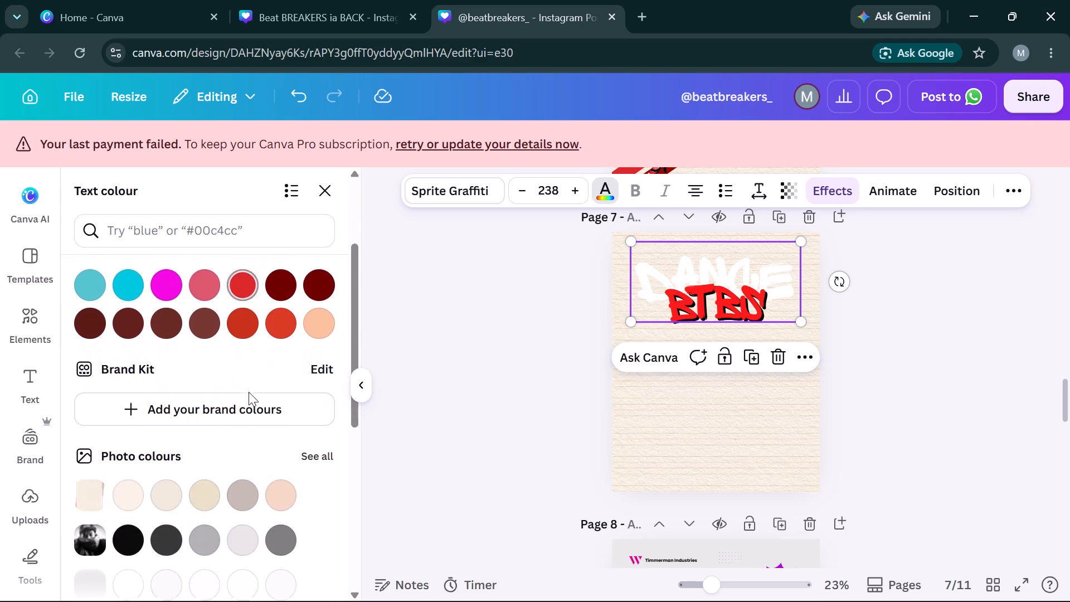
pyautogui.scroll(-2, 249, 392)
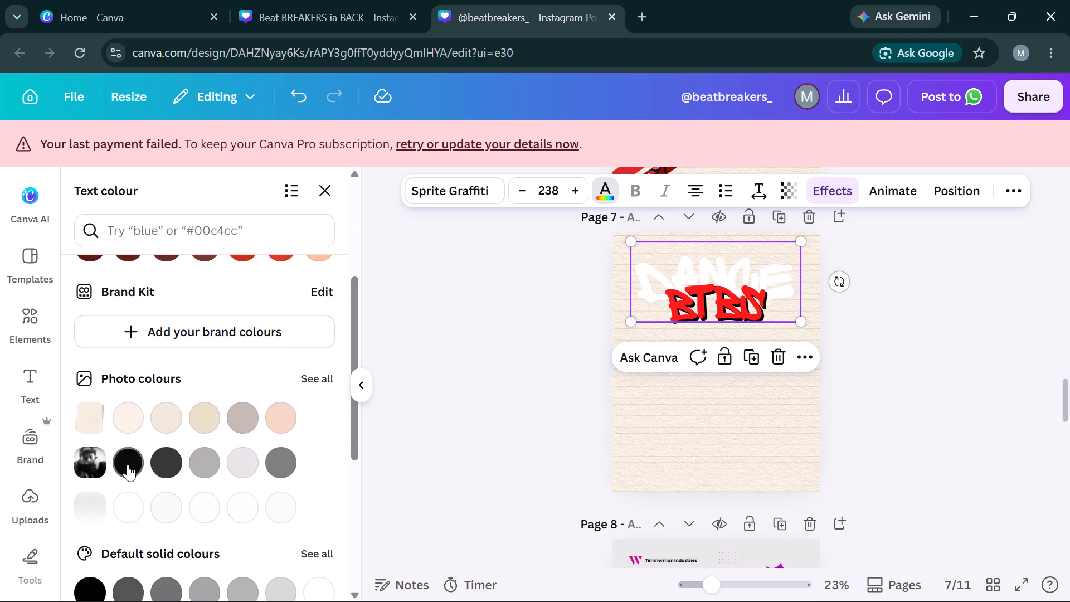
# Recolour the white DANCE title on page 7 with the black swatch from the photo colours.
pyautogui.click(128, 464)
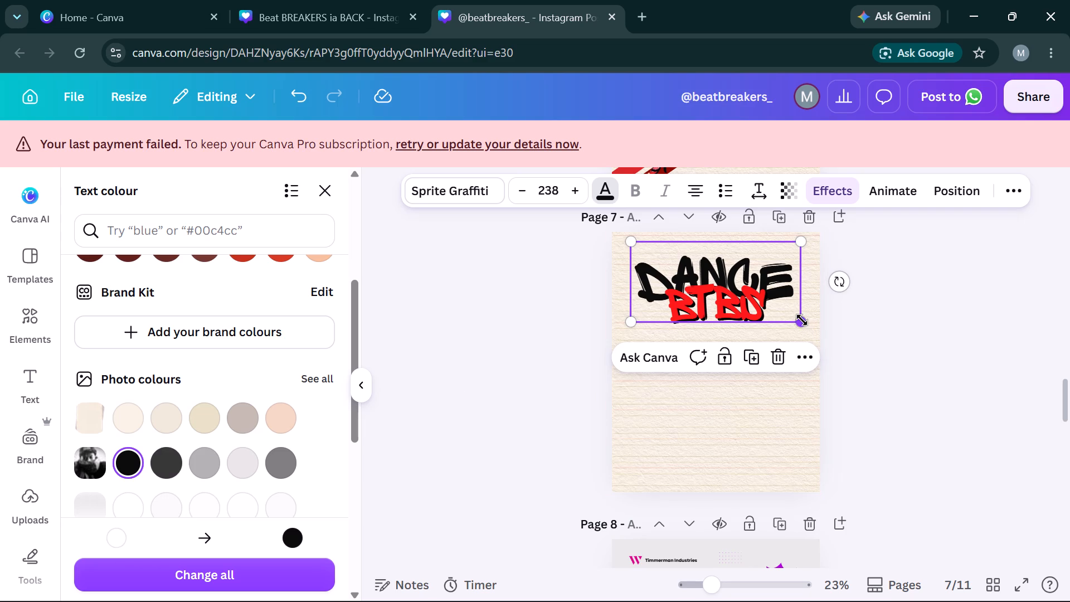
pyautogui.click(889, 322)
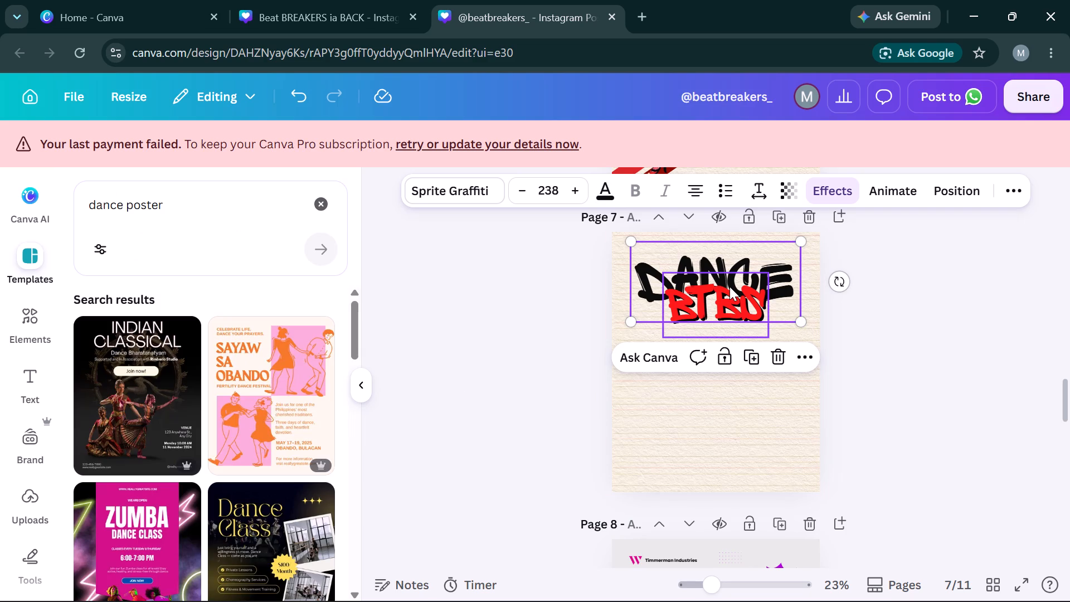
# Group the black DANCE title and the red BTBS title on page 7.
pyautogui.keyDown('ctrl'); pyautogui.click(729, 287); pyautogui.keyUp('ctrl')
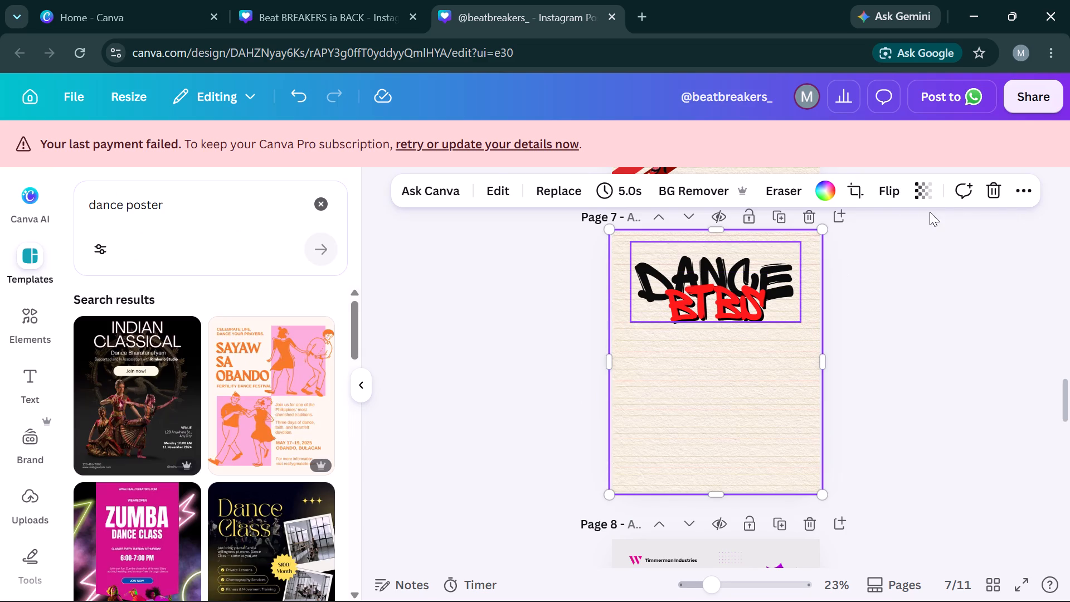
pyautogui.click(758, 273)
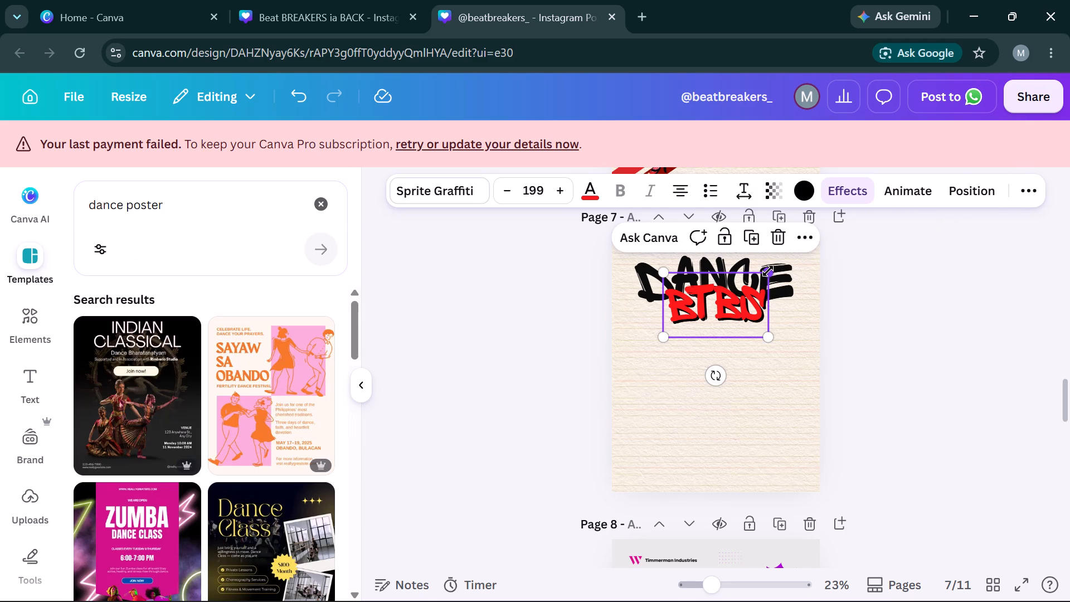
pyautogui.keyDown('ctrl'); pyautogui.click(777, 271); pyautogui.keyUp('ctrl')
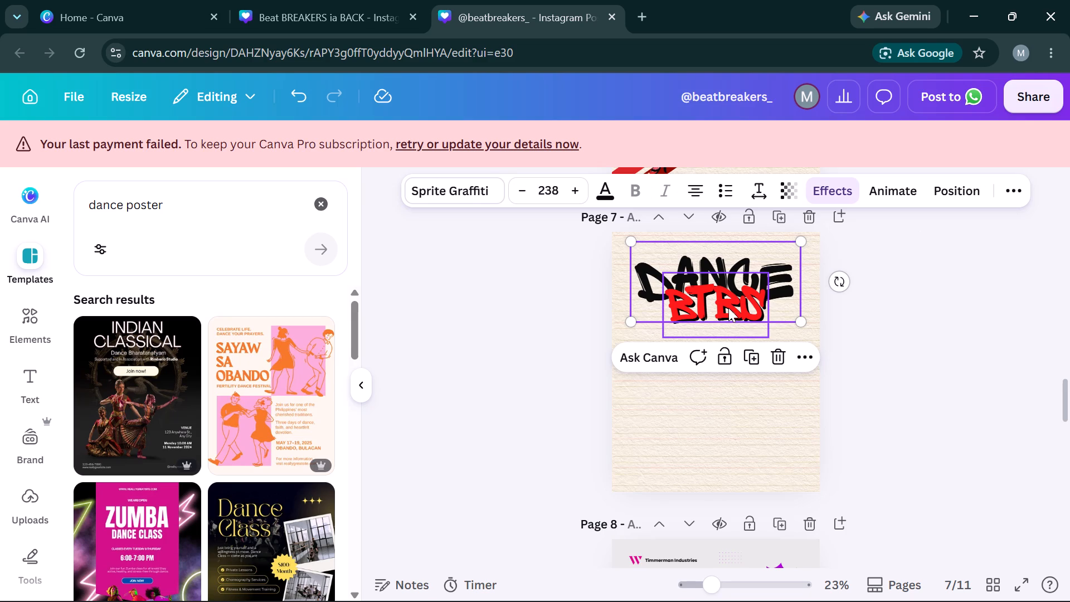
pyautogui.click(964, 192)
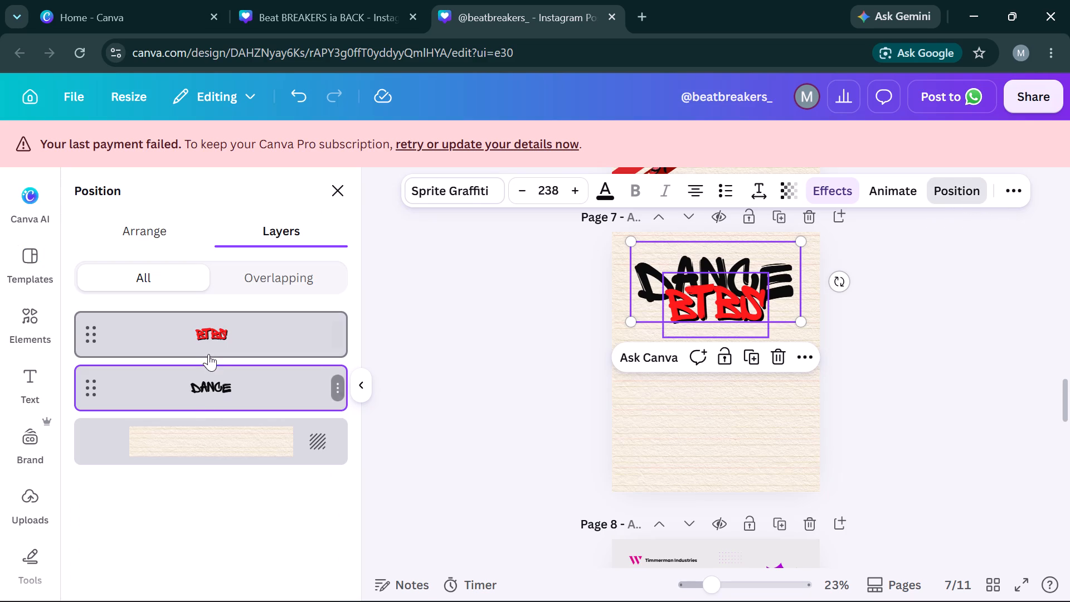
pyautogui.keyDown('ctrl'); pyautogui.click(211, 351); pyautogui.keyUp('ctrl')
pyautogui.hotkey('ctrl', 'g')
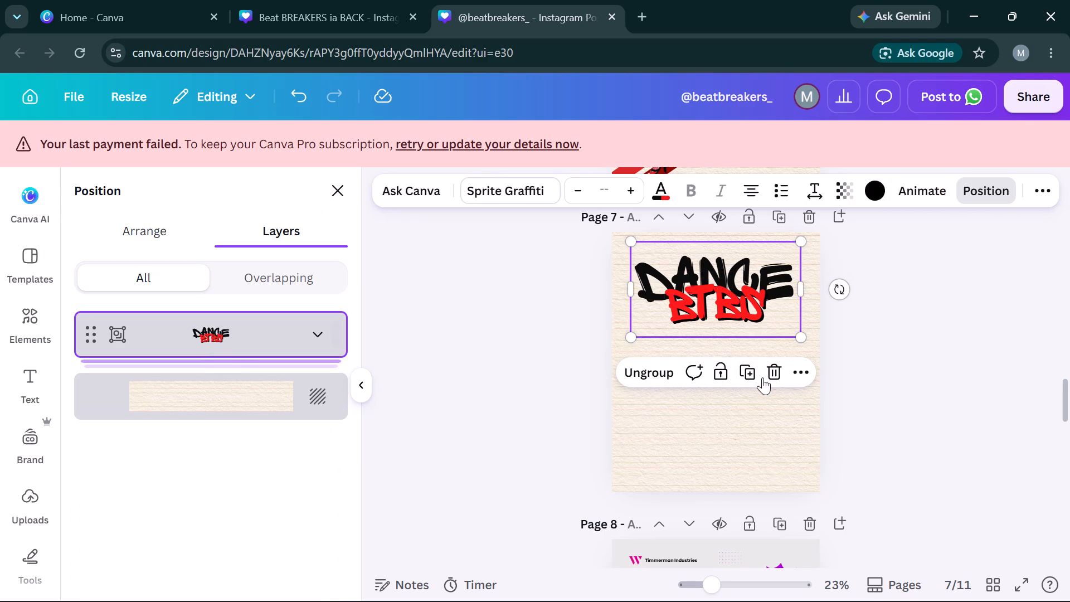
pyautogui.click(916, 387)
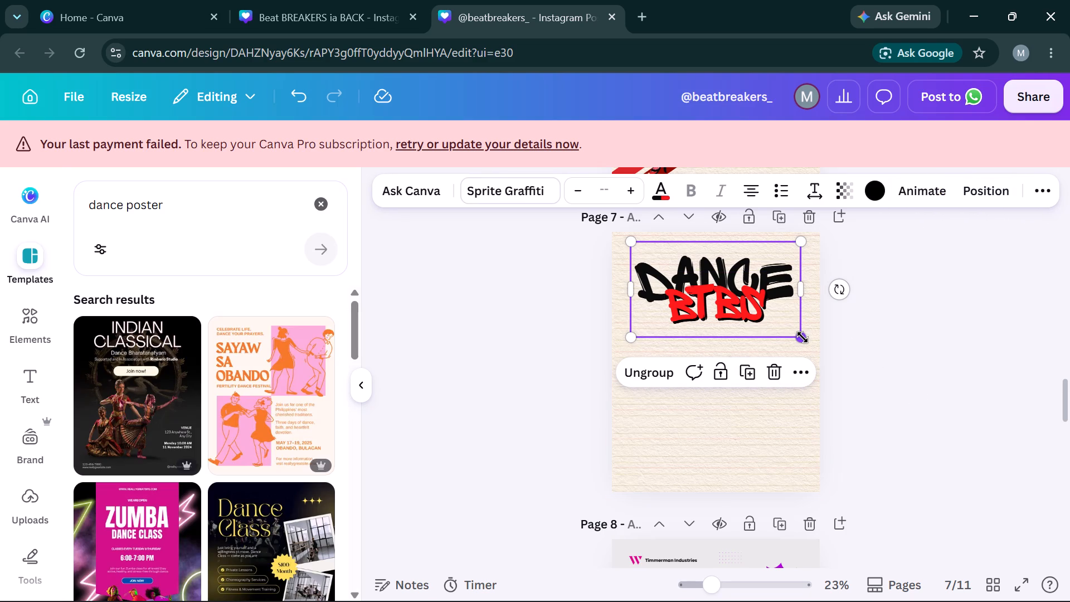
# Scale the DANCE BTBS group on page 7 down slightly from its lower corner and nudge it to the right.
pyautogui.moveTo(802, 337); pyautogui.dragTo(800, 336)
pyautogui.moveTo(800, 336); pyautogui.dragTo(779, 326)
pyautogui.press('Right')
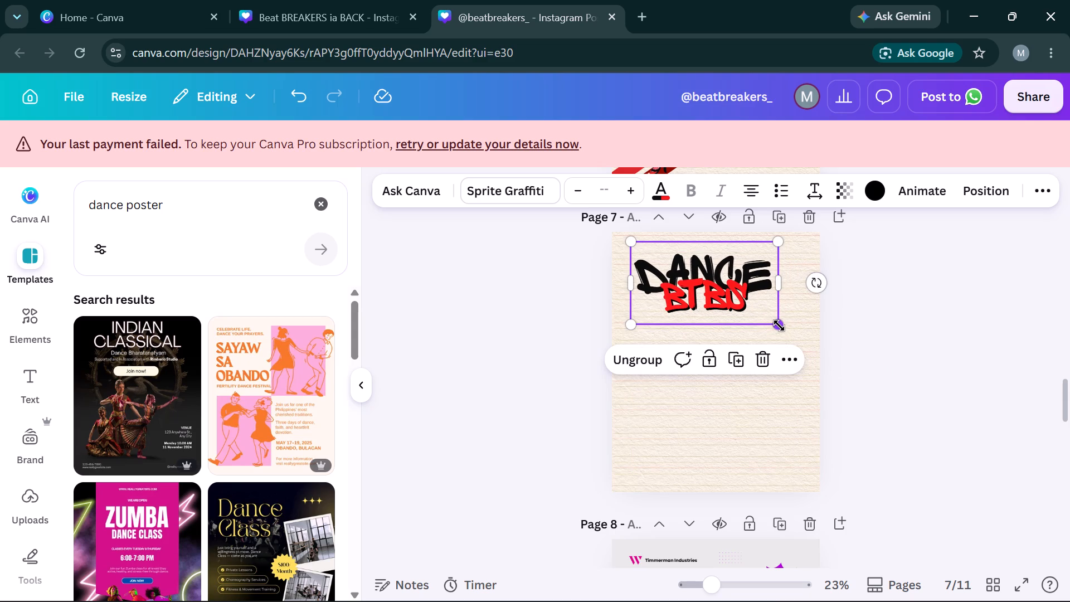
# Move the DANCE BTBS group on page 7 to the horizontal centre near the page's upper edge.
pyautogui.moveTo(722, 302); pyautogui.dragTo(729, 300)
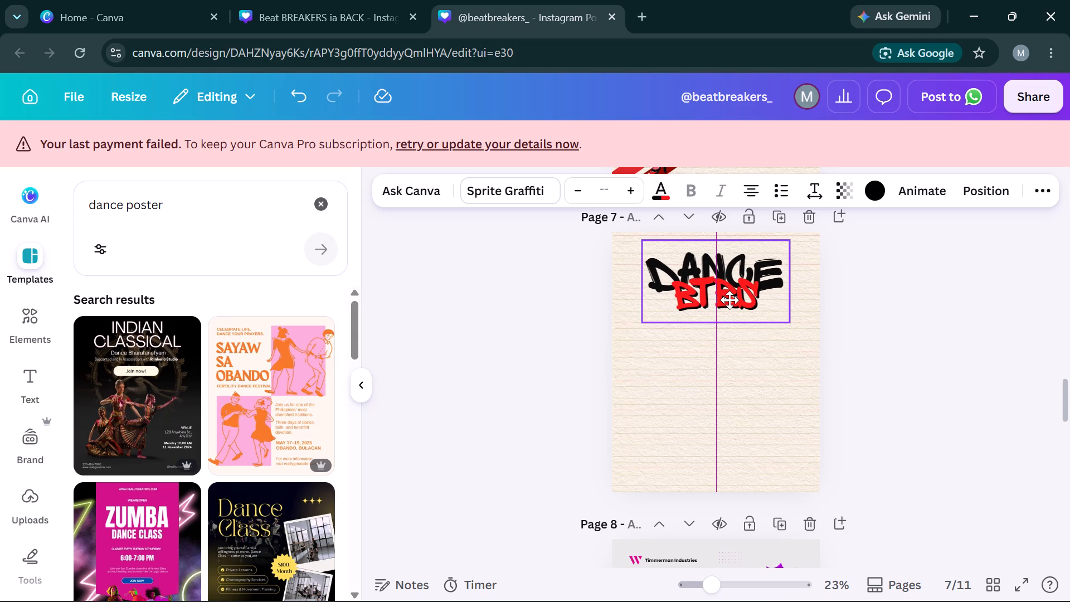
pyautogui.moveTo(729, 300); pyautogui.dragTo(729, 296)
pyautogui.click(952, 368)
pyautogui.scroll(2, 952, 368)
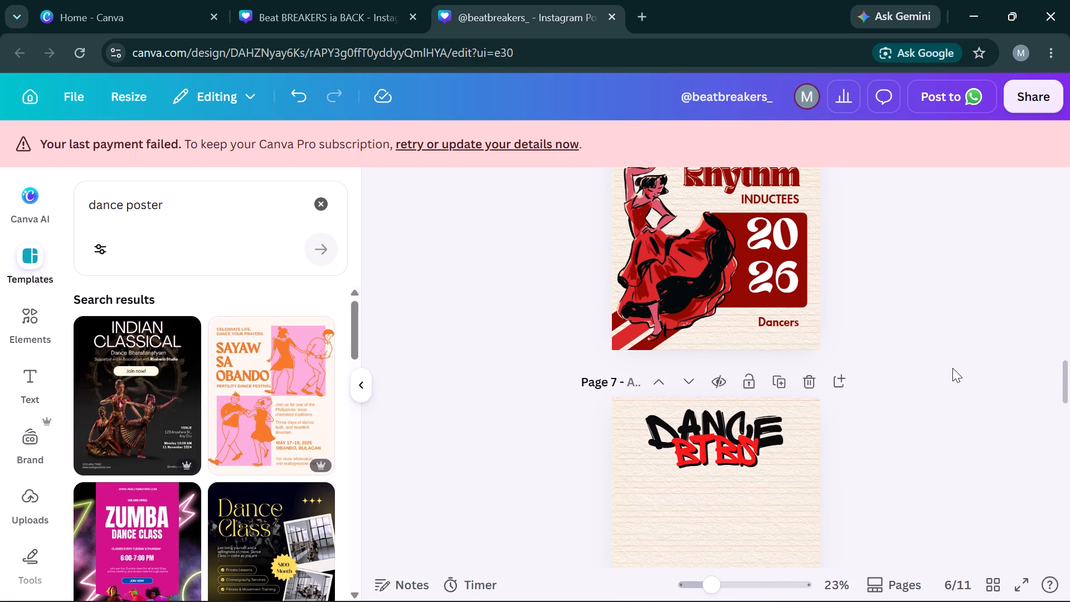
pyautogui.click(952, 368)
pyautogui.scroll(2, 952, 368)
pyautogui.scroll(-1, 952, 368)
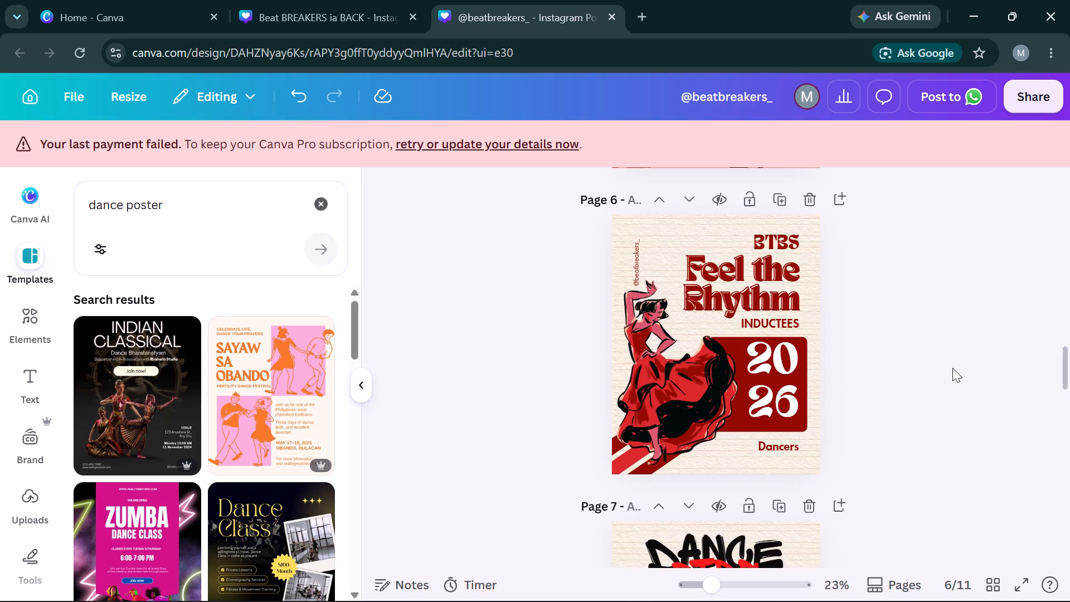
pyautogui.scroll(-1, 952, 368)
pyautogui.click(327, 0)
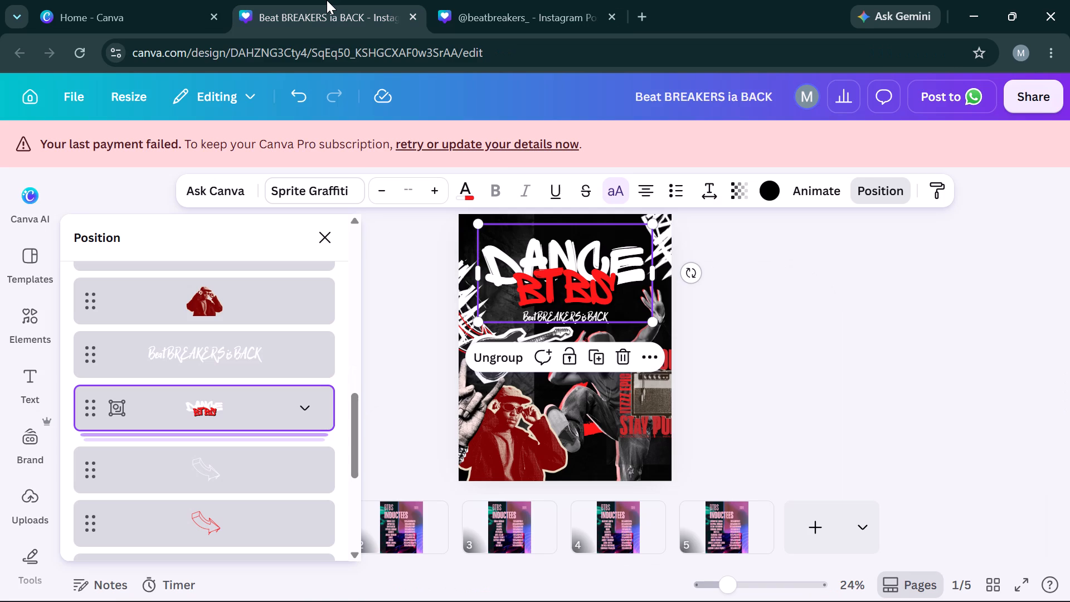
pyautogui.click(753, 395)
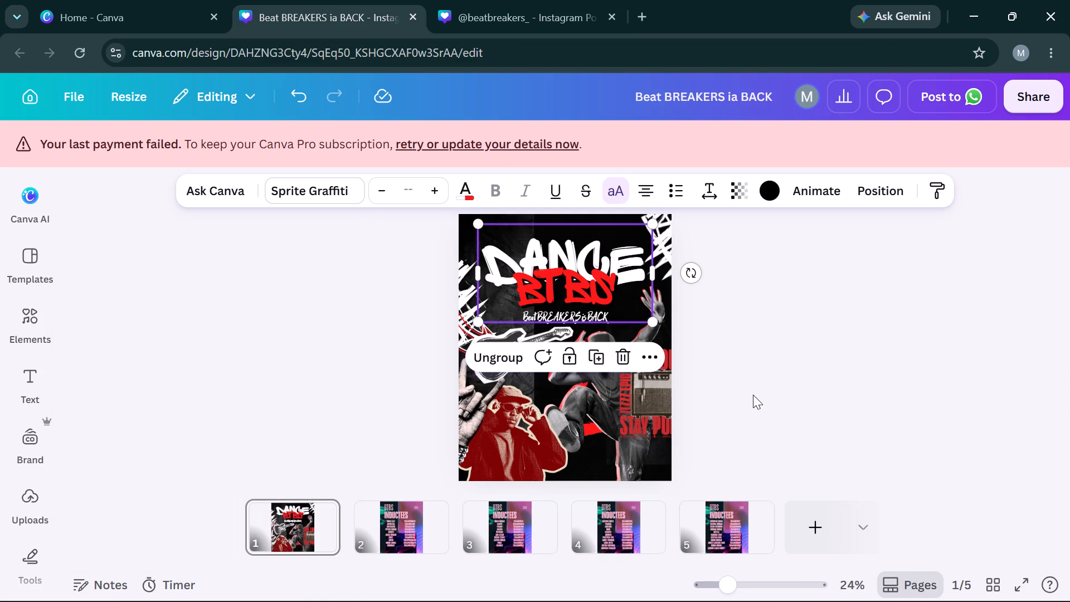
pyautogui.click(511, 0)
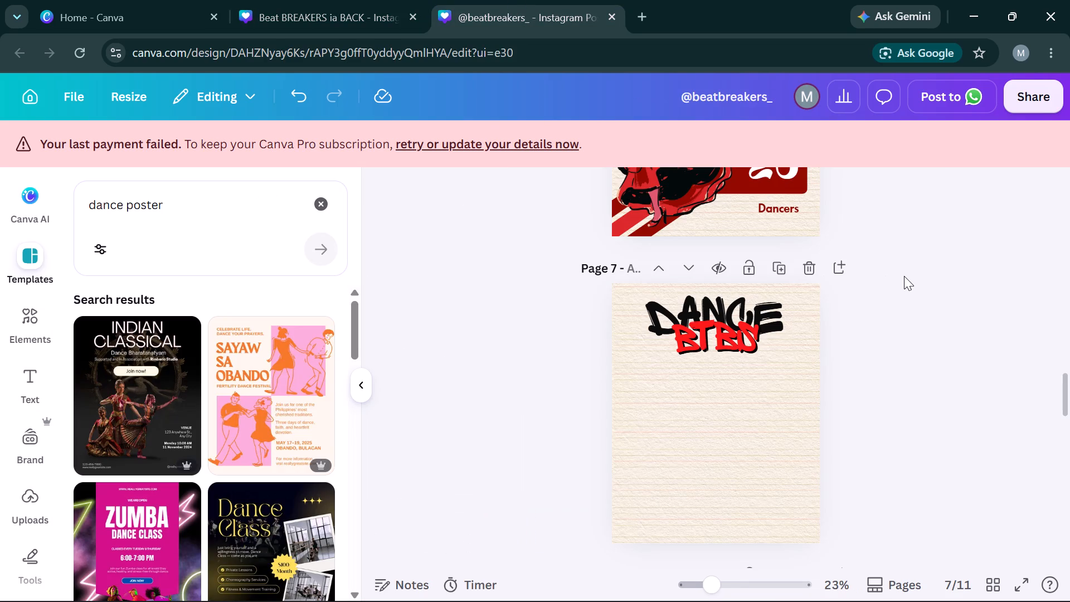
# Show the page thumbnails and ungroup the full-page overlay on page 1, the HIPHOP NIGHT poster.
pyautogui.scroll(7, 904, 276)
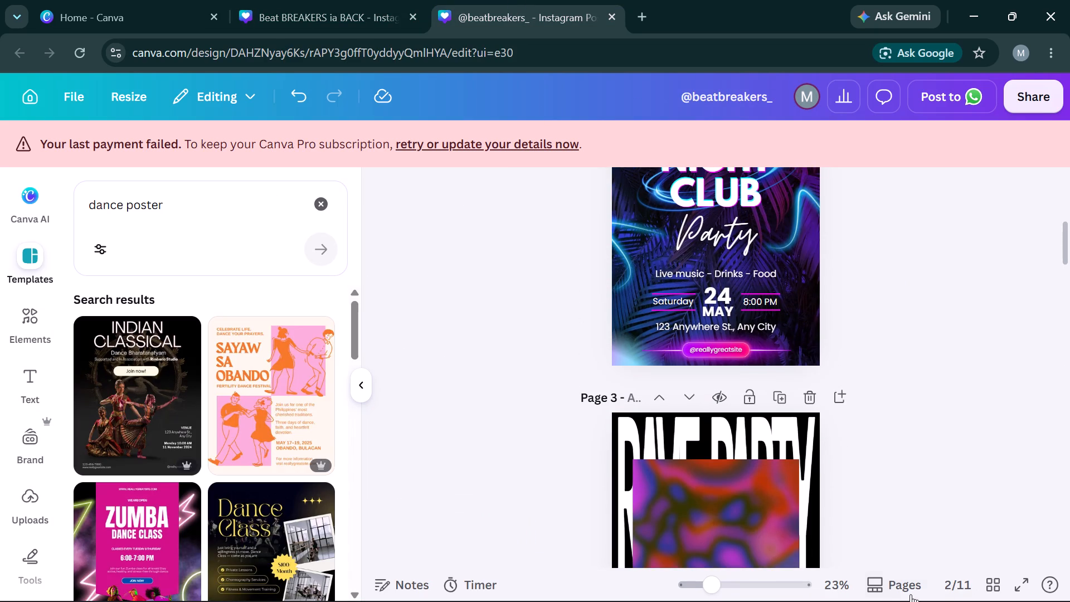
pyautogui.click(895, 581)
pyautogui.hscroll(5, 813, 400)
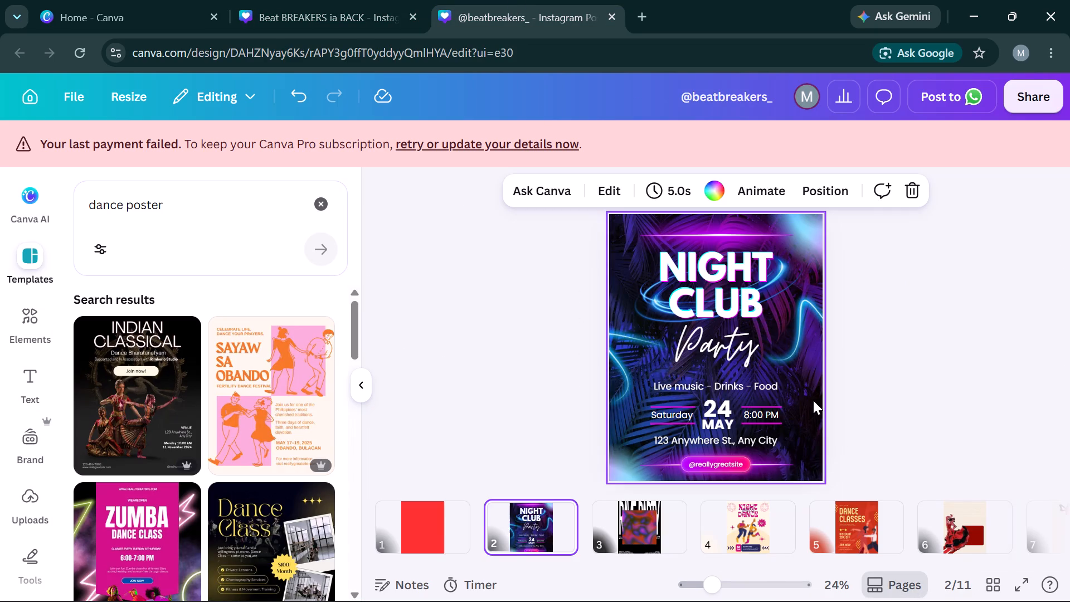
pyautogui.press('Left')
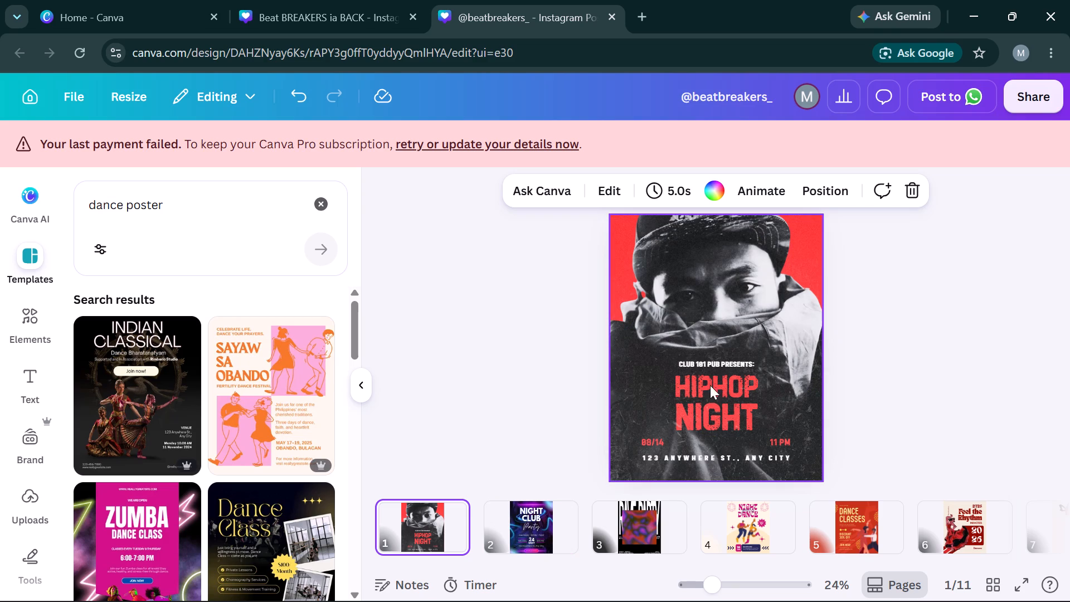
pyautogui.click(724, 386)
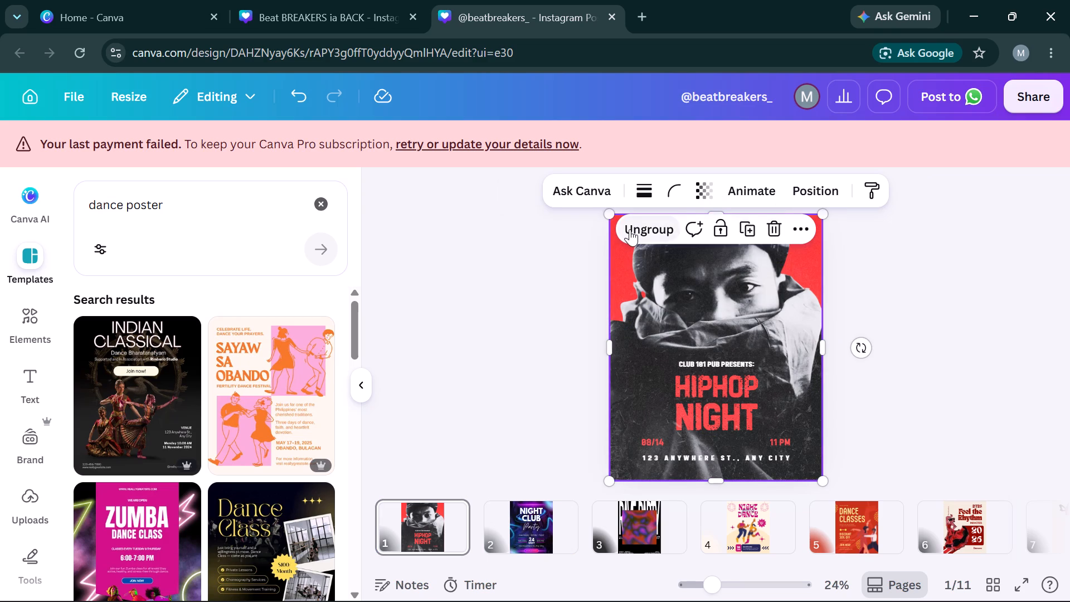
pyautogui.click(630, 229)
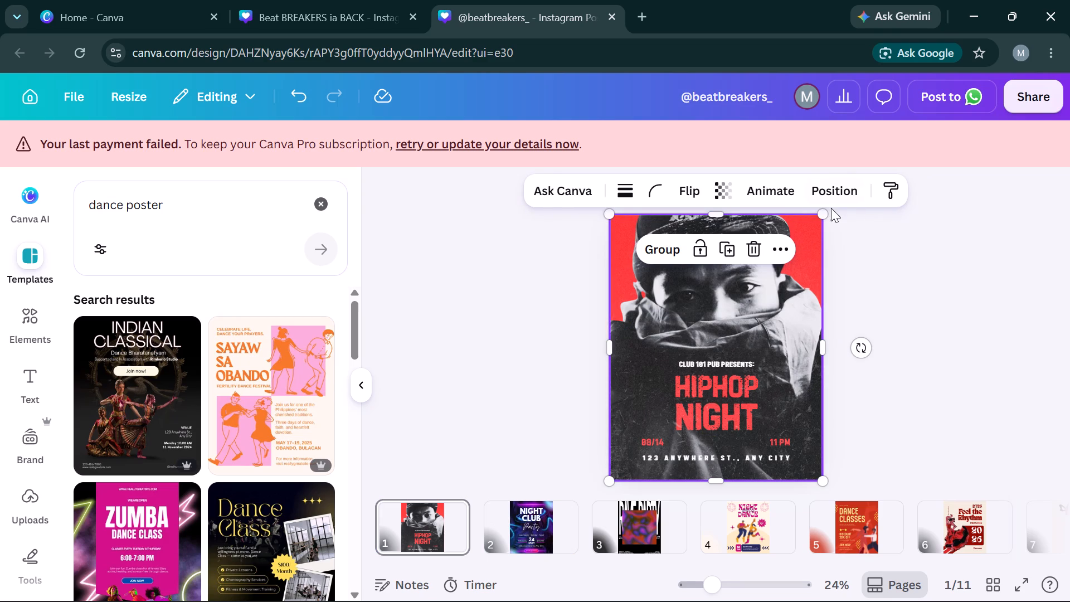
# Open the layer list of page 1 and locate the HIPHOP title layer.
pyautogui.click(836, 198)
pyautogui.scroll(-2, 271, 385)
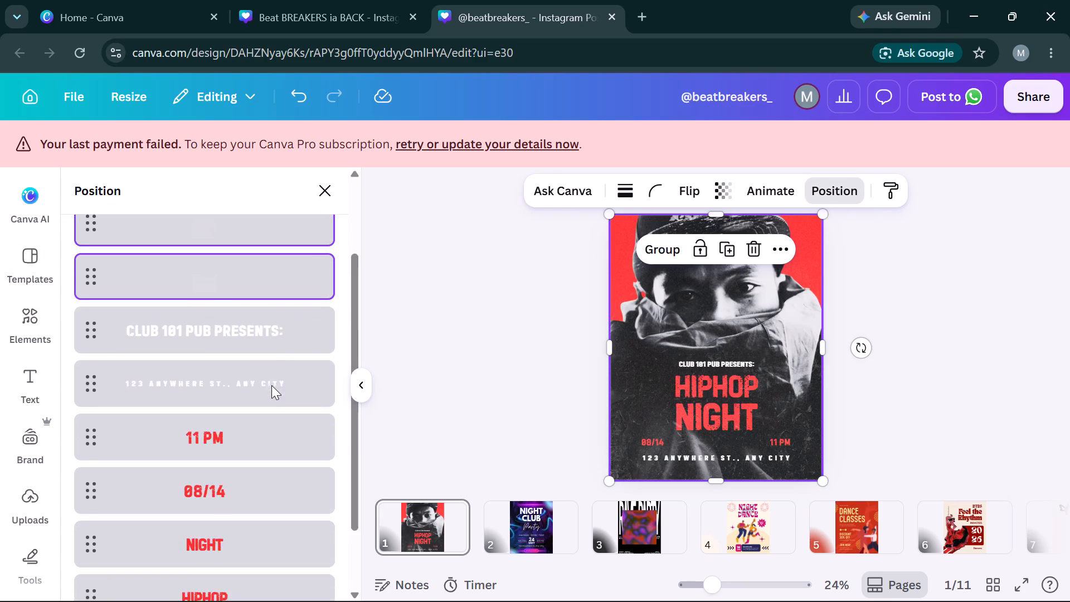
pyautogui.scroll(-1, 271, 385)
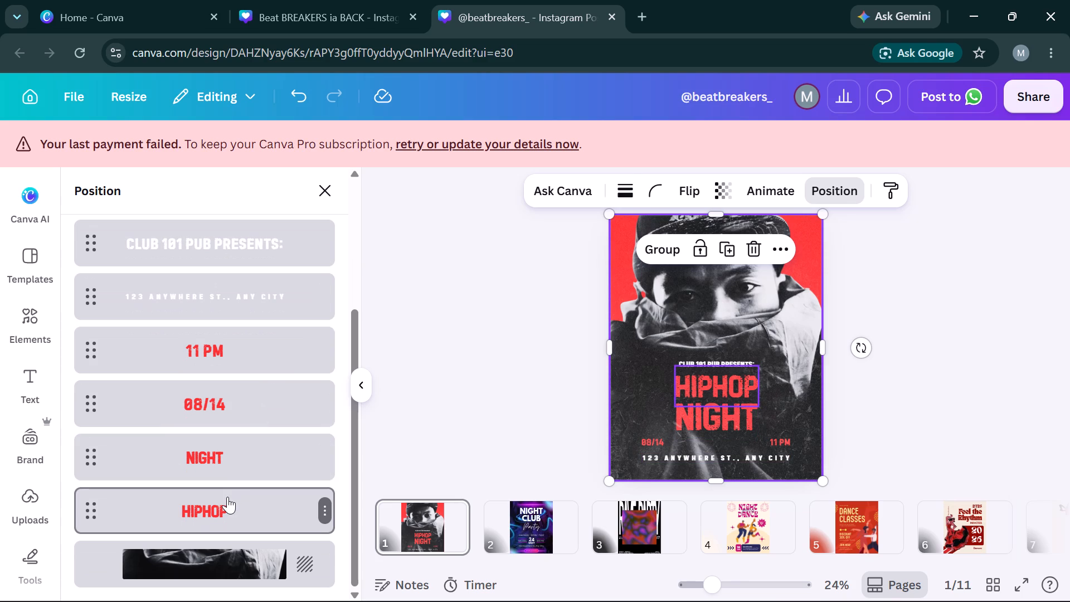
# Add the HIPHOP and CLUB 181 PUB PRESENTS: text layers to the selected overlay layers on page 1 and copy them all.
pyautogui.keyDown('ctrl'); pyautogui.click(227, 497); pyautogui.keyUp('ctrl')
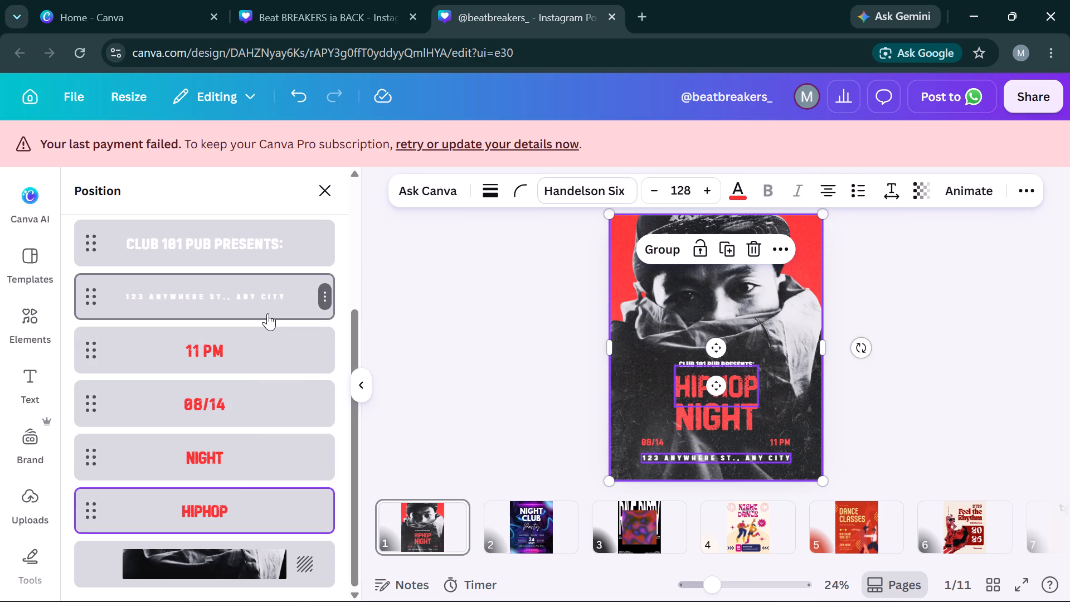
pyautogui.keyDown('ctrl'); pyautogui.scroll(1, 267, 313); pyautogui.keyUp('ctrl')
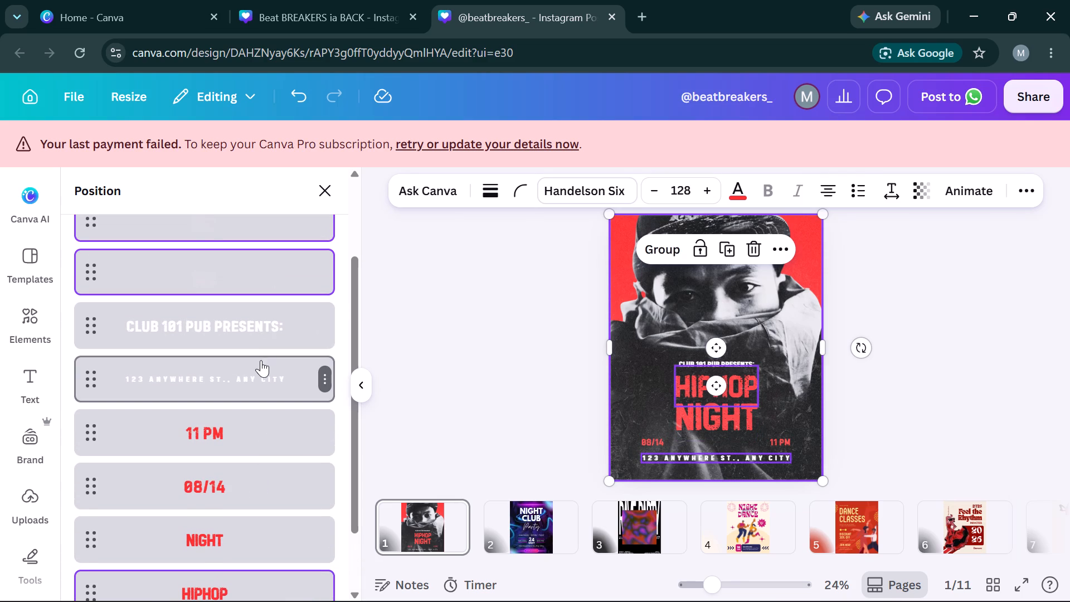
pyautogui.keyDown('ctrl'); pyautogui.scroll(3, 284, 315); pyautogui.keyUp('ctrl')
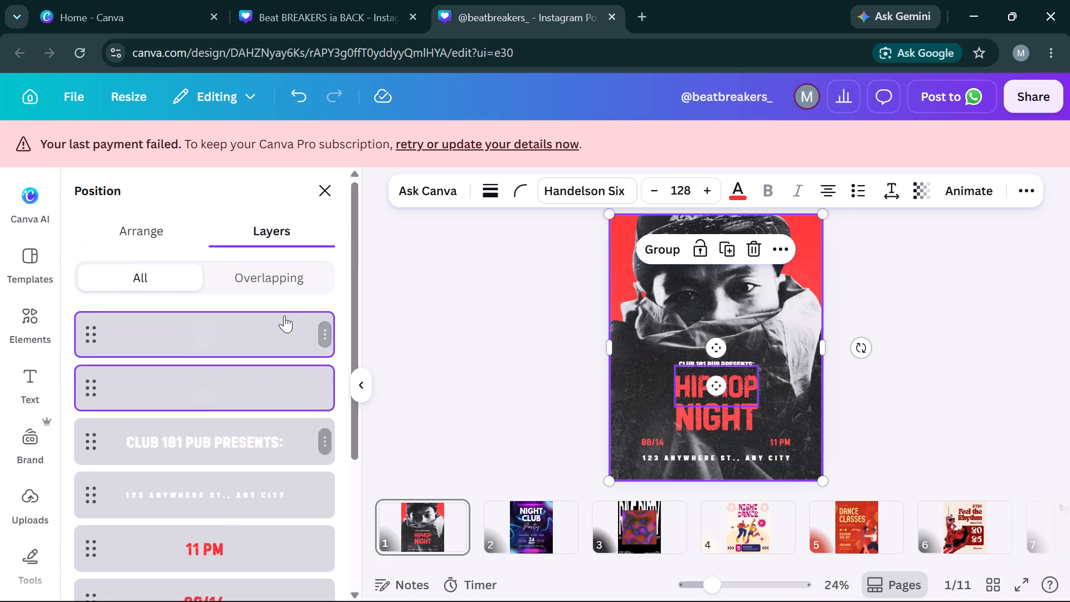
pyautogui.keyDown('ctrl'); pyautogui.click(266, 438); pyautogui.keyUp('ctrl')
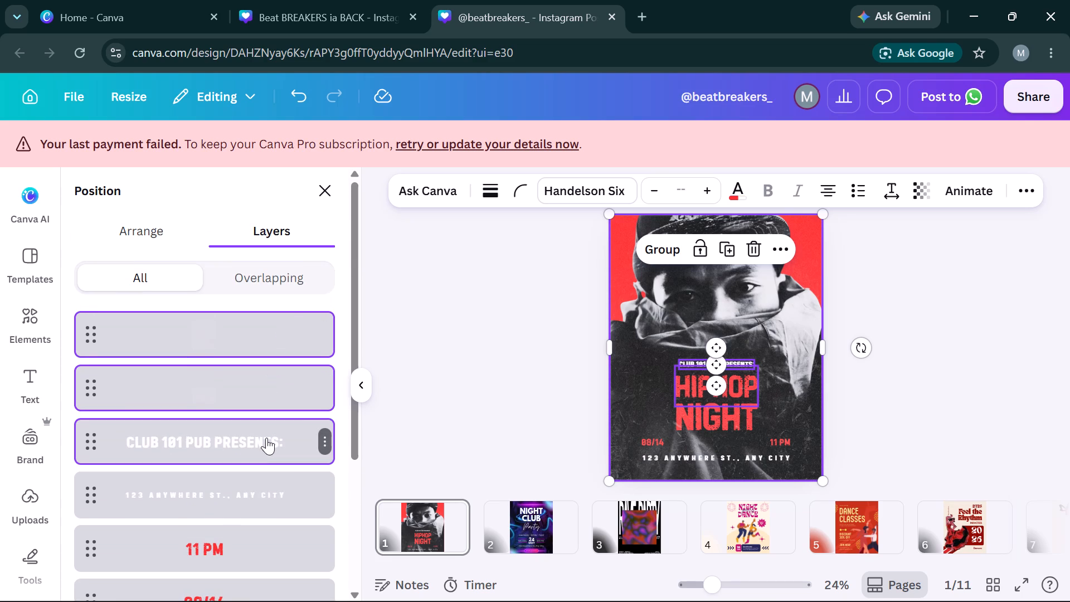
pyautogui.hotkey('ctrl', 'c')
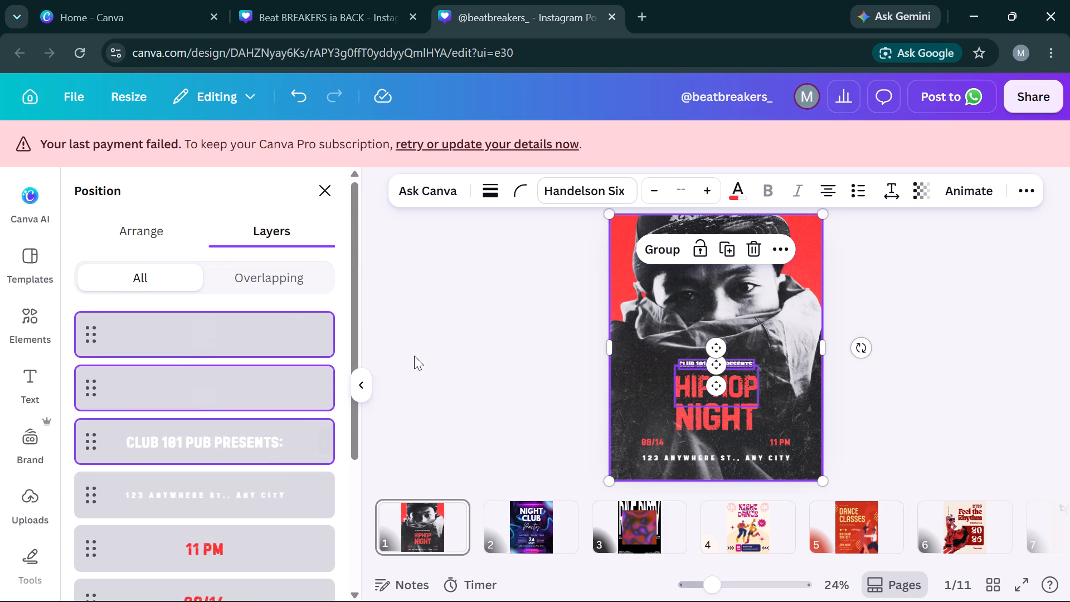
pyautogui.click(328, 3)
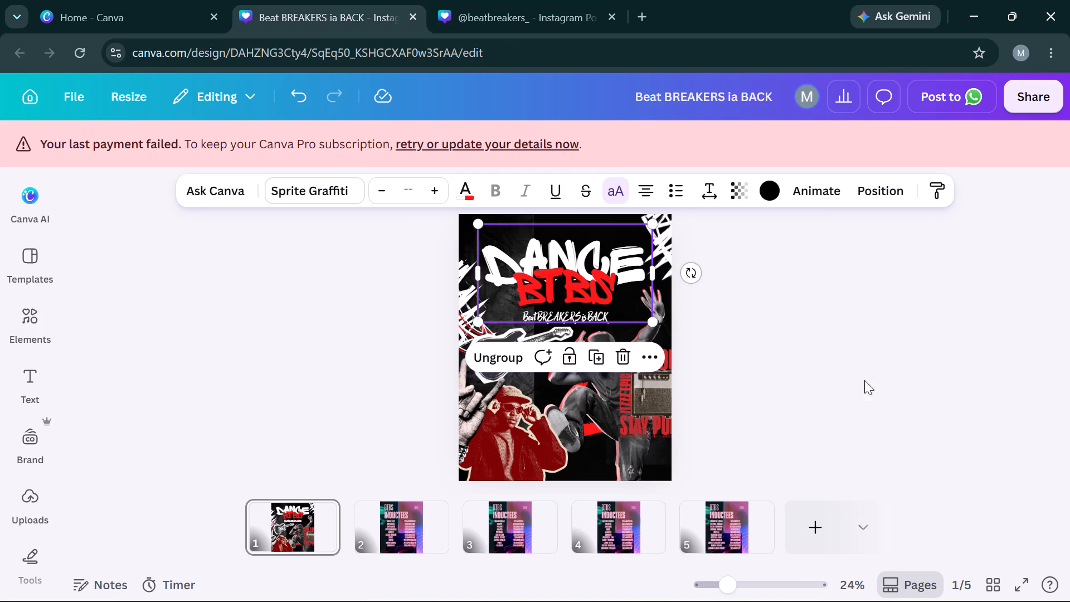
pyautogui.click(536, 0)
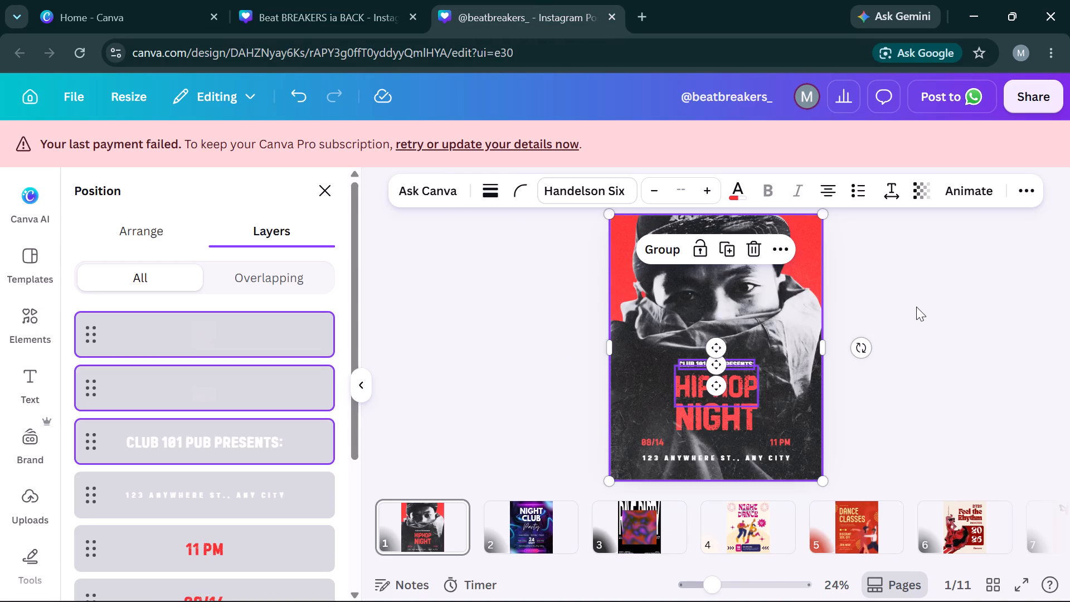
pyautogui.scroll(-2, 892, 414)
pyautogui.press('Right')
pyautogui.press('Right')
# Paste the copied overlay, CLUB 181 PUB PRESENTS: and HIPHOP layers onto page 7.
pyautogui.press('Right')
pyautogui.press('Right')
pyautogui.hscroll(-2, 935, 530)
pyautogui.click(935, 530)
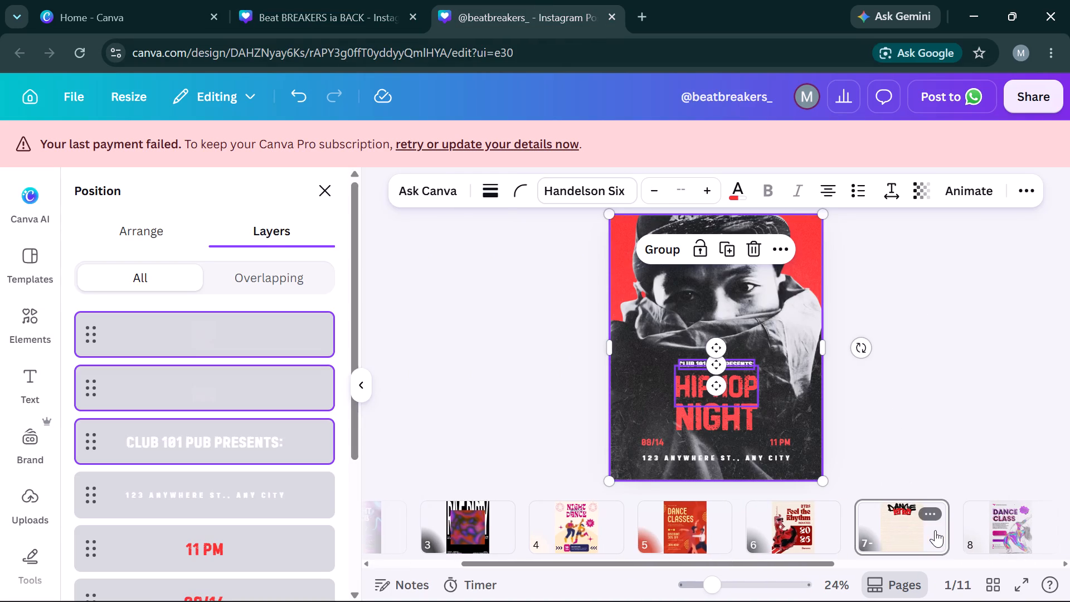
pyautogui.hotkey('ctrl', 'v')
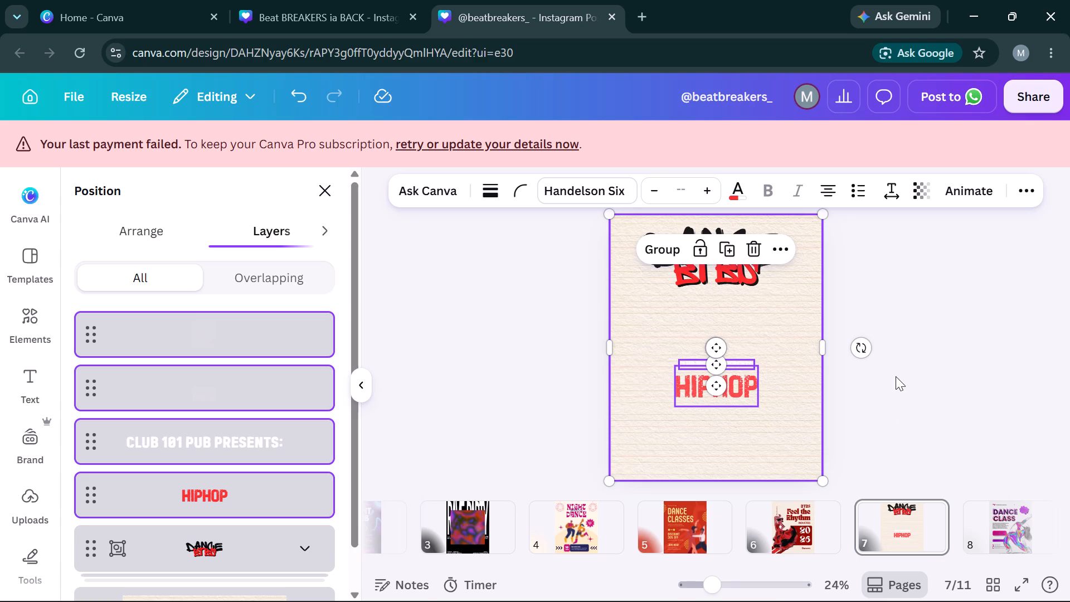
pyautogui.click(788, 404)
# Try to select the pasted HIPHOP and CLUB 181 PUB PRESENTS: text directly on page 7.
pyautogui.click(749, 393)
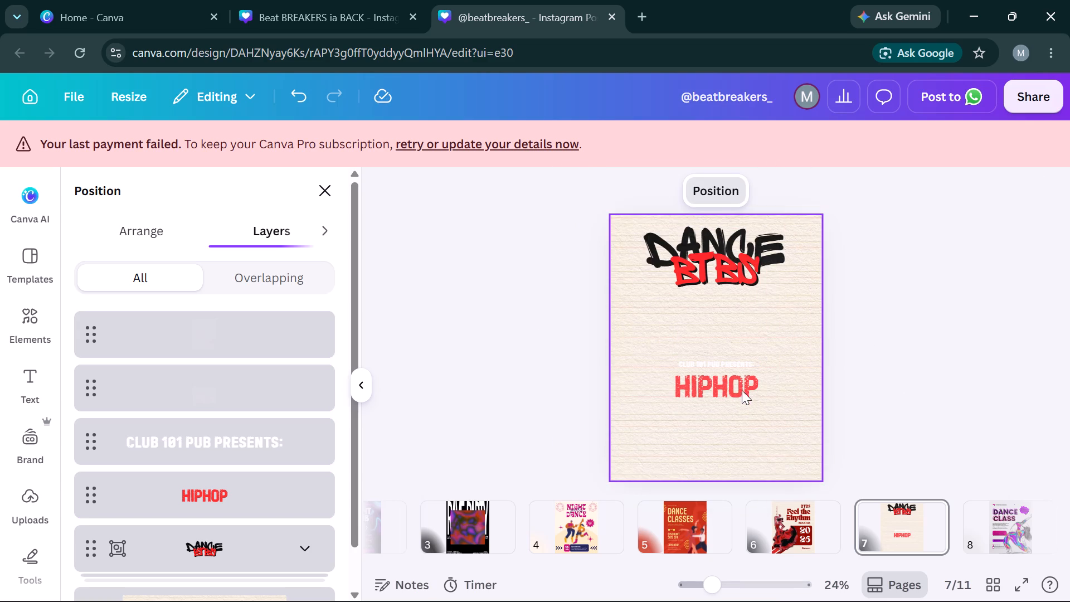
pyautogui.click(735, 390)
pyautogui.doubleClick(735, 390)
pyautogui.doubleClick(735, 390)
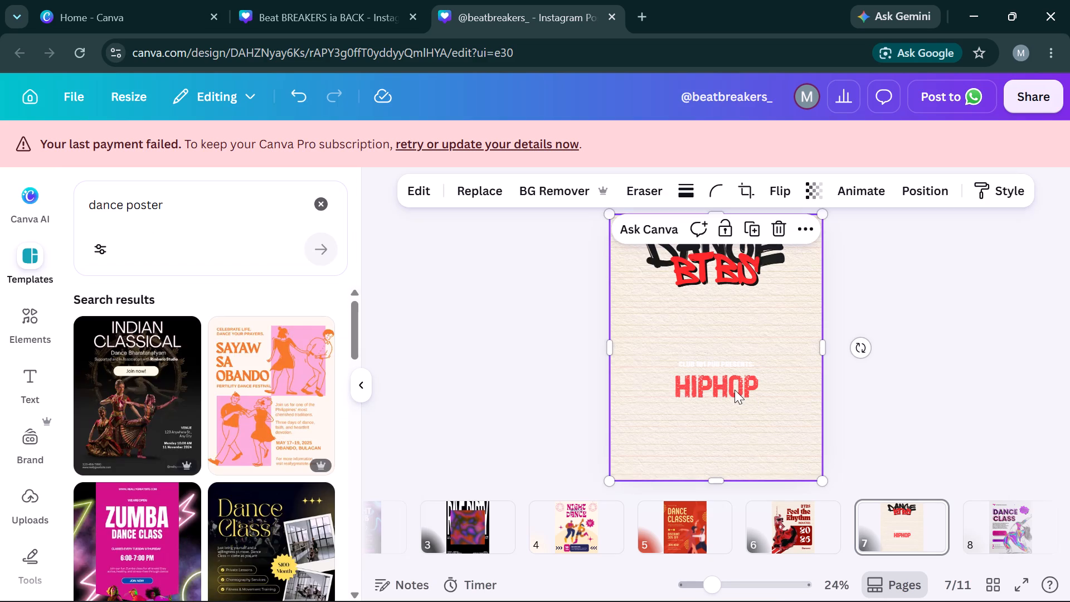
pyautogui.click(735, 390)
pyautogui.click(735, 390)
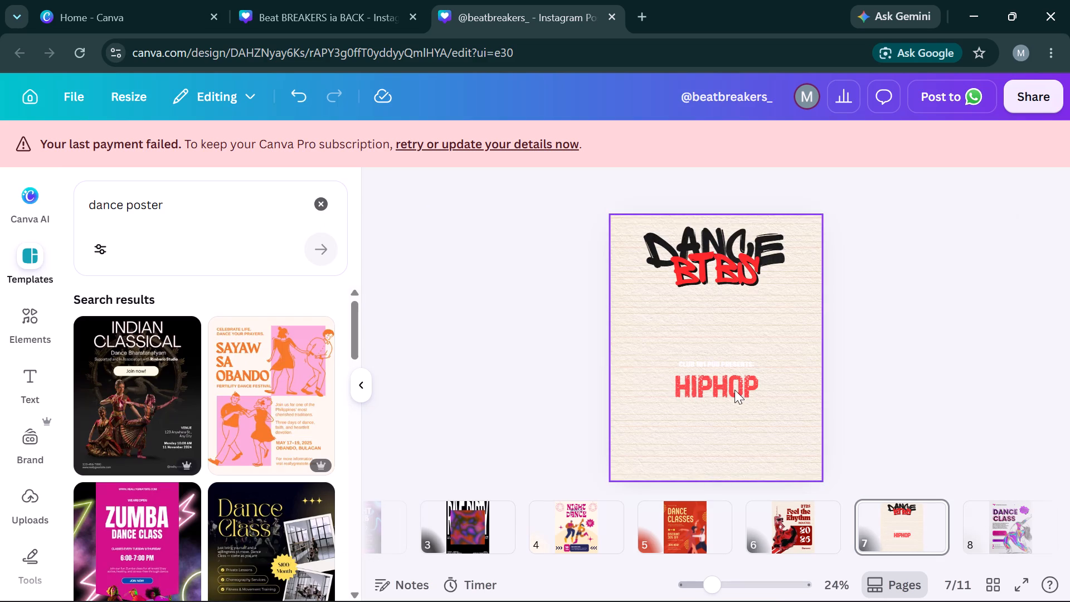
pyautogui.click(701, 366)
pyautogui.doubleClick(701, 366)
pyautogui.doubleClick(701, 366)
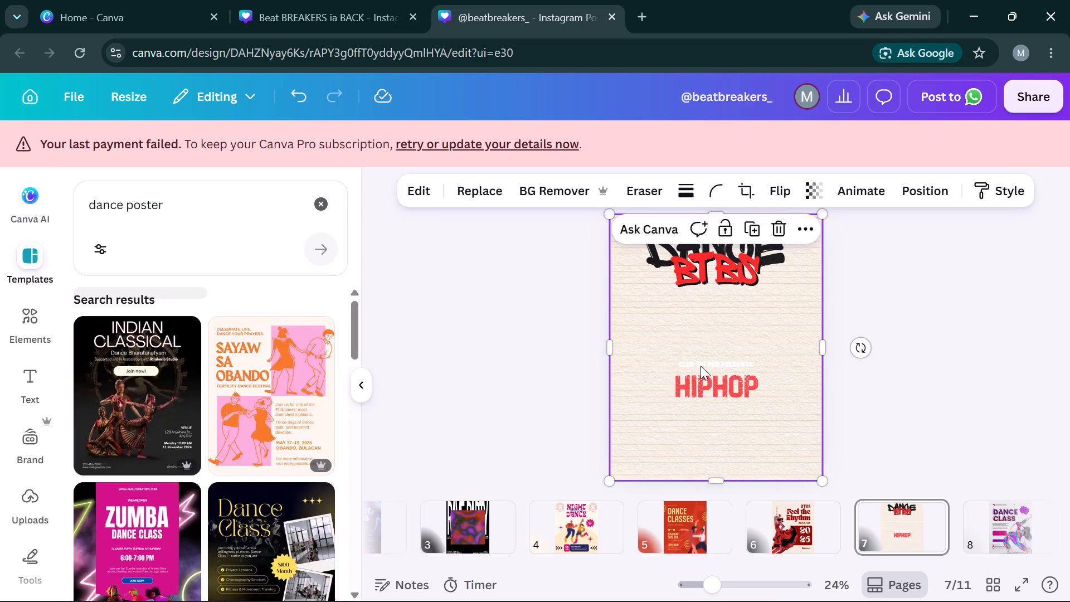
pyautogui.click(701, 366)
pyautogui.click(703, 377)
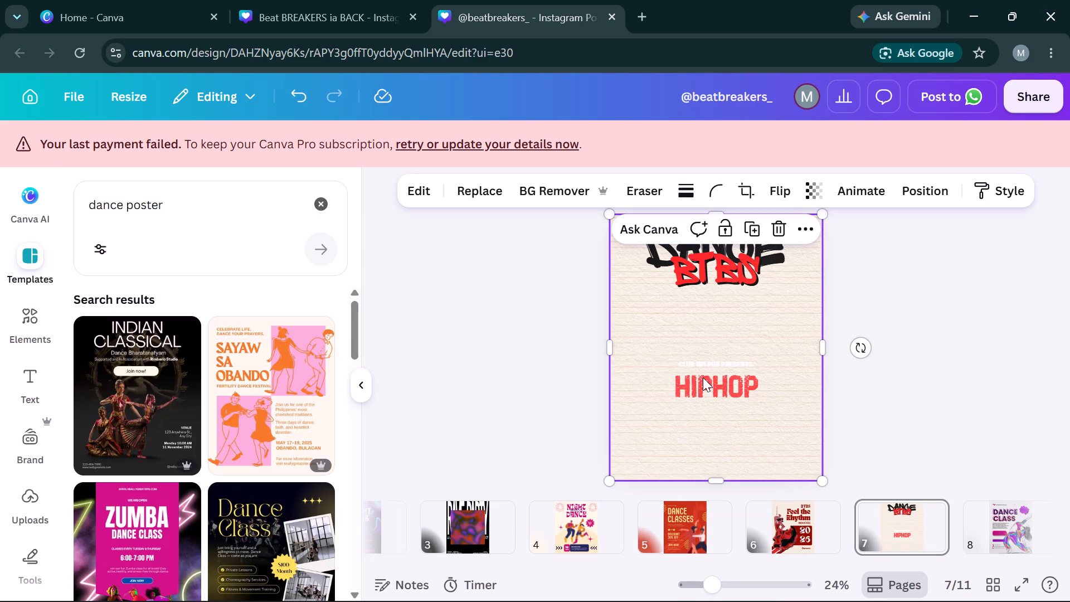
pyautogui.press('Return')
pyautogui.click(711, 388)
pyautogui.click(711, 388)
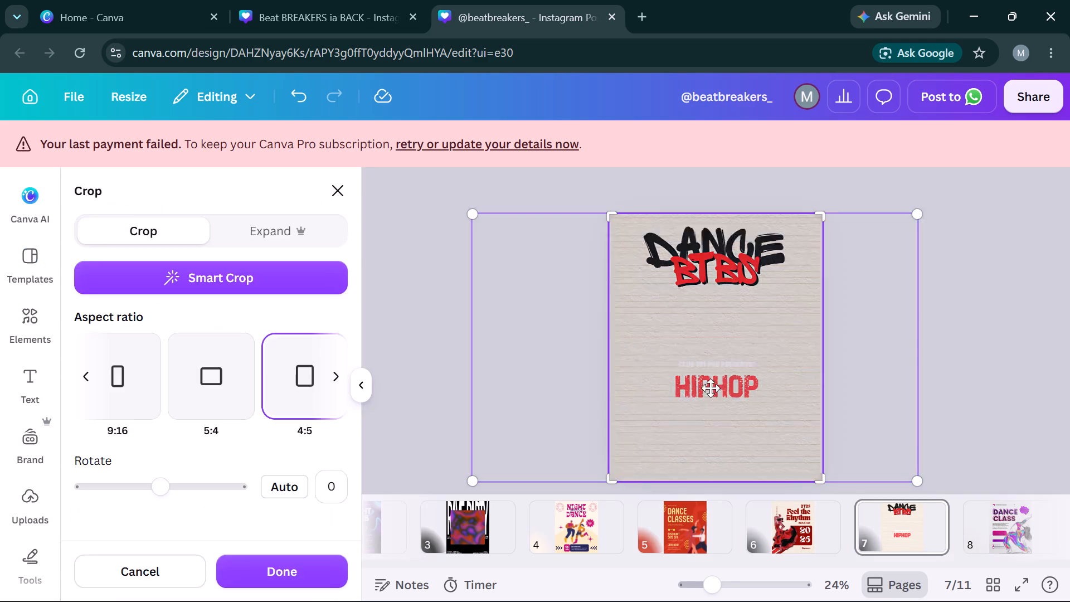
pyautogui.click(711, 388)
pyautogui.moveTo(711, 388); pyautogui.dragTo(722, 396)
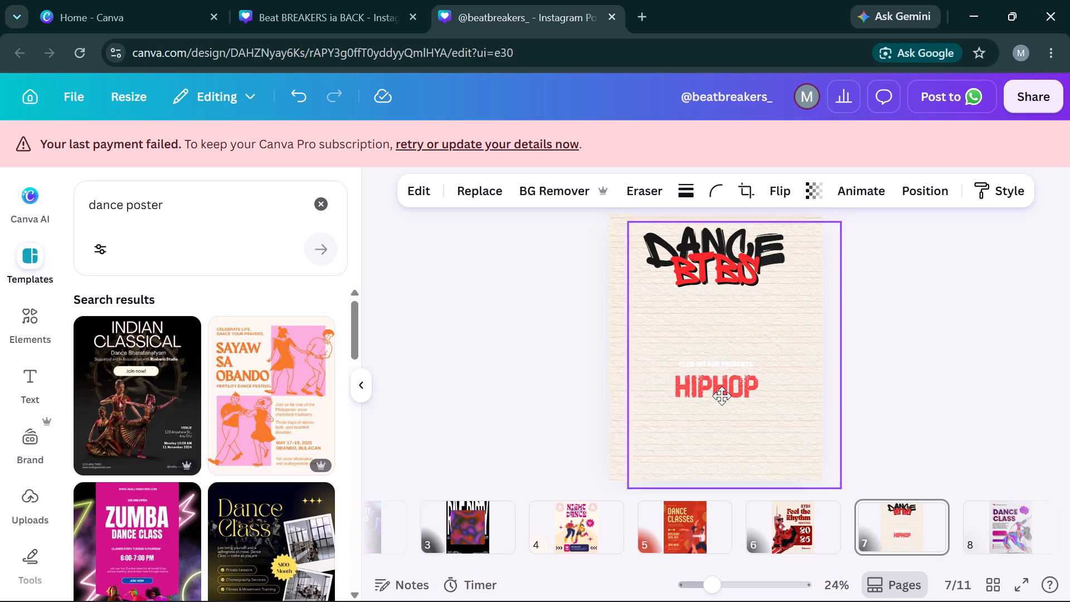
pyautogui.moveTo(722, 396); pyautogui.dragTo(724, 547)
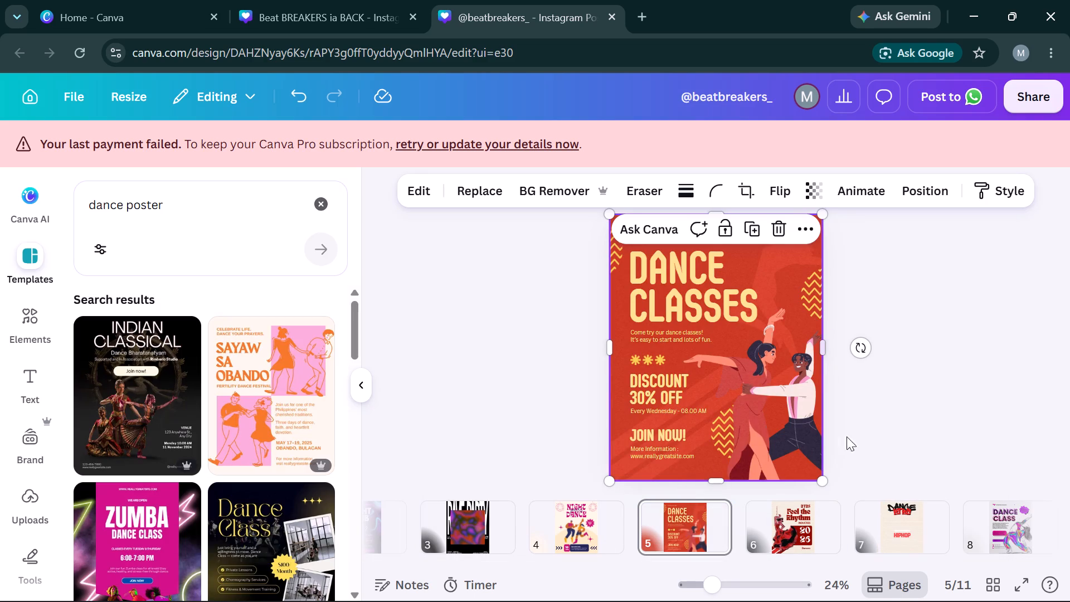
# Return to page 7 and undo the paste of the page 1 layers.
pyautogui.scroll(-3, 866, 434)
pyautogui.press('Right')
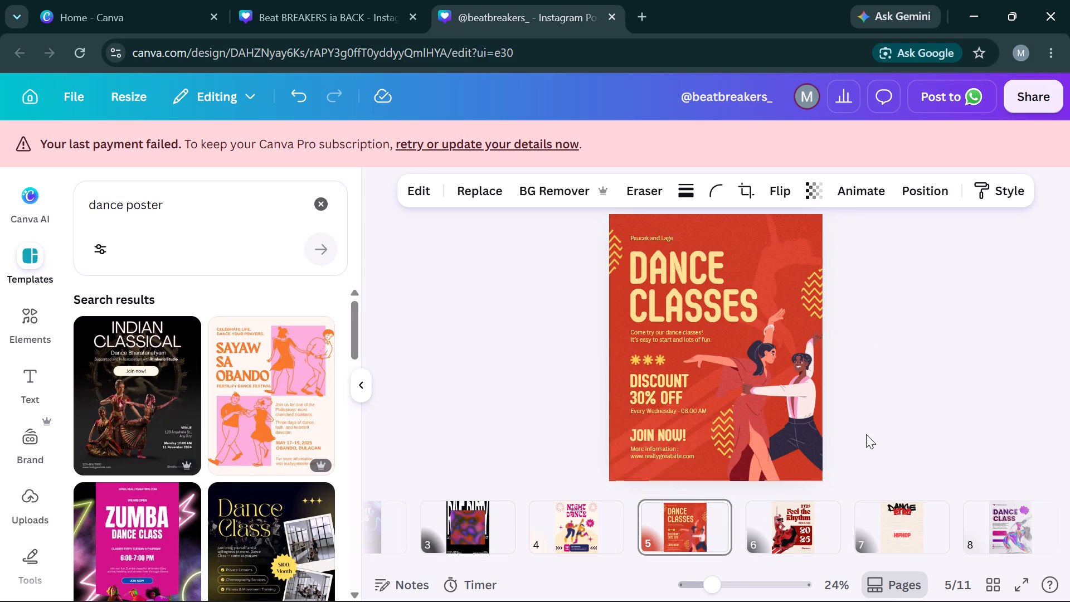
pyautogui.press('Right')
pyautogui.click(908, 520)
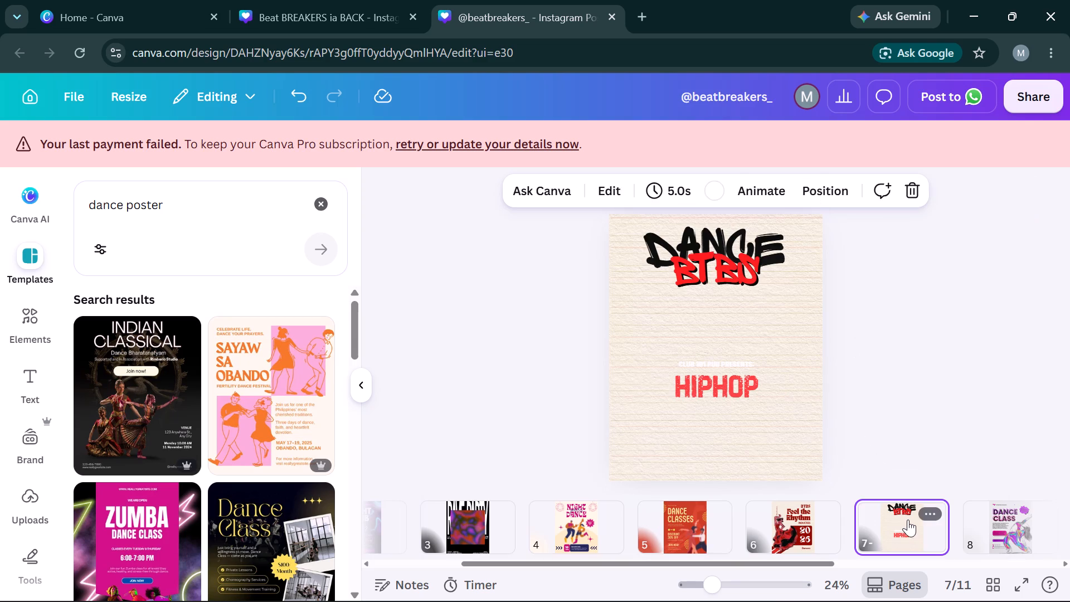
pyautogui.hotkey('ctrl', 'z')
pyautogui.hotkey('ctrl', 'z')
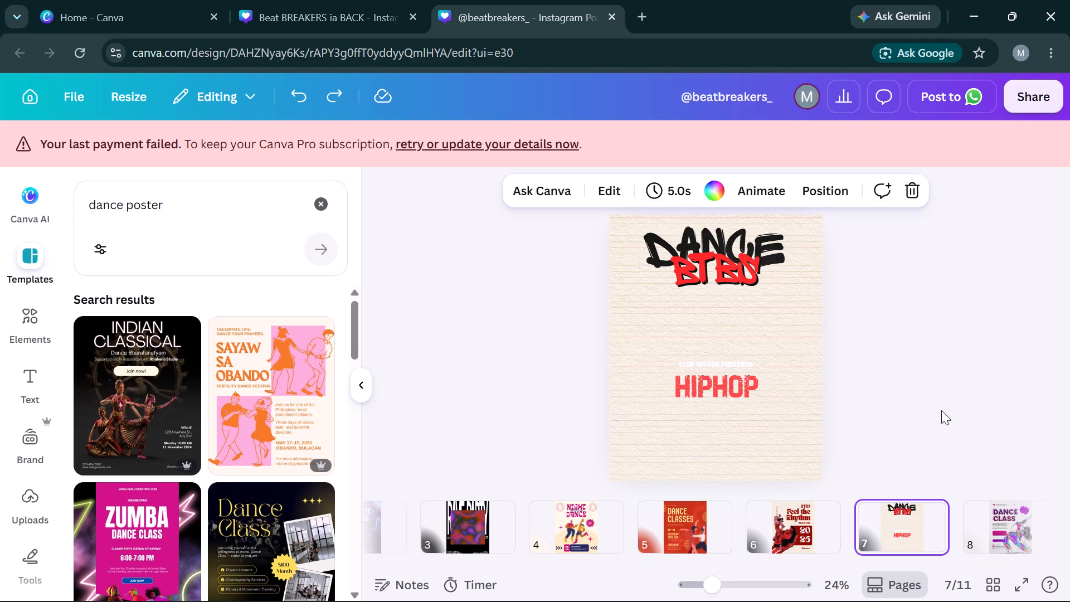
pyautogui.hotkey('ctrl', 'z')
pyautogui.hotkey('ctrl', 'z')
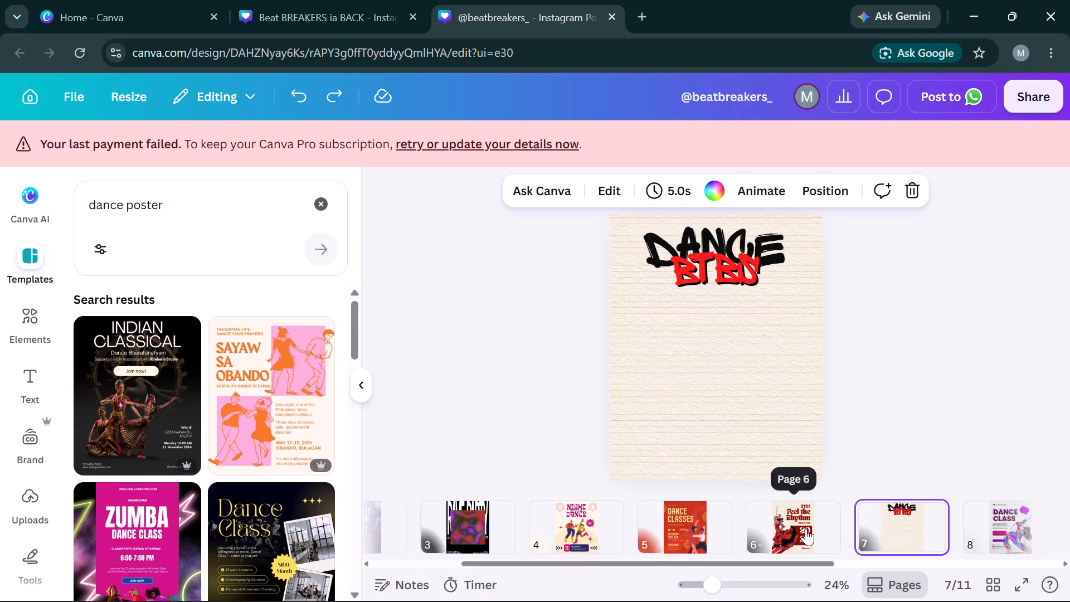
# Search the elements library for "dance" and show all the matching graphics.
pyautogui.click(20, 309)
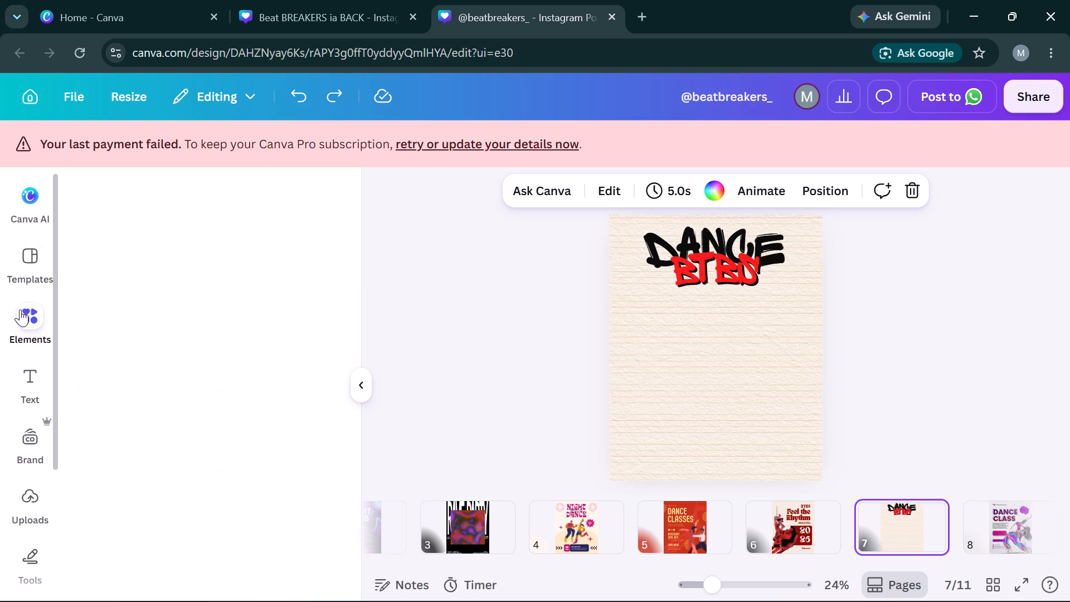
pyautogui.click(231, 197)
pyautogui.press('a')
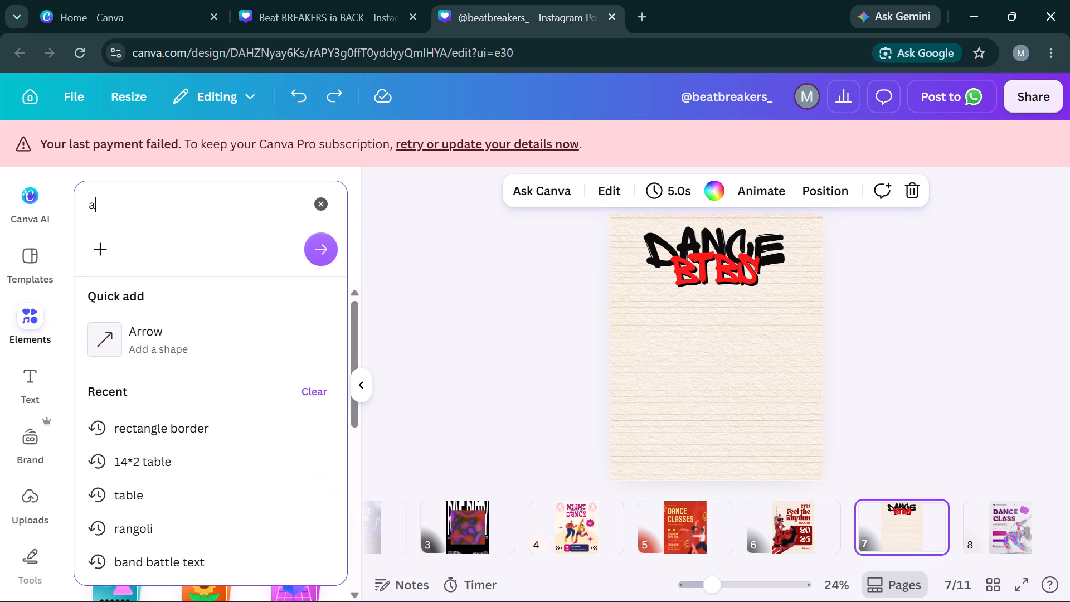
pyautogui.press('BackSpace')
pyautogui.write('dance')
pyautogui.press('Return')
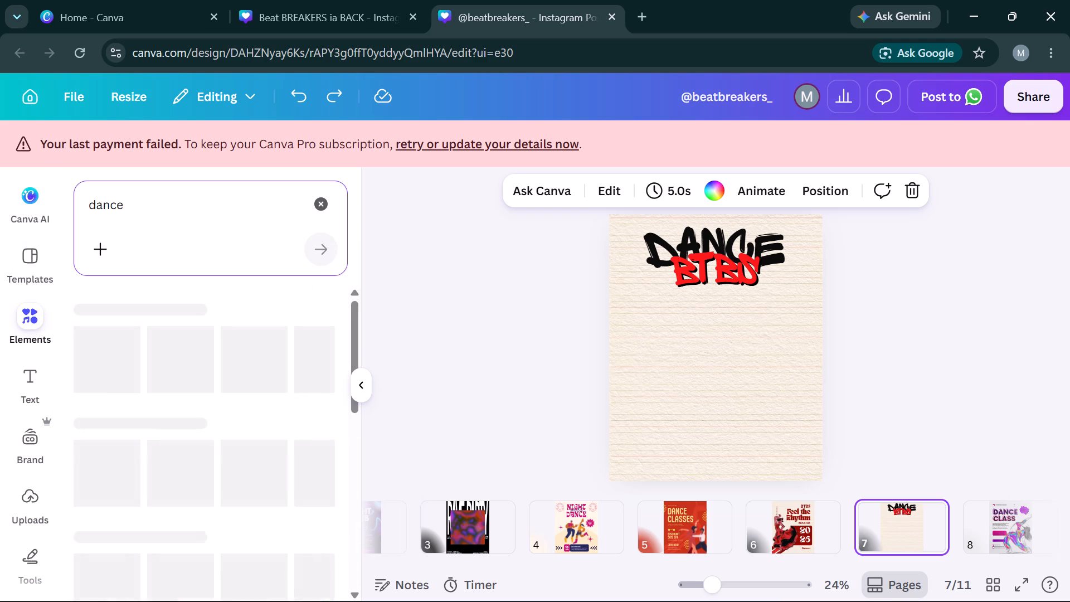
pyautogui.scroll(1, 245, 452)
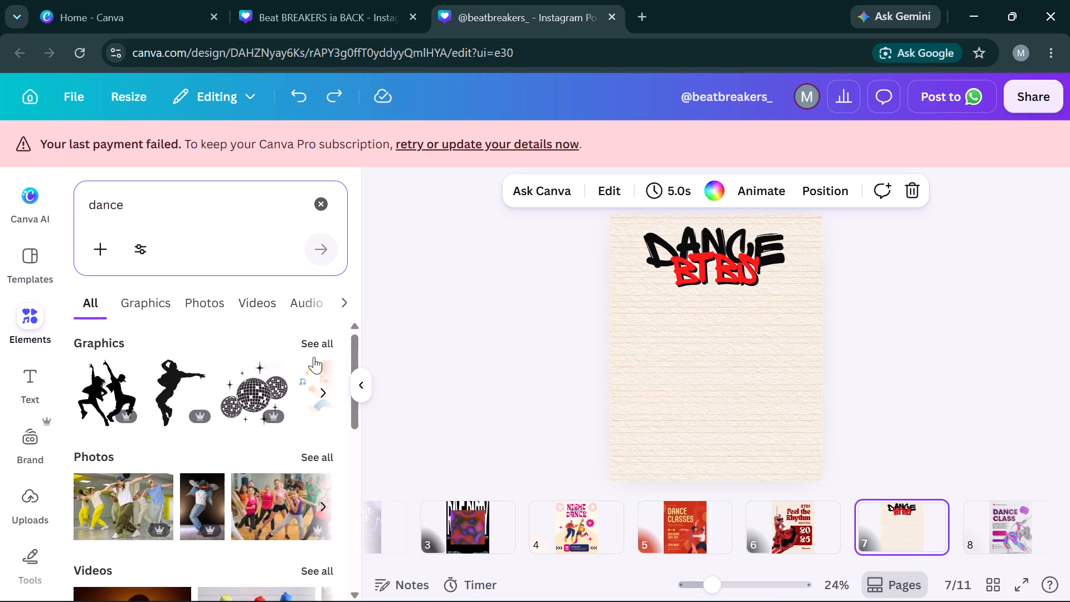
pyautogui.click(323, 348)
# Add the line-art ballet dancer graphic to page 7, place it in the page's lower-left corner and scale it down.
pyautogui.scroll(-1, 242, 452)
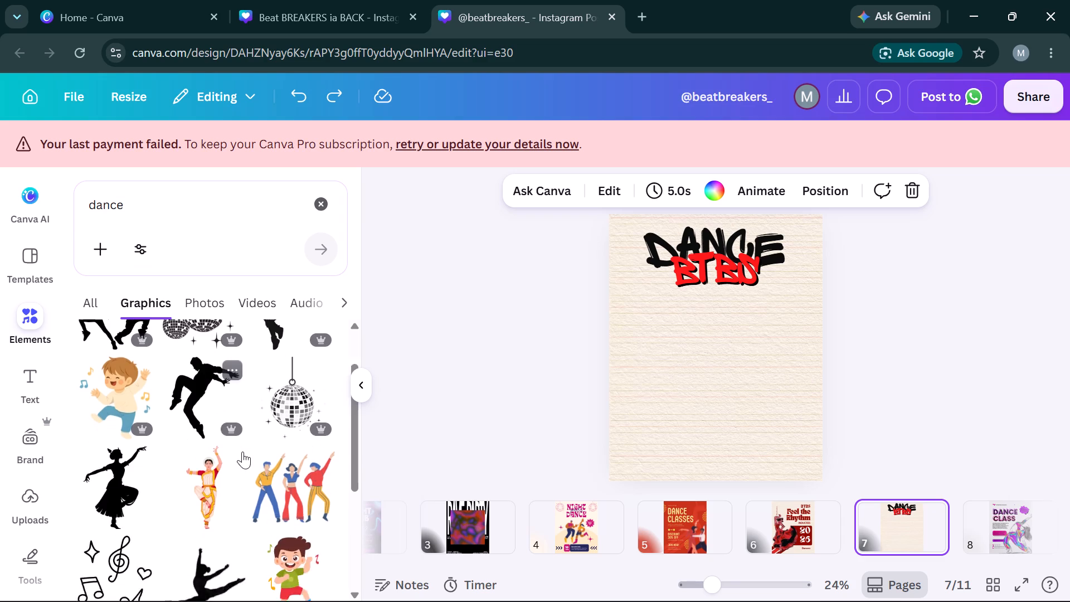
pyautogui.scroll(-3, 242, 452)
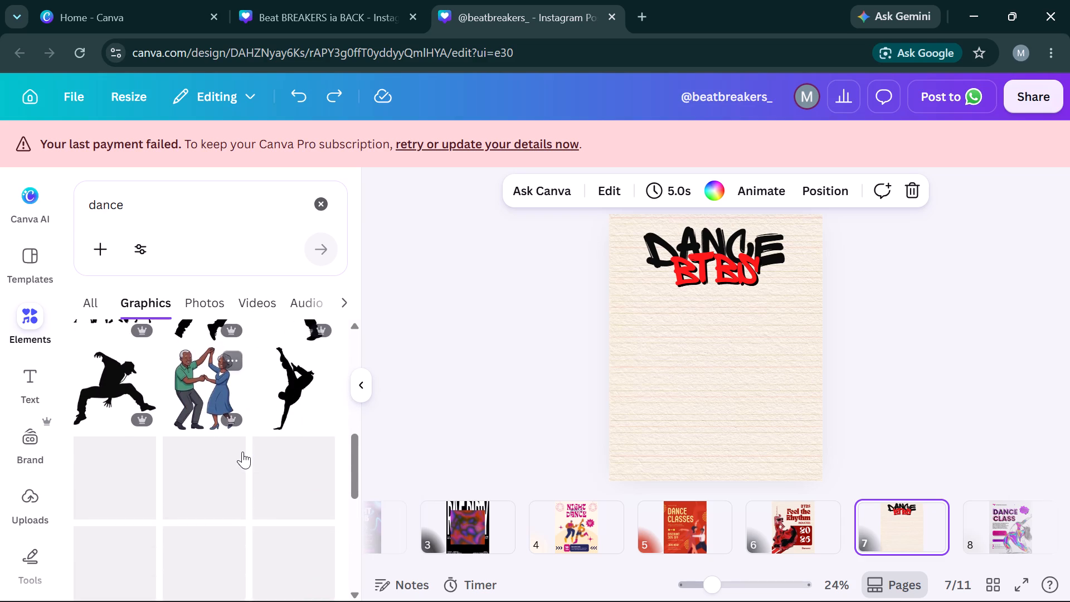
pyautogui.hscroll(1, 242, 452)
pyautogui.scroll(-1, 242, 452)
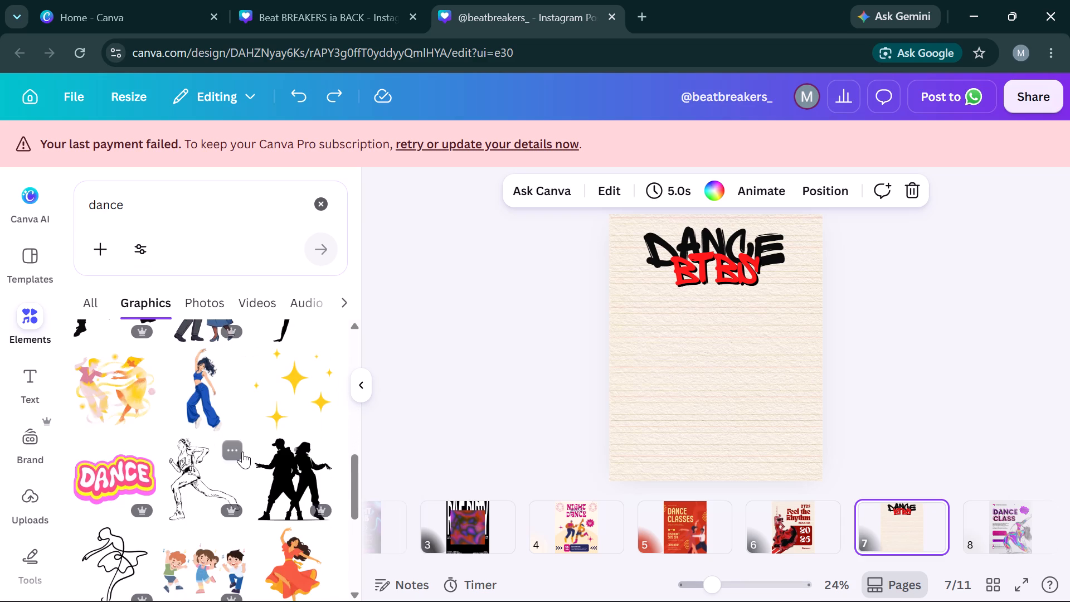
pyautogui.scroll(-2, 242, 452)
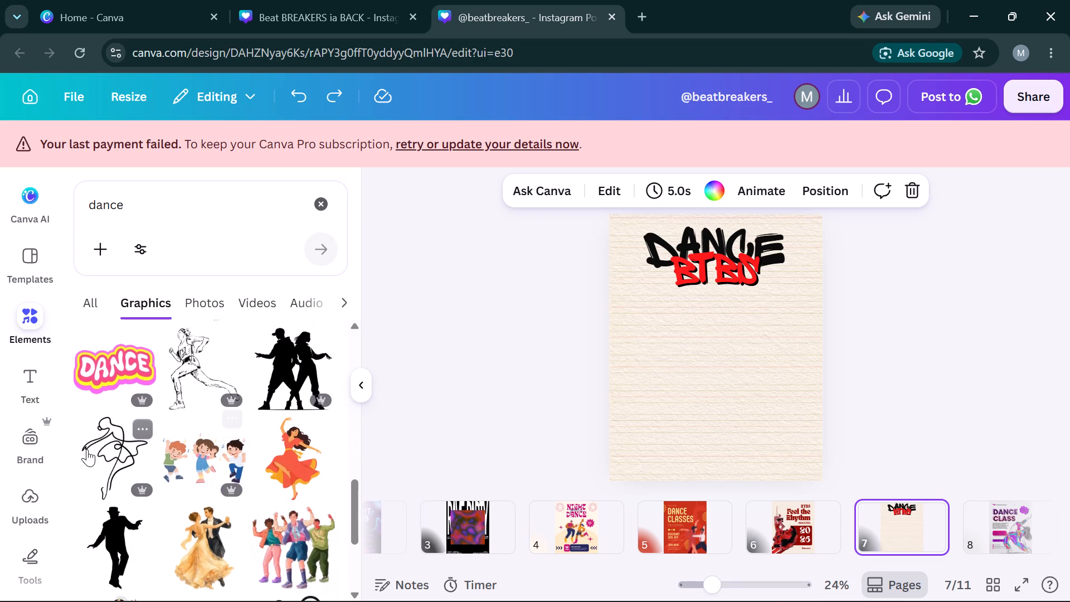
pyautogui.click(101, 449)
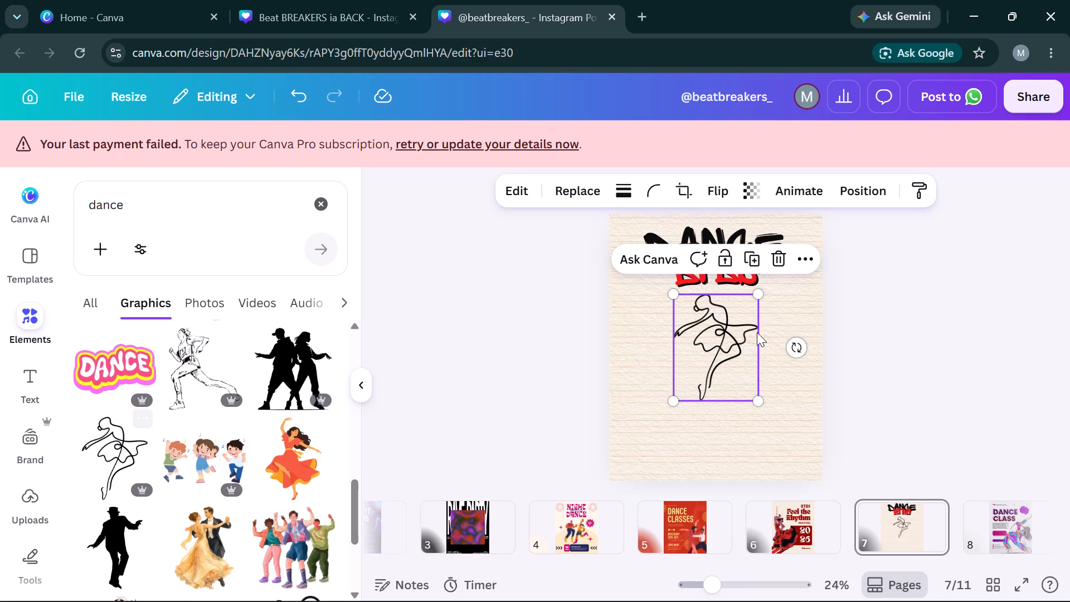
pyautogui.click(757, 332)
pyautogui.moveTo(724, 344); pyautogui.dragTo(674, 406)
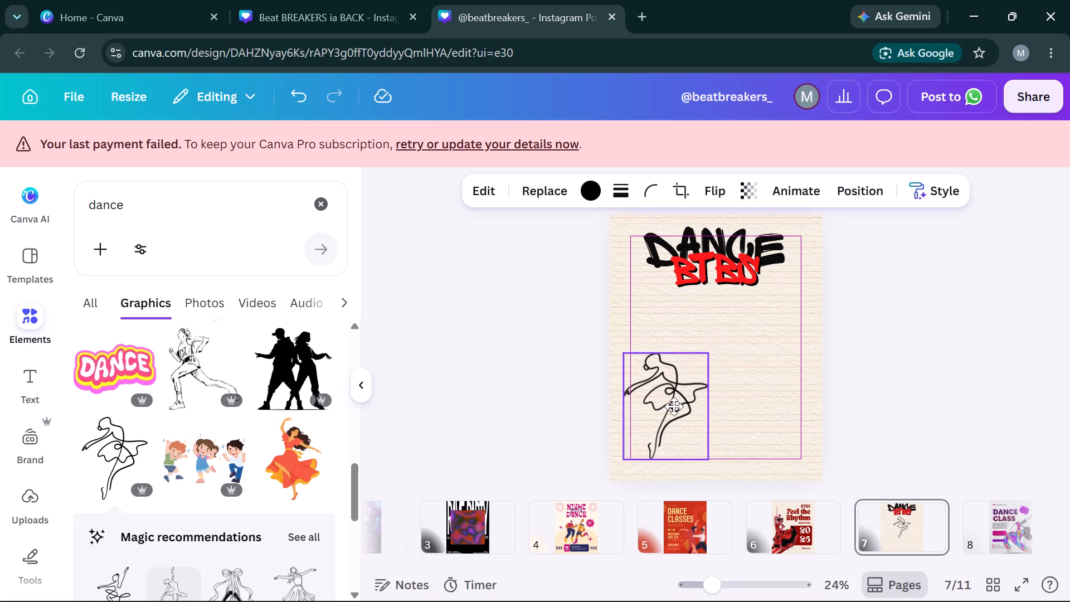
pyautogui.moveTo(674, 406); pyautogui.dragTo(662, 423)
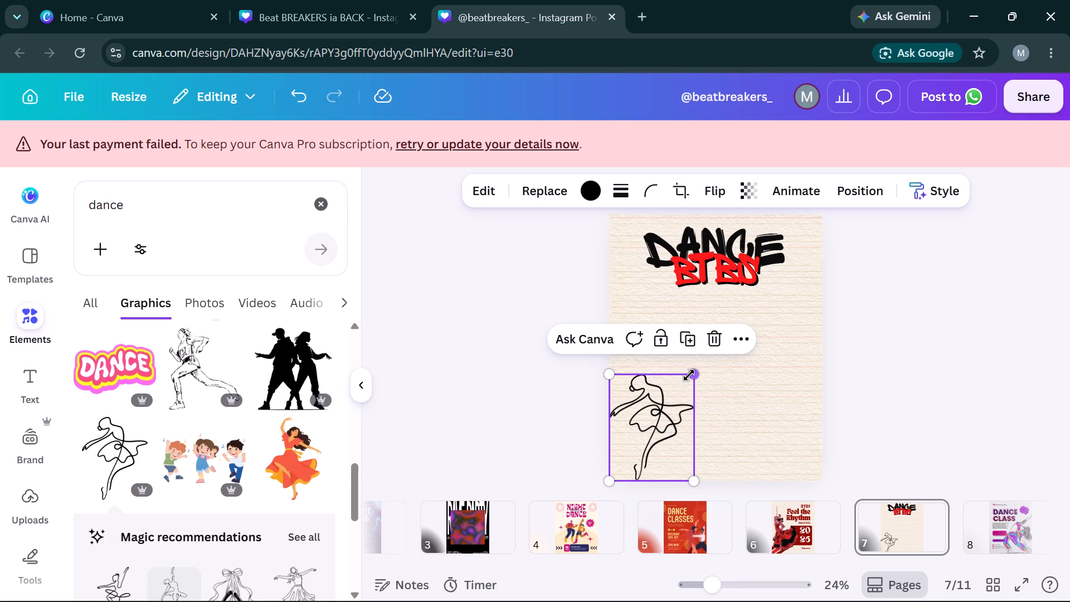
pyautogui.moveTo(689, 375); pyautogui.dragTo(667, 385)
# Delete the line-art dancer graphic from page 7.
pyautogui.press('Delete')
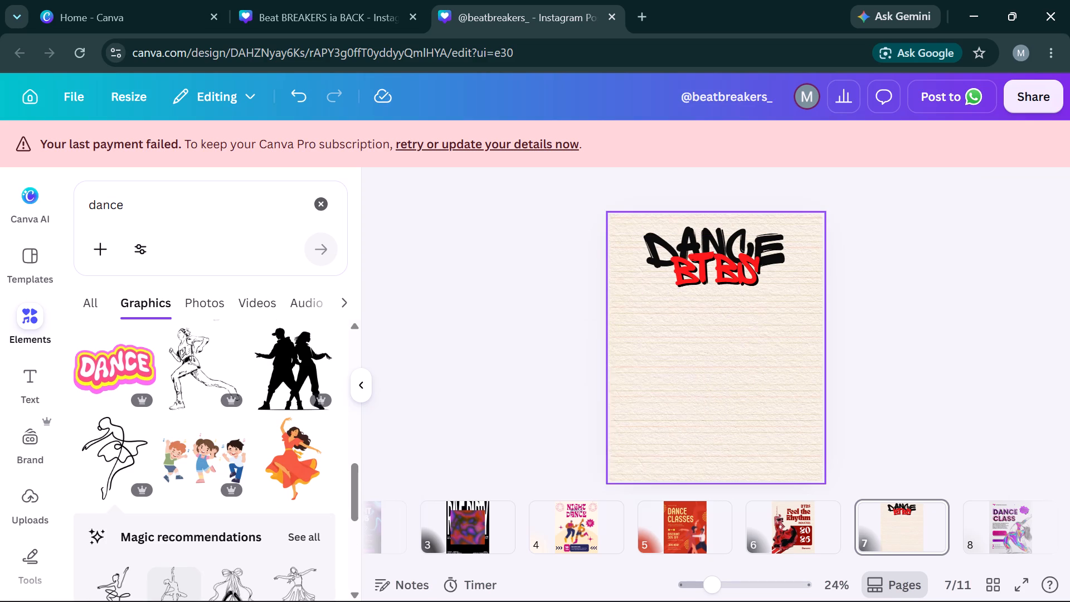
# Look through the "dance" graphics results for a new graphic to use on page 7.
pyautogui.click(804, 515)
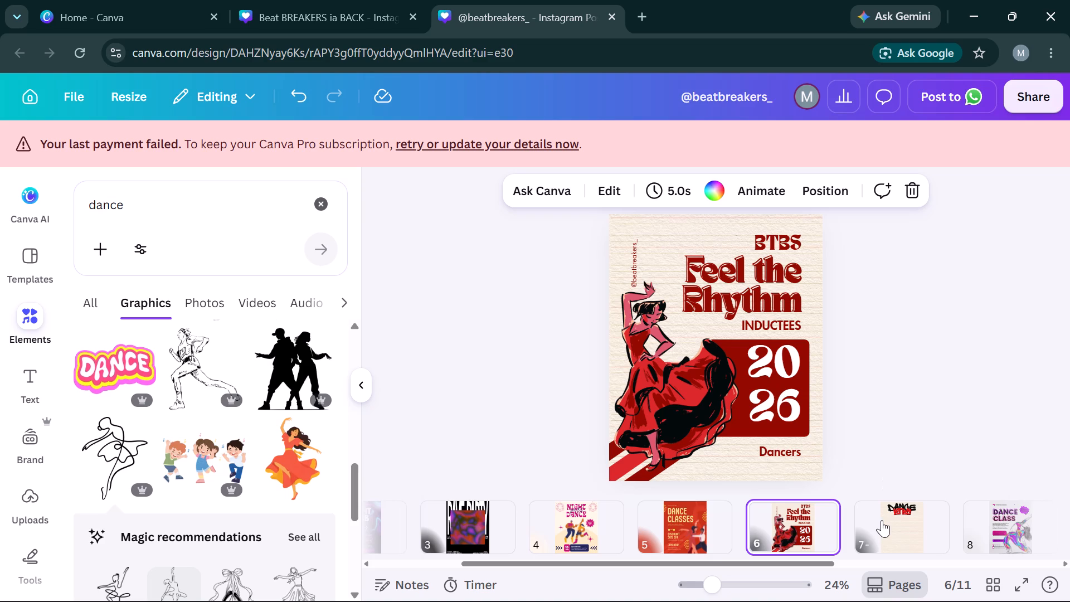
pyautogui.scroll(-3, 296, 458)
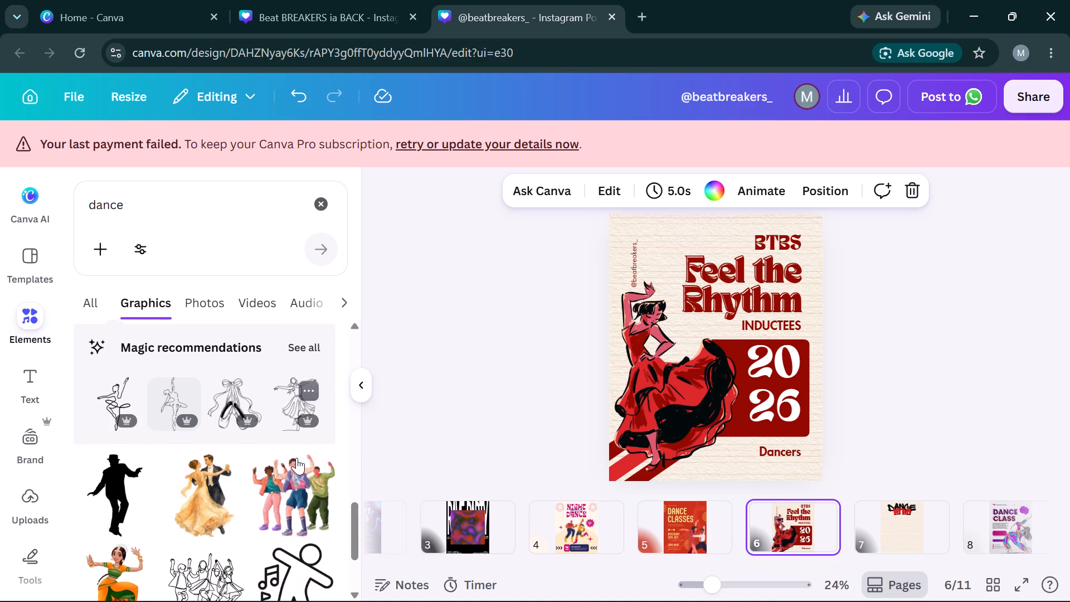
pyautogui.scroll(-2, 296, 458)
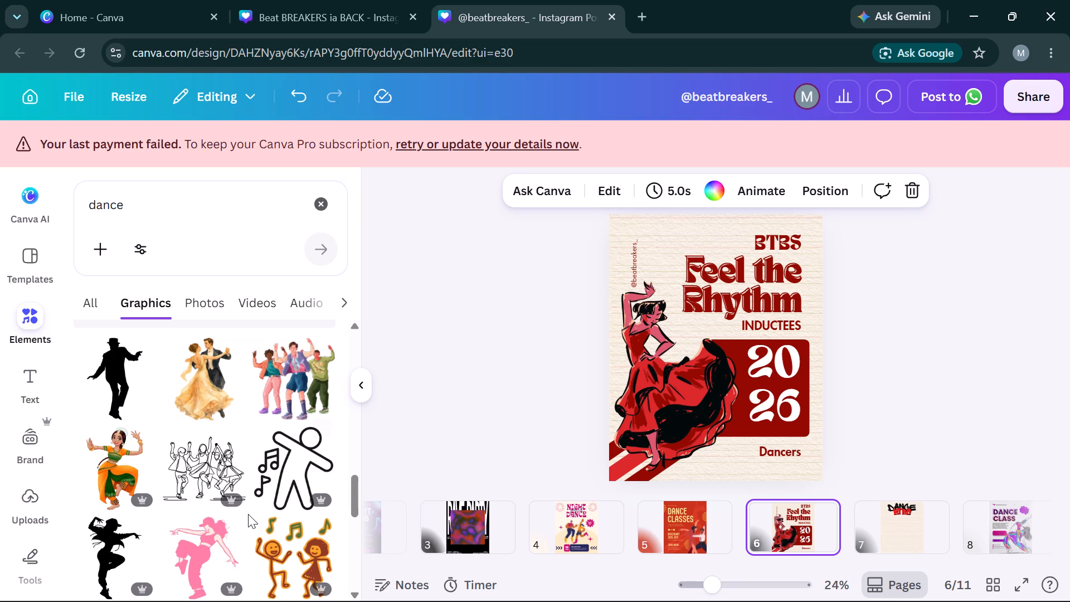
pyautogui.scroll(-1, 248, 514)
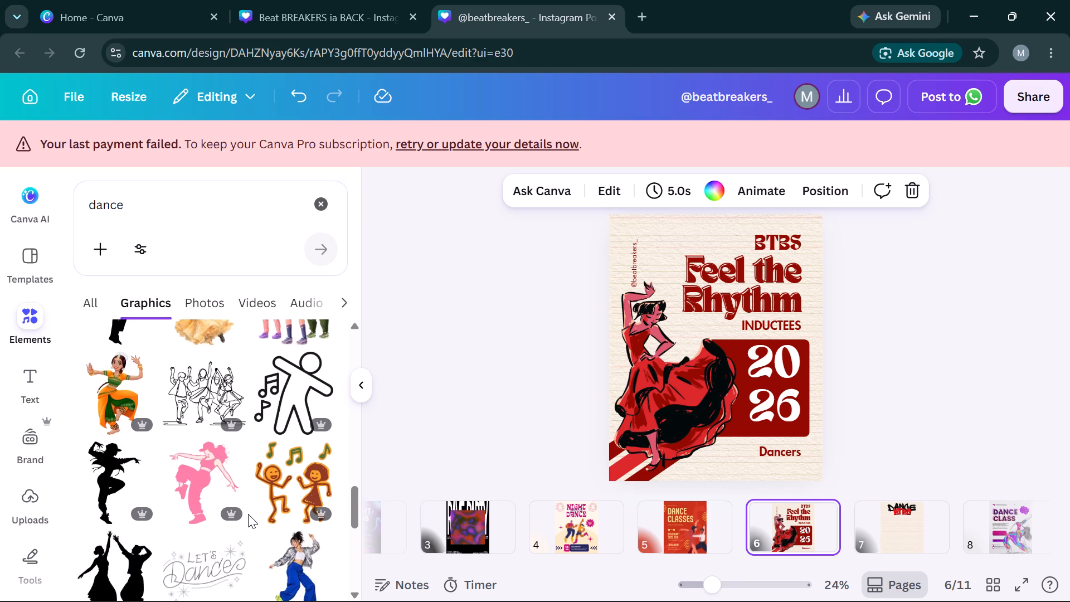
pyautogui.scroll(-2, 248, 514)
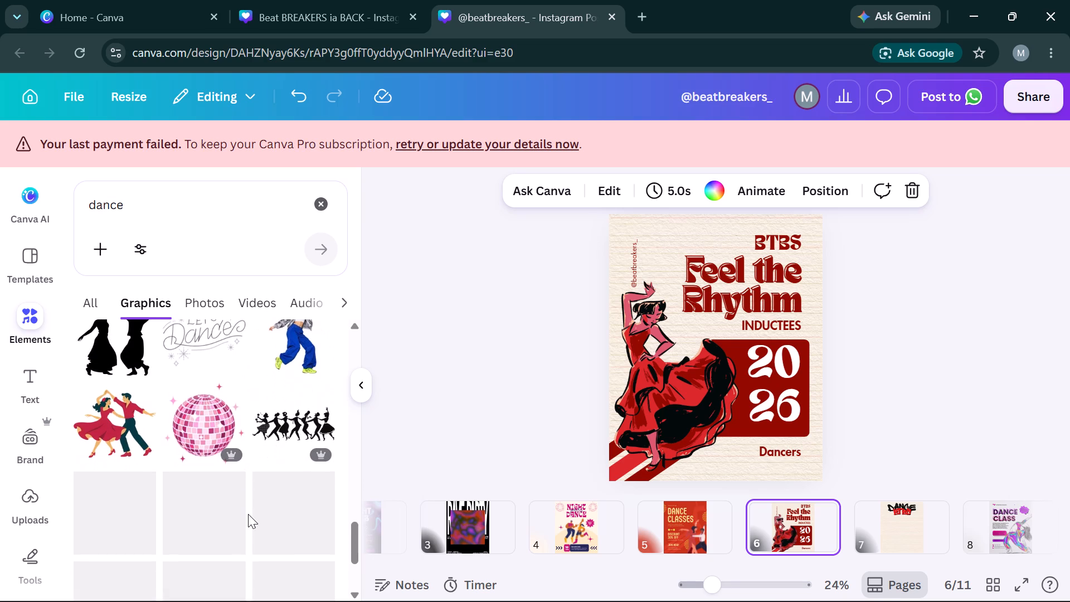
pyautogui.scroll(-3, 248, 514)
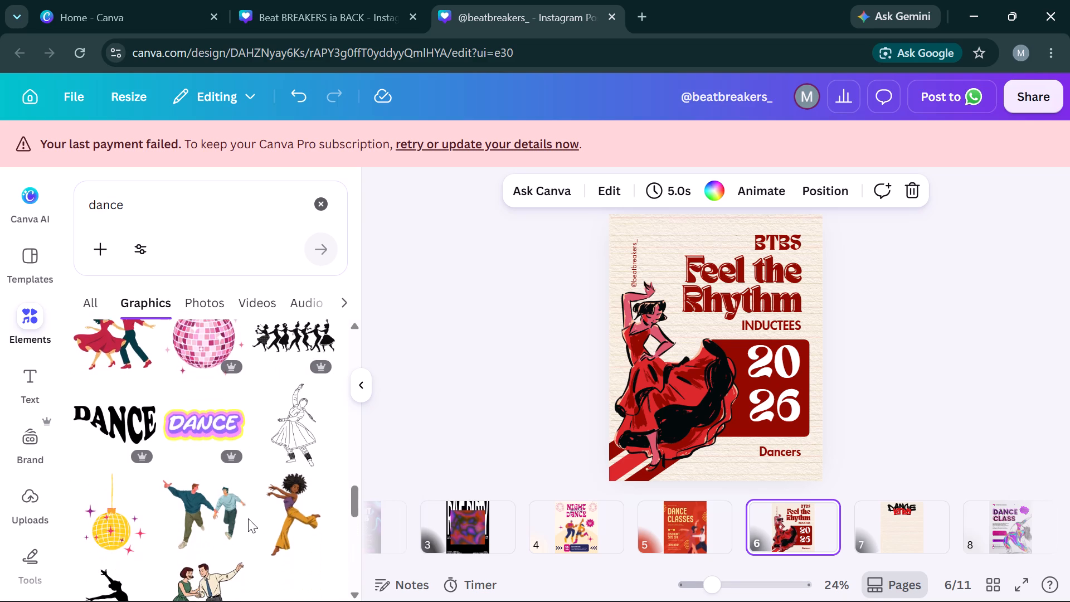
pyautogui.scroll(-3, 248, 518)
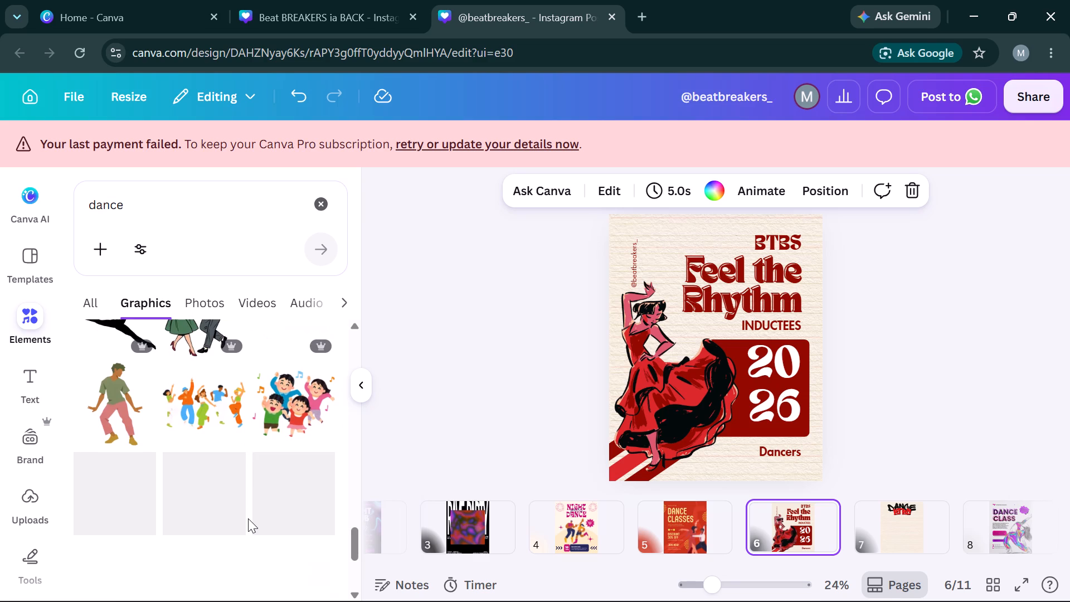
pyautogui.scroll(-1, 248, 518)
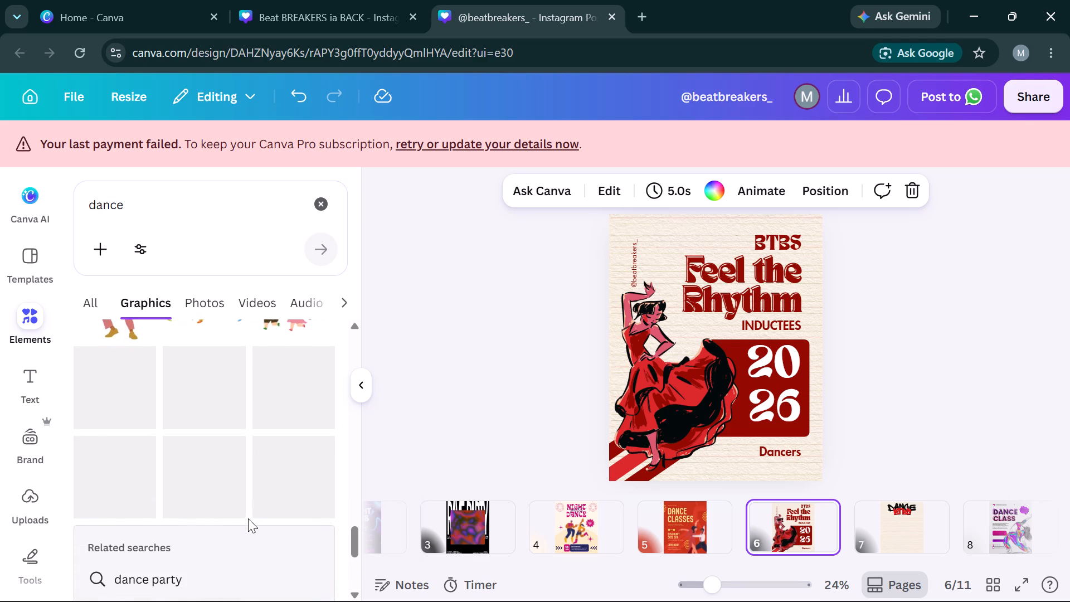
pyautogui.scroll(-1, 248, 518)
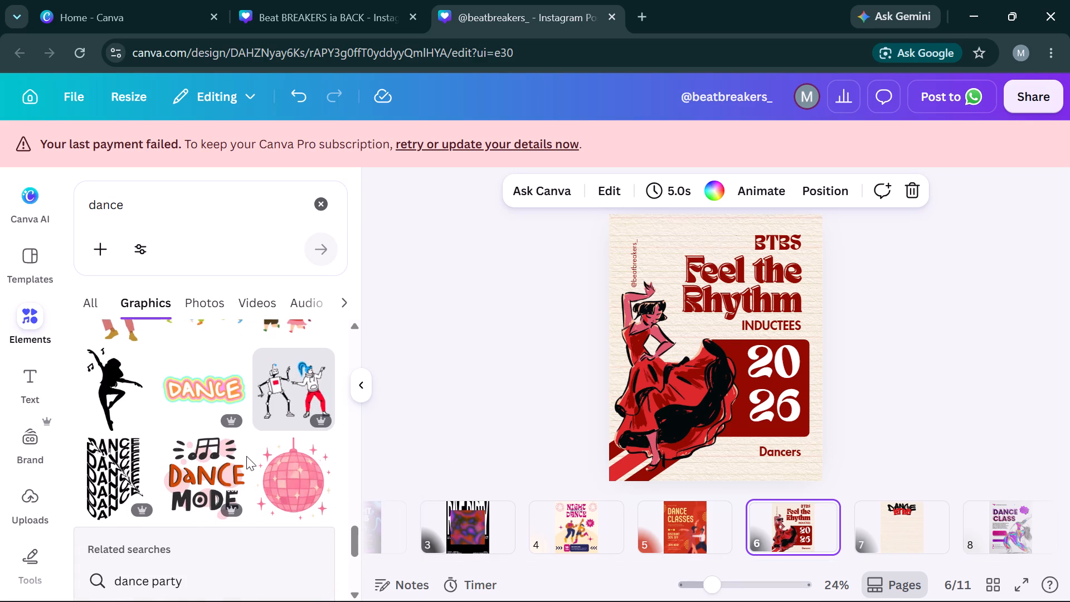
pyautogui.scroll(1, 246, 456)
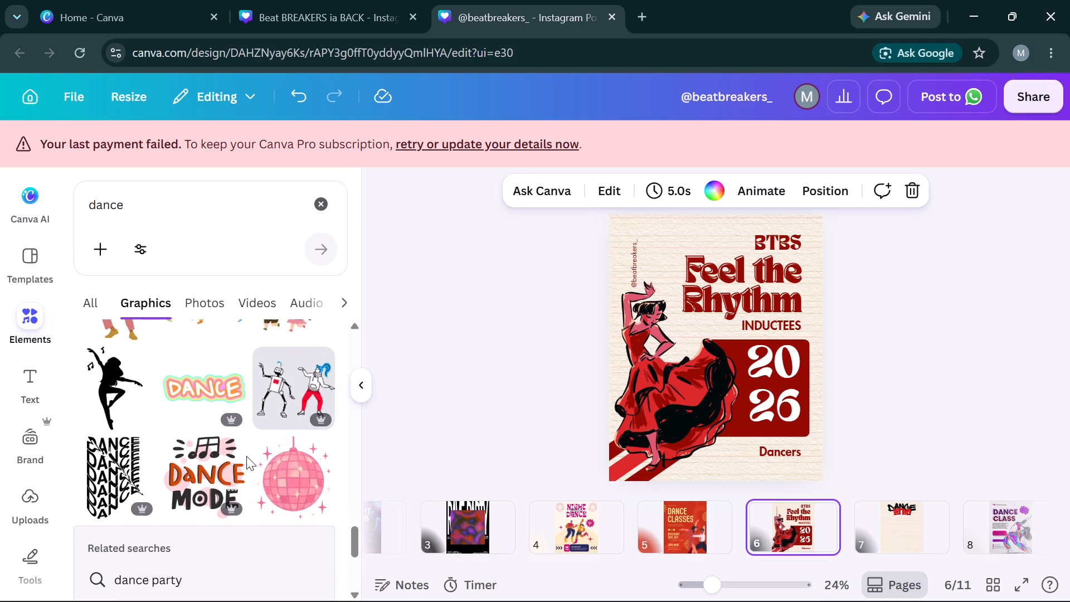
pyautogui.scroll(1, 246, 456)
pyautogui.scroll(-1, 246, 456)
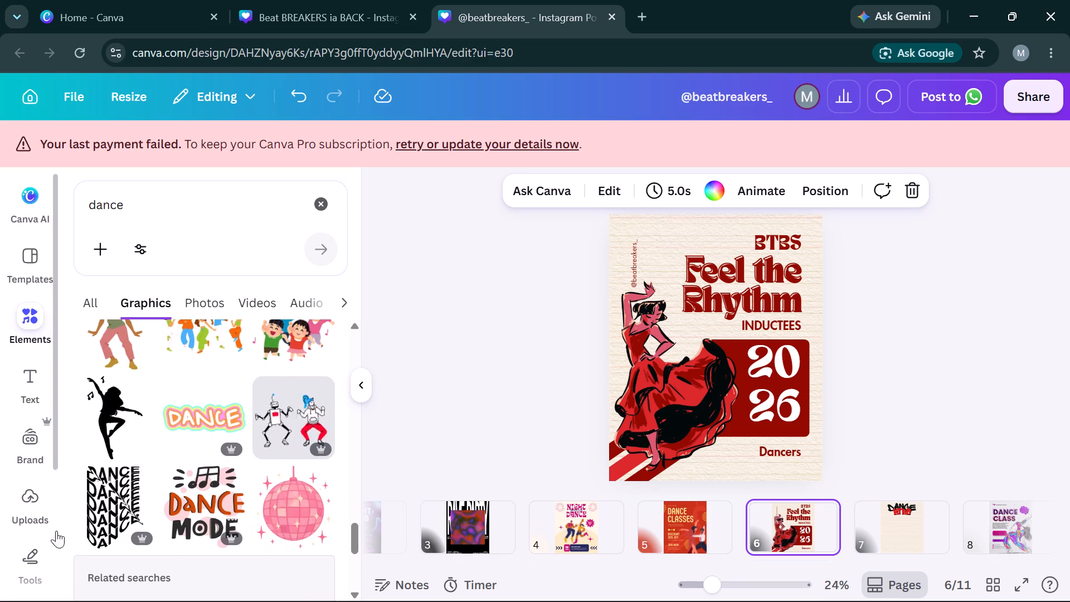
# Add the warped, repeated black DANCE lettering graphic, transferring it from page 6 to page 7, and place it below the title.
pyautogui.click(115, 507)
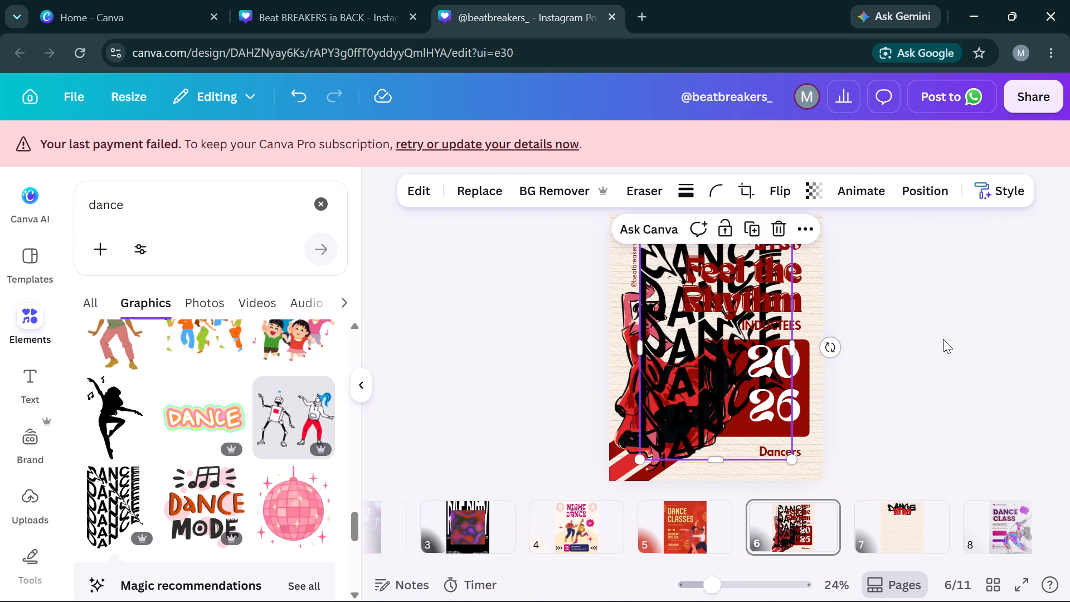
pyautogui.hotkey('ctrl', 'x')
pyautogui.click(911, 527)
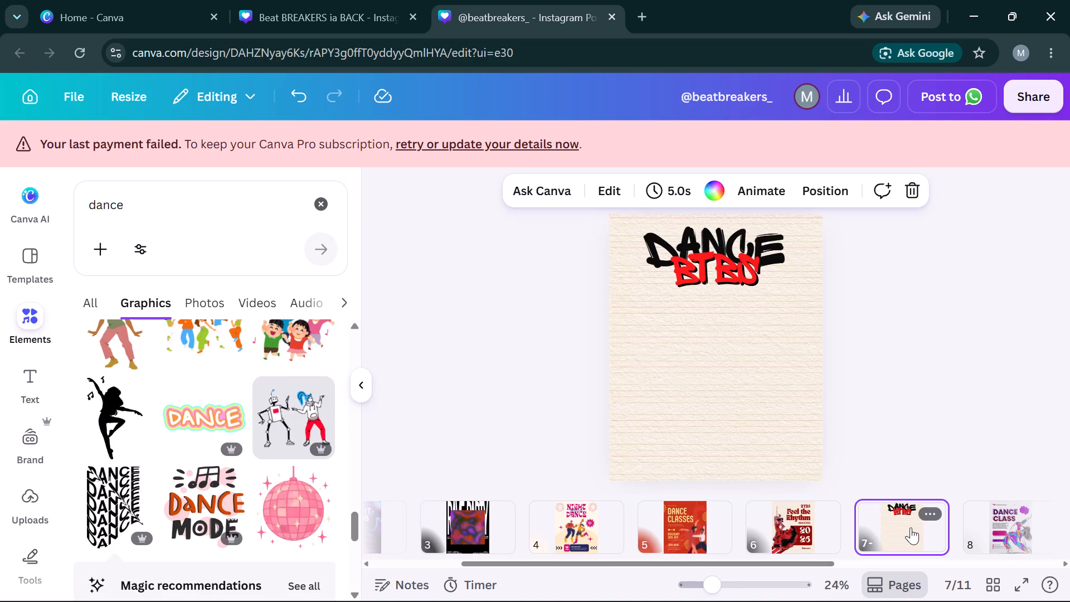
pyautogui.hotkey('ctrl', 'v')
pyautogui.moveTo(757, 381); pyautogui.dragTo(765, 429)
pyautogui.click(893, 264)
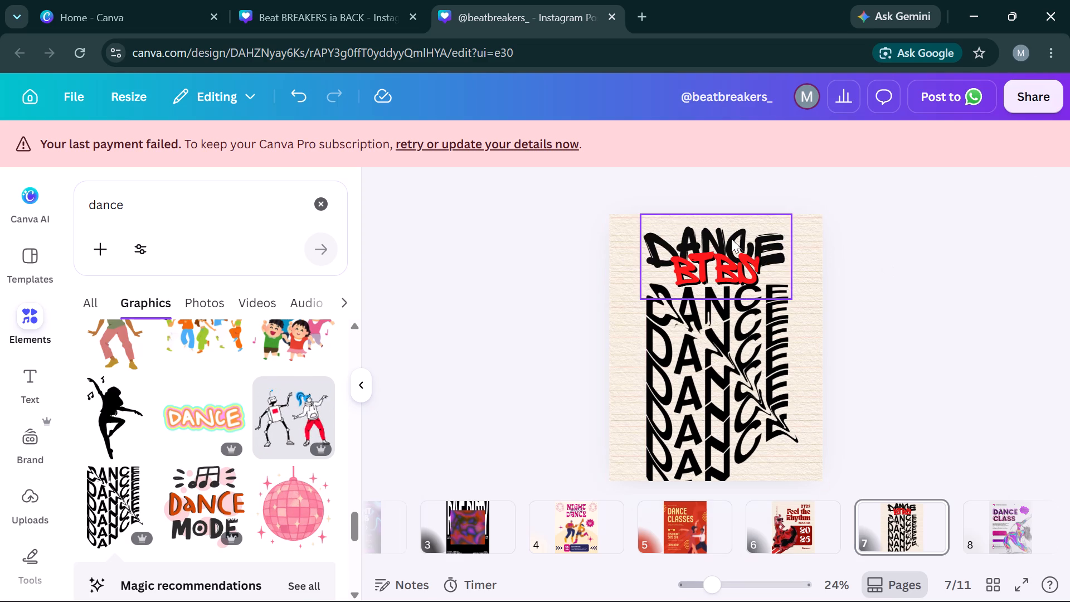
# Delete the DANCE BTBS title from page 7.
pyautogui.click(731, 239)
pyautogui.press('Delete')
# Move the warped DANCE graphic to page 7's upper-left corner and size it to about two thirds of the page width.
pyautogui.moveTo(703, 321); pyautogui.dragTo(699, 310)
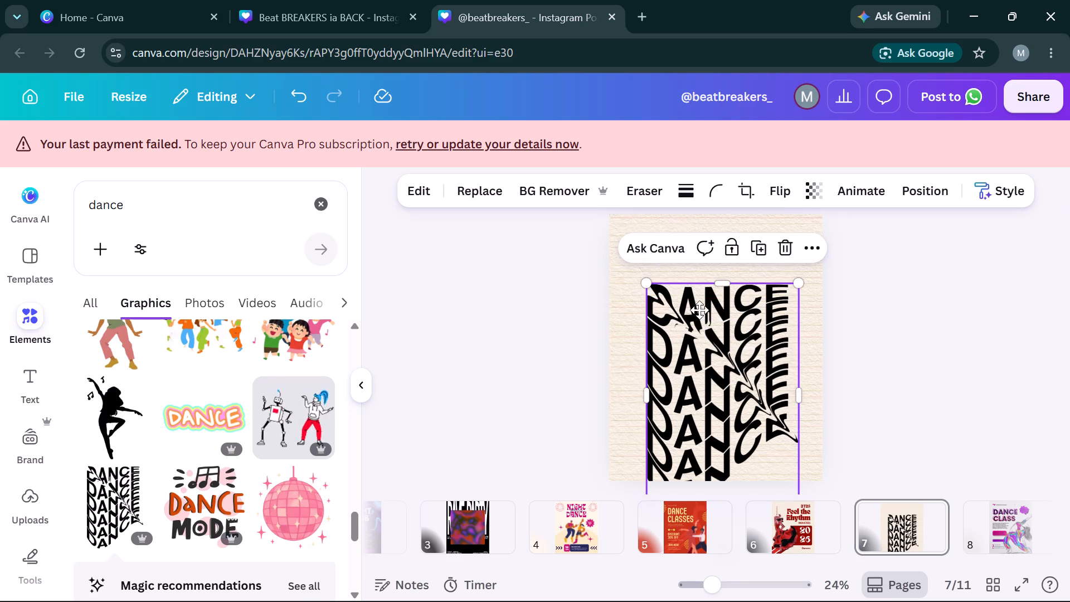
pyautogui.moveTo(699, 310); pyautogui.dragTo(667, 255)
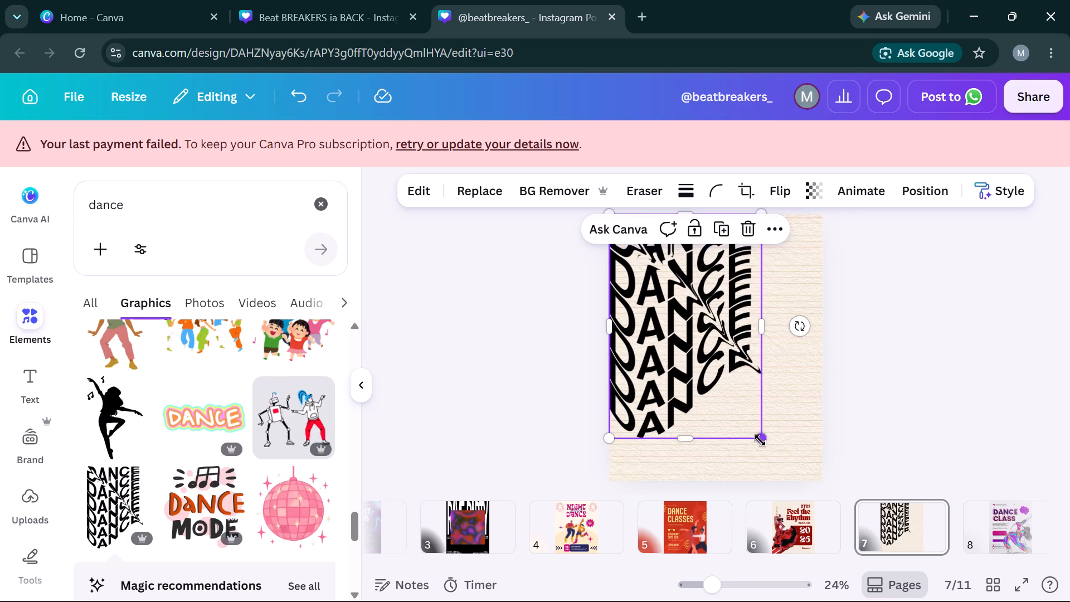
pyautogui.moveTo(760, 440); pyautogui.dragTo(865, 528)
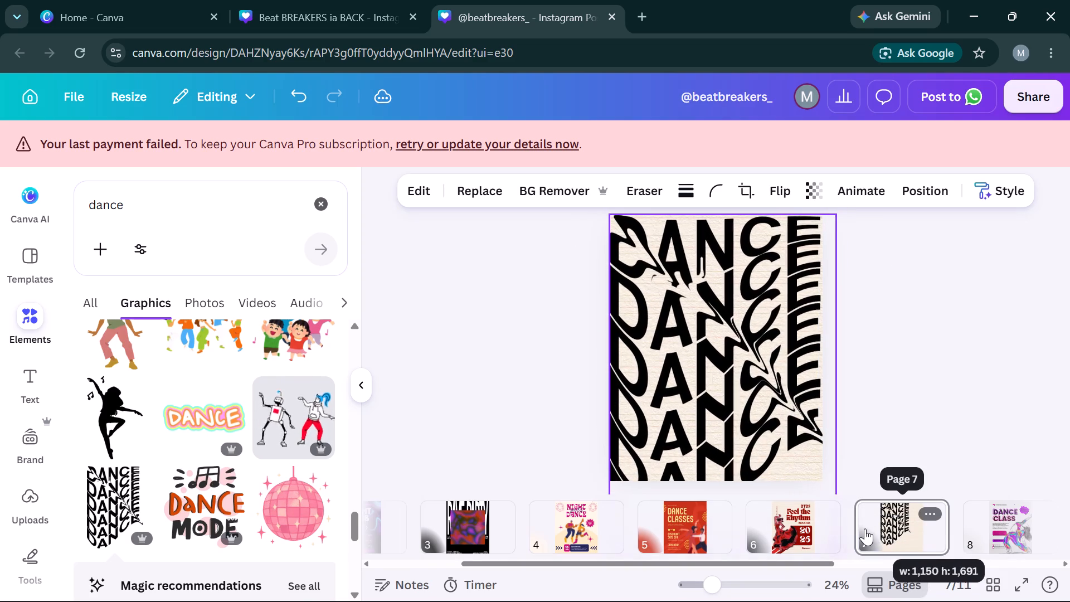
pyautogui.moveTo(865, 528); pyautogui.dragTo(741, 445)
pyautogui.click(1042, 312)
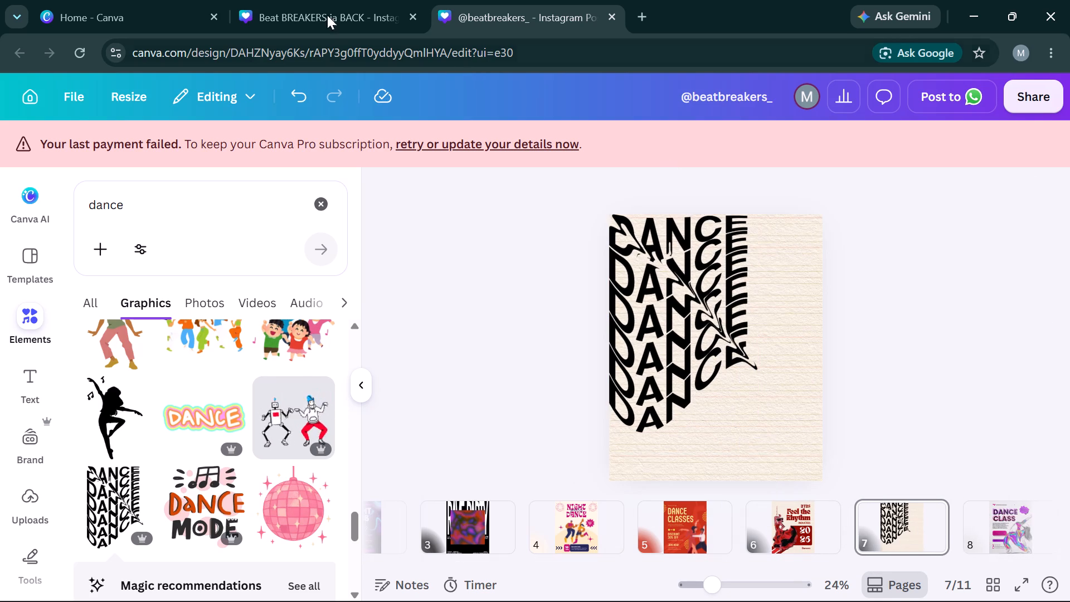
# Browse the recent designs on the Canva home page and open CULFEST 2027 BROCHURE.
pyautogui.click(142, 0)
pyautogui.scroll(-1, 461, 437)
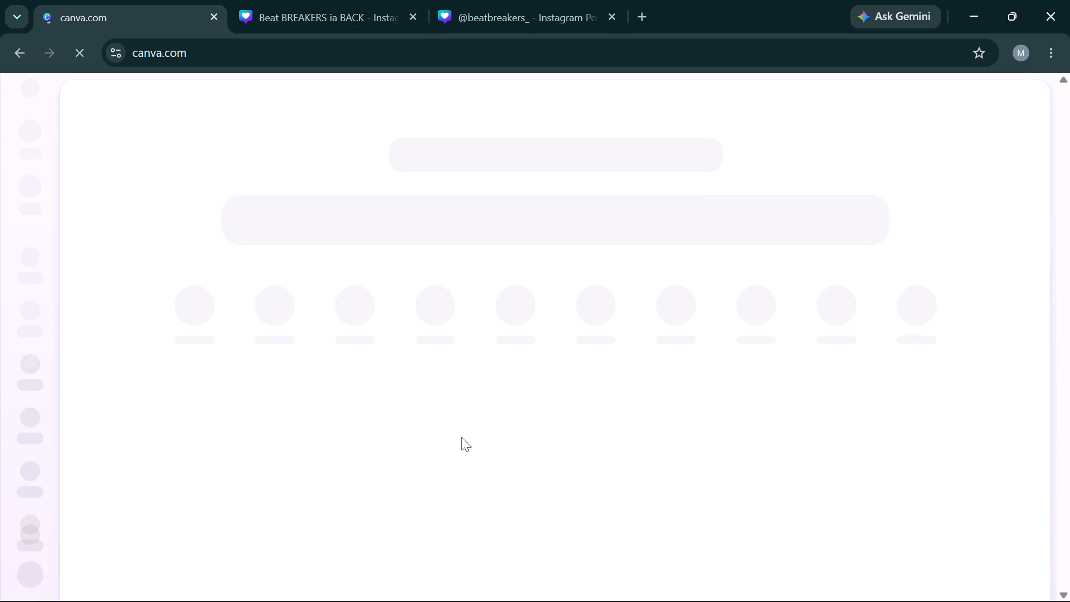
pyautogui.scroll(-4, 461, 437)
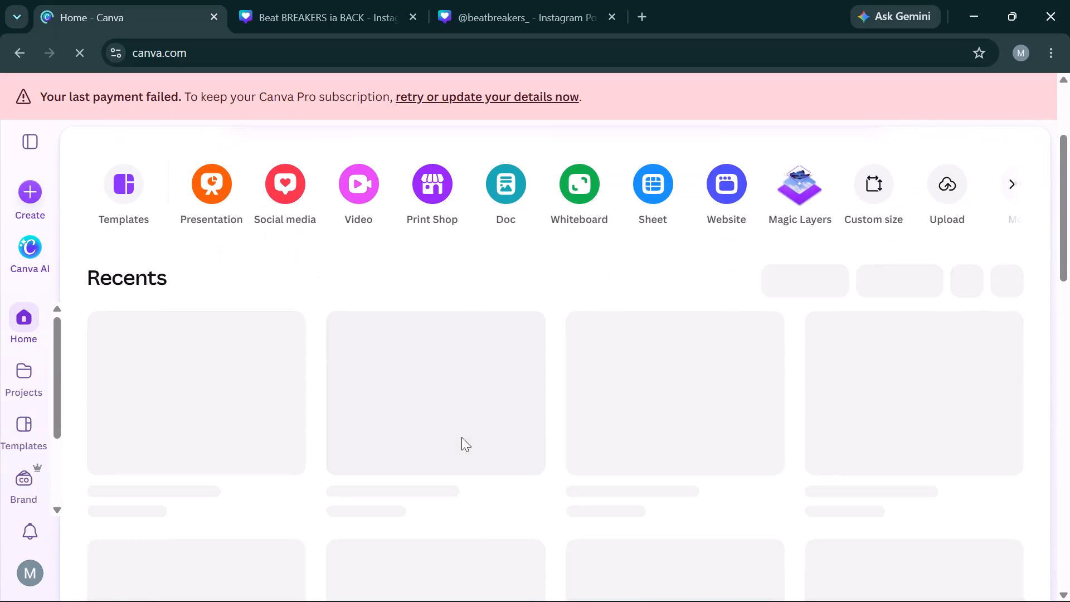
pyautogui.scroll(-1, 461, 437)
pyautogui.scroll(-3, 635, 460)
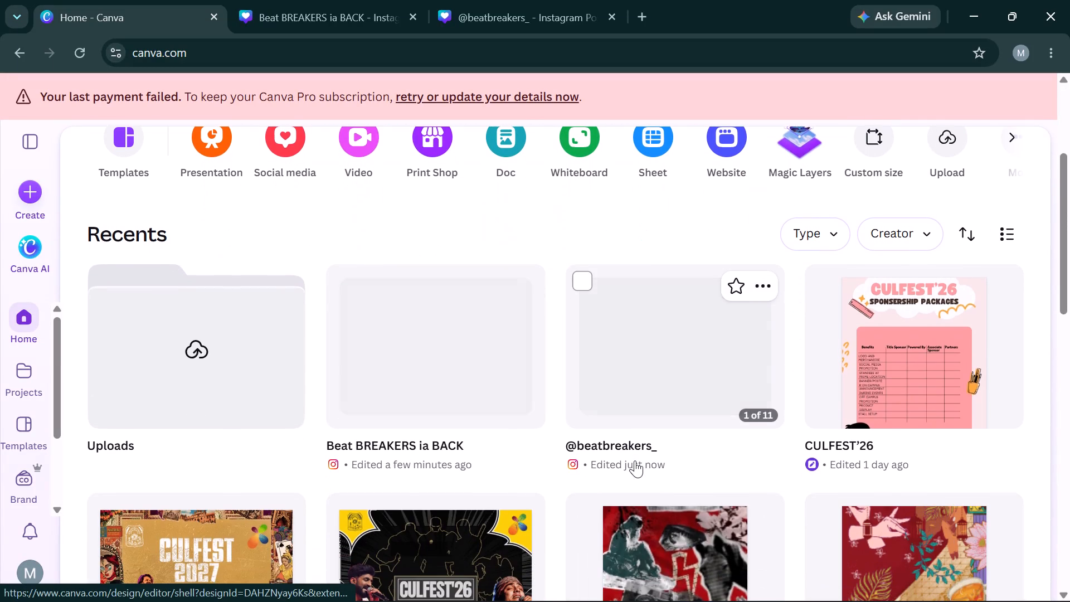
pyautogui.scroll(-1, 918, 404)
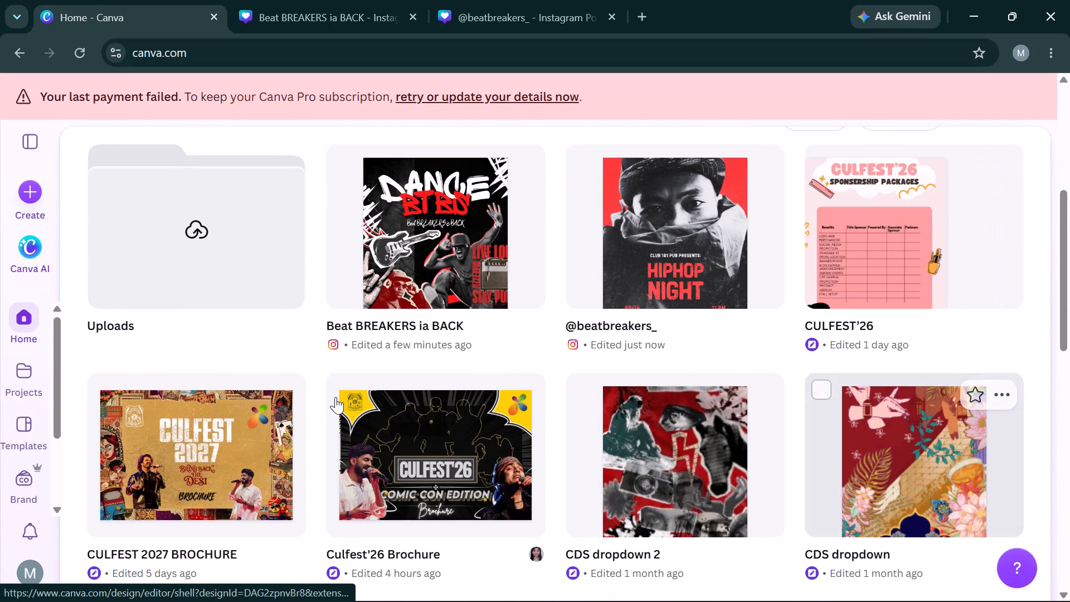
pyautogui.click(273, 419)
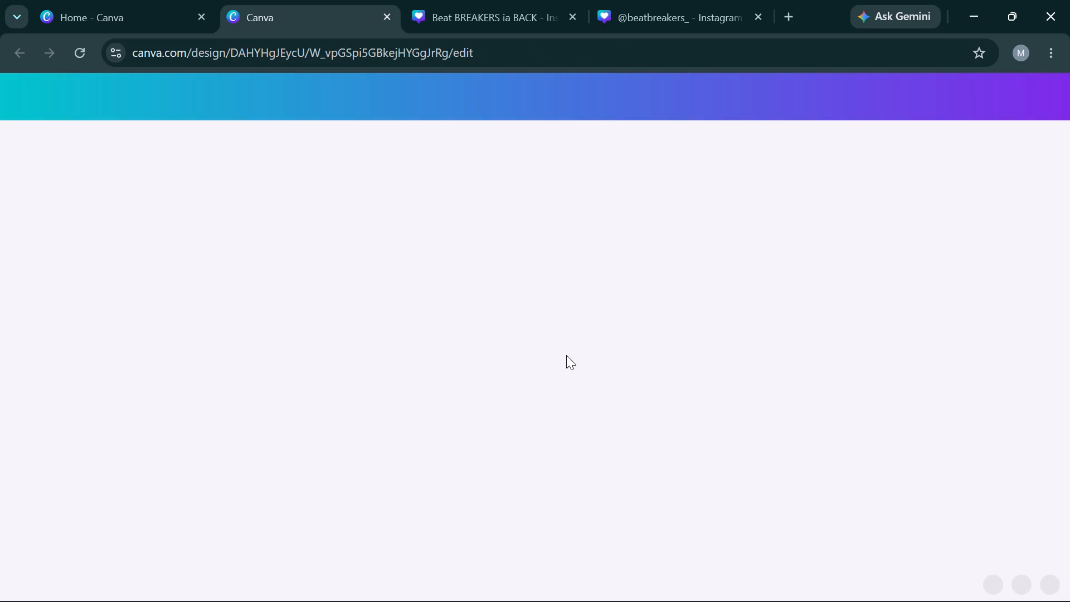
# Look through the pages of the CULFEST 2027 BROCHURE for design material to reuse.
pyautogui.scroll(-5, 566, 355)
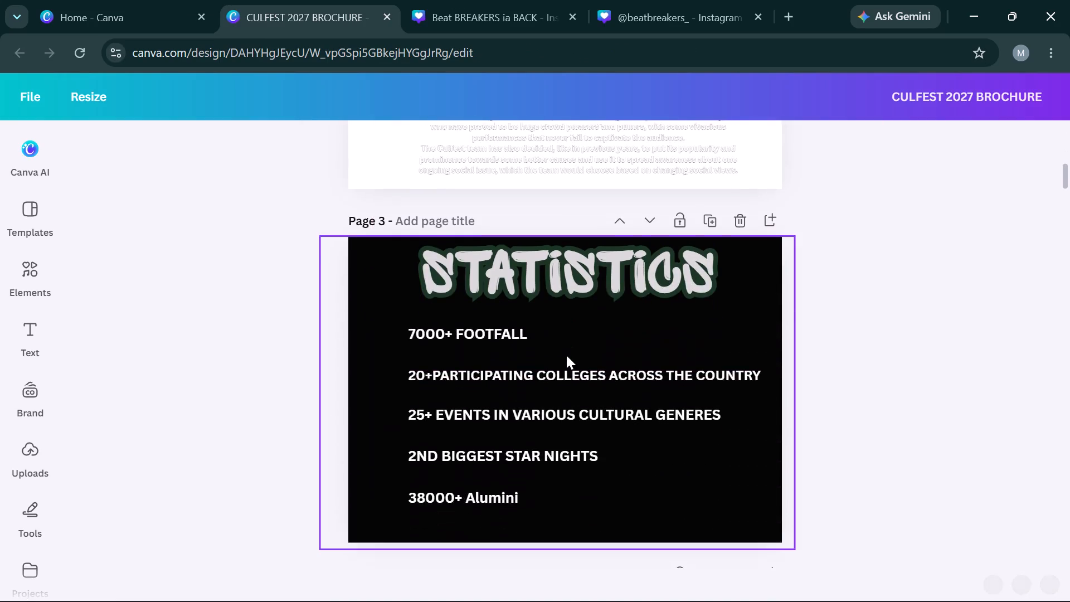
pyautogui.scroll(-6, 566, 355)
pyautogui.scroll(4, 566, 355)
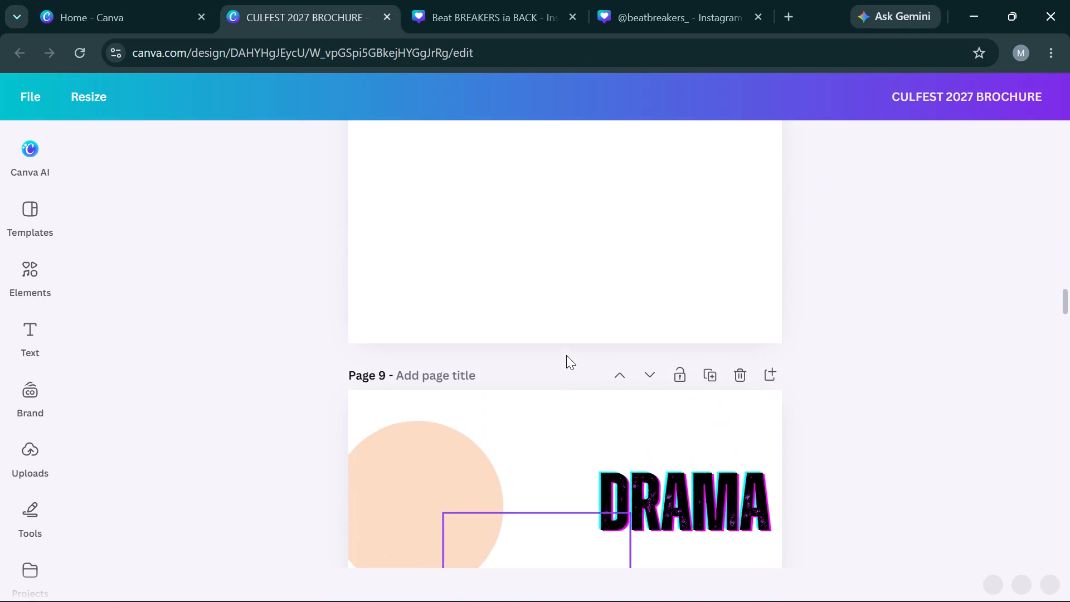
pyautogui.scroll(2, 566, 355)
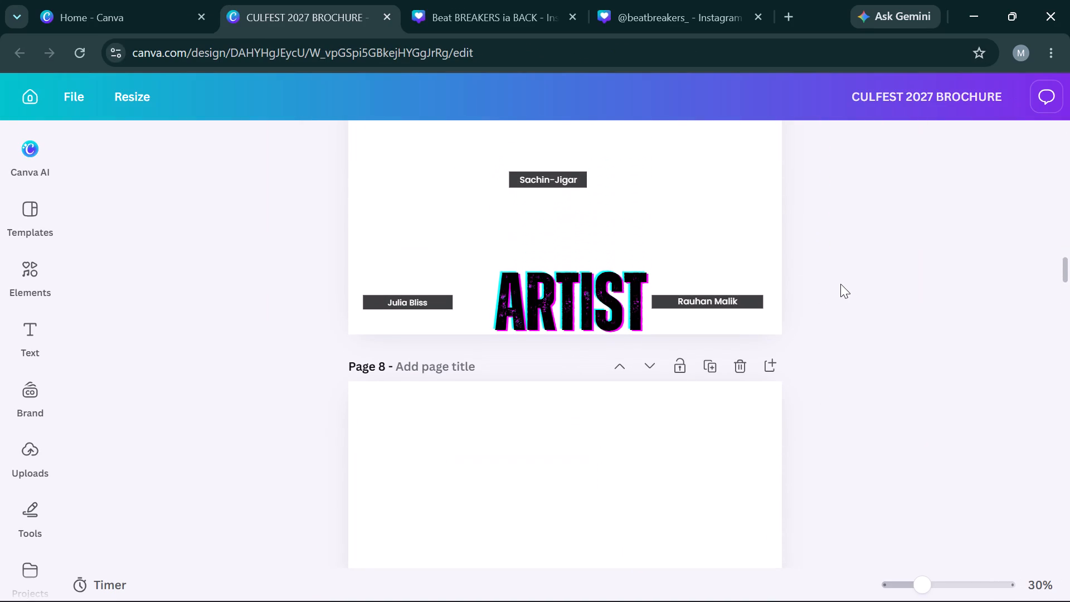
pyautogui.click(846, 284)
pyautogui.scroll(-3, 846, 284)
pyautogui.scroll(4, 846, 284)
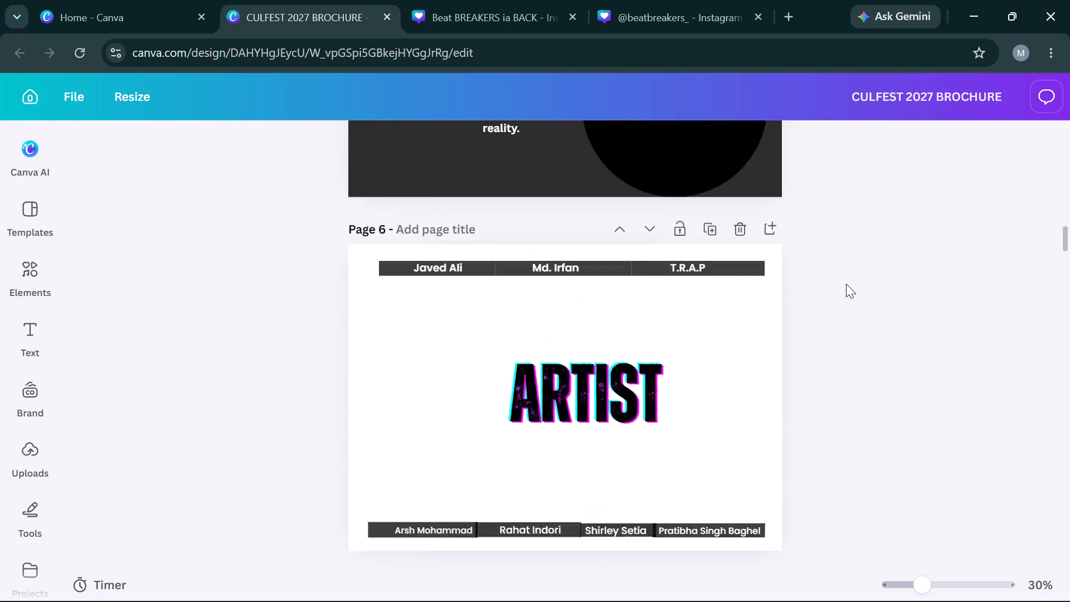
pyautogui.scroll(2, 846, 284)
pyautogui.scroll(-3, 846, 284)
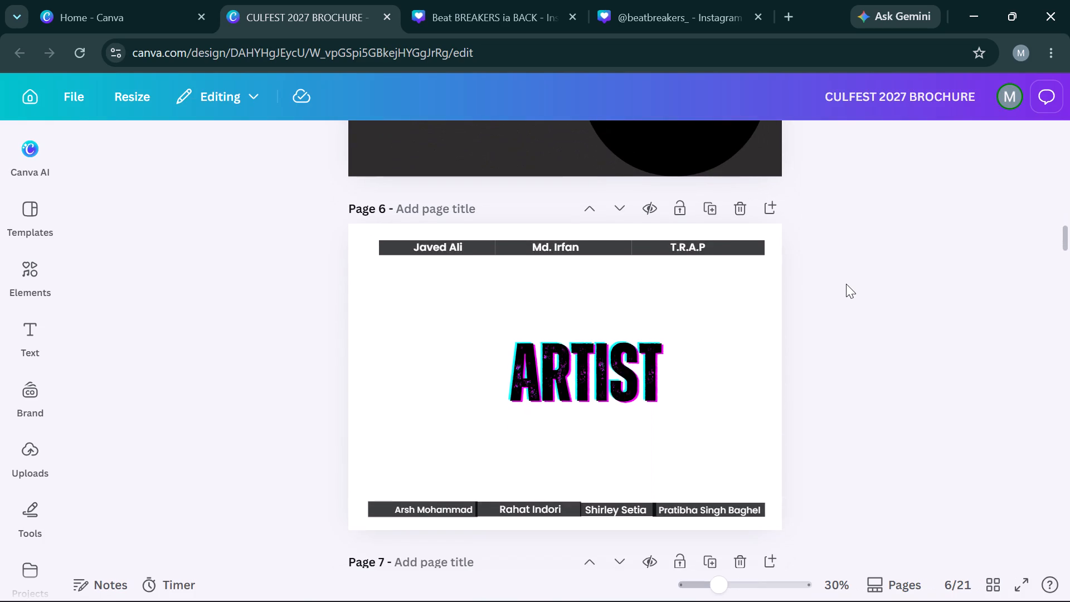
# Examine pages 6 to 14 of the CULFEST 2027 BROCHURE for graphics to reuse in the Instagram post.
pyautogui.scroll(-1, 846, 284)
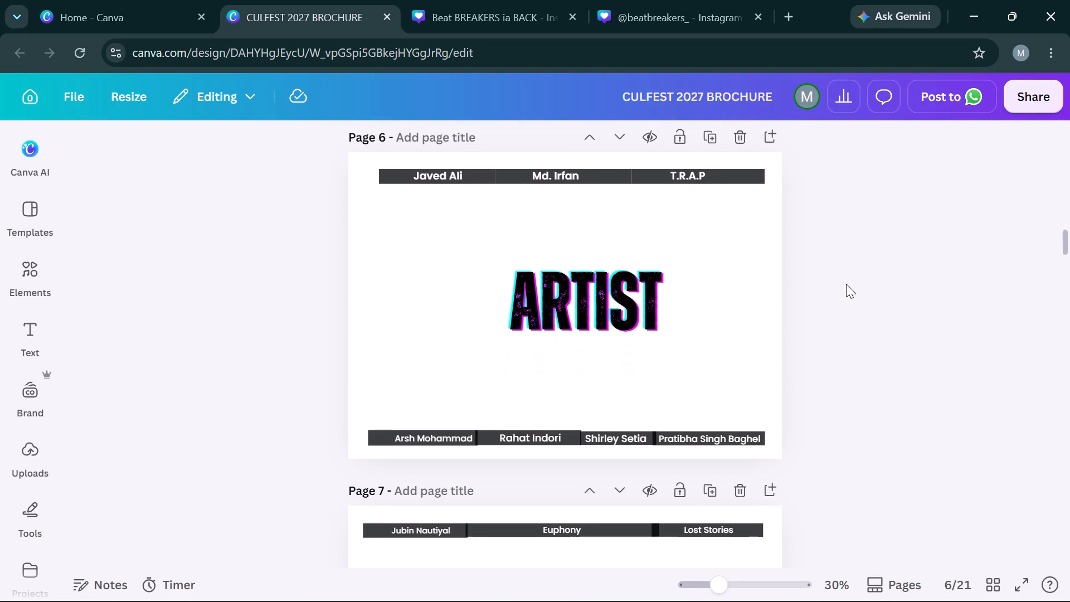
pyautogui.scroll(-3, 846, 284)
pyautogui.scroll(4, 846, 284)
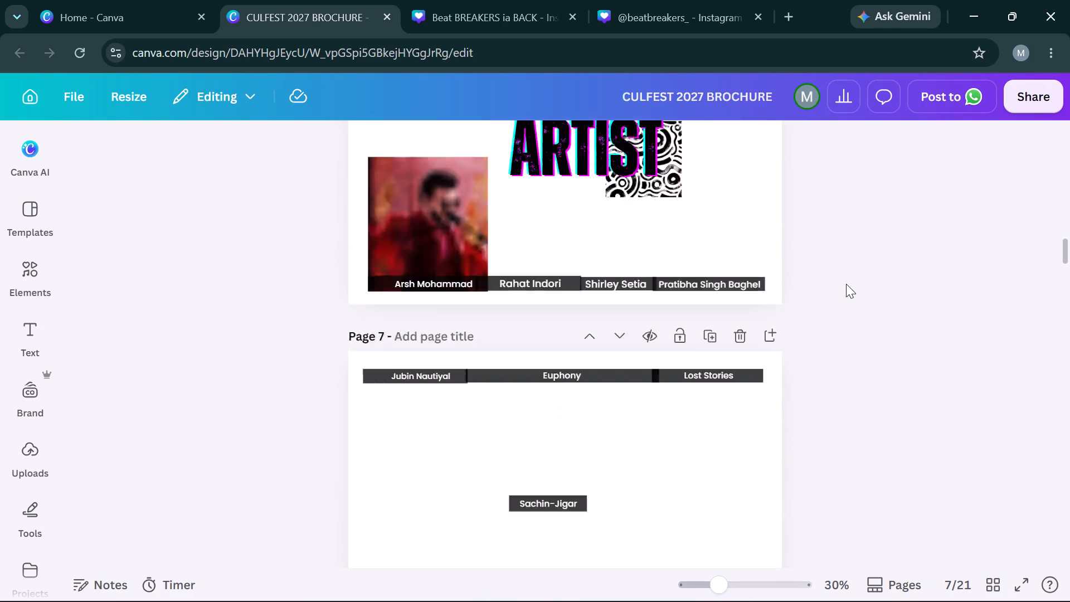
pyautogui.hscroll(2, 846, 284)
pyautogui.scroll(-2, 846, 284)
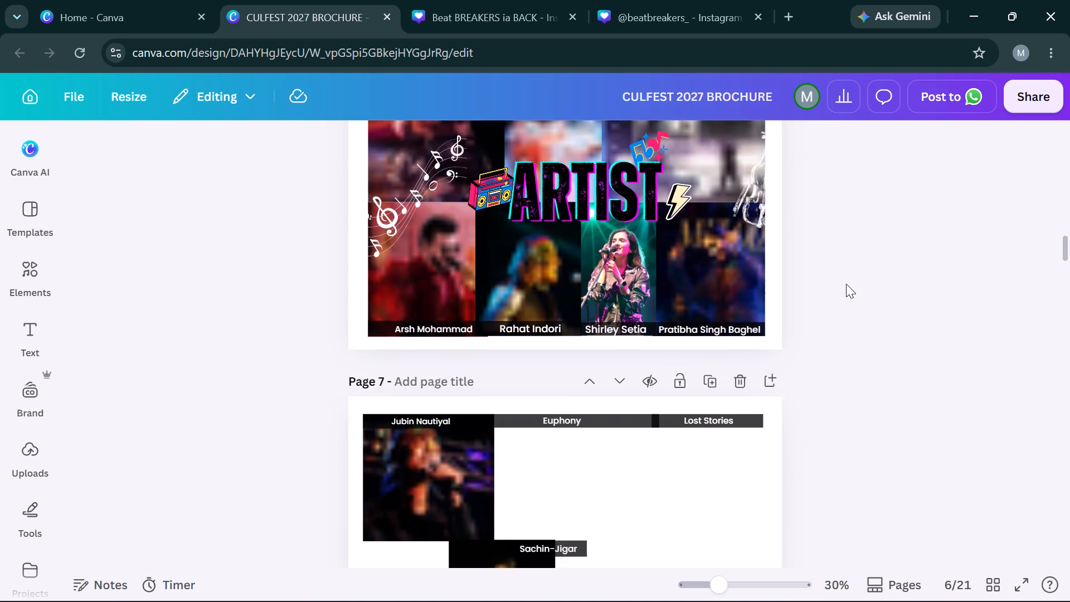
pyautogui.scroll(-1, 846, 284)
pyautogui.scroll(1, 846, 284)
pyautogui.scroll(-2, 846, 284)
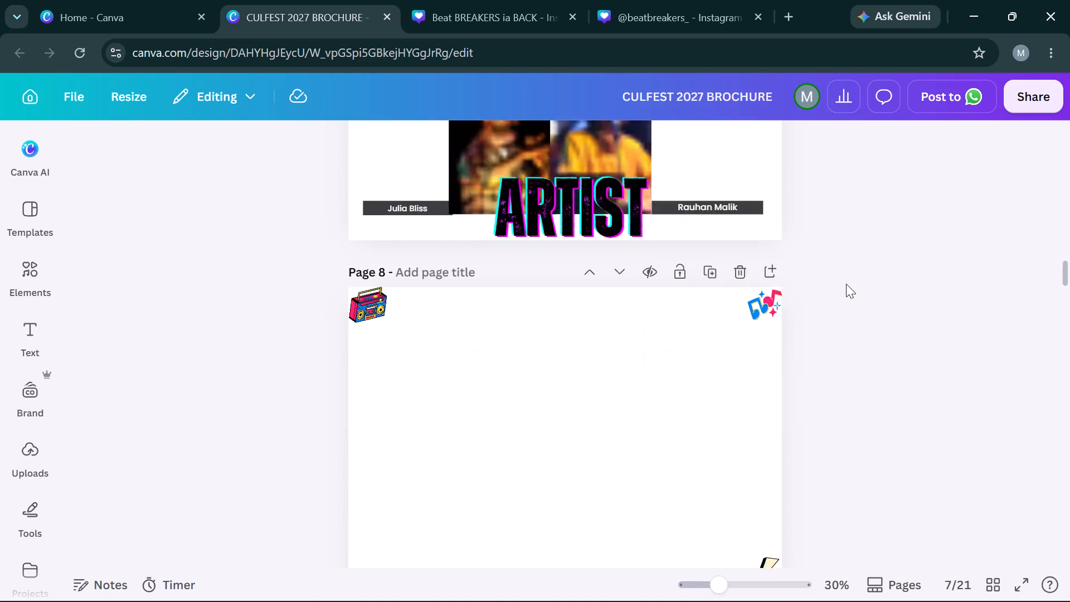
pyautogui.scroll(-8, 846, 284)
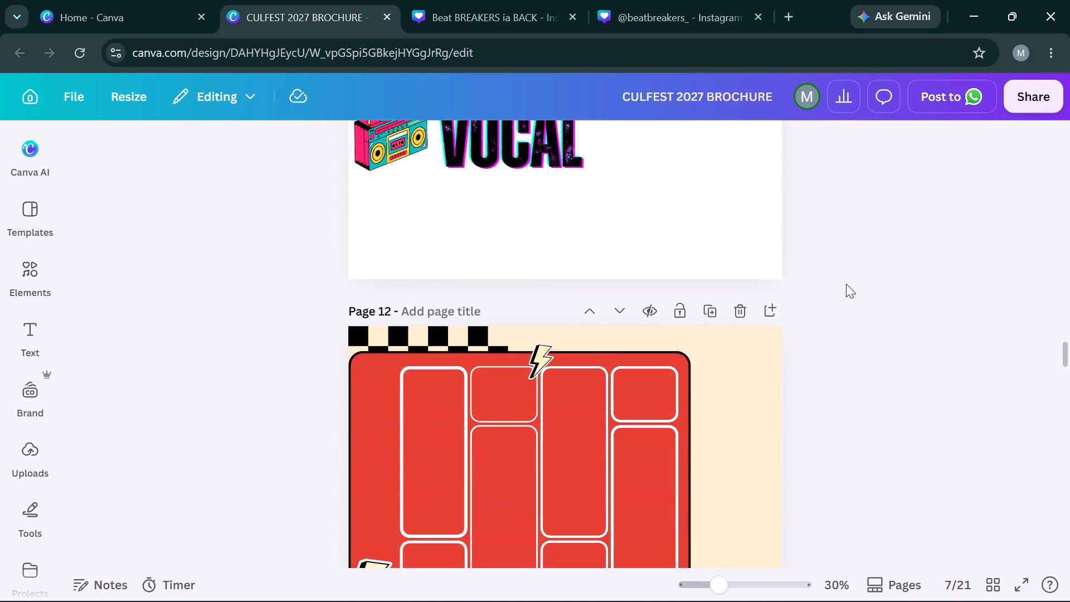
pyautogui.hscroll(2, 846, 284)
pyautogui.scroll(-2, 846, 284)
pyautogui.hscroll(1, 846, 284)
pyautogui.scroll(-1, 846, 284)
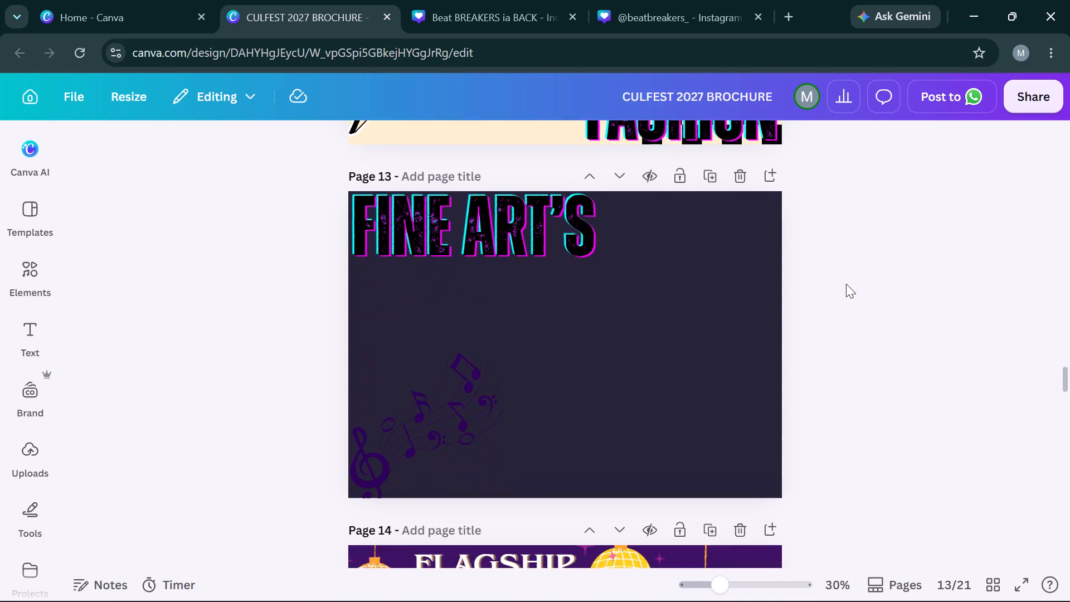
pyautogui.scroll(-2, 846, 284)
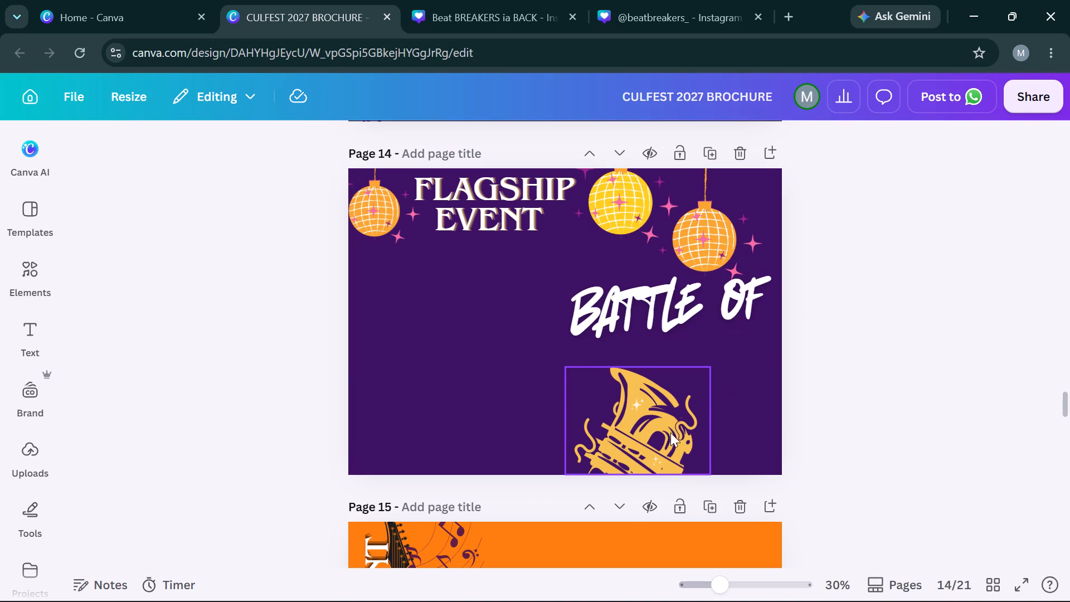
pyautogui.click(667, 433)
pyautogui.hotkey('ctrl', 'c')
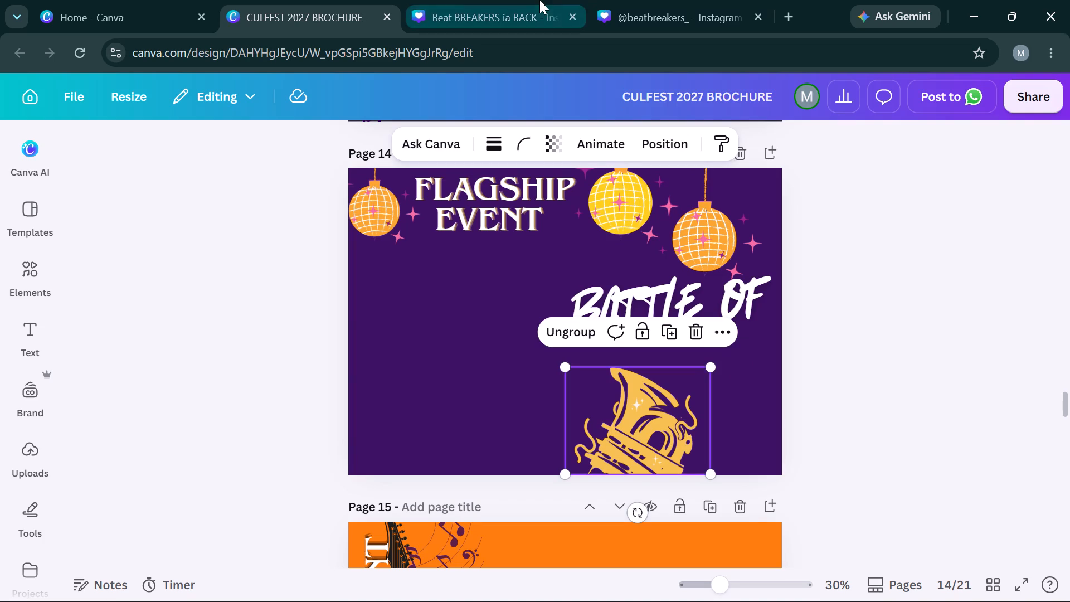
pyautogui.click(671, 0)
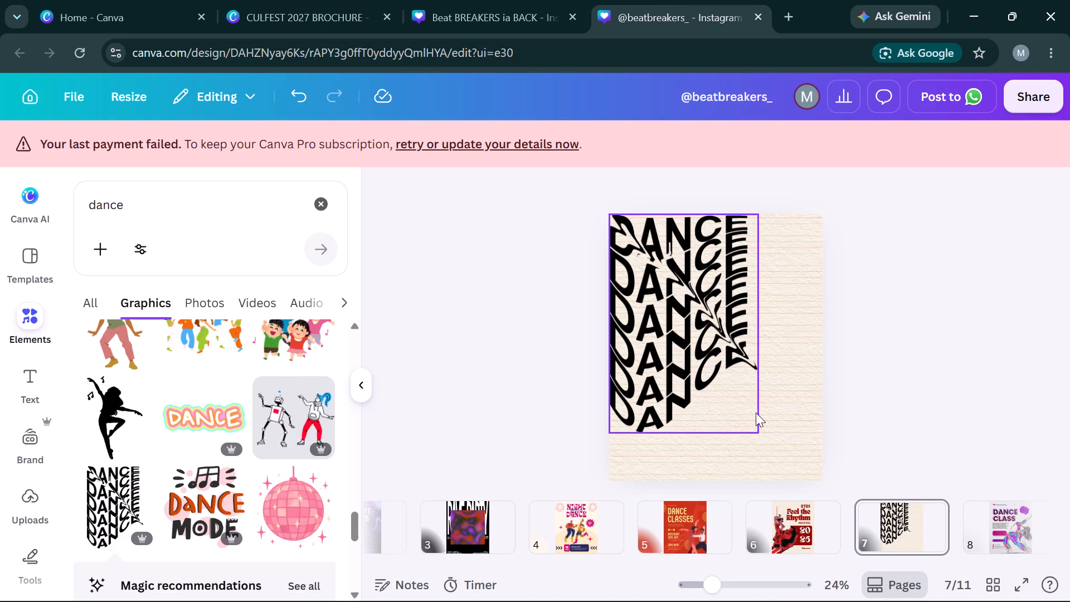
pyautogui.hotkey('ctrl', 'v')
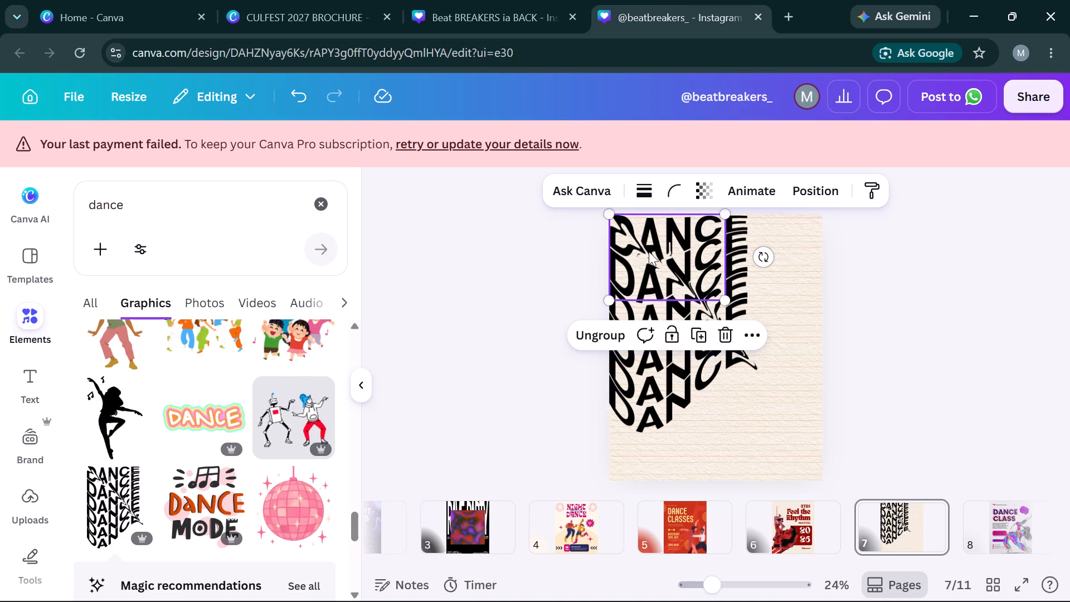
# Move the golden horn graphic to the bottom centre of page 7, flush with the page's lower edge.
pyautogui.moveTo(673, 256); pyautogui.dragTo(707, 409)
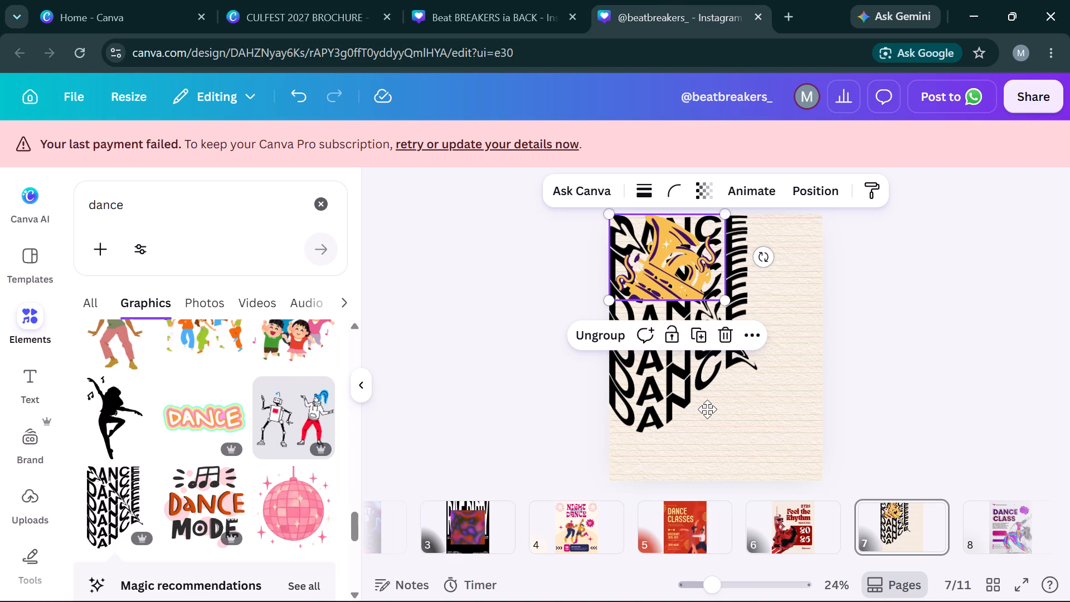
pyautogui.moveTo(707, 409); pyautogui.dragTo(705, 444)
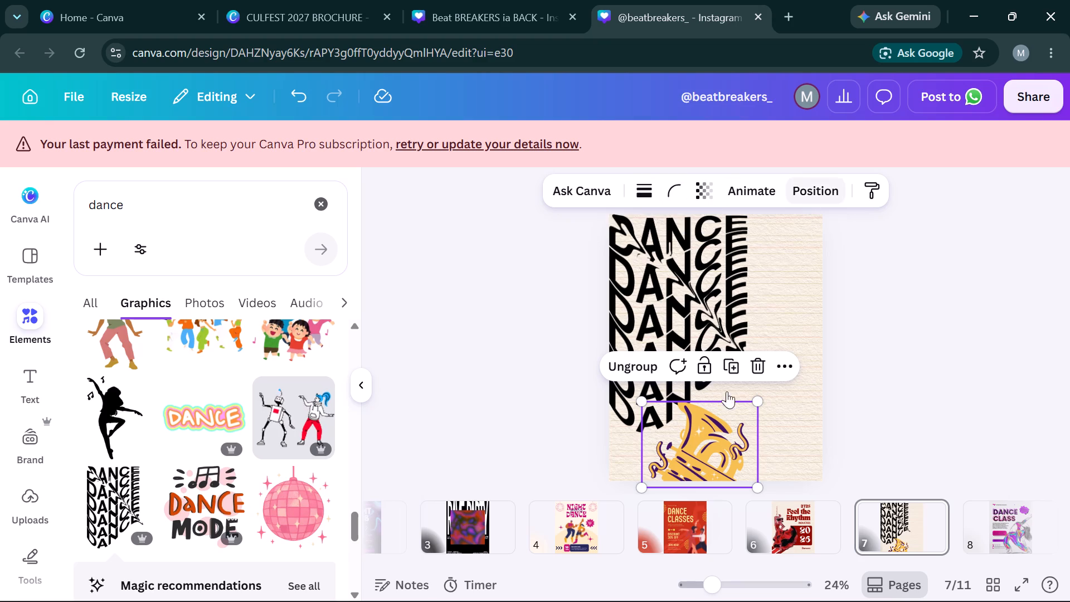
pyautogui.moveTo(713, 463); pyautogui.dragTo(727, 457)
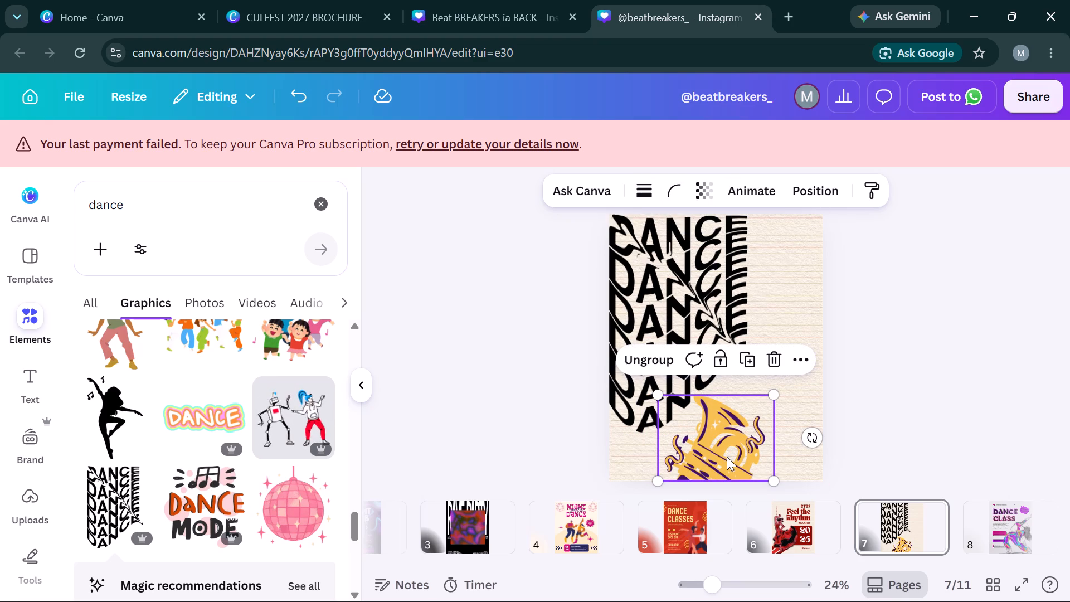
pyautogui.click(796, 361)
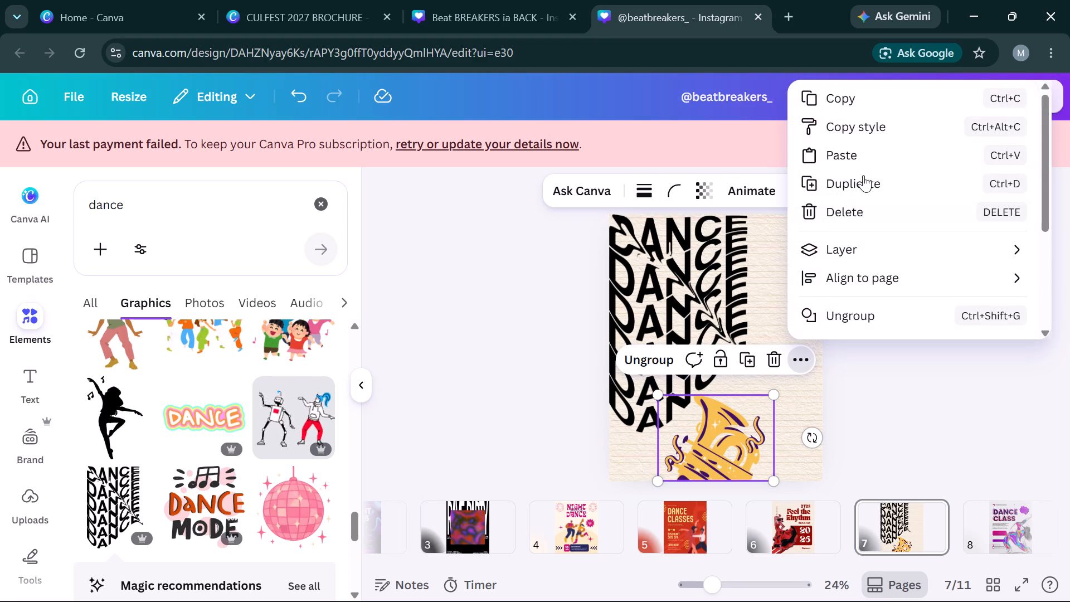
pyautogui.click(868, 347)
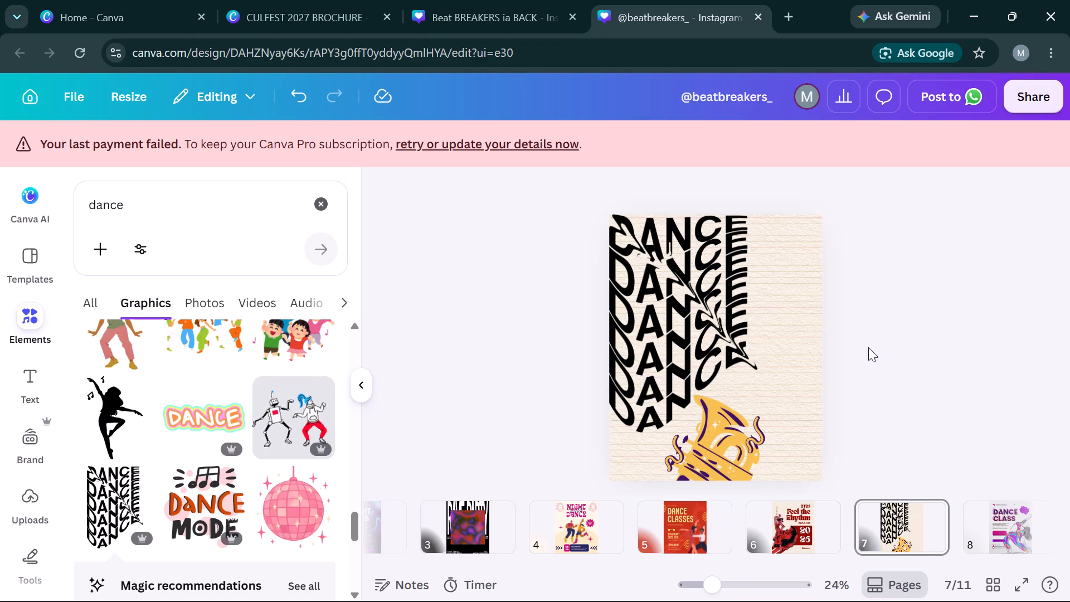
# Select the golden horn graphic at the bottom of page 7.
pyautogui.click(715, 448)
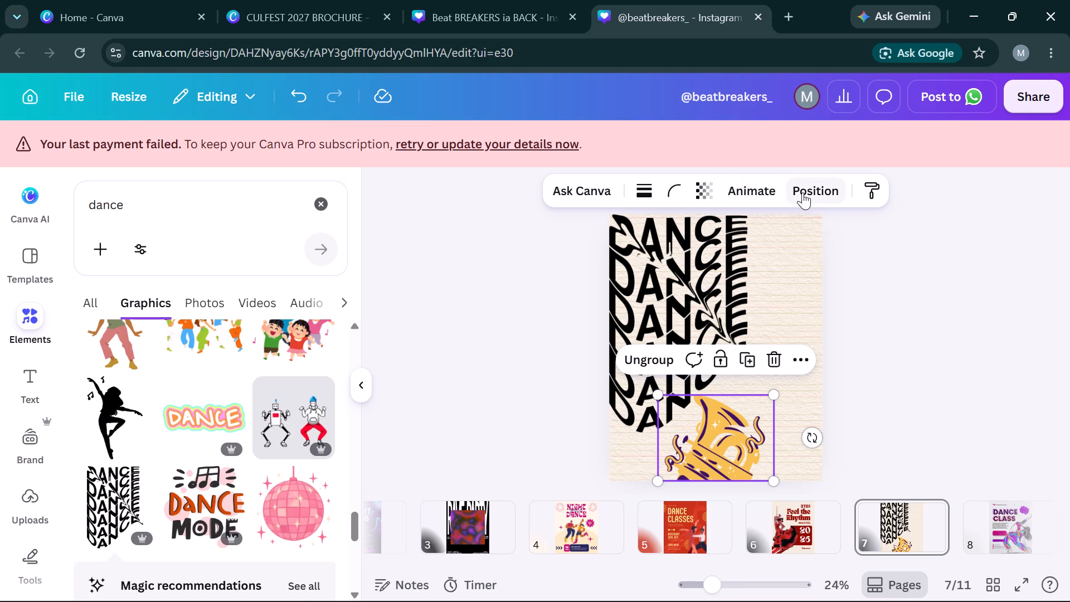
# Check the stroke style and the arrange and size settings of the gold graphic group at the bottom of page 7.
pyautogui.click(607, 193)
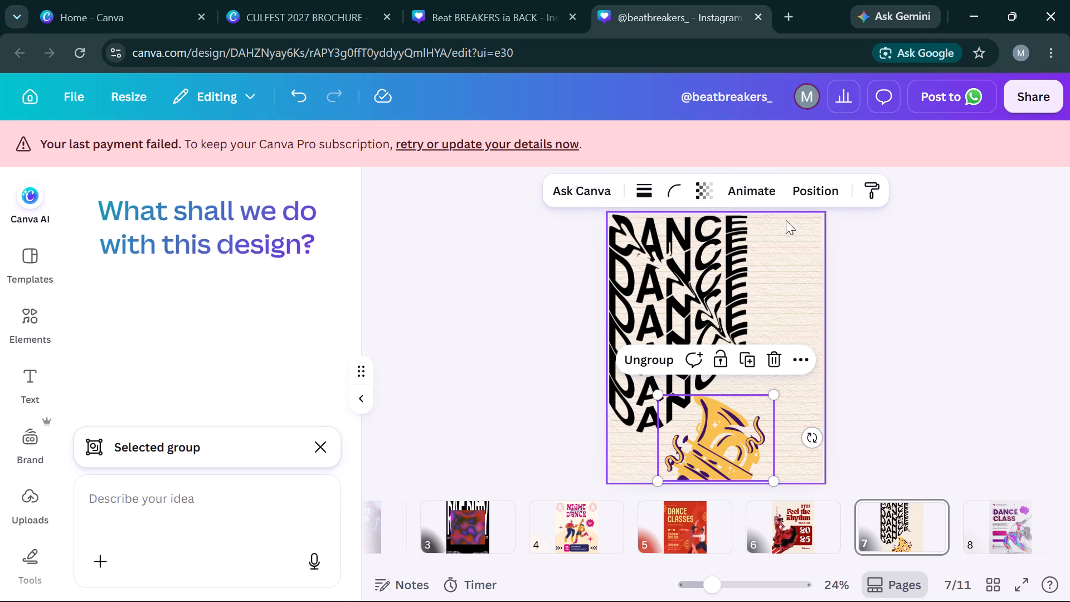
pyautogui.click(636, 188)
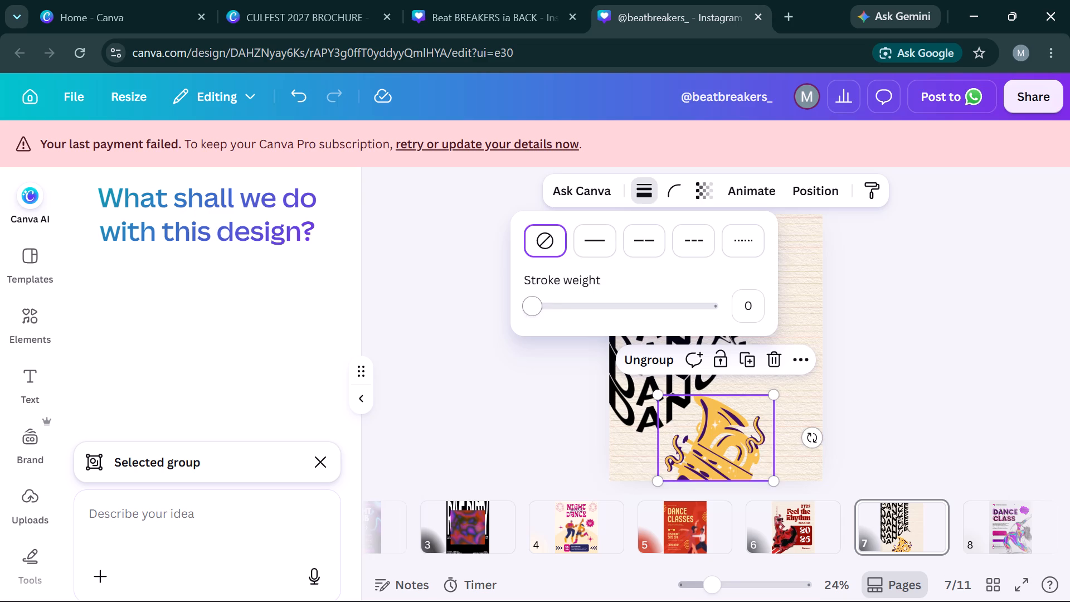
pyautogui.moveTo(545, 299); pyautogui.dragTo(486, 324)
pyautogui.click(933, 315)
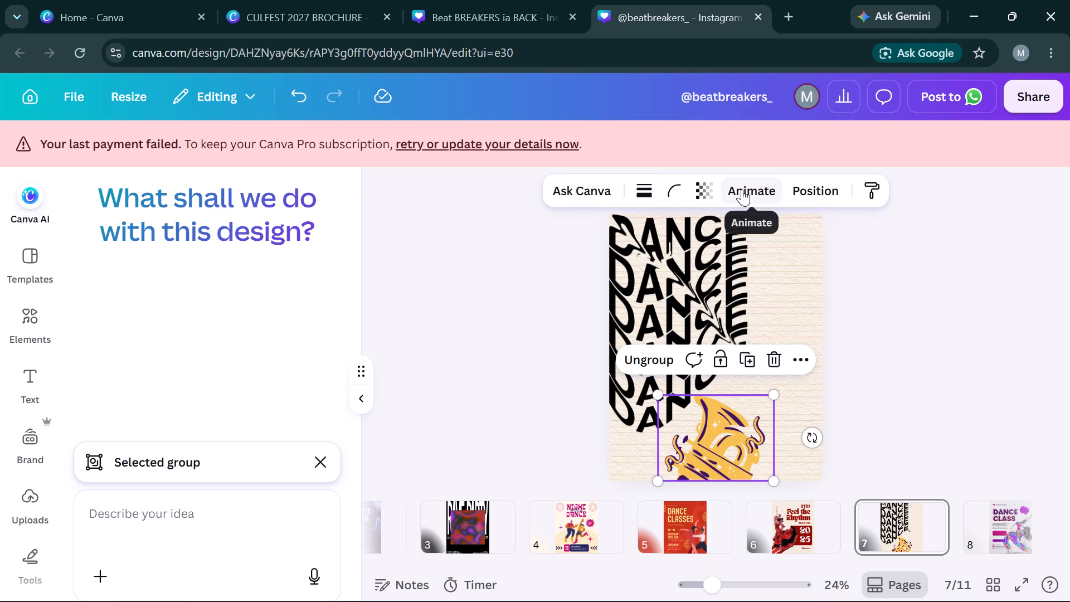
pyautogui.click(834, 193)
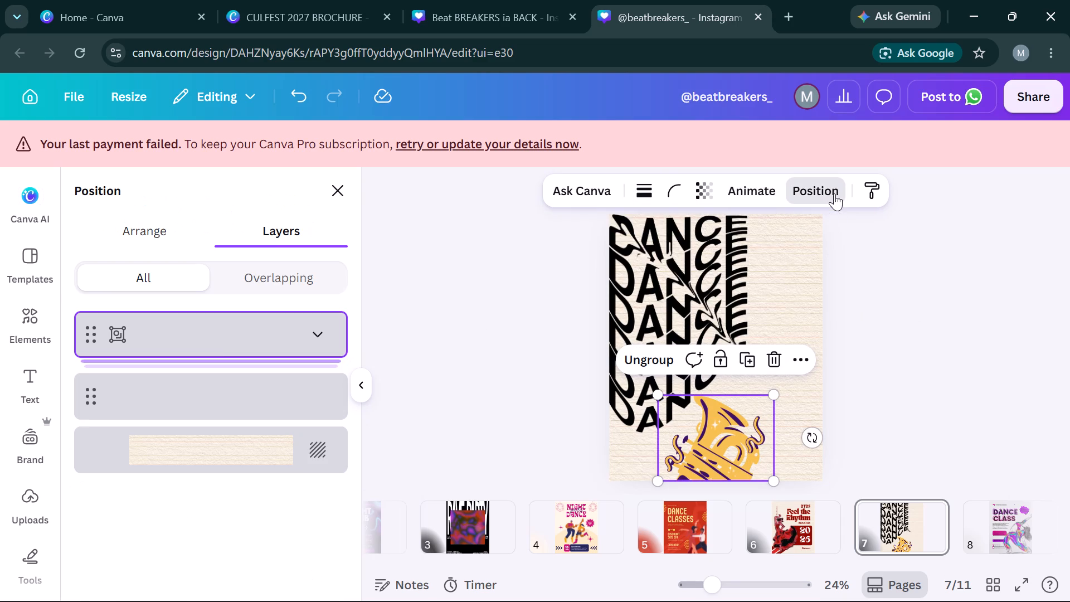
pyautogui.click(168, 226)
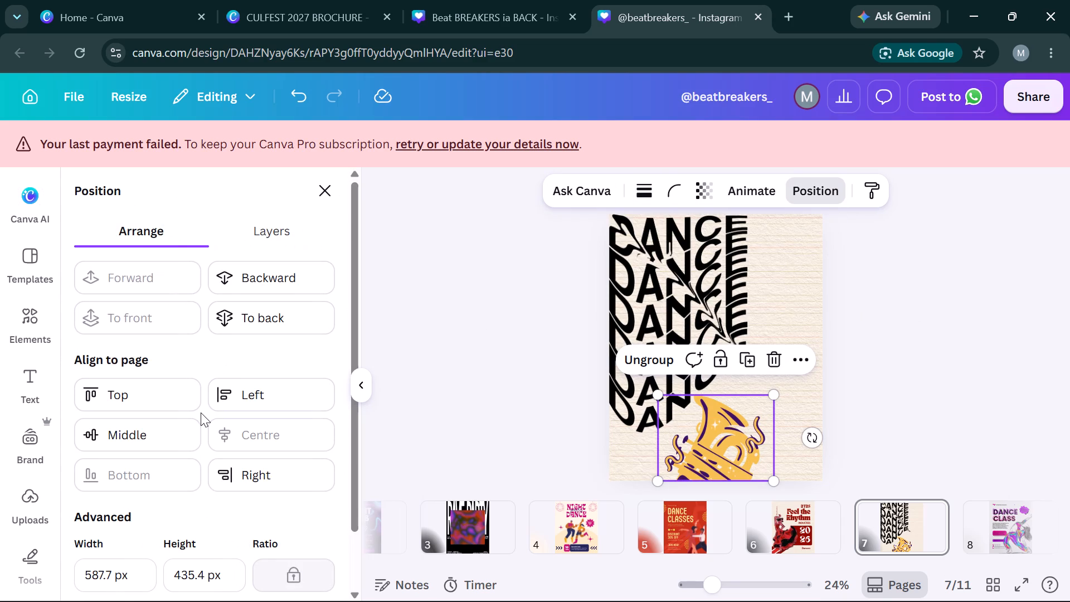
pyautogui.scroll(-4, 201, 412)
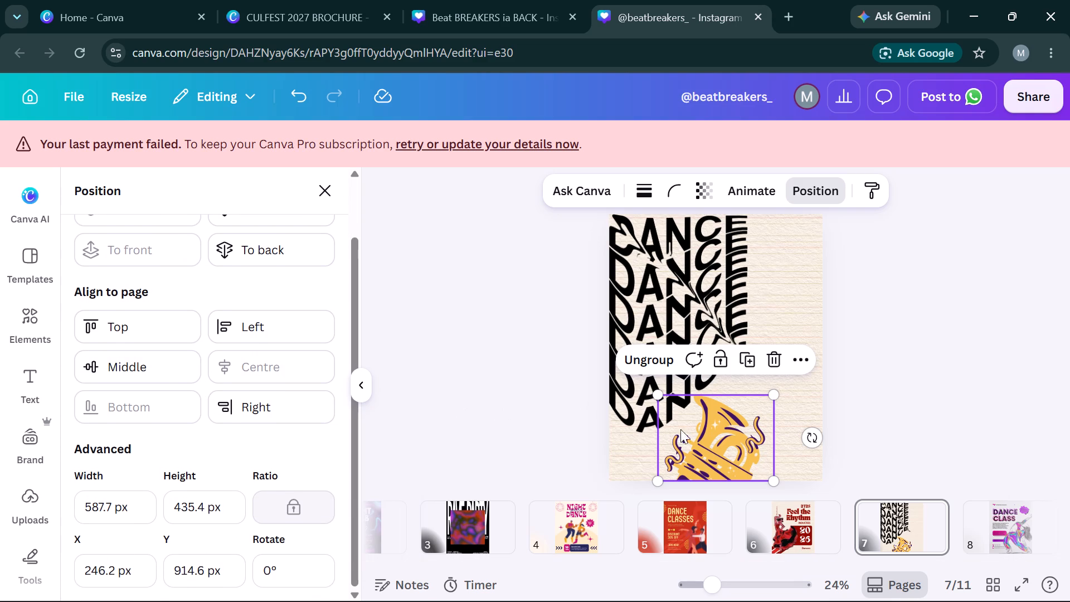
# Delete the gold graphic, its two squiggles and the warped DANCE lettering from page 7, leaving only the paper background.
pyautogui.click(704, 439)
pyautogui.press('Delete')
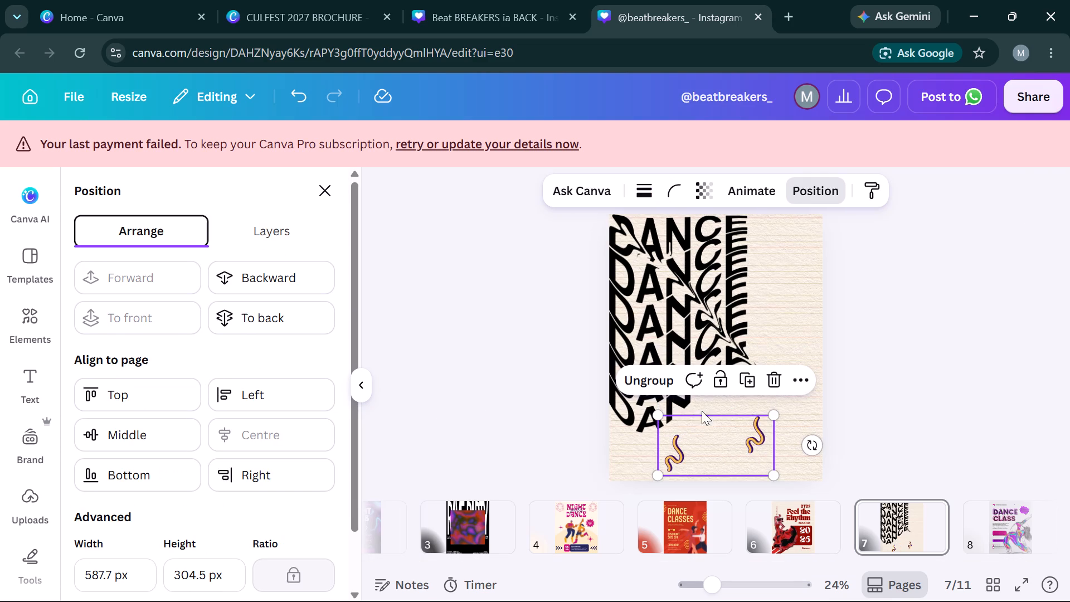
pyautogui.press('Delete')
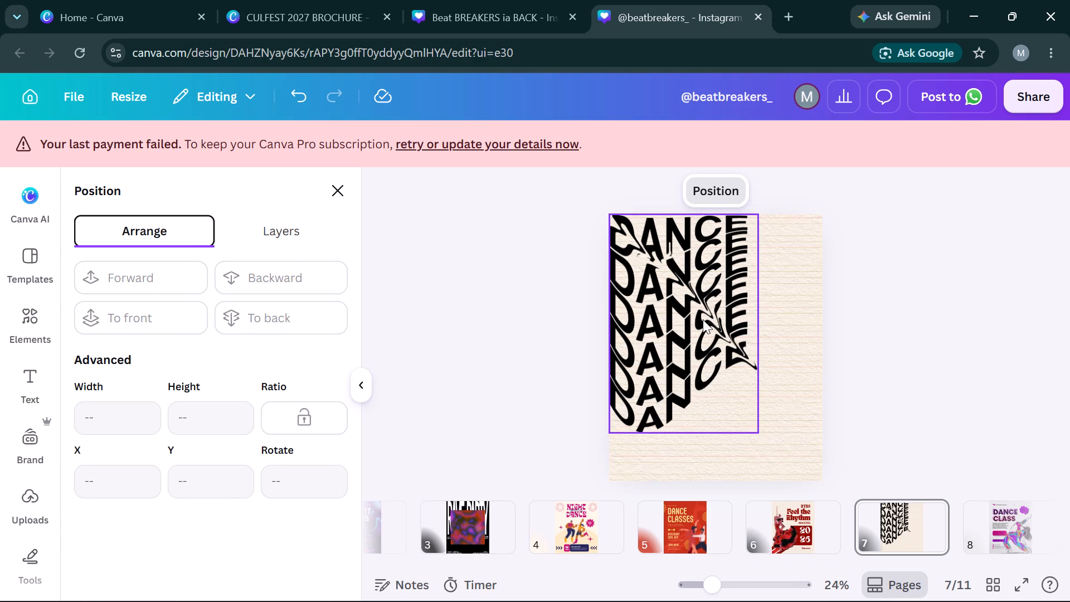
pyautogui.click(703, 319)
pyautogui.press('Delete')
pyautogui.click(906, 356)
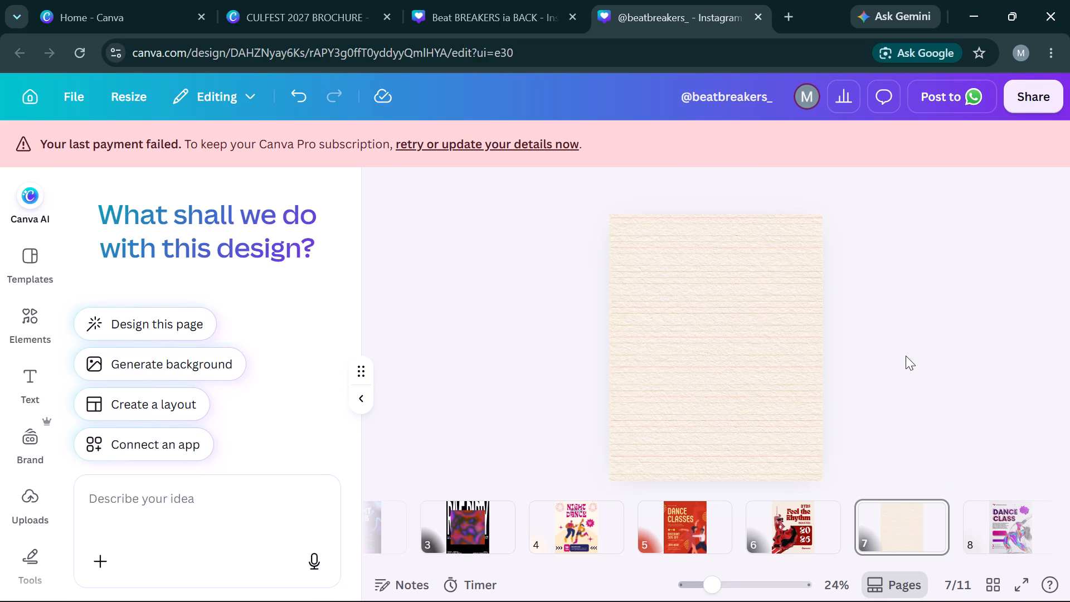
# Compare page 6 of the dance post with the first two pages of the Beat BREAKERS ia BACK design.
pyautogui.click(463, 17)
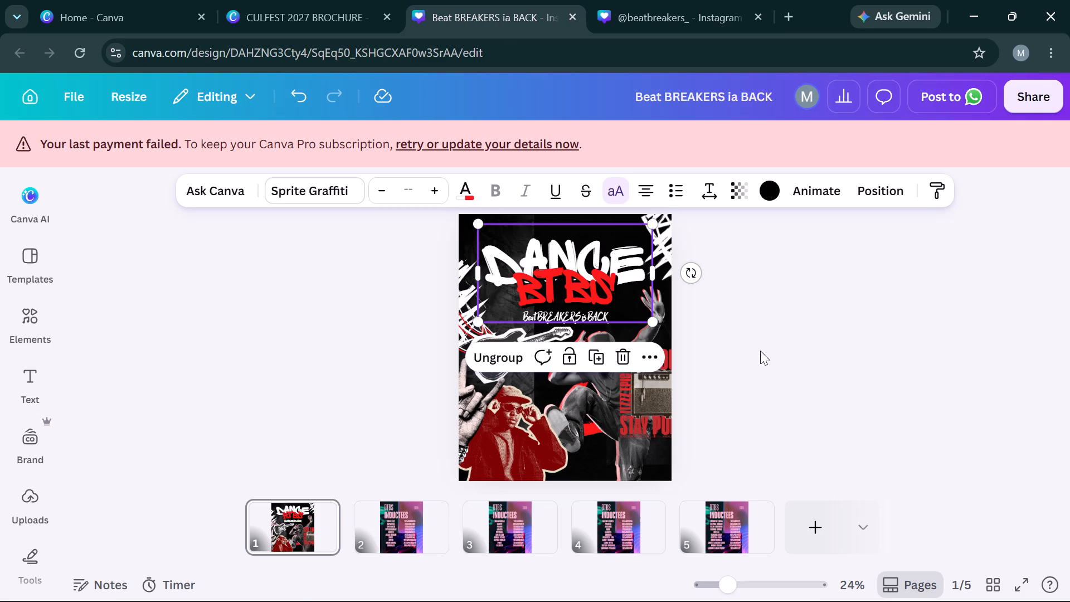
pyautogui.click(626, 0)
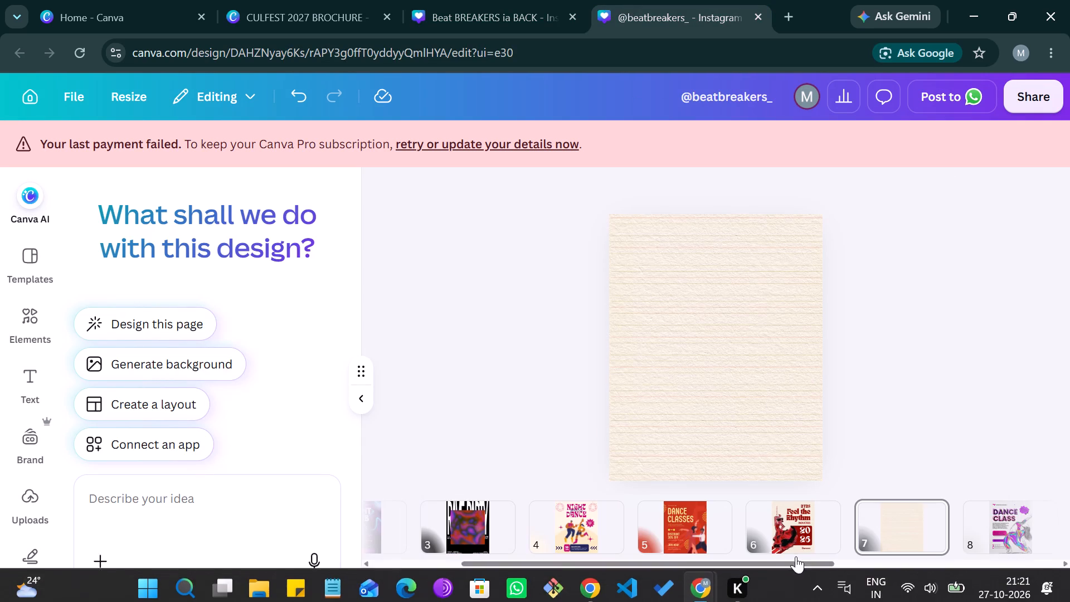
pyautogui.click(793, 525)
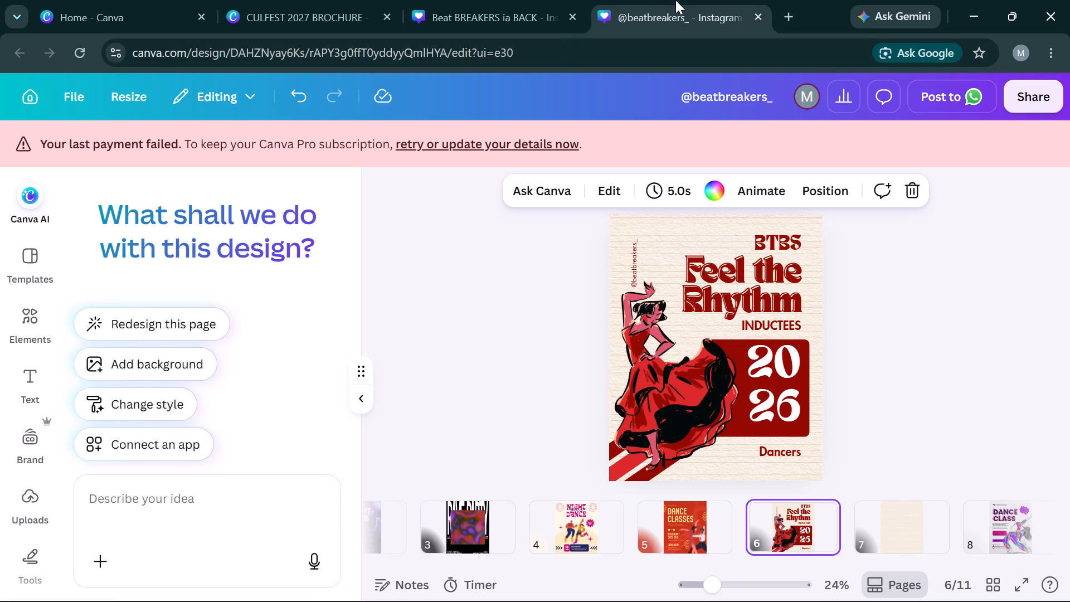
pyautogui.click(524, 0)
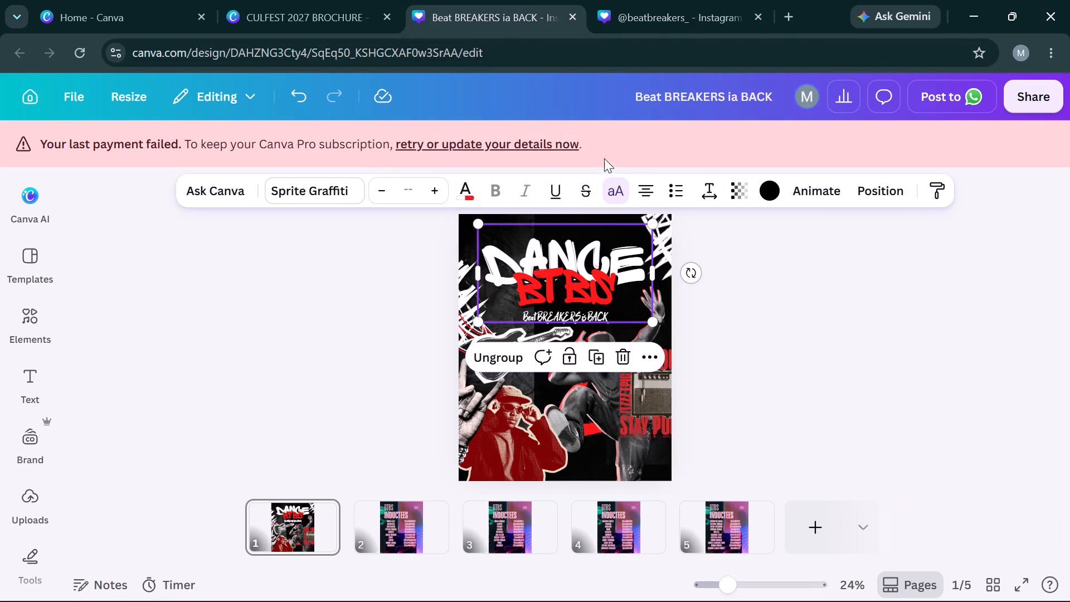
pyautogui.click(709, 329)
pyautogui.press('Right')
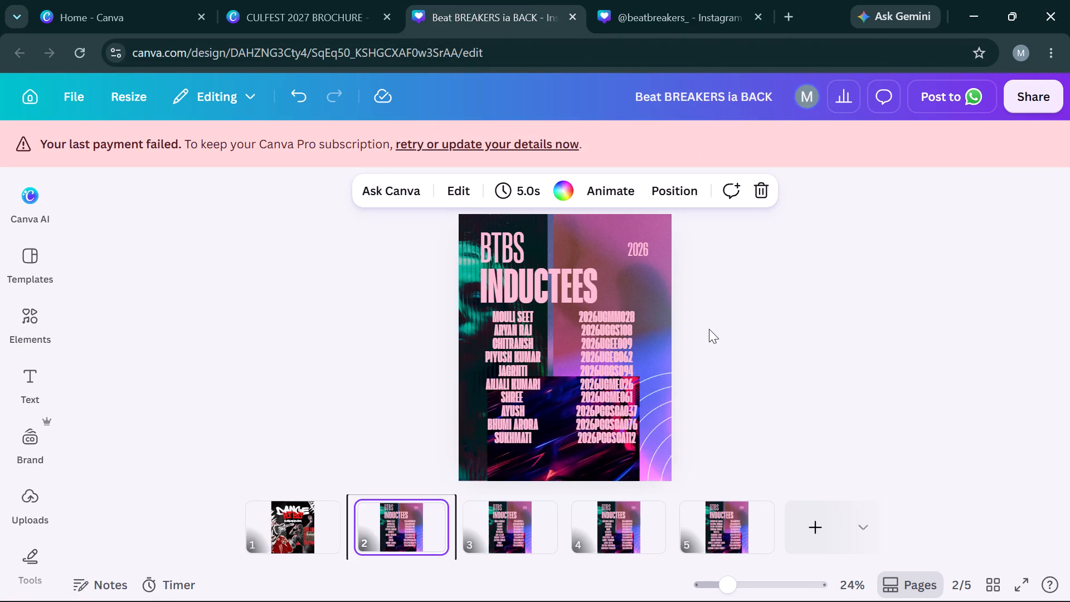
pyautogui.press('Left')
pyautogui.click(667, 0)
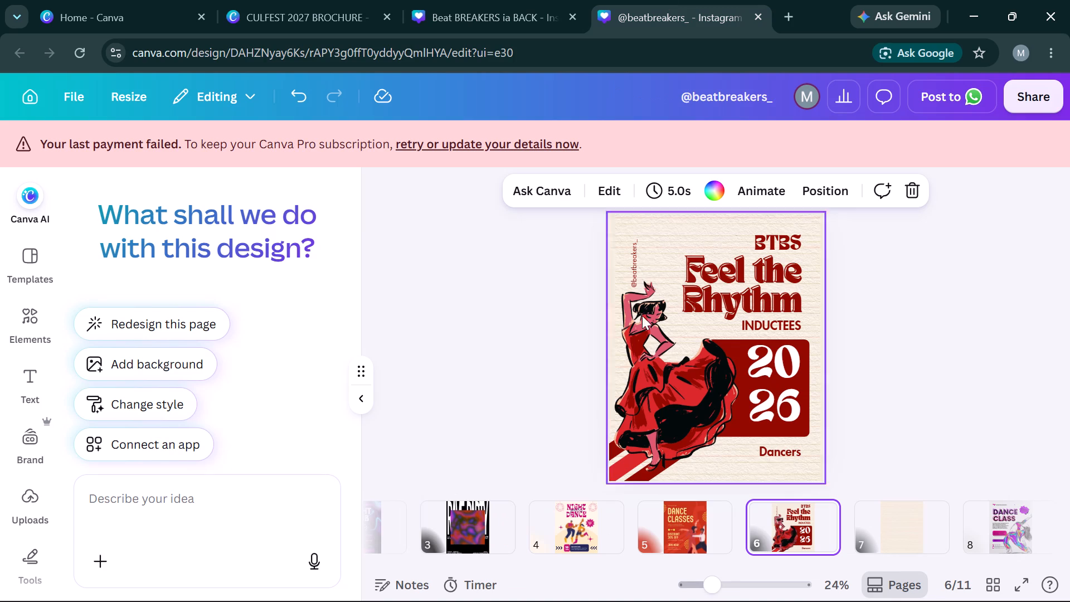
# Look through the dance poster templates and the design's other pages for artwork to reuse on page 7.
pyautogui.click(14, 260)
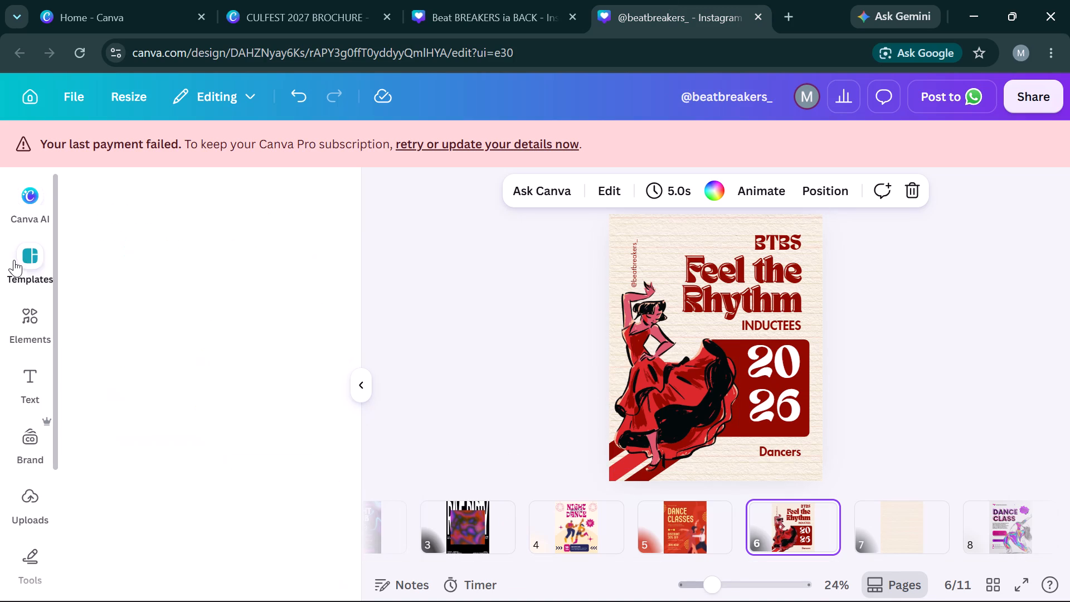
pyautogui.scroll(-2, 252, 317)
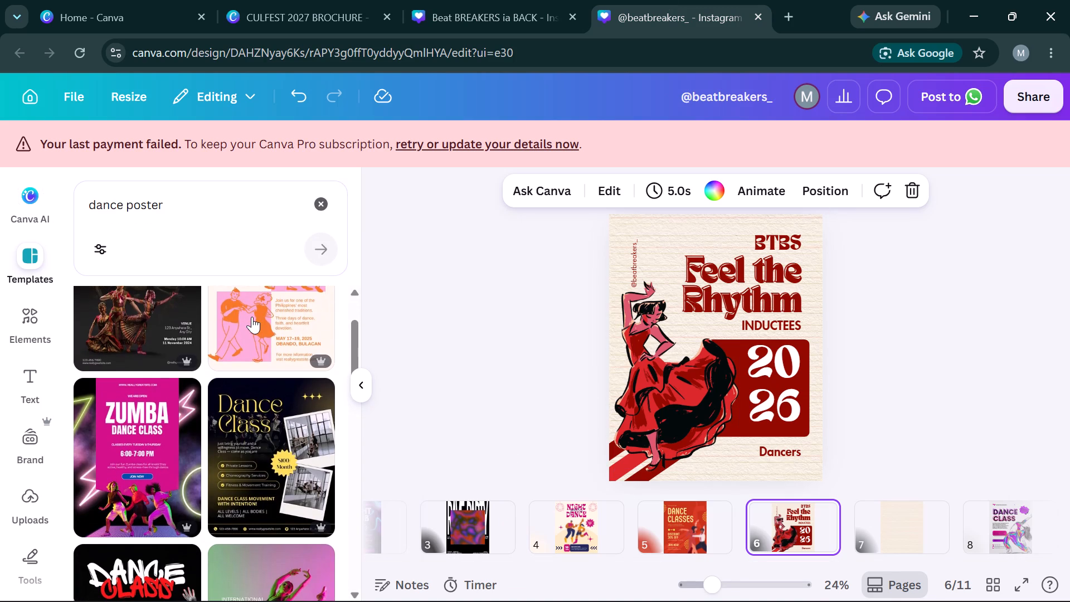
pyautogui.hscroll(-4, 937, 513)
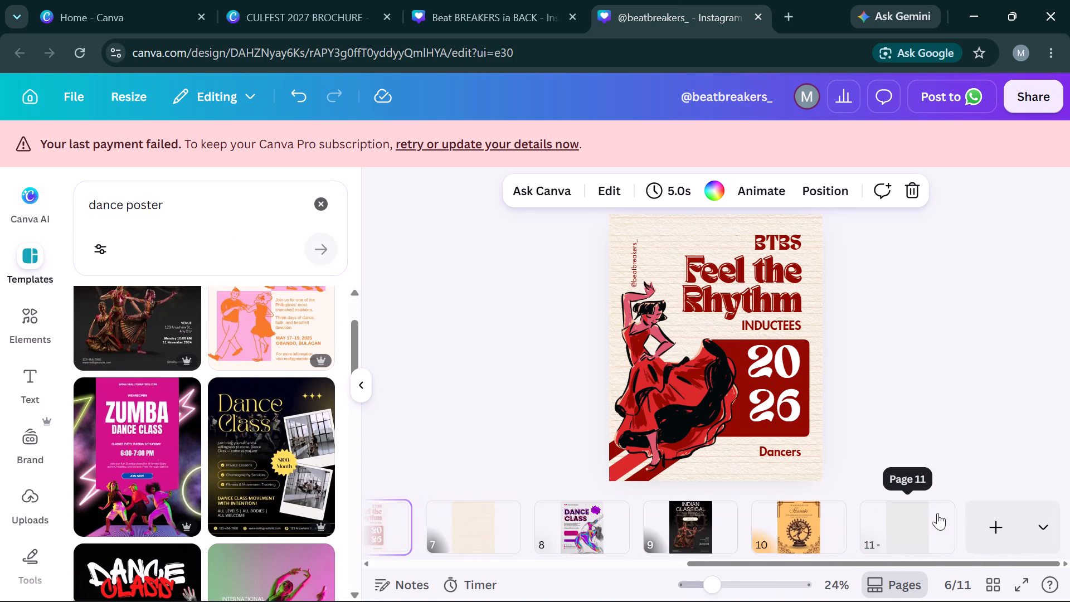
pyautogui.click(679, 530)
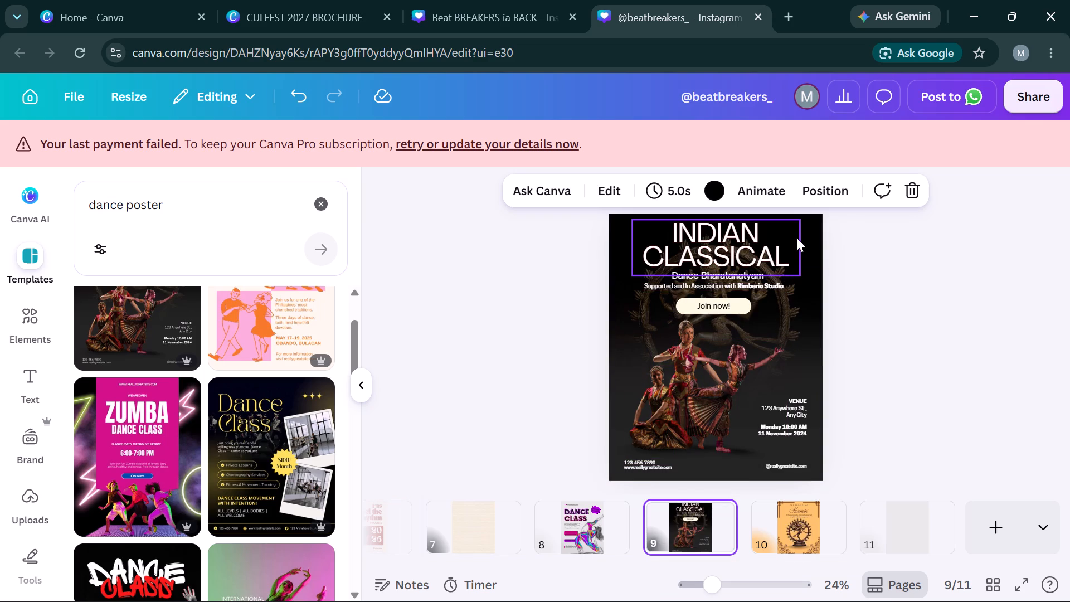
pyautogui.click(891, 304)
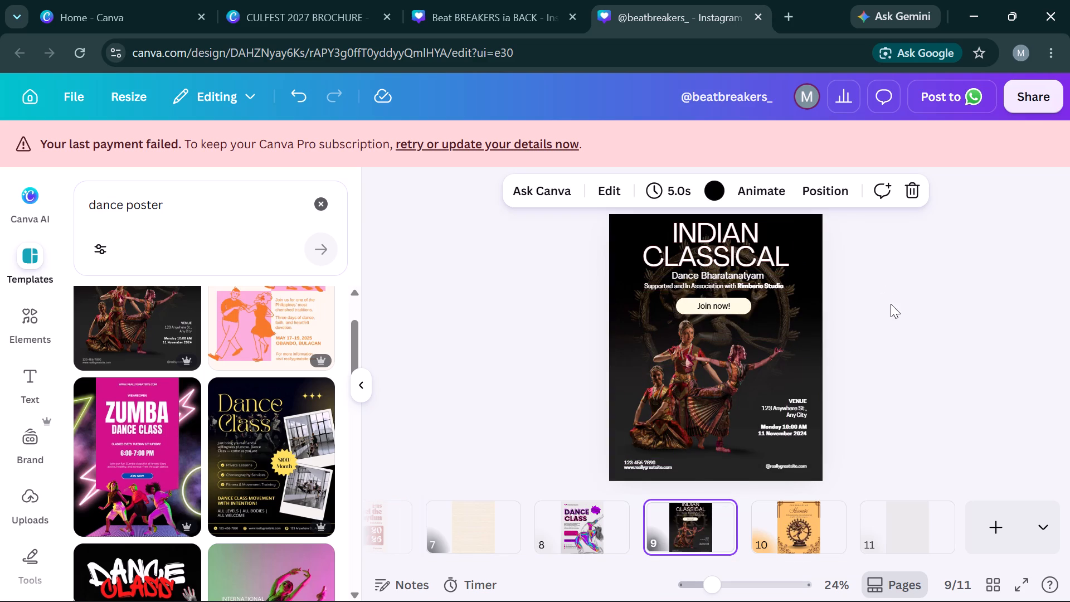
pyautogui.press('Left')
pyautogui.press('Left')
pyautogui.press('Left')
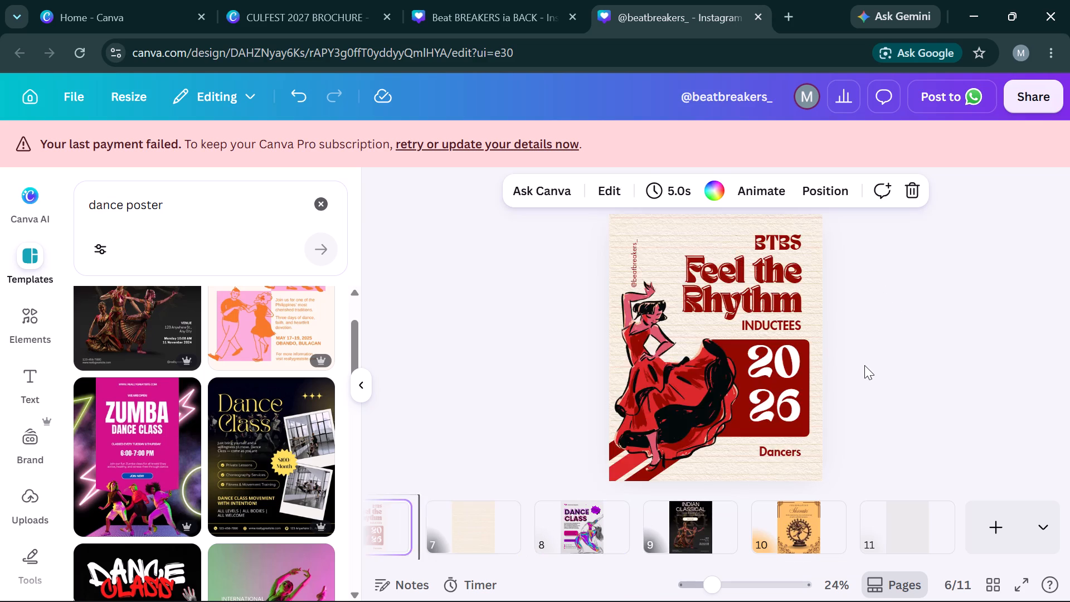
pyautogui.press('Left')
pyautogui.press('Left')
pyautogui.press('Left')
pyautogui.press('Right')
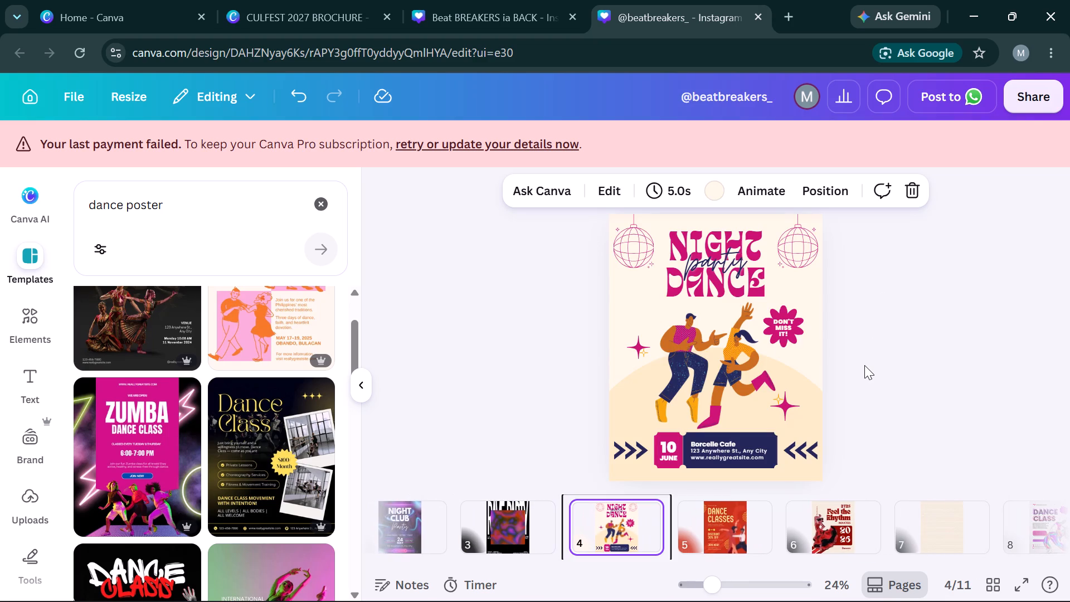
# Copy the dancing couple illustration from the Night Dance Party page 4 onto page 7.
pyautogui.click(733, 377)
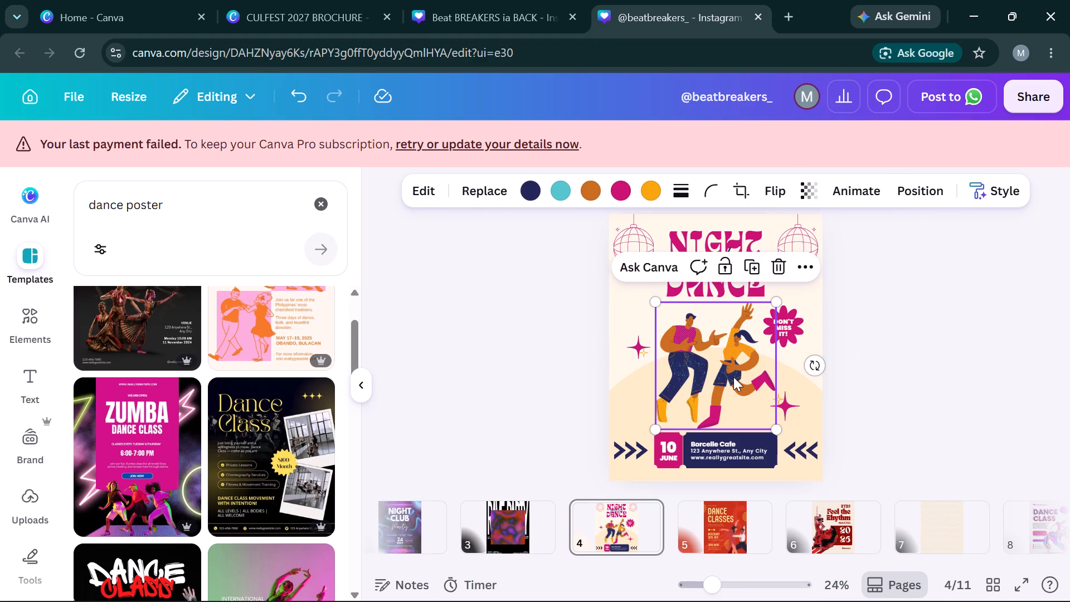
pyautogui.hotkey('ctrl', 'c')
pyautogui.click(931, 542)
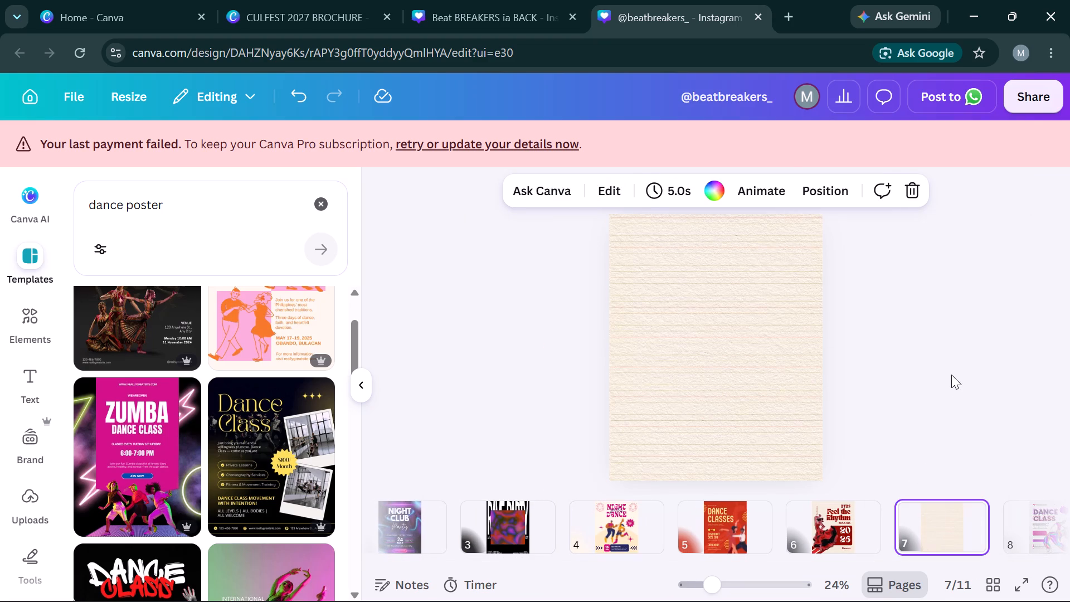
pyautogui.hotkey('ctrl', 'v')
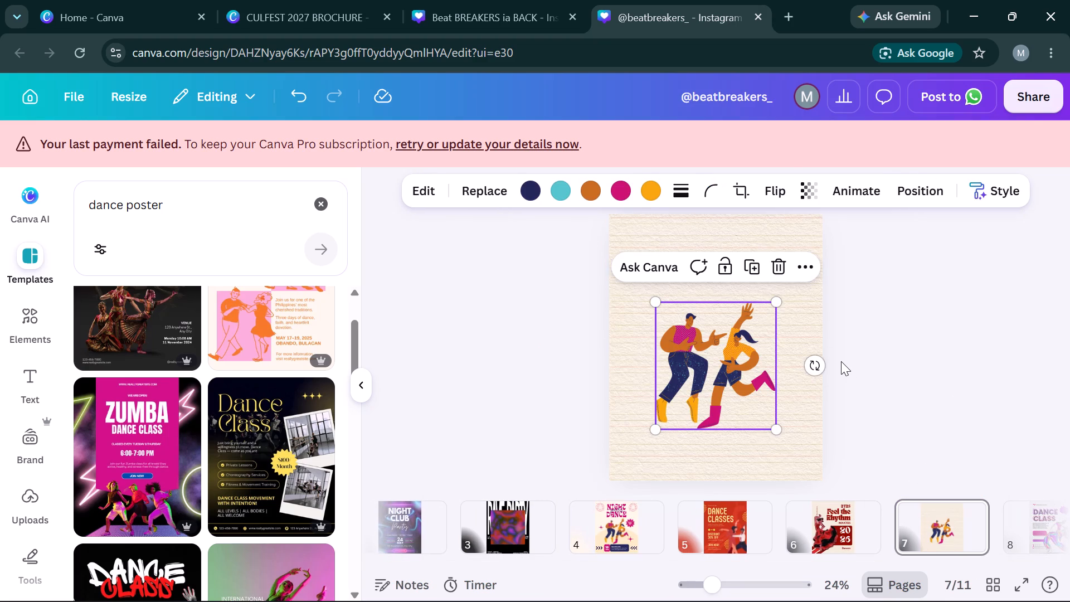
# Enlarge the dancing couple to about 70% of the page width and centre it on page 7.
pyautogui.moveTo(657, 301); pyautogui.dragTo(628, 271)
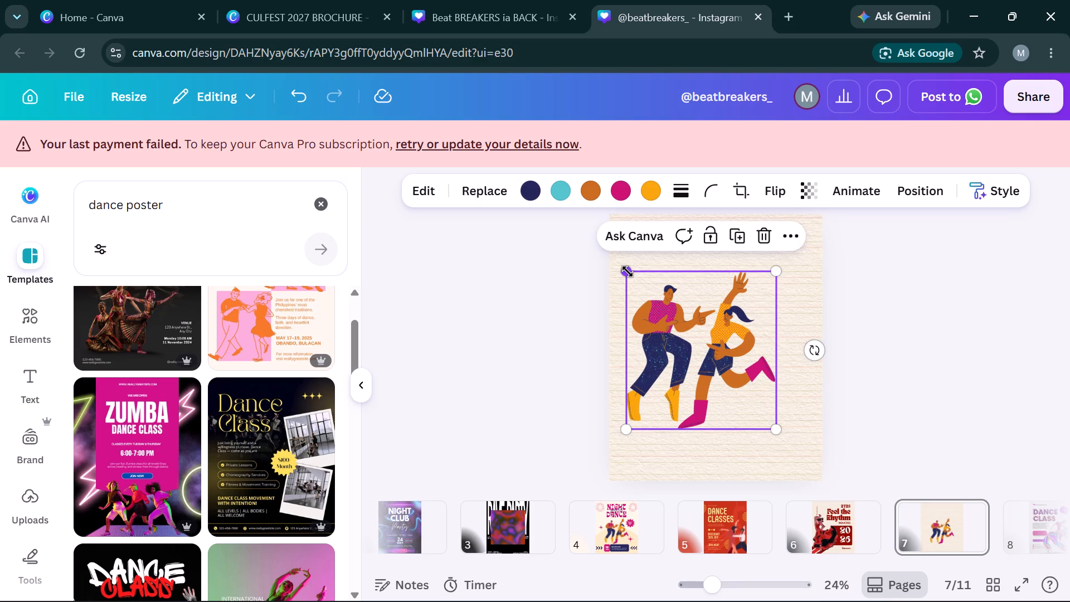
pyautogui.press('Right')
pyautogui.press('Right')
pyautogui.press('Right')
pyautogui.press('Right')
pyautogui.press('Right')
pyautogui.press('Right')
pyautogui.press('Right')
pyautogui.press('Right')
pyautogui.press('Right')
pyautogui.press('Right')
pyautogui.press('Right')
pyautogui.press('Right')
pyautogui.press('Right')
pyautogui.press('Right')
pyautogui.press('Right')
pyautogui.press('Right')
pyautogui.press('Right')
pyautogui.press('Right')
pyautogui.press('Right')
pyautogui.press('Right')
pyautogui.press('Right')
pyautogui.press('Right')
pyautogui.press('Right')
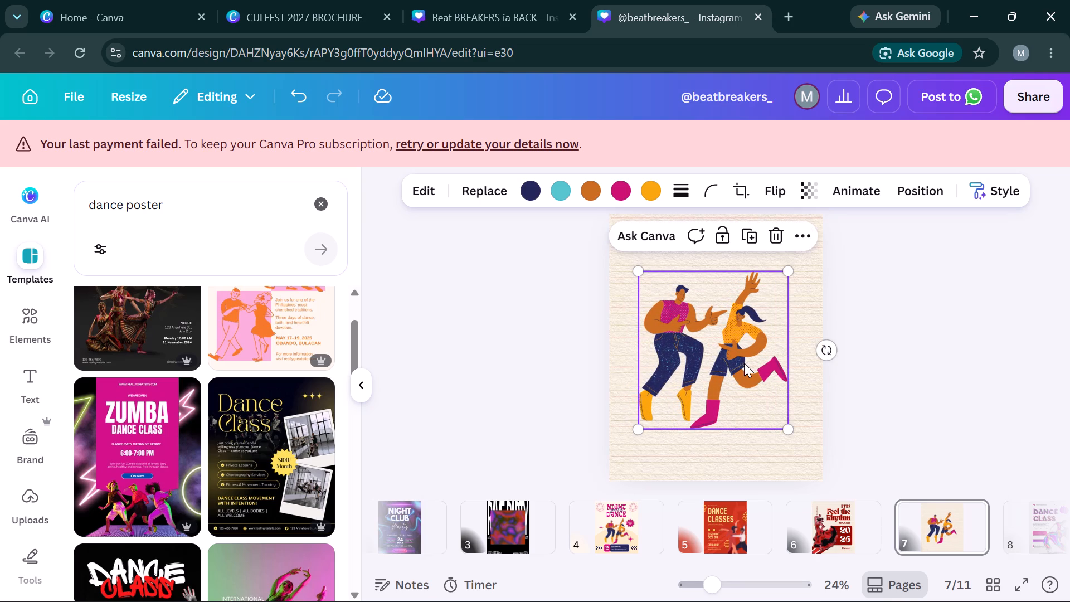
pyautogui.moveTo(744, 363); pyautogui.dragTo(751, 364)
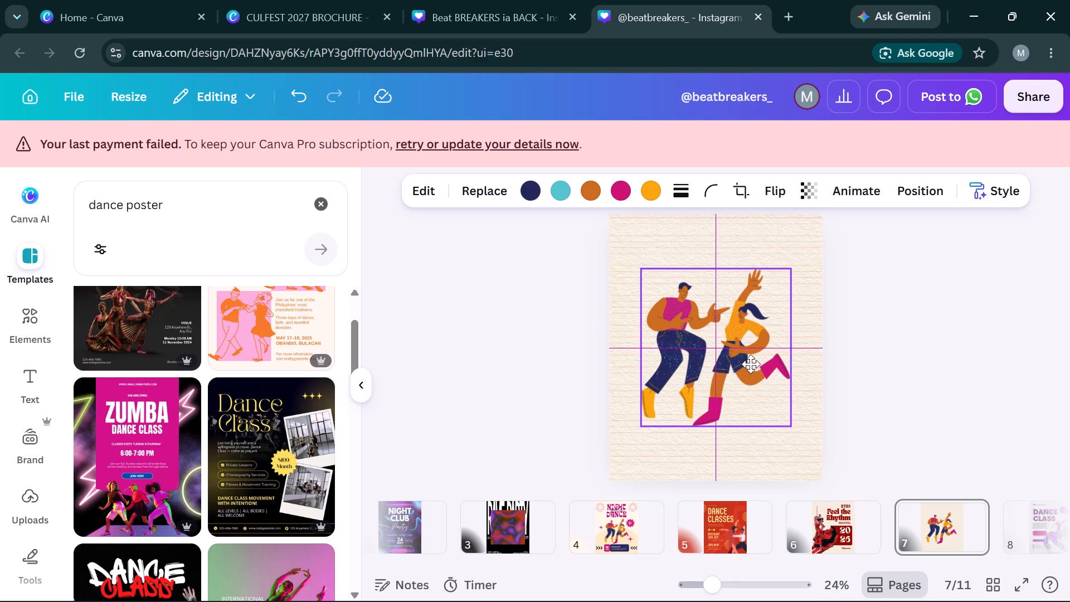
pyautogui.moveTo(751, 364); pyautogui.dragTo(750, 364)
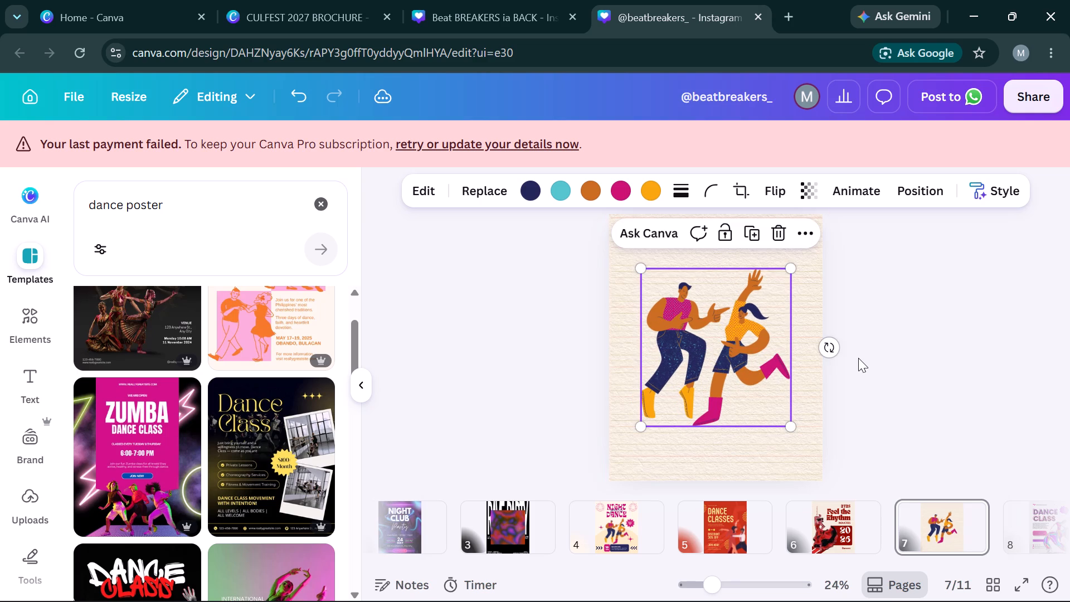
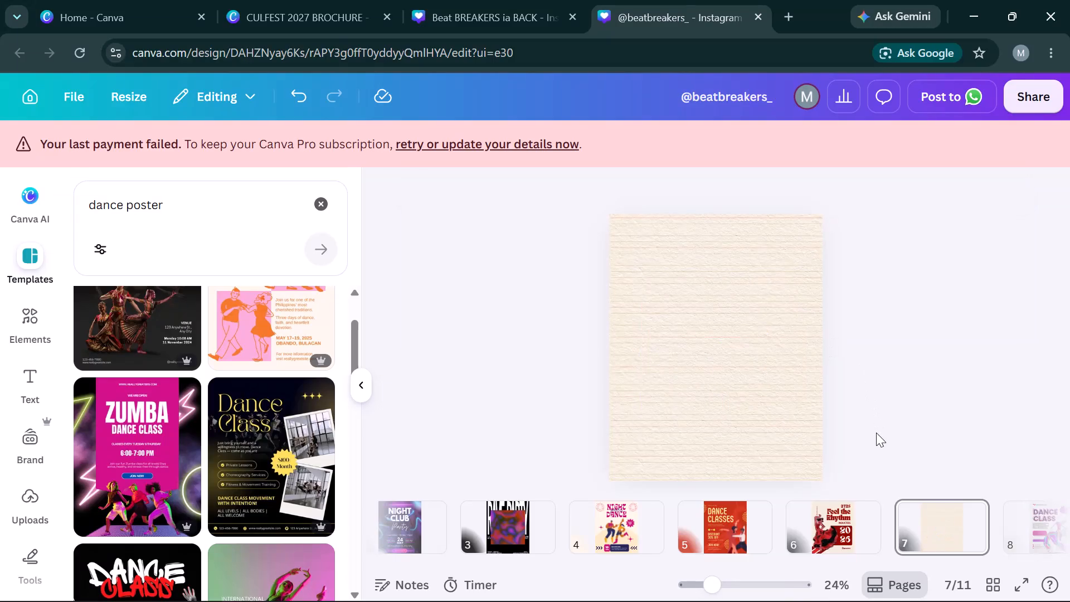
# Review page 6 and the blank paper page 7, and browse the dance poster templates for layout ideas.
pyautogui.click(841, 503)
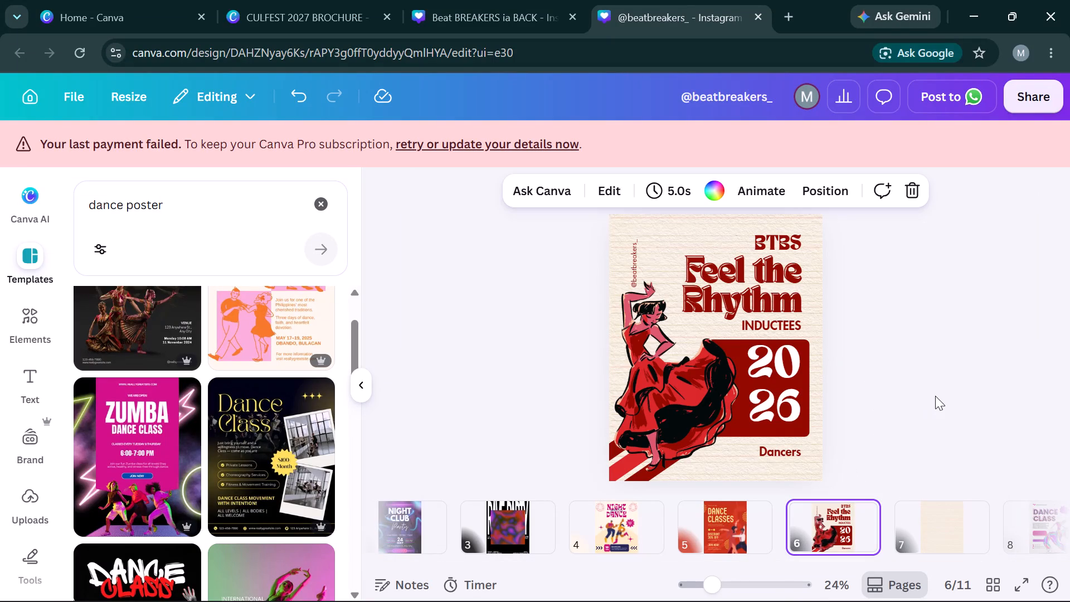
pyautogui.click(935, 396)
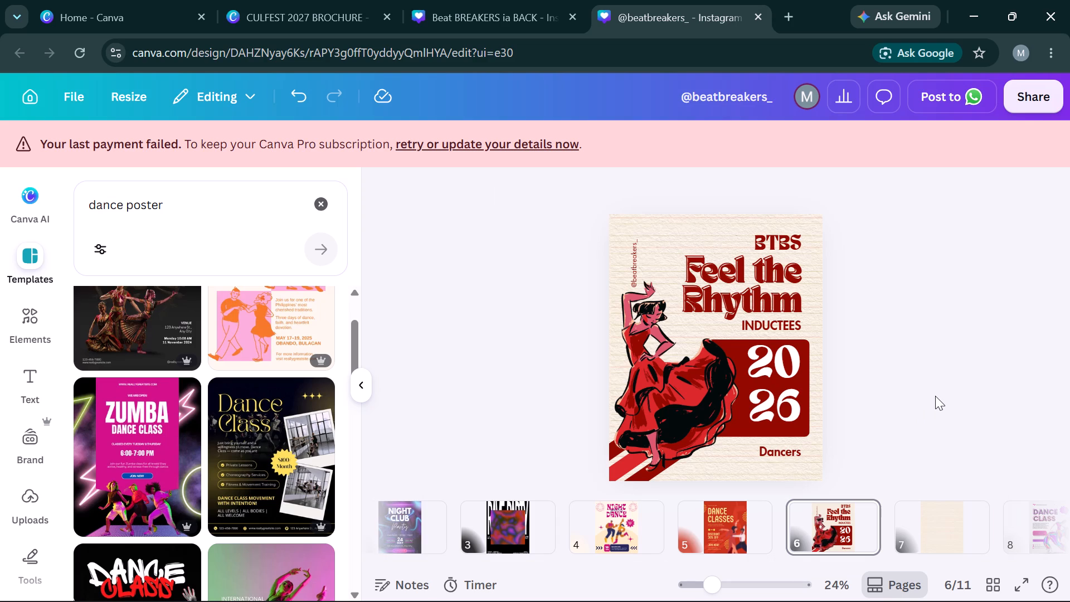
pyautogui.click(910, 530)
pyautogui.scroll(-1, 256, 429)
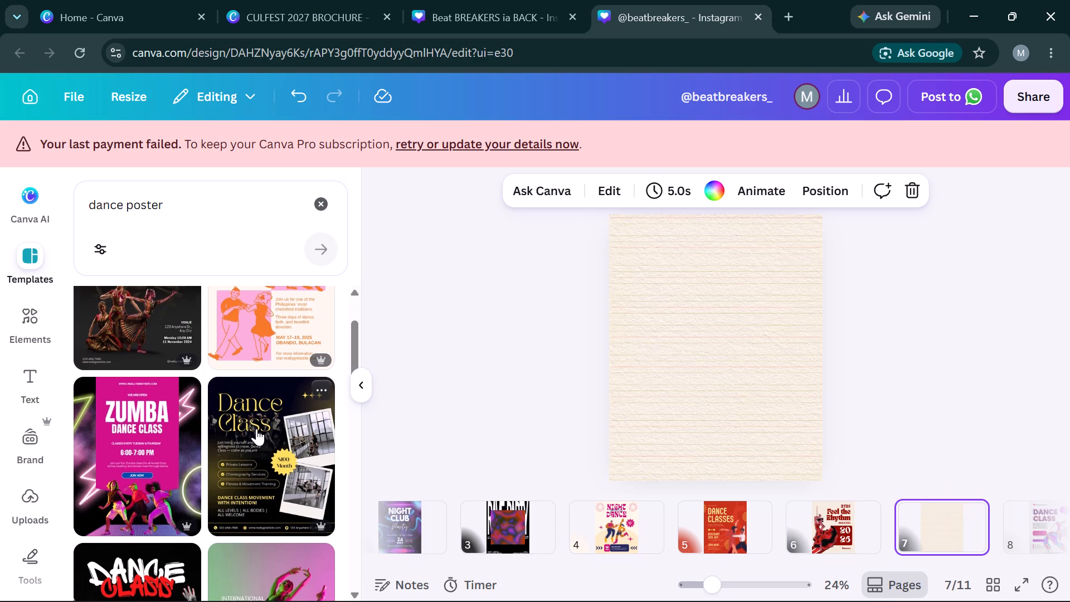
pyautogui.scroll(-1, 256, 429)
pyautogui.hscroll(3, 256, 429)
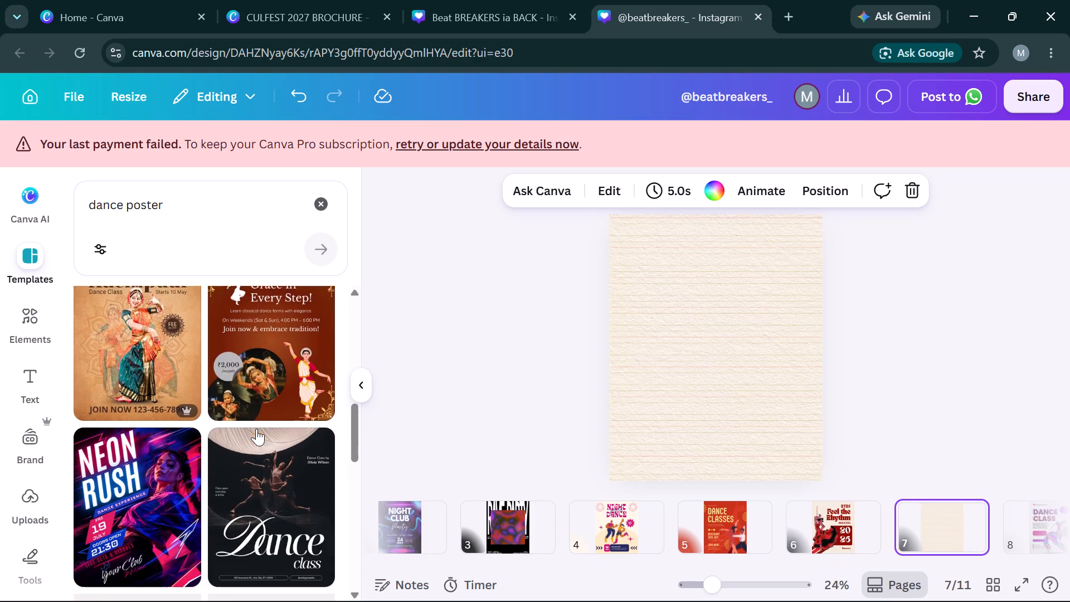
pyautogui.hscroll(4, 256, 429)
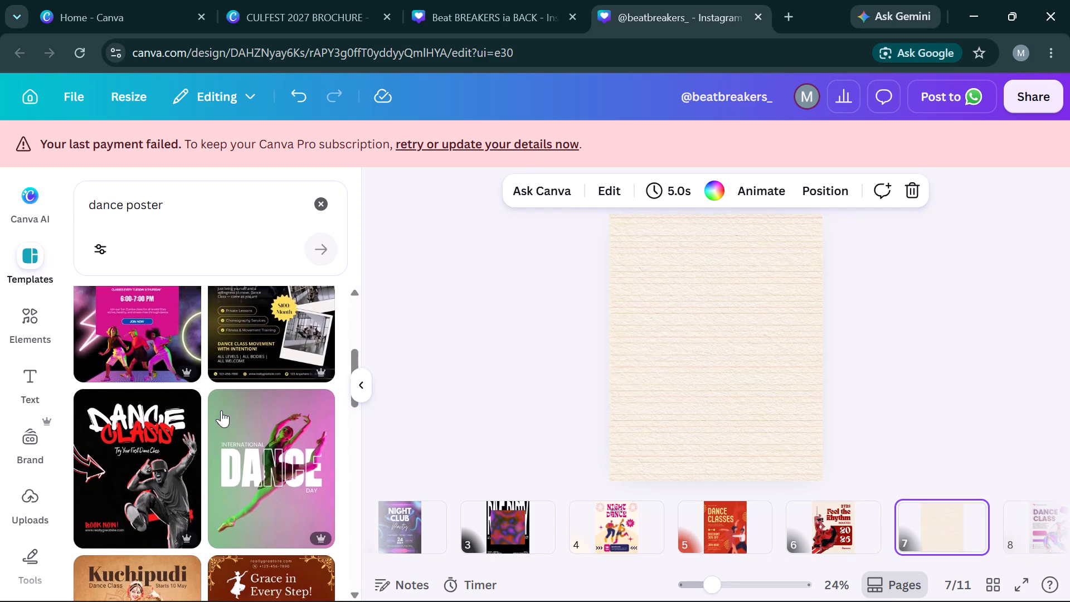
pyautogui.hscroll(1, 221, 410)
# Duplicate the Feel the Rhythm page 6 to make a new page 7.
pyautogui.click(814, 538)
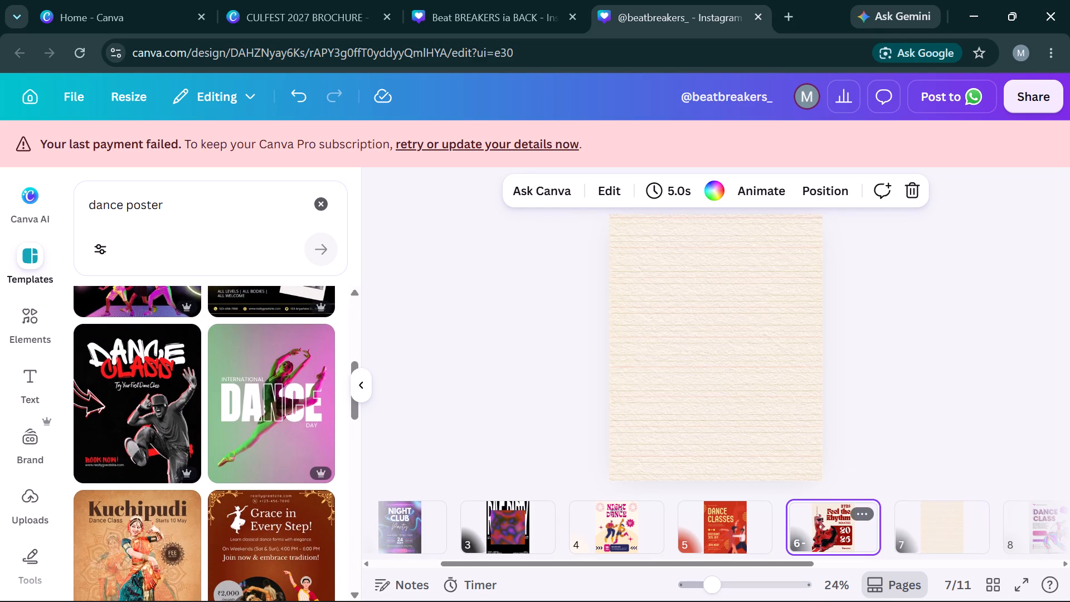
pyautogui.hotkey('ctrl', 'd')
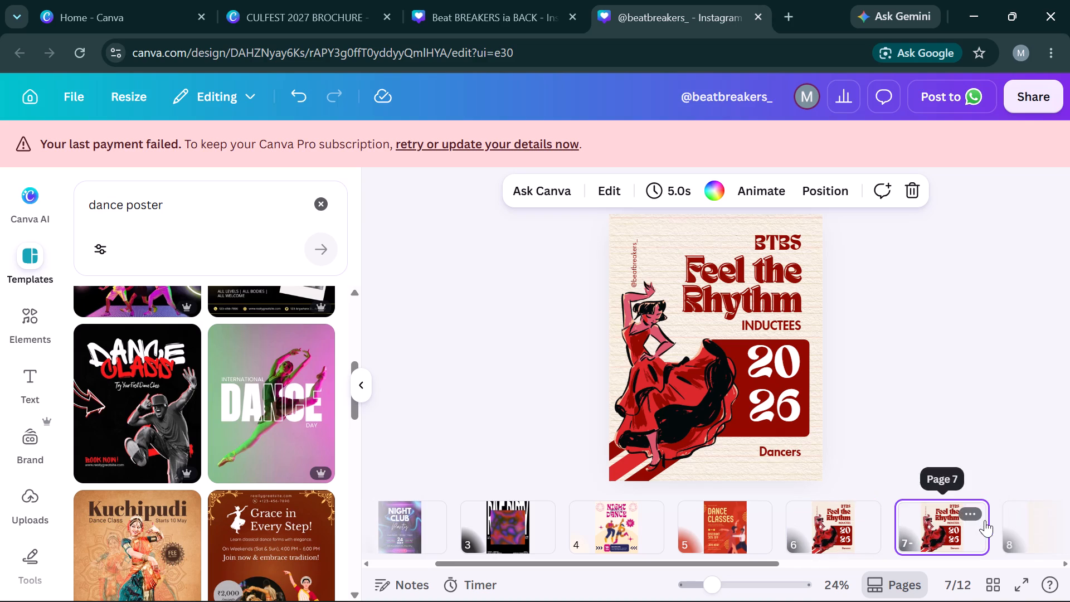
pyautogui.hscroll(-2, 975, 518)
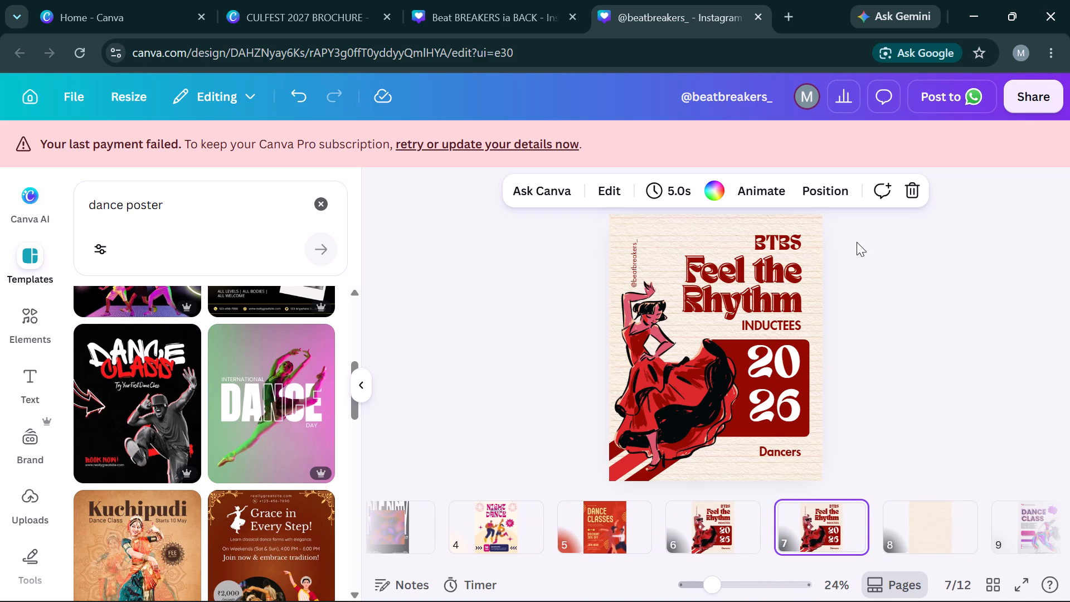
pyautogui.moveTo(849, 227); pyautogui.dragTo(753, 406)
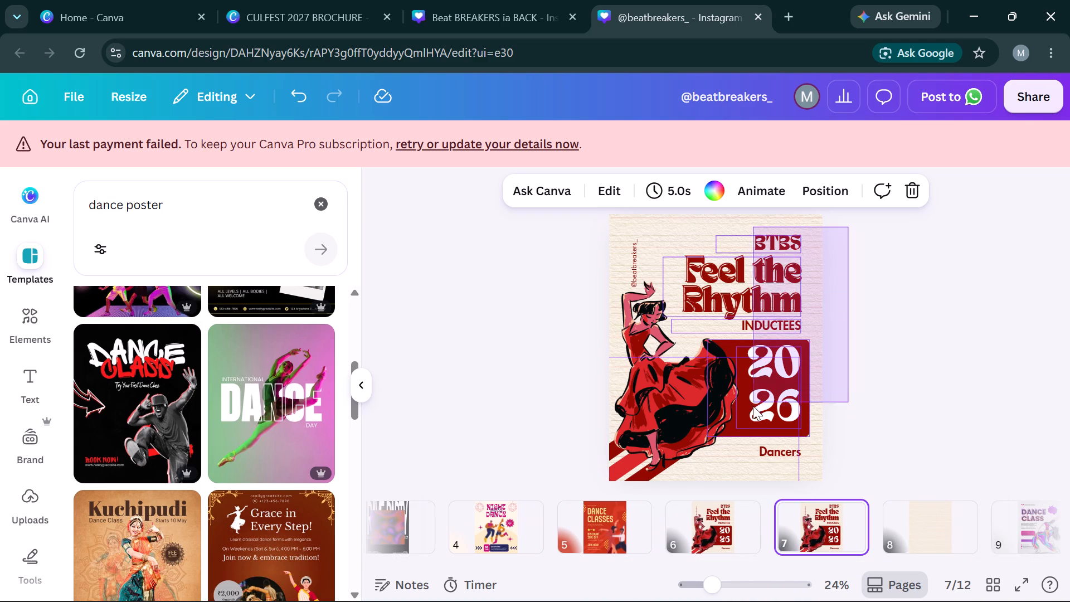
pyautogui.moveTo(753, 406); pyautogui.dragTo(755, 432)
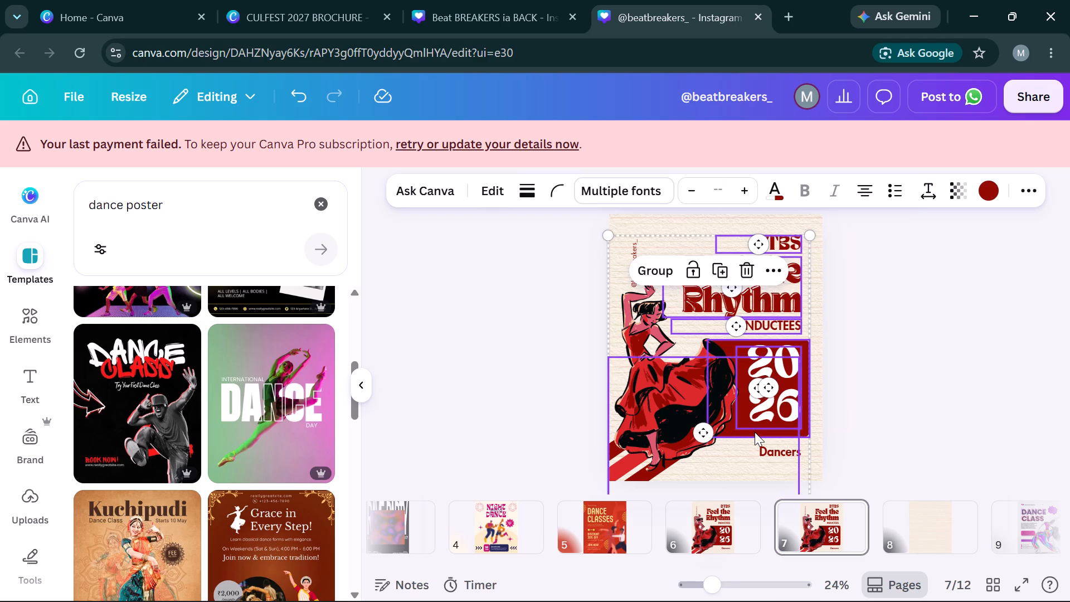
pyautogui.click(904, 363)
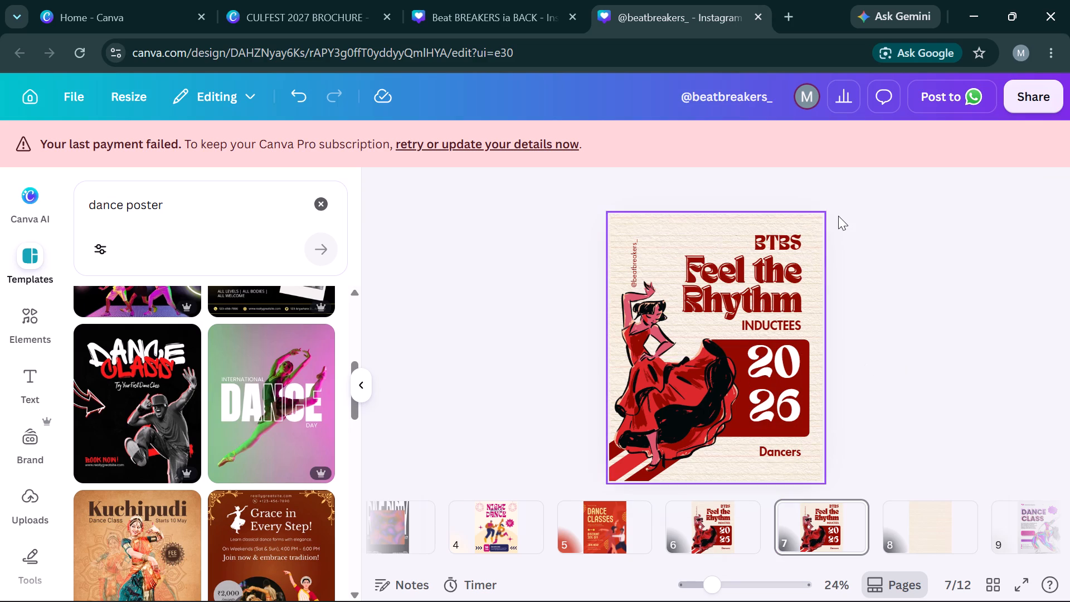
# Delete the BTBS, Feel the Rhythm, INDUCTEES, 2026 and Dancers texts from the duplicated page 7.
pyautogui.moveTo(838, 216); pyautogui.dragTo(765, 320)
pyautogui.press('Delete')
pyautogui.click(771, 365)
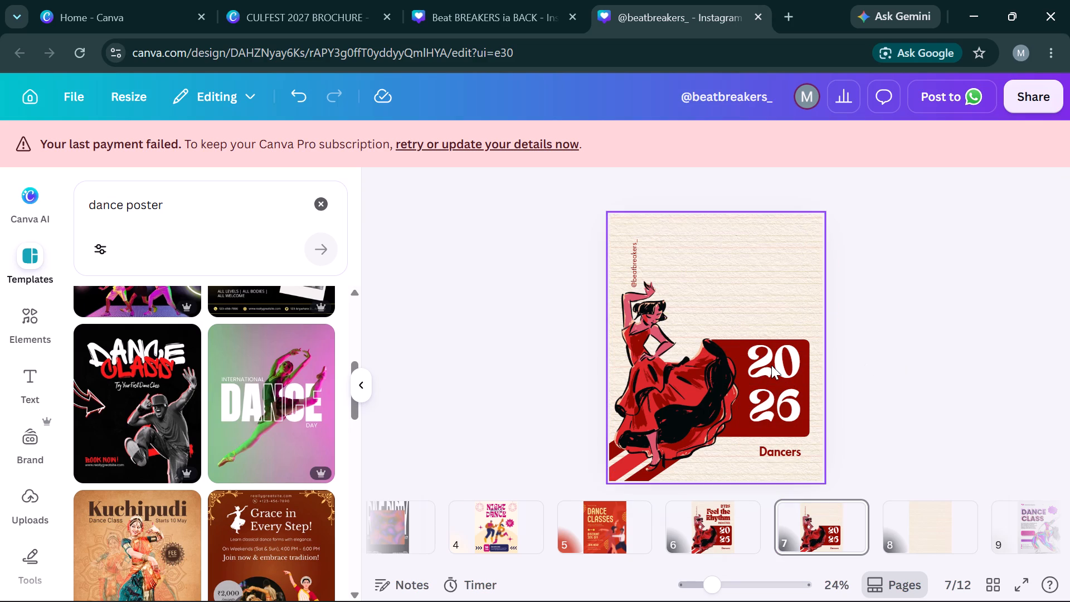
pyautogui.press('Delete')
pyautogui.click(770, 449)
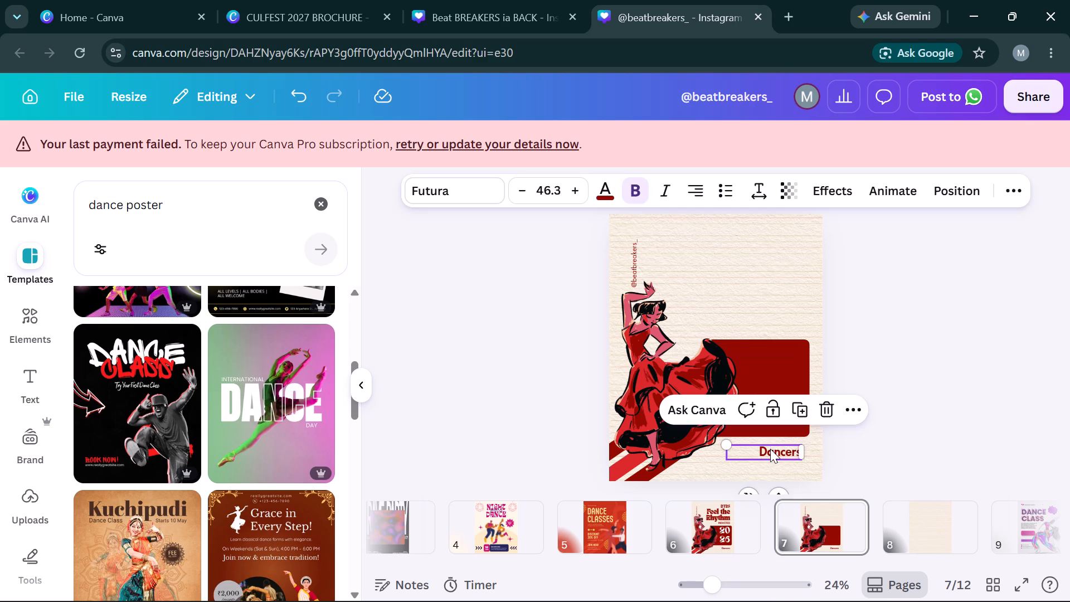
pyautogui.press('Delete')
# Enlarge the dark red rectangle on page 7 to about 759 wide and most of the page height, centred vertically.
pyautogui.click(774, 410)
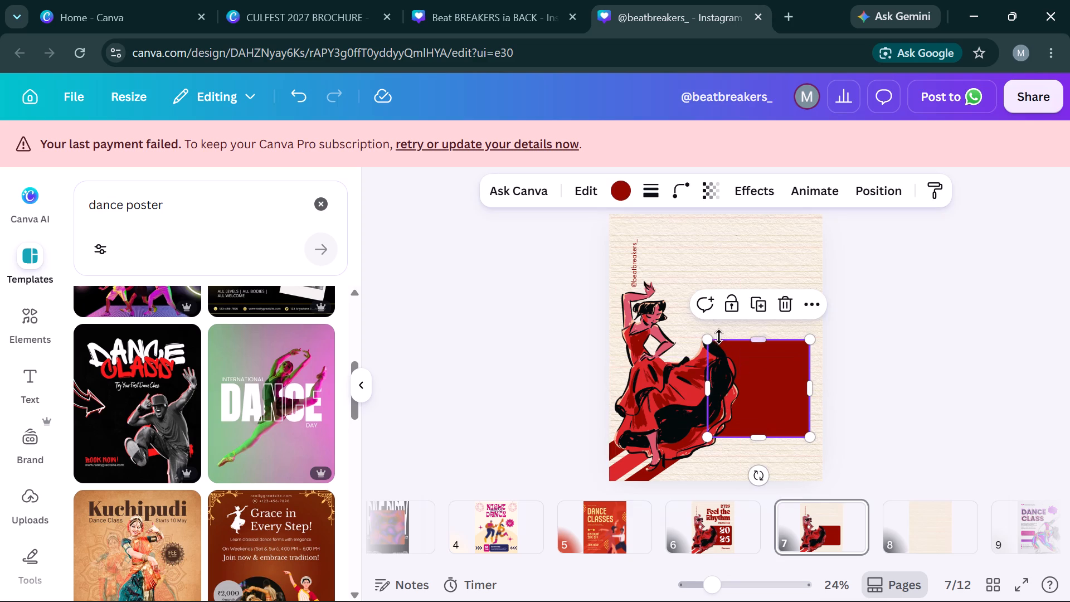
pyautogui.moveTo(712, 337); pyautogui.dragTo(683, 234)
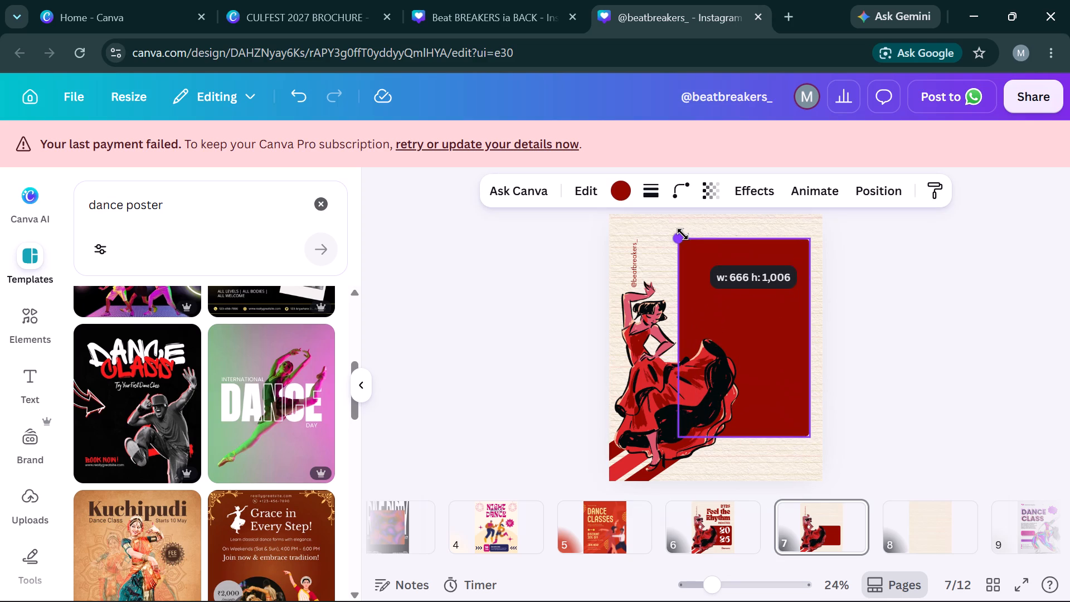
pyautogui.moveTo(683, 234); pyautogui.dragTo(665, 225)
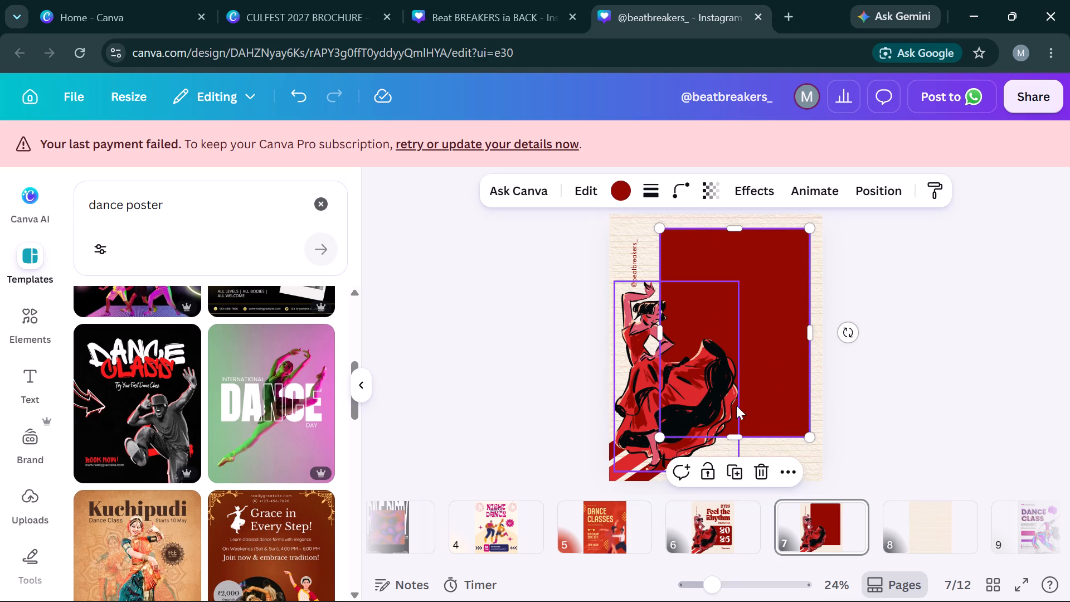
pyautogui.moveTo(740, 431); pyautogui.dragTo(741, 459)
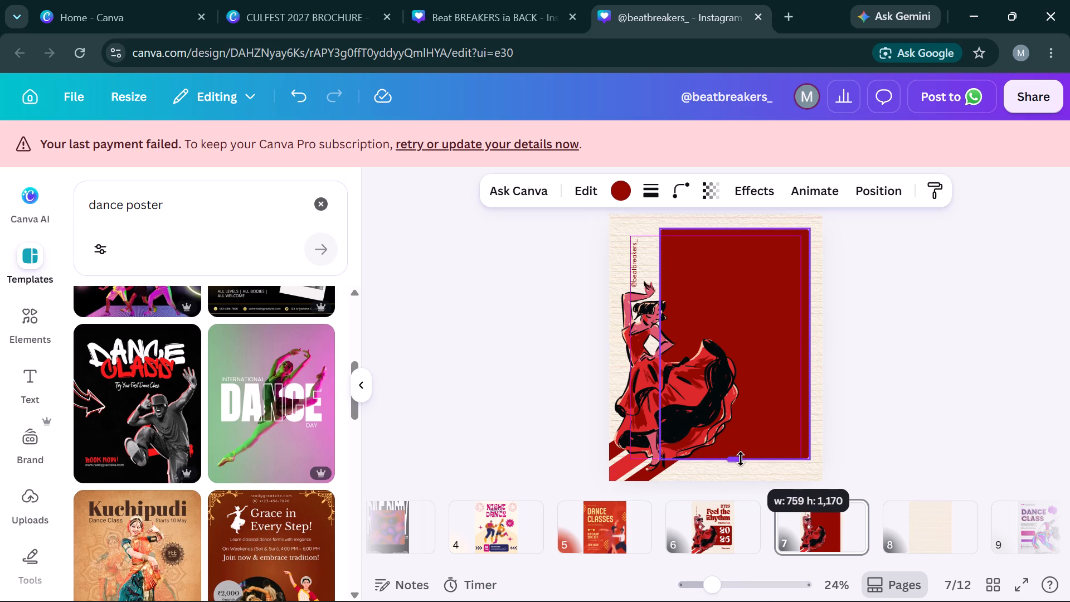
pyautogui.moveTo(741, 459); pyautogui.dragTo(741, 460)
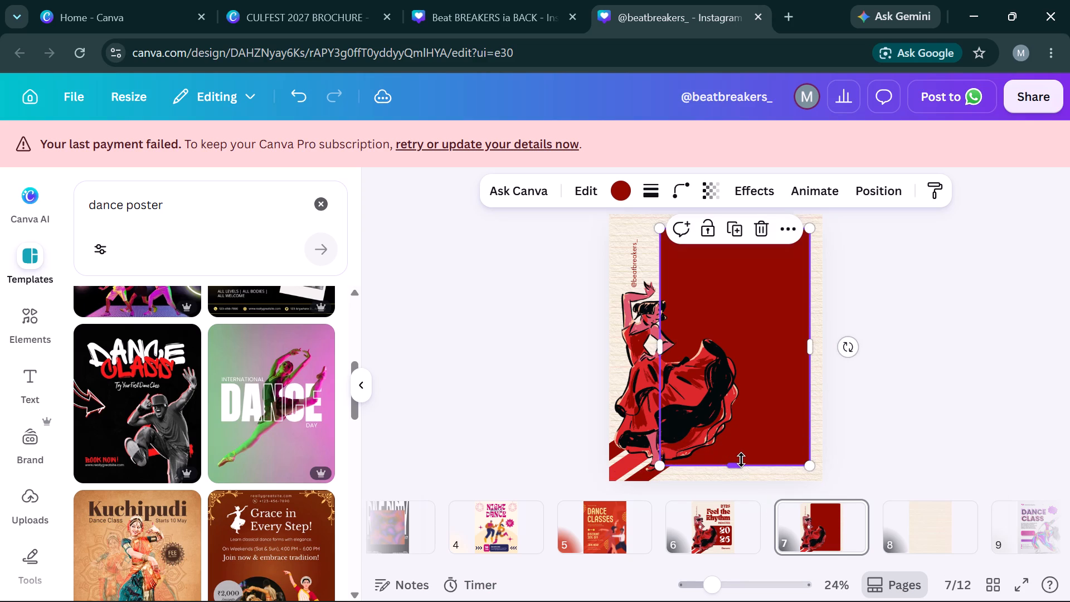
pyautogui.click(950, 389)
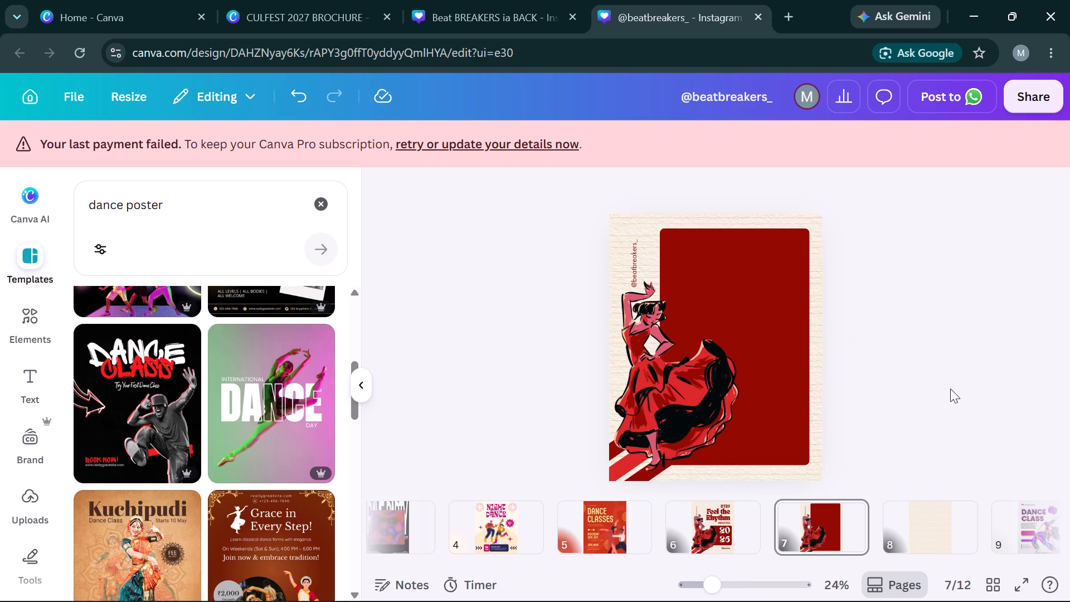
pyautogui.click(762, 409)
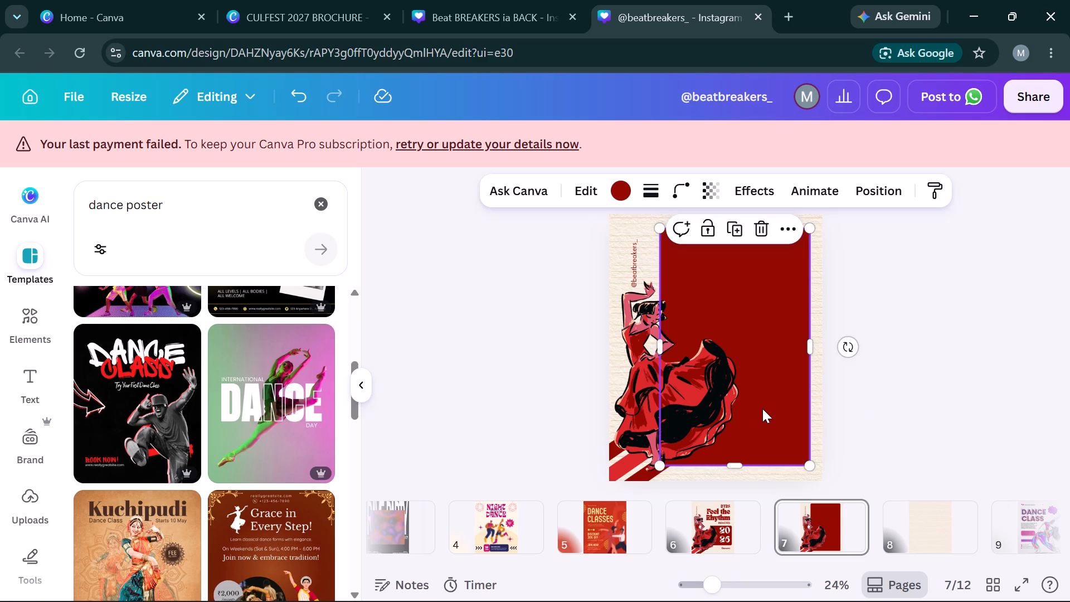
pyautogui.press('Down')
pyautogui.press('Down')
pyautogui.press('Down')
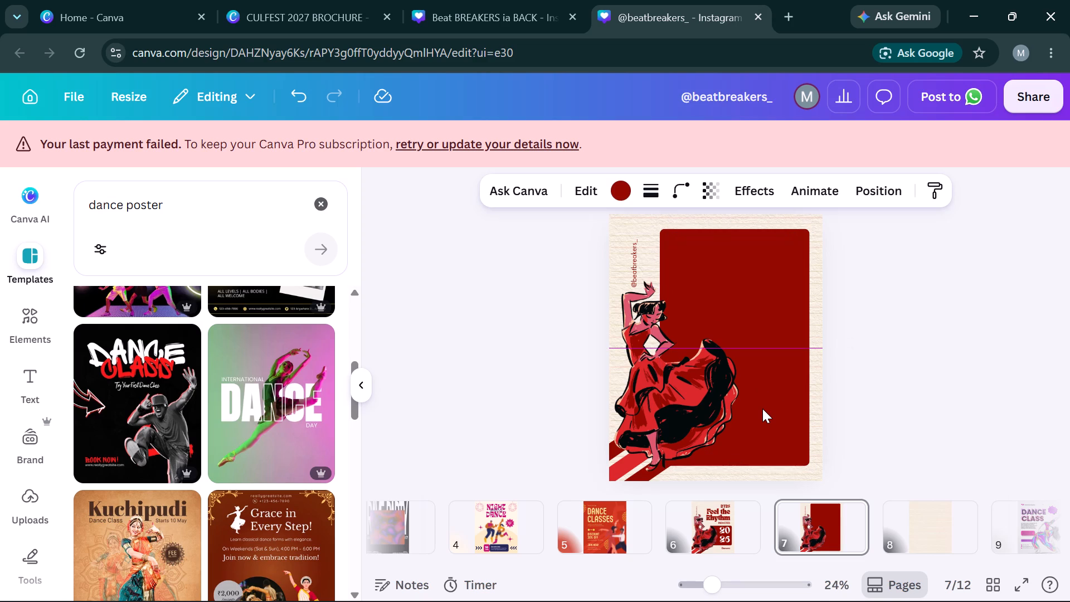
pyautogui.click(920, 332)
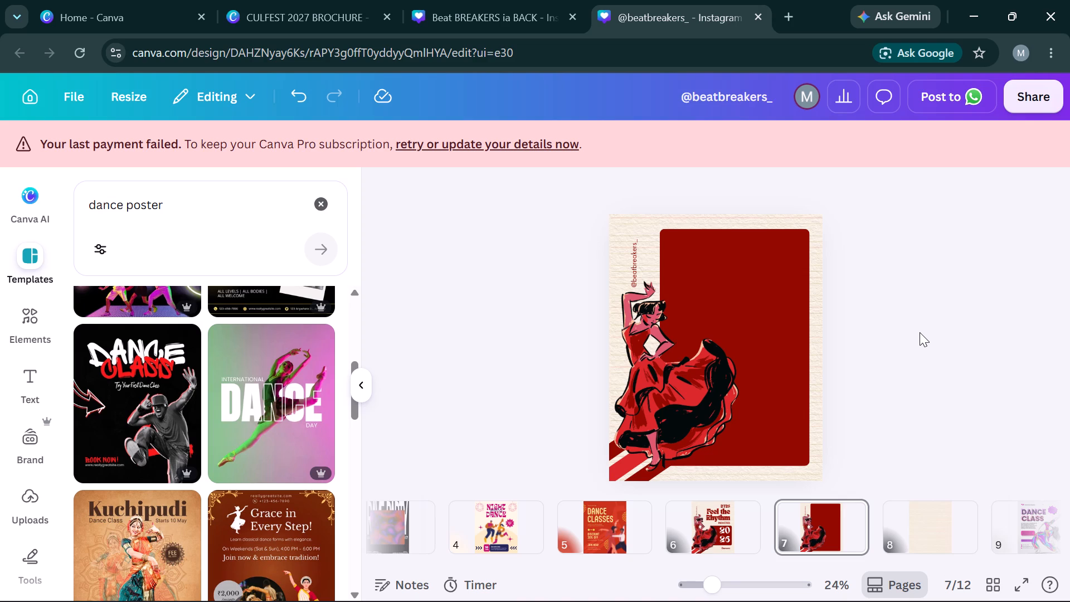
# Copy the BTBS text from page 6 onto page 7, reword it as INDUCTEES and widen its box to fit one line.
pyautogui.click(709, 506)
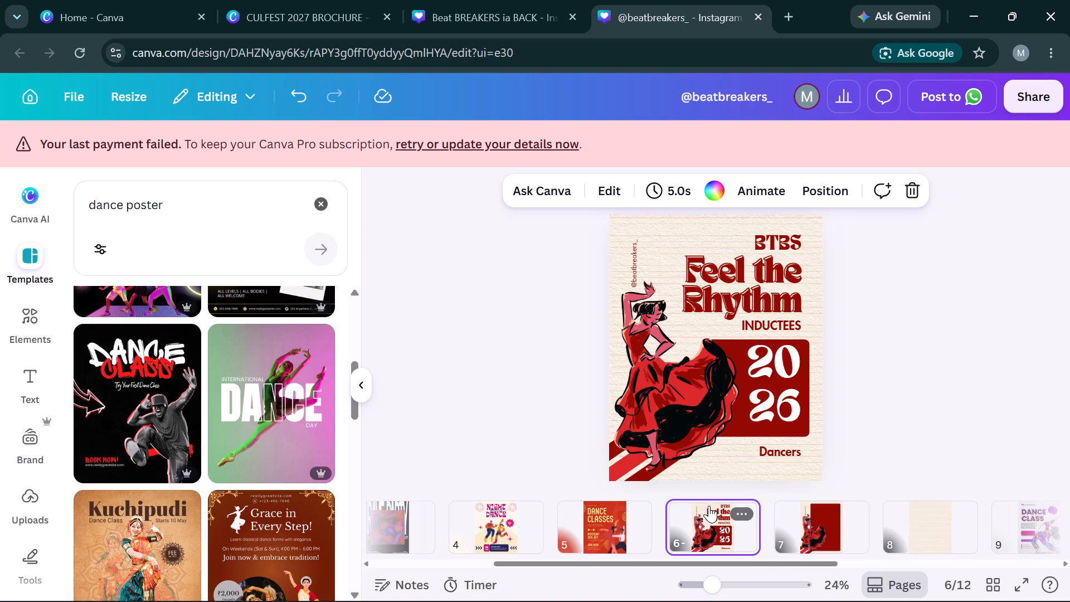
pyautogui.click(775, 237)
pyautogui.hotkey('ctrl', 'c')
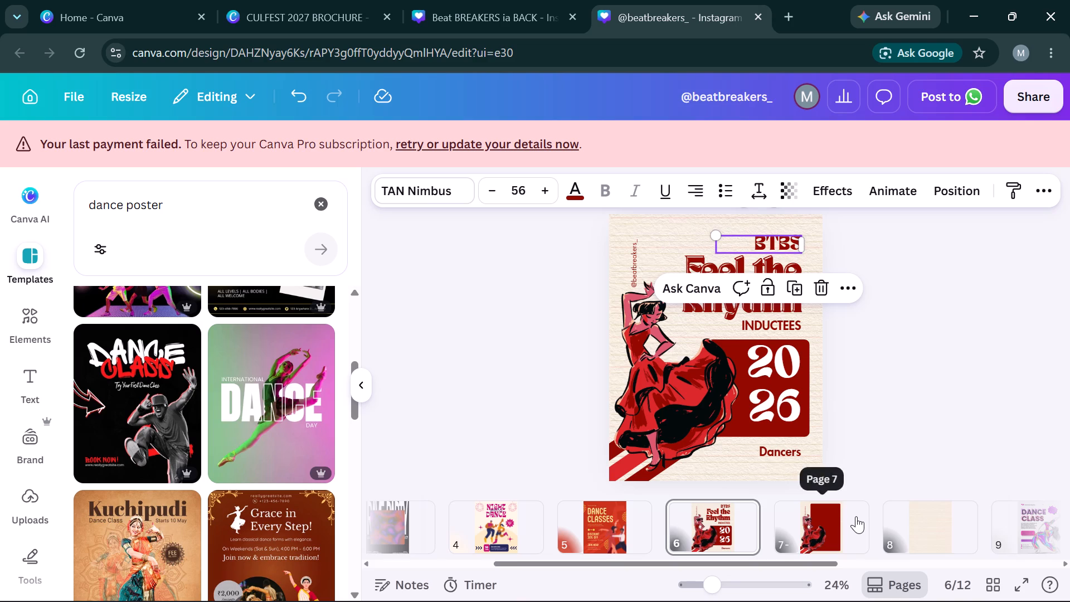
pyautogui.click(856, 516)
pyautogui.hotkey('ctrl', 'v')
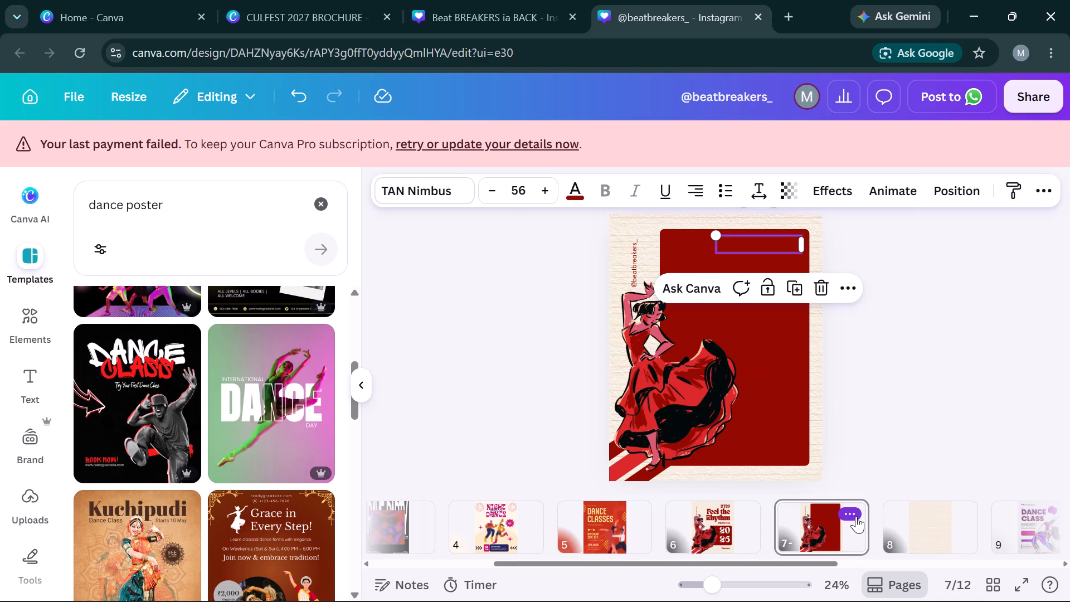
pyautogui.press('Return')
pyautogui.write('INDUCTEES')
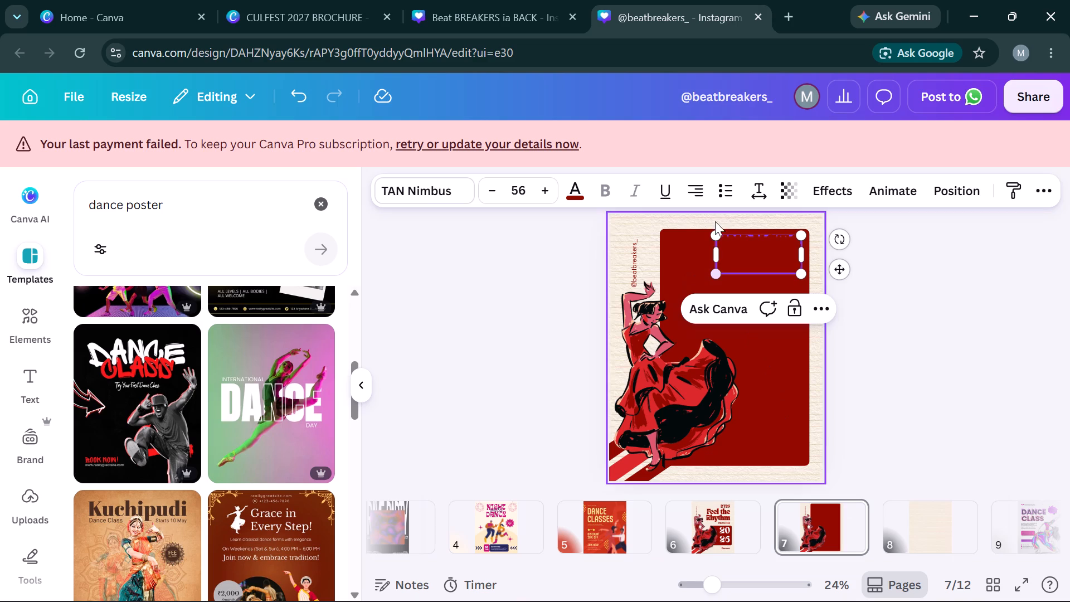
pyautogui.moveTo(714, 251); pyautogui.dragTo(689, 245)
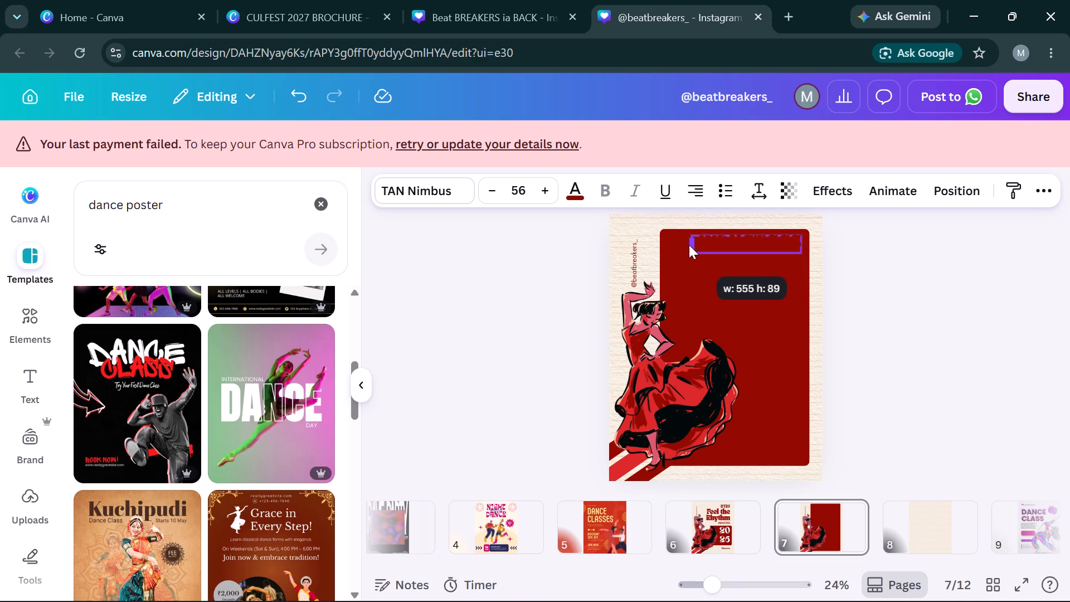
pyautogui.moveTo(689, 245); pyautogui.dragTo(688, 245)
# Recolour the INDUCTEES heading with the cream colour sampled from the page's paper background.
pyautogui.hotkey('ctrl', 'a')
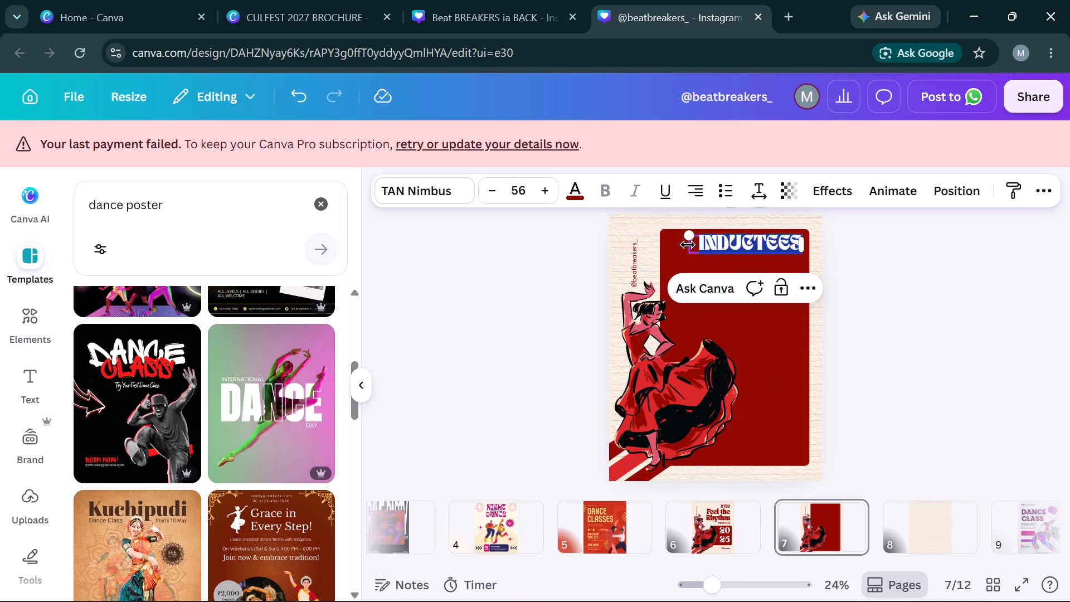
pyautogui.click(573, 181)
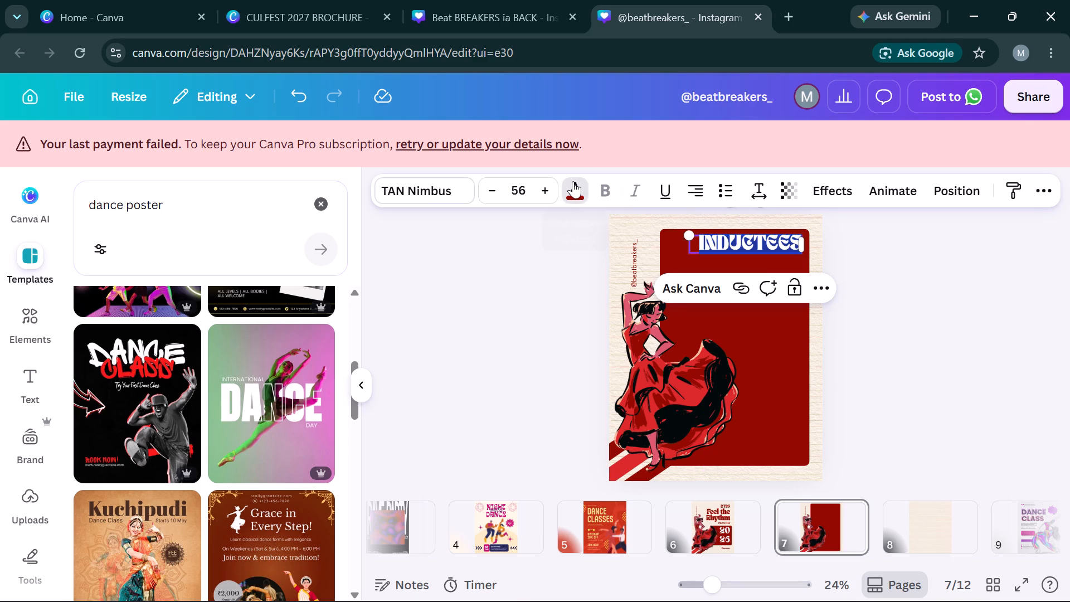
pyautogui.click(134, 309)
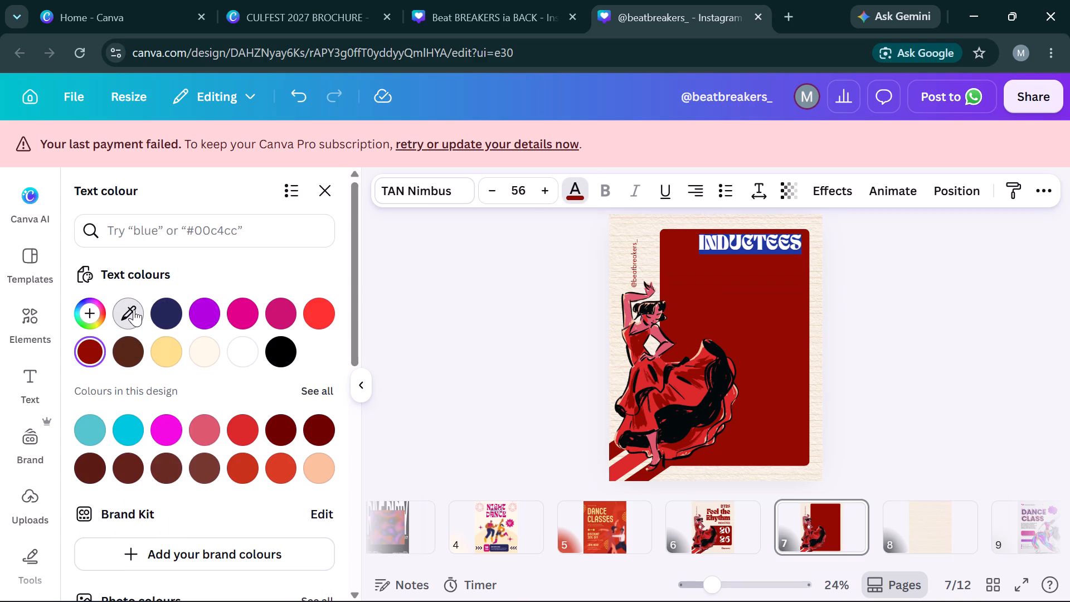
pyautogui.click(625, 226)
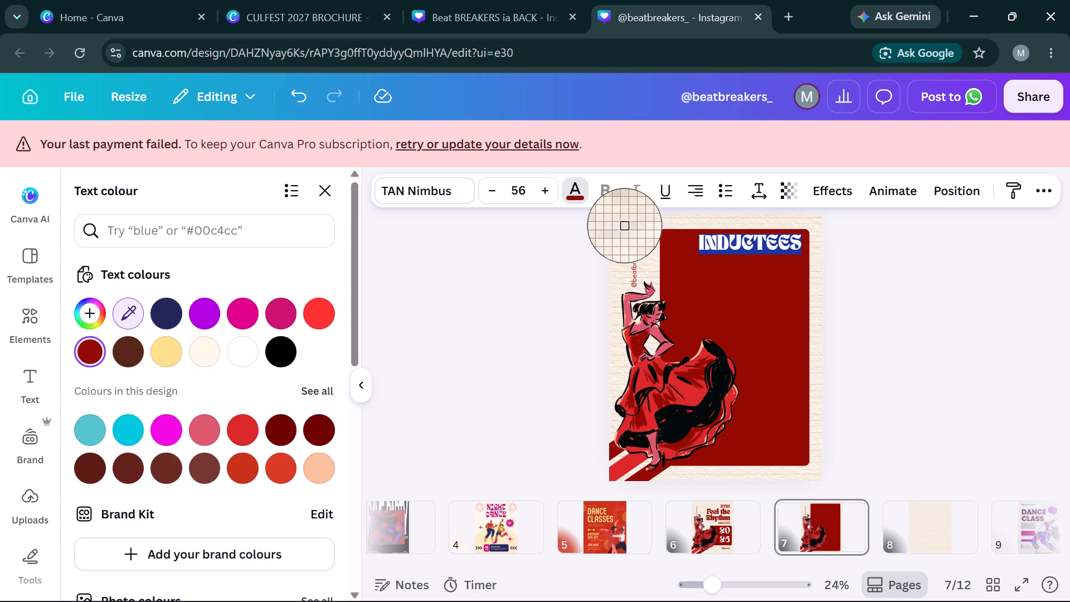
pyautogui.click(846, 356)
pyautogui.click(846, 356)
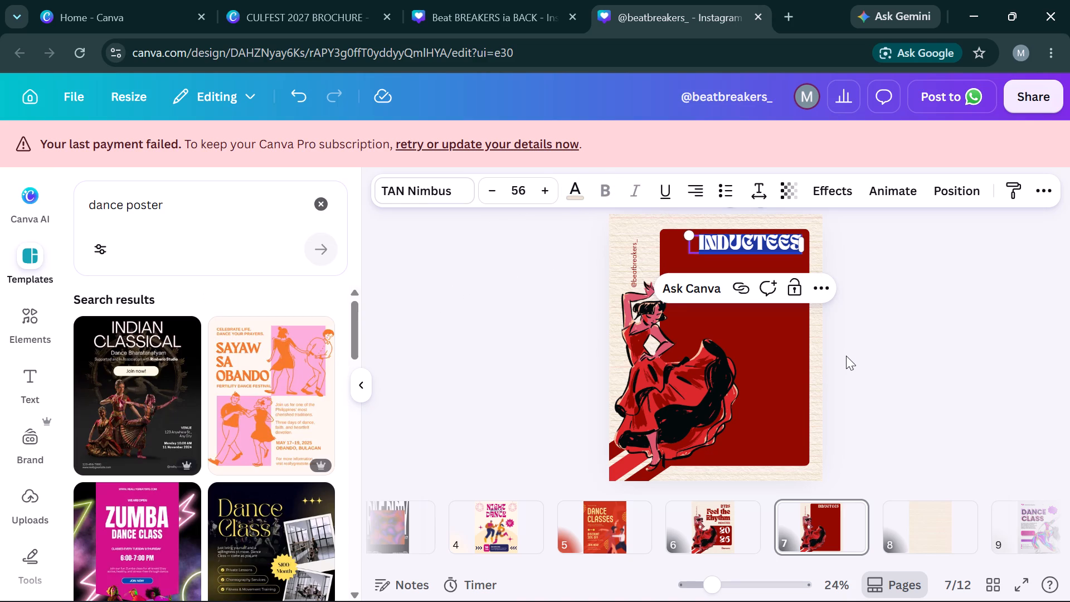
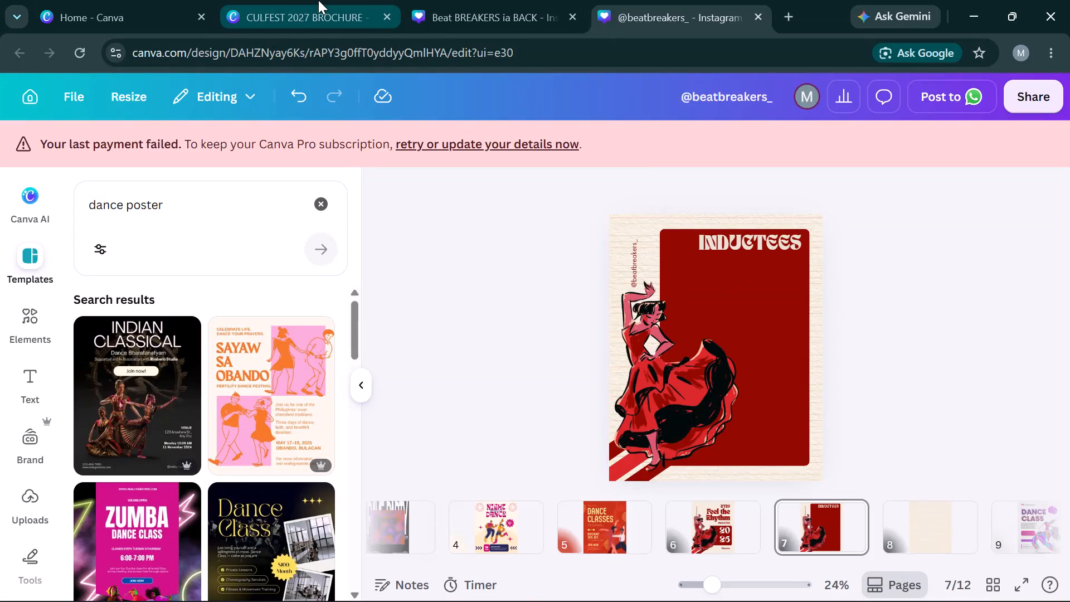
# Switch to the Beat BREAKERS ia BACK design and bring up the list of inductees on page 2.
pyautogui.click(318, 0)
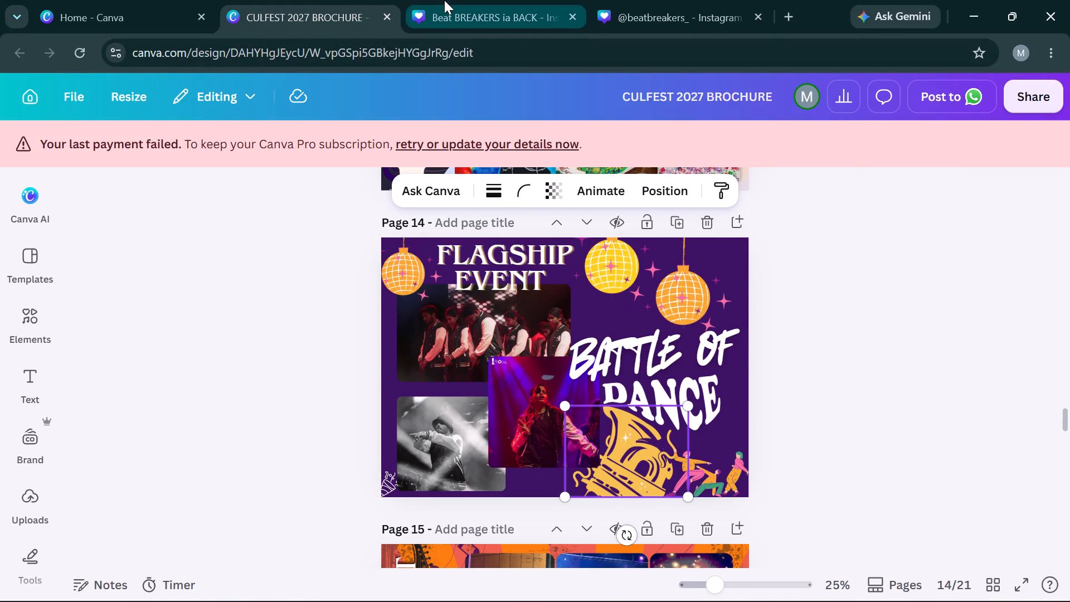
pyautogui.click(444, 0)
pyautogui.click(415, 542)
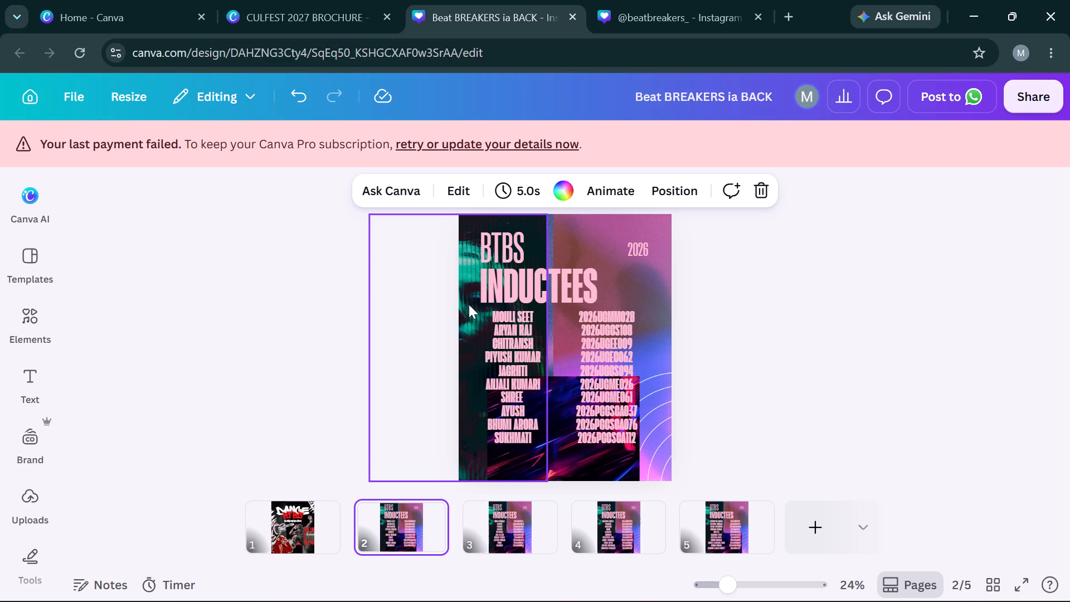
pyautogui.moveTo(751, 278); pyautogui.dragTo(683, 242)
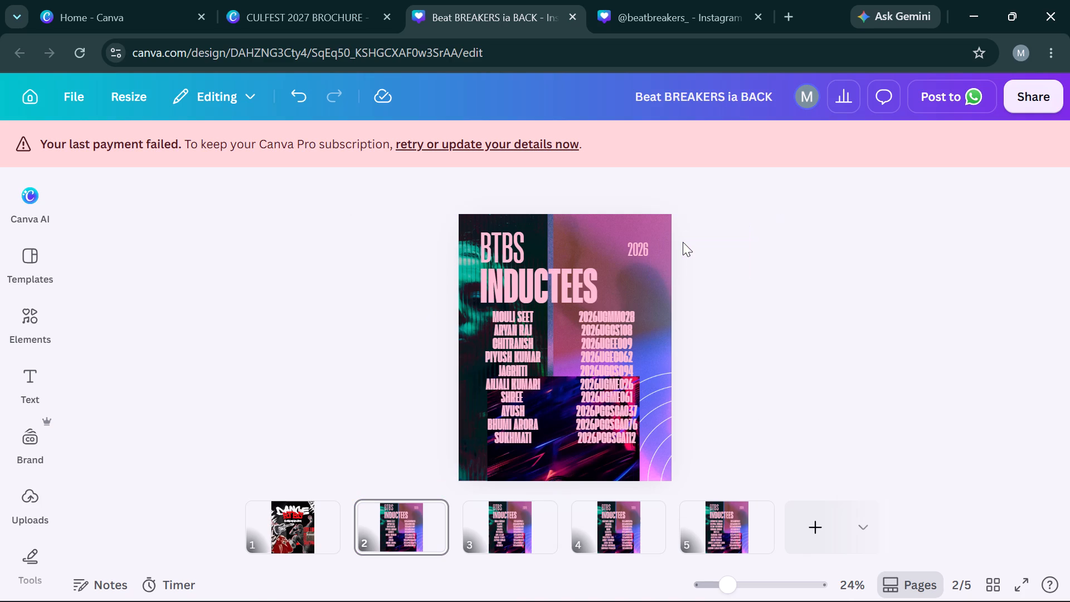
# Group page 2's green portrait, pink-blue gradient group and dark streaked image into one background group.
pyautogui.moveTo(677, 222); pyautogui.dragTo(527, 208)
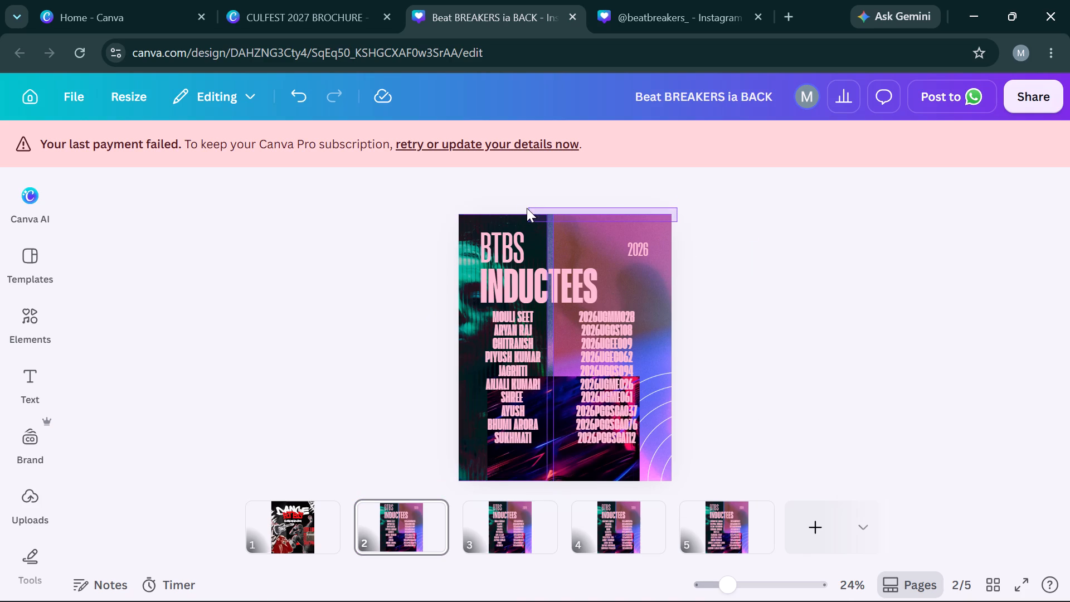
pyautogui.moveTo(527, 208); pyautogui.dragTo(509, 201)
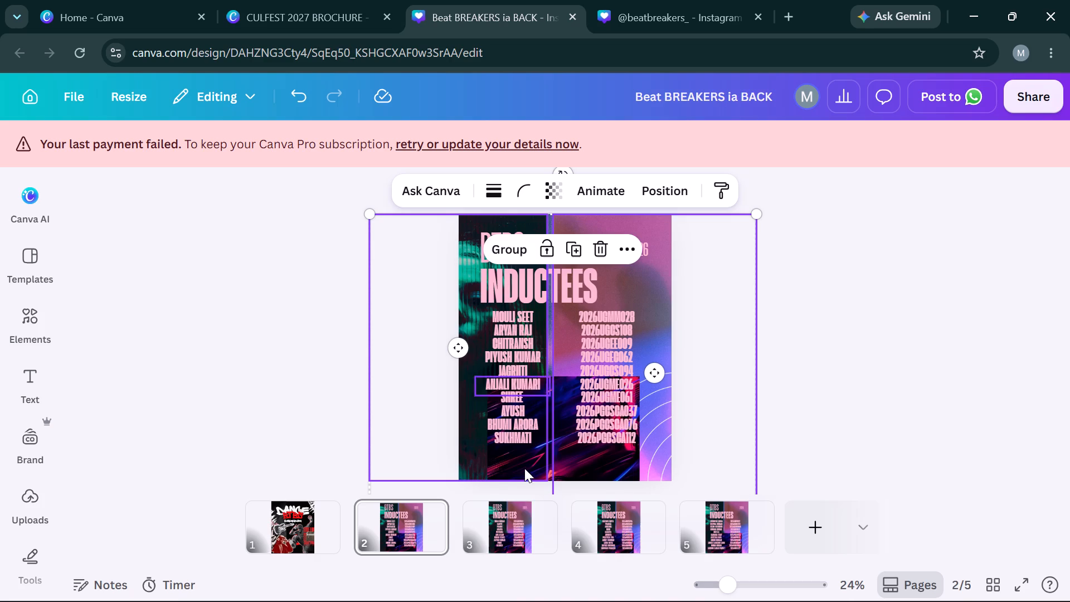
pyautogui.click(682, 198)
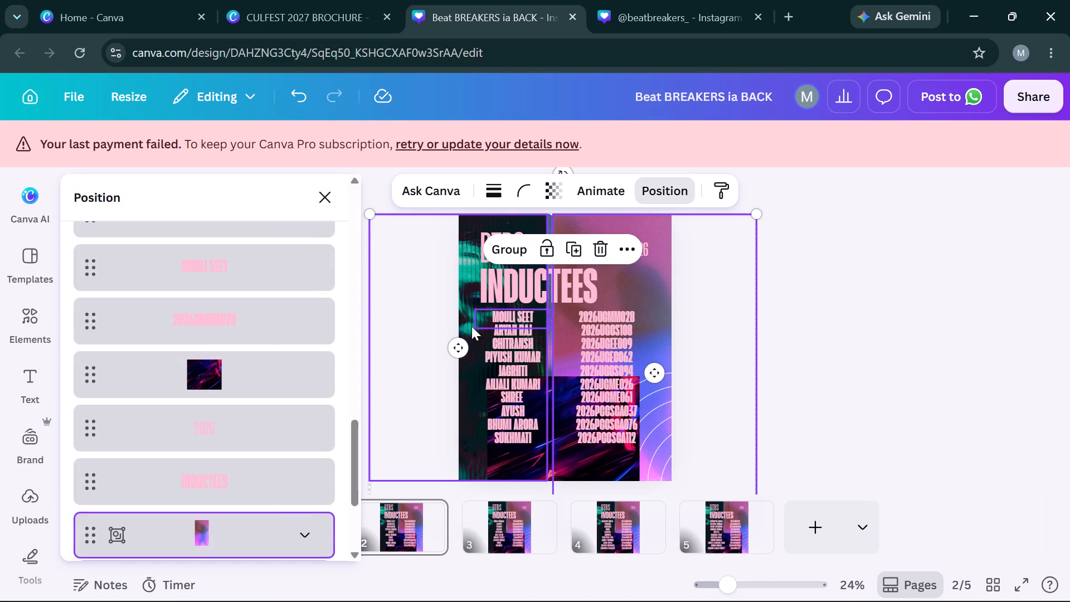
pyautogui.scroll(-1, 307, 410)
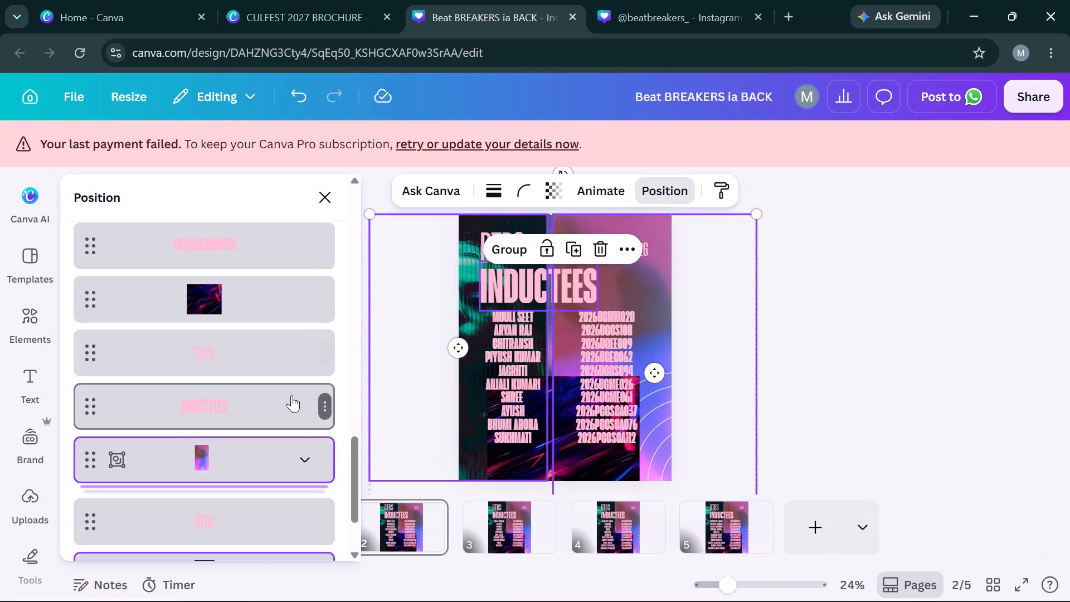
pyautogui.keyDown('ctrl'); pyautogui.click(286, 308); pyautogui.keyUp('ctrl')
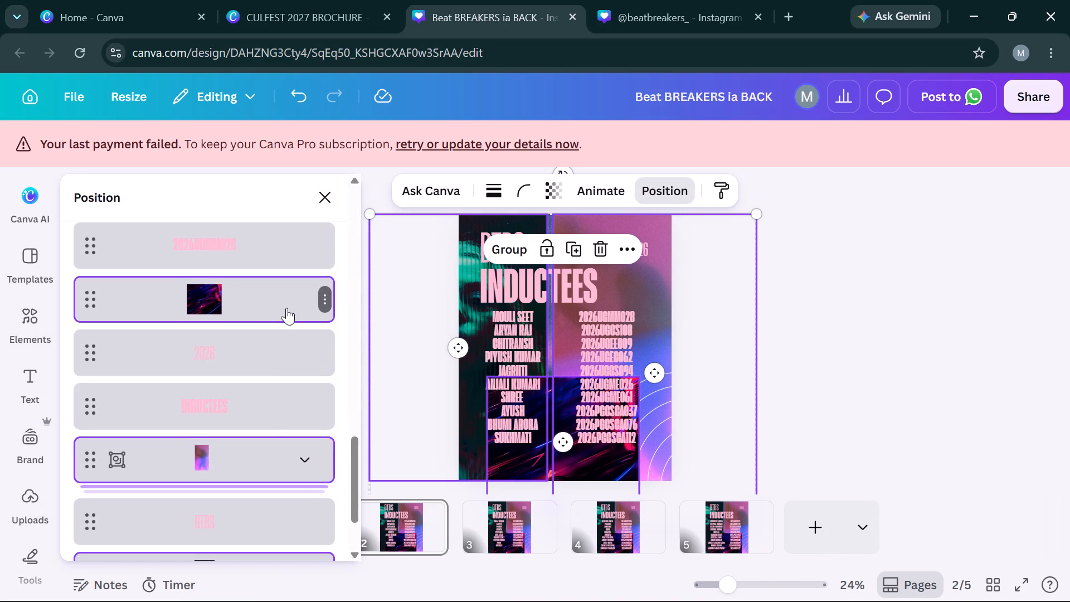
pyautogui.scroll(-4, 269, 411)
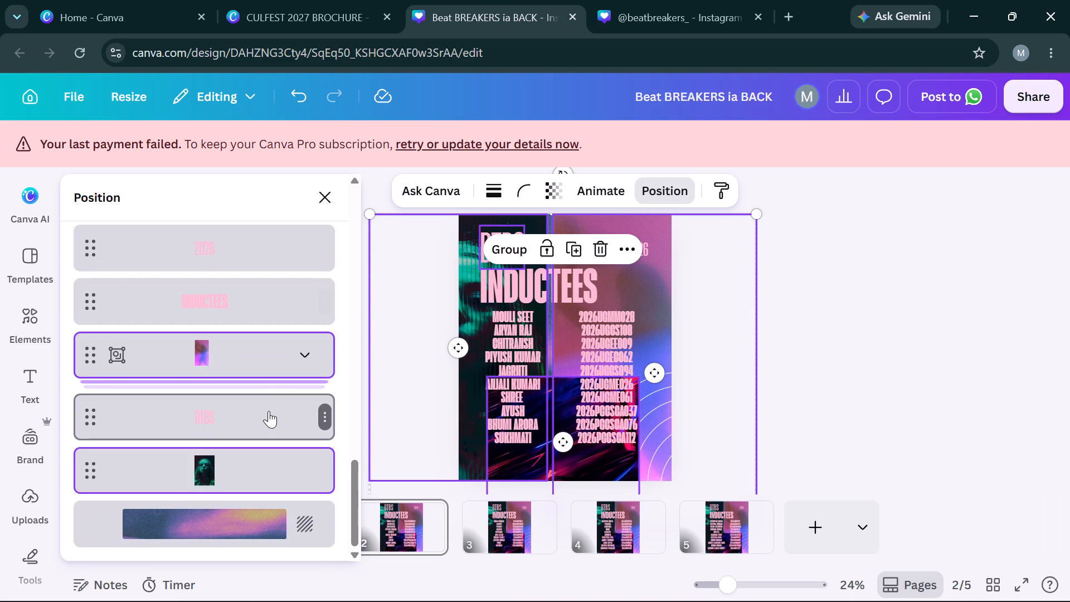
pyautogui.hotkey('ctrl', 'g')
pyautogui.click(882, 371)
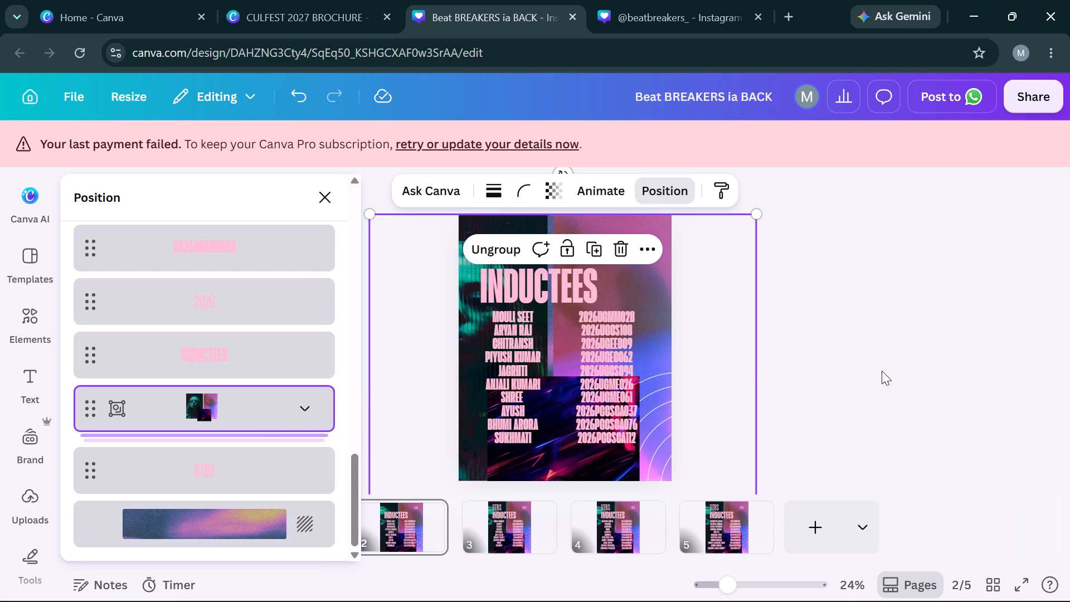
pyautogui.click(915, 302)
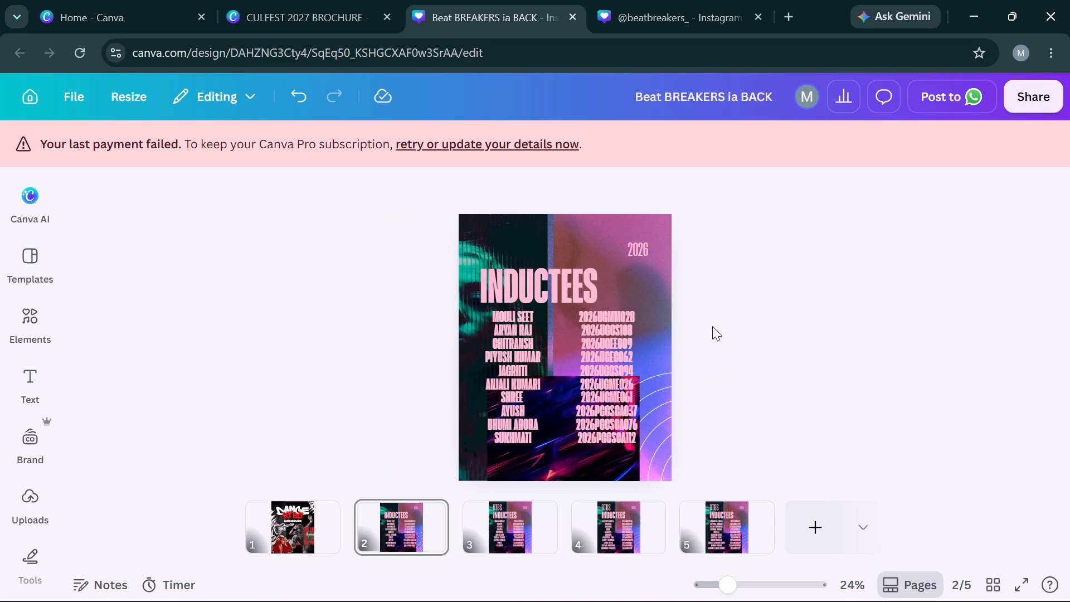
pyautogui.moveTo(712, 326); pyautogui.dragTo(481, 416)
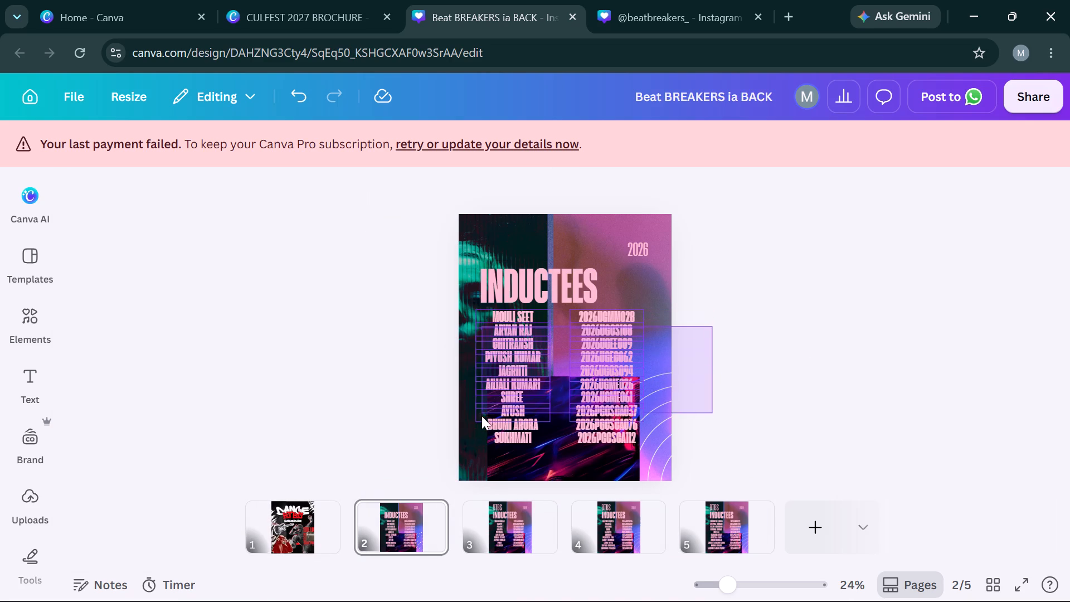
pyautogui.moveTo(481, 416); pyautogui.dragTo(475, 440)
pyautogui.hotkey('ctrl', 'c')
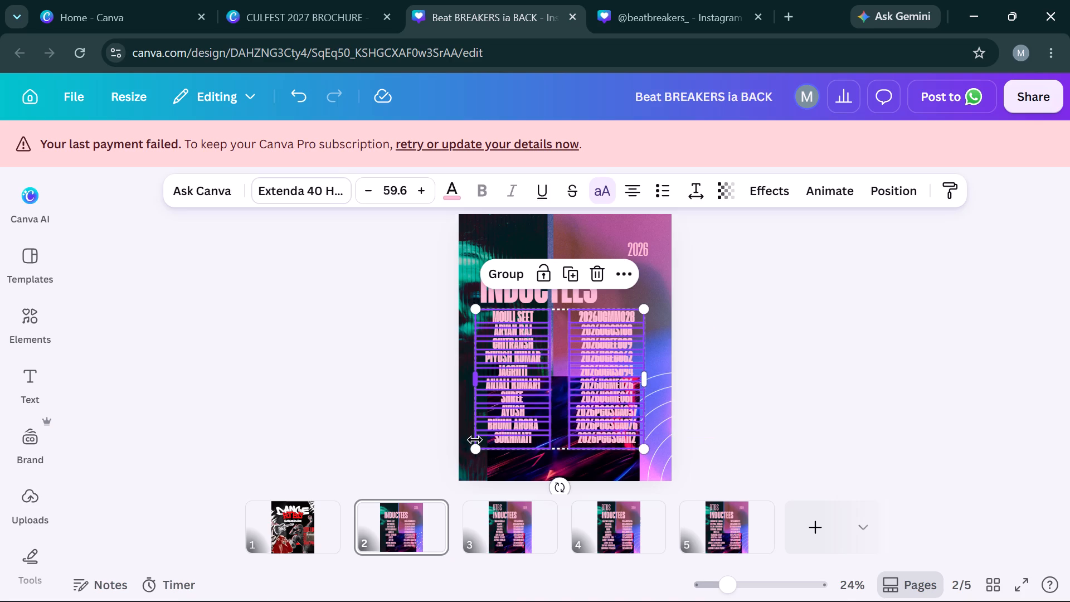
pyautogui.click(694, 0)
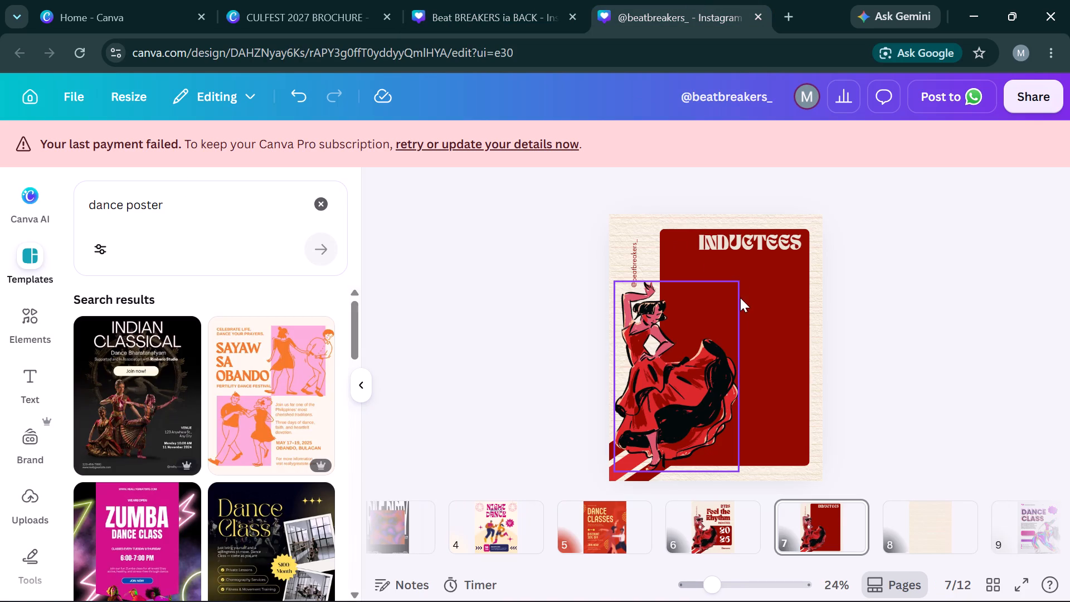
pyautogui.click(755, 298)
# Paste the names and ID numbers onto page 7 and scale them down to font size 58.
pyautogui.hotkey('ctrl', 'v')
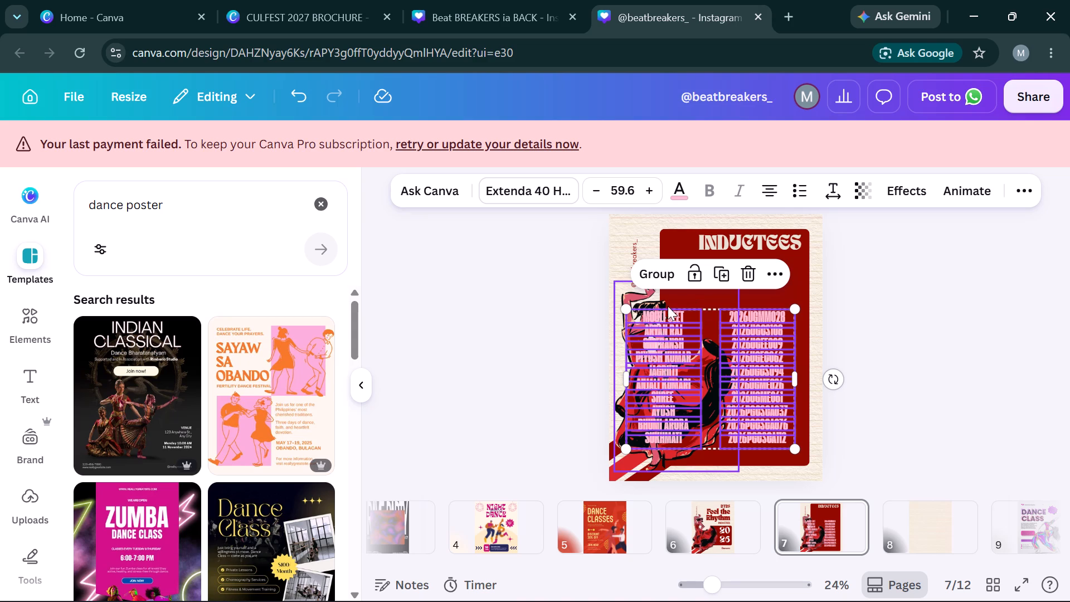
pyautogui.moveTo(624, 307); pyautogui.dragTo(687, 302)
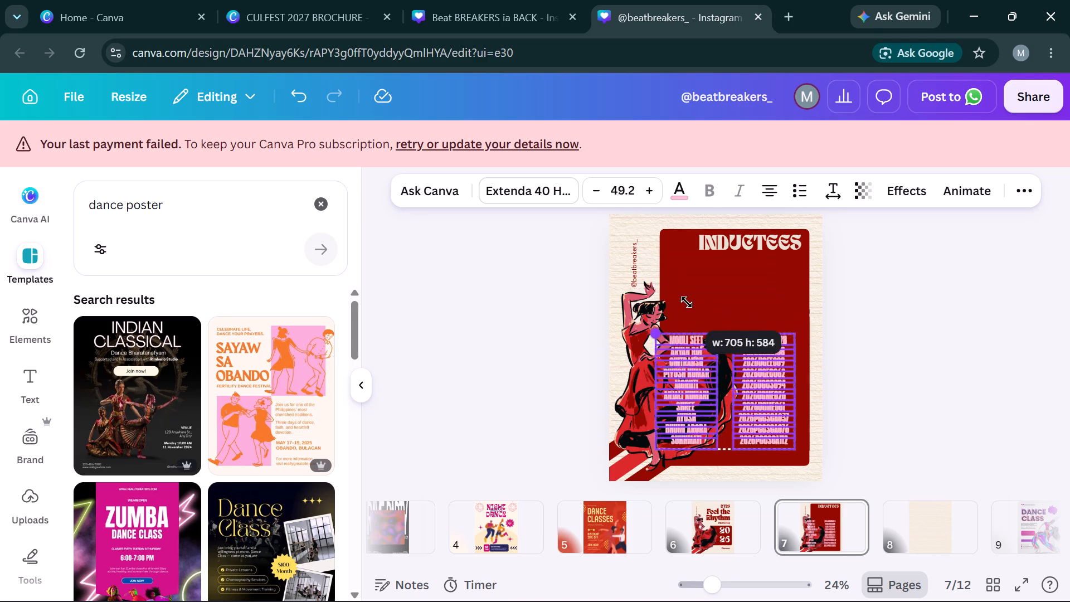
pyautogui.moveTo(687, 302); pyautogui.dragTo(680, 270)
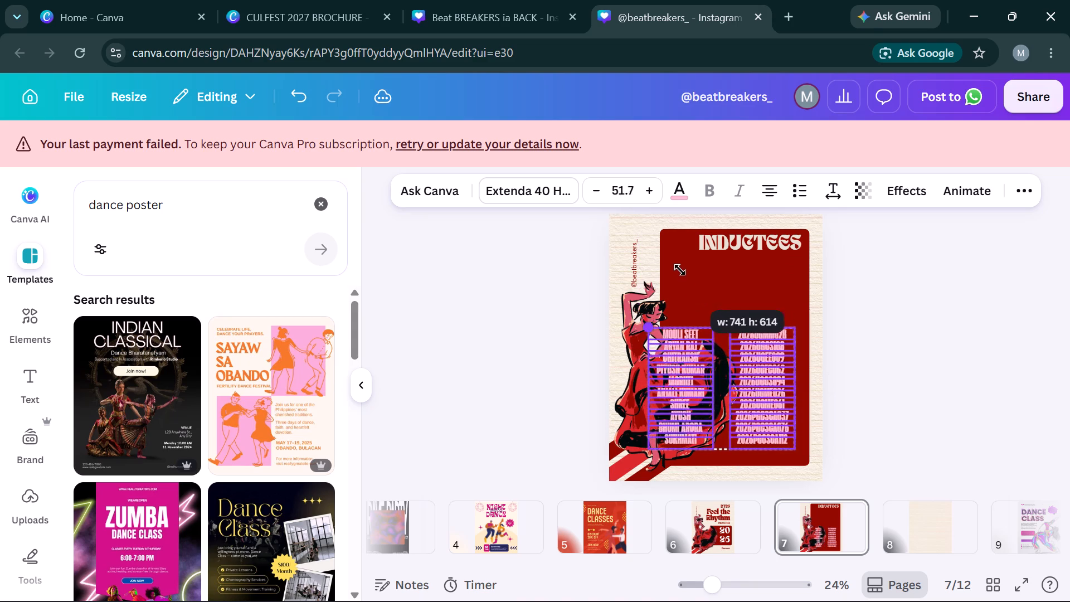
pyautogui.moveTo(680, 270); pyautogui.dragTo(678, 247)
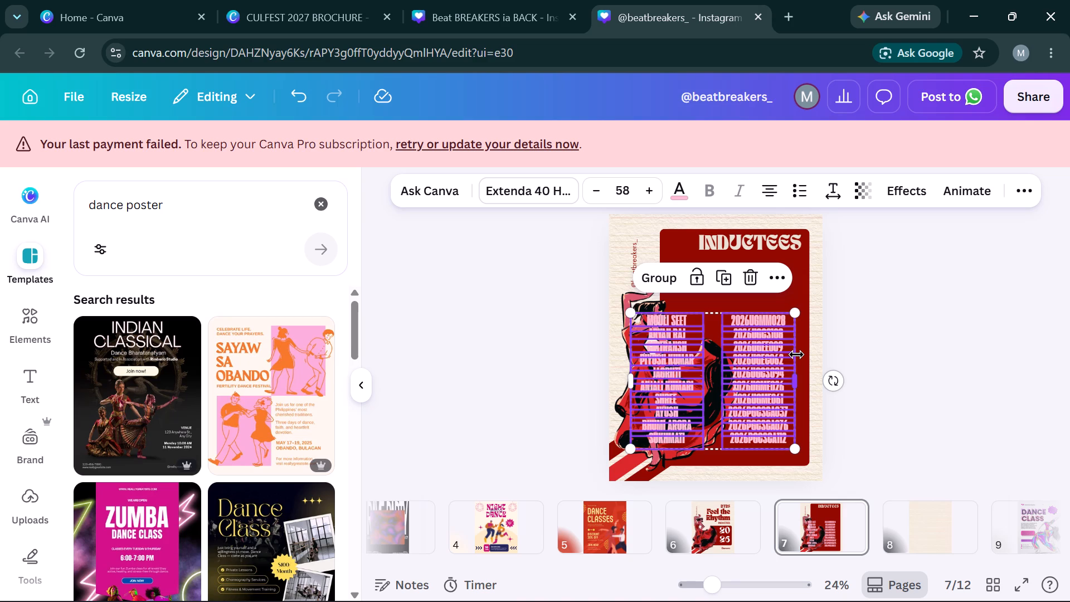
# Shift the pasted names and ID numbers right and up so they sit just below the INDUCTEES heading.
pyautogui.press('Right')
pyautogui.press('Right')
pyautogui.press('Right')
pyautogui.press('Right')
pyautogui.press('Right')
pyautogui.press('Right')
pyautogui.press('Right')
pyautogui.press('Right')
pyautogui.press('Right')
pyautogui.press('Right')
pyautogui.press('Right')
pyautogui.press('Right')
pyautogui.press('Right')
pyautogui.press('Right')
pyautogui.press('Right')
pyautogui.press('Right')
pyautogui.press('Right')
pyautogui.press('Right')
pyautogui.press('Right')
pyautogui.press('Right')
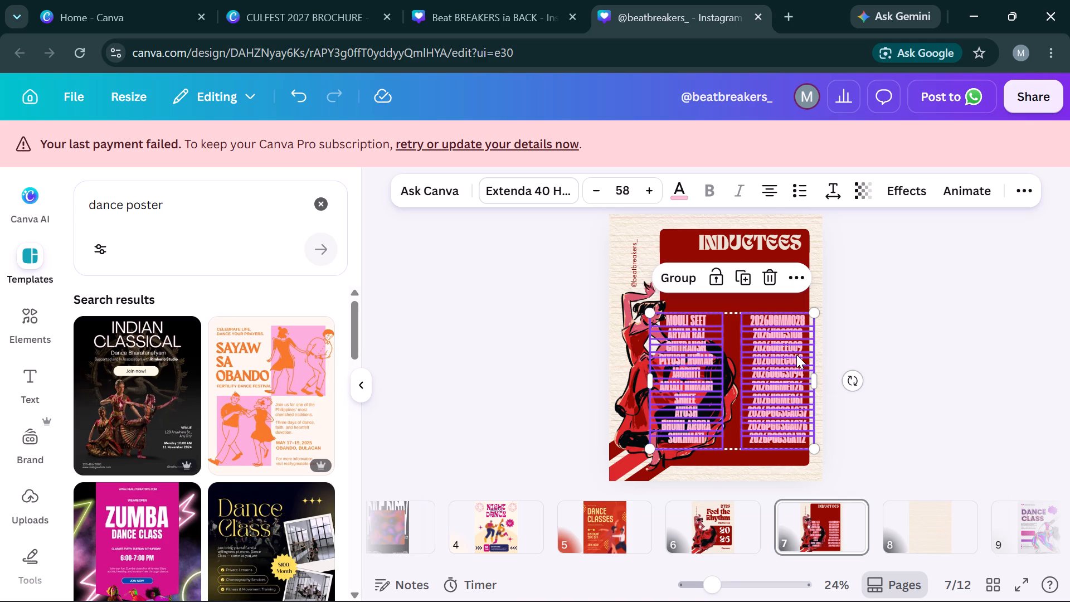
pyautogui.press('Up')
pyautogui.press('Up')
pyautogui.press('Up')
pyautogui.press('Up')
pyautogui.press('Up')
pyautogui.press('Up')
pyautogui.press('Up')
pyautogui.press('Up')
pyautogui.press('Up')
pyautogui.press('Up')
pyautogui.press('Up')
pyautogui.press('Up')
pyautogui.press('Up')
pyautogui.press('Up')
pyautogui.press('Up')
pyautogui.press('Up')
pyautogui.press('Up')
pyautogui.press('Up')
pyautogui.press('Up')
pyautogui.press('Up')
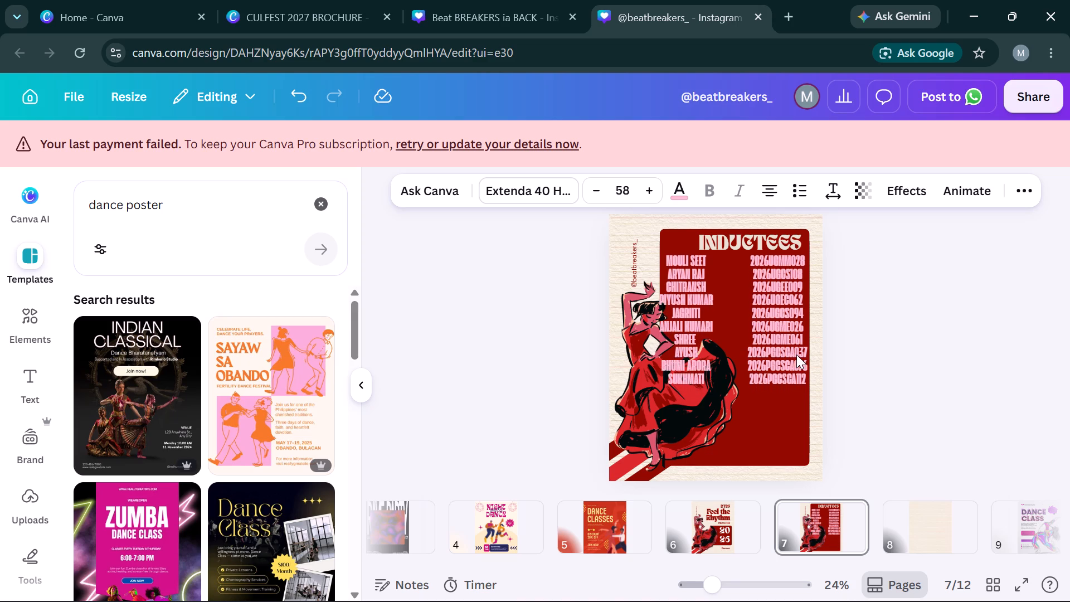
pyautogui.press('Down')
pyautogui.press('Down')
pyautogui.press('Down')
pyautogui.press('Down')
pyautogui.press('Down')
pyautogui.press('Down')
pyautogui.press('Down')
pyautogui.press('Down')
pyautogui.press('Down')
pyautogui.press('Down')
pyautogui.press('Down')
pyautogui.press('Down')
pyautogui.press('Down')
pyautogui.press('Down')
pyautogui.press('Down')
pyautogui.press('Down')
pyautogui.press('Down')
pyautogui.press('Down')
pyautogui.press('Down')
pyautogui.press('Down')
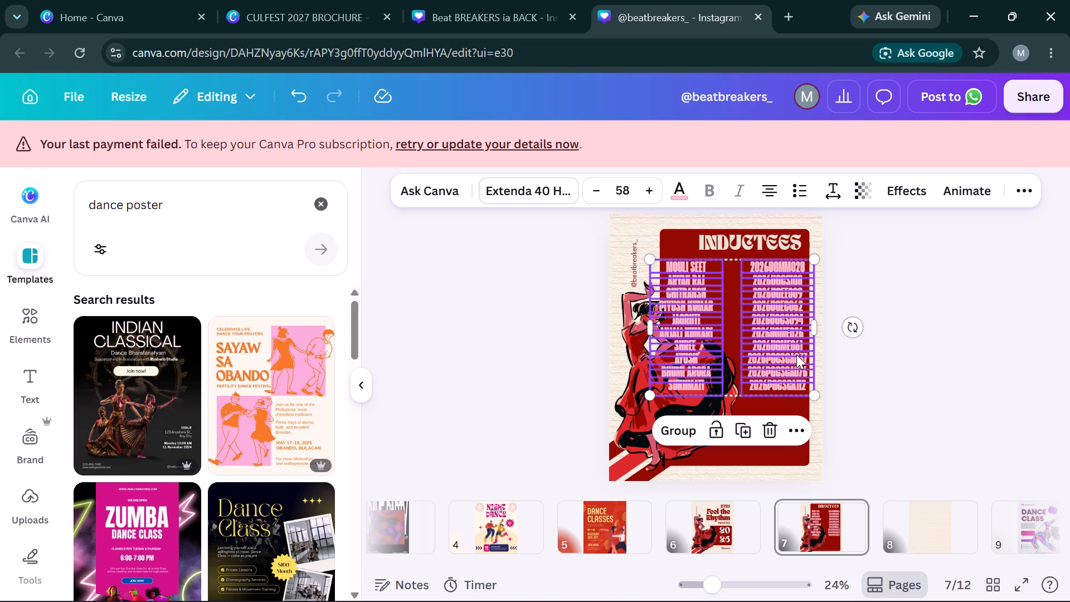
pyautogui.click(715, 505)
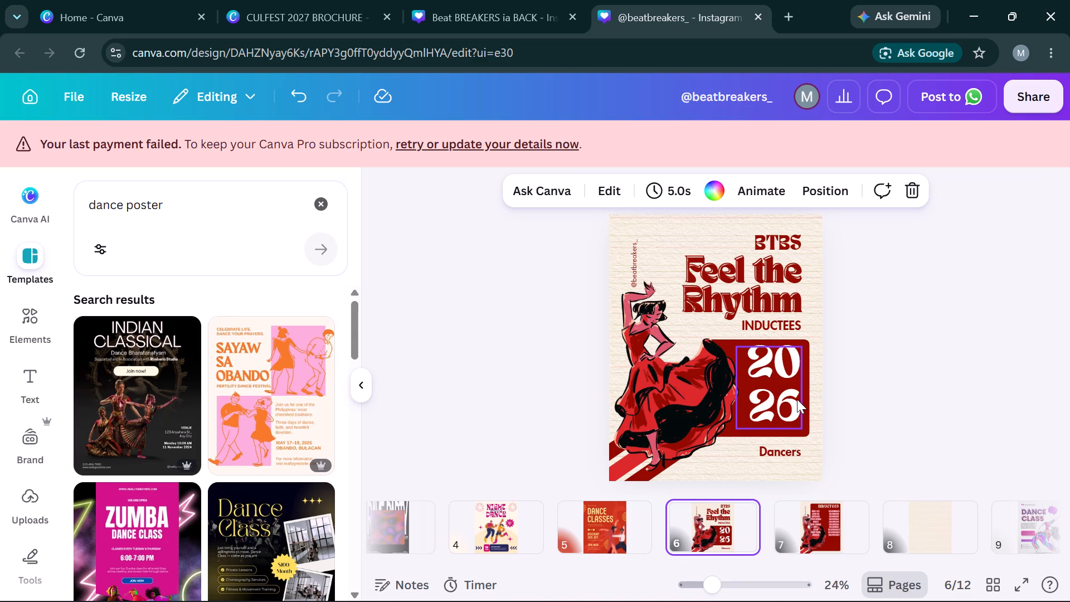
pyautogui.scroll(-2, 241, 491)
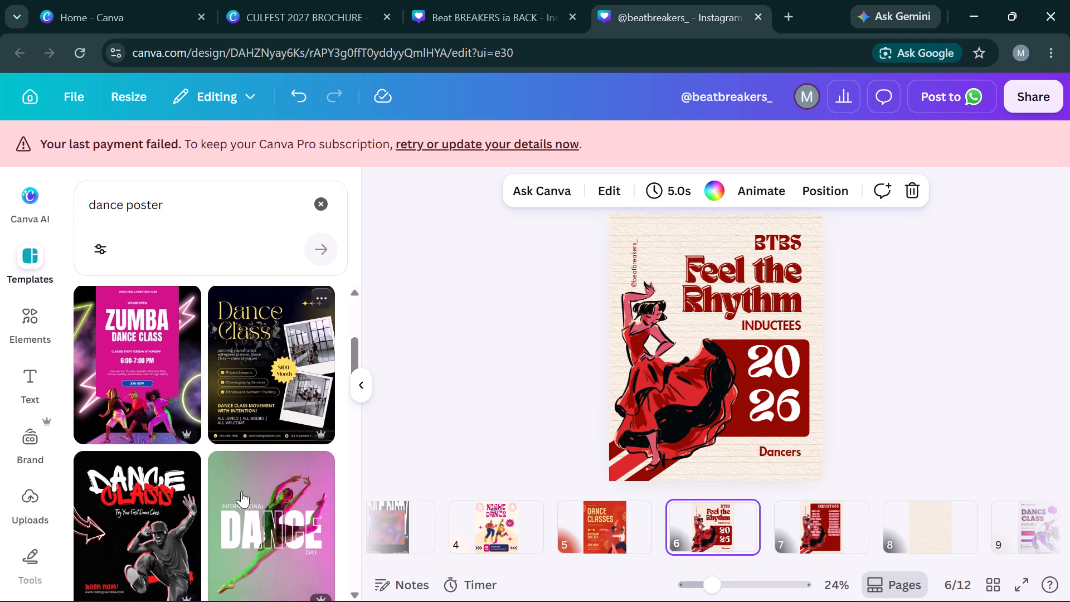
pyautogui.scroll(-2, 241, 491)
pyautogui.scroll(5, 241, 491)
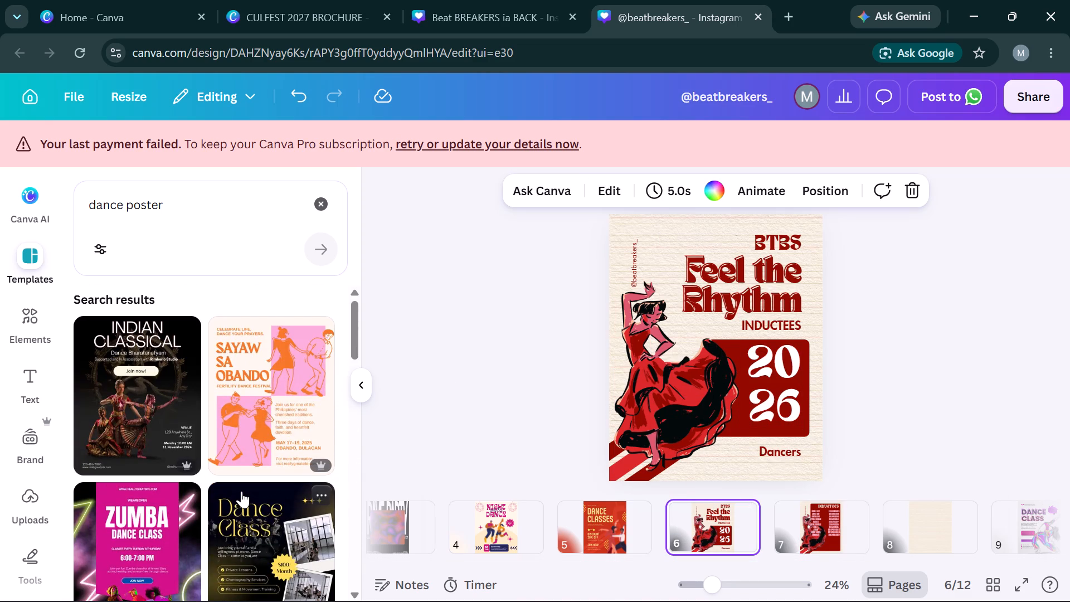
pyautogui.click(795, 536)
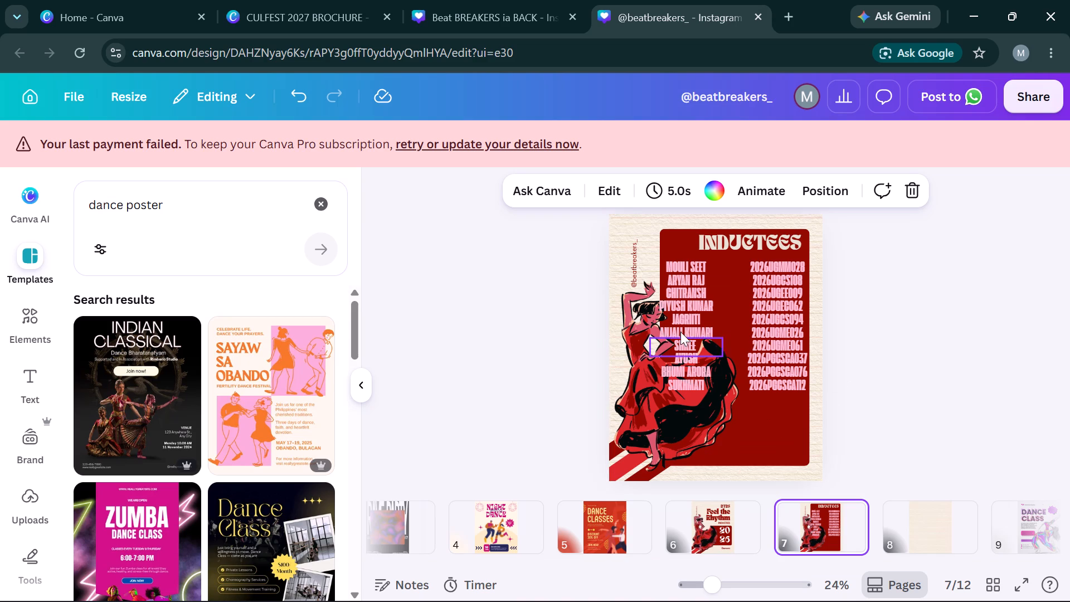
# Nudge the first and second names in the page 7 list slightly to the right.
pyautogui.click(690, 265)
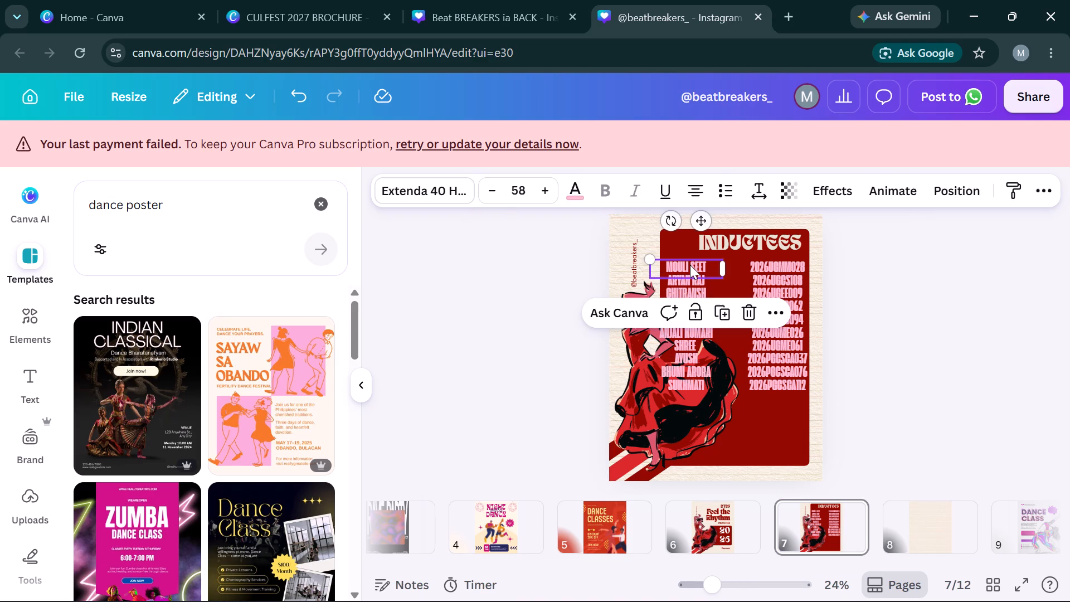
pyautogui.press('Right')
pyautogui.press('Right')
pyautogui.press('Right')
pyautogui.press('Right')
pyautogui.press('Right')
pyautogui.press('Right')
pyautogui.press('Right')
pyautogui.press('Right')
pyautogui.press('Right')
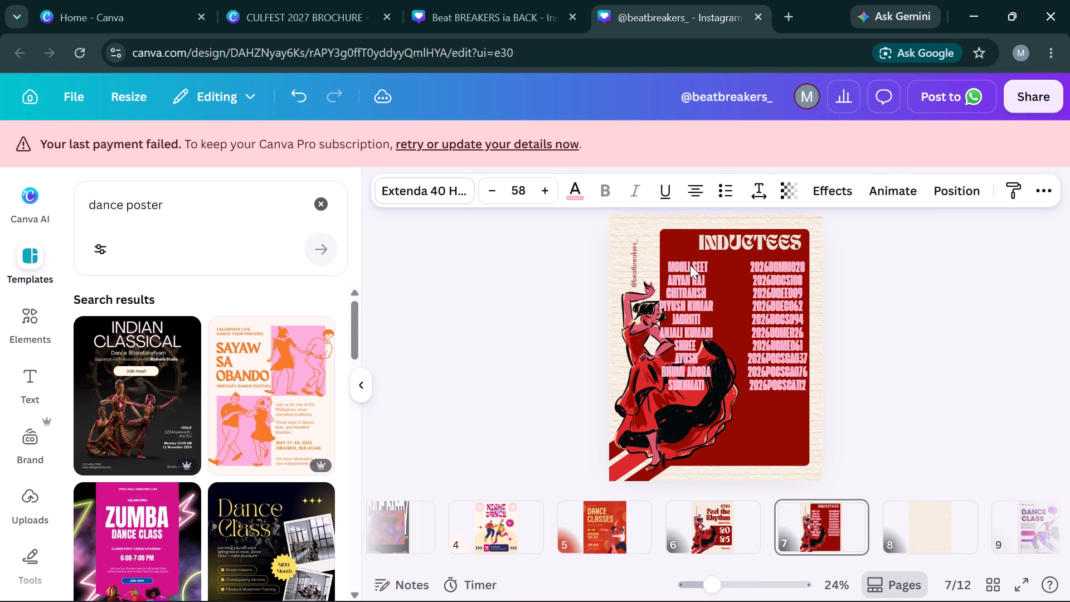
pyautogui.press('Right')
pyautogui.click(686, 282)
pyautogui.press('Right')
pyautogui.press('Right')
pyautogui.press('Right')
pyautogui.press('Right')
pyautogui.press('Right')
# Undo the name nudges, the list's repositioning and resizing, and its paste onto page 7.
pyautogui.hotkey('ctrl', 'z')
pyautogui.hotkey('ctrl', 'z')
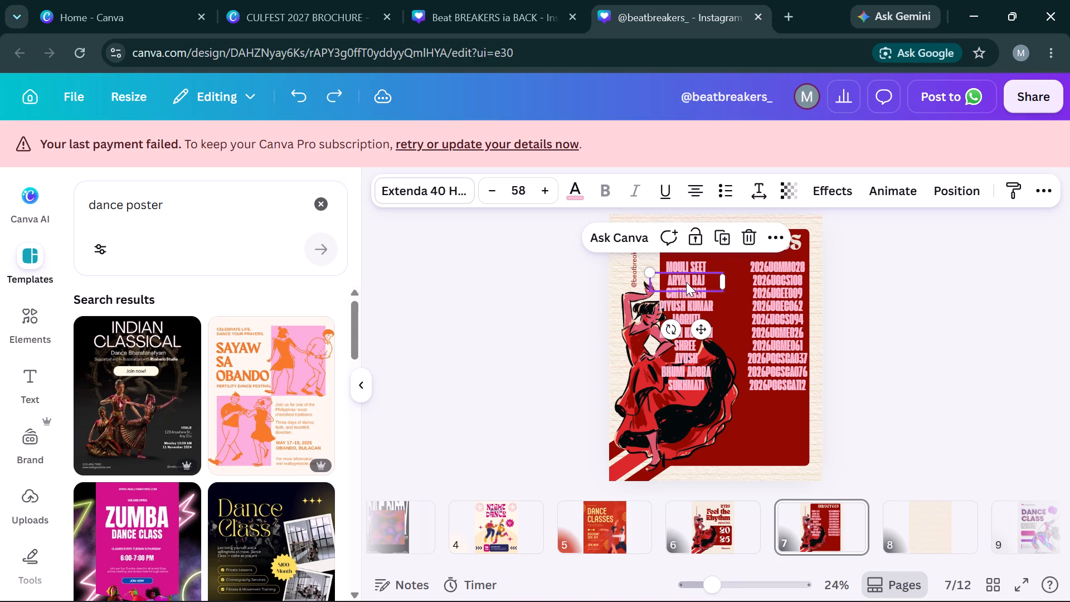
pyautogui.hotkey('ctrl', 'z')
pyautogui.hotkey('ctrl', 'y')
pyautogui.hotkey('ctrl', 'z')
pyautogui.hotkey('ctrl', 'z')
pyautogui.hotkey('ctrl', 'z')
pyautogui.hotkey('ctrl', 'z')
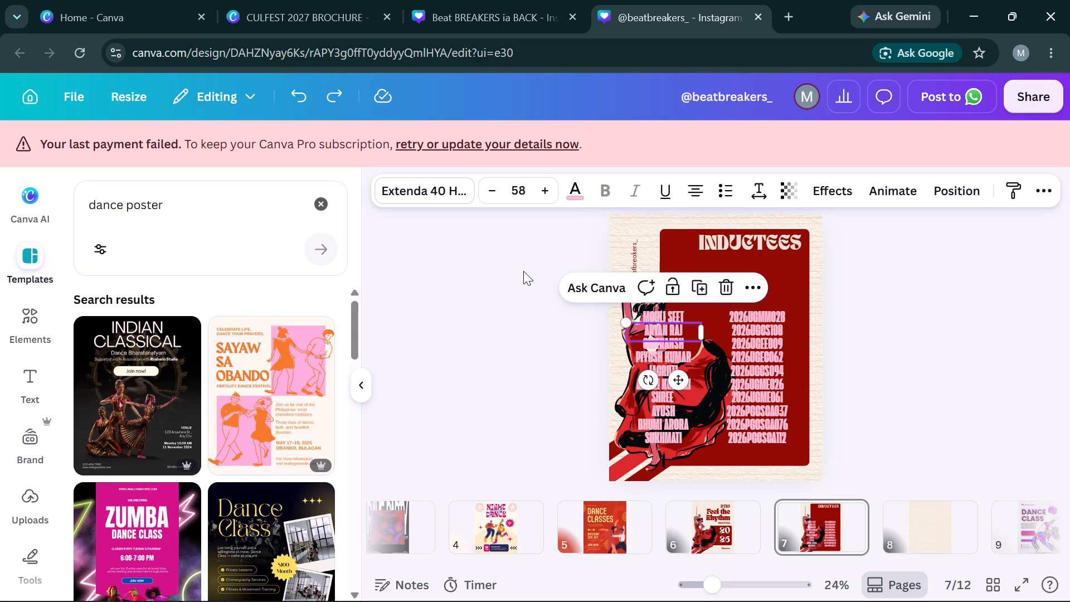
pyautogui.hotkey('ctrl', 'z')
# Group all of page 7's elements: the heading, red rectangle, dancer, stripes and handle text.
pyautogui.moveTo(813, 208); pyautogui.dragTo(587, 490)
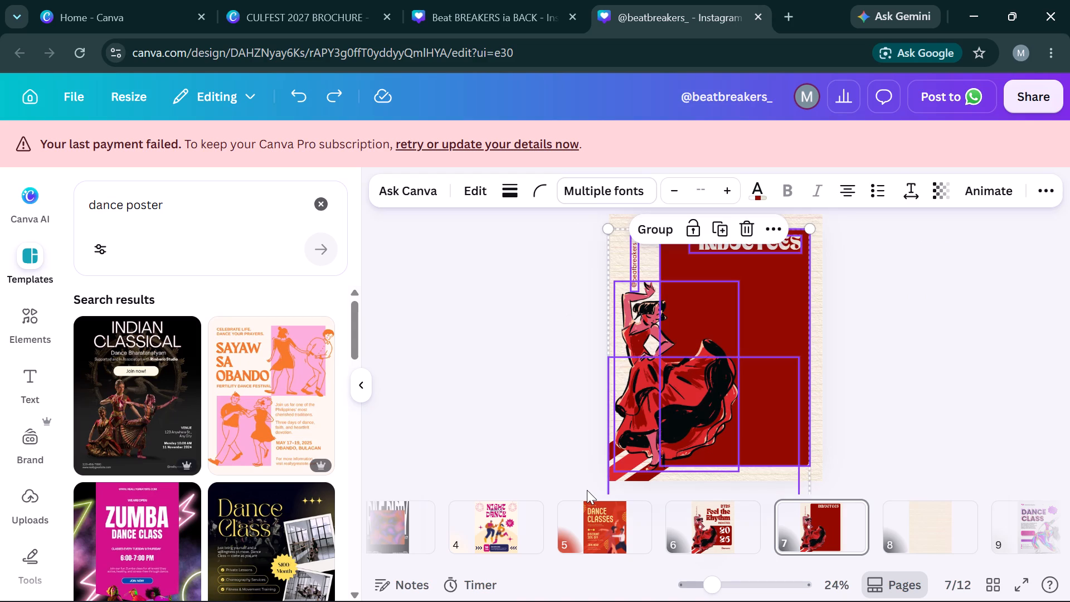
pyautogui.hotkey('ctrl', 'g')
pyautogui.click(923, 349)
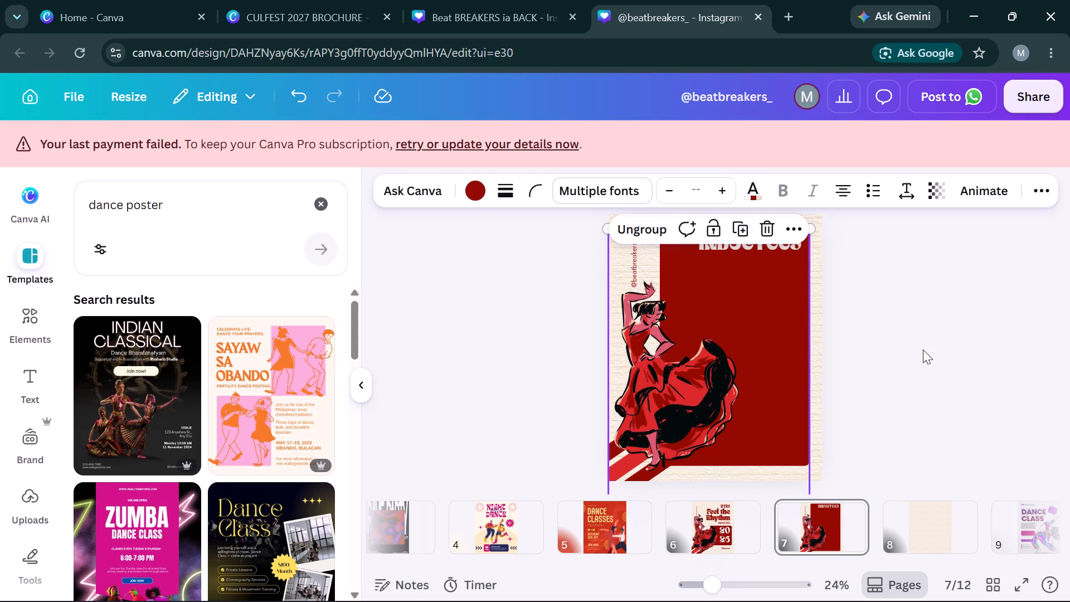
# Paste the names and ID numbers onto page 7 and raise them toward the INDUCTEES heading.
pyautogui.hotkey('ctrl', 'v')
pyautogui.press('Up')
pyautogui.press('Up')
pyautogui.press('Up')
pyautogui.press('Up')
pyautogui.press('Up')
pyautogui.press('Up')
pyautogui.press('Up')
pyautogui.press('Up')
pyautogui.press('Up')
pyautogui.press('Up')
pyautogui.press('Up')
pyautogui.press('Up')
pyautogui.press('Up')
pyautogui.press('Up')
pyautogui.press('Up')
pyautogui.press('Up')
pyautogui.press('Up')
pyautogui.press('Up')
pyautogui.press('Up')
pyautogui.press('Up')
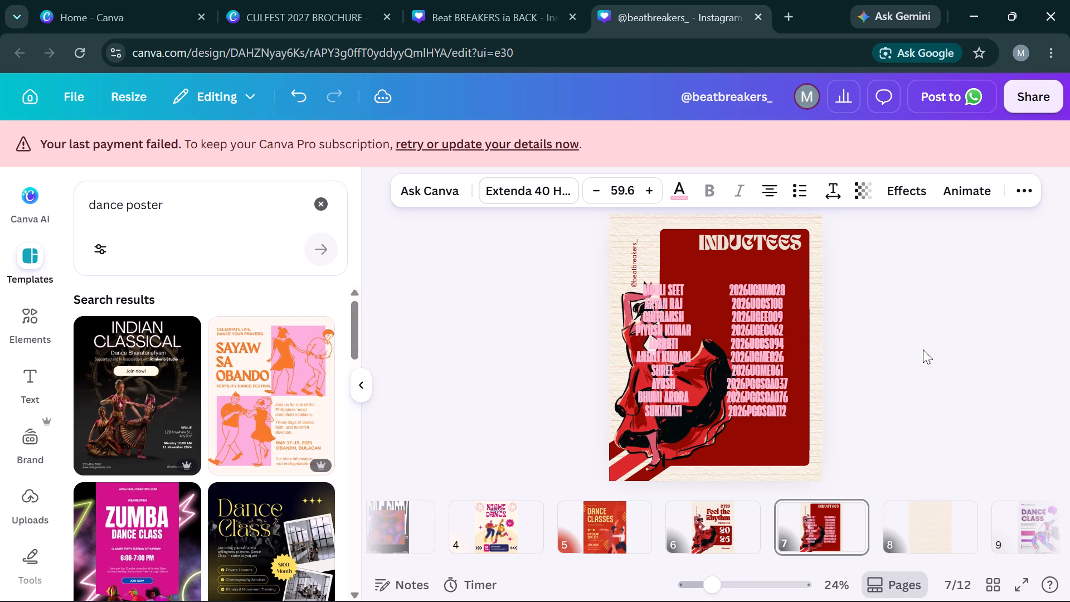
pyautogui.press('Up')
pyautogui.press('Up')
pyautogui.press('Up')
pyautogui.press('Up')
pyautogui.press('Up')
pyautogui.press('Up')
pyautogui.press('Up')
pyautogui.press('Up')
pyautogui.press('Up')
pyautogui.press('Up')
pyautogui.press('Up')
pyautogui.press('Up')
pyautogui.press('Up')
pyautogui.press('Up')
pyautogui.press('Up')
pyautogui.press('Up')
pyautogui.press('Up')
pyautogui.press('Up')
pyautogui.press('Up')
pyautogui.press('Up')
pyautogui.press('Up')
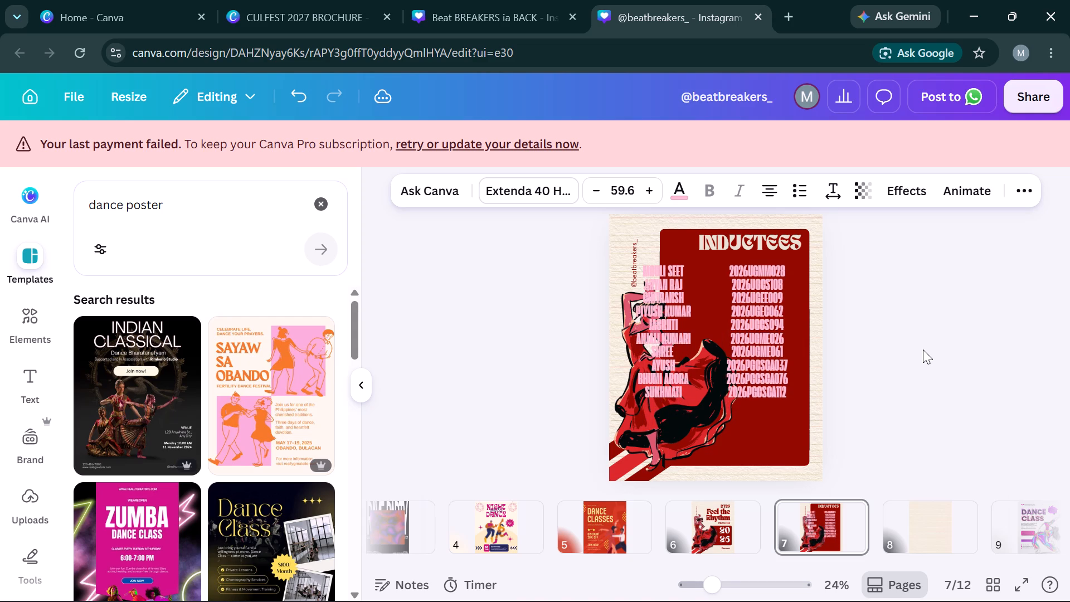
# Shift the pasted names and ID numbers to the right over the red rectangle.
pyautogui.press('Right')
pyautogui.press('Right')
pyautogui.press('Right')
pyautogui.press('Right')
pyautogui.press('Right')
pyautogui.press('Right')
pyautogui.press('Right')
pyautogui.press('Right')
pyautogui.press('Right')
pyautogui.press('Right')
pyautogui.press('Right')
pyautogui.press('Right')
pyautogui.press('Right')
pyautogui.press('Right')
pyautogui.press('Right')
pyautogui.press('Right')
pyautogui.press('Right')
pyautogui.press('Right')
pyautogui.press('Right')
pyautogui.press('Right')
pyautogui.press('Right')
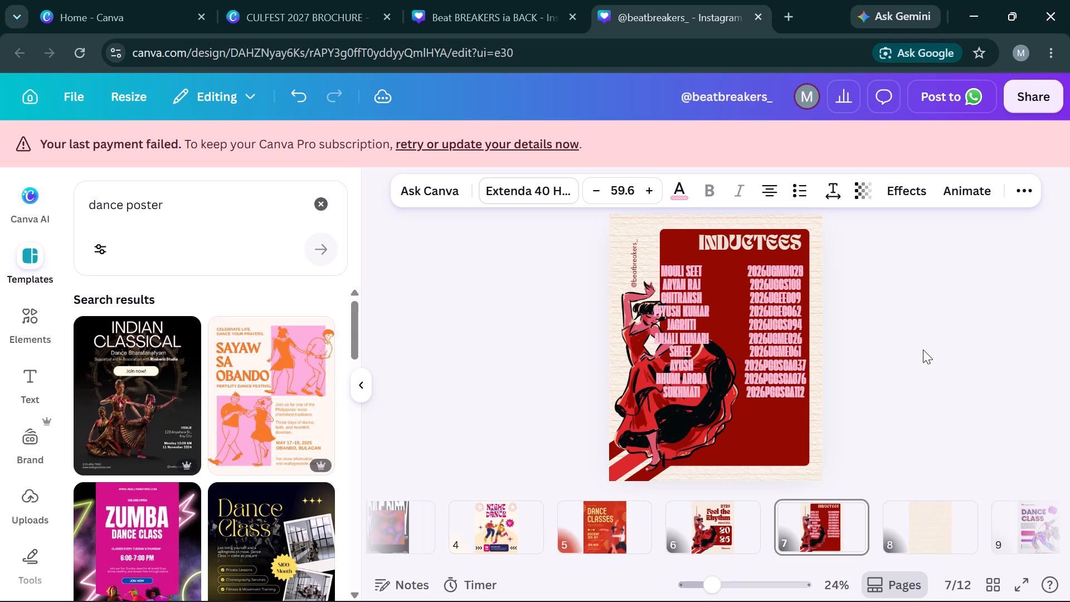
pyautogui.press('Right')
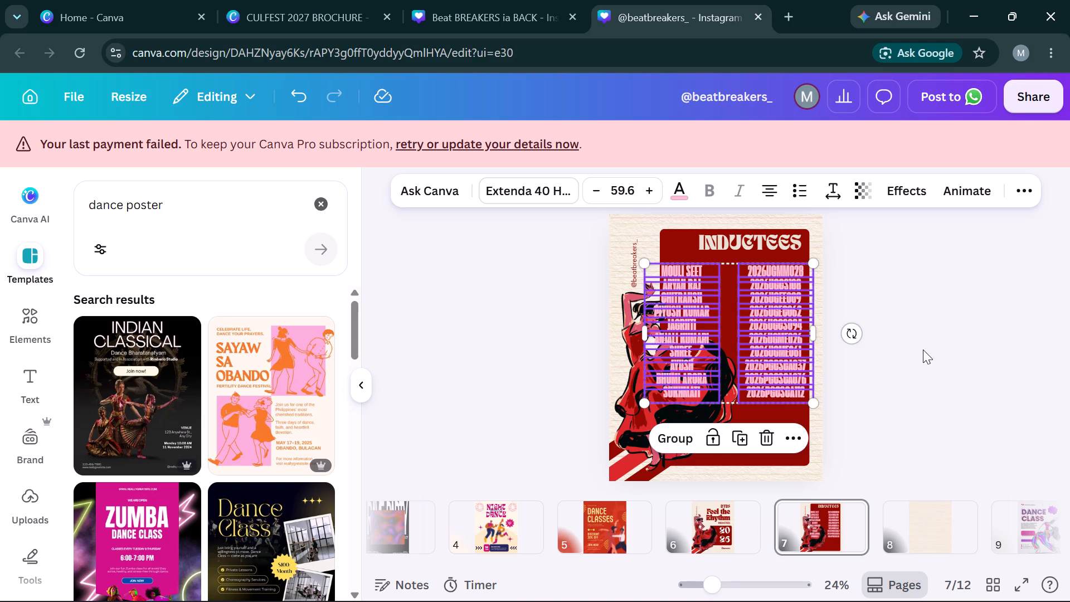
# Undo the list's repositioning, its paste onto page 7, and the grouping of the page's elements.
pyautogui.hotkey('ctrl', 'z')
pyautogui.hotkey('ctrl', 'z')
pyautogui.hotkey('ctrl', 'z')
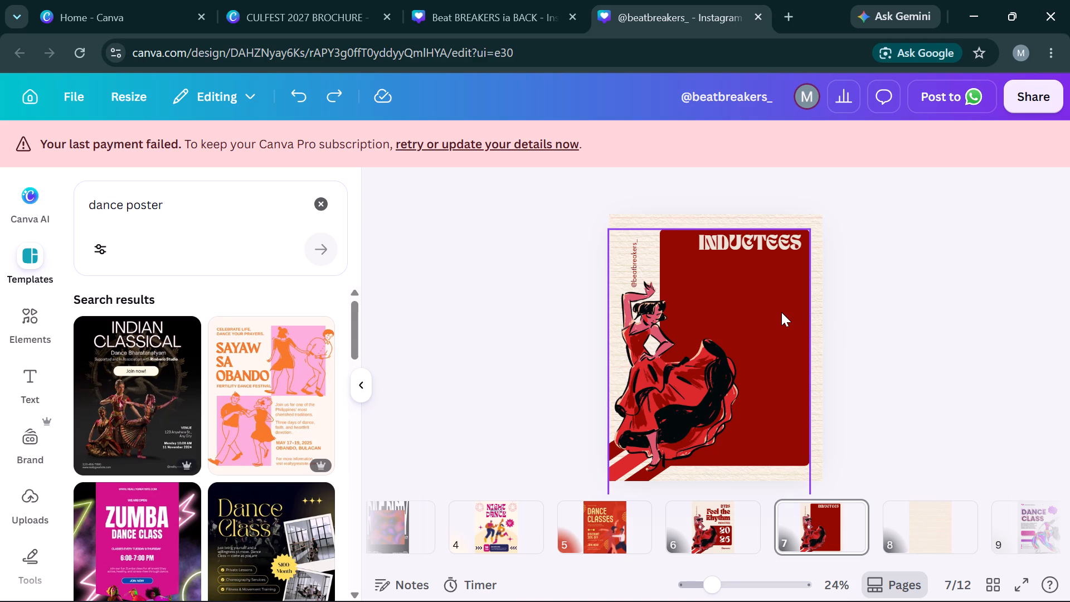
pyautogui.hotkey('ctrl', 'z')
# Widen page 7's red rectangle slightly leftward to about 785 wide, keeping its height at 1,200.
pyautogui.click(752, 304)
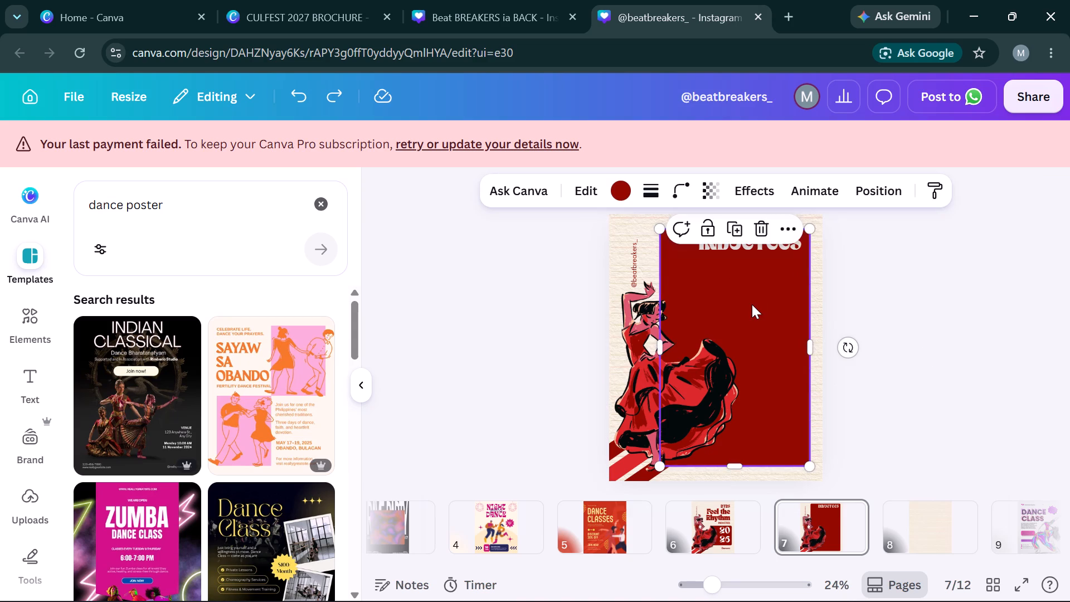
pyautogui.moveTo(660, 346); pyautogui.dragTo(655, 346)
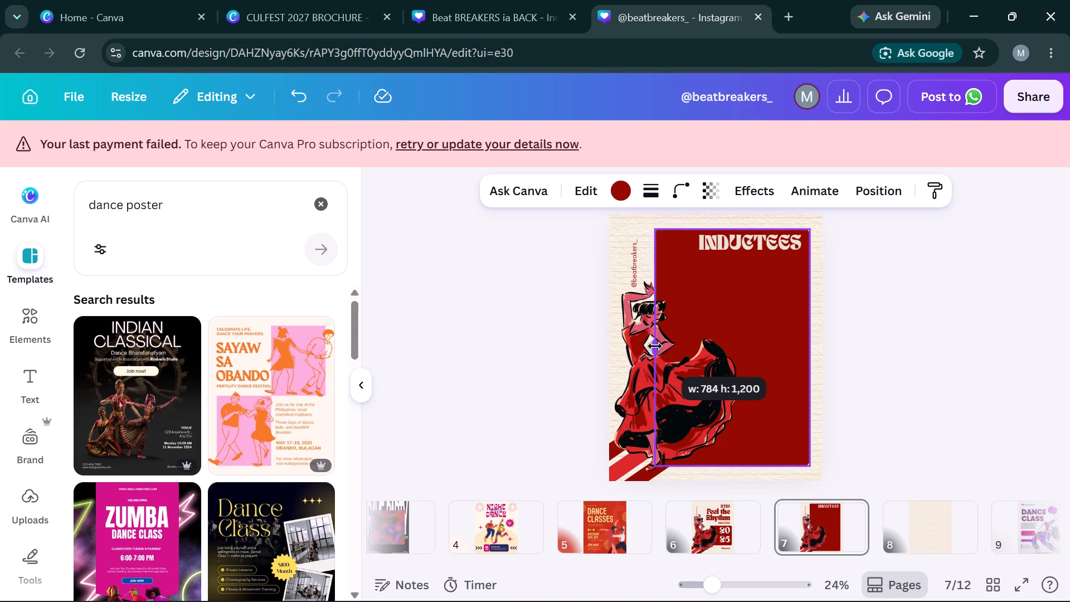
pyautogui.moveTo(655, 346); pyautogui.dragTo(654, 347)
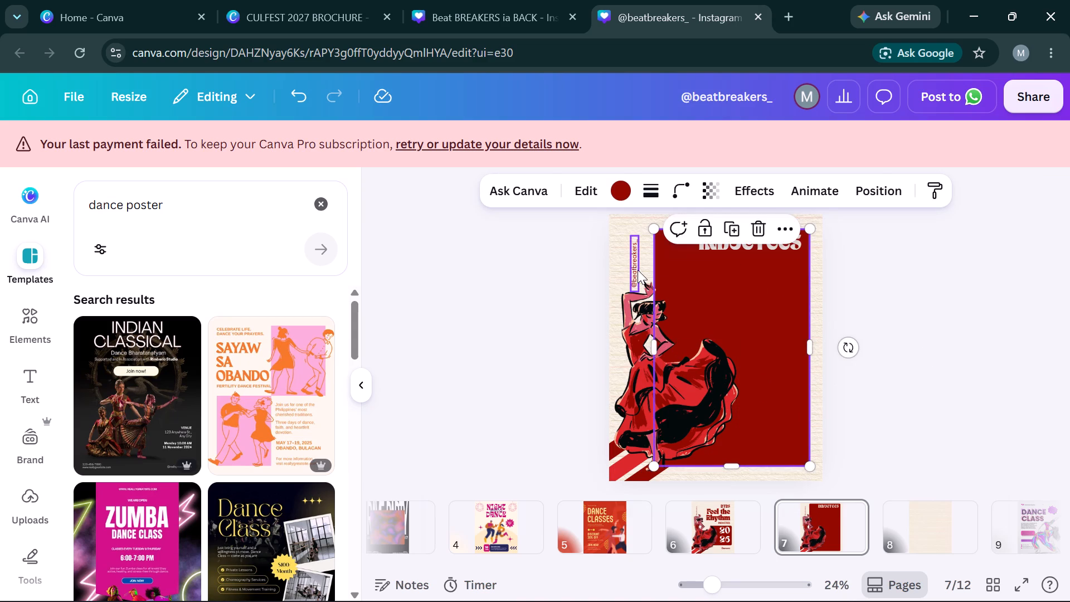
pyautogui.click(638, 270)
pyautogui.press('Left')
pyautogui.press('Left')
pyautogui.press('Left')
pyautogui.press('Left')
pyautogui.press('Left')
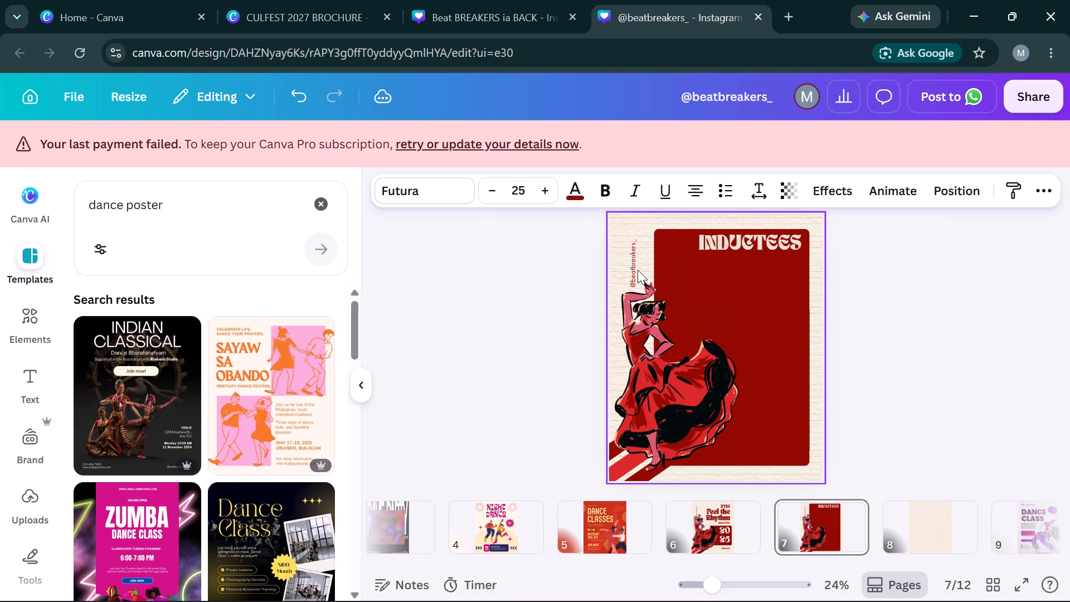
pyautogui.press('Left')
pyautogui.press('Left')
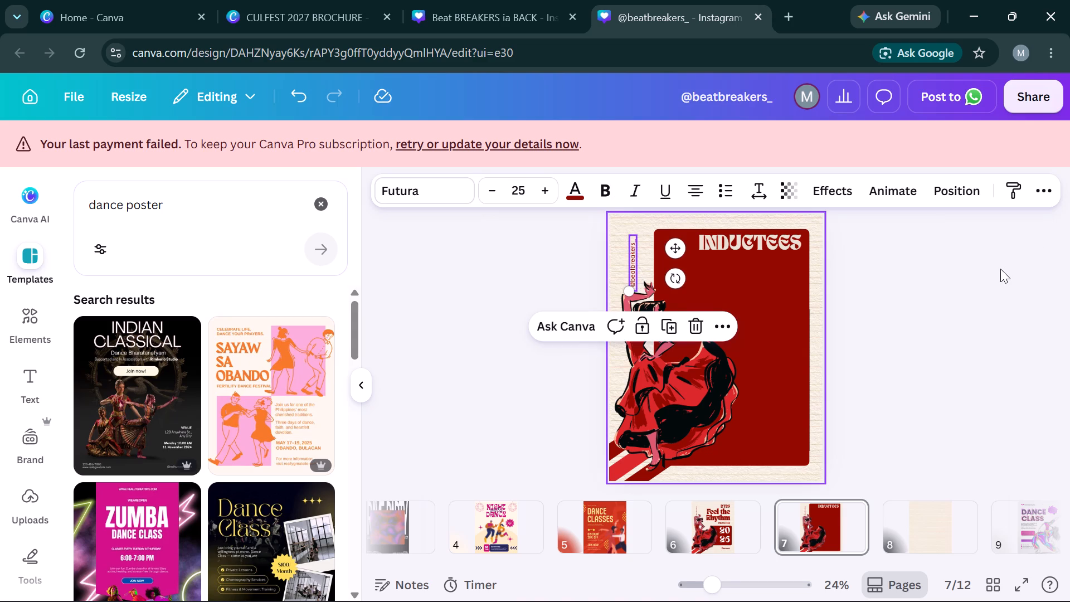
pyautogui.click(1000, 270)
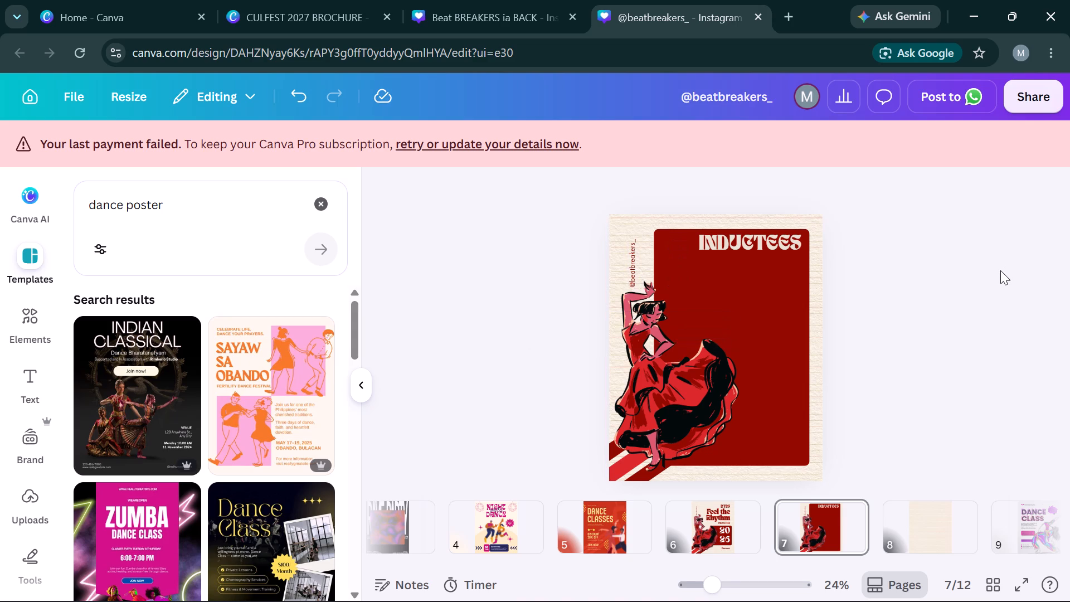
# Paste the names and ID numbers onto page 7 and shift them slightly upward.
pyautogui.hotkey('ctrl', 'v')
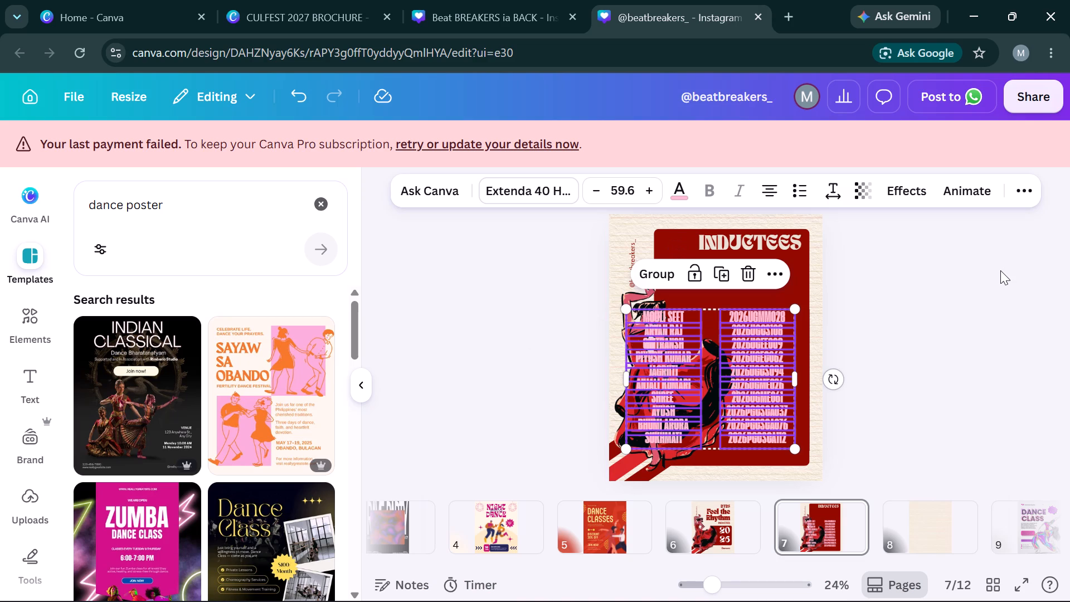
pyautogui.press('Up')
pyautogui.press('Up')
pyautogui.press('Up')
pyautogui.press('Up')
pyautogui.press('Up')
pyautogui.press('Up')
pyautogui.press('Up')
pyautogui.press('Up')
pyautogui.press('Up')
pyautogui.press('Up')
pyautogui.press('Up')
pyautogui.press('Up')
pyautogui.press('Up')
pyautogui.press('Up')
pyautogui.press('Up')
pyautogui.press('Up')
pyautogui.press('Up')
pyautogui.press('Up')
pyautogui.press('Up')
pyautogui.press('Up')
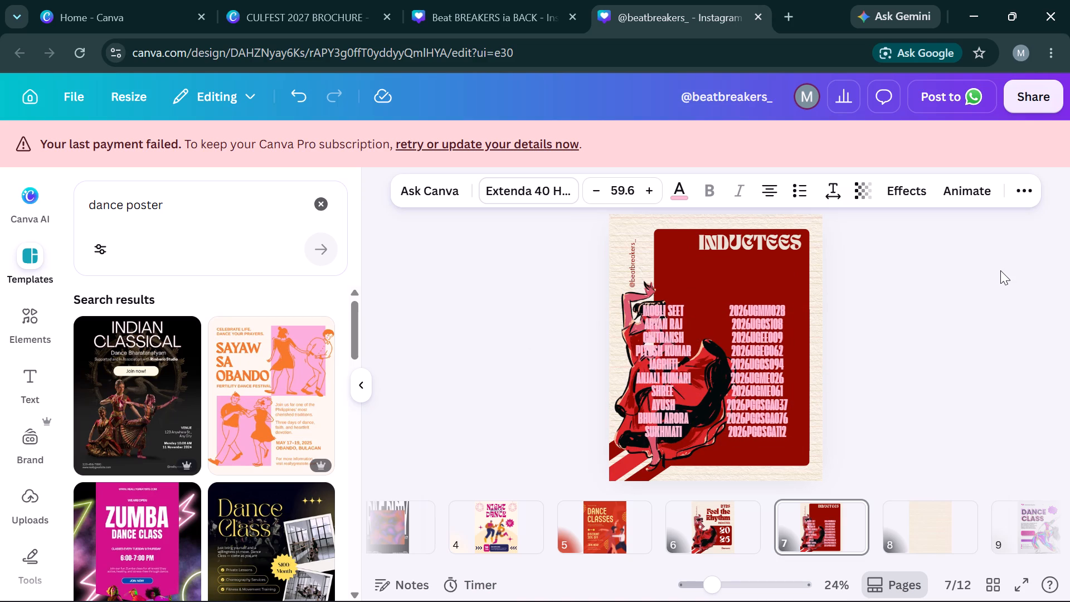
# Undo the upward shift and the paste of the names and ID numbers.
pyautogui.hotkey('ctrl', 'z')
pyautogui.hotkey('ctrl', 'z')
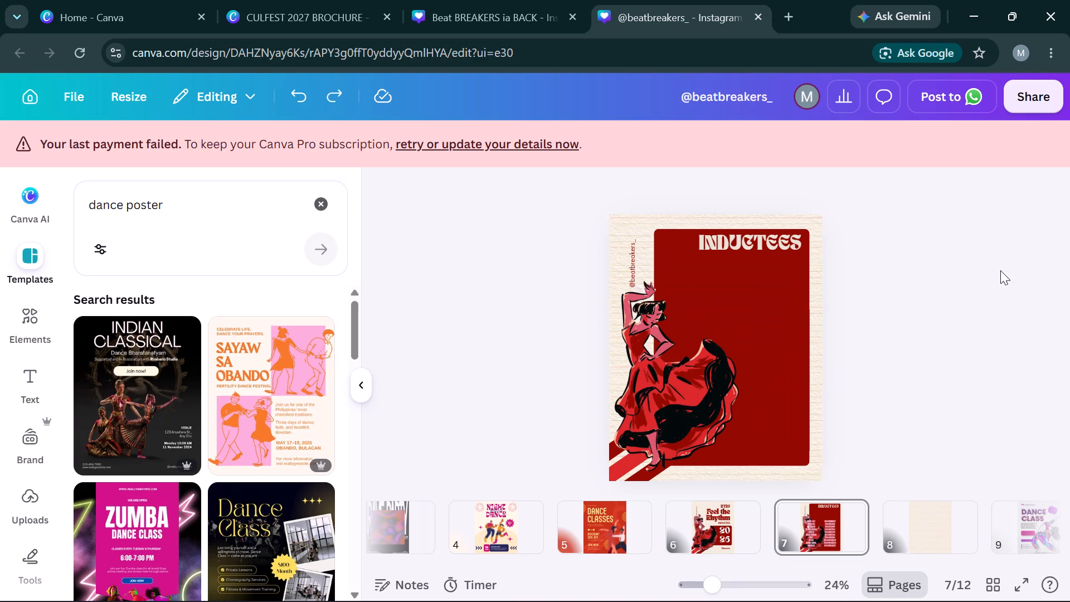
# Group all of page 7's elements: the heading, red rectangle, dancer, stripes and handle text.
pyautogui.hotkey('ctrl', 'a')
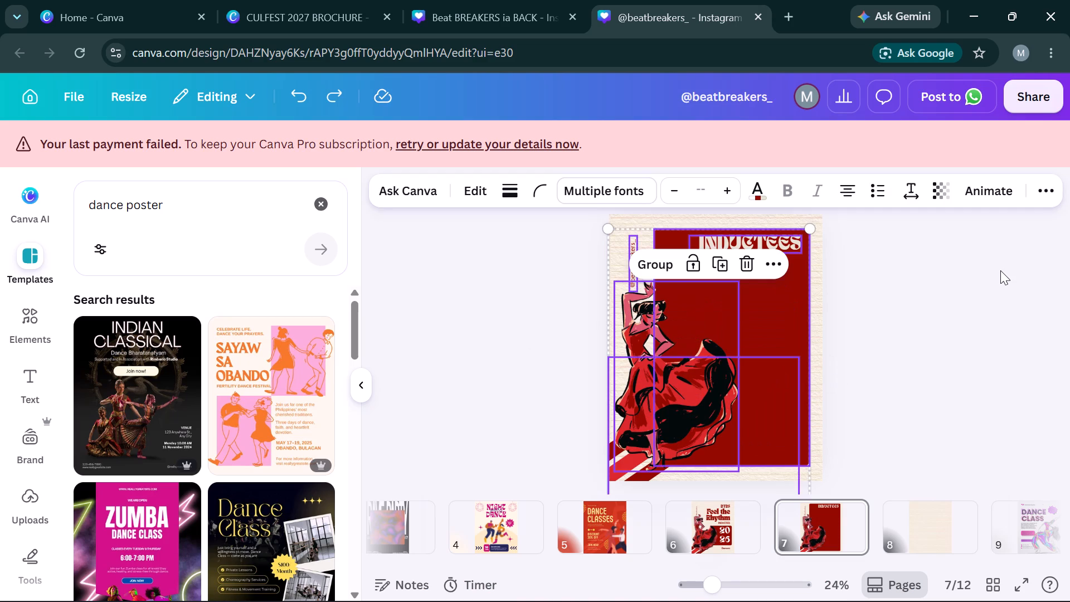
pyautogui.hotkey('ctrl', 'g')
pyautogui.click(1000, 270)
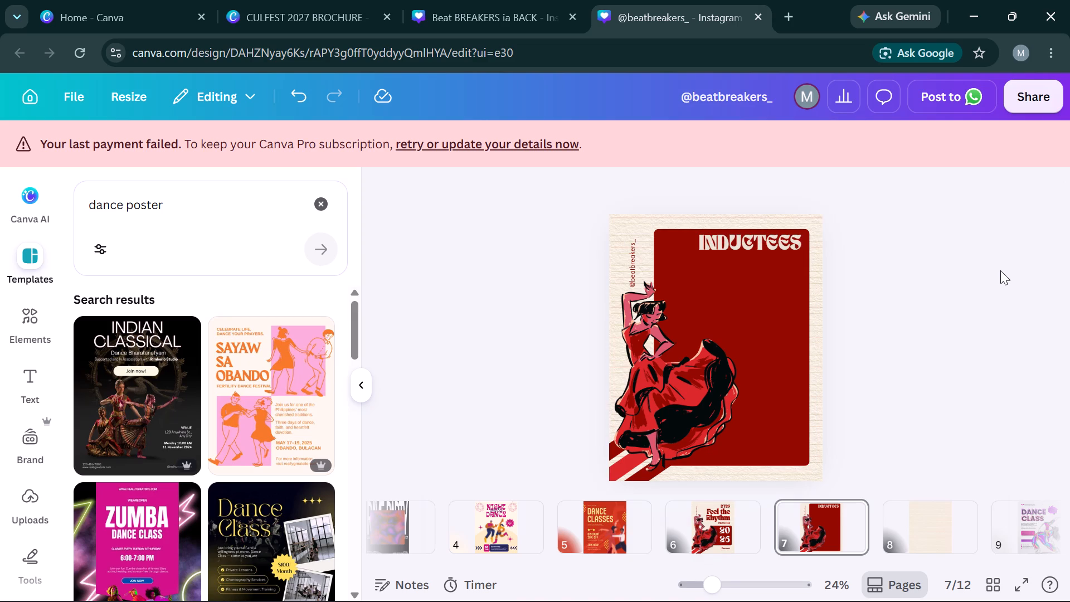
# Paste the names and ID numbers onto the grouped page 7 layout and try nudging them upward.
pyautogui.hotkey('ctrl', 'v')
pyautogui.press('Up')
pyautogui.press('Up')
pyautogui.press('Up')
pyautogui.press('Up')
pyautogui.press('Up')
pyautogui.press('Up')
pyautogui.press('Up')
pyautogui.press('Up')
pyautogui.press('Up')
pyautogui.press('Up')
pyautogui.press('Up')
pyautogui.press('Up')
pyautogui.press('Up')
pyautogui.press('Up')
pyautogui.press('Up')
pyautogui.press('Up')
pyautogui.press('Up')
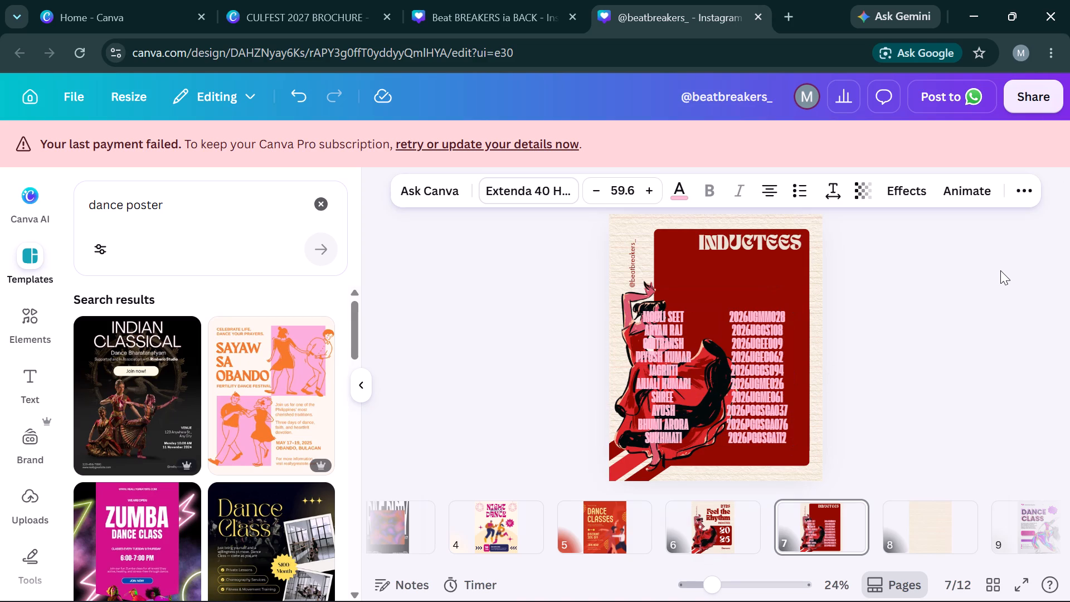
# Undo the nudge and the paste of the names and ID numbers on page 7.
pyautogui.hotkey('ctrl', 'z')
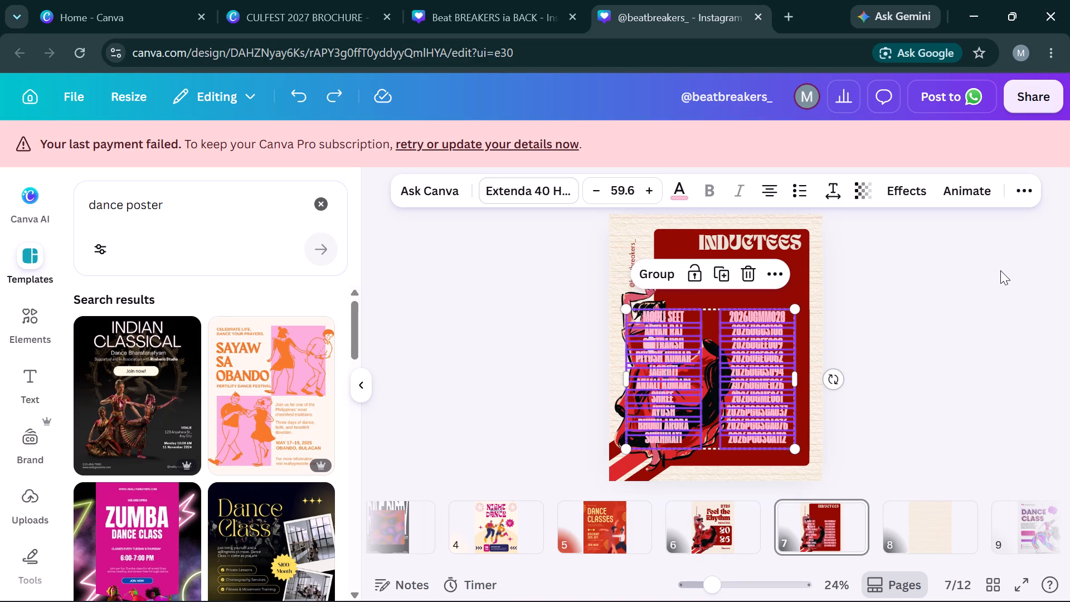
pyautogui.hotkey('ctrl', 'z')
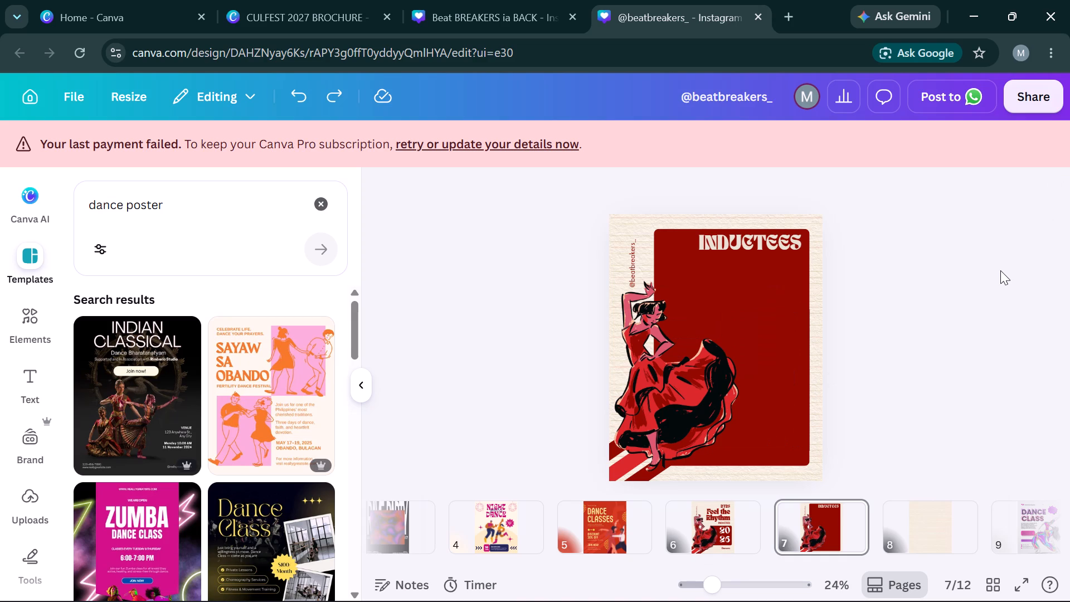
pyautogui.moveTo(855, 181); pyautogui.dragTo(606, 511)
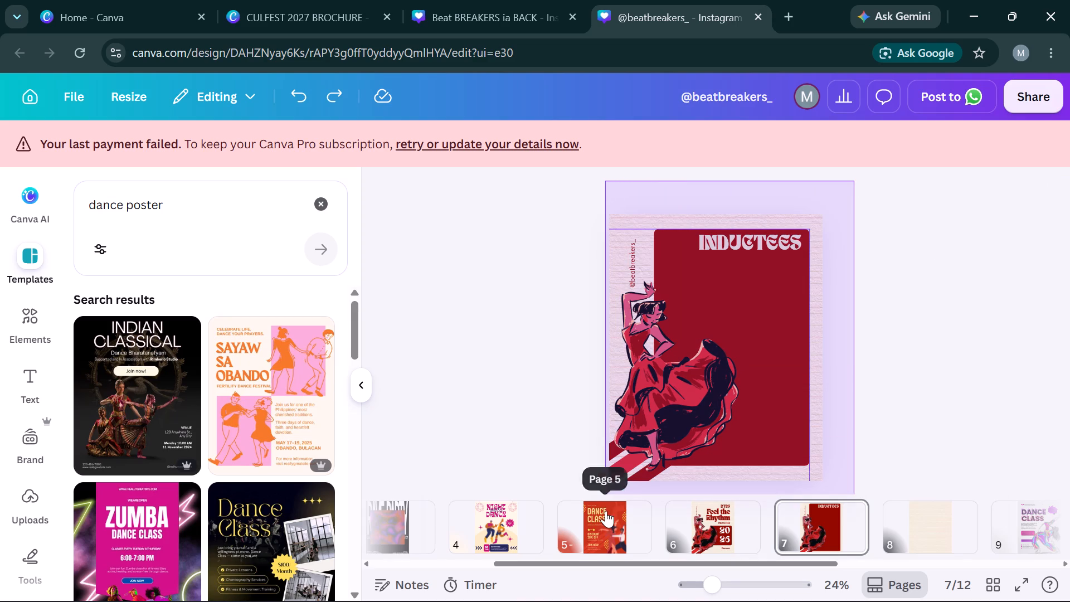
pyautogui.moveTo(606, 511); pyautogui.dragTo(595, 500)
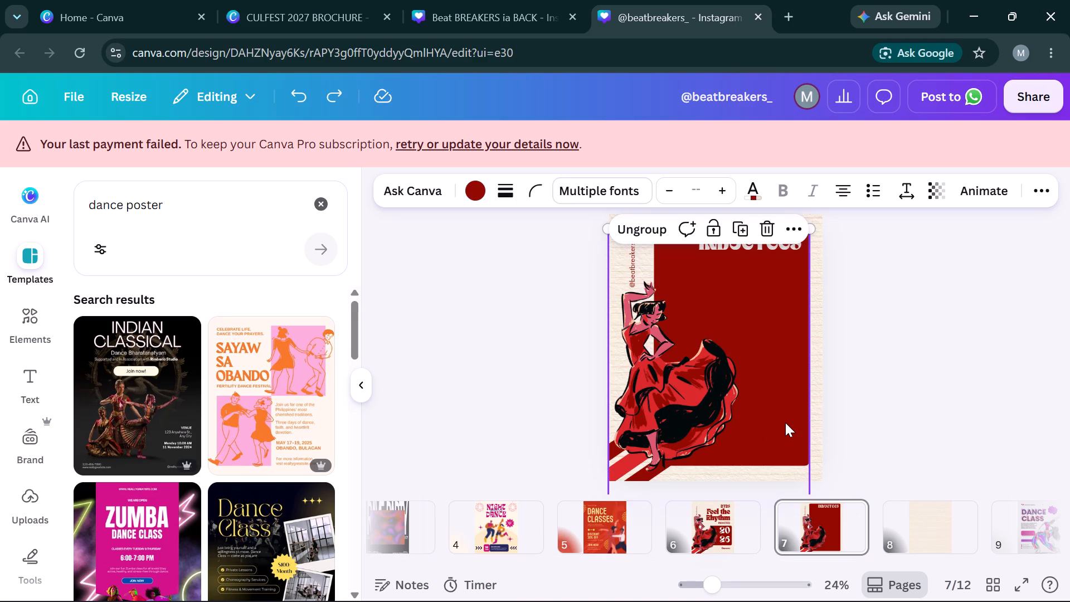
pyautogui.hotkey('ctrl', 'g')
# Paste the names and ID numbers onto page 7 and place them just below INDUCTEES, flush with the red rectangle's right edge.
pyautogui.click(907, 334)
pyautogui.hotkey('ctrl', 'v')
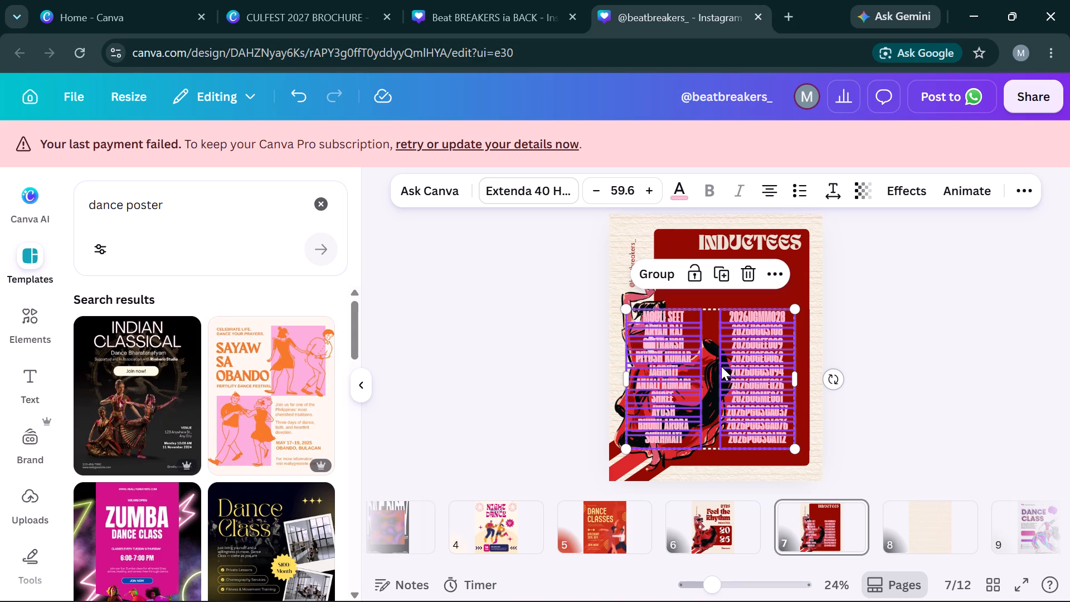
pyautogui.moveTo(709, 375); pyautogui.dragTo(717, 326)
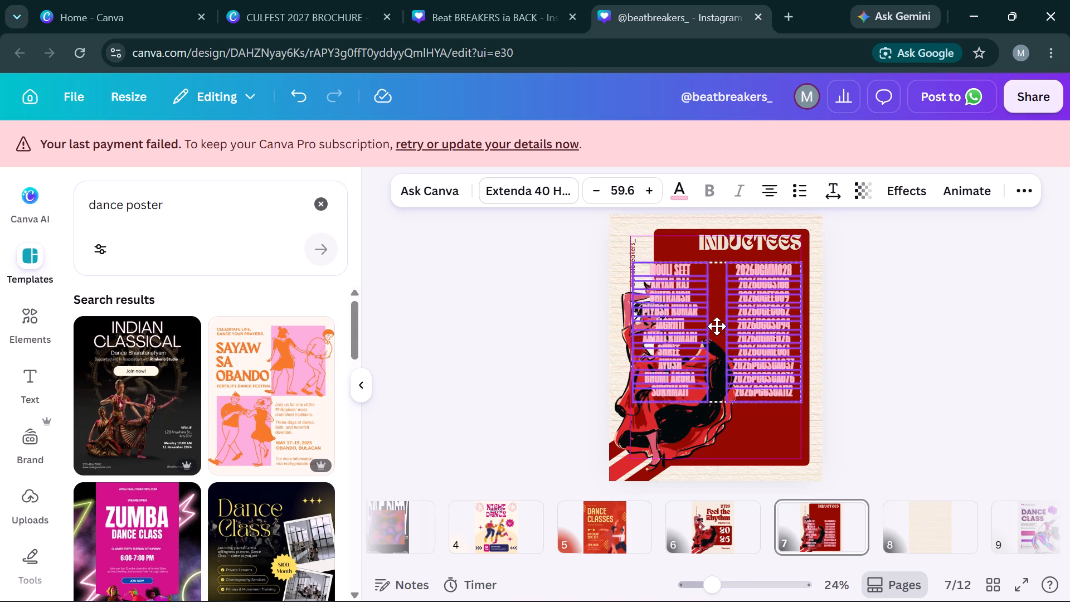
pyautogui.moveTo(717, 326); pyautogui.dragTo(729, 321)
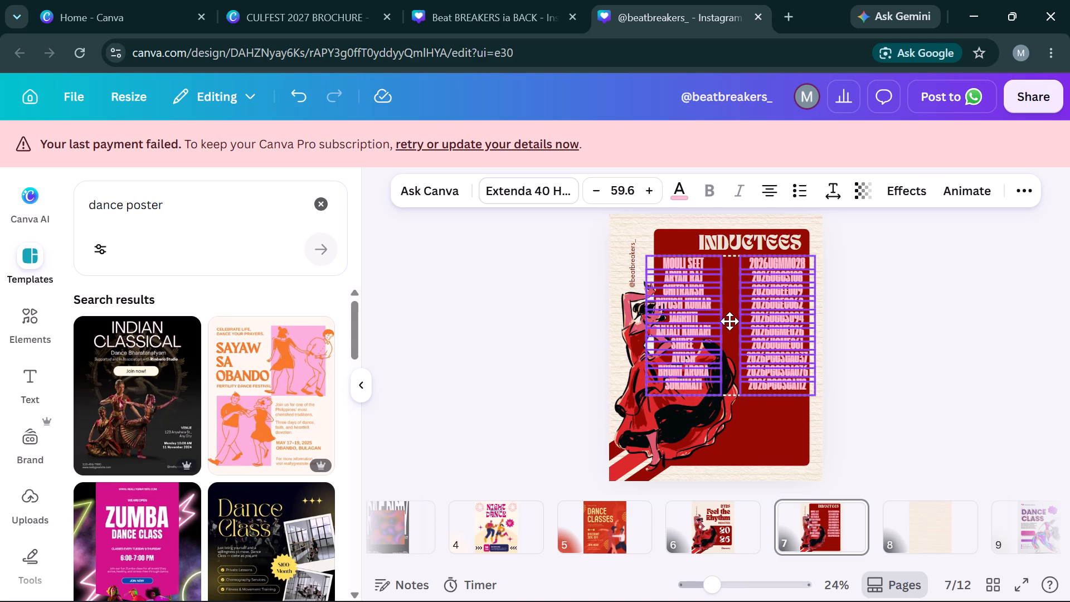
pyautogui.moveTo(729, 321); pyautogui.dragTo(726, 324)
pyautogui.click(865, 287)
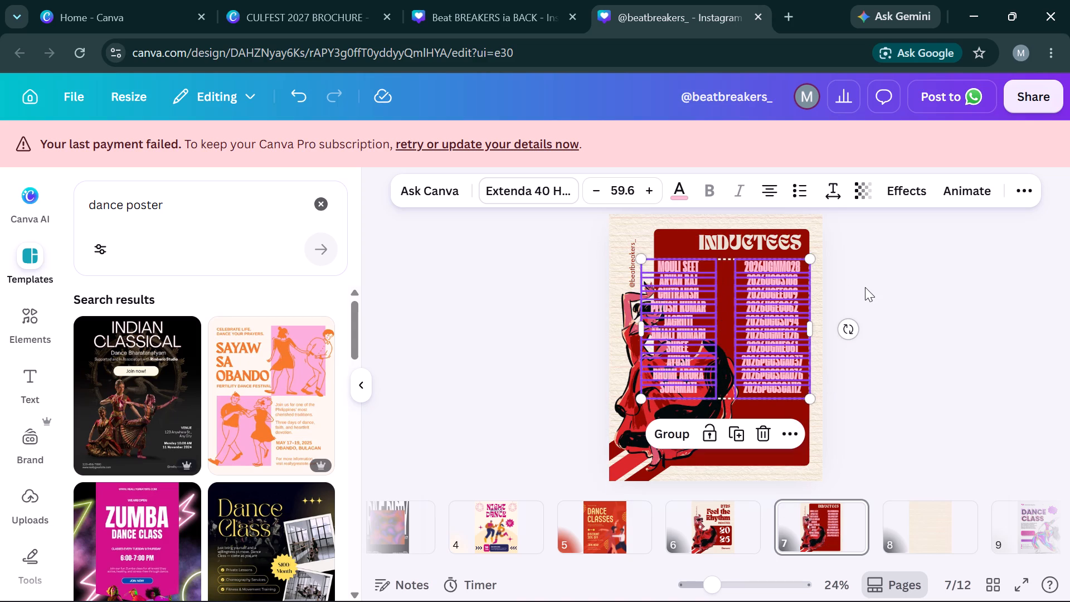
# Move only the column of names to the right so it sits inside the red rectangle, closer to the ID numbers.
pyautogui.moveTo(672, 202); pyautogui.dragTo(671, 299)
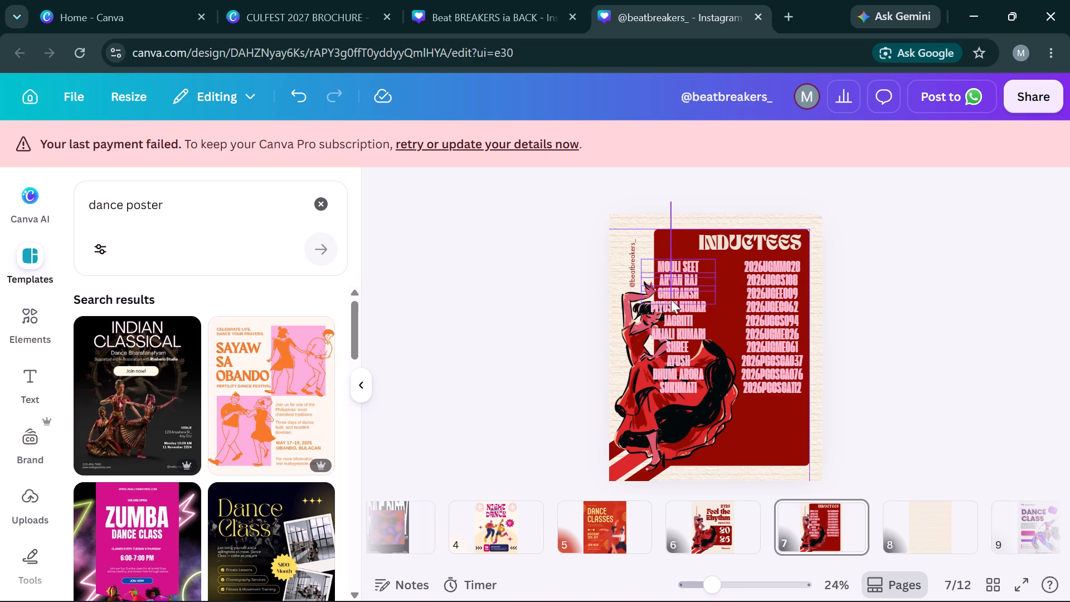
pyautogui.moveTo(671, 299); pyautogui.dragTo(670, 384)
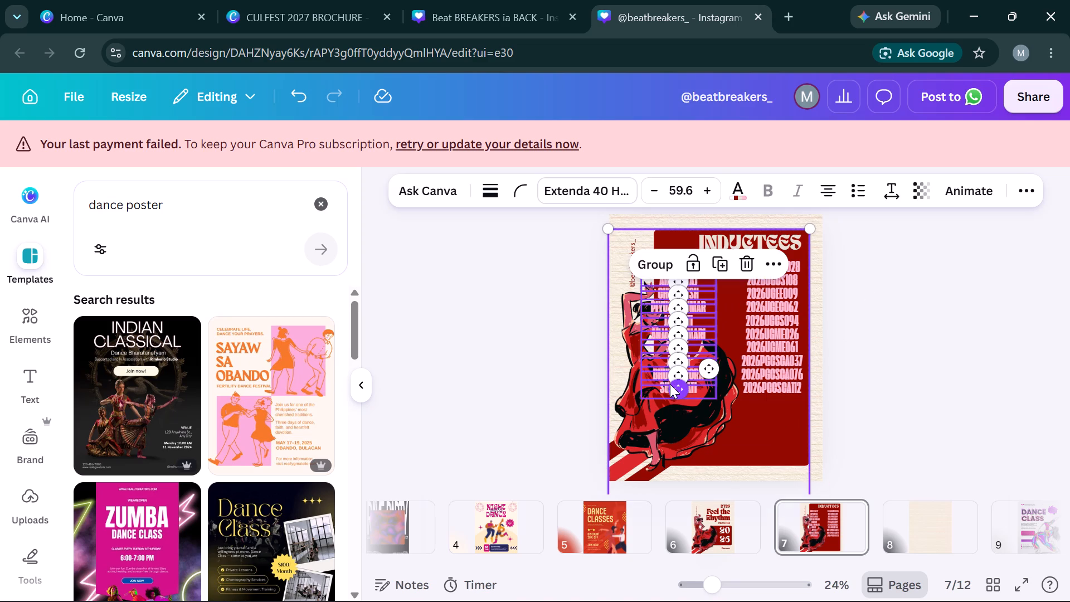
pyautogui.click(1018, 195)
pyautogui.click(957, 222)
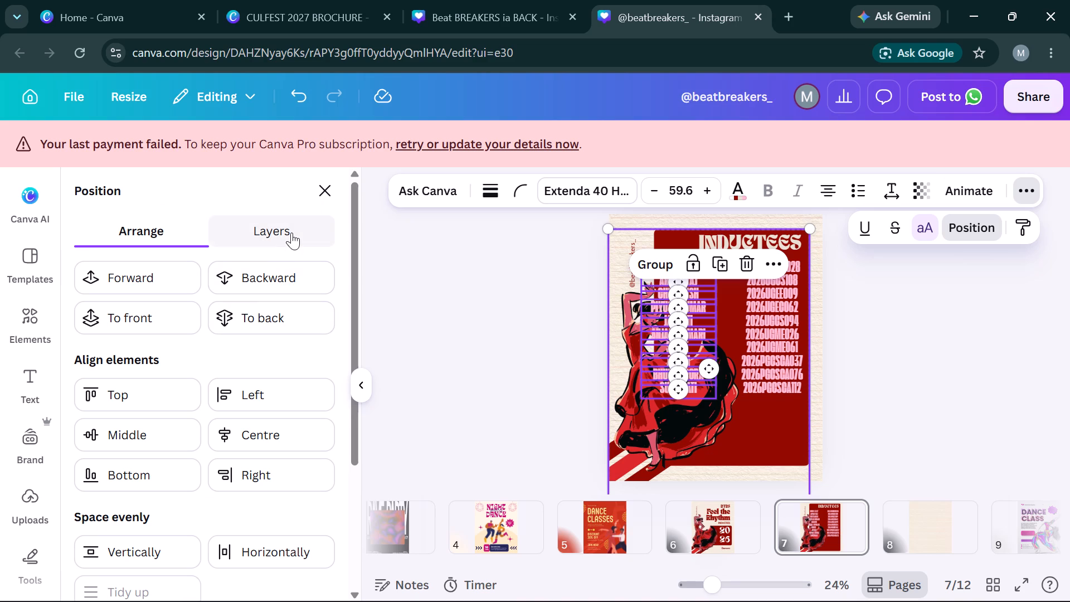
pyautogui.click(291, 232)
pyautogui.scroll(-6, 228, 426)
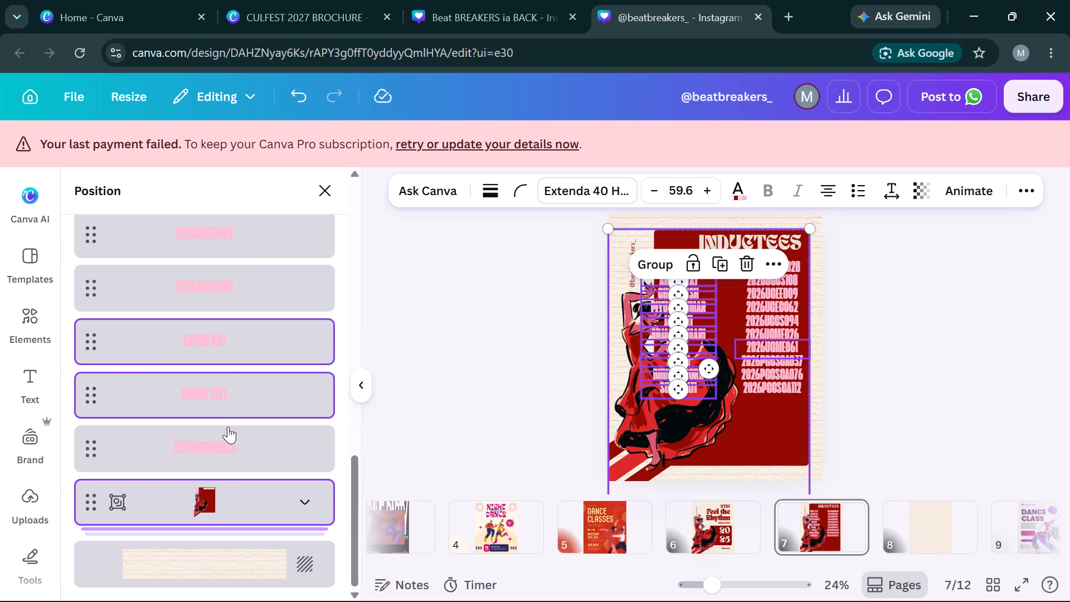
pyautogui.scroll(-2, 228, 426)
pyautogui.keyDown('ctrl'); pyautogui.click(213, 497); pyautogui.keyUp('ctrl')
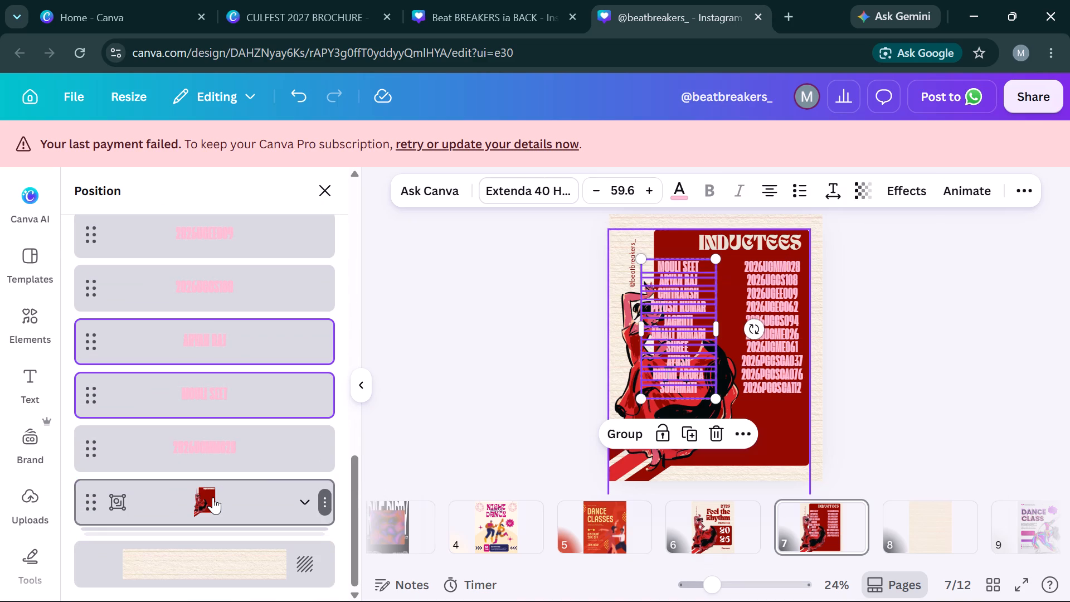
pyautogui.press('Right')
pyautogui.press('Right')
pyautogui.press('Right')
pyautogui.press('Right')
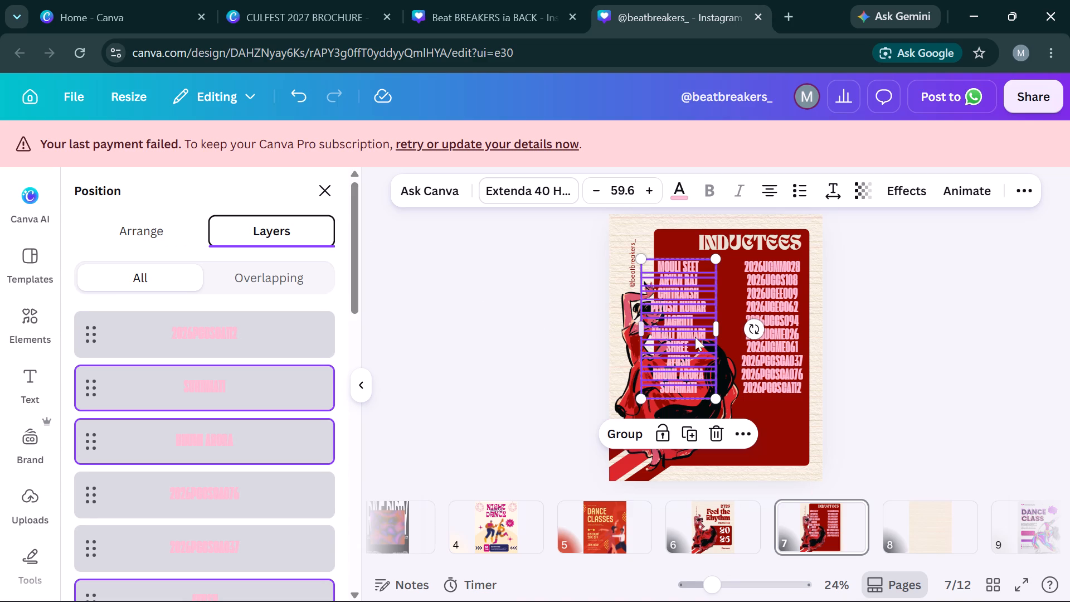
pyautogui.moveTo(692, 333); pyautogui.dragTo(706, 332)
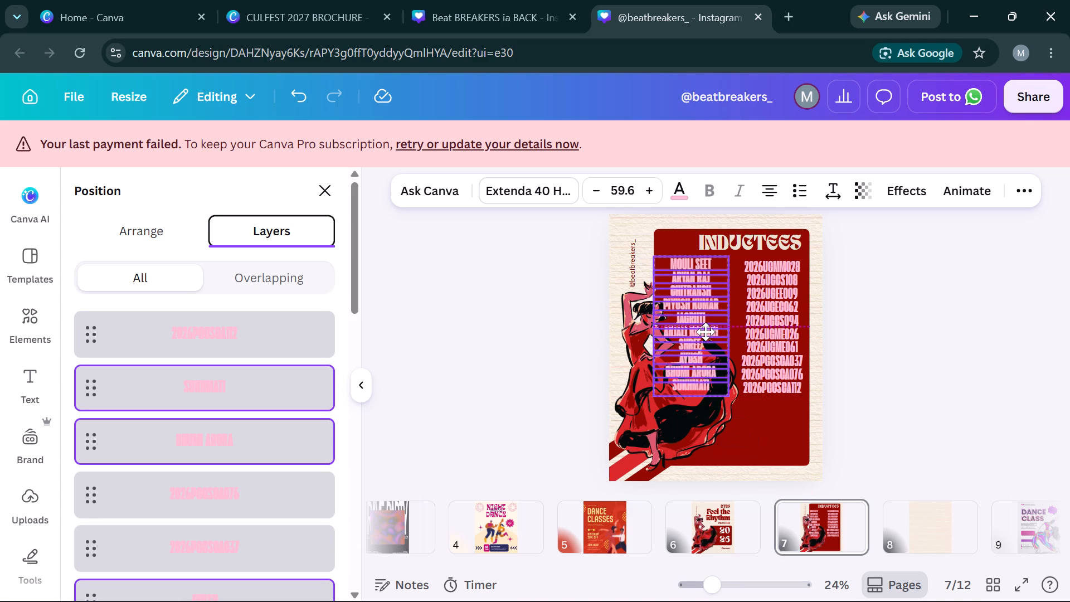
pyautogui.moveTo(706, 332); pyautogui.dragTo(708, 333)
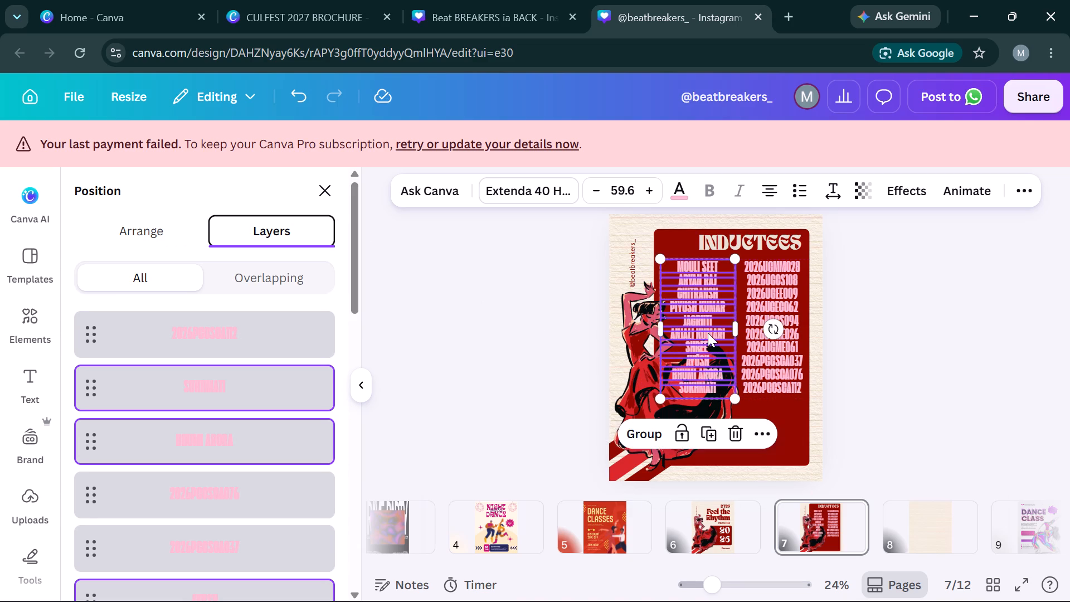
pyautogui.press('Right')
pyautogui.press('Right')
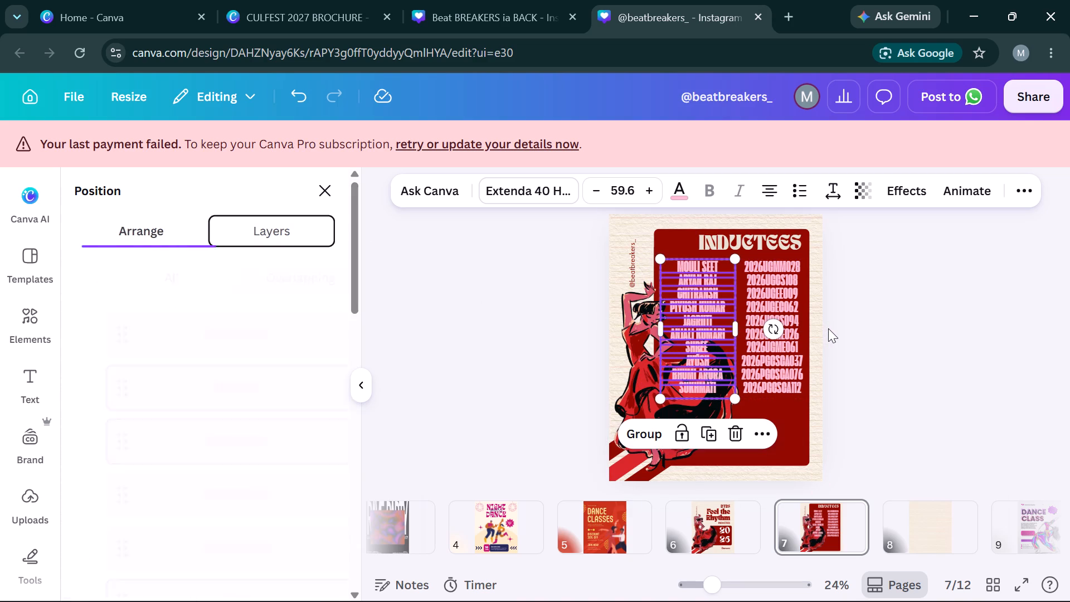
pyautogui.click(828, 328)
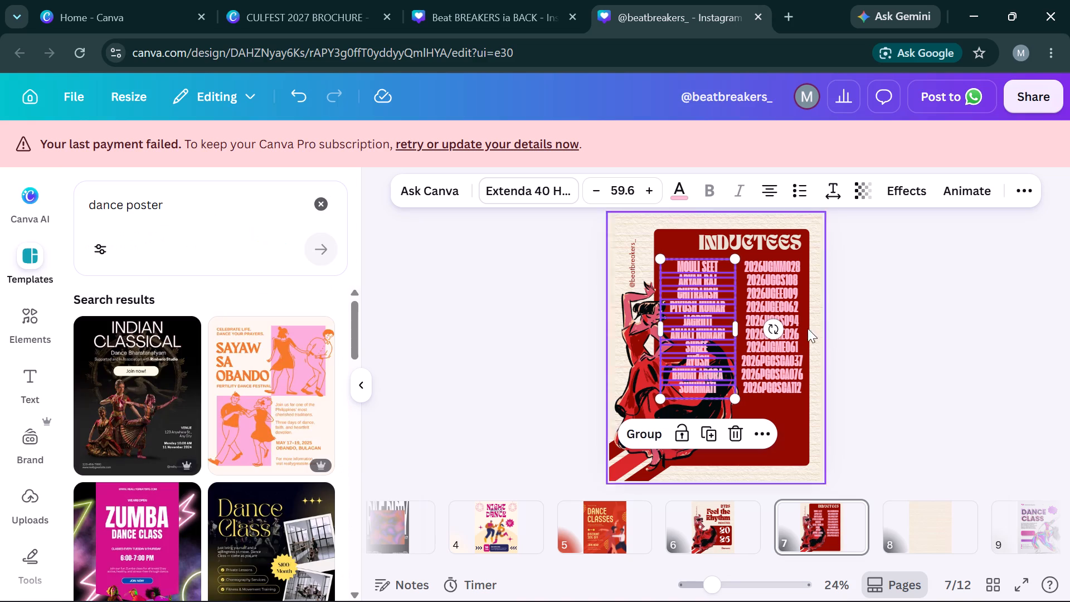
# Nudge the column of names slightly to the right on page 7 and clear the selection.
pyautogui.press('Right')
pyautogui.click(722, 337)
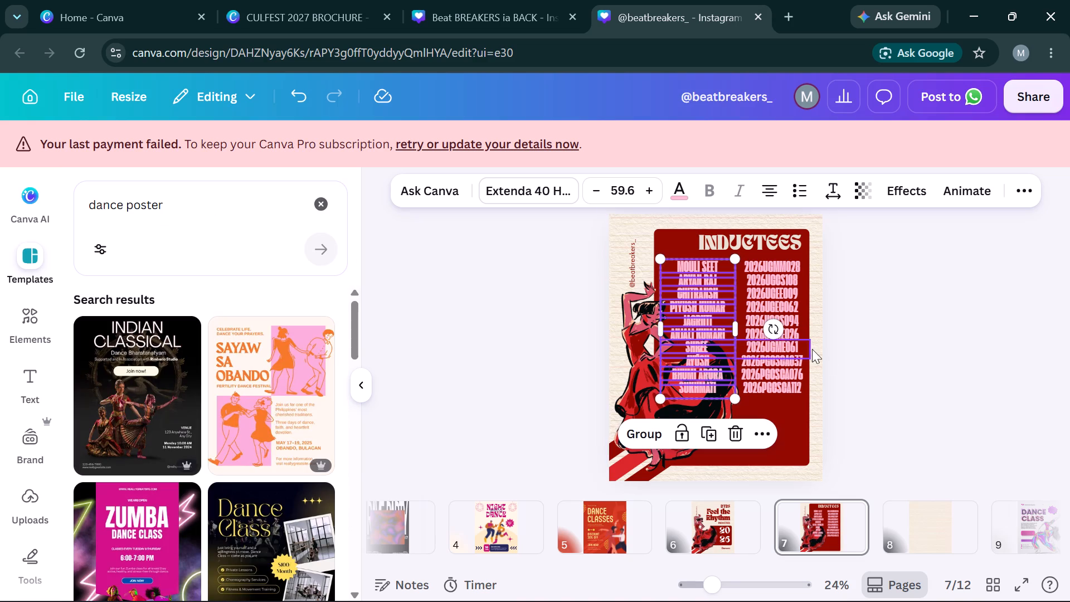
pyautogui.click(863, 364)
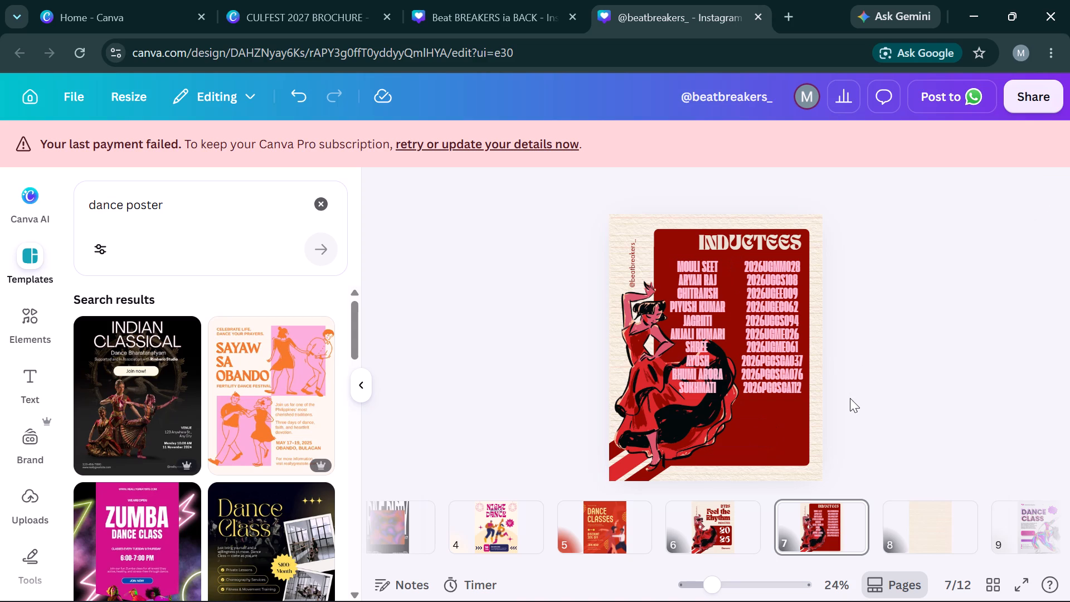
# Select all the names and ID numbers on page 7, leaving out the illustrated background group, and filter the fonts to the Display category.
pyautogui.moveTo(850, 401); pyautogui.dragTo(690, 270)
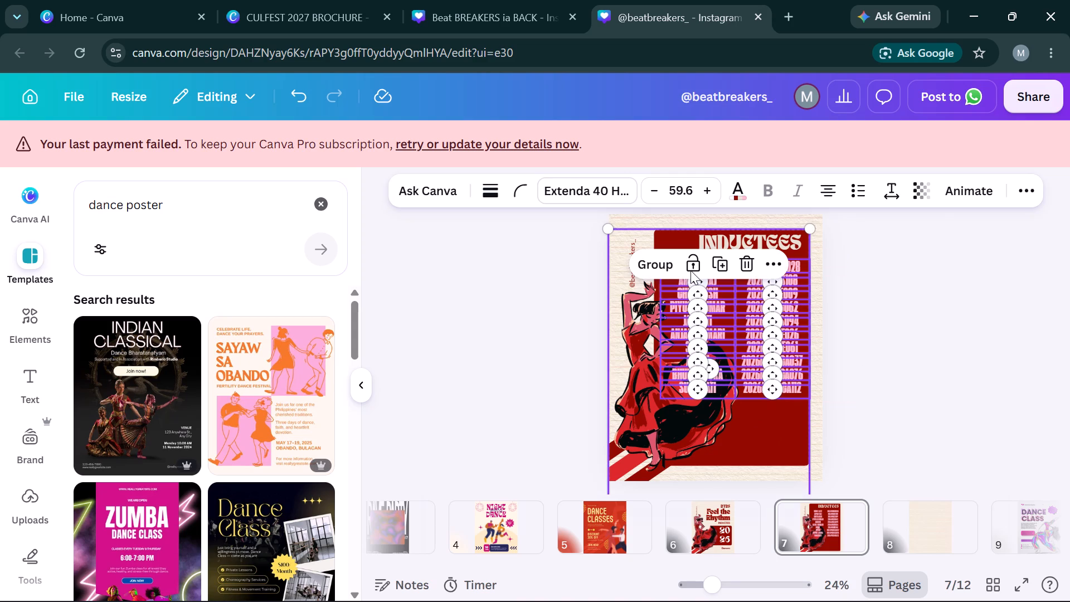
pyautogui.click(1019, 188)
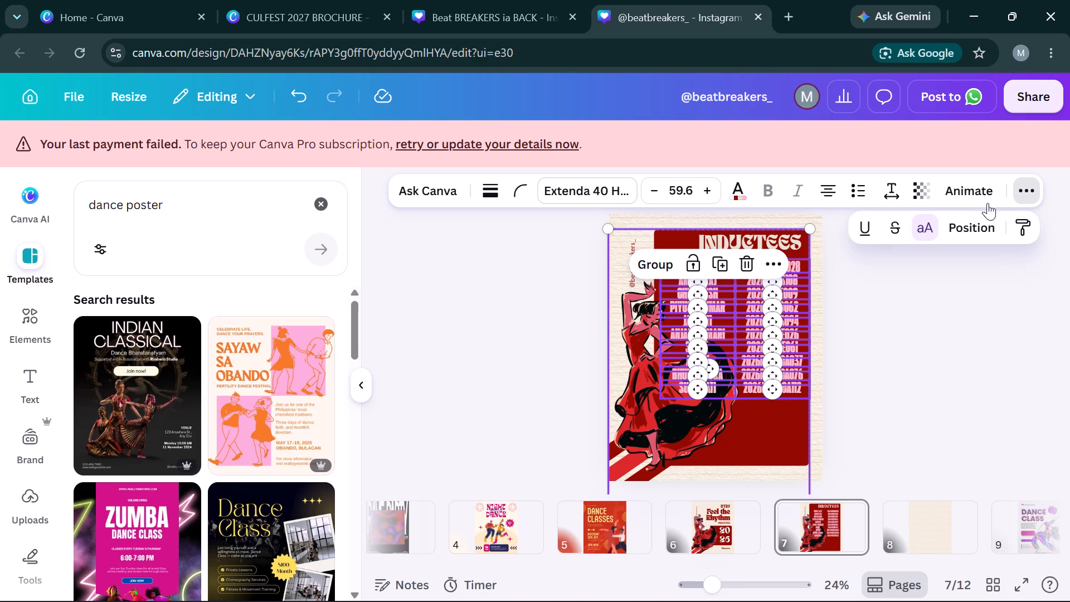
pyautogui.click(965, 215)
pyautogui.scroll(-4, 190, 449)
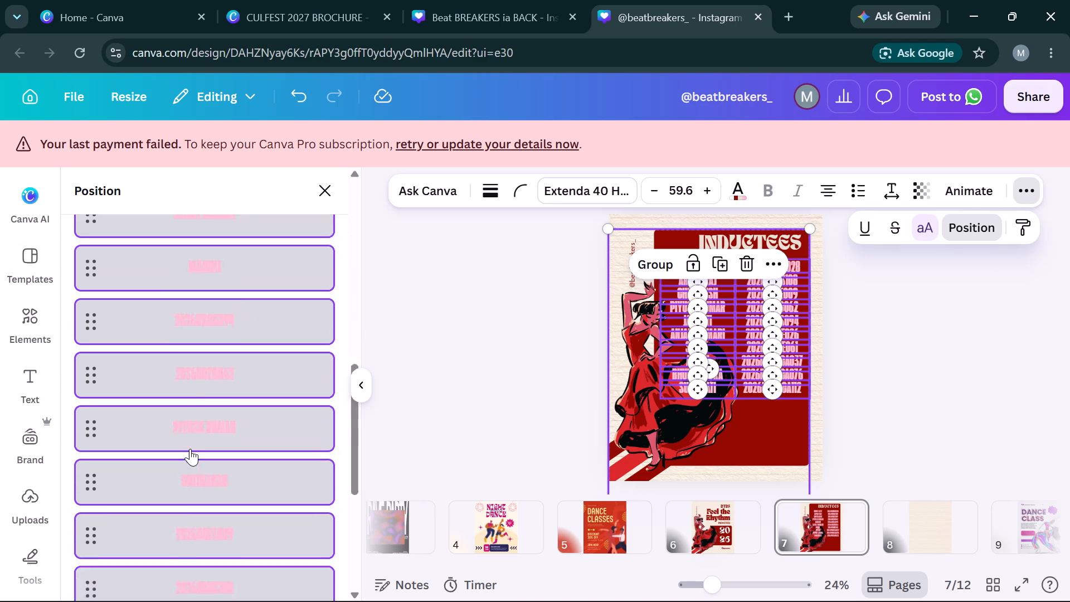
pyautogui.keyDown('ctrl'); pyautogui.click(198, 503); pyautogui.keyUp('ctrl')
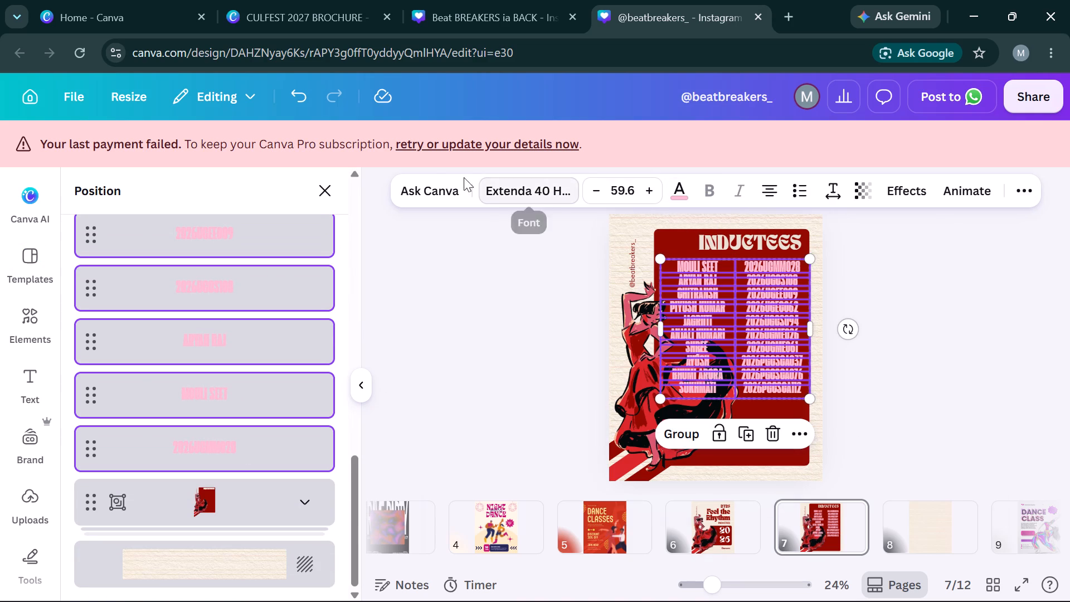
pyautogui.click(496, 195)
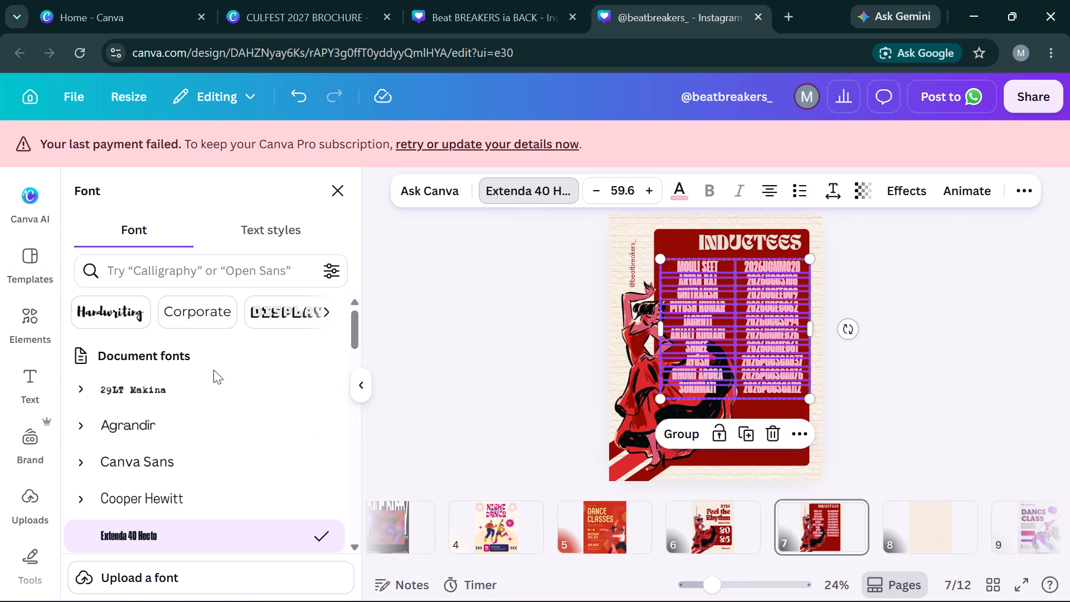
pyautogui.scroll(-1, 174, 398)
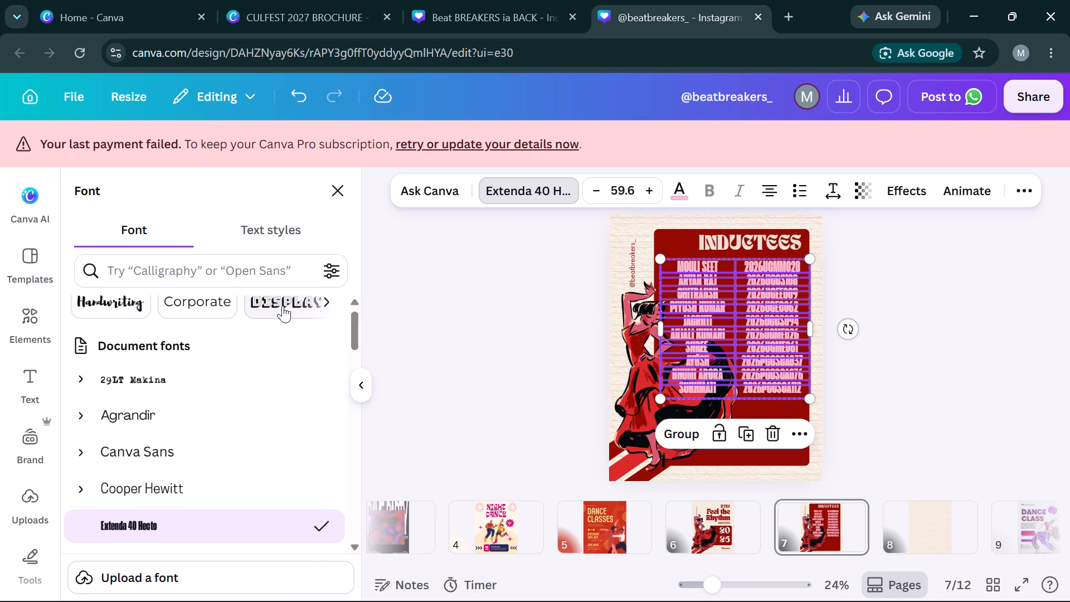
pyautogui.click(283, 305)
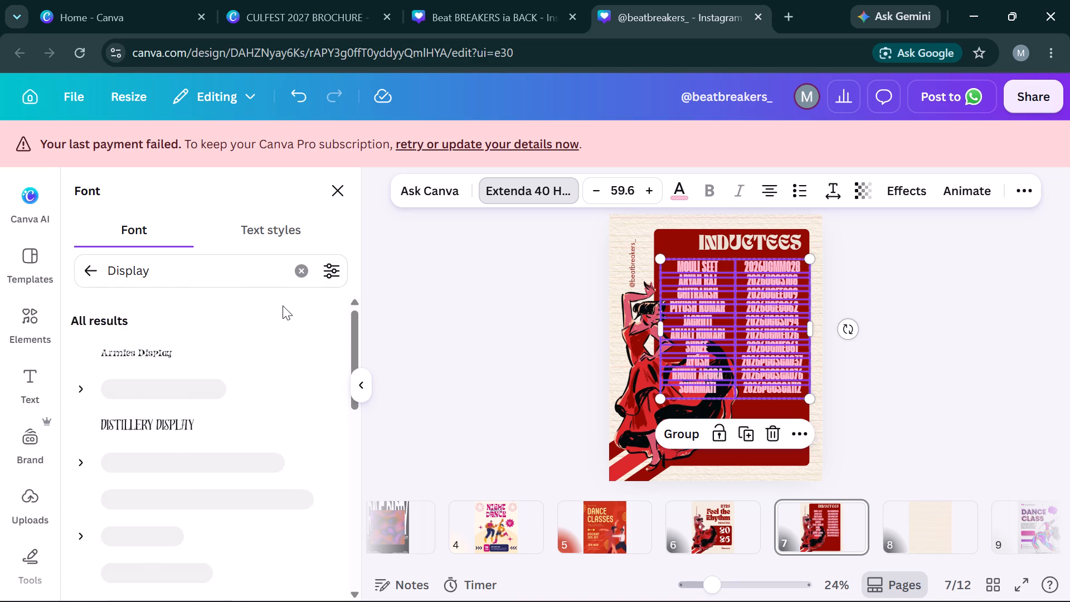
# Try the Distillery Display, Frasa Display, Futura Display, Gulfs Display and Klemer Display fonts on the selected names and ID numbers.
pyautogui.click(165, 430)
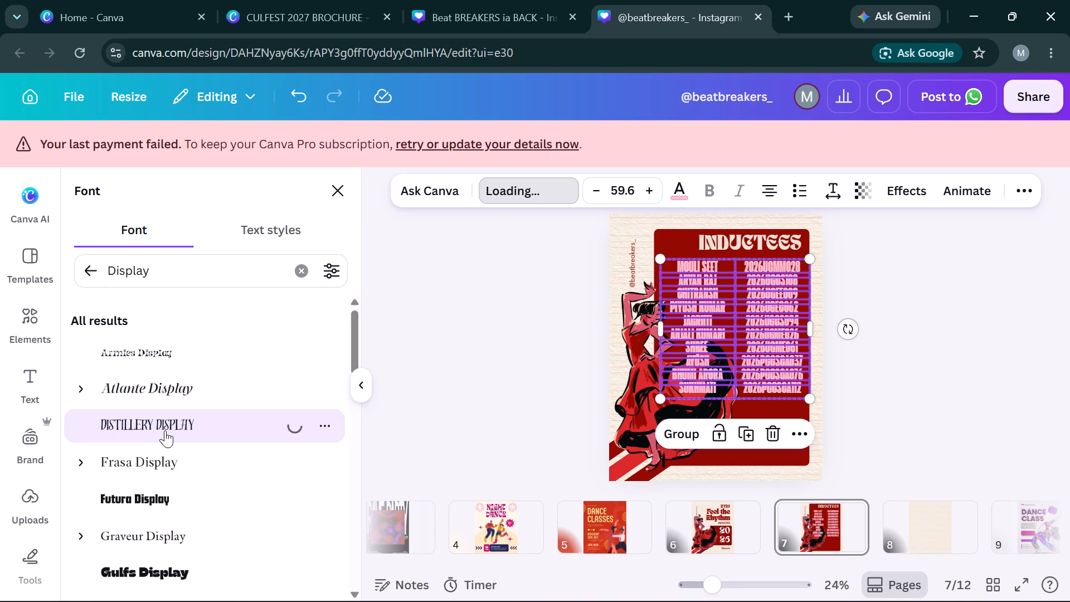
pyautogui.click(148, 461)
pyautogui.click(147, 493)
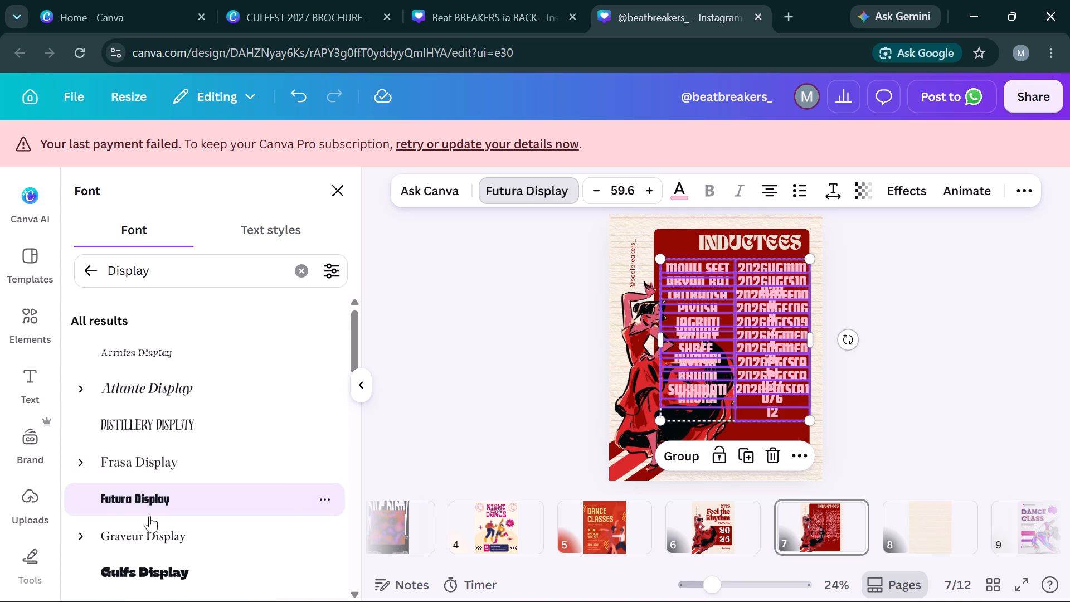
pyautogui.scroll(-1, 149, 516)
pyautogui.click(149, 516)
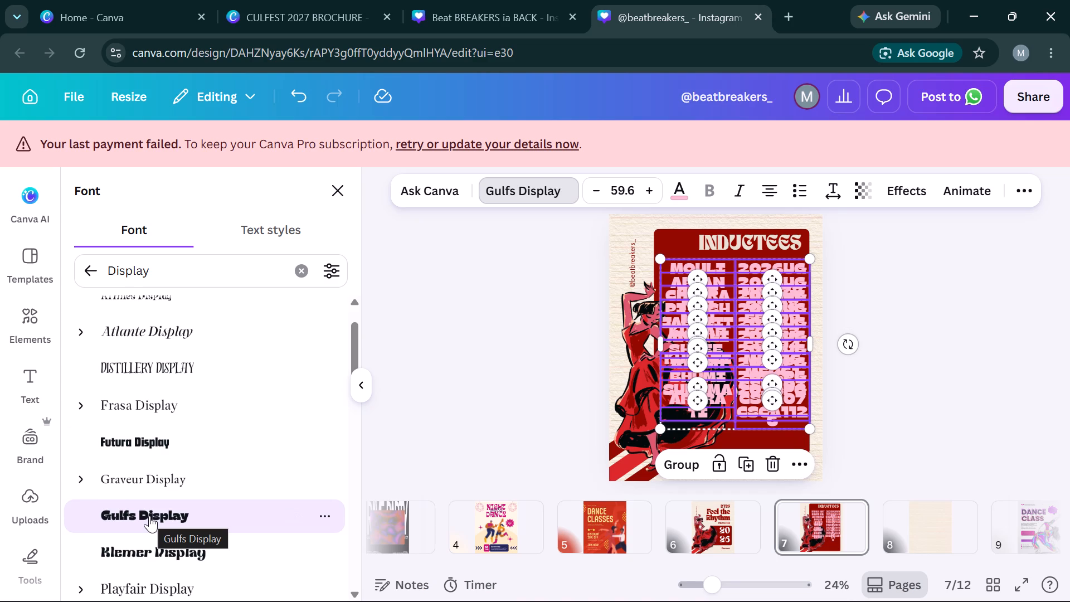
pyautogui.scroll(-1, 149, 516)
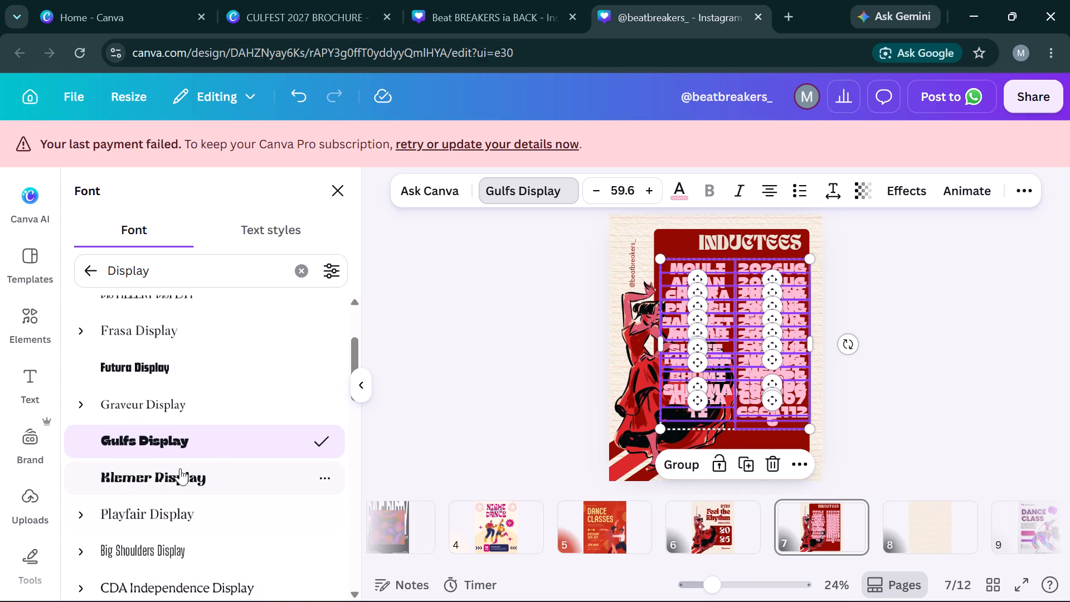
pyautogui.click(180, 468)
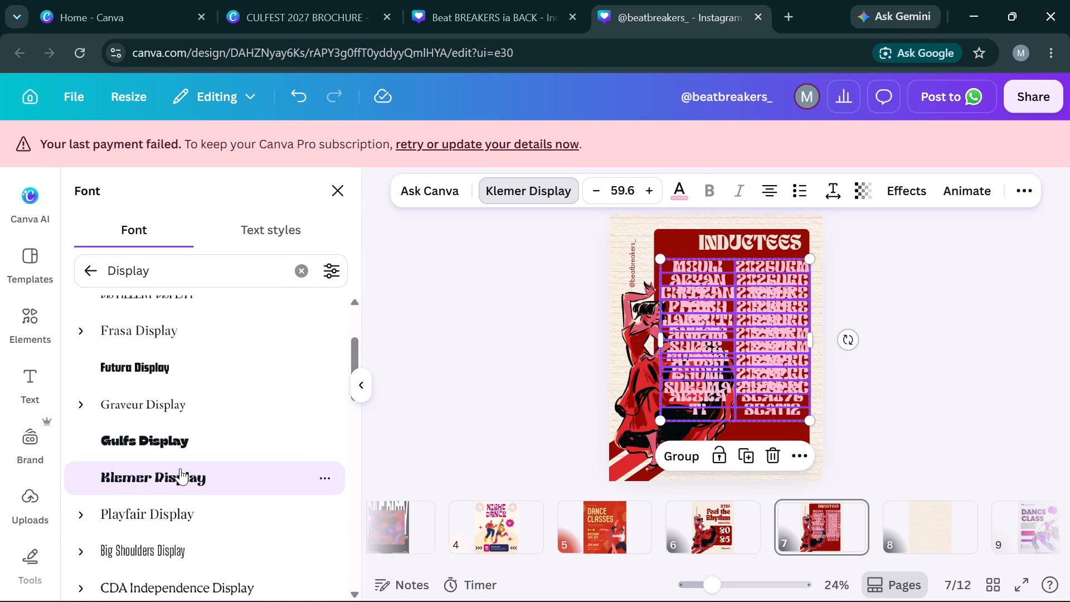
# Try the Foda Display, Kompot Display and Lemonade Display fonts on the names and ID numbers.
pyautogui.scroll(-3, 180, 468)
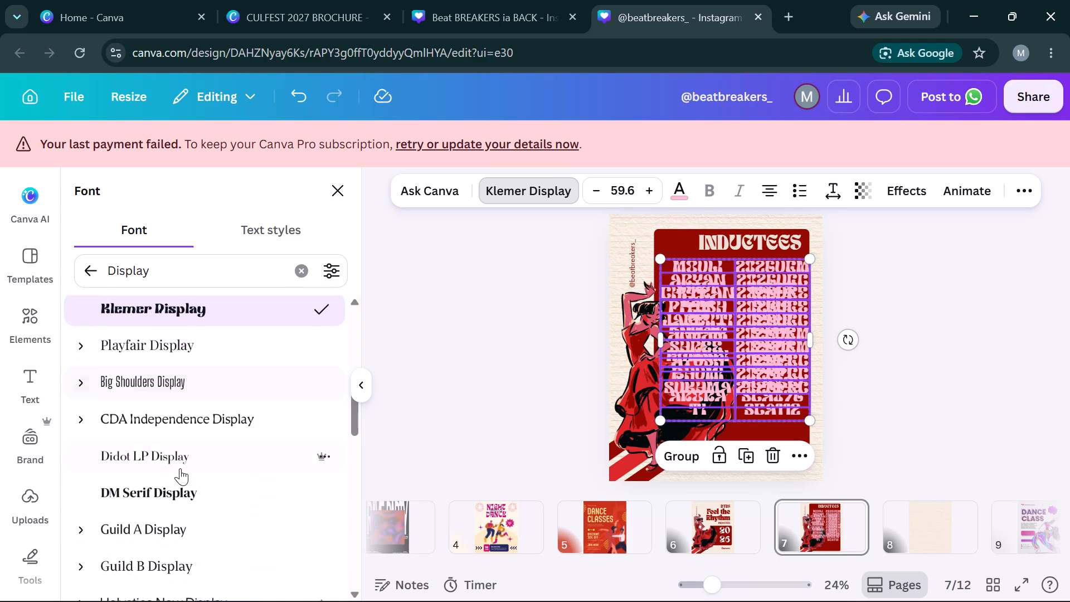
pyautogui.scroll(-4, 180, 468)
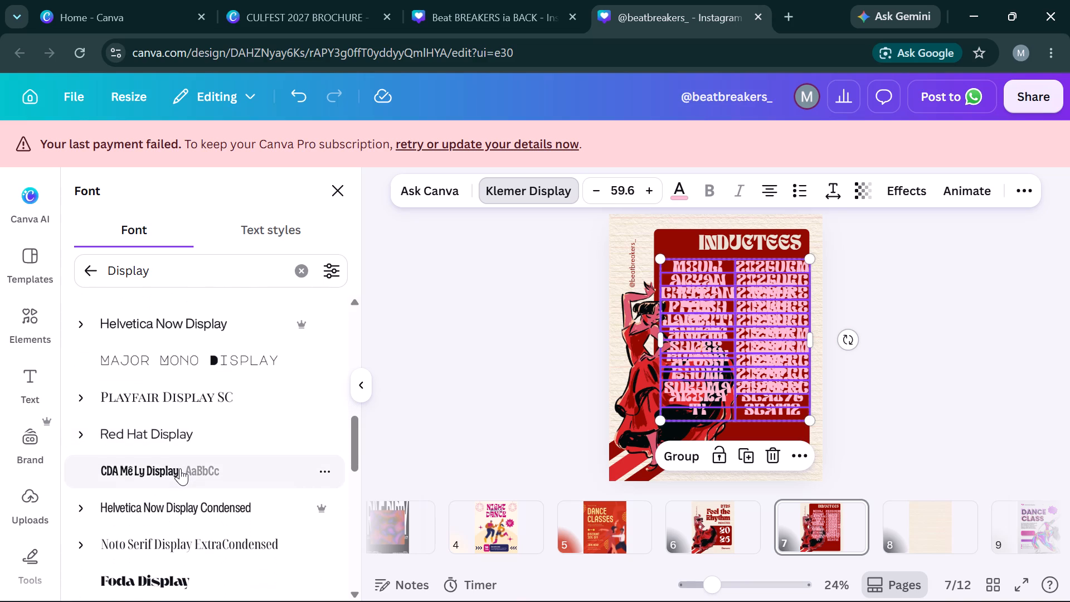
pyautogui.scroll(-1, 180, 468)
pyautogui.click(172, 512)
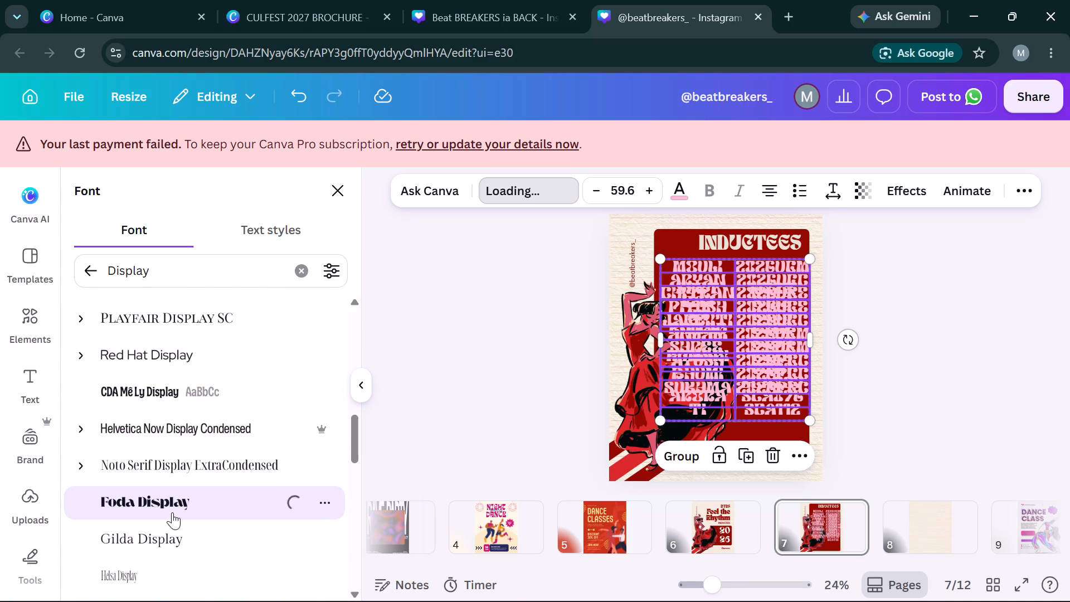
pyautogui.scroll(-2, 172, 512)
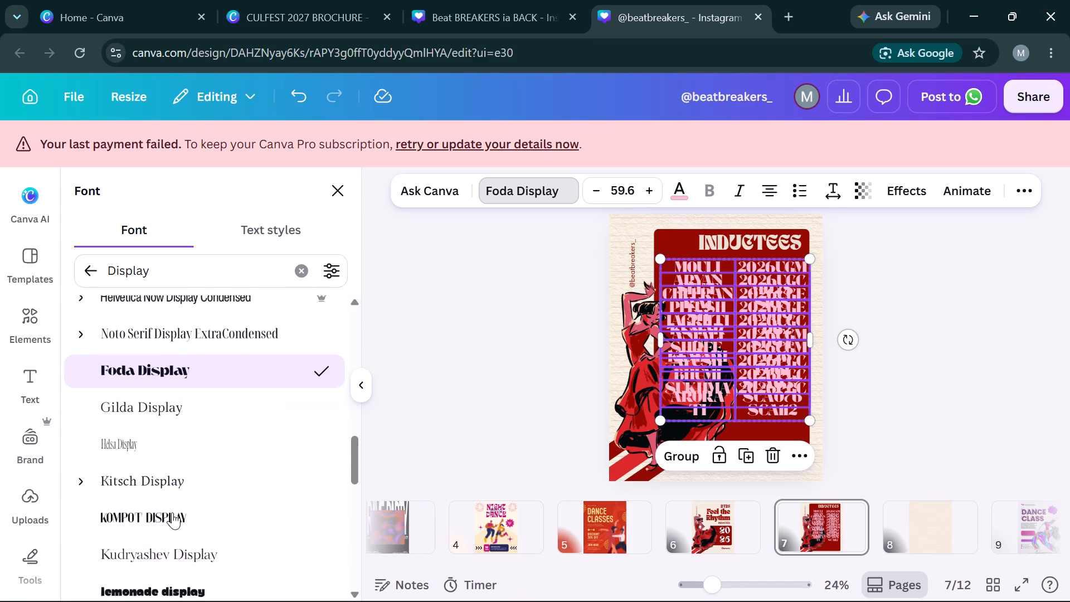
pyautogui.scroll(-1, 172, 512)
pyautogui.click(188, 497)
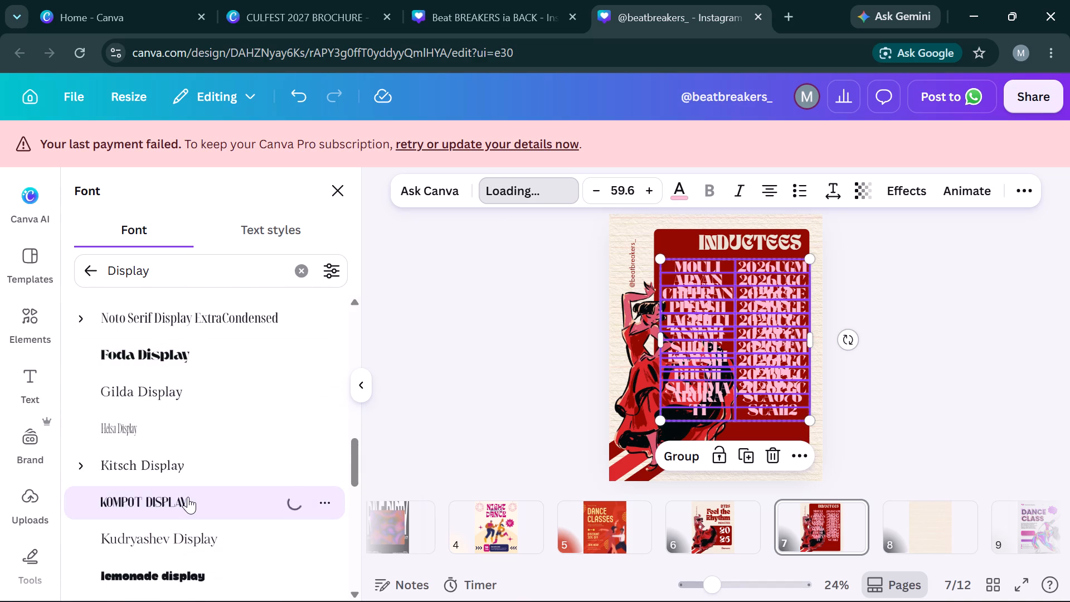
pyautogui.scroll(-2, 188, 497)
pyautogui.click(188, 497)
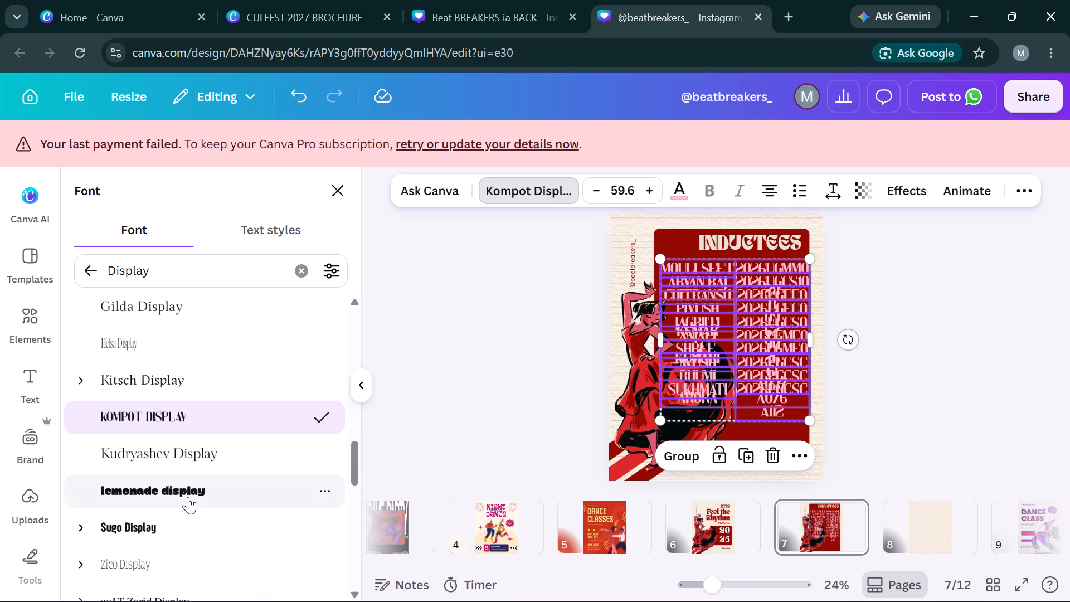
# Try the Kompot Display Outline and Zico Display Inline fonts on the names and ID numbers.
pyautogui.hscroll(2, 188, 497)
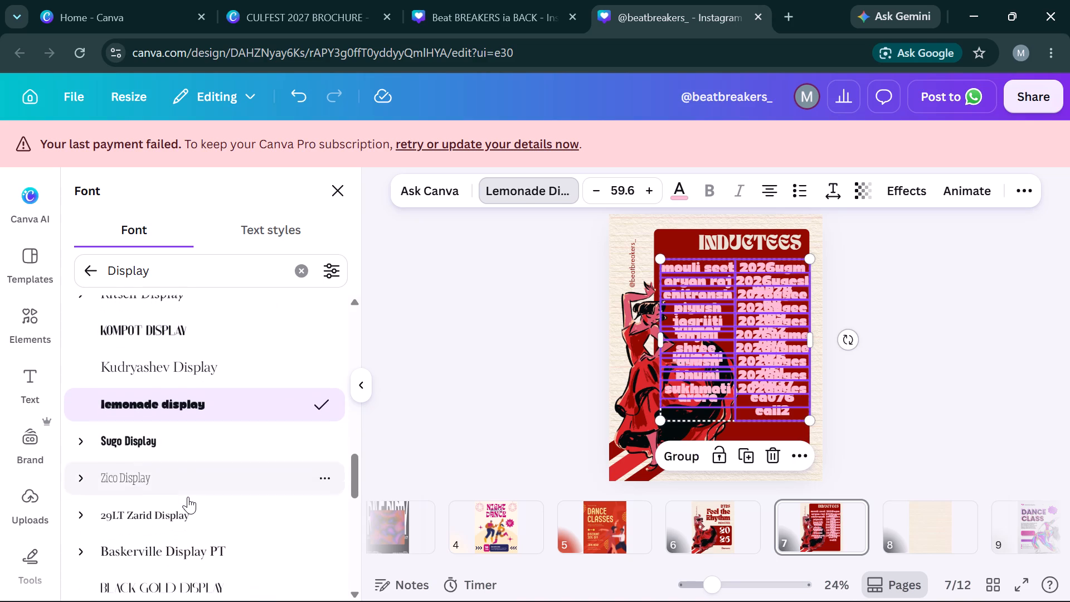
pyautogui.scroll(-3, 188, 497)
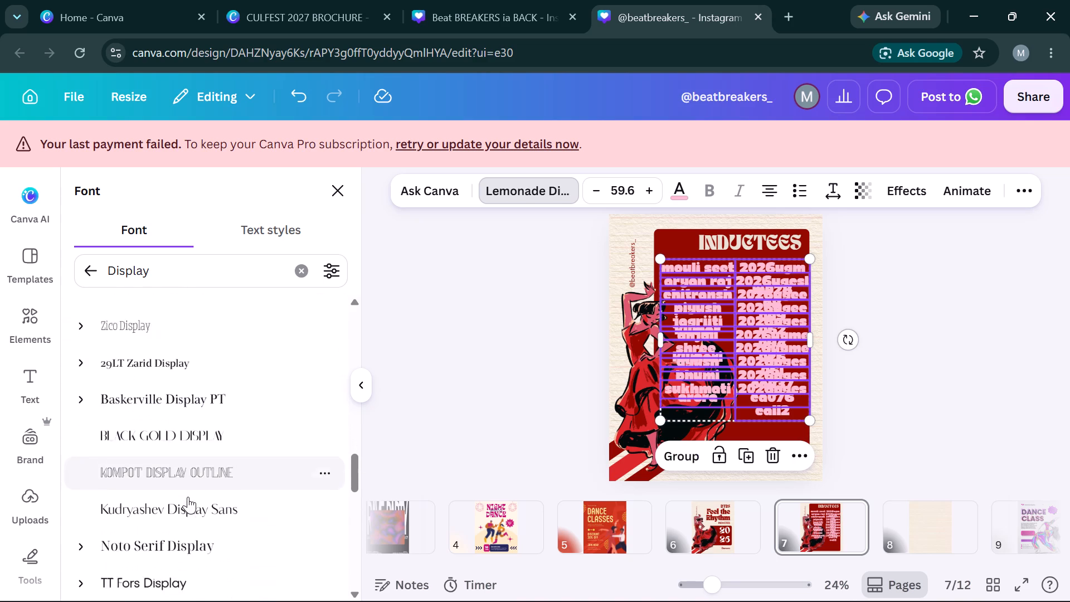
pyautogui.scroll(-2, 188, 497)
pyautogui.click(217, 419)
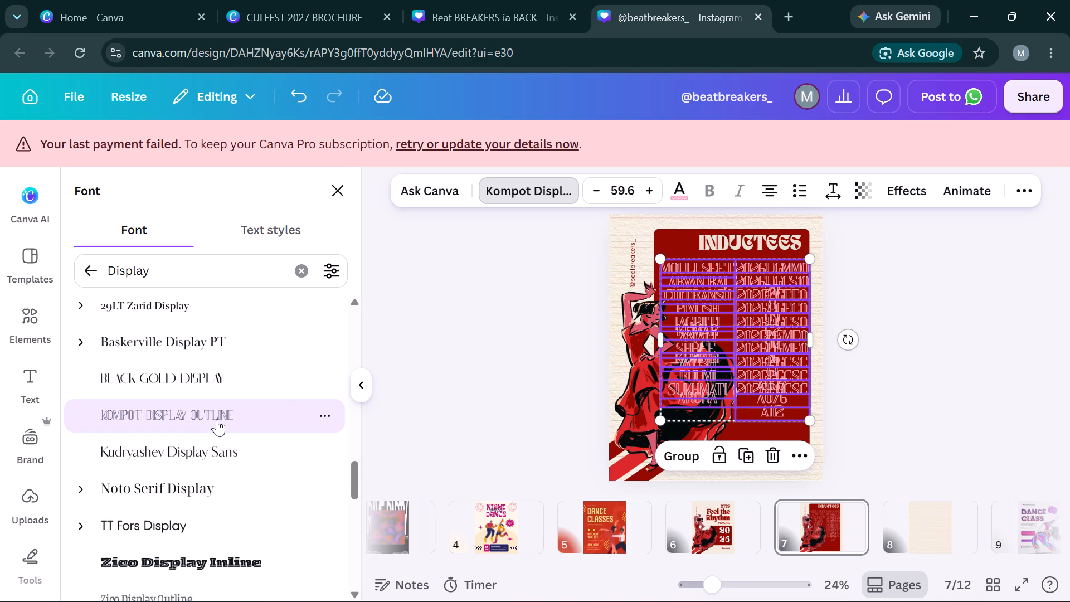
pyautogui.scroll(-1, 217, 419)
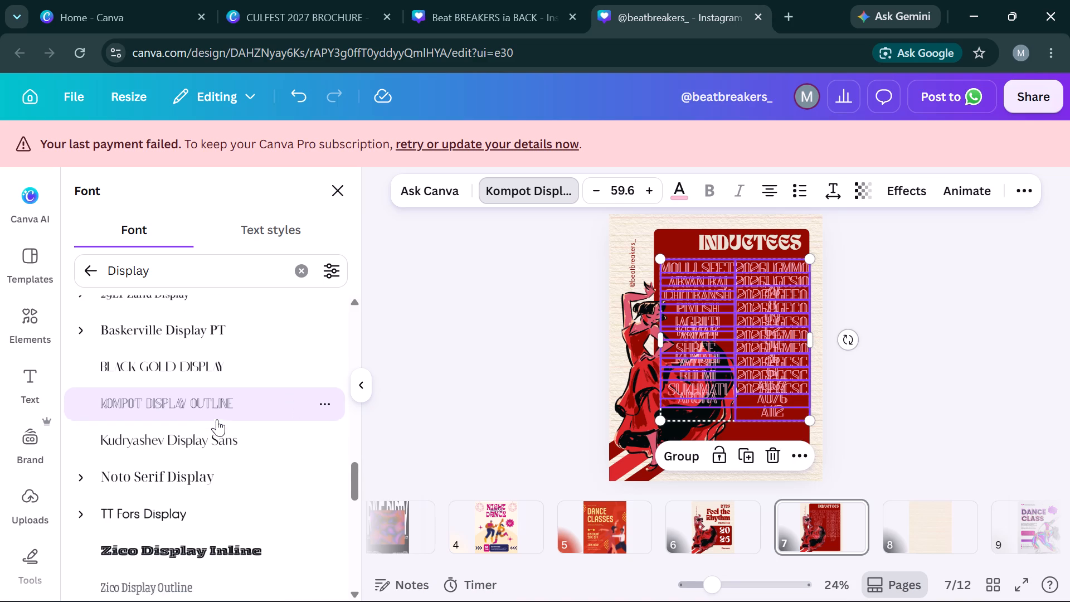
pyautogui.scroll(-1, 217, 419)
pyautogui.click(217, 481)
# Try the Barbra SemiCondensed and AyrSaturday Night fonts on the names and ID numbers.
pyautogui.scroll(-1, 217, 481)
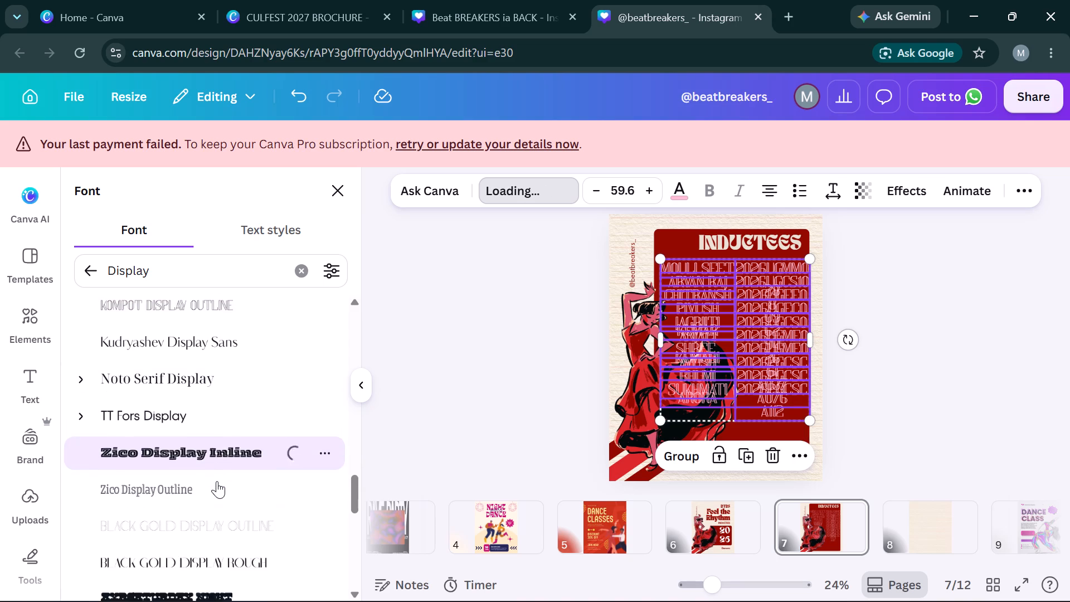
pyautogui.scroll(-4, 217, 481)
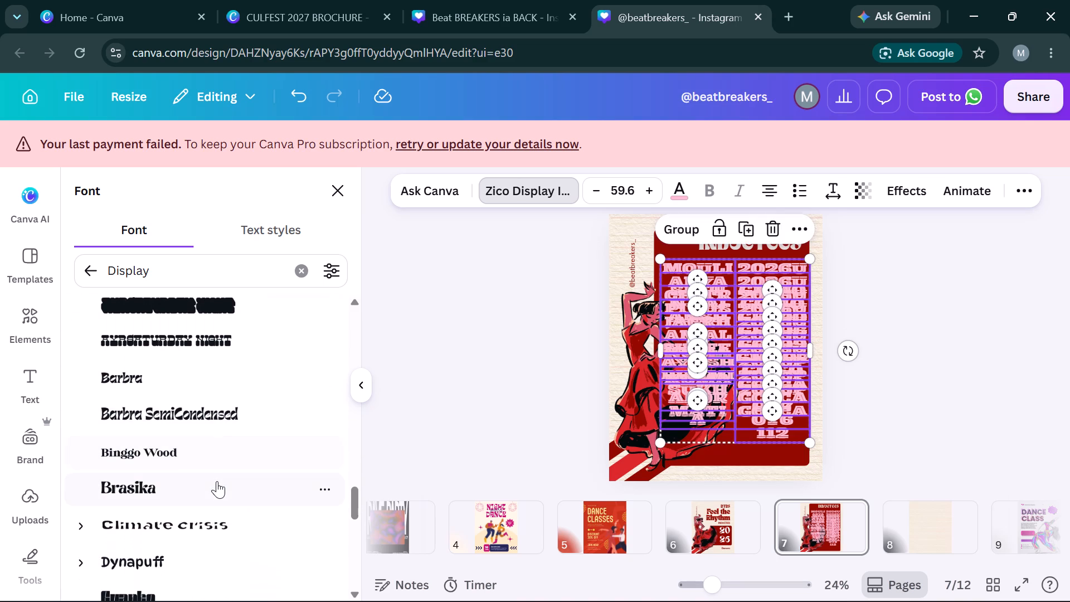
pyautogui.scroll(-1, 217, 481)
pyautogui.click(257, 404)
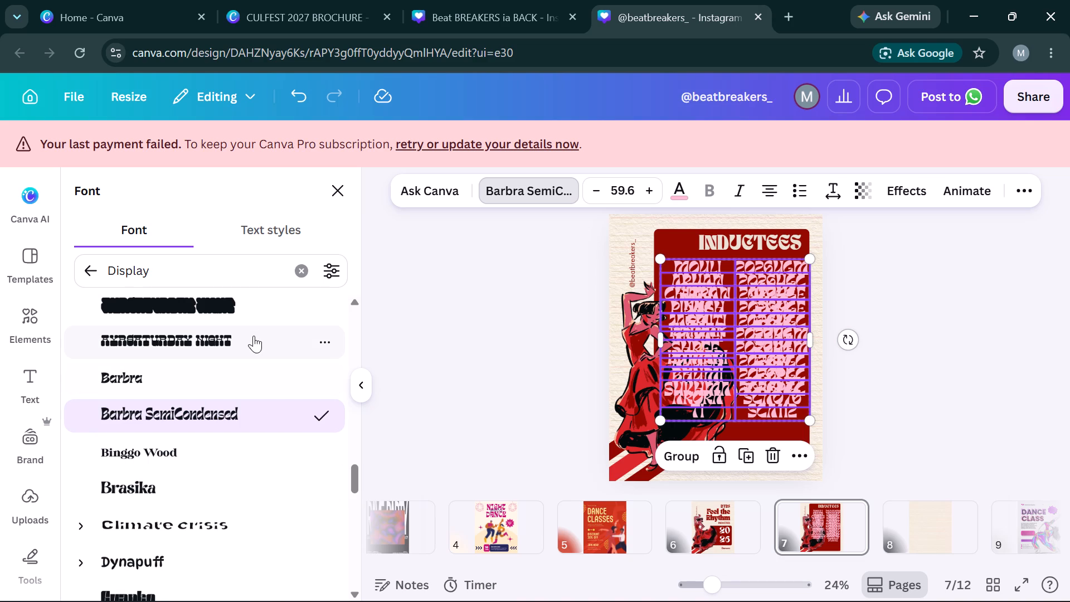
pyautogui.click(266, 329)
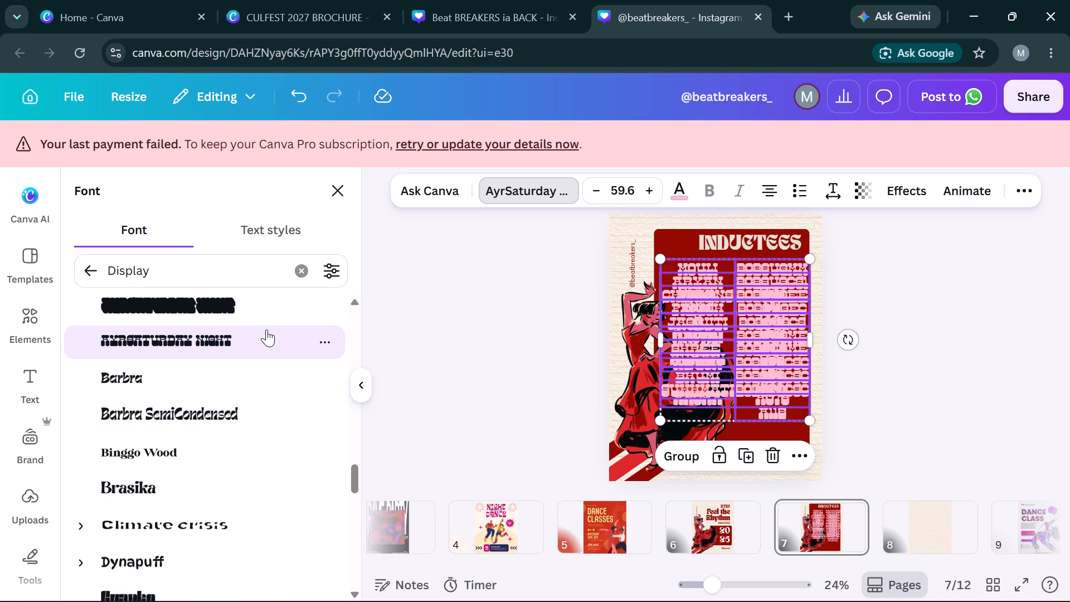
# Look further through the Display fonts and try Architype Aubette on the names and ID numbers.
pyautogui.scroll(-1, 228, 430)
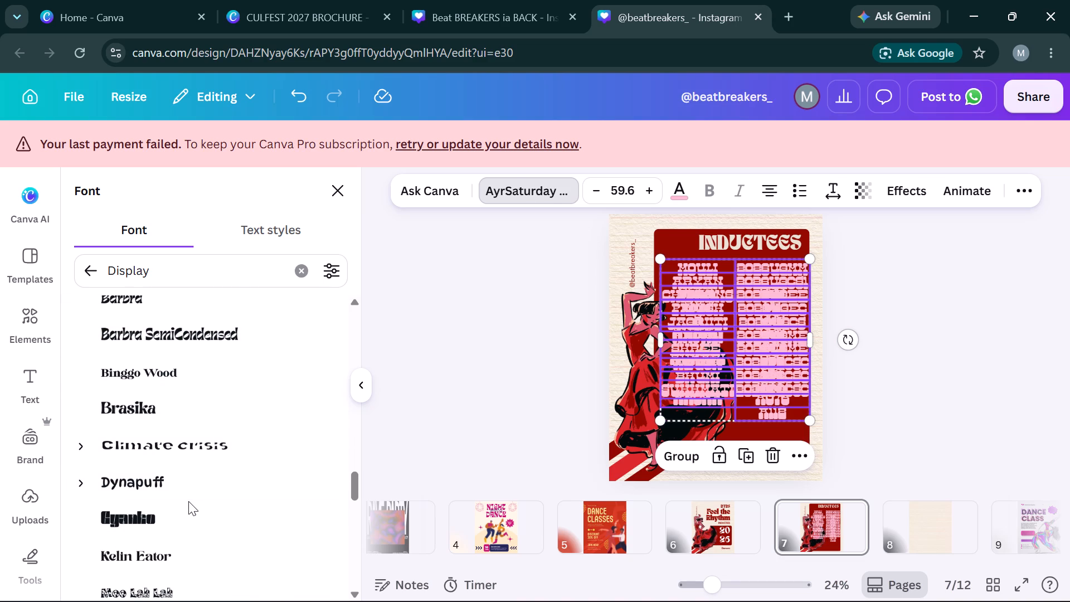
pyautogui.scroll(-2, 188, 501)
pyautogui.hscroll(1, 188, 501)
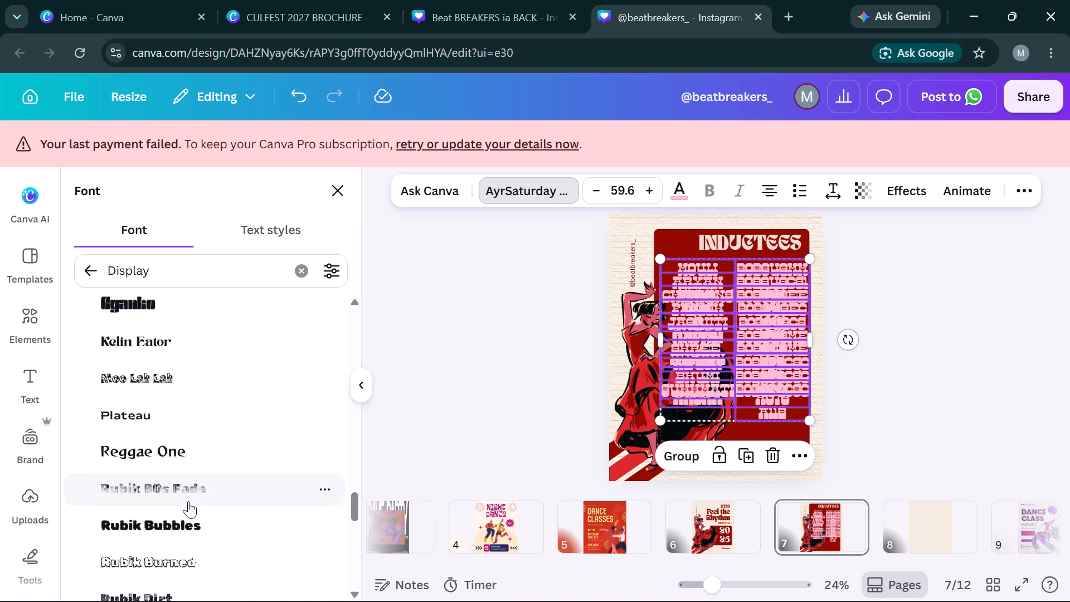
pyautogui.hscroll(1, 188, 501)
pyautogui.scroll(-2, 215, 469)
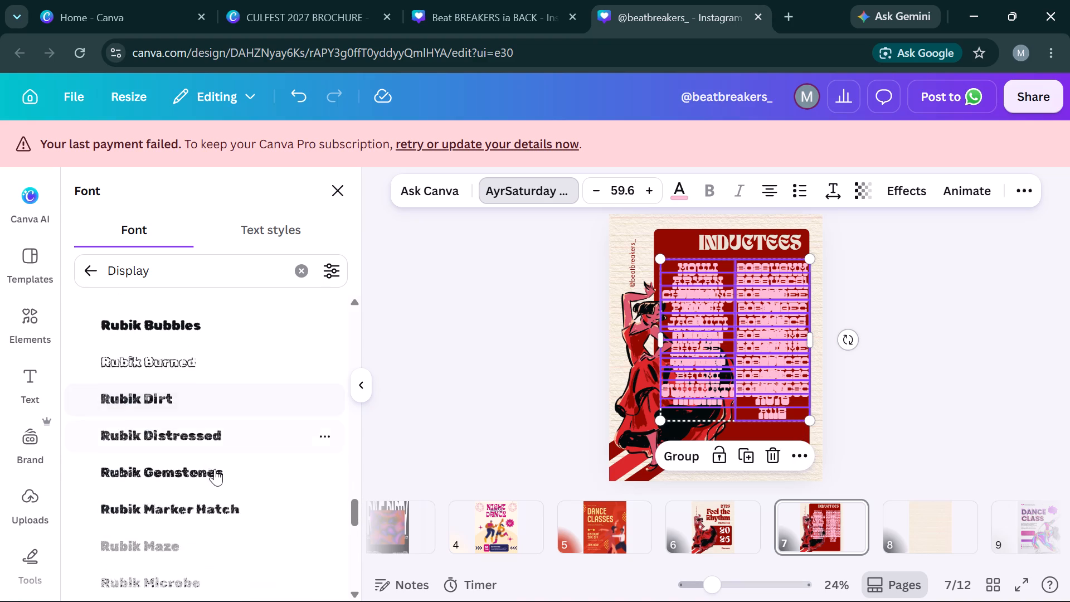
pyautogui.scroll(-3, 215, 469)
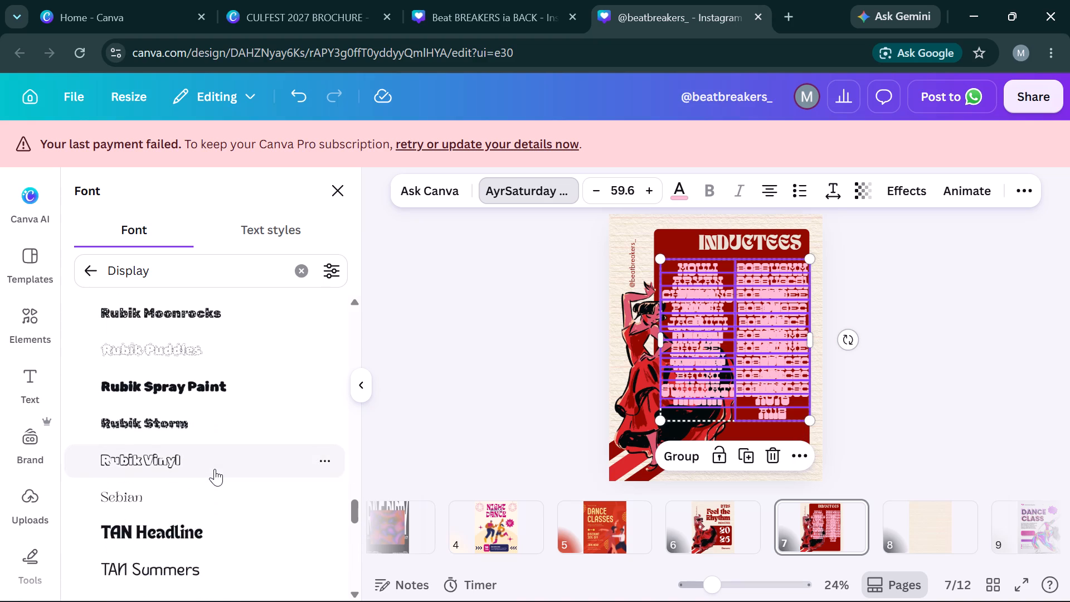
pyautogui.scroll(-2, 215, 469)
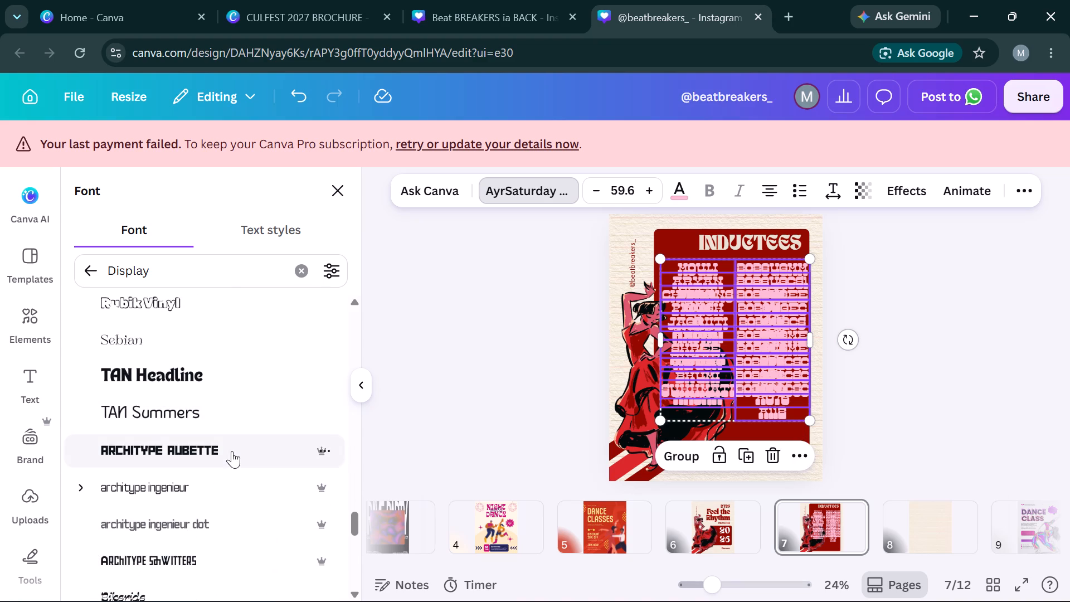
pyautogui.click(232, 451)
# Apply the Bikeride font to the names and ID numbers on page 7.
pyautogui.scroll(-1, 232, 451)
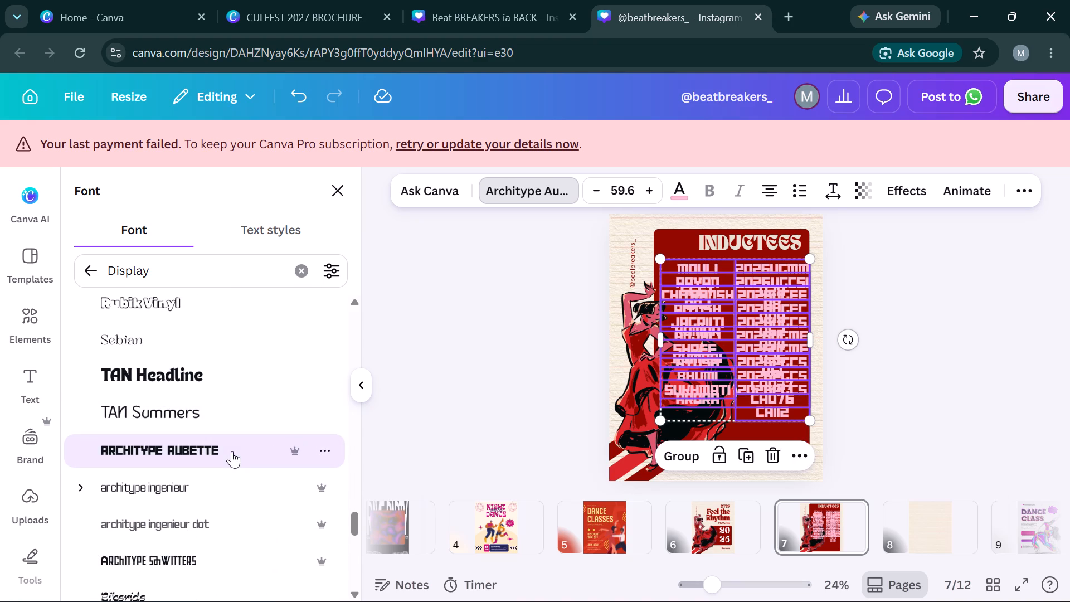
pyautogui.scroll(-2, 232, 451)
pyautogui.click(246, 405)
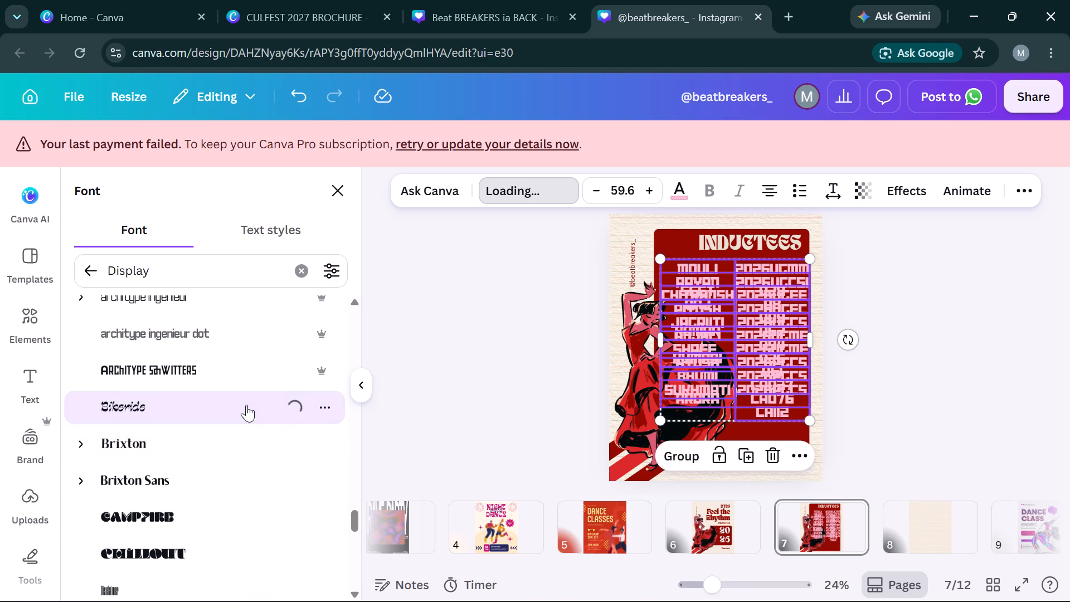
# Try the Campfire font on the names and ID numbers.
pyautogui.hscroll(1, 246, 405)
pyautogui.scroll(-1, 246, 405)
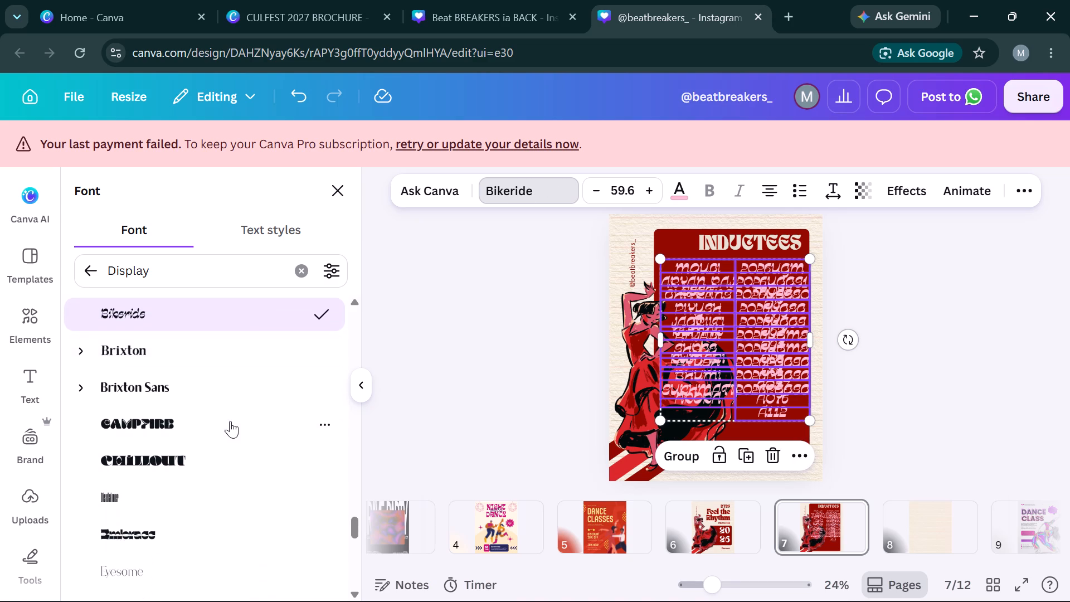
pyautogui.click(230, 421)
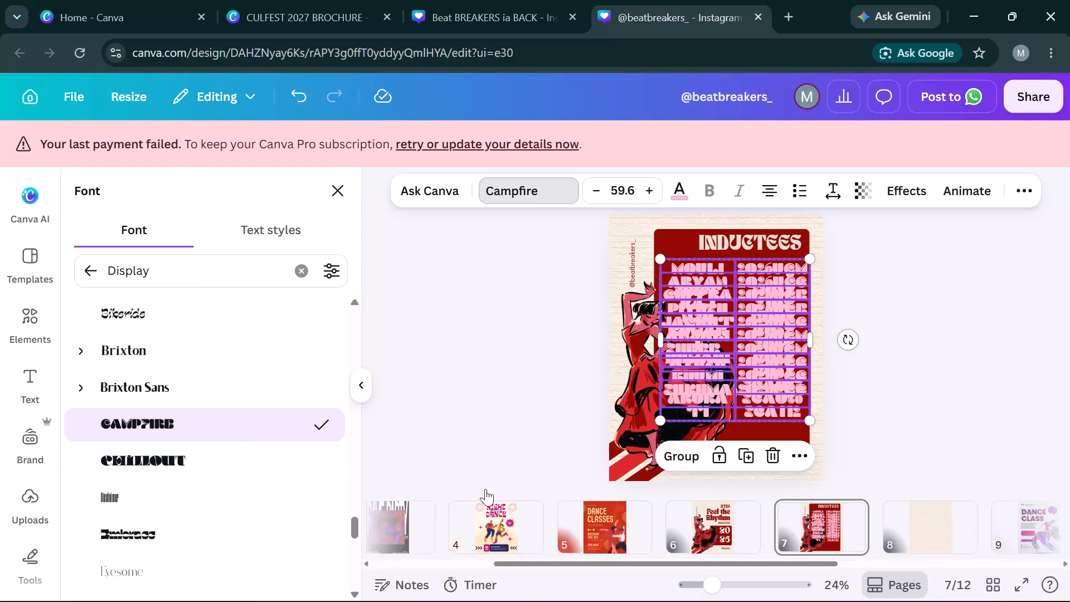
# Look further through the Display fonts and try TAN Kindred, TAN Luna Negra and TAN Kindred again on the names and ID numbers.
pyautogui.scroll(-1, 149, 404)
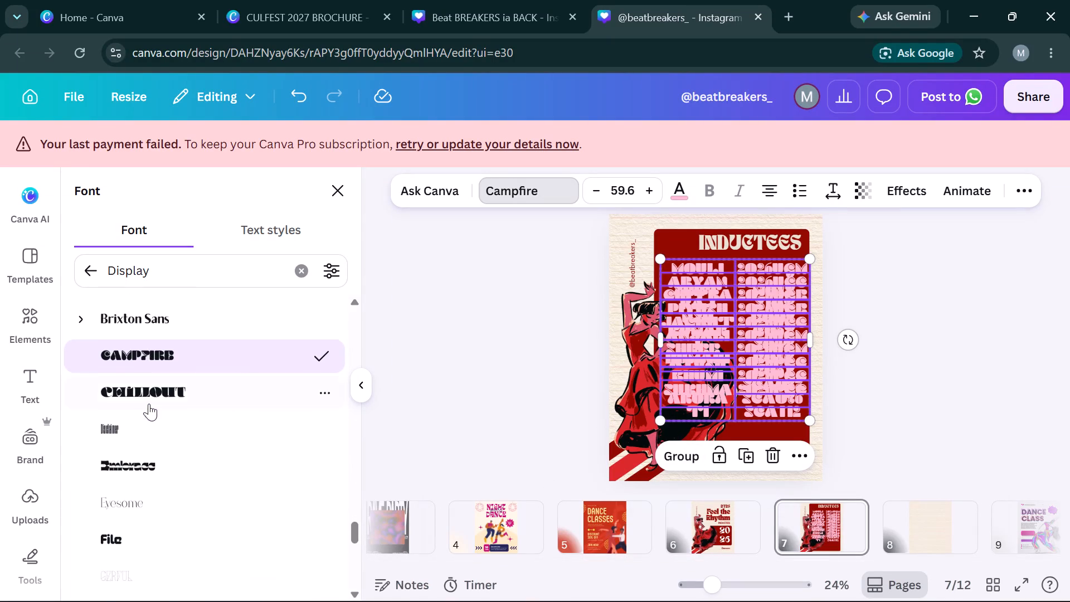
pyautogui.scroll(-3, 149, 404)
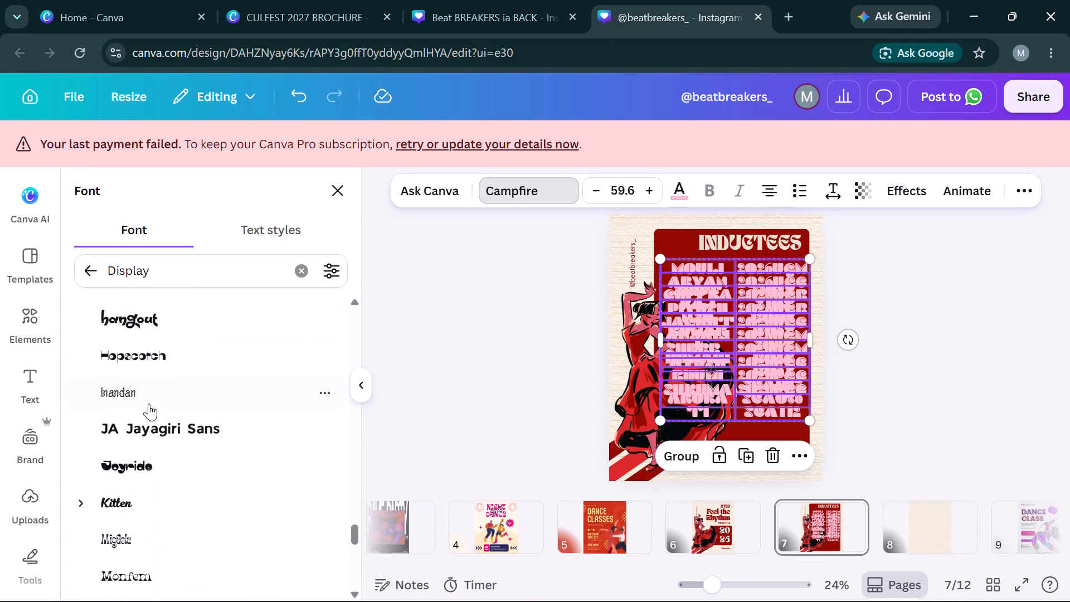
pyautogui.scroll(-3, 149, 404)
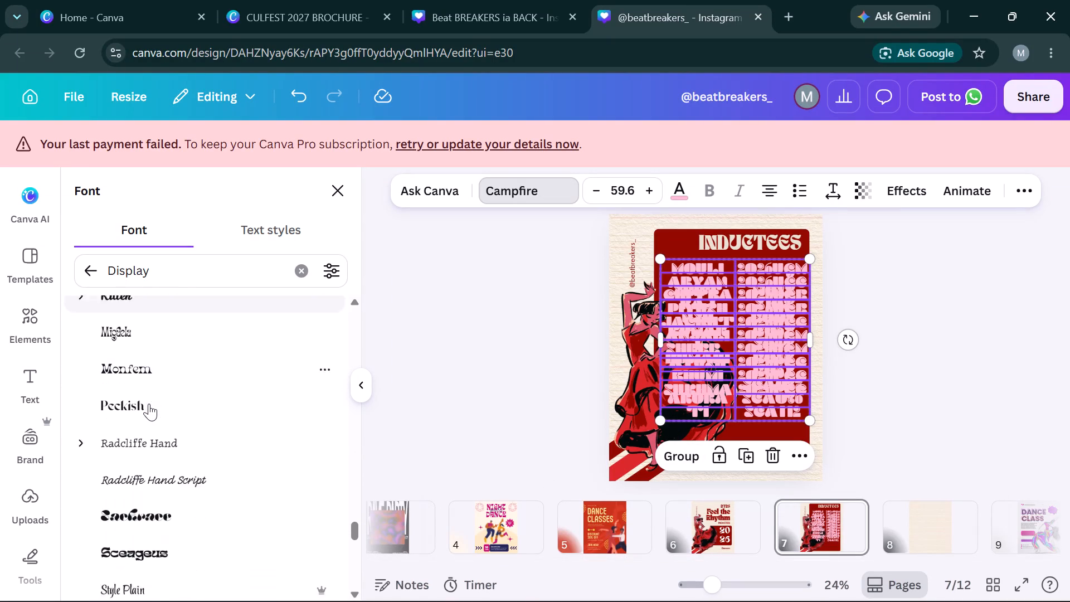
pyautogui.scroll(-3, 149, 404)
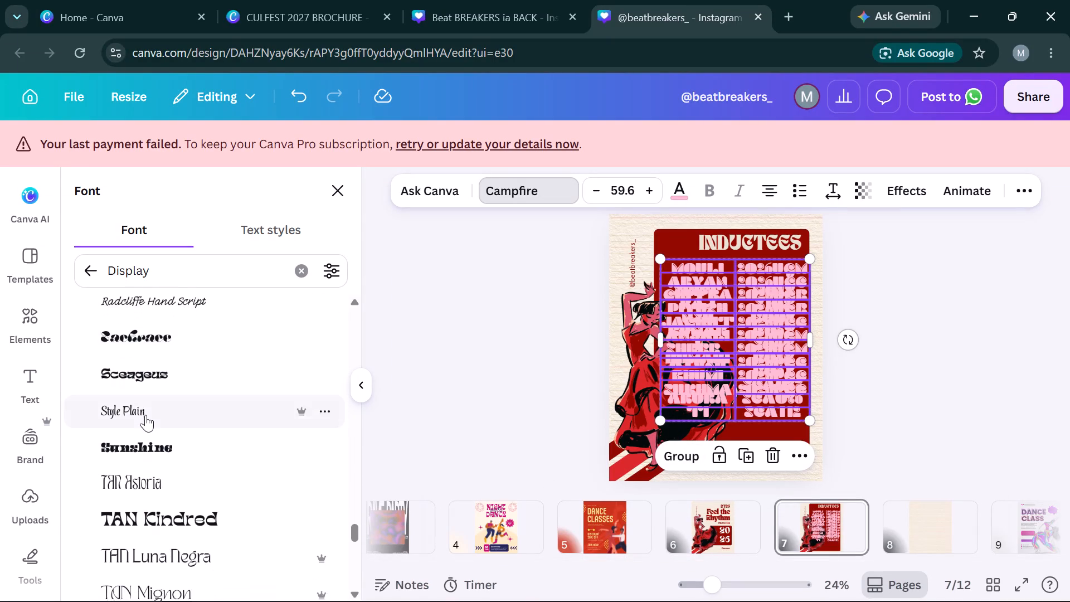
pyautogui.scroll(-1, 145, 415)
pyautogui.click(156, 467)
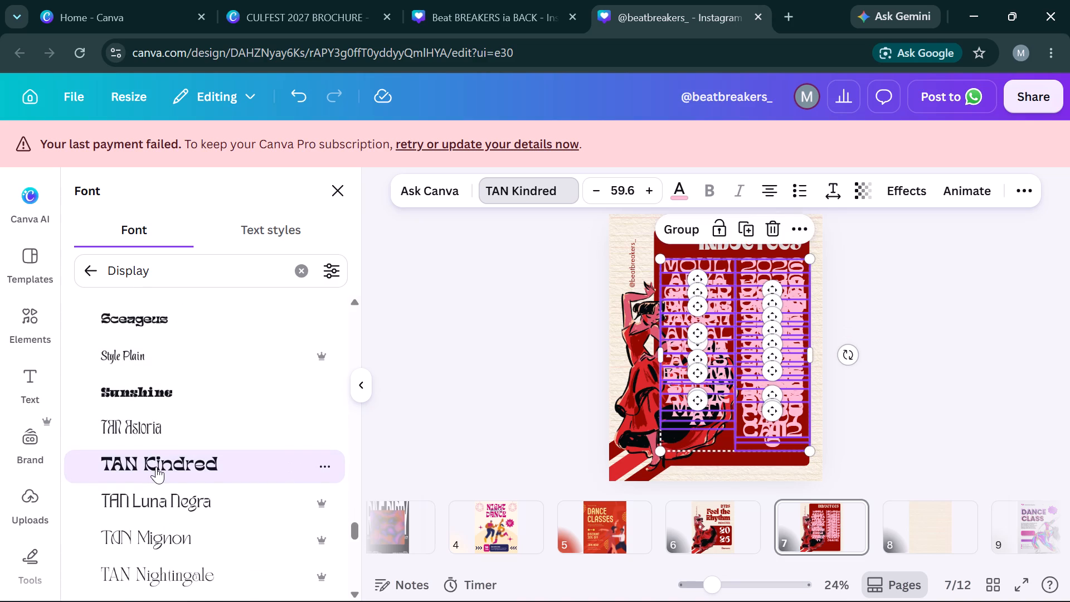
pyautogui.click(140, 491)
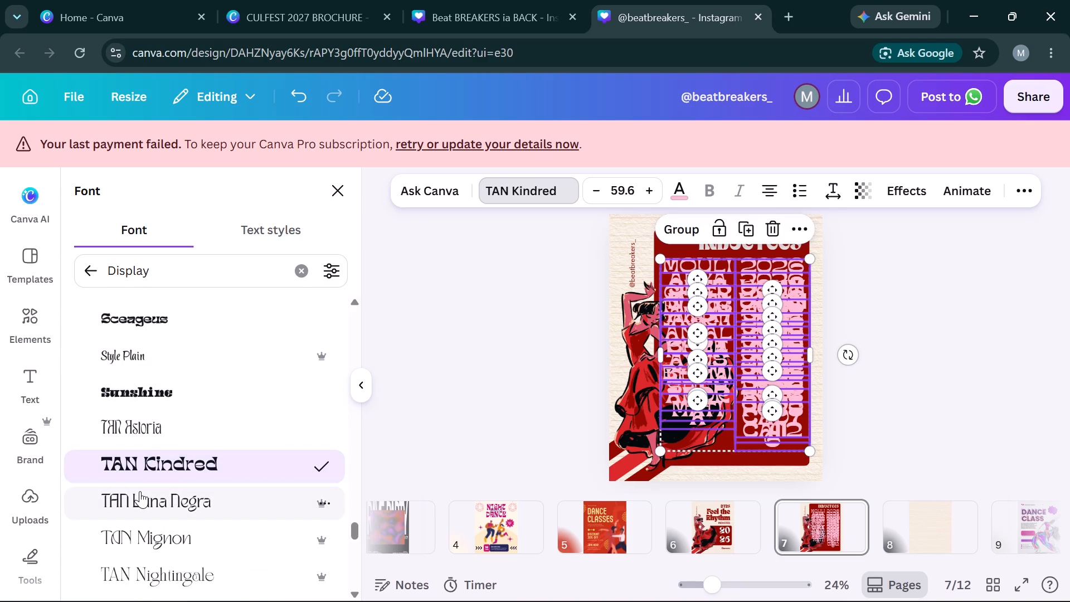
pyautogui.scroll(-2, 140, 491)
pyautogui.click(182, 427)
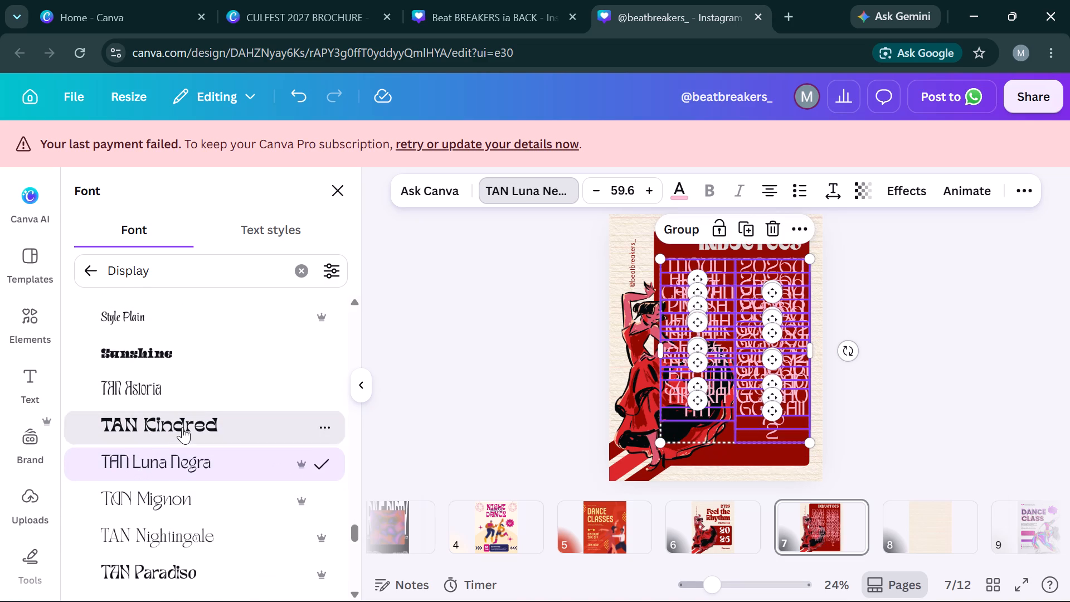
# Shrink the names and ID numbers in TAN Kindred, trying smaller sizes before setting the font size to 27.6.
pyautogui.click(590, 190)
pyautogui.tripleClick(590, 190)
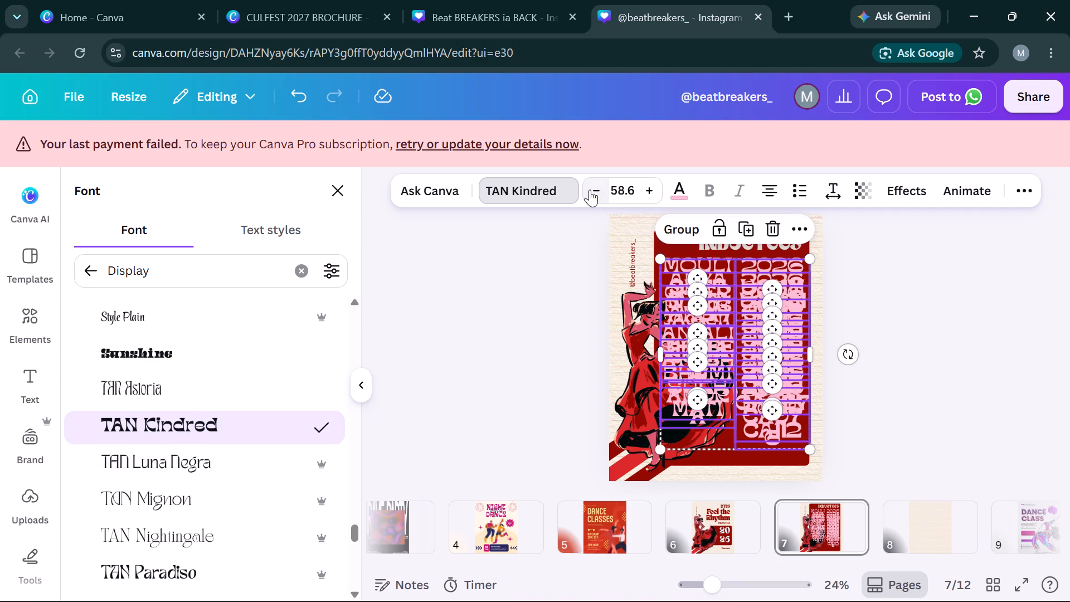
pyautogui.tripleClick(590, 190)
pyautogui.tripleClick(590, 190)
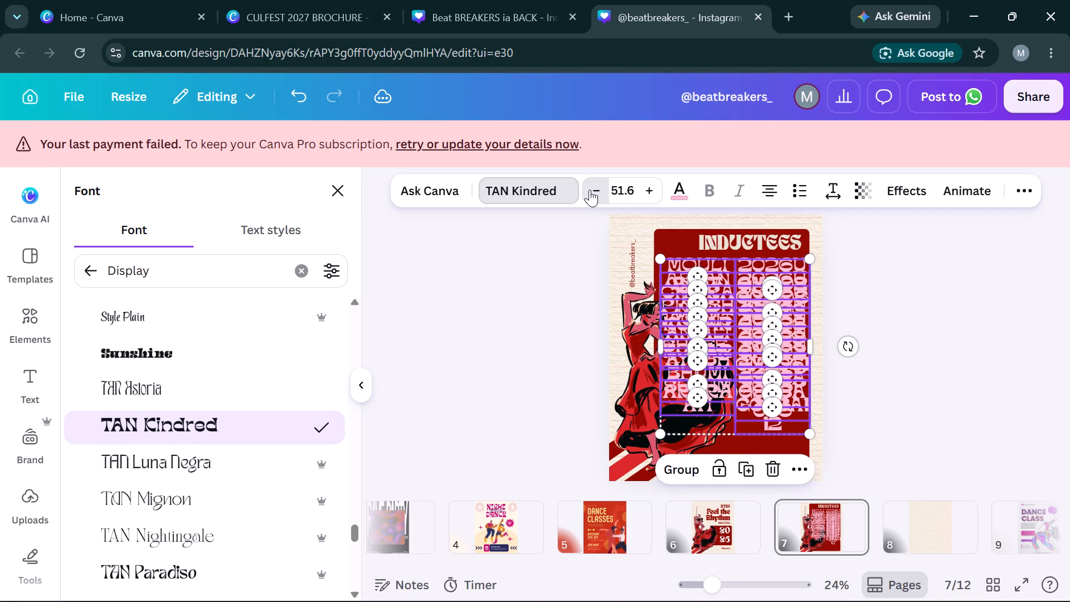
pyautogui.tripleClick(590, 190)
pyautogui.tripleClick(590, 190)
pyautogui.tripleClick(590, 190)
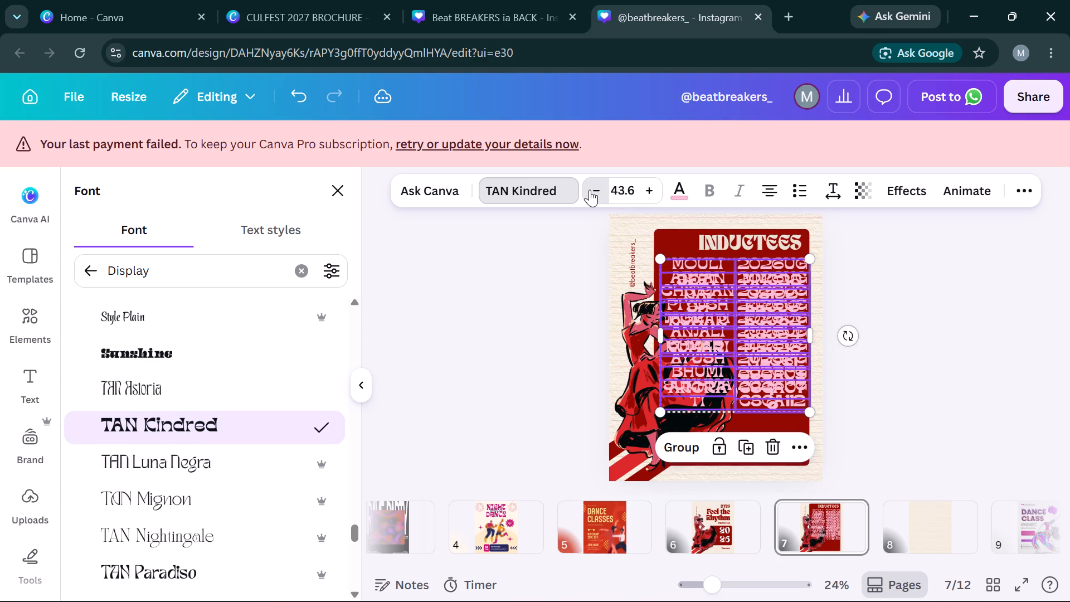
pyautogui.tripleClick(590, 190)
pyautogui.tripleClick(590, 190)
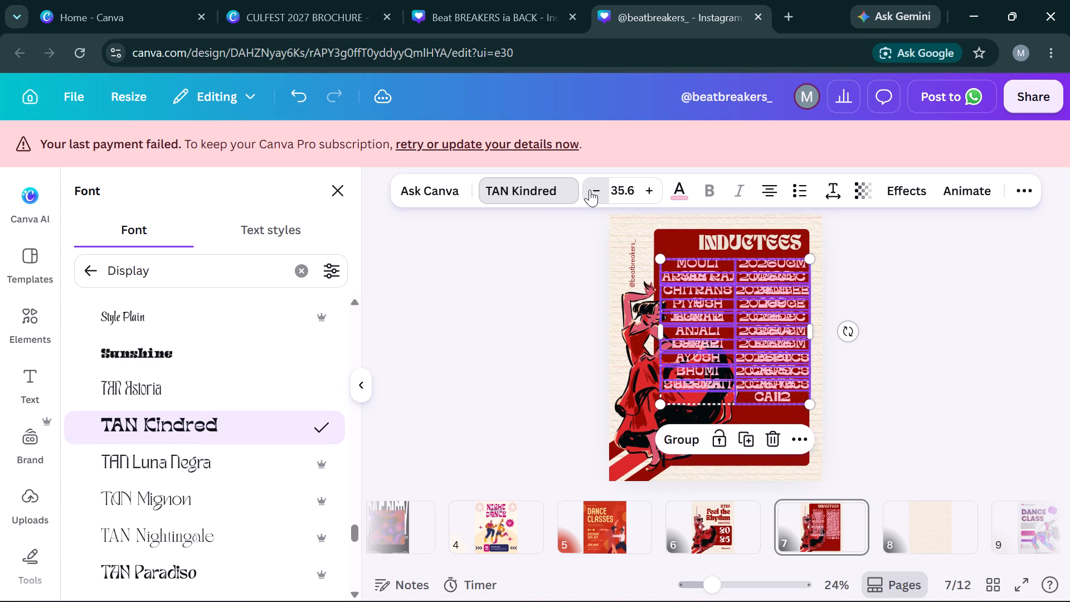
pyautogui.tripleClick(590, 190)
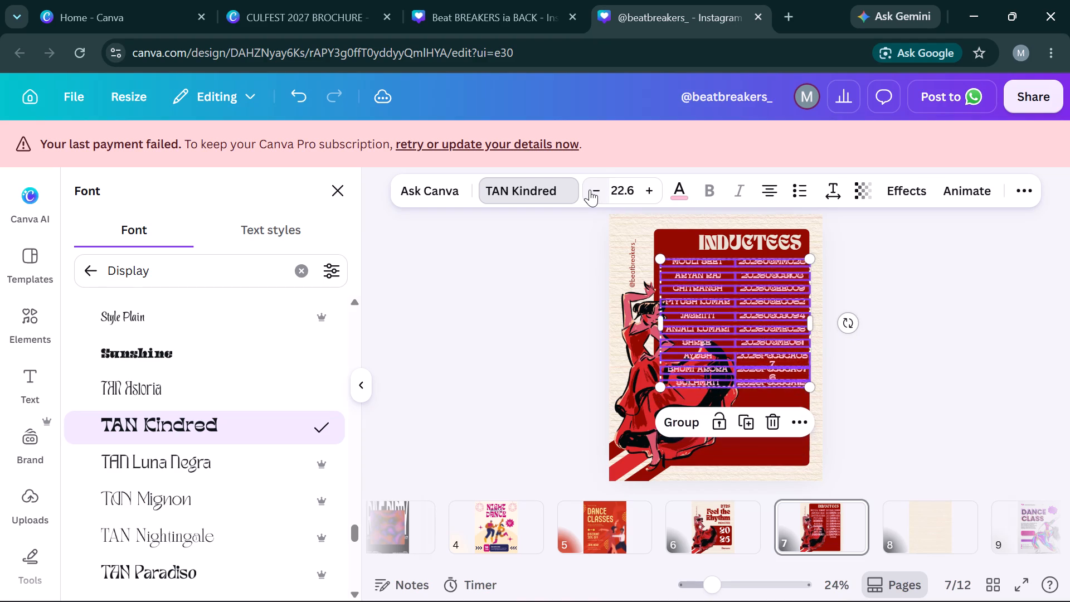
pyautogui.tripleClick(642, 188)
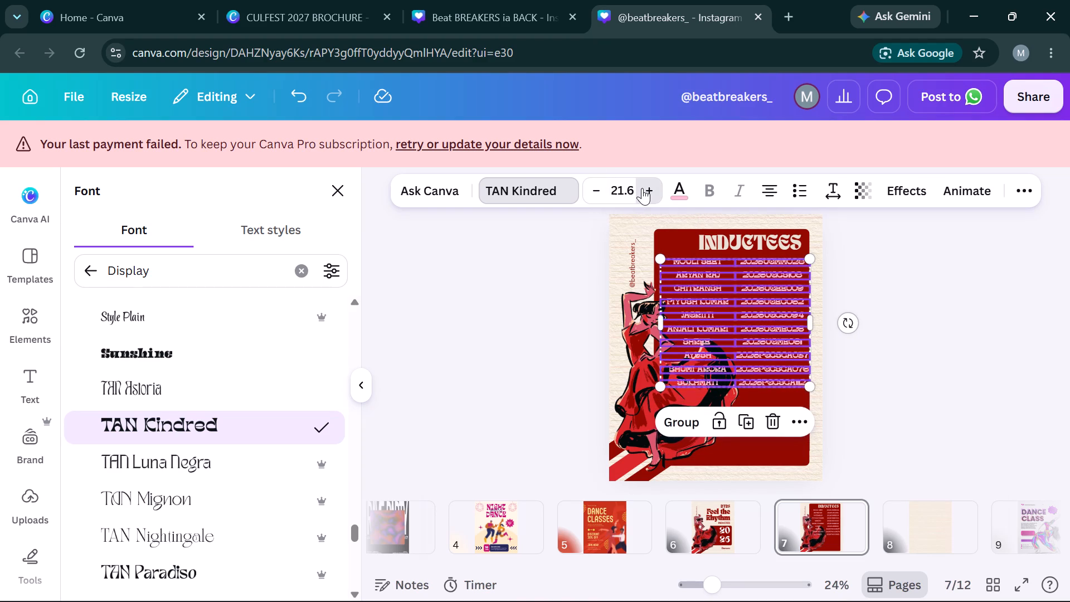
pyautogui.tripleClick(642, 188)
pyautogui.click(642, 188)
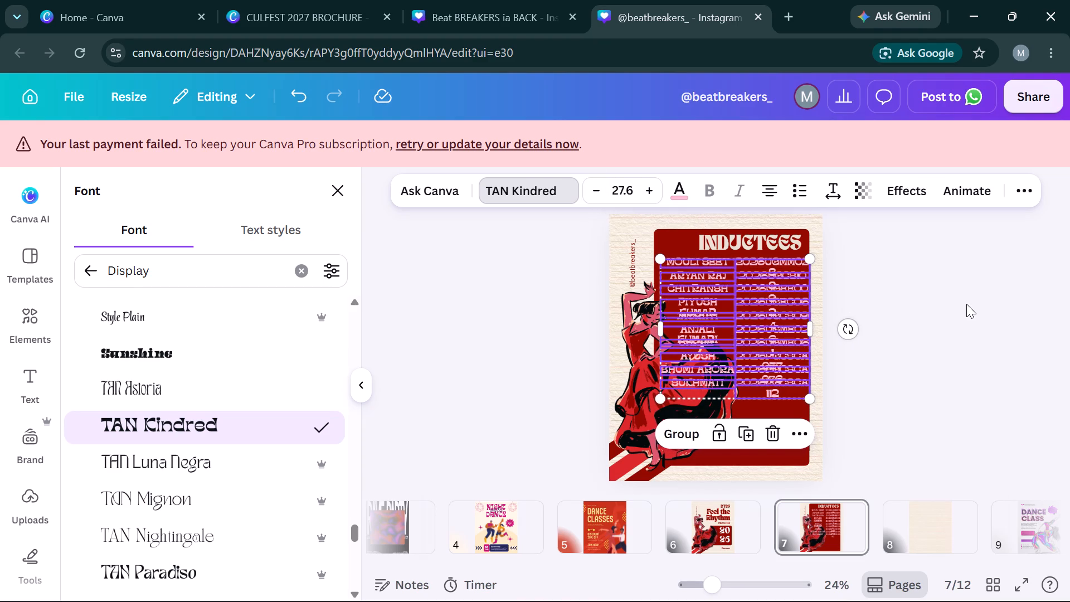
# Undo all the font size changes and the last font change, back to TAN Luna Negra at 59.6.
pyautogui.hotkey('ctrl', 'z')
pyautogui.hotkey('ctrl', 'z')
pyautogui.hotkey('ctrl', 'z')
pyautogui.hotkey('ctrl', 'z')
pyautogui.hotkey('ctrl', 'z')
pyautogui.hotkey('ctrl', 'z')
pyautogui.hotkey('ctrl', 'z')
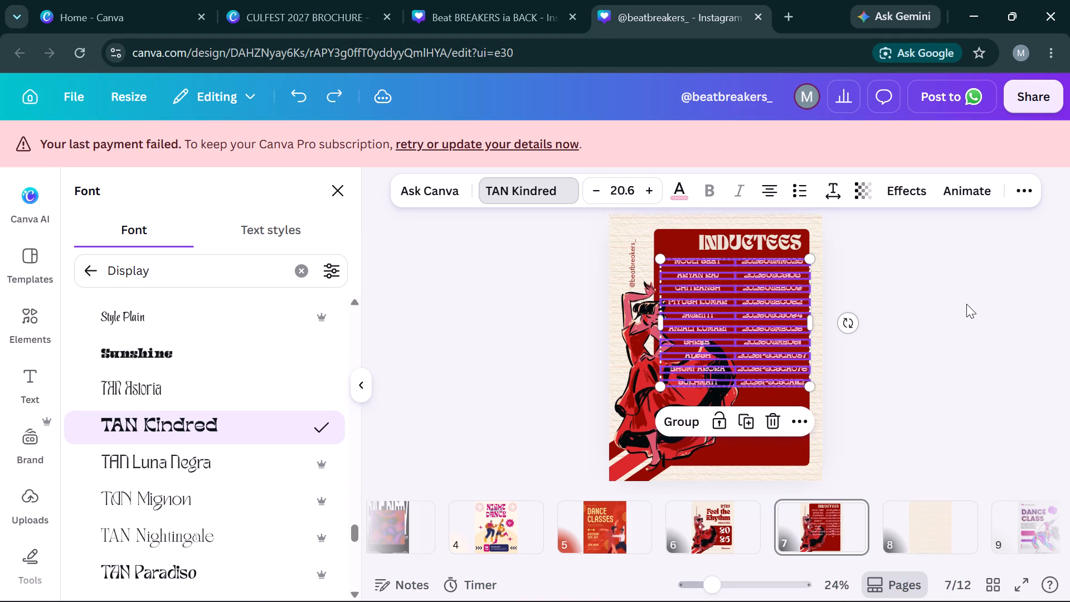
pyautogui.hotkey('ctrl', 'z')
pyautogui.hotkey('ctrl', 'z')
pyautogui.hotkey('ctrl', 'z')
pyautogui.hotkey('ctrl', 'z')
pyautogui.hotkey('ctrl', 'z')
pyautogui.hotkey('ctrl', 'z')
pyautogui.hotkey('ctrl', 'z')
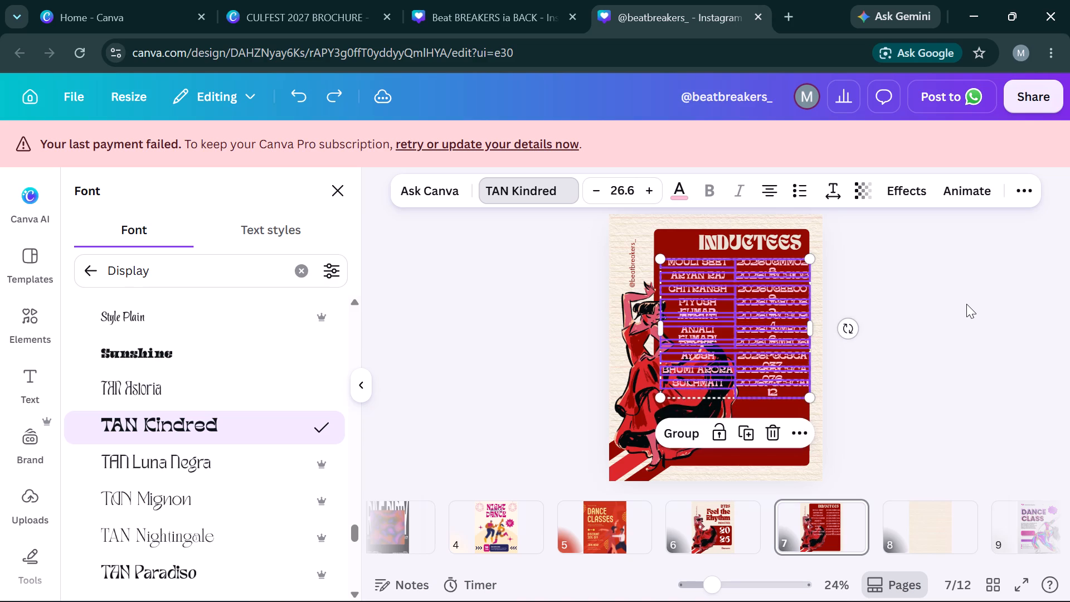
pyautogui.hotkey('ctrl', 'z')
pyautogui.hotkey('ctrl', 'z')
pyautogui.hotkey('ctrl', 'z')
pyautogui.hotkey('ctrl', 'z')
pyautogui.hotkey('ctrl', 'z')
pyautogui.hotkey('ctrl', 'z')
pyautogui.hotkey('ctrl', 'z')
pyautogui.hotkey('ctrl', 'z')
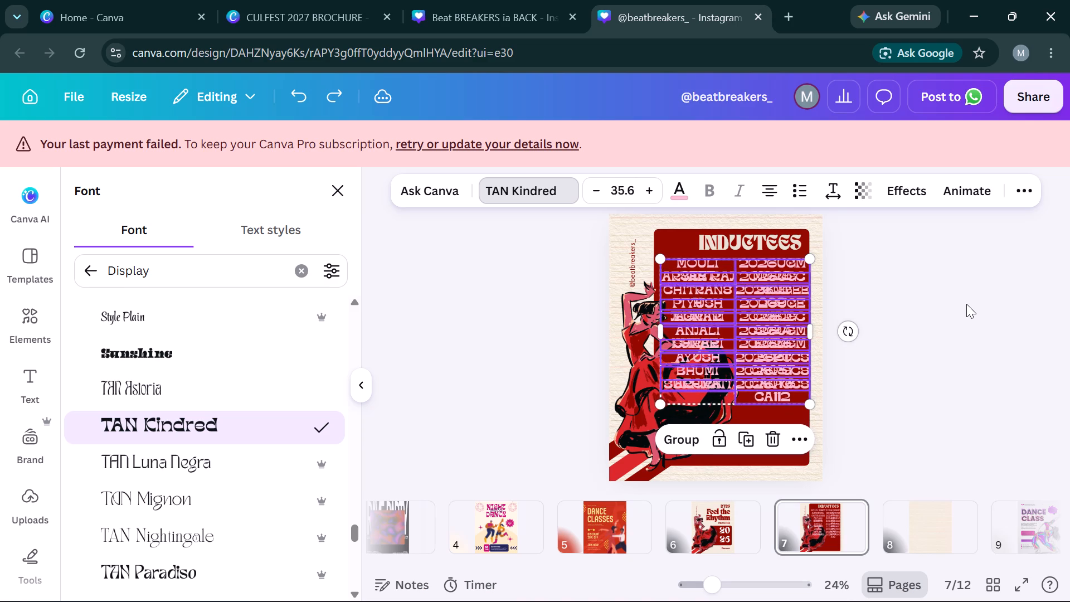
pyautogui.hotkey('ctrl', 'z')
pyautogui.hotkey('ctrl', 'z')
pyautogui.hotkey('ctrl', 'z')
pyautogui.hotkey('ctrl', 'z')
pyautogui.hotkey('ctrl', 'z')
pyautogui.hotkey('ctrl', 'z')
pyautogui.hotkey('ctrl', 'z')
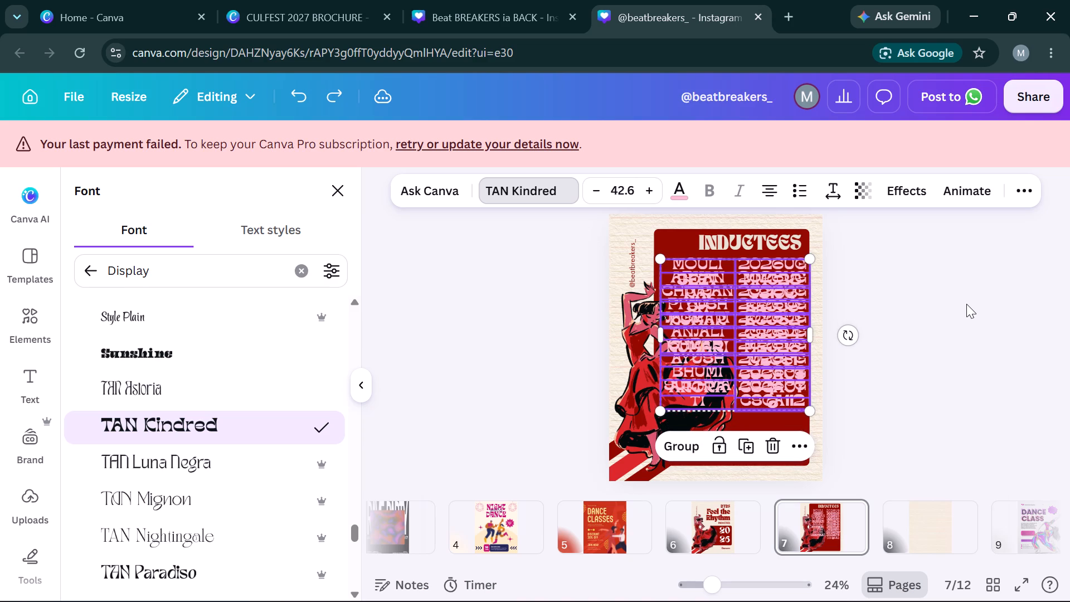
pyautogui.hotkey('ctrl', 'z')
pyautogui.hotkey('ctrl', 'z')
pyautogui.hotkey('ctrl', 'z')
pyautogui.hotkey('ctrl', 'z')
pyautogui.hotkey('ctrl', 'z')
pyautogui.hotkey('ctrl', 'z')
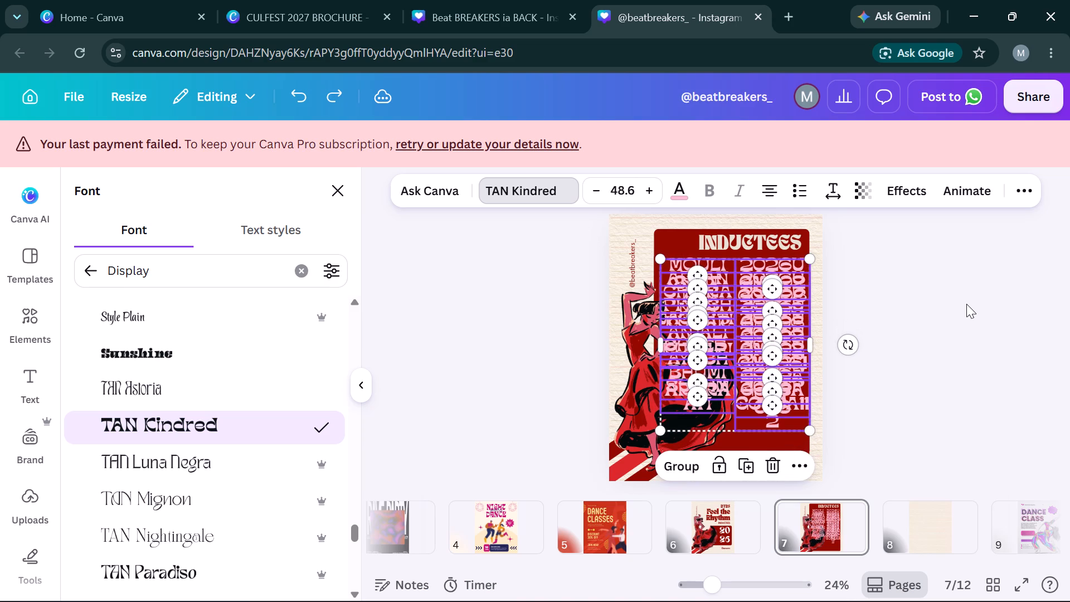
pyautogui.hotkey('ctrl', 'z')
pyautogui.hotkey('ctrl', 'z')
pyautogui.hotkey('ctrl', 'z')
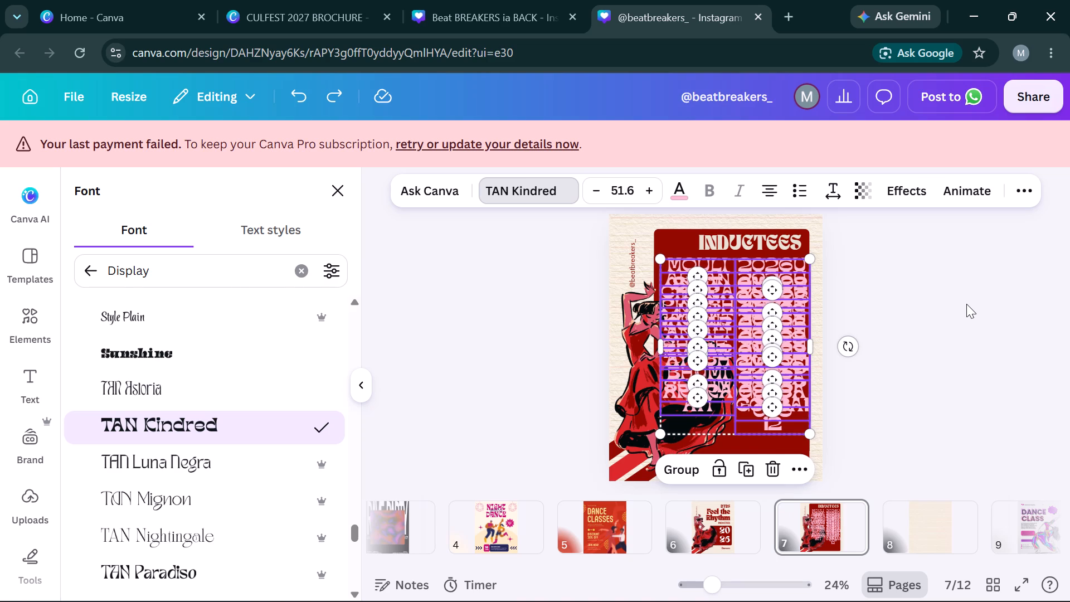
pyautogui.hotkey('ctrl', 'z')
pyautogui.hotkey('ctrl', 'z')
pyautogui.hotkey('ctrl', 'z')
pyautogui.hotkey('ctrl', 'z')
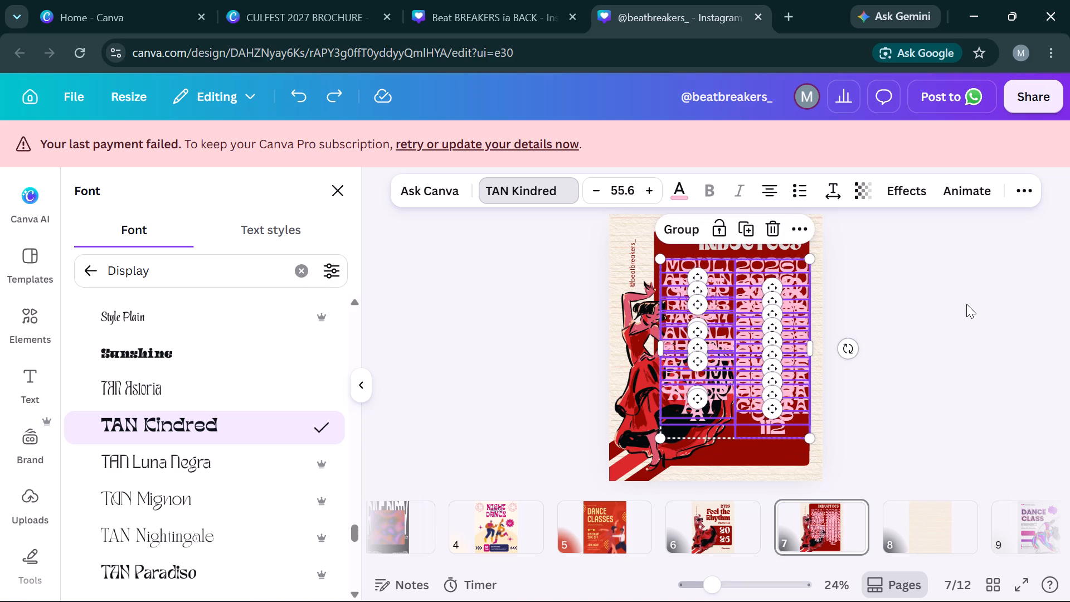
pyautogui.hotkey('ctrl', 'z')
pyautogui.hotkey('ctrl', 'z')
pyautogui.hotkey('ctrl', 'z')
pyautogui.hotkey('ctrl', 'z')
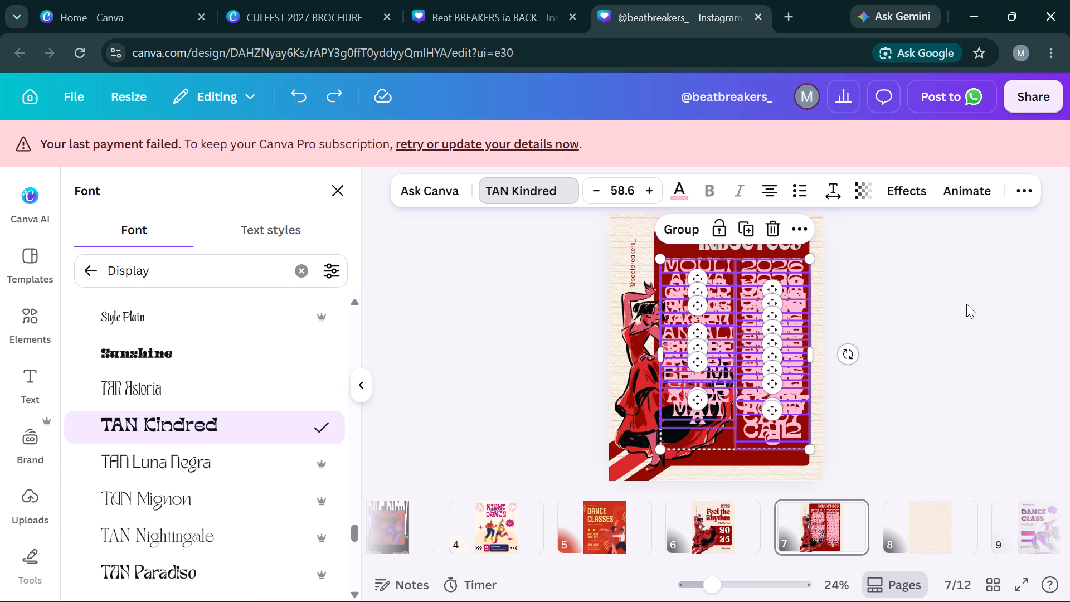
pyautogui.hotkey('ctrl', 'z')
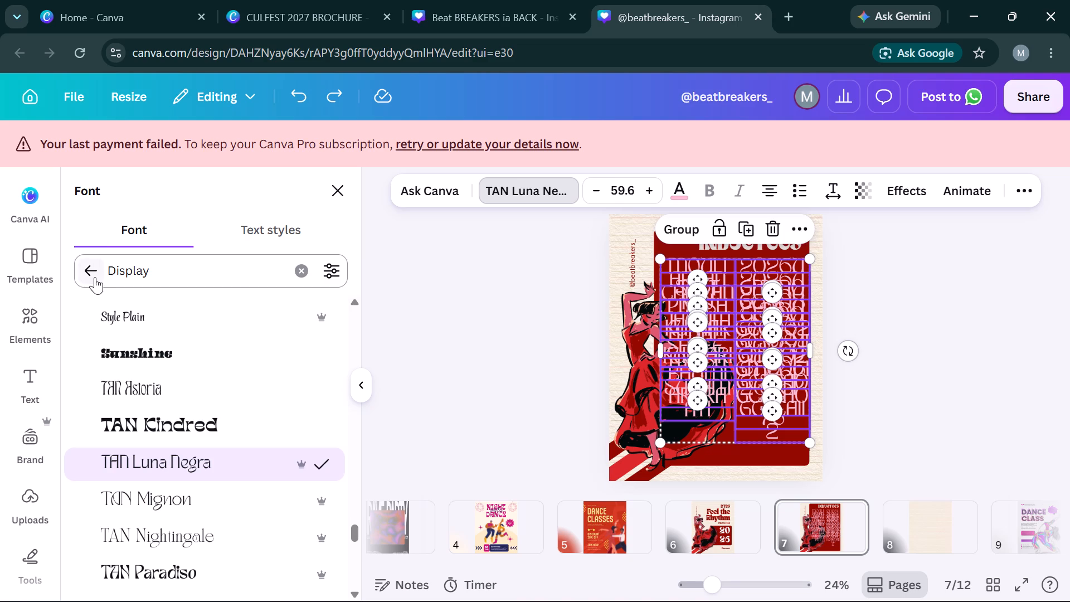
# Compare the Subtitle and Heading document text styles on the names and ID numbers, and apply Heading (Poppins, 23).
pyautogui.click(264, 233)
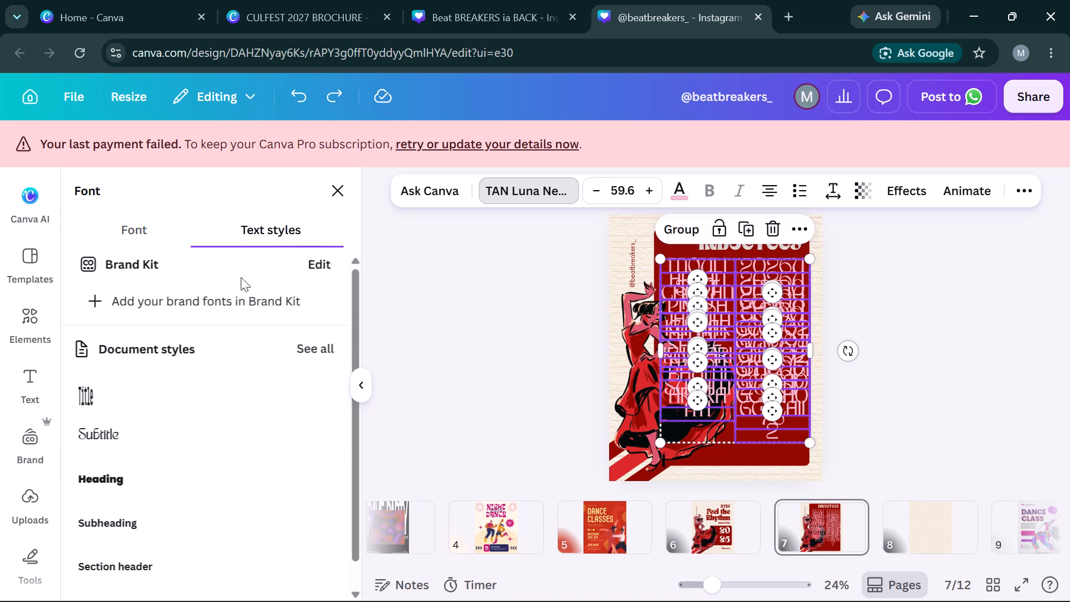
pyautogui.click(147, 442)
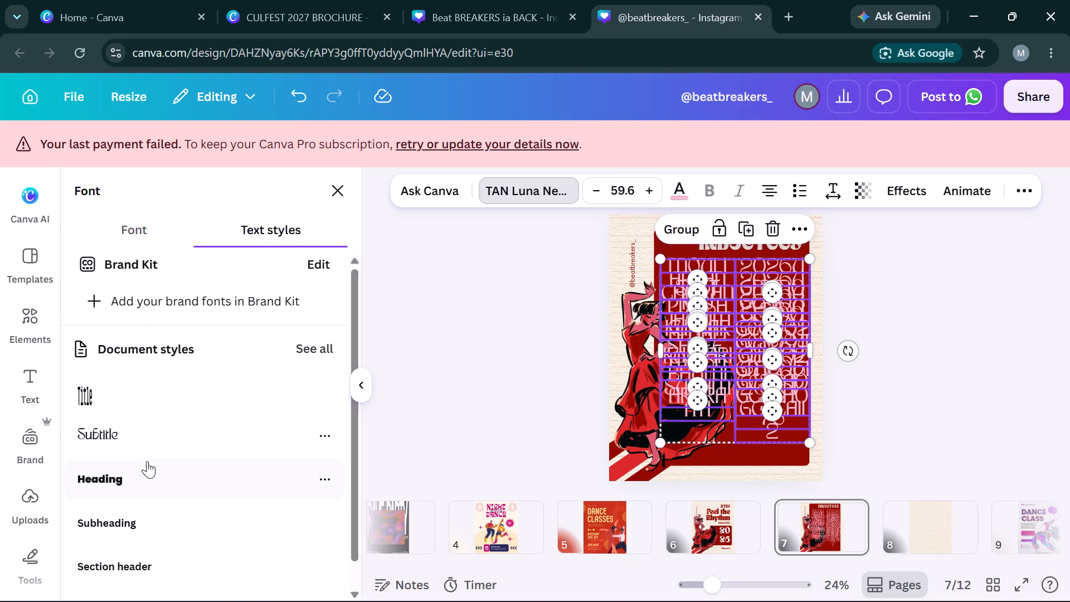
pyautogui.click(147, 468)
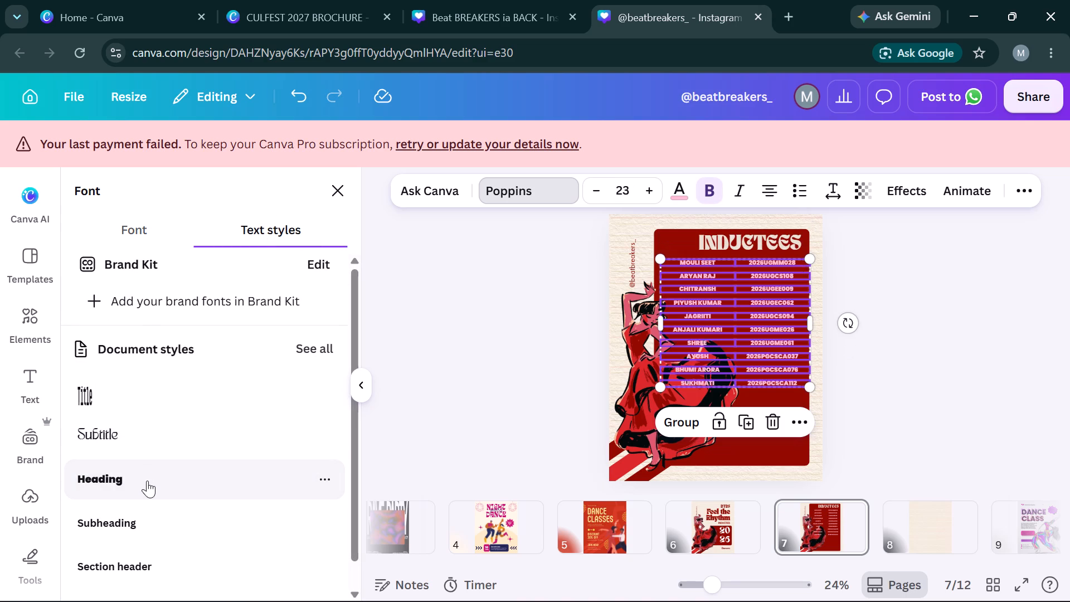
pyautogui.scroll(-1, 145, 507)
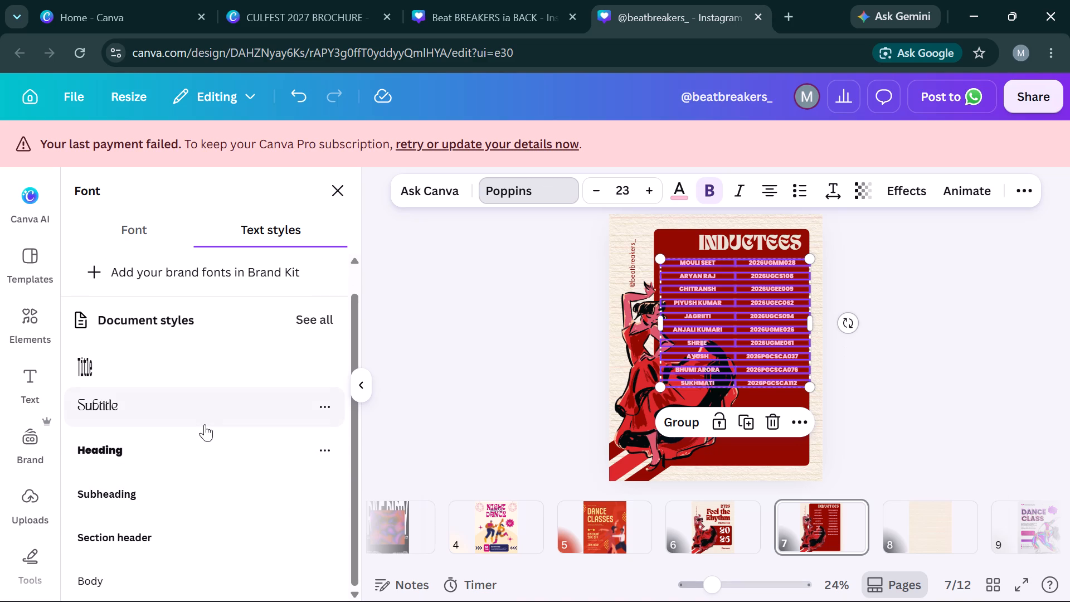
pyautogui.click(205, 423)
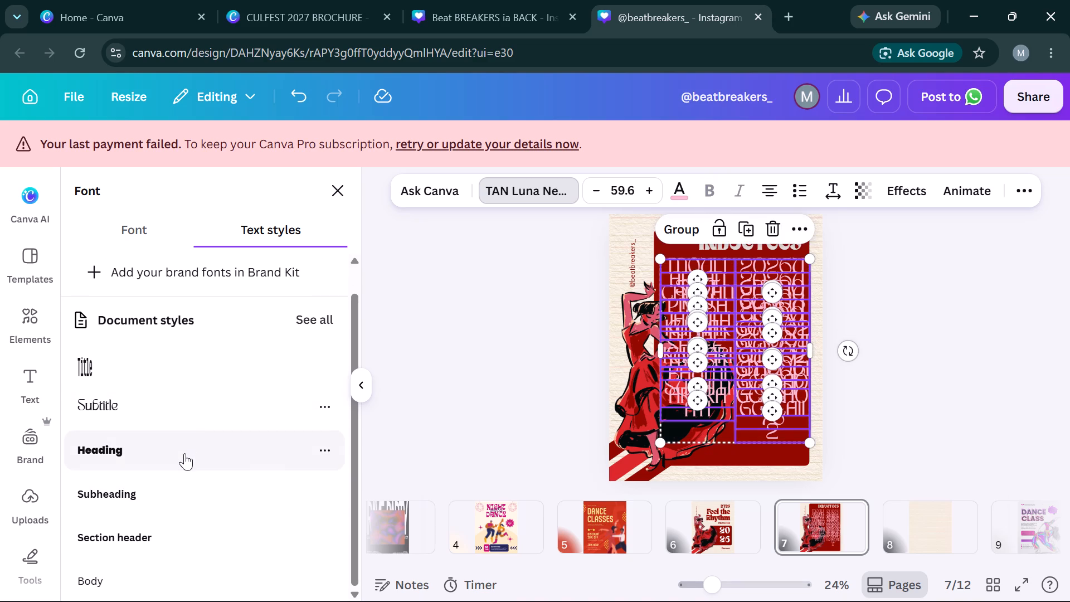
pyautogui.click(184, 453)
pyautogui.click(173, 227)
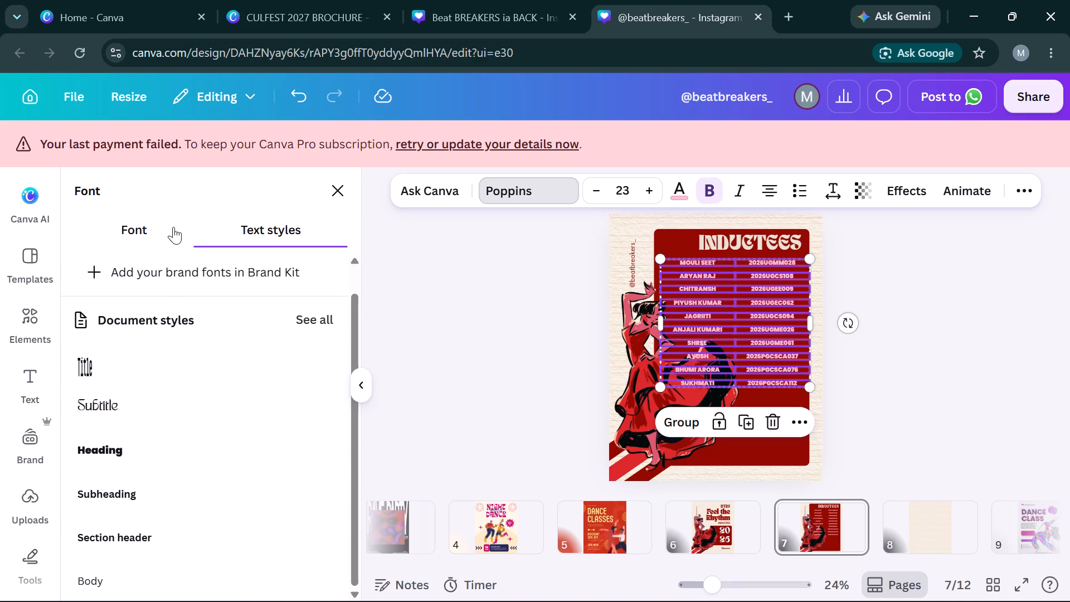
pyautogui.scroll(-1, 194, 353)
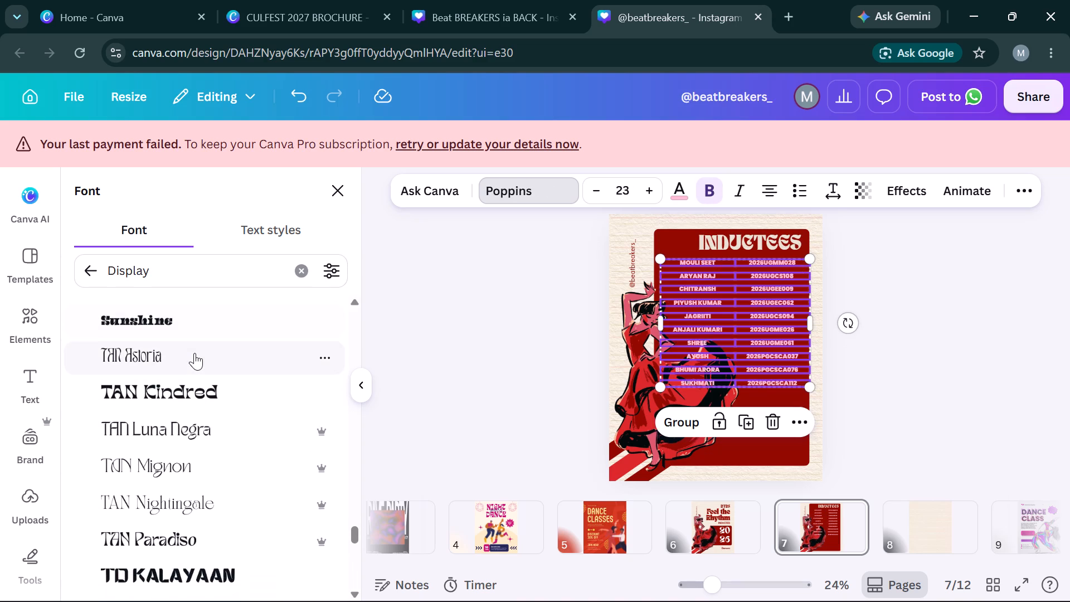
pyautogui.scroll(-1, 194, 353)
# Return to the document text styles, reselect Heading and view its style details.
pyautogui.click(260, 238)
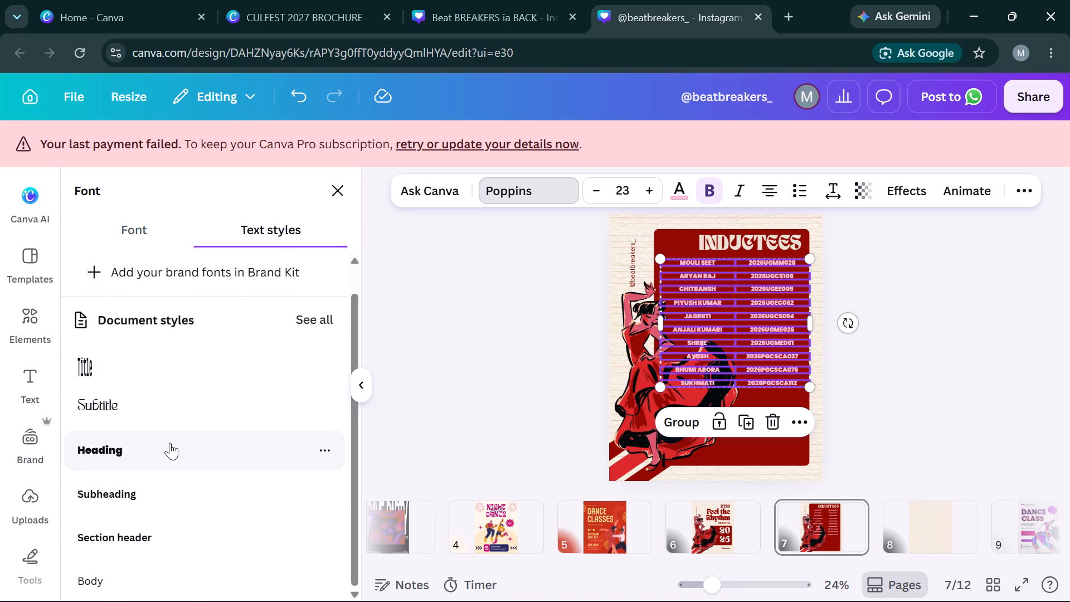
pyautogui.click(170, 443)
pyautogui.click(170, 443)
pyautogui.click(316, 443)
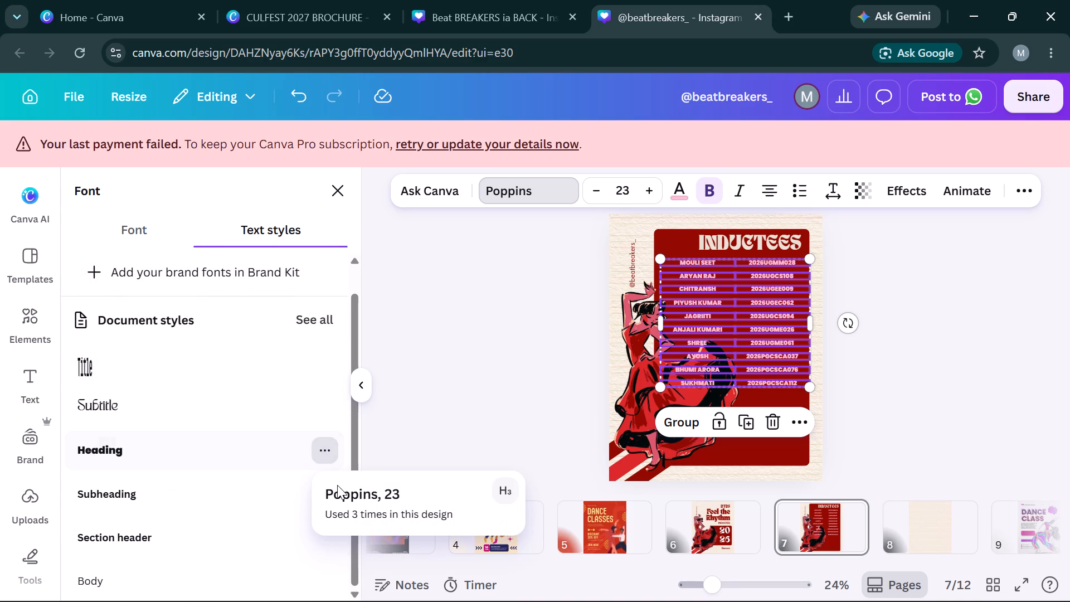
# Try the Title document text style on the names and ID numbers, and apply Subtitle (TAN Luna Negra, 59.6) instead.
pyautogui.scroll(1, 296, 431)
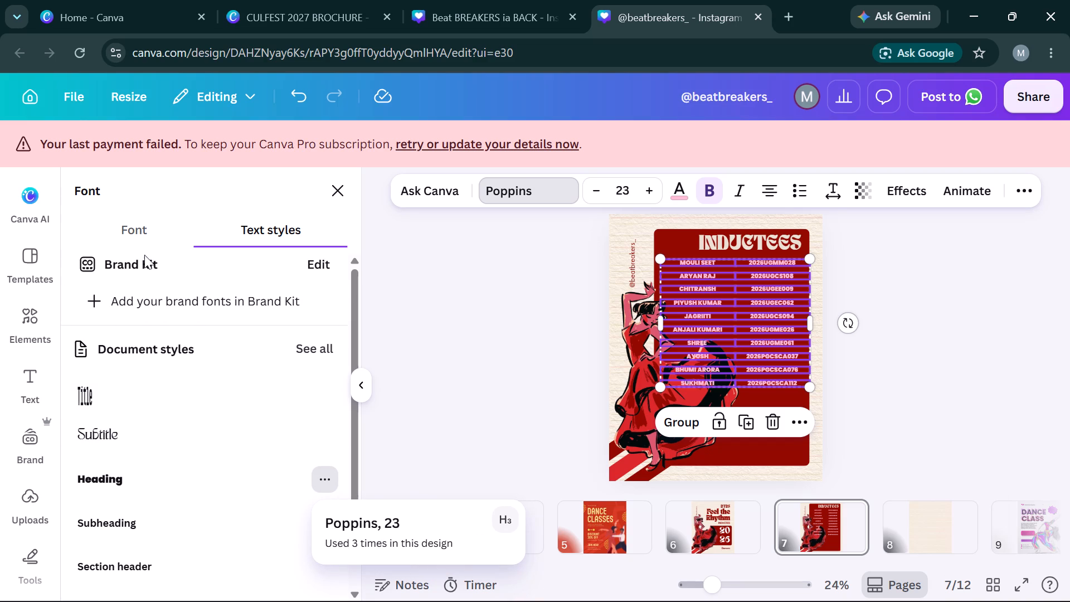
pyautogui.click(144, 240)
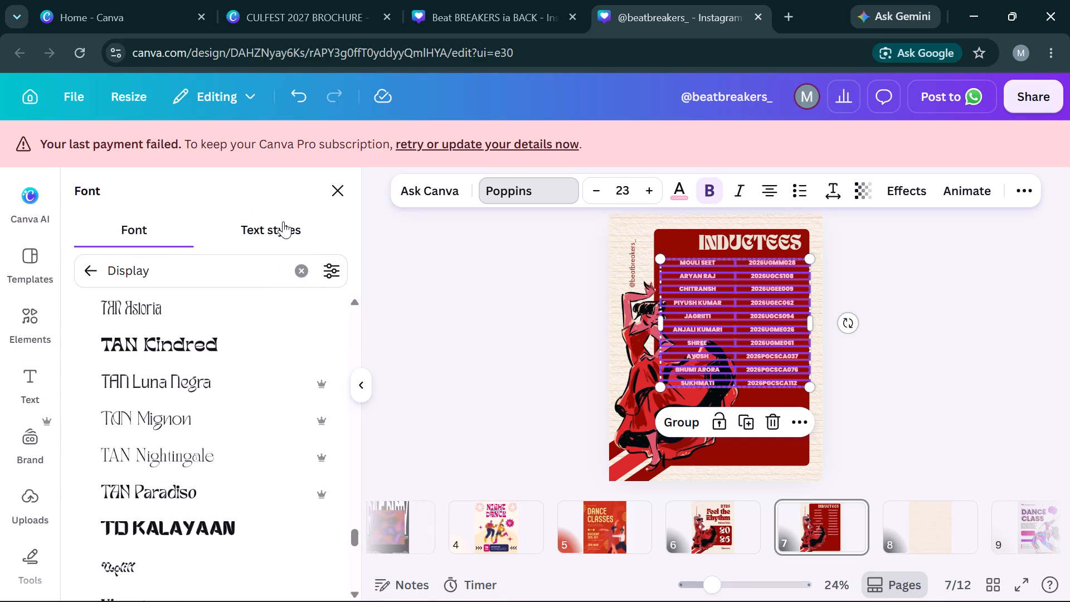
pyautogui.click(283, 221)
pyautogui.click(201, 407)
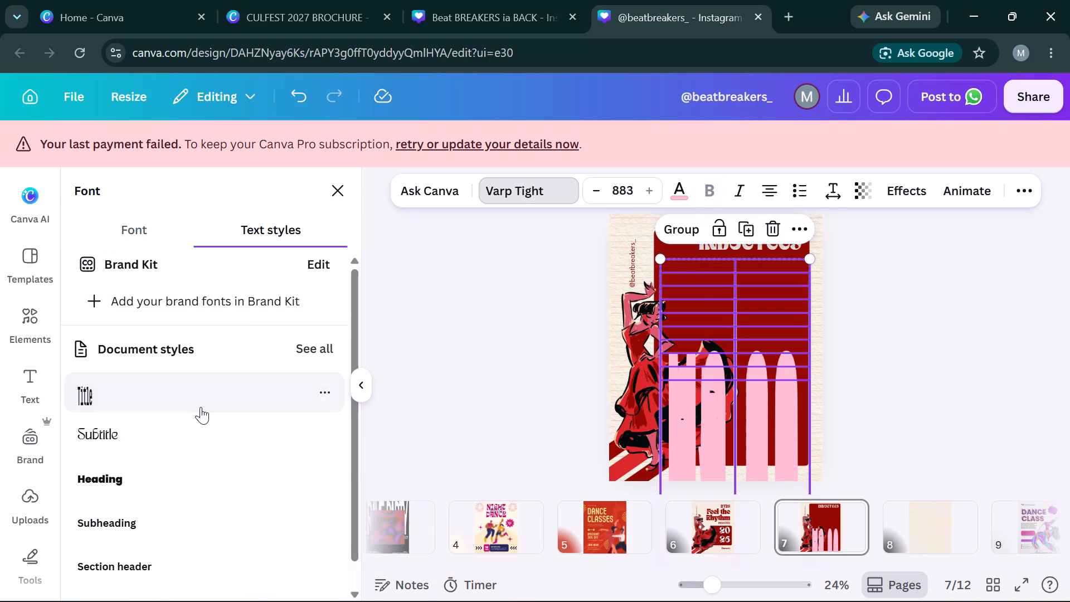
pyautogui.click(183, 442)
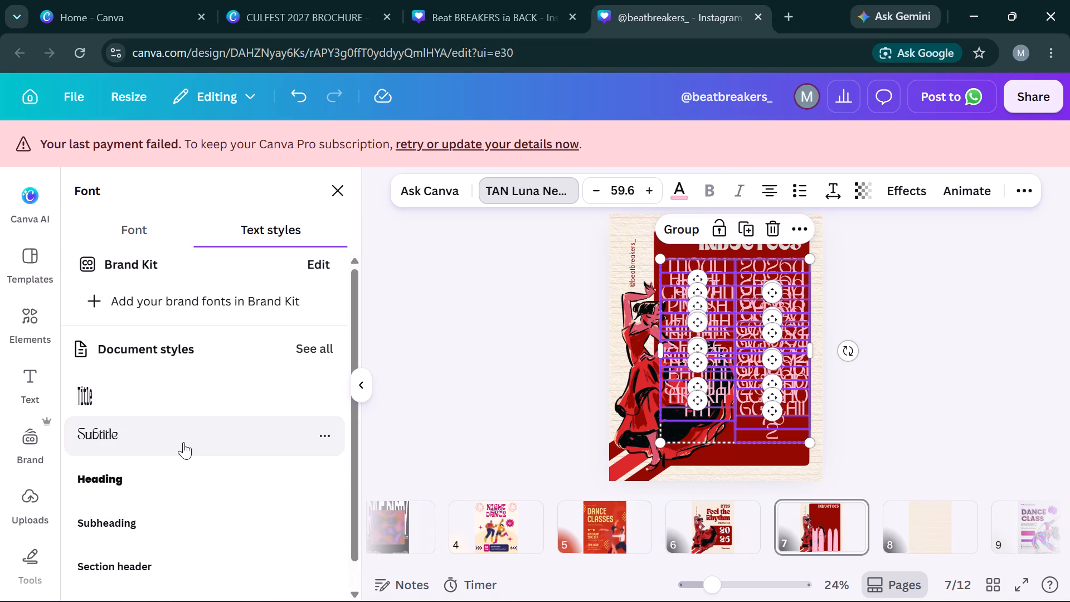
# Browse the Handwriting fonts and set the inductee names and ID numbers to Avallon Alt.
pyautogui.click(144, 224)
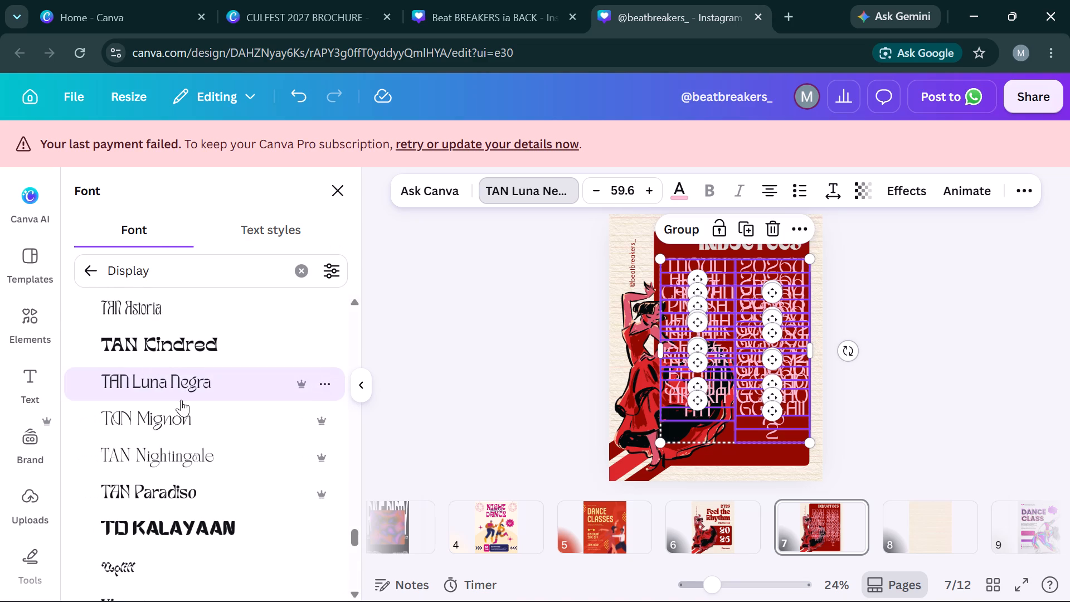
pyautogui.scroll(-1, 184, 362)
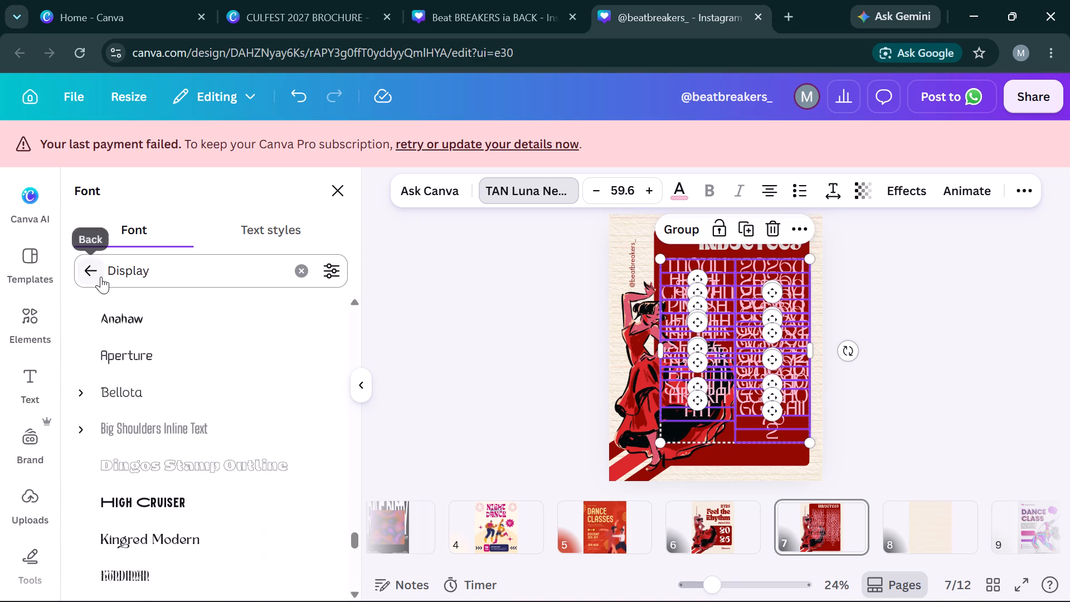
pyautogui.click(101, 276)
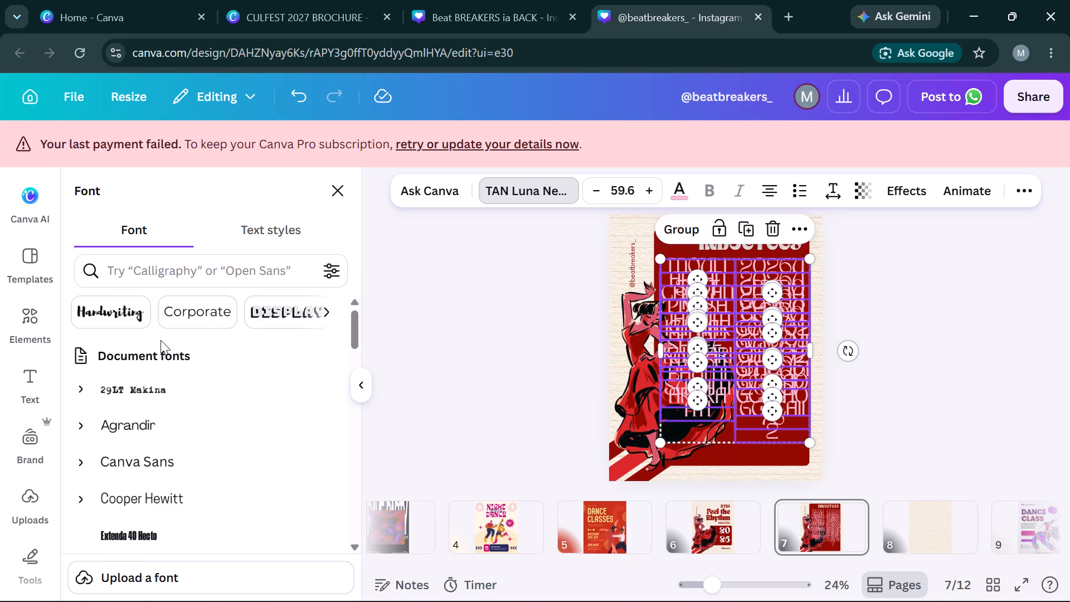
pyautogui.click(106, 298)
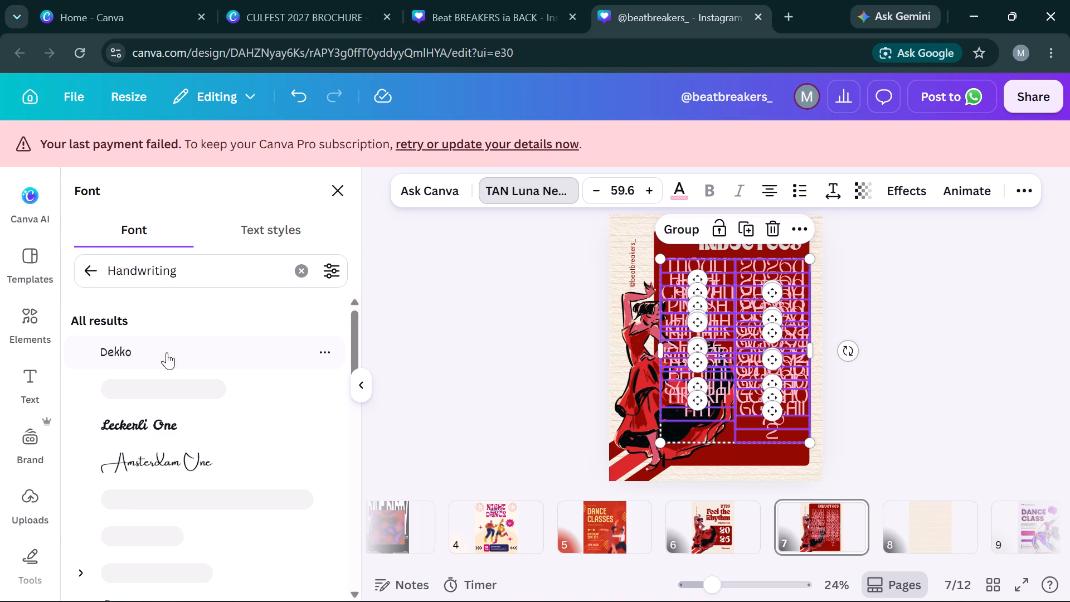
pyautogui.scroll(-1, 167, 352)
pyautogui.click(173, 342)
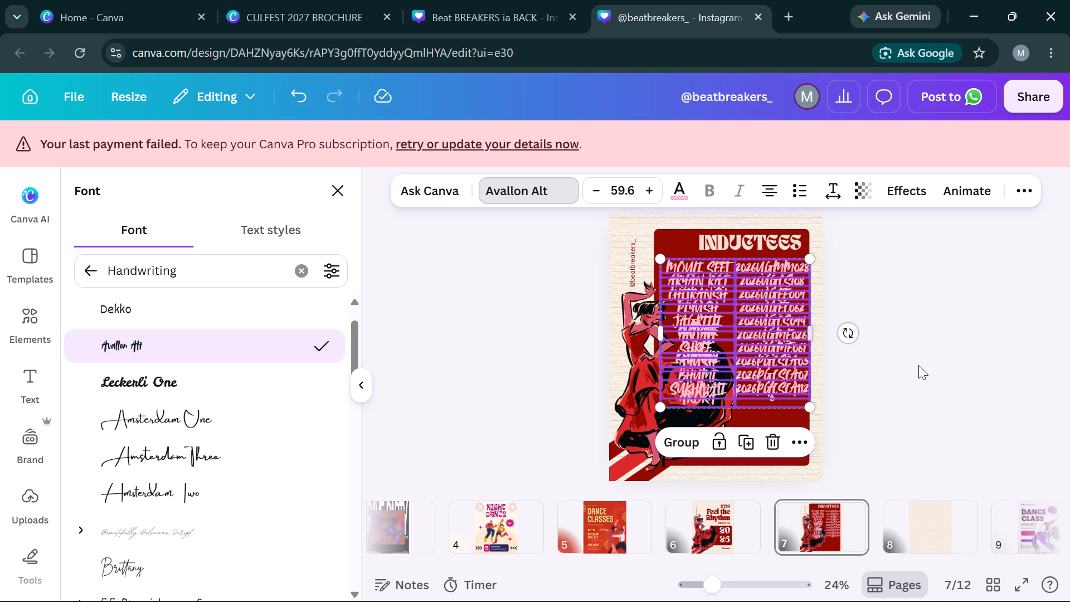
pyautogui.click(918, 365)
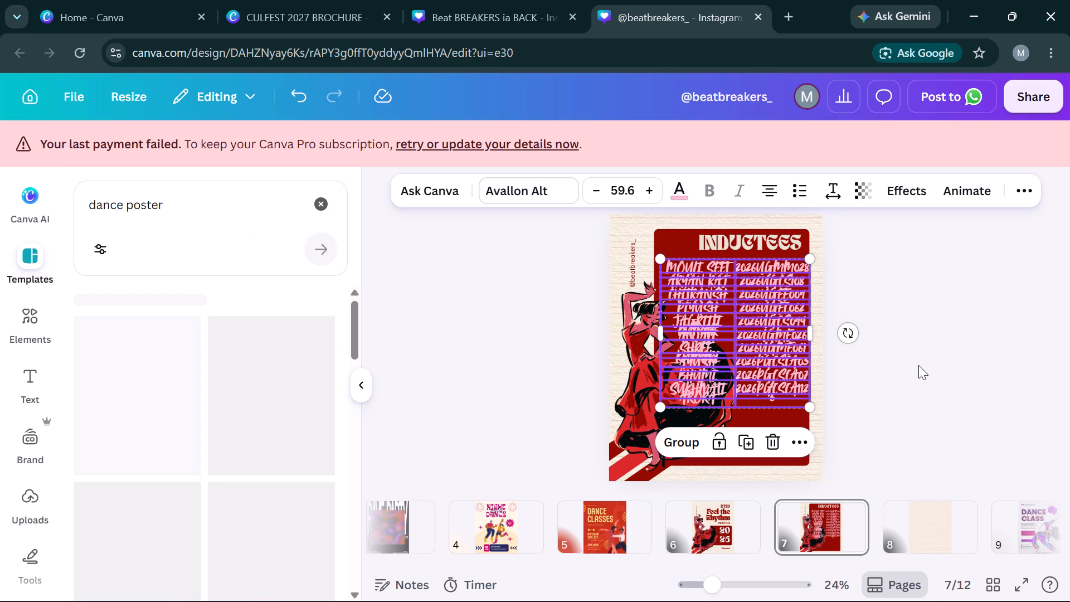
pyautogui.click(918, 365)
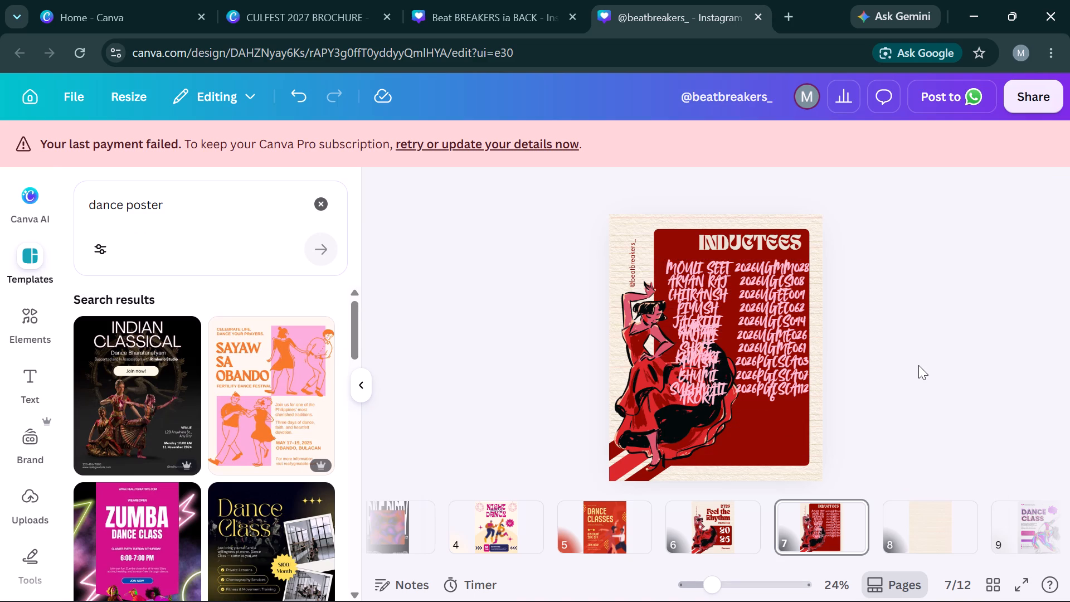
# Delete all the name and ID number rows on page 7 except the first, keeping the background artwork group.
pyautogui.moveTo(878, 431); pyautogui.dragTo(689, 281)
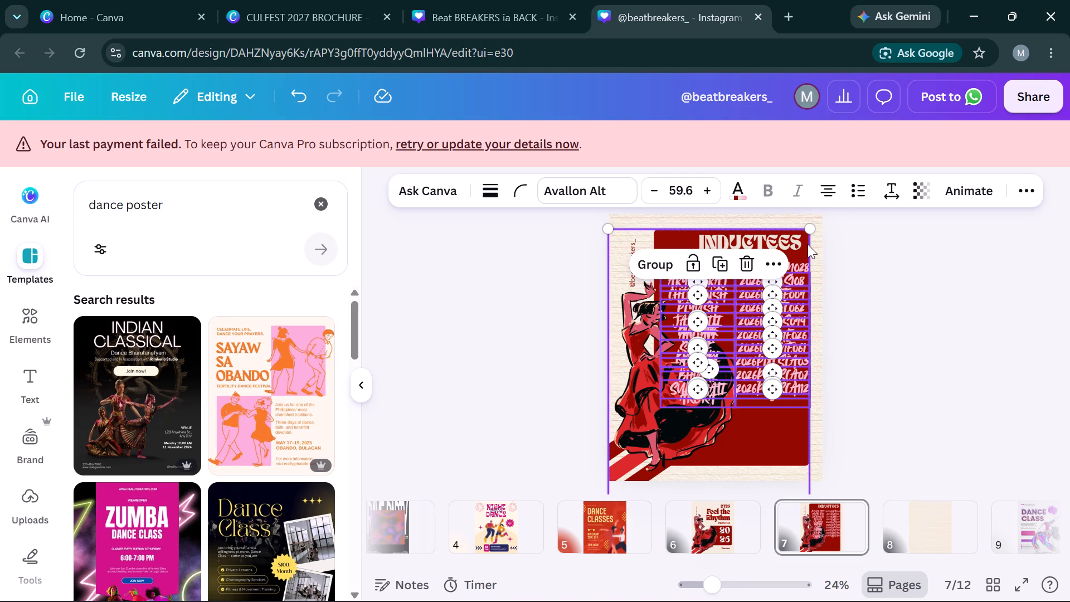
pyautogui.click(1014, 188)
pyautogui.click(965, 235)
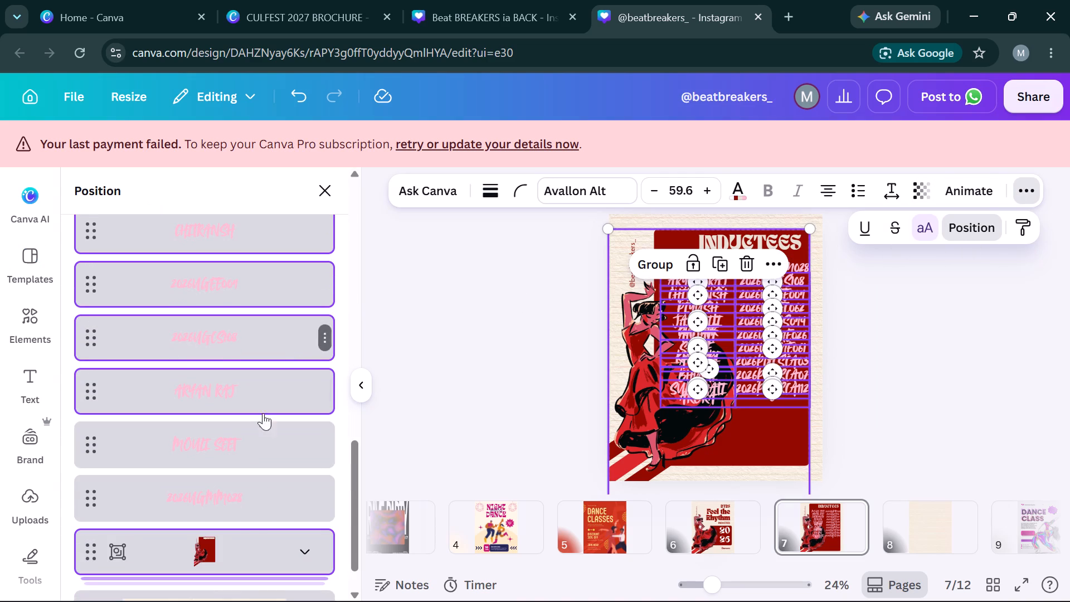
pyautogui.keyDown('ctrl'); pyautogui.click(245, 537); pyautogui.keyUp('ctrl')
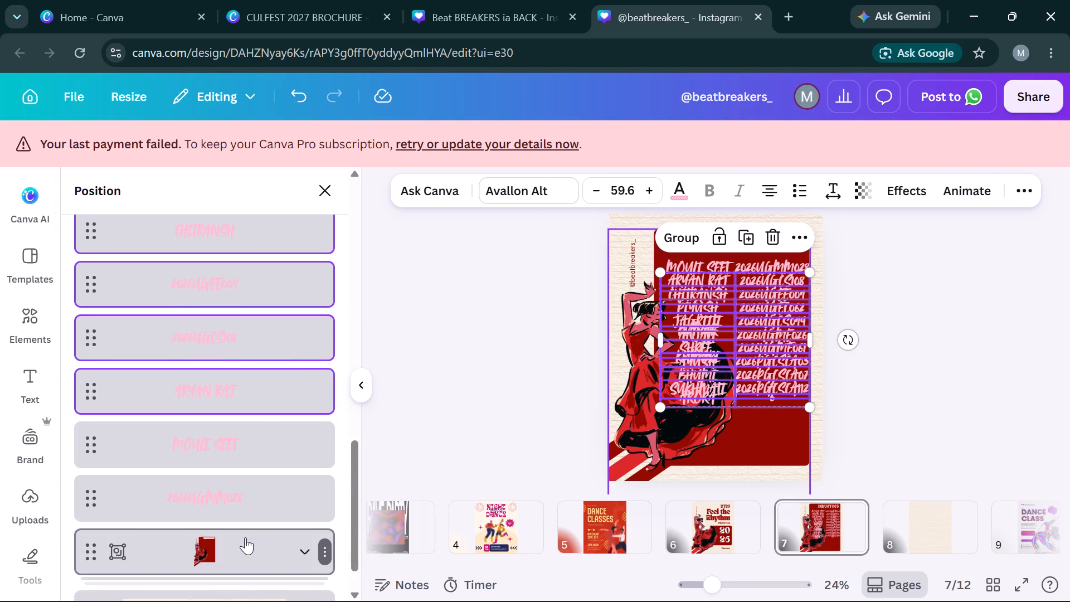
pyautogui.press('Delete')
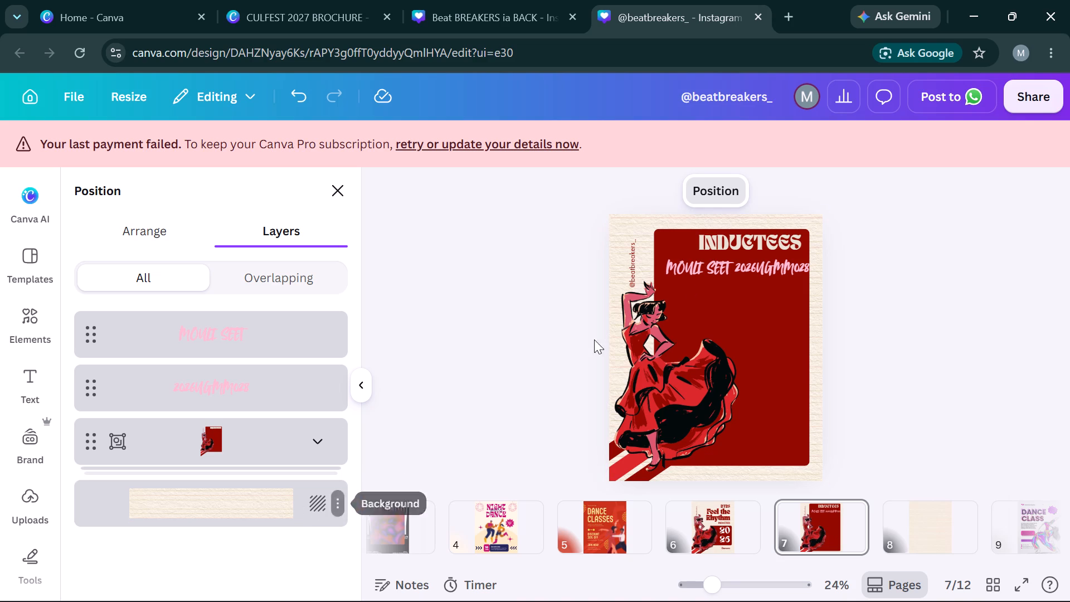
# Nudge the remaining inductee name left, away from its ID number, until it sits near the red panel's left edge.
pyautogui.click(714, 265)
pyautogui.press('Left')
pyautogui.press('Left')
pyautogui.press('Left')
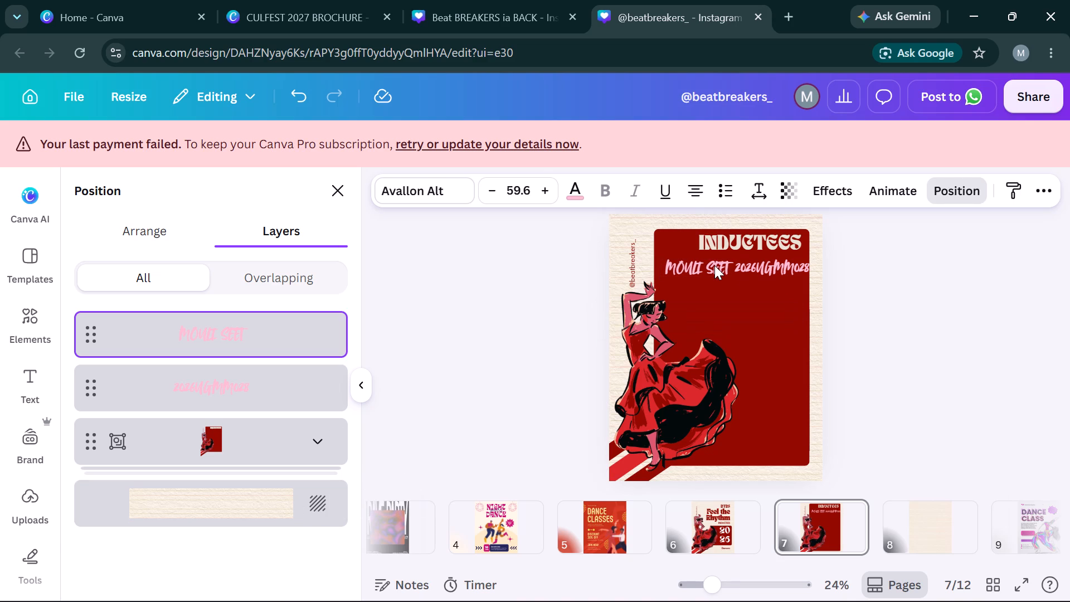
pyautogui.press('Left')
pyautogui.press('Left')
pyautogui.press('Left')
pyautogui.press('Left')
pyautogui.press('Left')
pyautogui.press('Left')
pyautogui.press('Left')
pyautogui.press('Left')
pyautogui.press('Left')
pyautogui.press('Left')
pyautogui.press('Left')
pyautogui.press('Left')
pyautogui.press('Left')
pyautogui.press('Left')
pyautogui.press('Left')
pyautogui.press('Left')
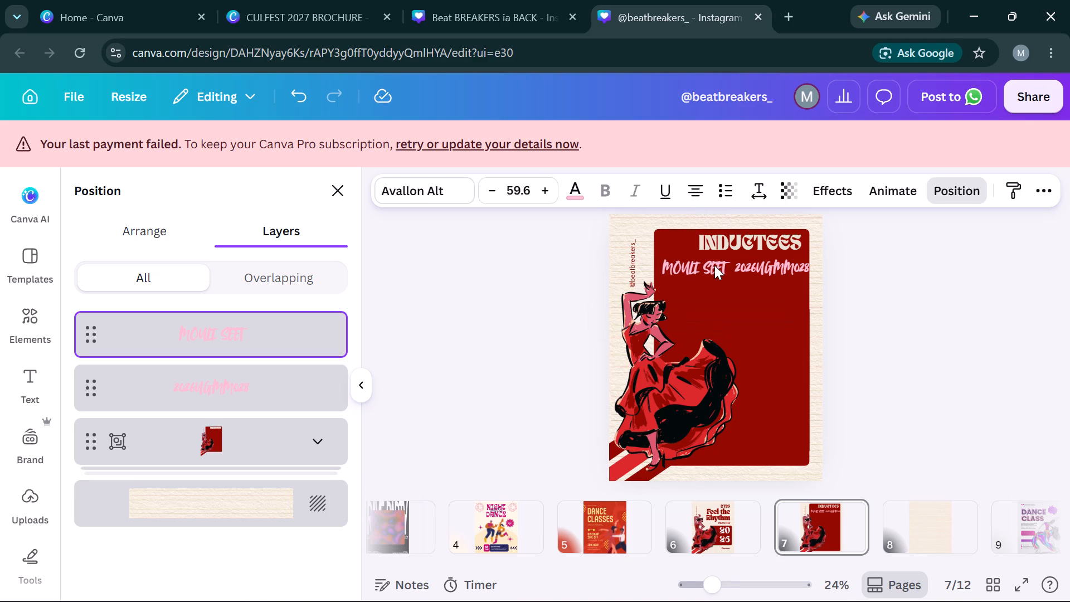
pyautogui.click(753, 258)
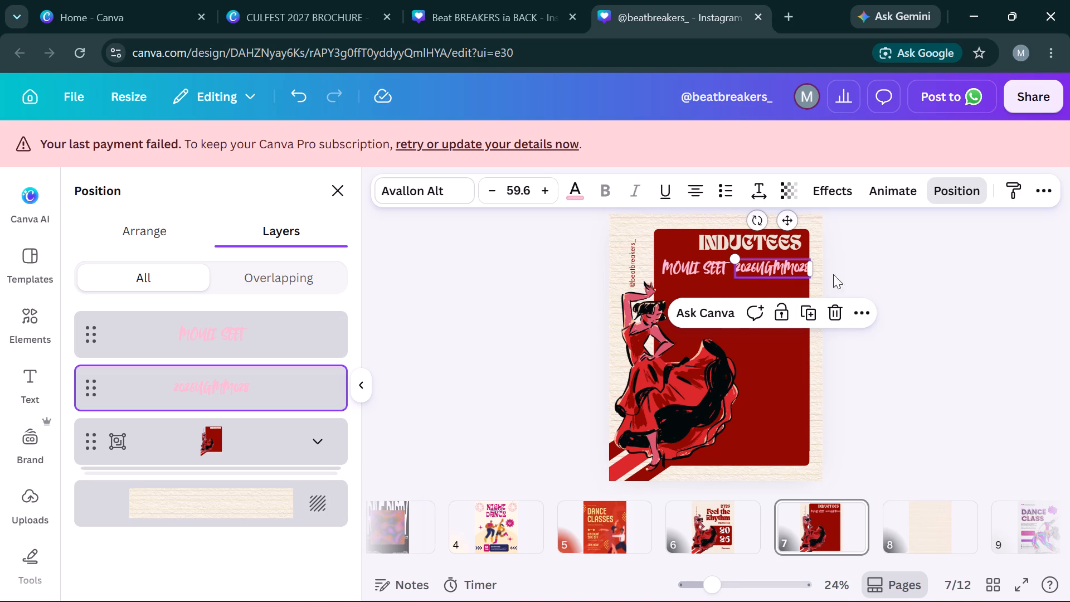
pyautogui.click(904, 257)
pyautogui.click(904, 257)
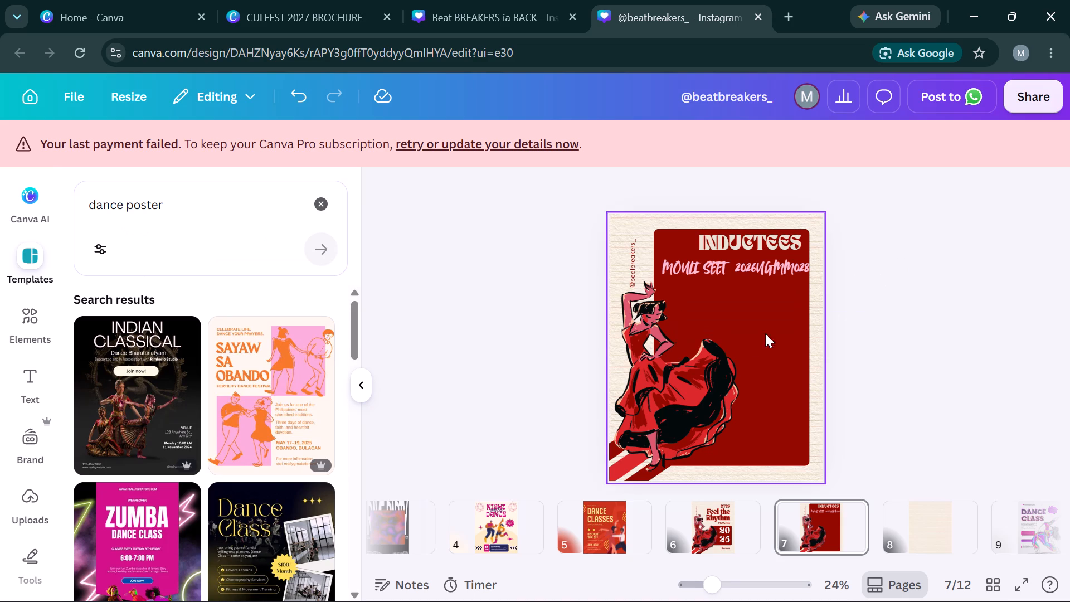
# Ungroup the page 7 artwork and widen the red panel slightly on its right side, past the end of the ID number.
pyautogui.click(775, 329)
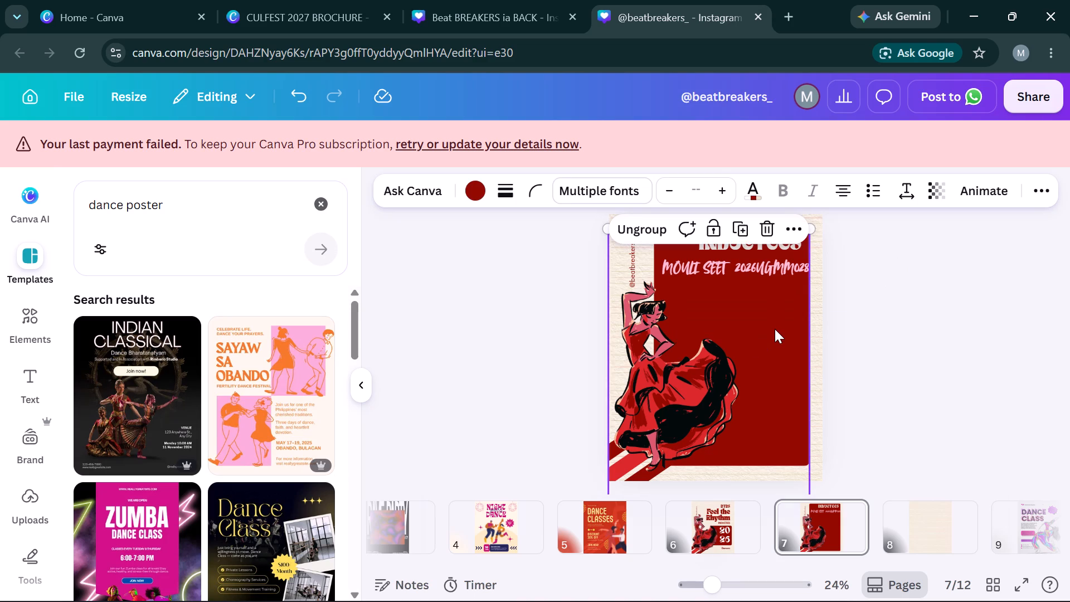
pyautogui.hotkey('ctrl', 'shift', 'g')
pyautogui.click(803, 320)
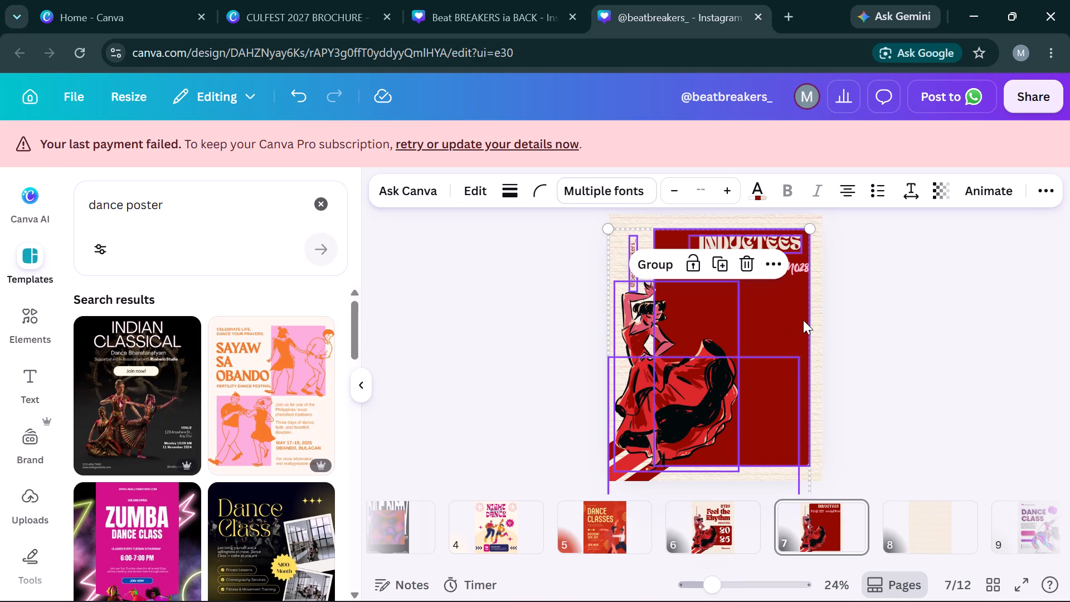
pyautogui.click(803, 320)
pyautogui.click(913, 302)
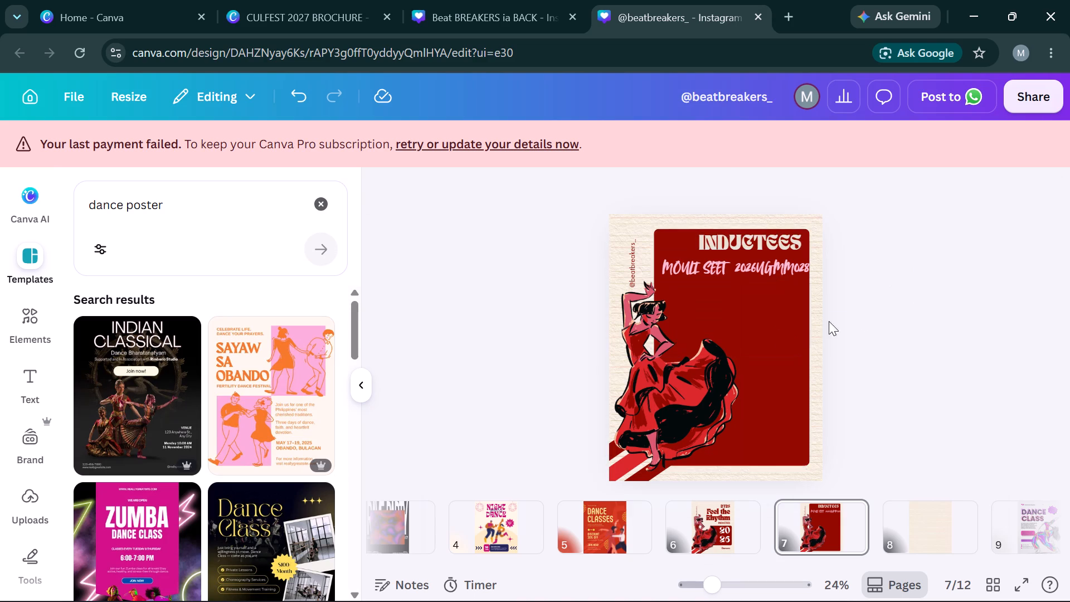
pyautogui.click(774, 332)
pyautogui.moveTo(811, 344); pyautogui.dragTo(816, 344)
pyautogui.click(906, 300)
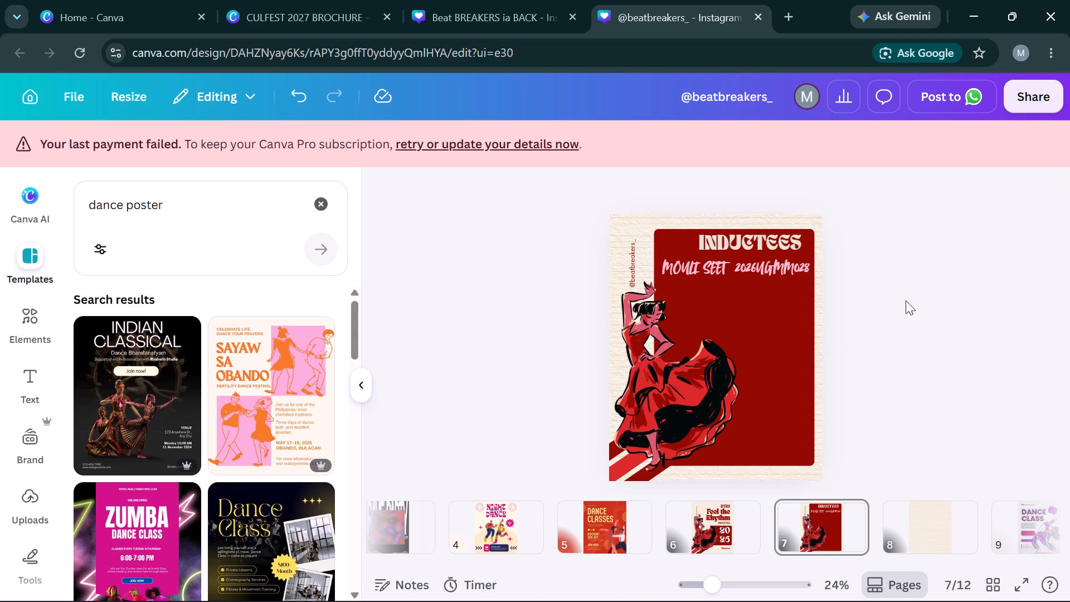
# Nudge the inductee name slightly further left on the red panel and select its text.
pyautogui.click(722, 273)
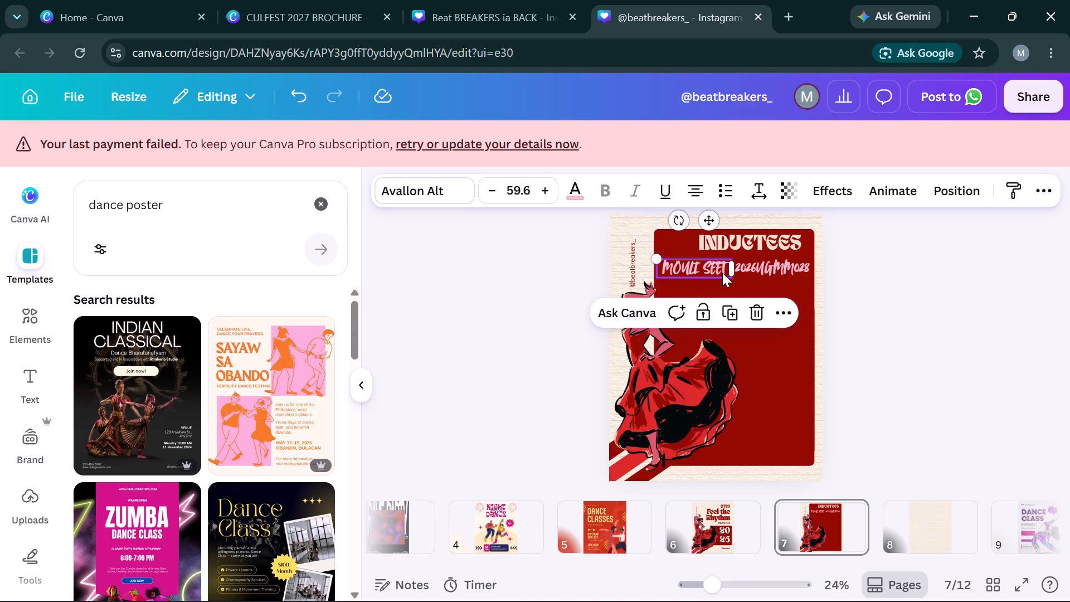
pyautogui.press('Left')
pyautogui.press('Left')
pyautogui.press('Left')
pyautogui.press('Left')
pyautogui.press('Left')
pyautogui.press('Left')
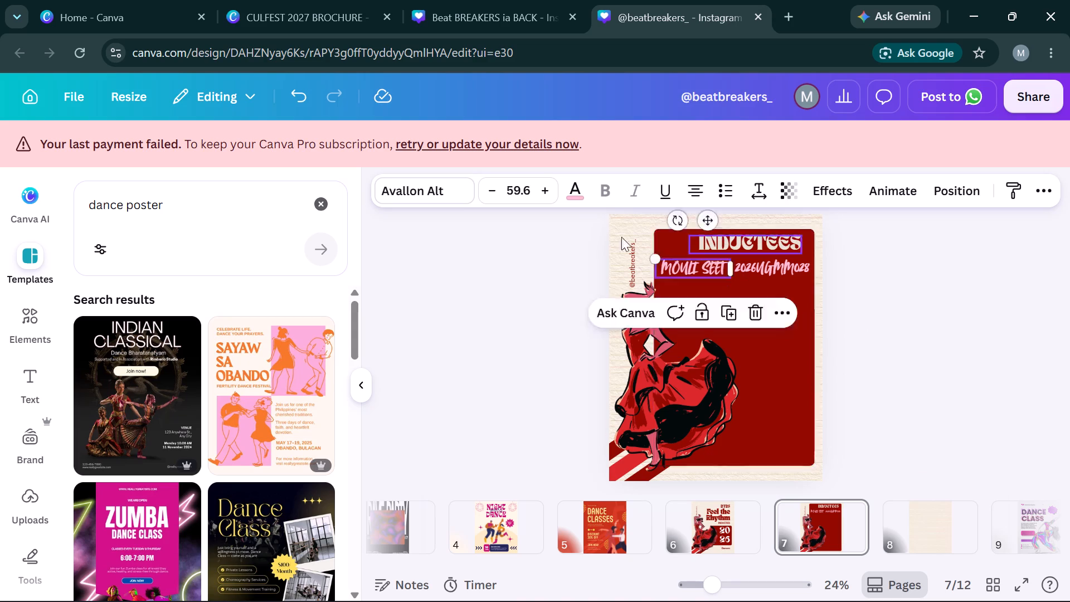
pyautogui.click(694, 269)
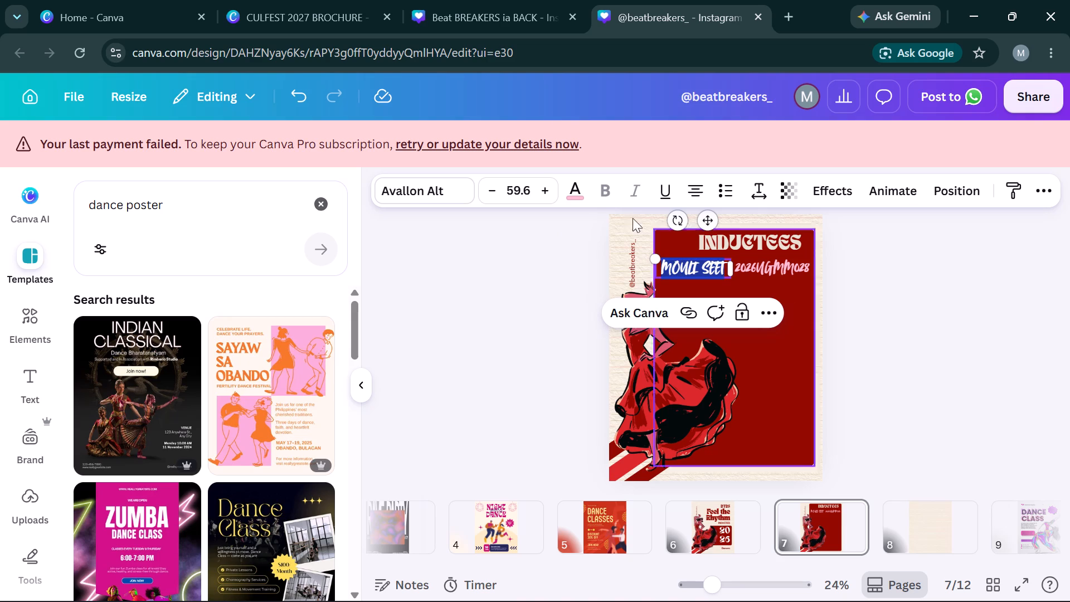
# Switch to the Beat BREAKERS ia BACK design and set page 2's names and ID numbers to Avallon Alt, searching fonts for AV.
pyautogui.click(468, 0)
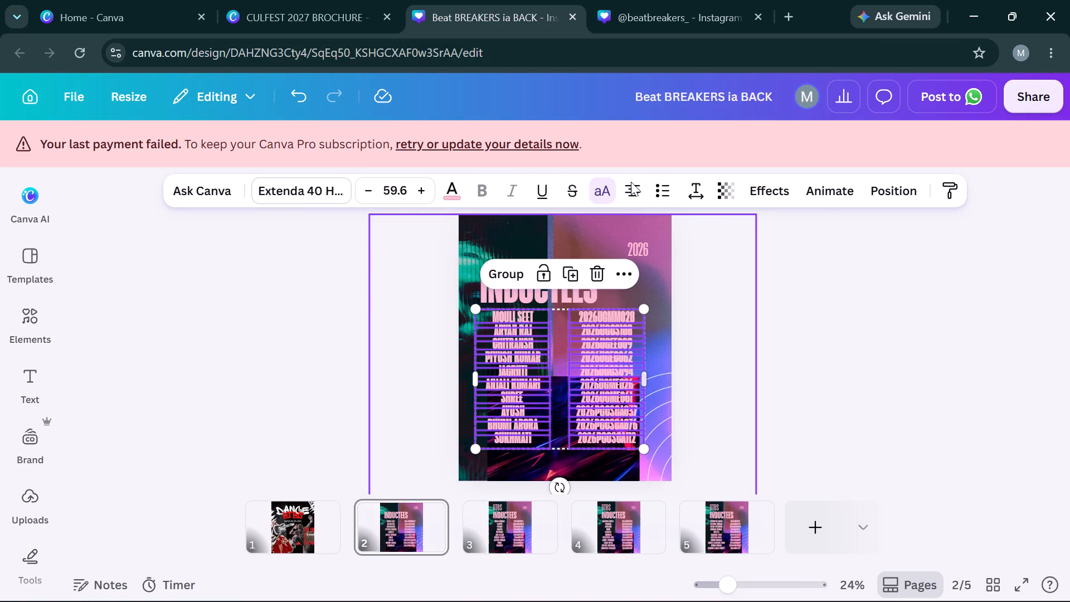
pyautogui.click(293, 200)
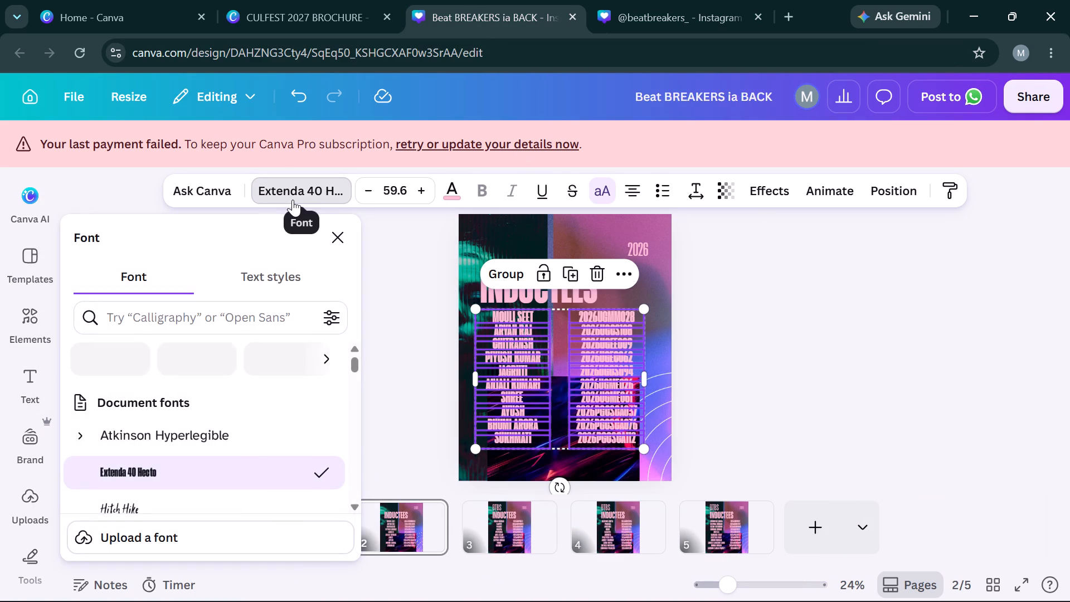
pyautogui.click(215, 329)
pyautogui.write('AV')
pyautogui.write('AL')
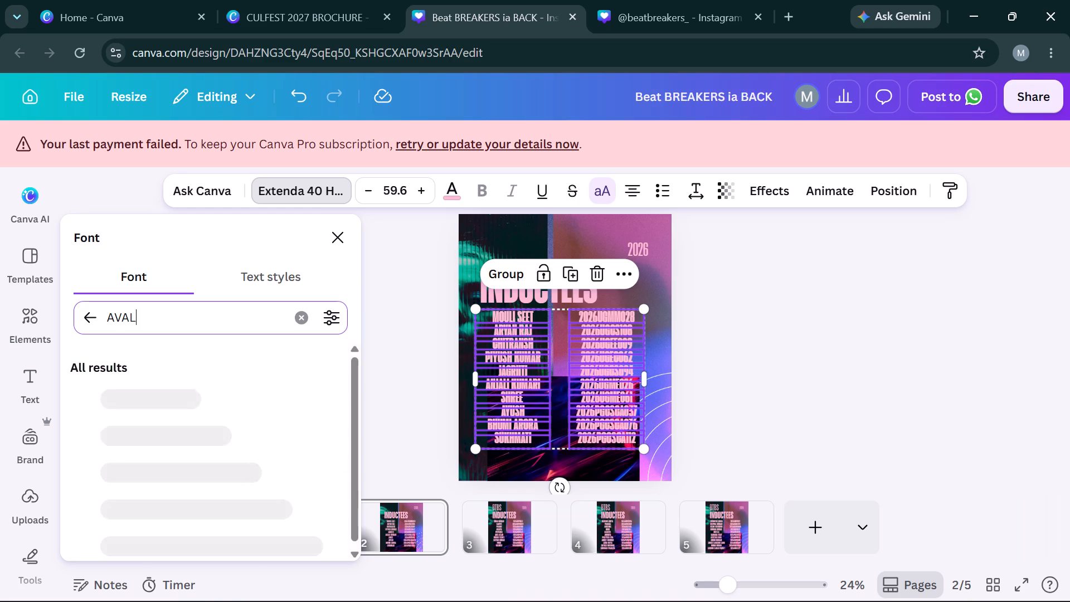
pyautogui.press('o')
pyautogui.press('BackSpace')
pyautogui.press('BackSpace')
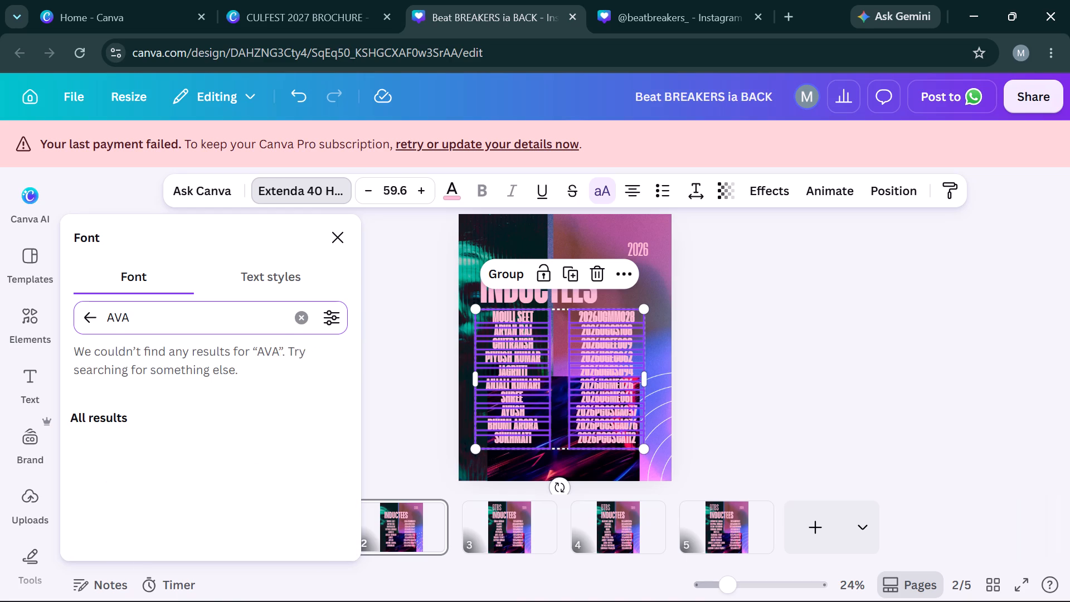
pyautogui.press('BackSpace')
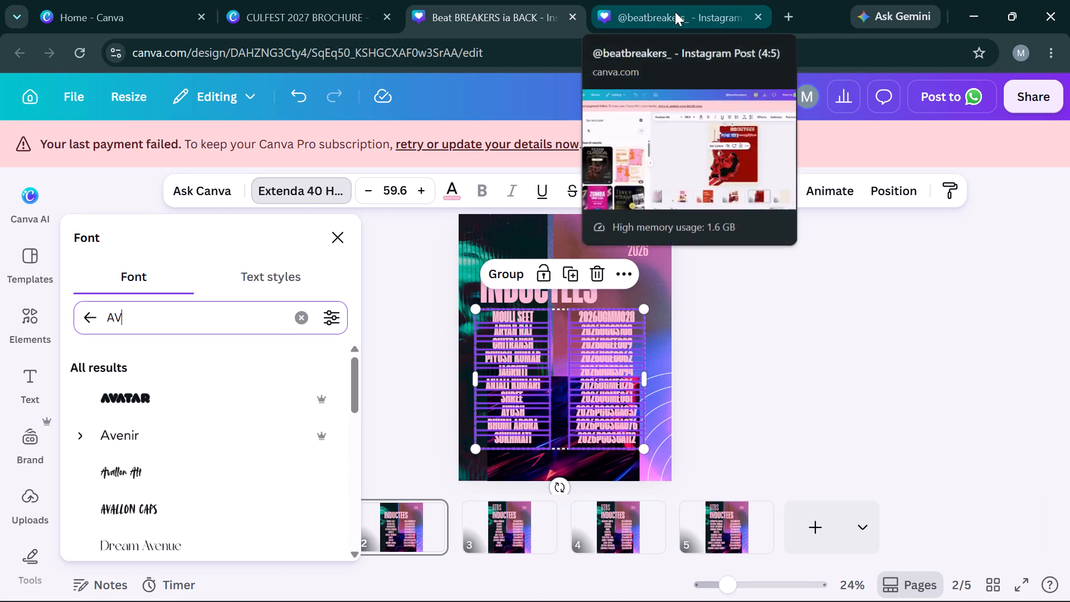
pyautogui.click(675, 12)
pyautogui.click(463, 0)
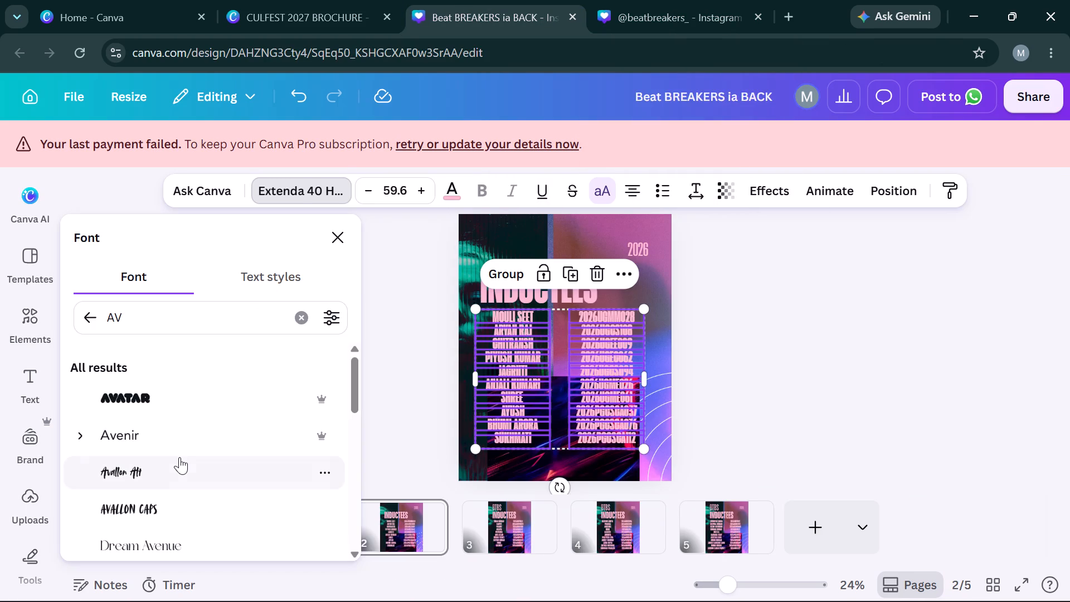
pyautogui.click(179, 457)
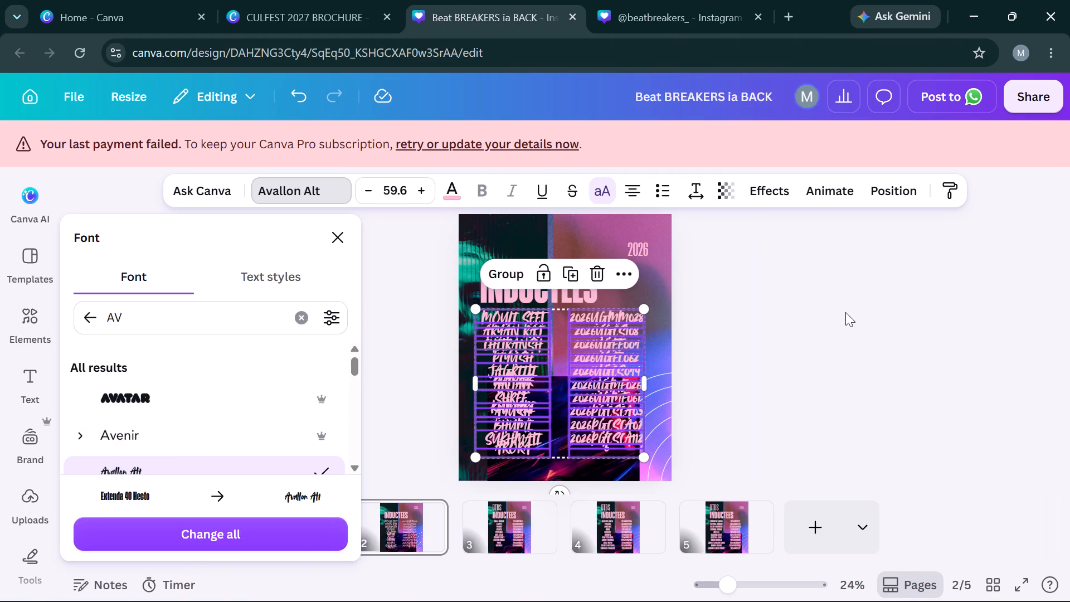
pyautogui.click(845, 312)
pyautogui.click(845, 312)
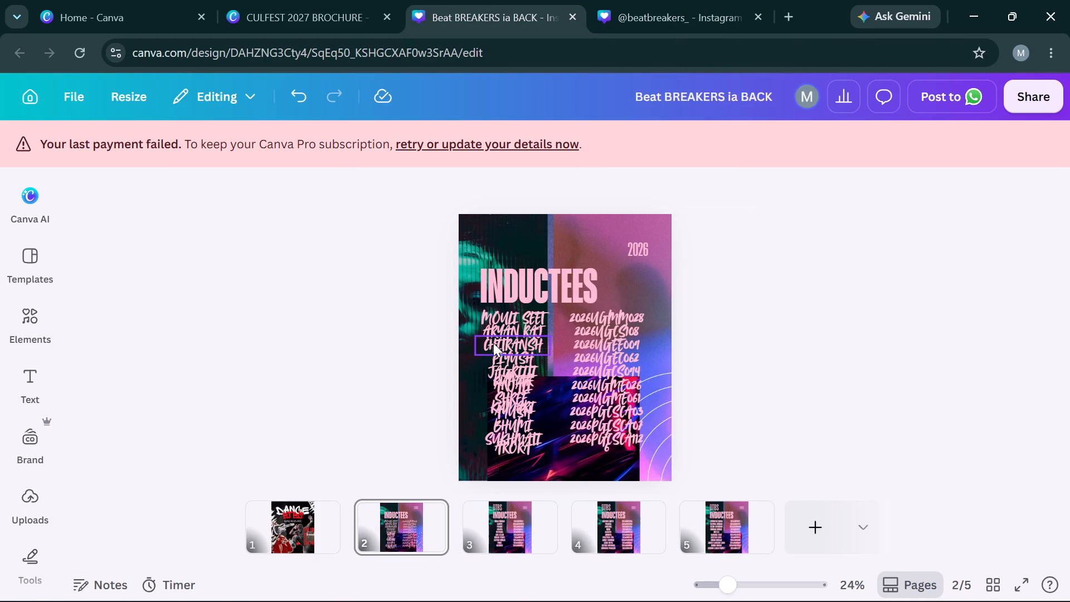
pyautogui.click(509, 332)
pyautogui.hotkey('ctrl', 'c')
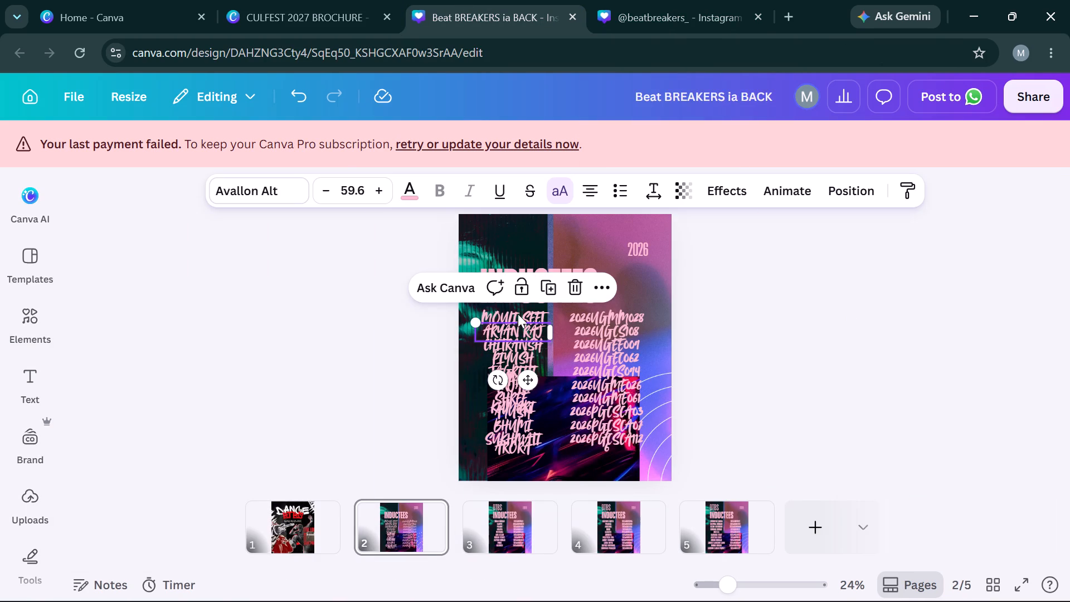
pyautogui.click(661, 5)
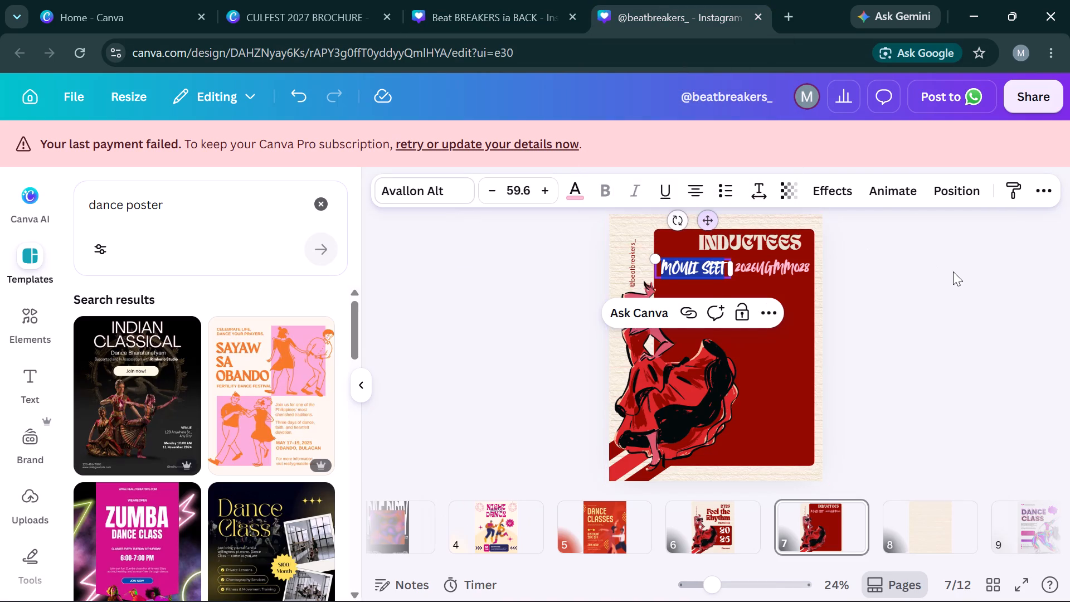
pyautogui.hotkey('ctrl', 'v')
pyautogui.hotkey('ctrl', 'z')
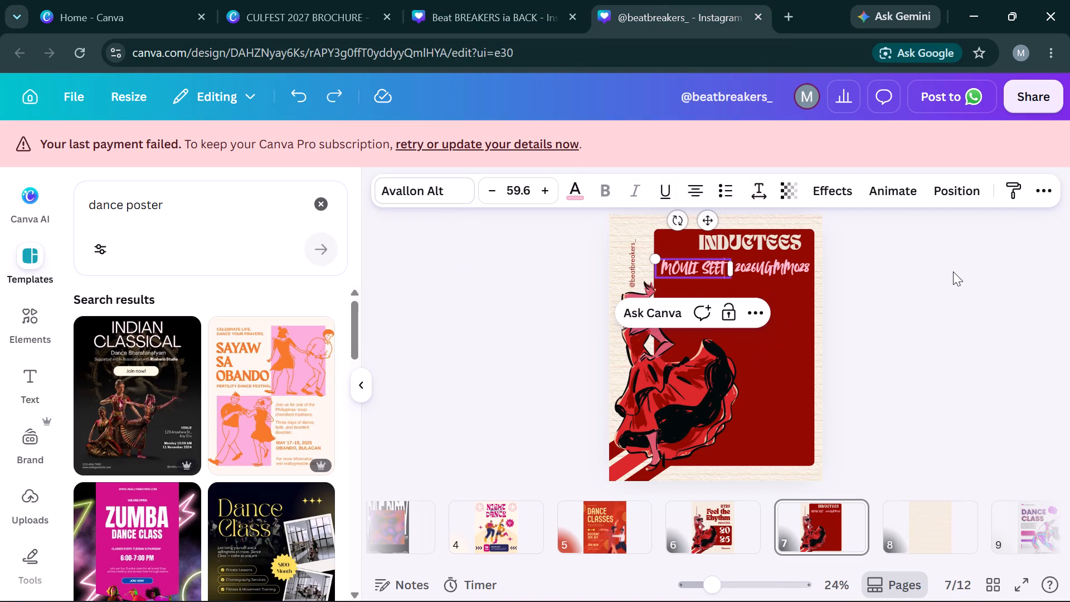
pyautogui.click(953, 271)
pyautogui.hotkey('ctrl', 'v')
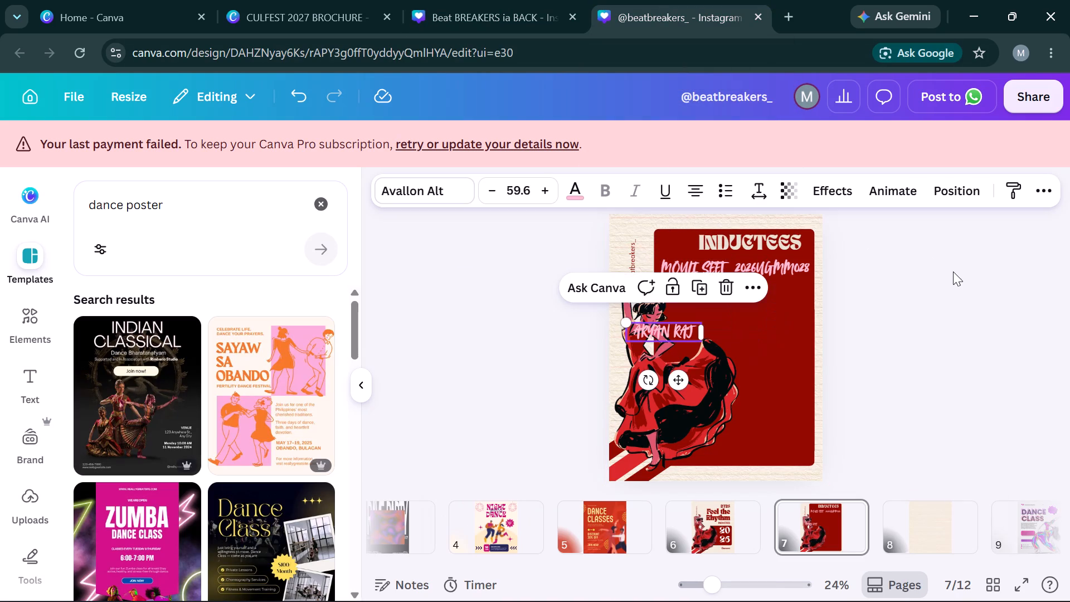
pyautogui.press('Up')
pyautogui.press('Up')
pyautogui.press('Up')
pyautogui.press('Up')
pyautogui.press('Up')
pyautogui.press('Up')
pyautogui.press('Up')
pyautogui.press('Up')
pyautogui.press('Up')
pyautogui.press('Up')
pyautogui.press('Up')
pyautogui.press('Up')
pyautogui.press('Up')
pyautogui.press('Up')
pyautogui.press('Up')
pyautogui.press('Up')
pyautogui.press('Up')
pyautogui.press('Up')
pyautogui.press('Up')
pyautogui.press('Up')
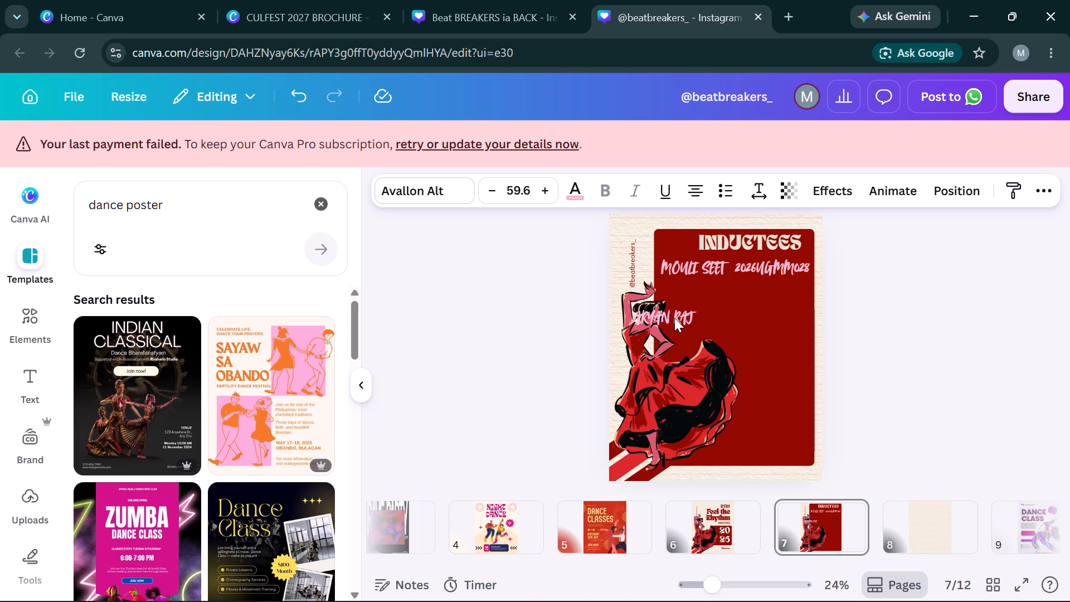
pyautogui.moveTo(674, 318); pyautogui.dragTo(704, 292)
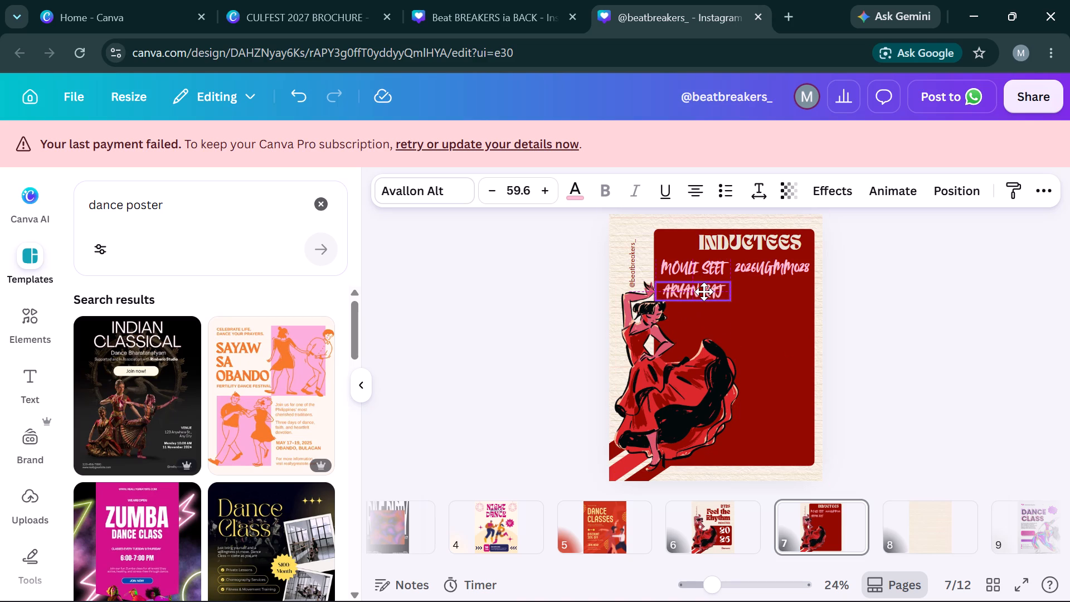
pyautogui.moveTo(704, 292); pyautogui.dragTo(704, 290)
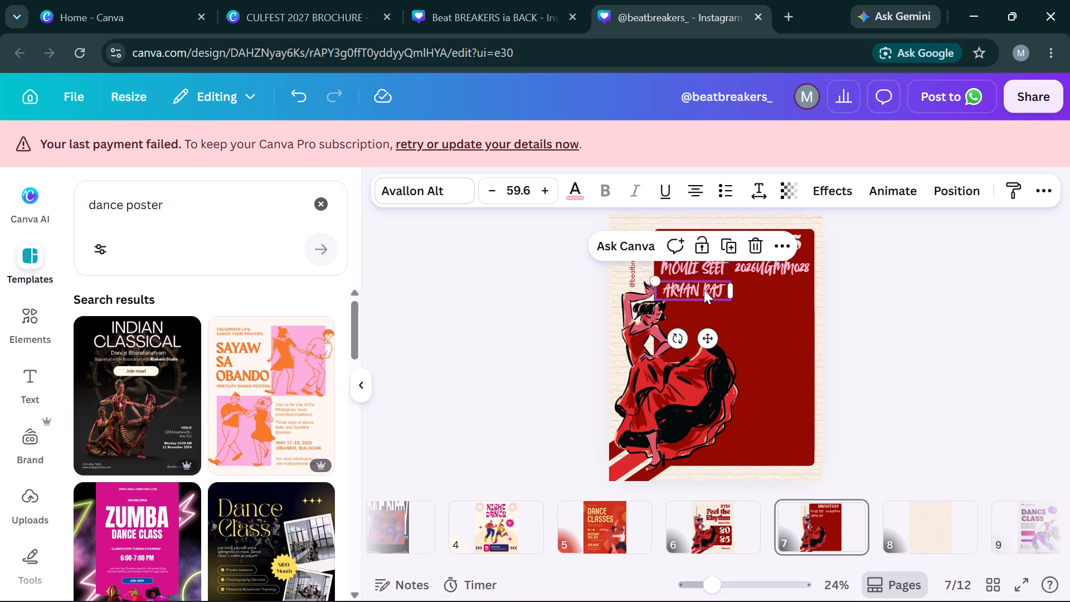
# Nudge the dancer illustration on page 7 slightly left, away from the inductee list.
pyautogui.click(655, 391)
pyautogui.press('Left')
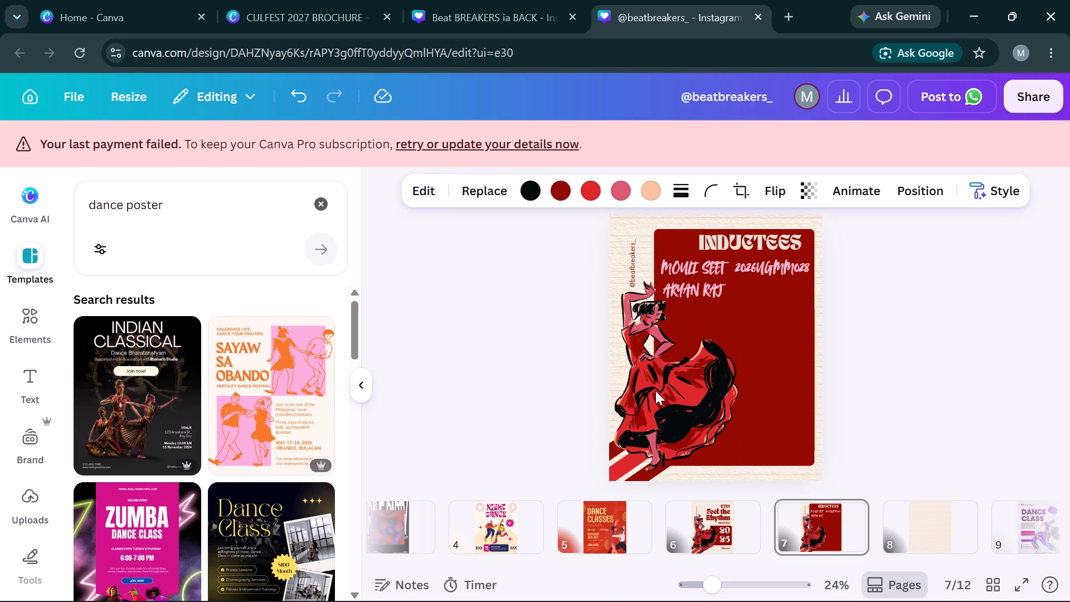
pyautogui.press('Left')
pyautogui.press('Left')
pyautogui.press('Left')
pyautogui.press('Left')
pyautogui.press('Left')
pyautogui.press('Left')
pyautogui.press('Left')
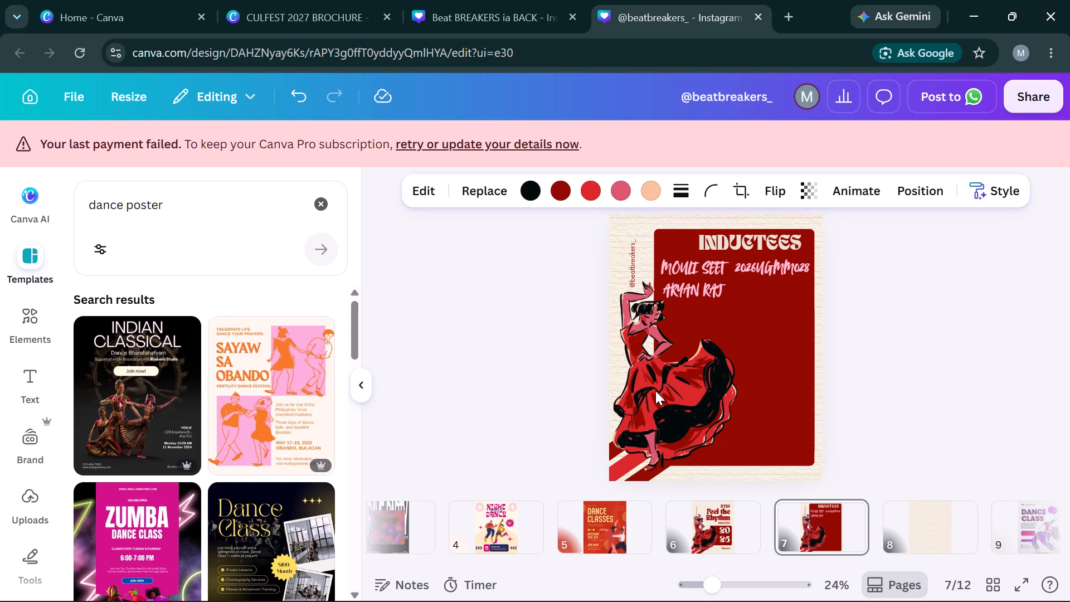
pyautogui.press('Left')
pyautogui.press('Left')
pyautogui.press('Left')
pyautogui.press('Left')
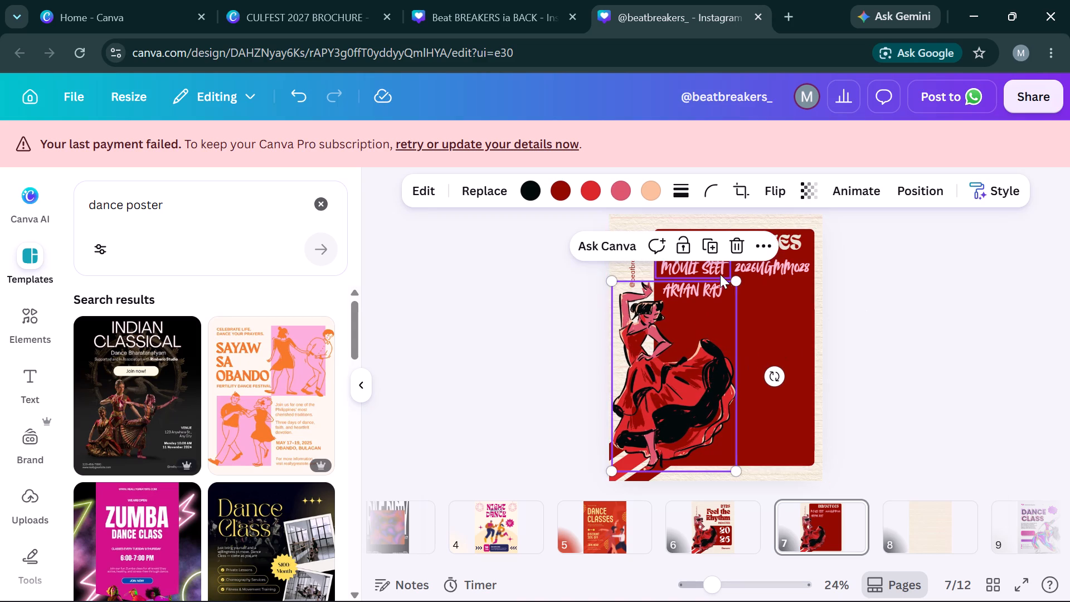
pyautogui.click(862, 317)
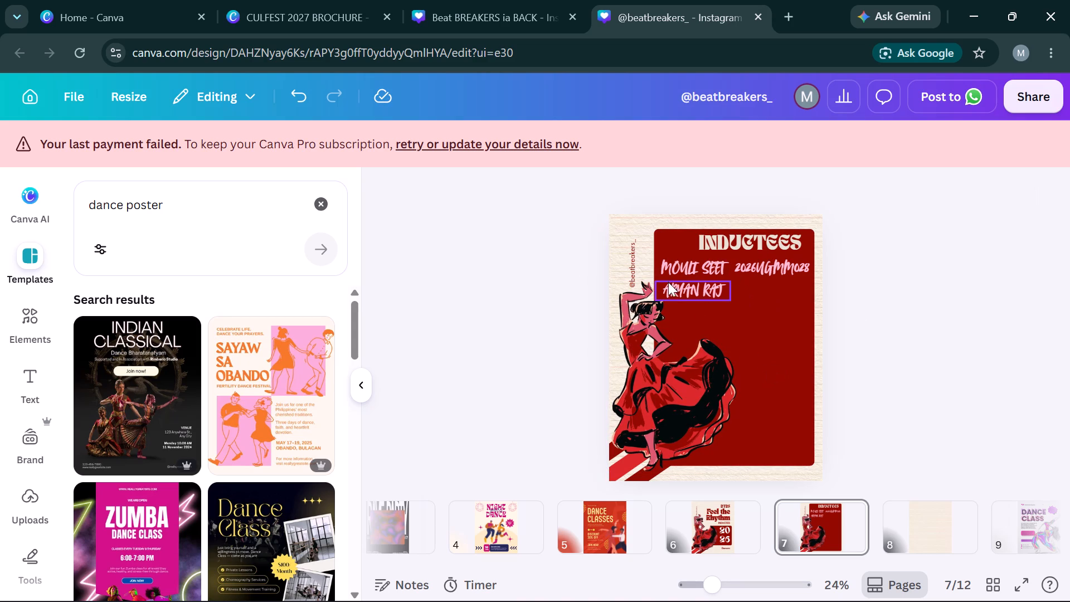
pyautogui.click(517, 0)
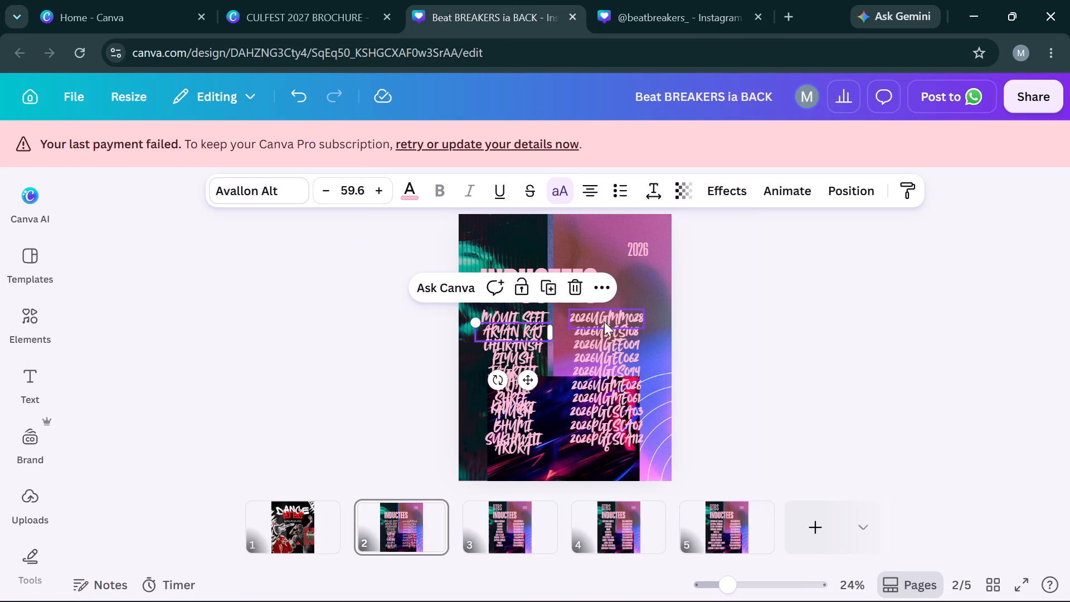
pyautogui.click(604, 327)
pyautogui.hotkey('ctrl', 'c')
pyautogui.click(679, 0)
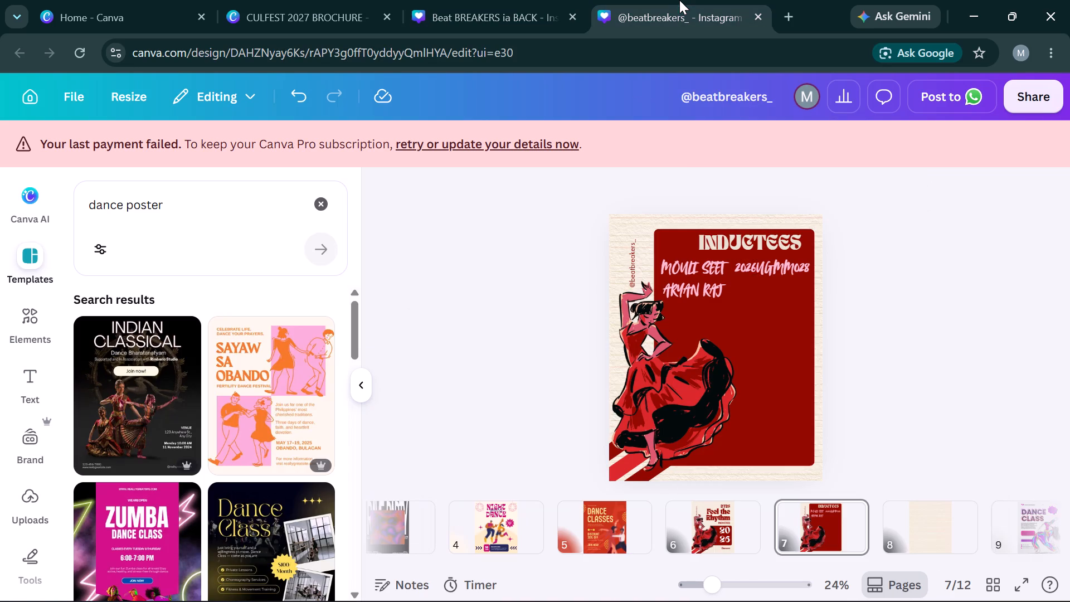
pyautogui.hotkey('ctrl', 'v')
pyautogui.moveTo(761, 333); pyautogui.dragTo(768, 314)
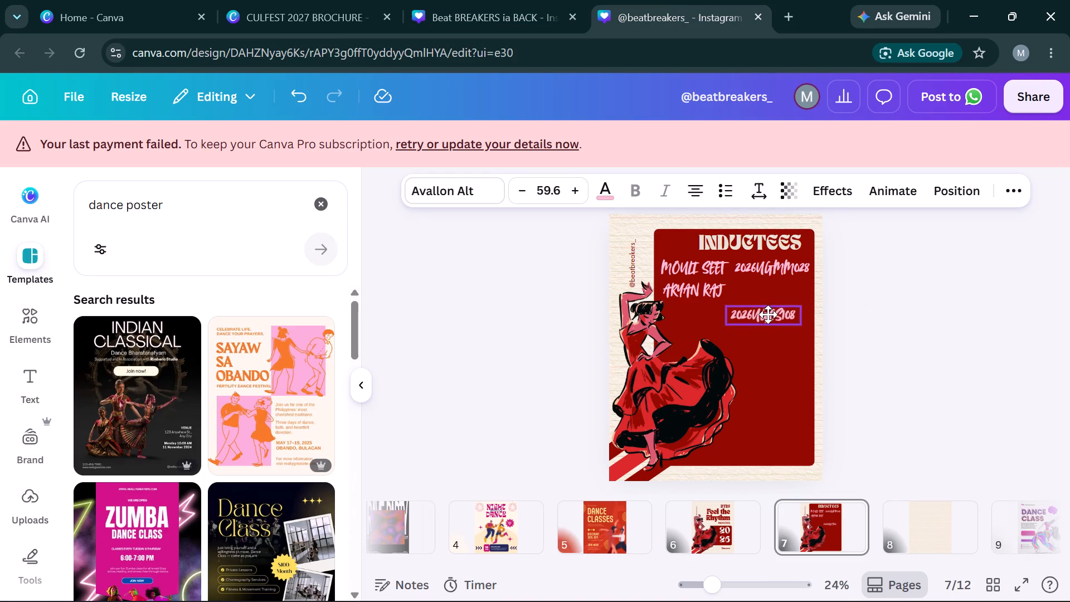
pyautogui.moveTo(768, 314); pyautogui.dragTo(777, 293)
pyautogui.click(880, 375)
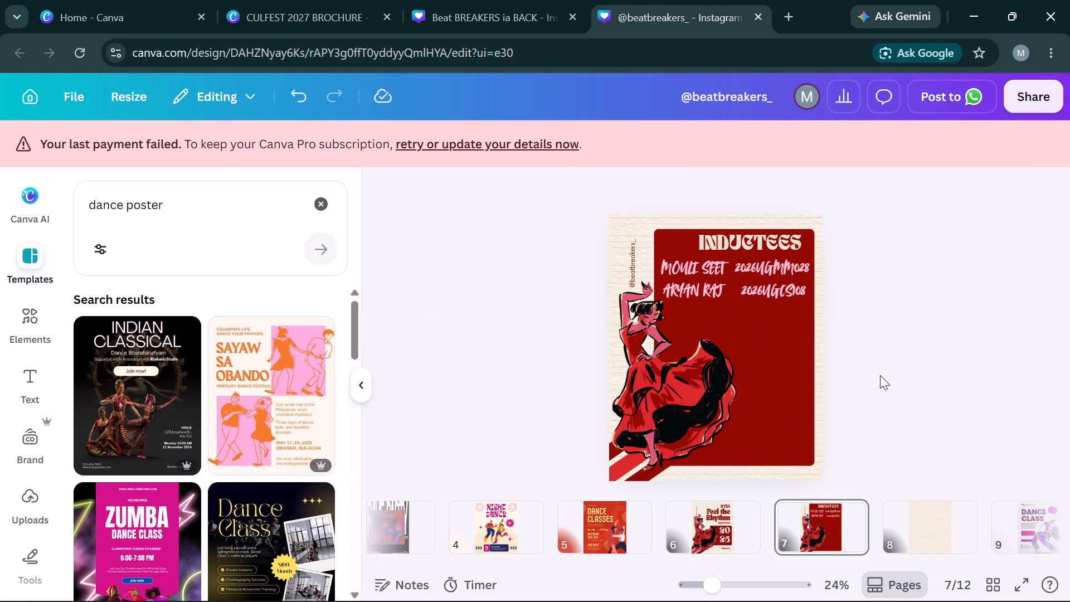
pyautogui.click(458, 0)
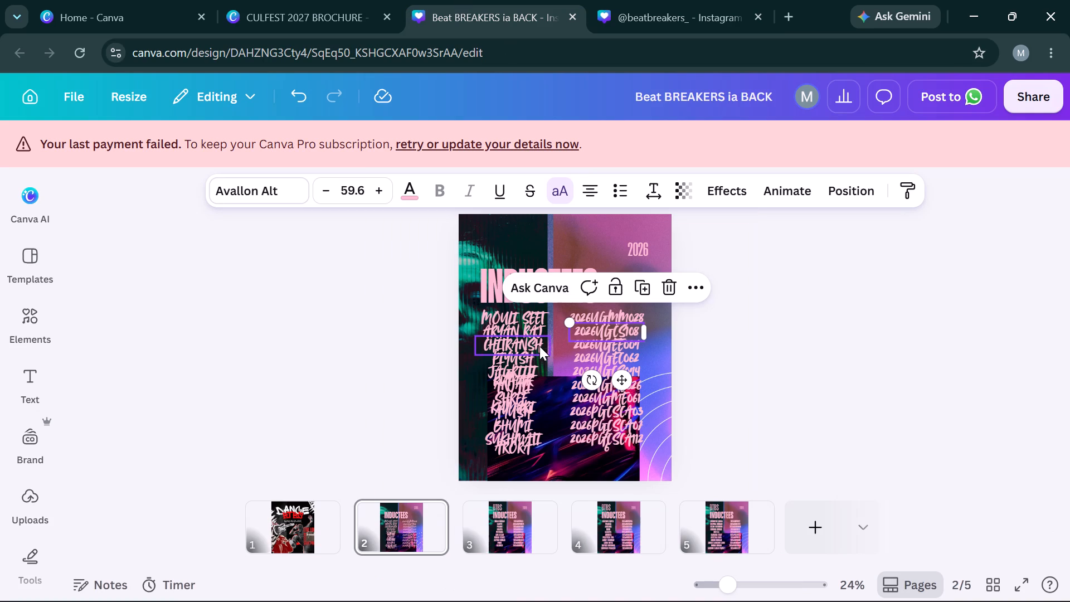
pyautogui.click(539, 346)
pyautogui.hotkey('ctrl', 'c')
pyautogui.click(655, 0)
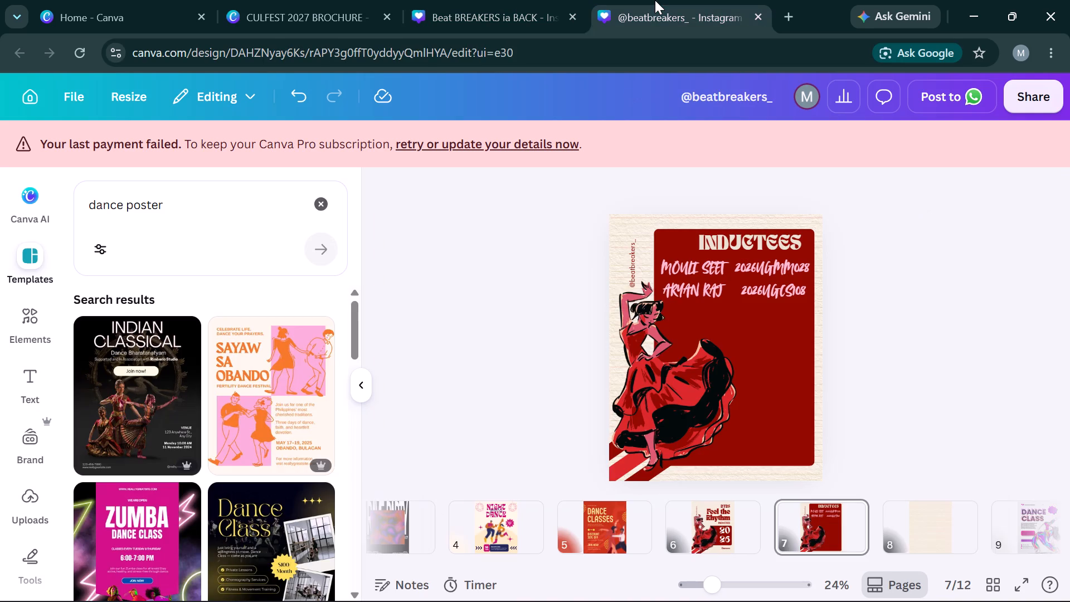
pyautogui.hotkey('ctrl', 'v')
pyautogui.moveTo(674, 344); pyautogui.dragTo(694, 330)
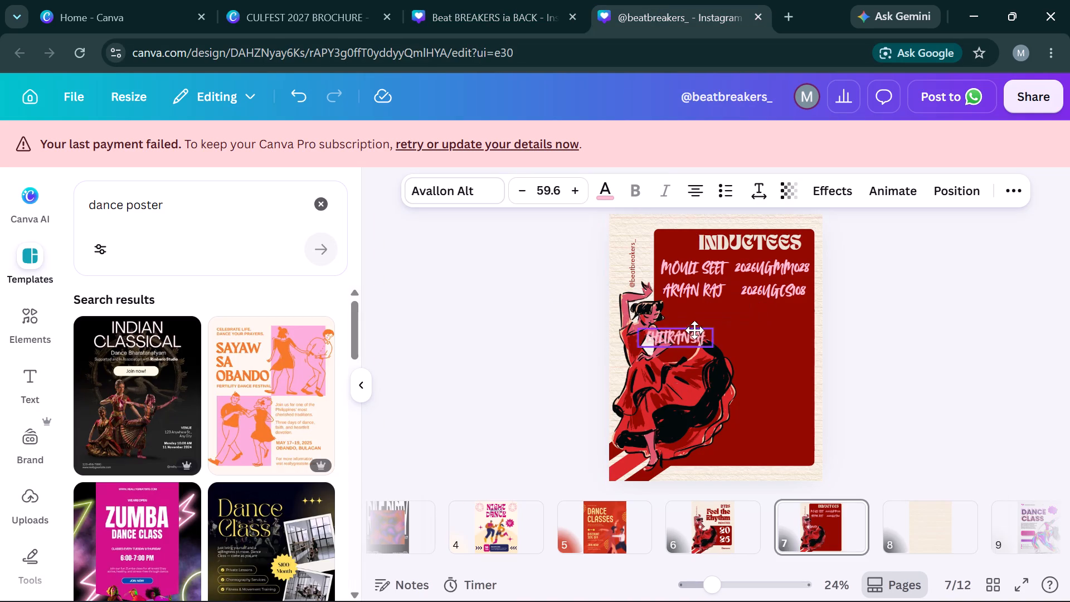
pyautogui.moveTo(694, 330); pyautogui.dragTo(708, 312)
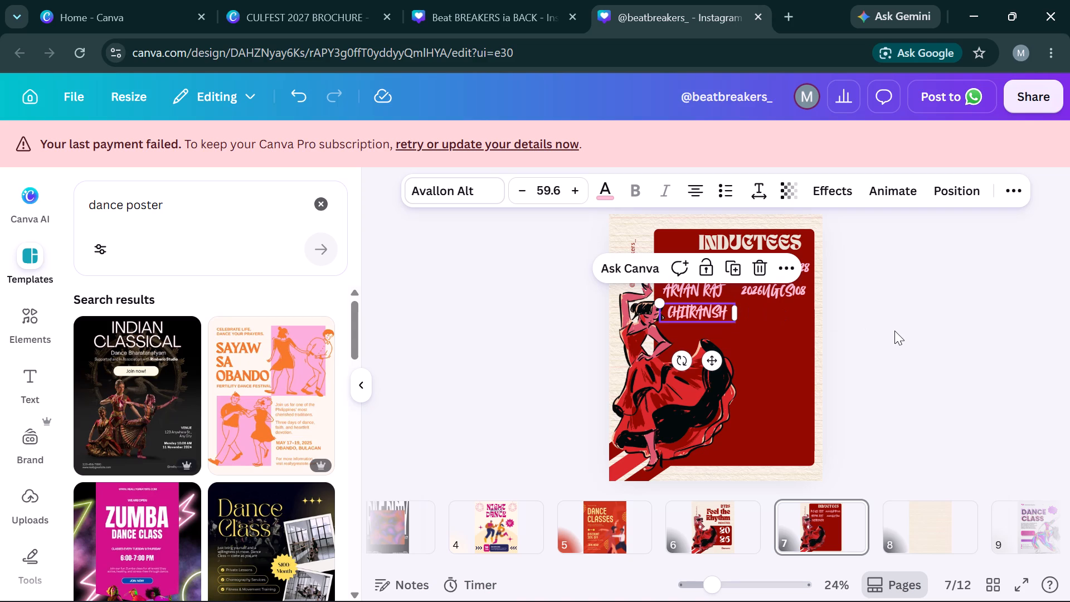
pyautogui.press('Left')
pyautogui.press('Left')
pyautogui.press('Left')
pyautogui.press('Left')
pyautogui.press('Left')
pyautogui.press('Left')
pyautogui.press('Left')
pyautogui.press('Left')
pyautogui.press('Left')
pyautogui.press('Left')
pyautogui.press('Left')
pyautogui.press('Left')
pyautogui.press('Left')
pyautogui.press('Left')
pyautogui.press('Left')
pyautogui.press('Left')
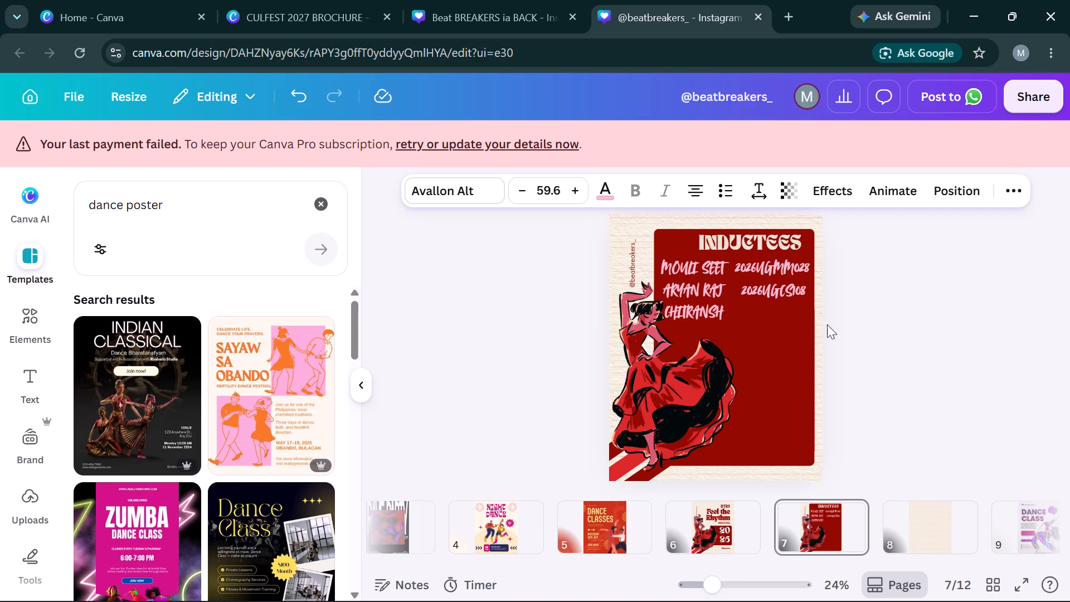
pyautogui.moveTo(690, 307); pyautogui.dragTo(685, 307)
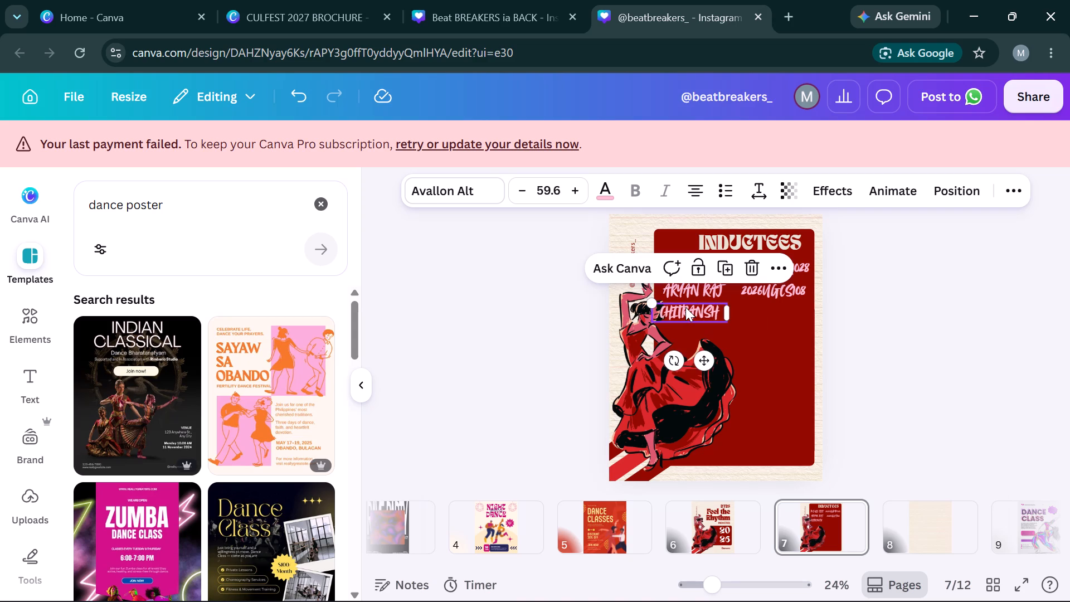
pyautogui.click(970, 356)
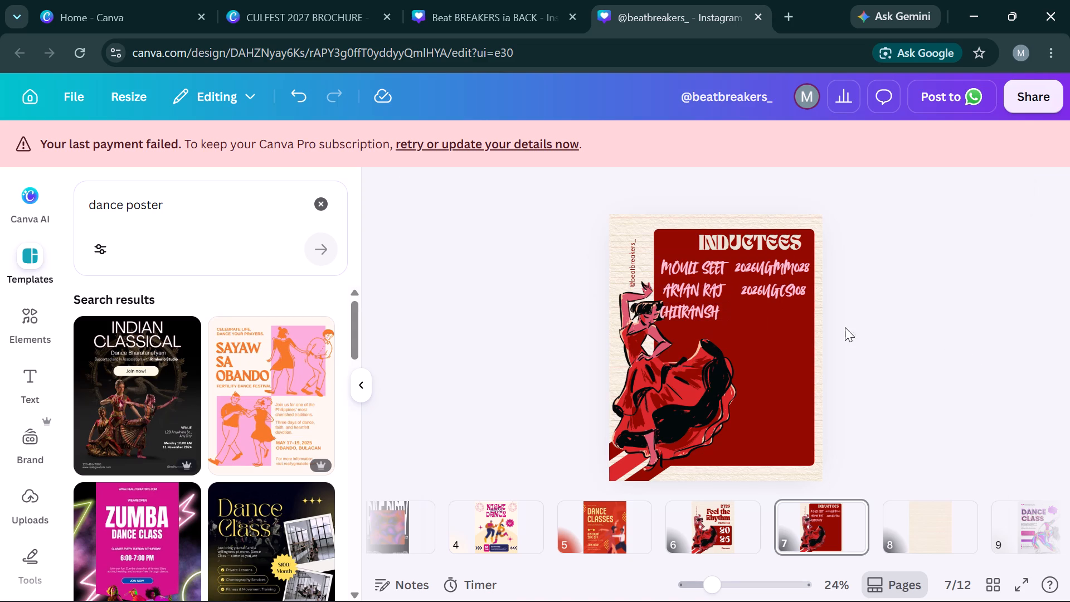
pyautogui.click(707, 313)
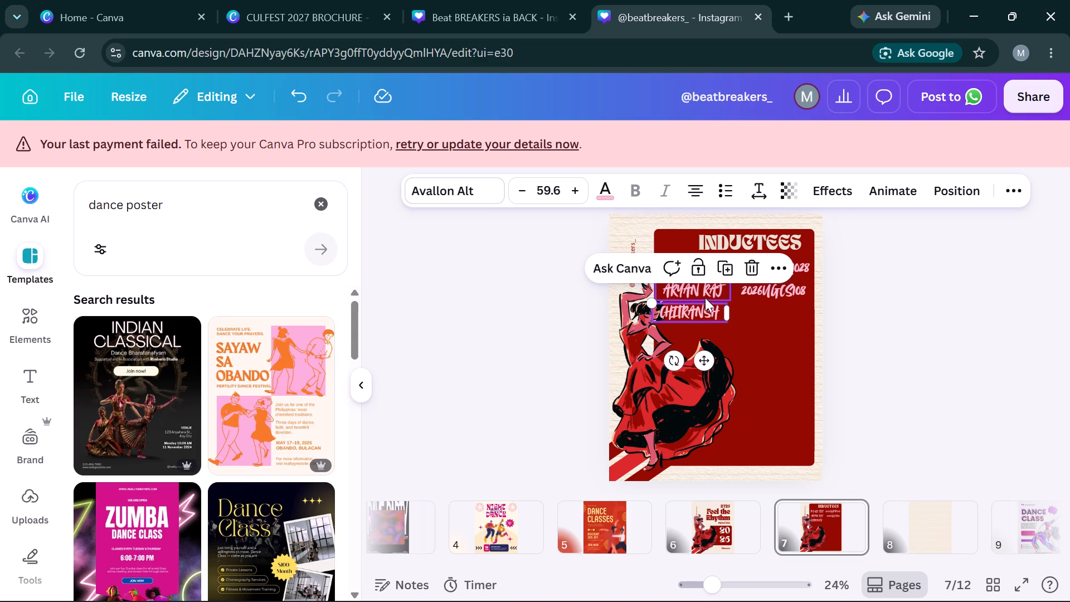
pyautogui.click(693, 312)
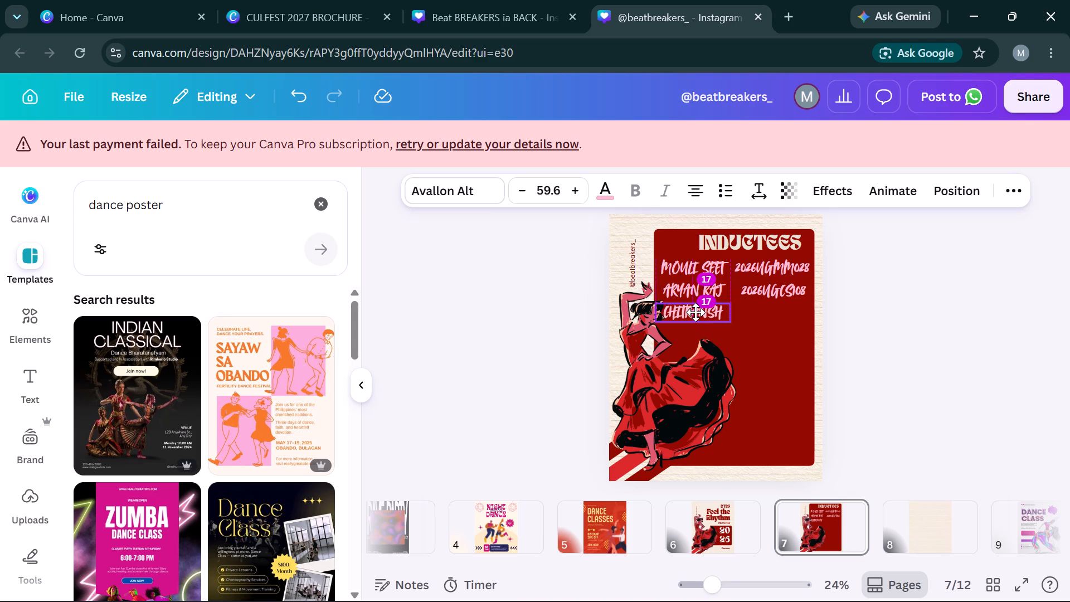
pyautogui.click(915, 370)
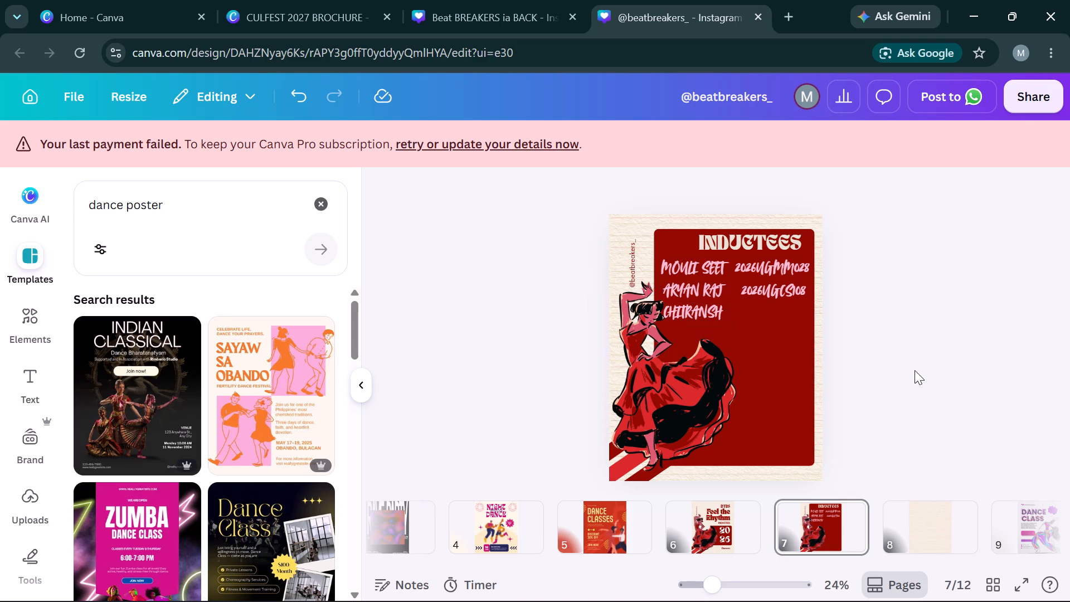
pyautogui.click(452, 0)
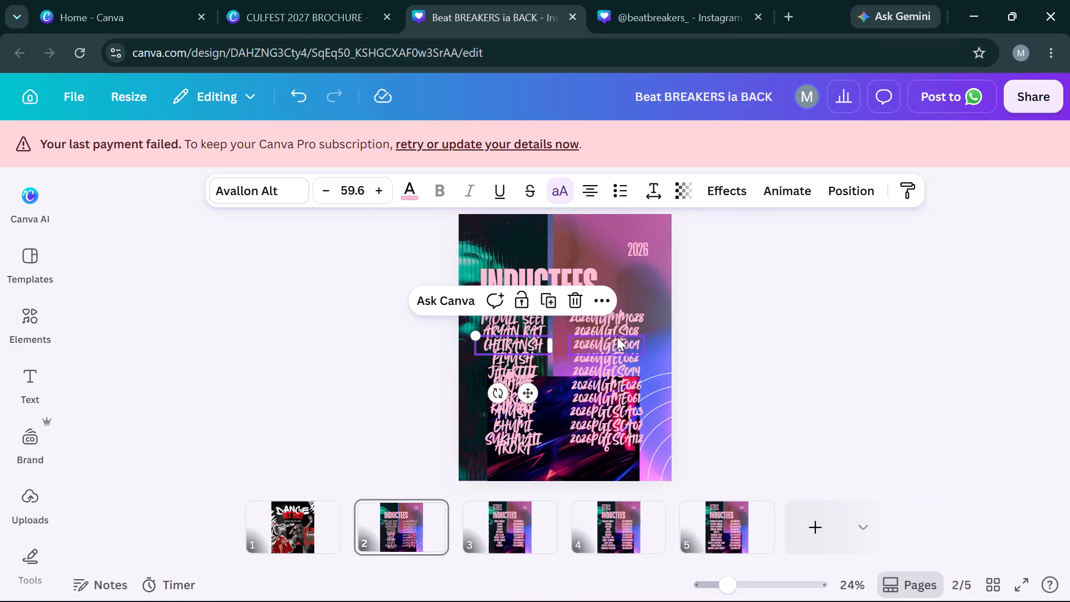
pyautogui.click(617, 337)
pyautogui.hotkey('ctrl', 'c')
pyautogui.click(636, 0)
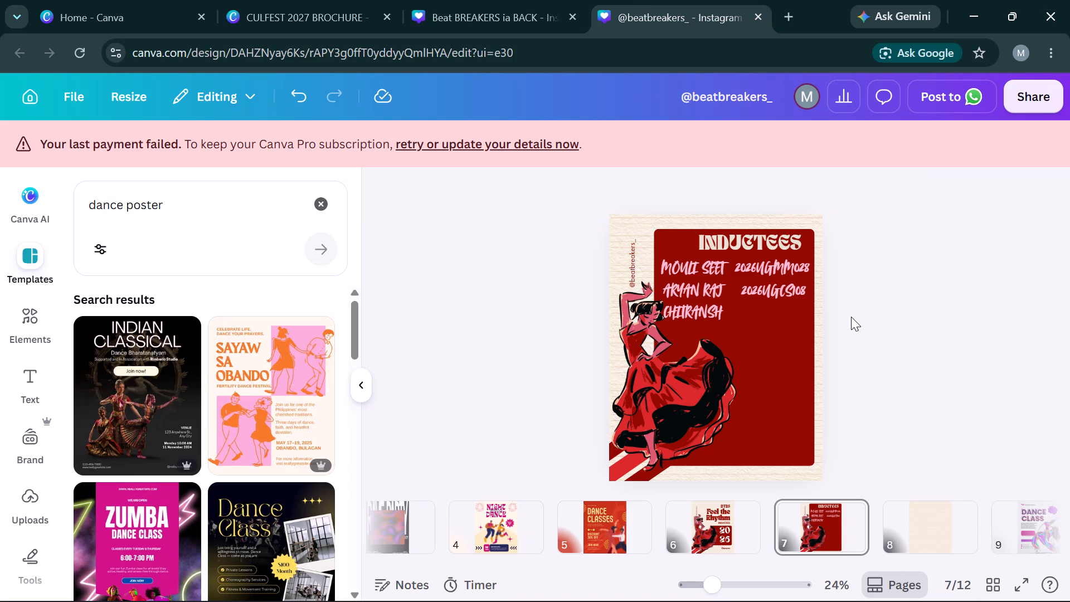
pyautogui.hotkey('ctrl', 'v')
pyautogui.moveTo(761, 347); pyautogui.dragTo(763, 341)
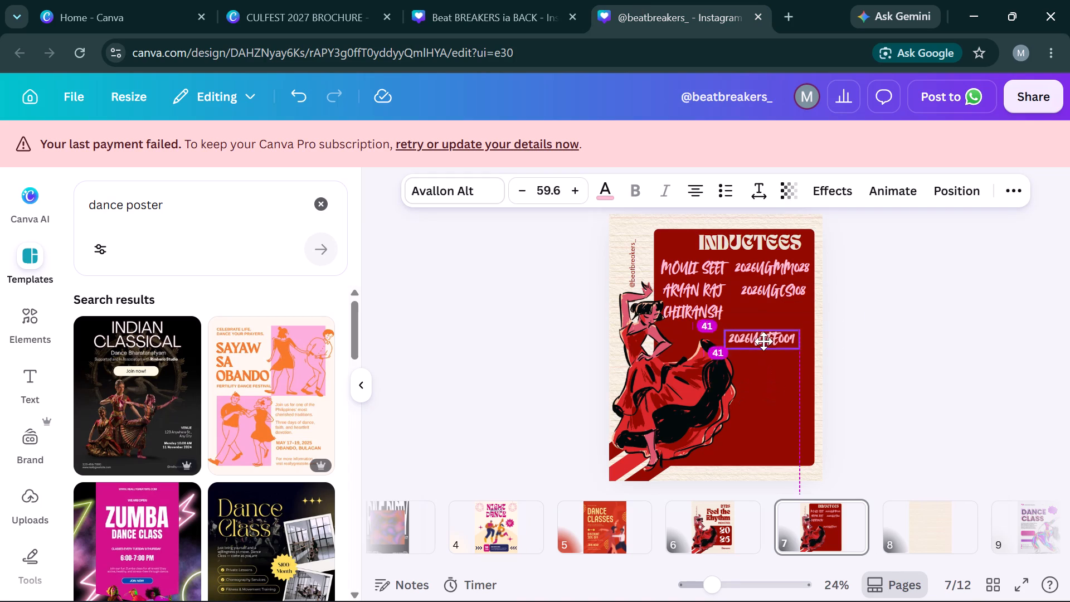
pyautogui.moveTo(763, 341); pyautogui.dragTo(775, 321)
pyautogui.click(775, 314)
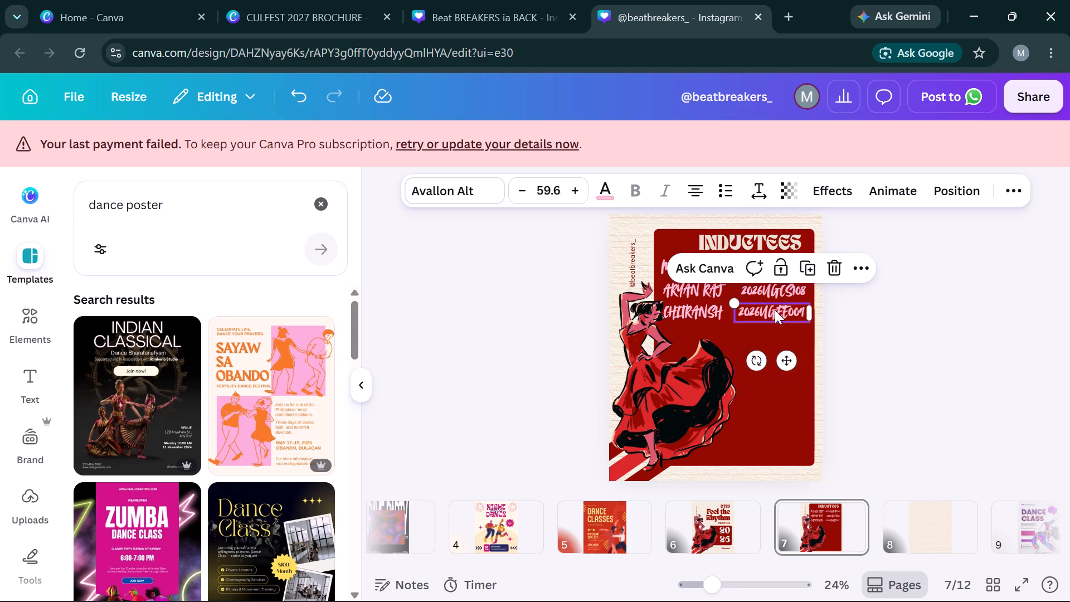
# Shift the second ID number slightly left to align it with the third ID number, keeping the rows evenly spaced.
pyautogui.click(773, 288)
pyautogui.click(773, 288)
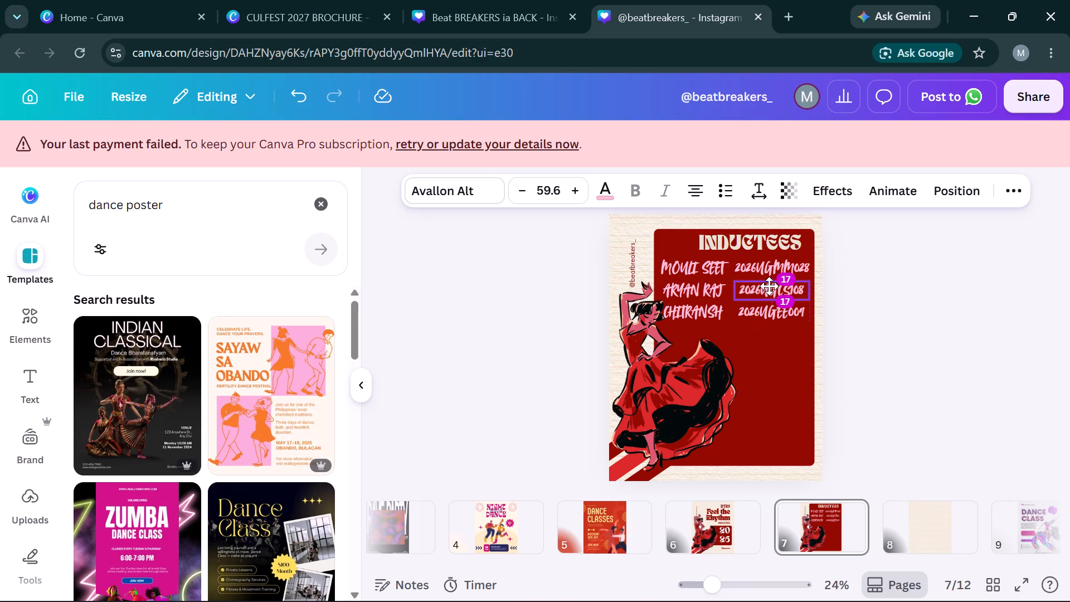
pyautogui.click(874, 334)
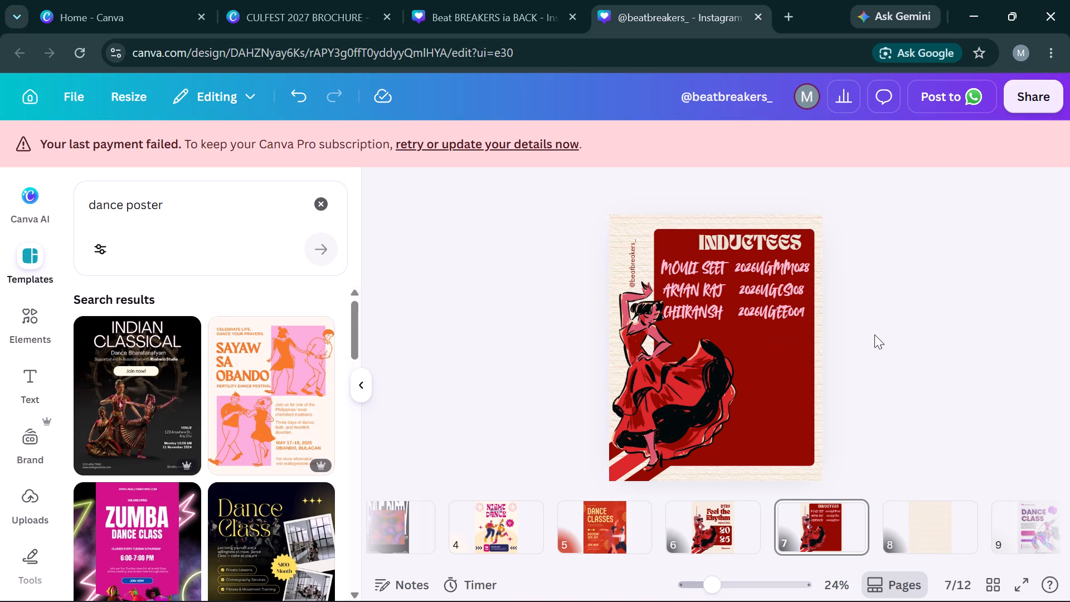
pyautogui.click(494, 1)
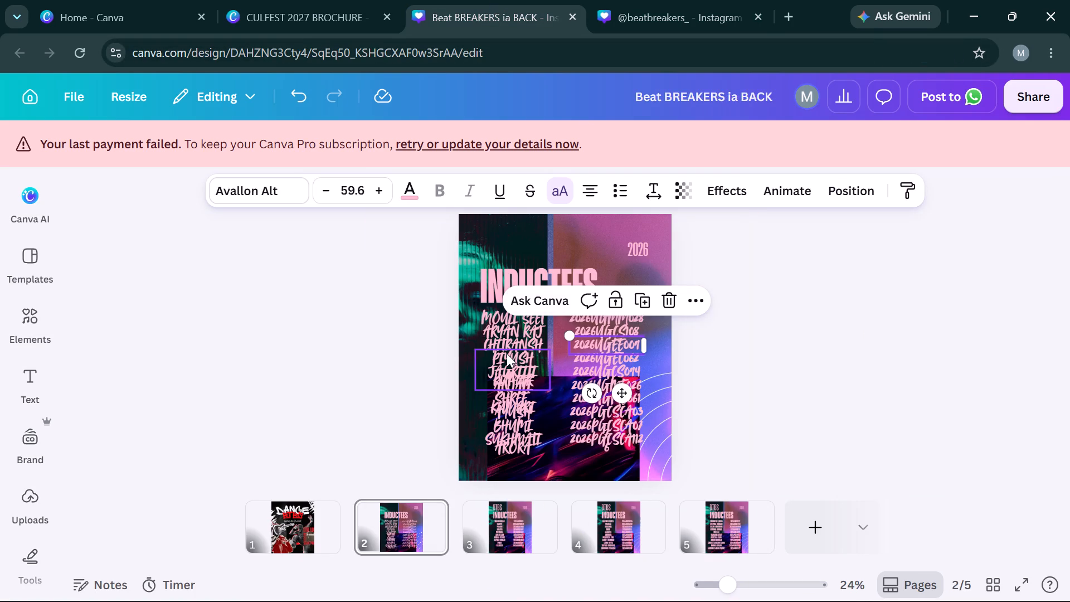
pyautogui.click(507, 353)
pyautogui.hotkey('ctrl', 'c')
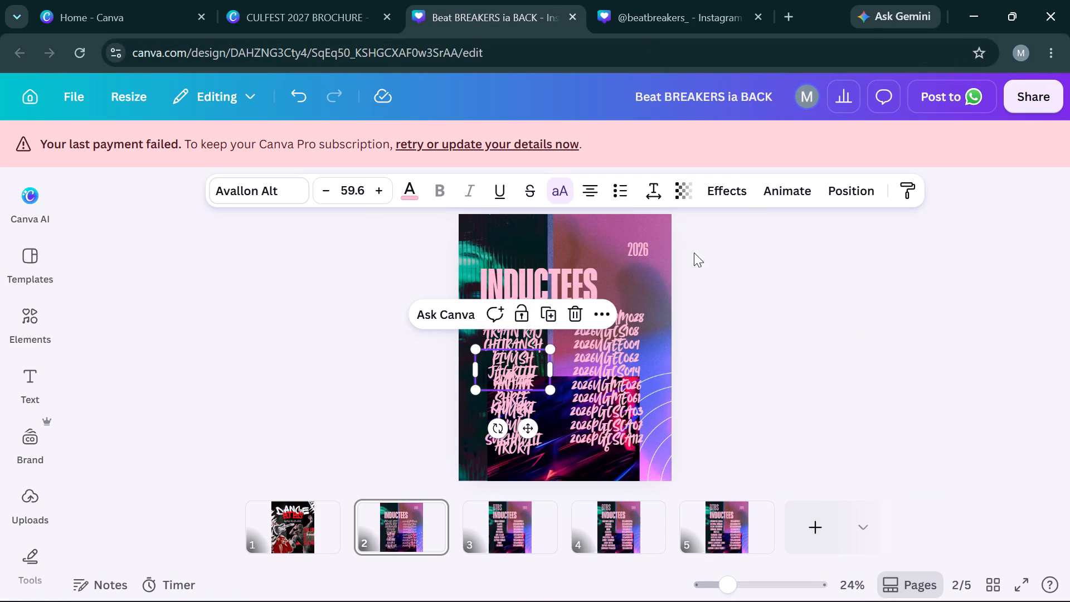
pyautogui.click(646, 11)
pyautogui.hotkey('ctrl', 'v')
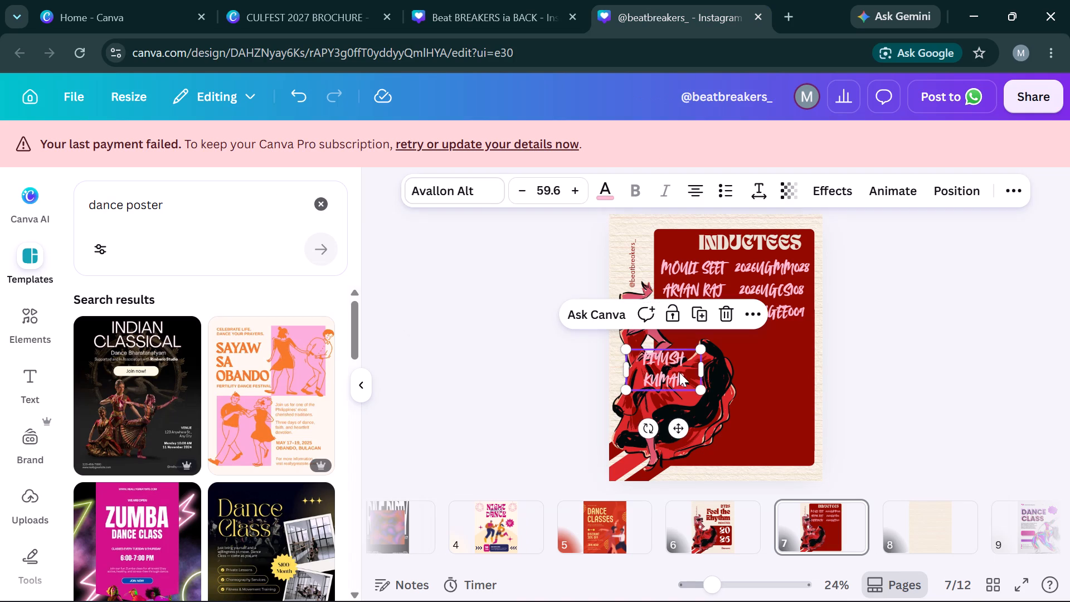
pyautogui.moveTo(702, 367); pyautogui.dragTo(714, 366)
pyautogui.moveTo(691, 360); pyautogui.dragTo(717, 336)
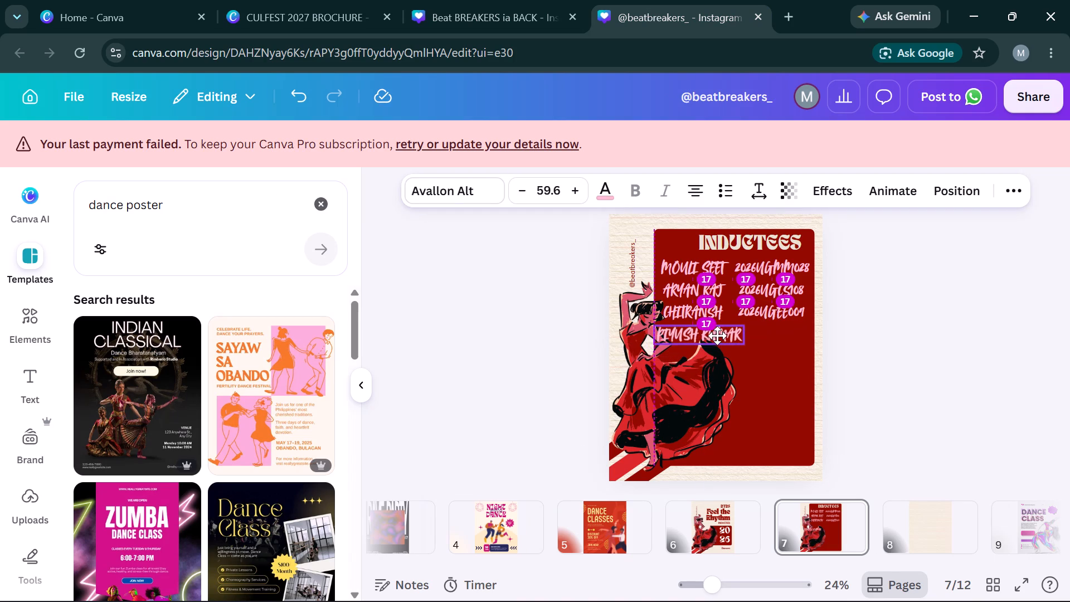
# Shift the fourth inductee name on page 7 slightly left so it sits closer beneath the third name.
pyautogui.moveTo(717, 336); pyautogui.dragTo(712, 333)
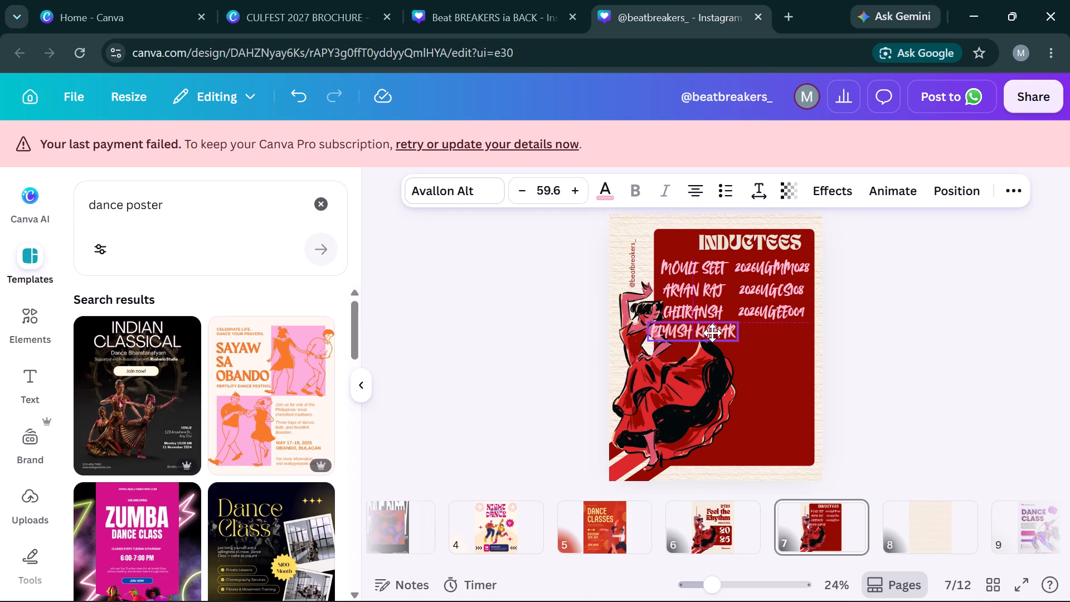
pyautogui.moveTo(712, 333); pyautogui.dragTo(712, 334)
pyautogui.click(891, 375)
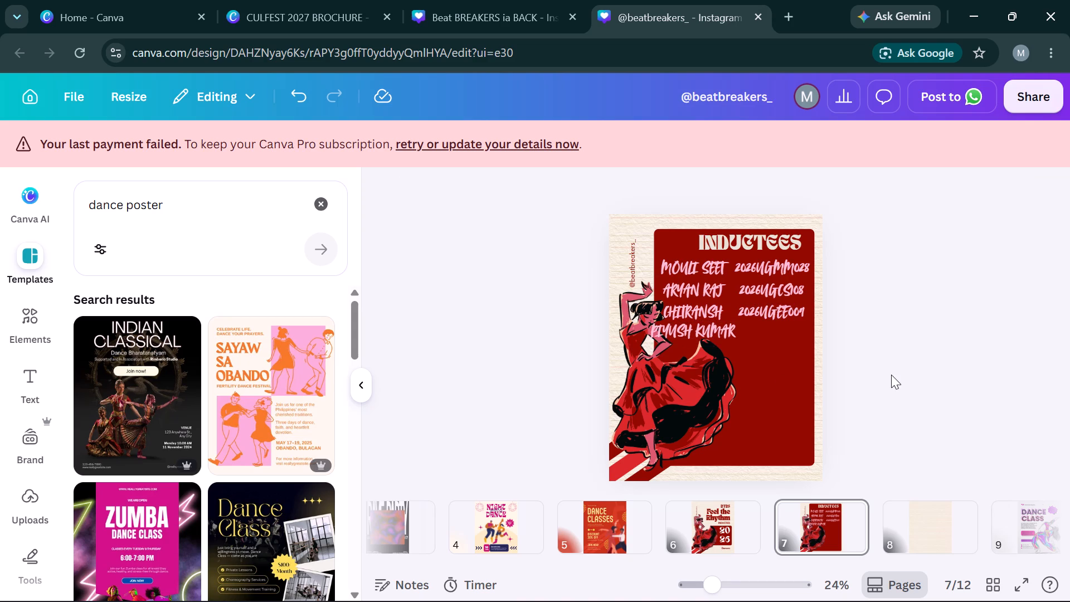
# Extend the red panel's left edge outward to a width of about 845 so it reaches behind the fourth name.
pyautogui.click(667, 245)
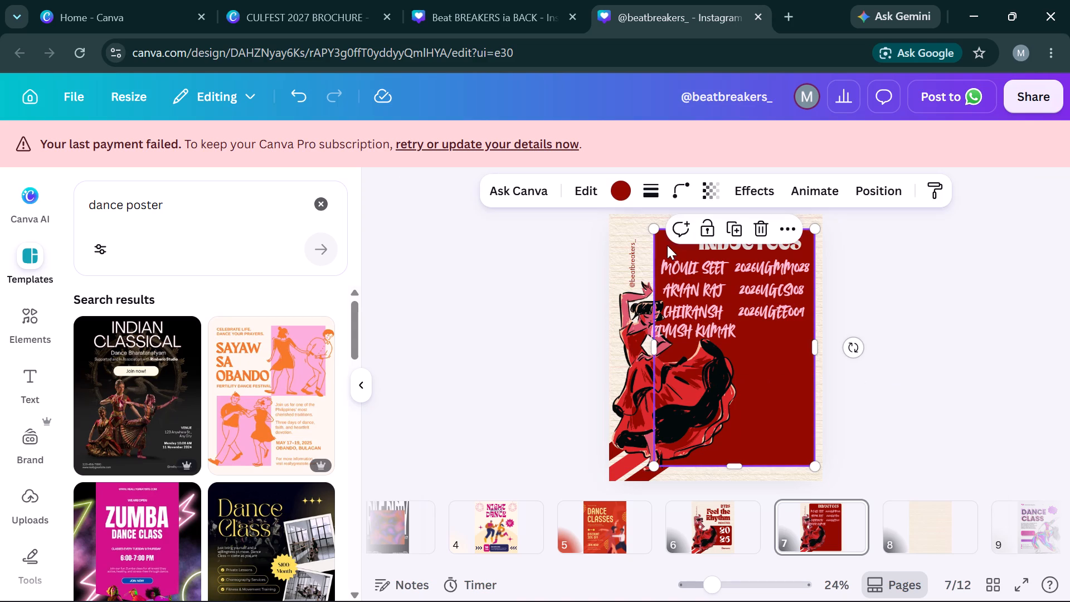
pyautogui.click(650, 353)
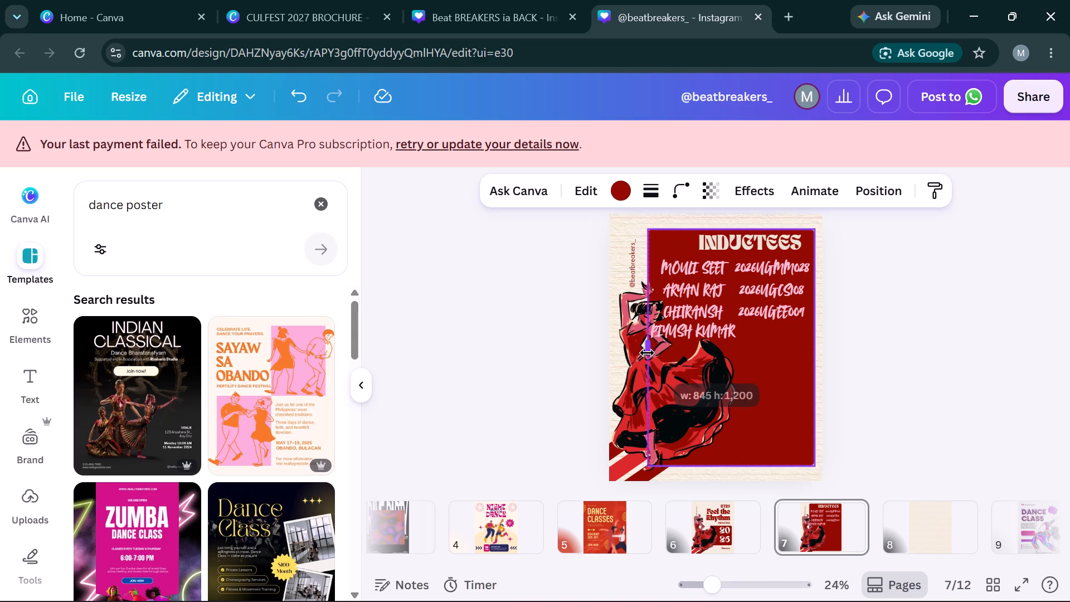
pyautogui.click(933, 351)
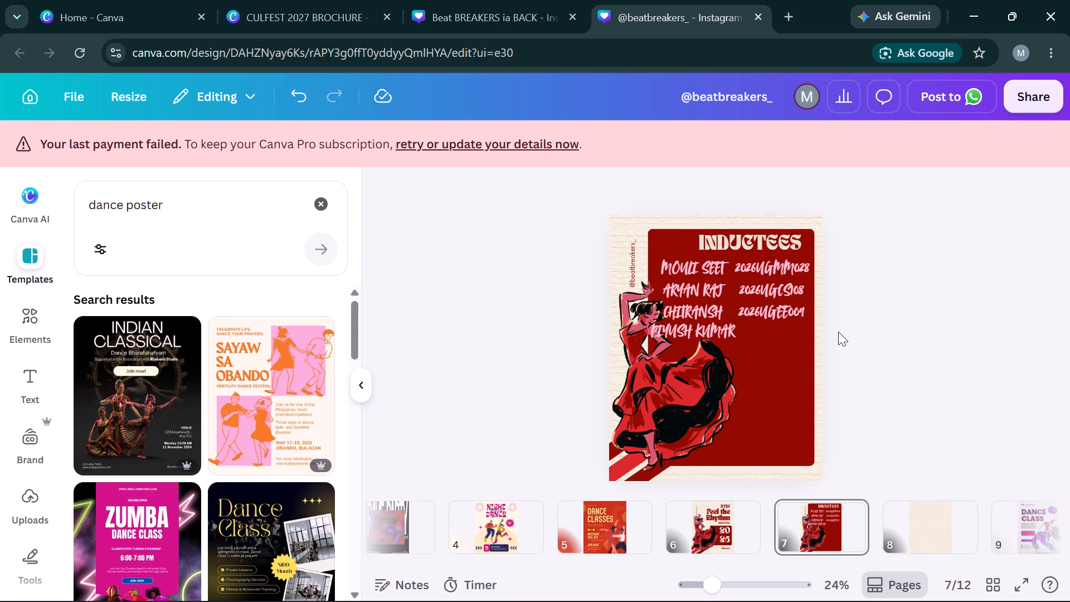
# Nudge the fourth inductee name slightly down so its row spacing matches the rows above.
pyautogui.click(690, 332)
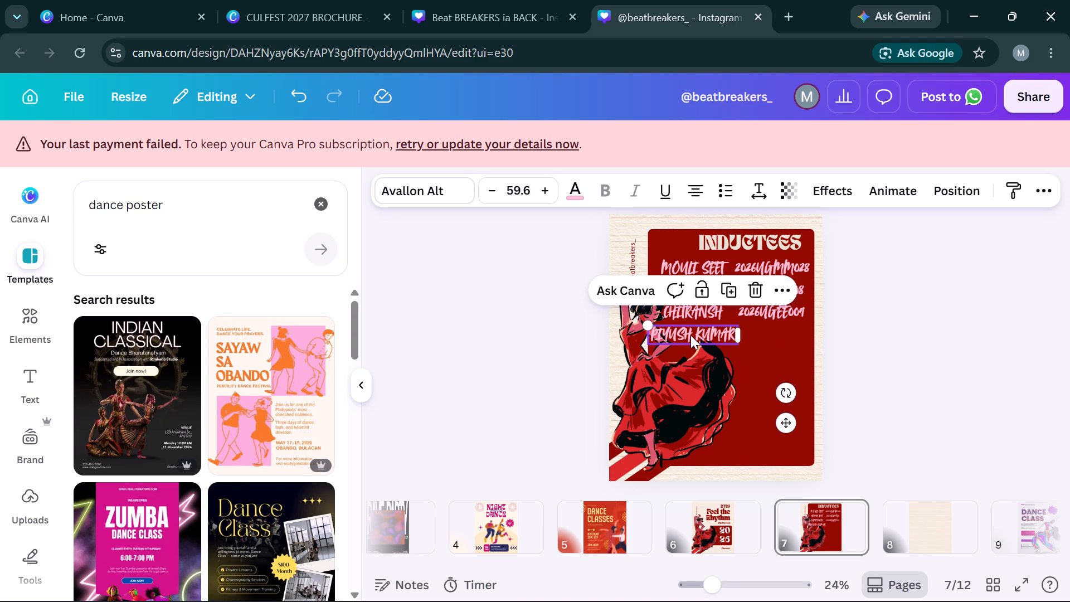
pyautogui.click(894, 324)
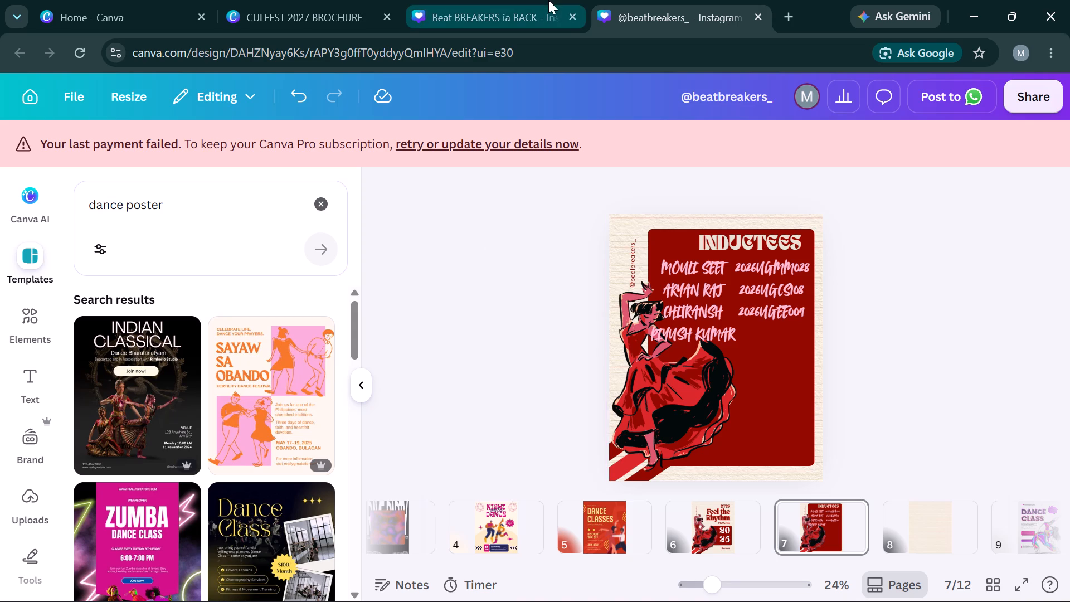
# Delete the already copied fourth inductee name from page 2 of Beat BREAKERS ia BACK.
pyautogui.click(461, 0)
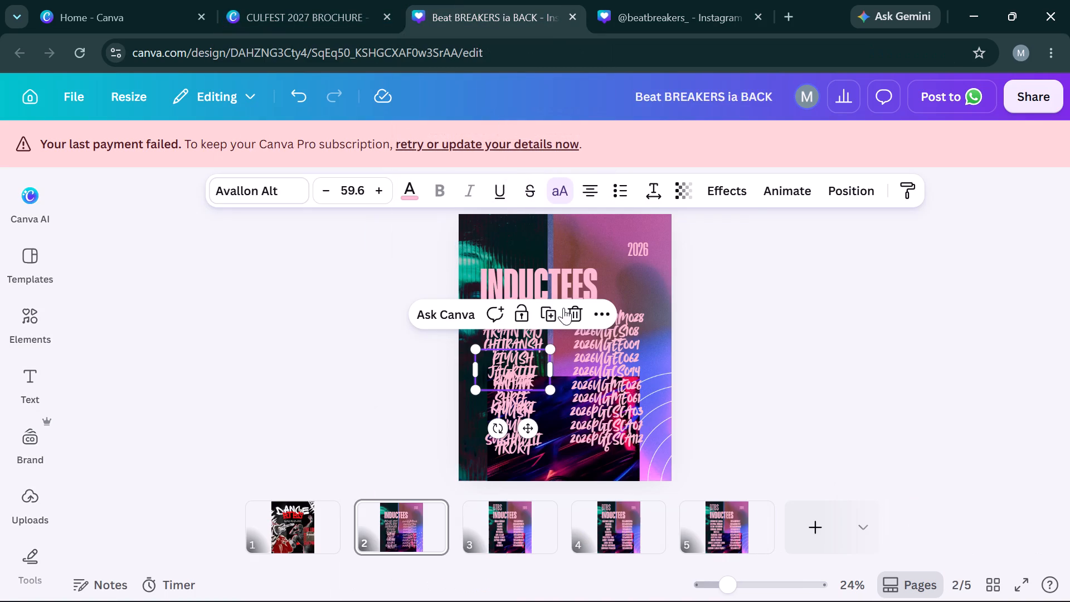
pyautogui.press('Delete')
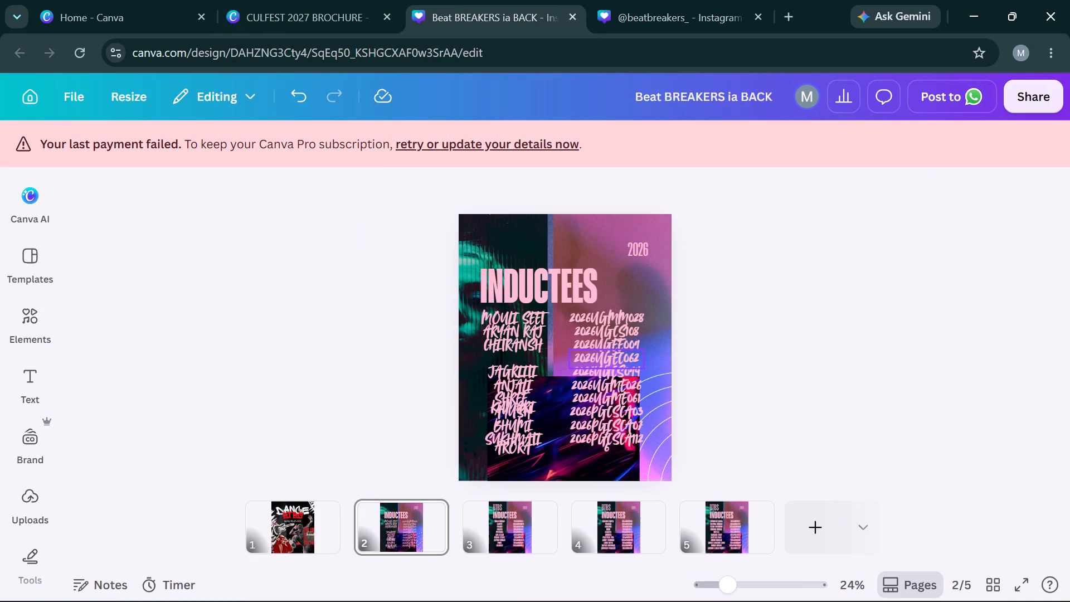
pyautogui.click(582, 356)
pyautogui.hotkey('ctrl', 'c')
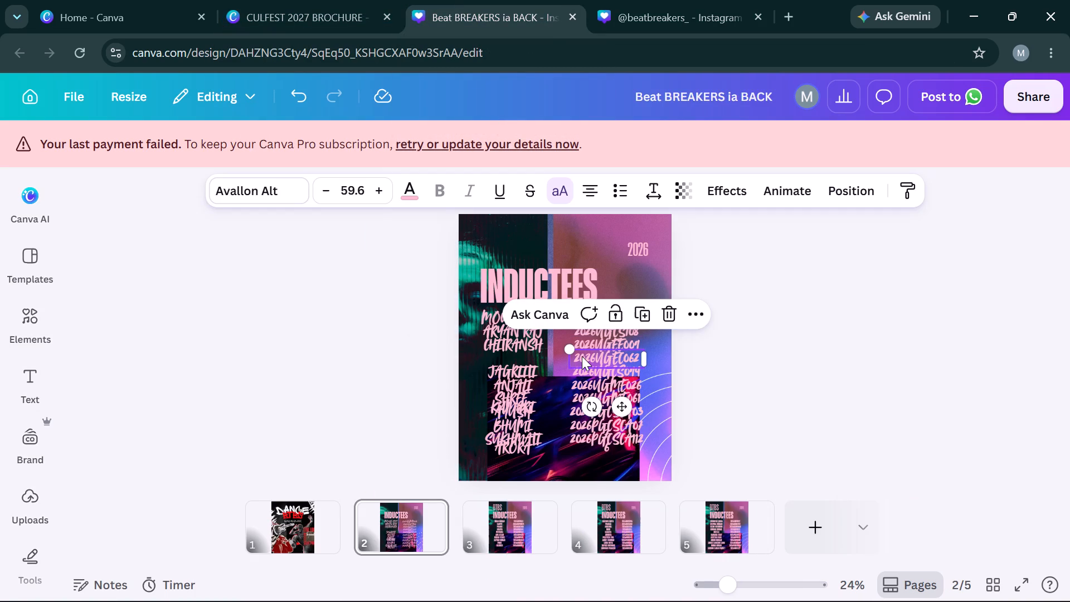
pyautogui.click(647, 0)
pyautogui.hotkey('ctrl', 'v')
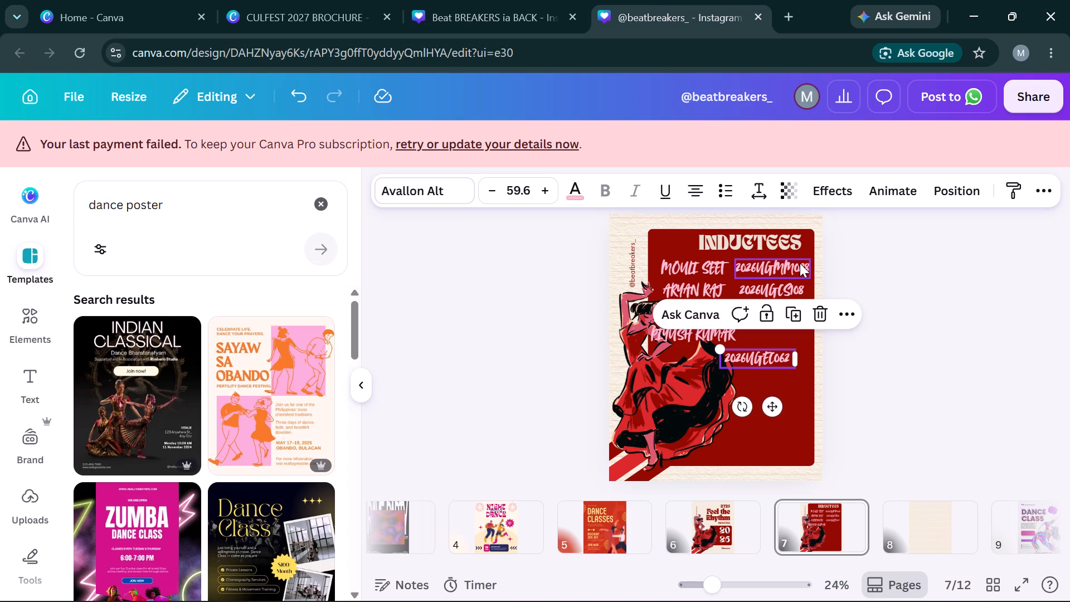
pyautogui.moveTo(757, 355); pyautogui.dragTo(771, 341)
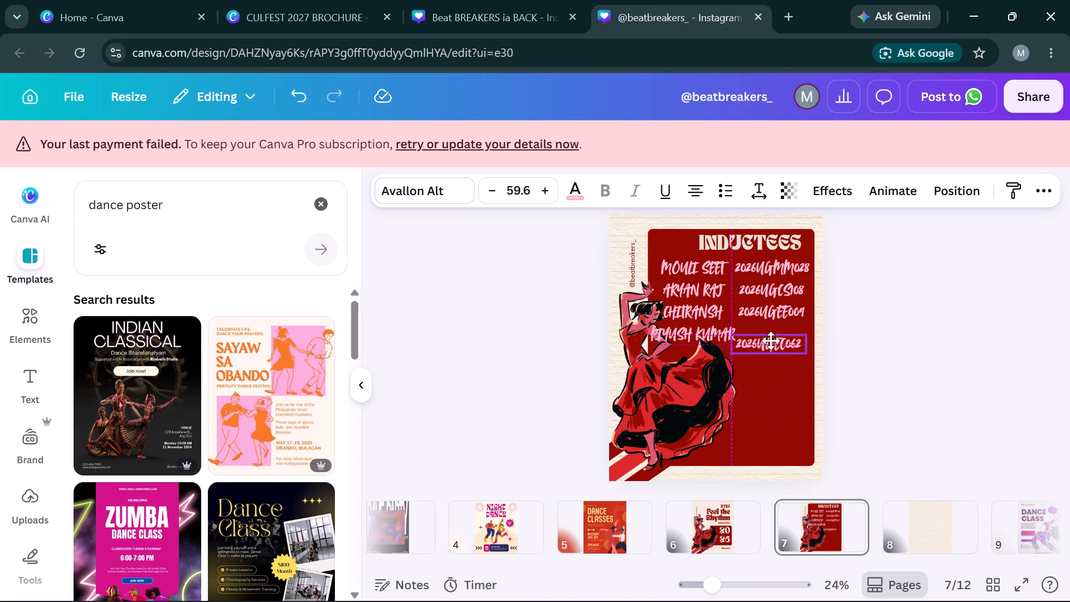
pyautogui.moveTo(771, 341); pyautogui.dragTo(773, 332)
pyautogui.click(871, 402)
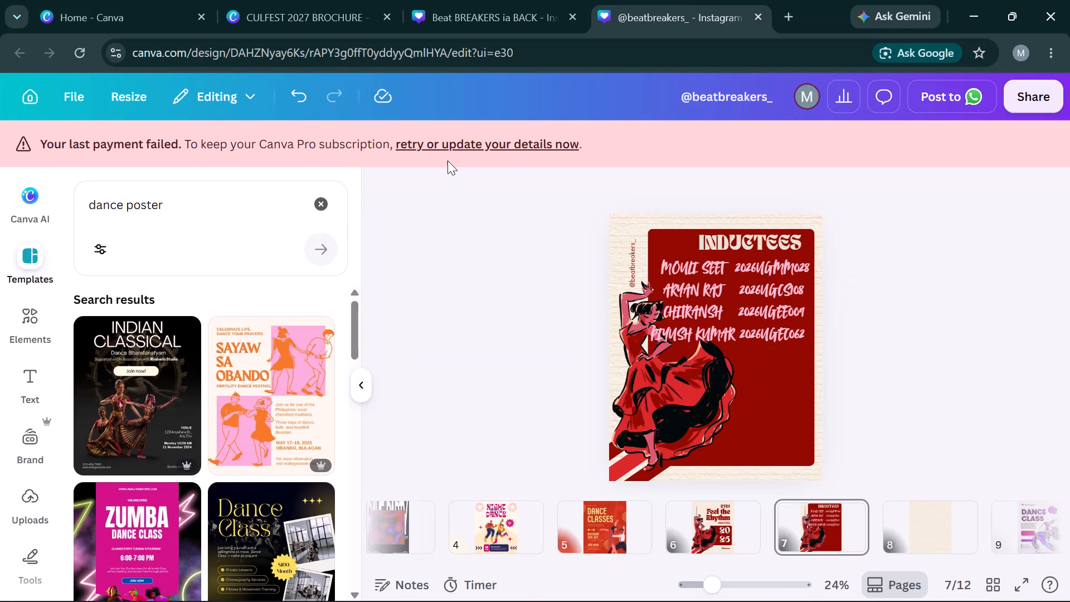
pyautogui.click(437, 0)
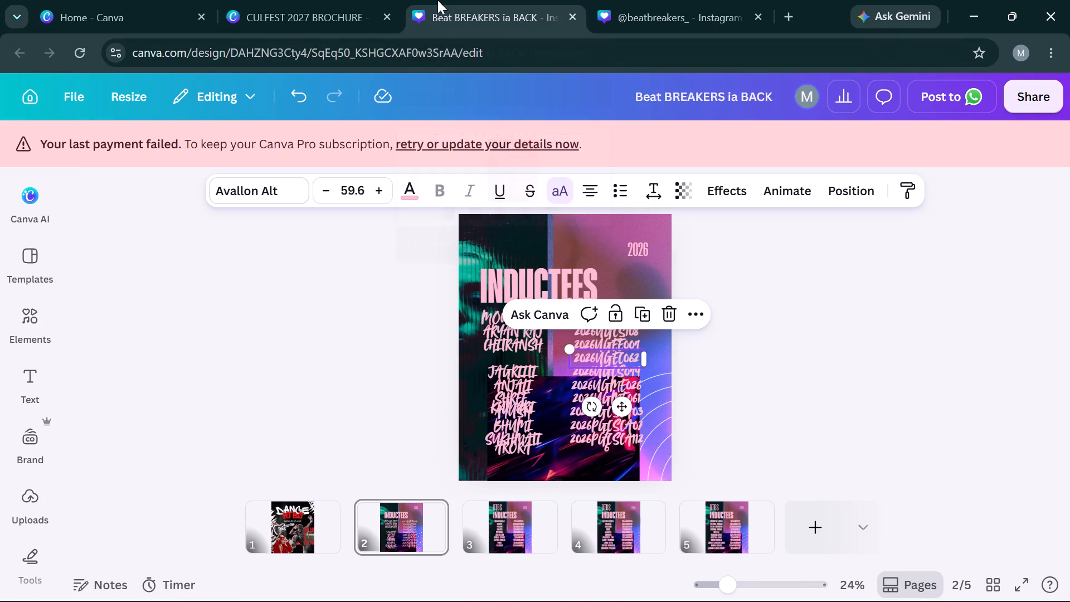
pyautogui.click(510, 366)
pyautogui.hotkey('ctrl', 'c')
pyautogui.click(660, 1)
pyautogui.hotkey('ctrl', 'v')
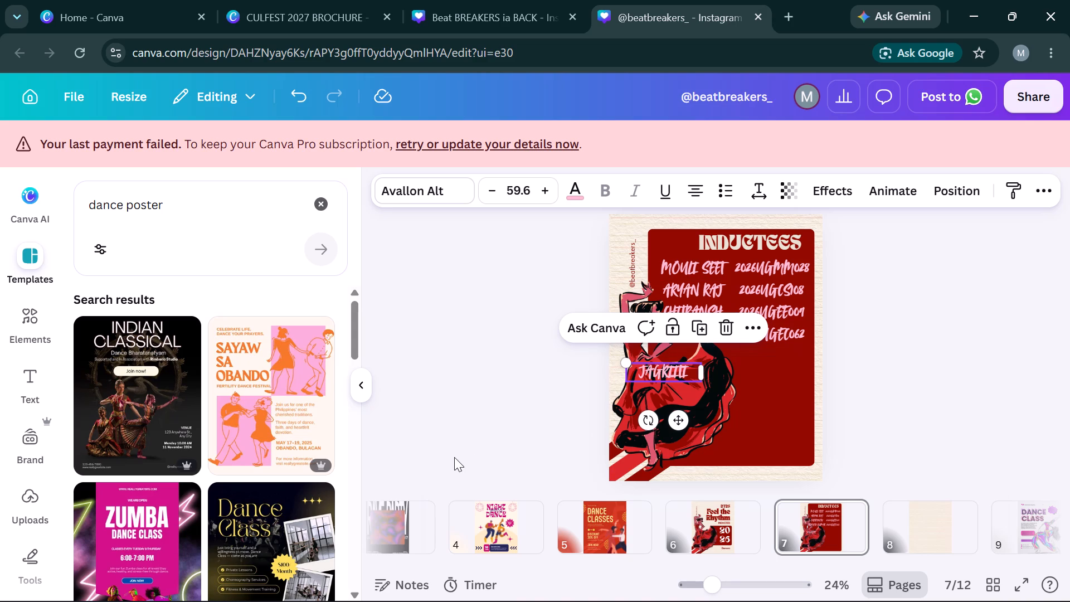
# Open the INDUCTION 2026 spreadsheet from the browsing history and check the inductee names against their registration numbers.
pyautogui.hotkey('ctrl', 'h')
pyautogui.scroll(-2, 505, 410)
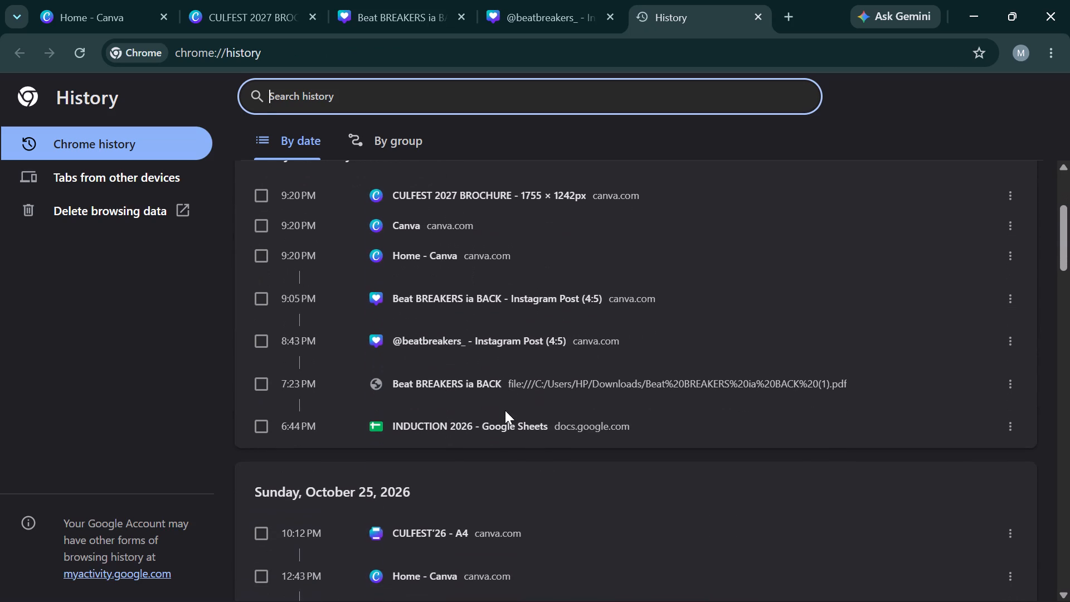
pyautogui.click(458, 424)
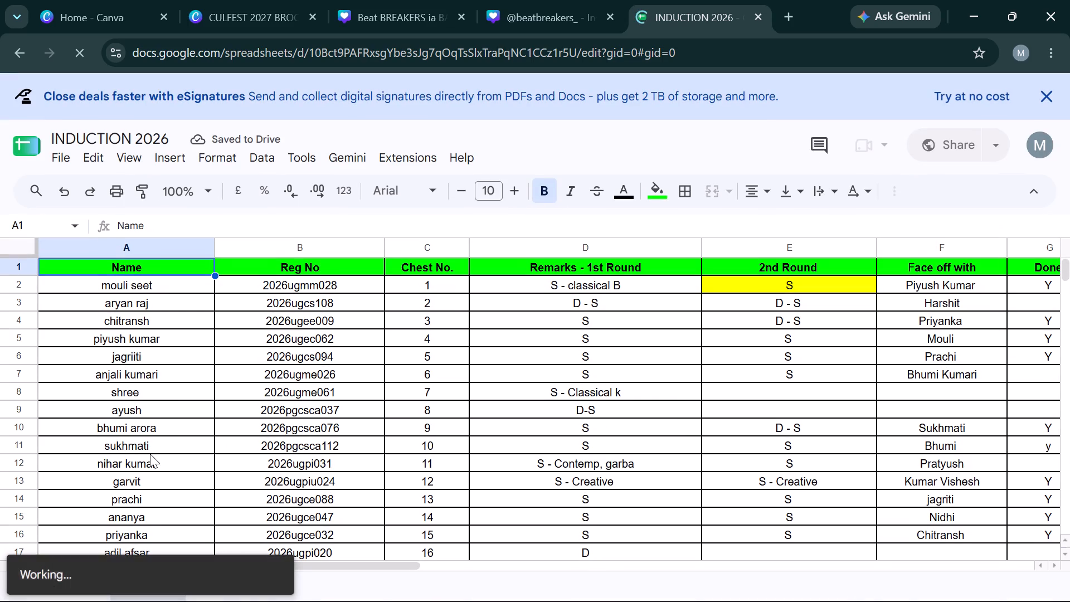
pyautogui.scroll(-1, 150, 454)
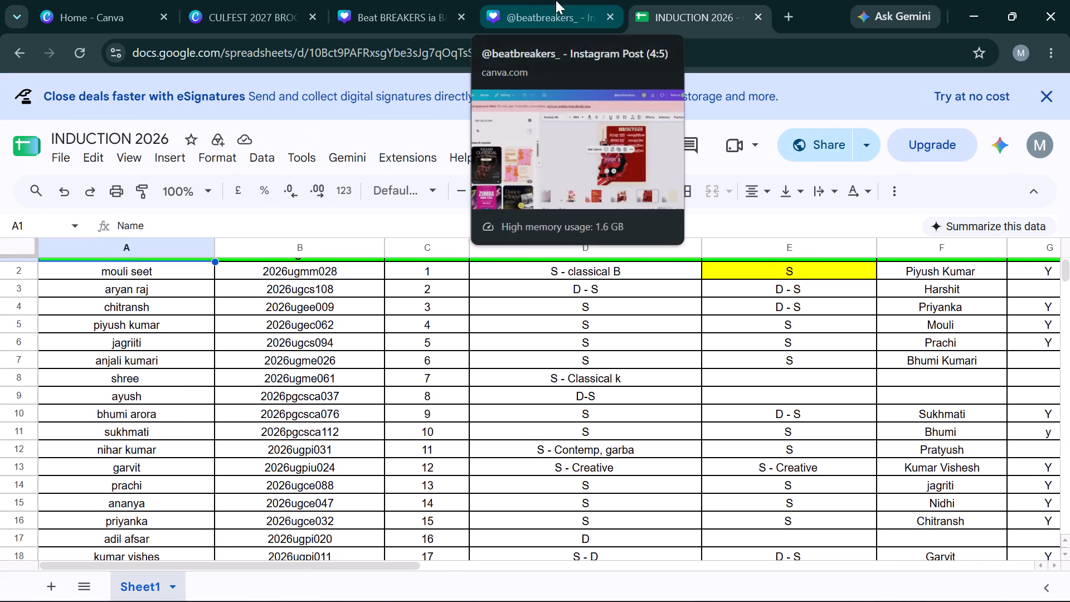
pyautogui.click(410, 11)
pyautogui.click(490, 0)
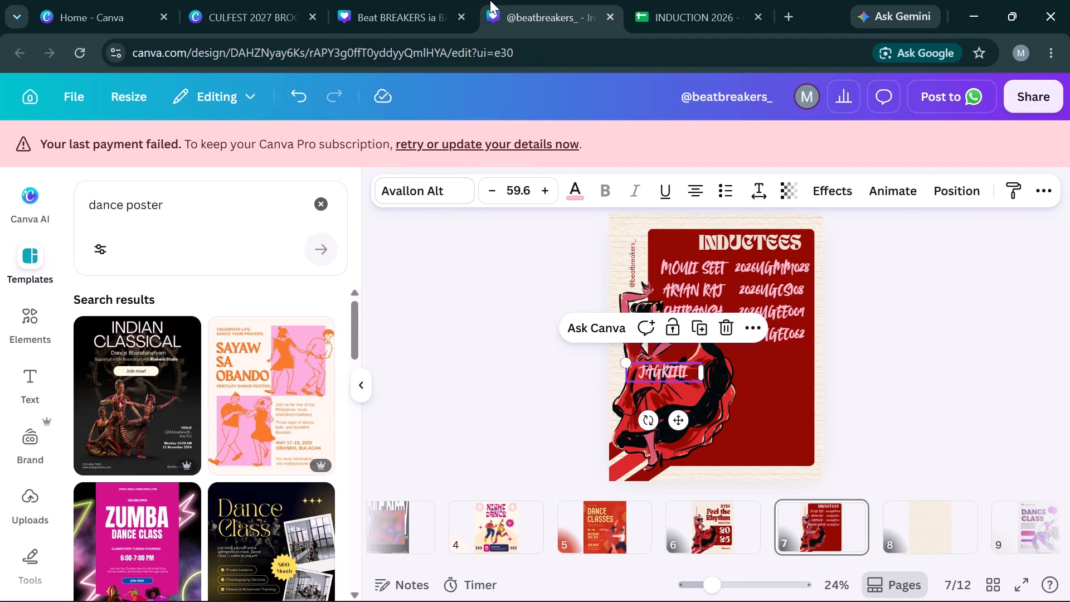
pyautogui.moveTo(664, 371); pyautogui.dragTo(684, 361)
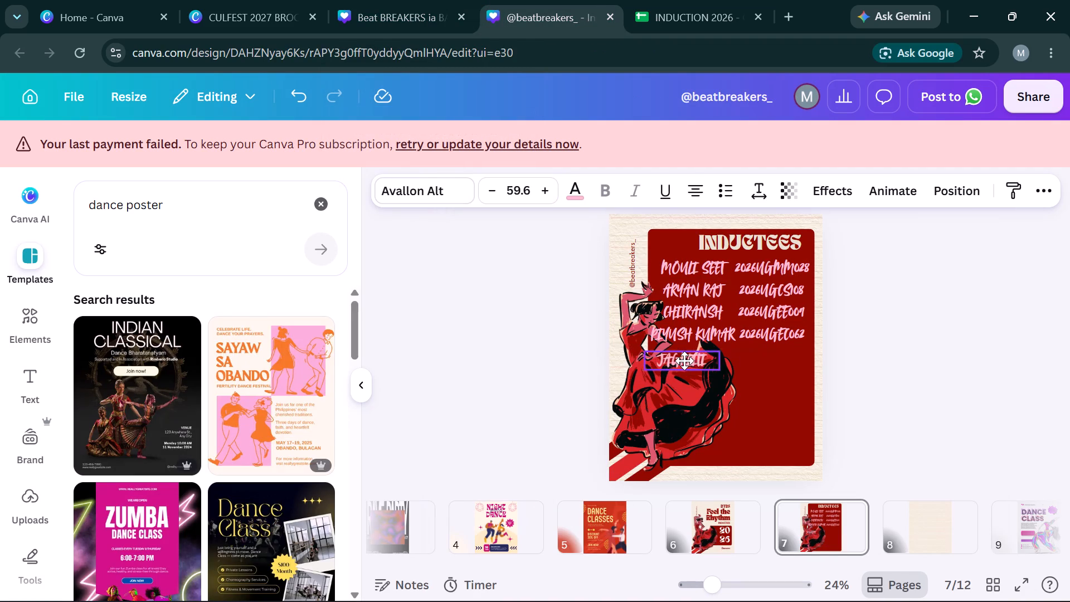
pyautogui.moveTo(684, 361); pyautogui.dragTo(689, 360)
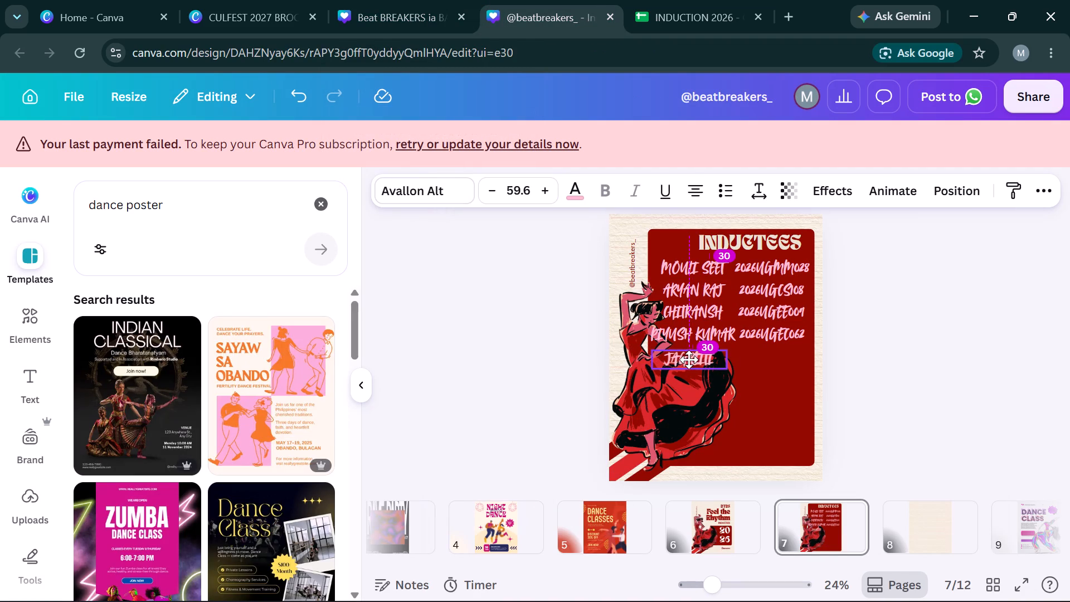
pyautogui.moveTo(689, 360); pyautogui.dragTo(689, 358)
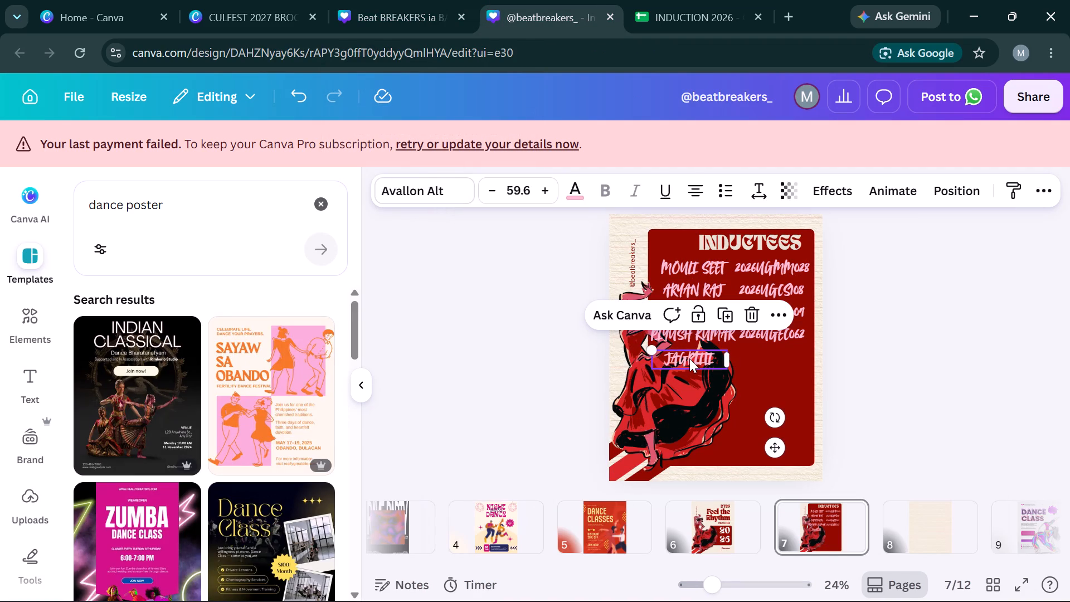
# Nudge the fifth inductee name slightly up so its row spacing matches the rows above, and deselect it.
pyautogui.press('Up')
pyautogui.press('Up')
pyautogui.press('Up')
pyautogui.press('Up')
pyautogui.press('Up')
pyautogui.press('Up')
pyautogui.press('Up')
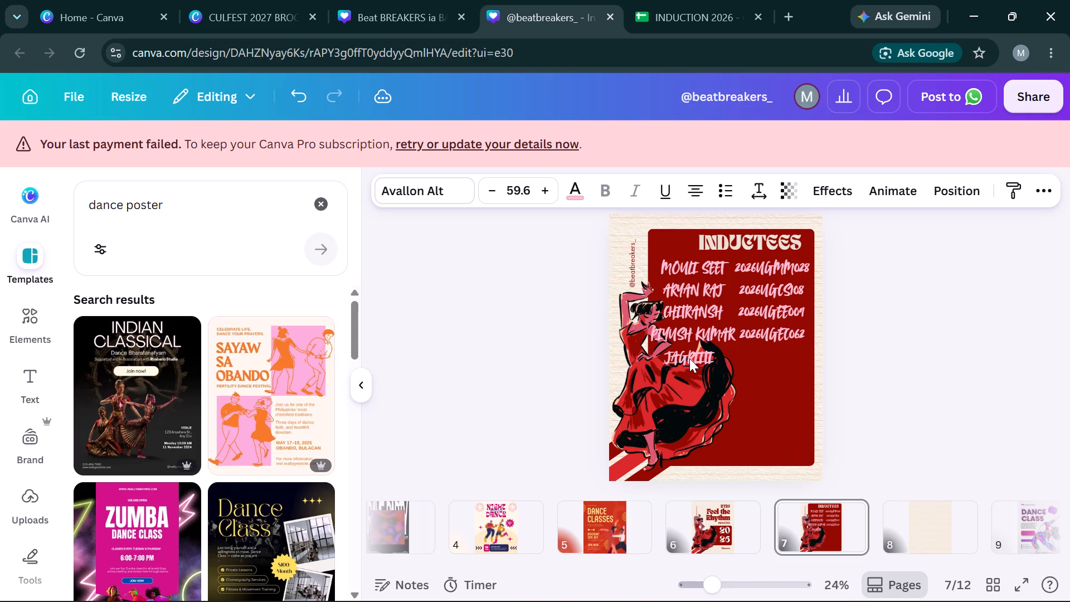
pyautogui.press('Up')
pyautogui.press('Up')
pyautogui.press('Up')
pyautogui.press('Up')
pyautogui.press('Up')
pyautogui.press('Up')
pyautogui.press('Up')
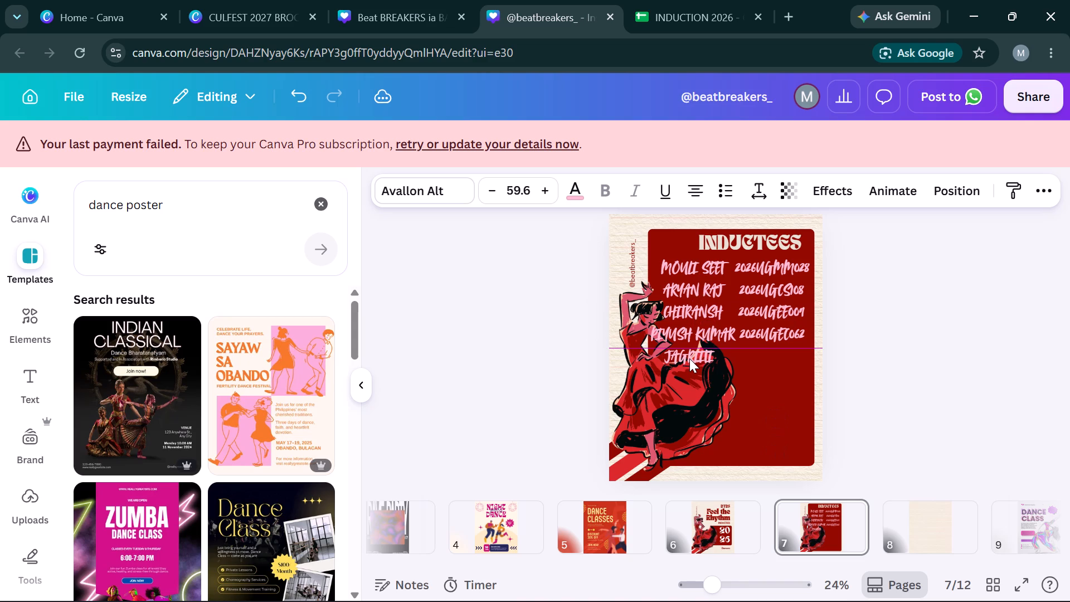
pyautogui.press('Down')
pyautogui.click(848, 366)
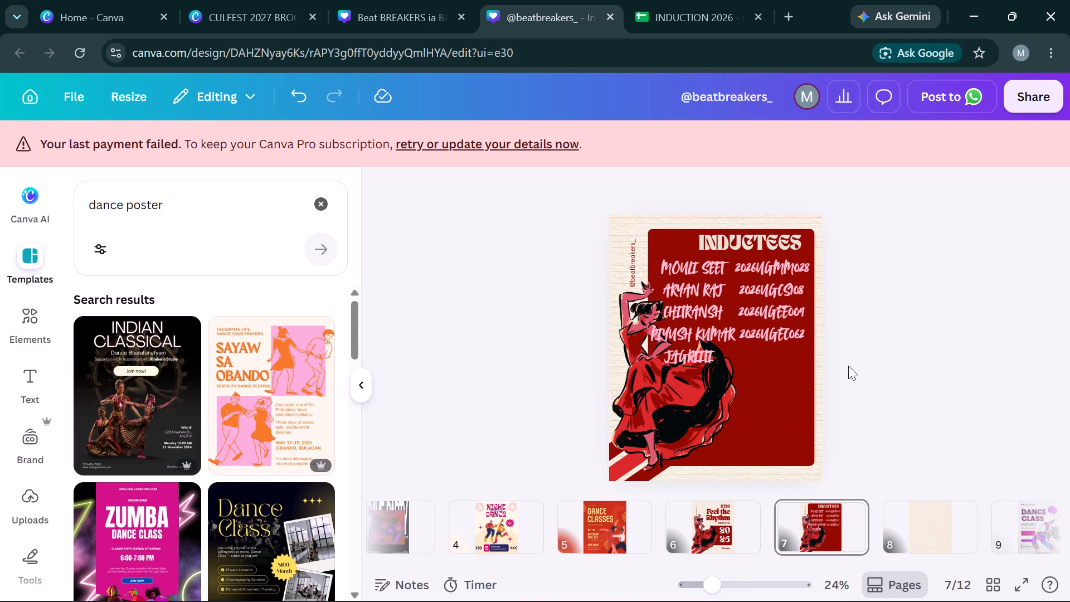
pyautogui.click(649, 0)
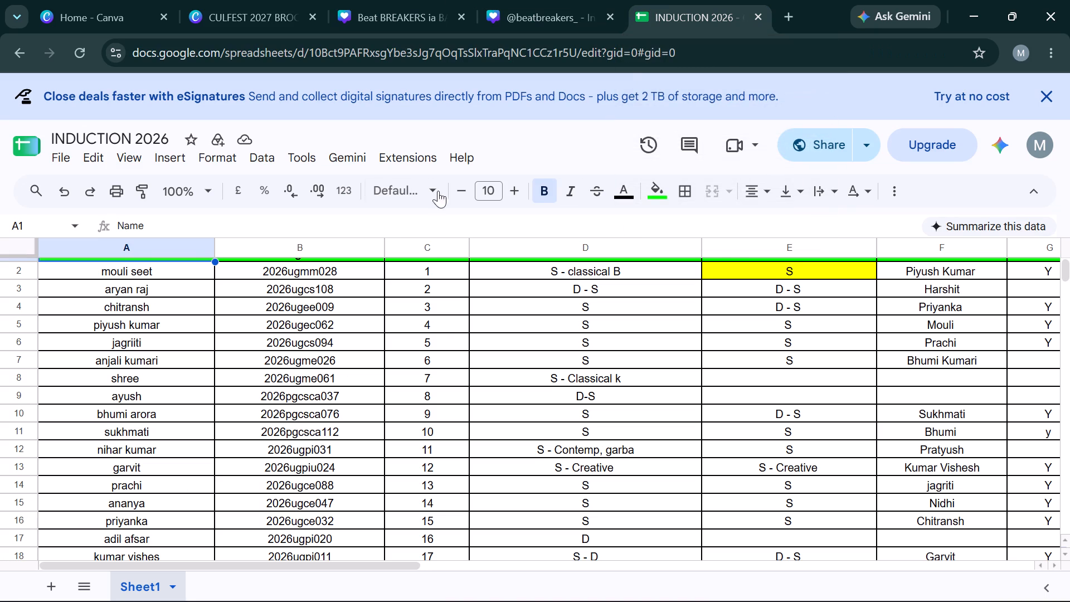
pyautogui.click(537, 0)
pyautogui.click(375, 0)
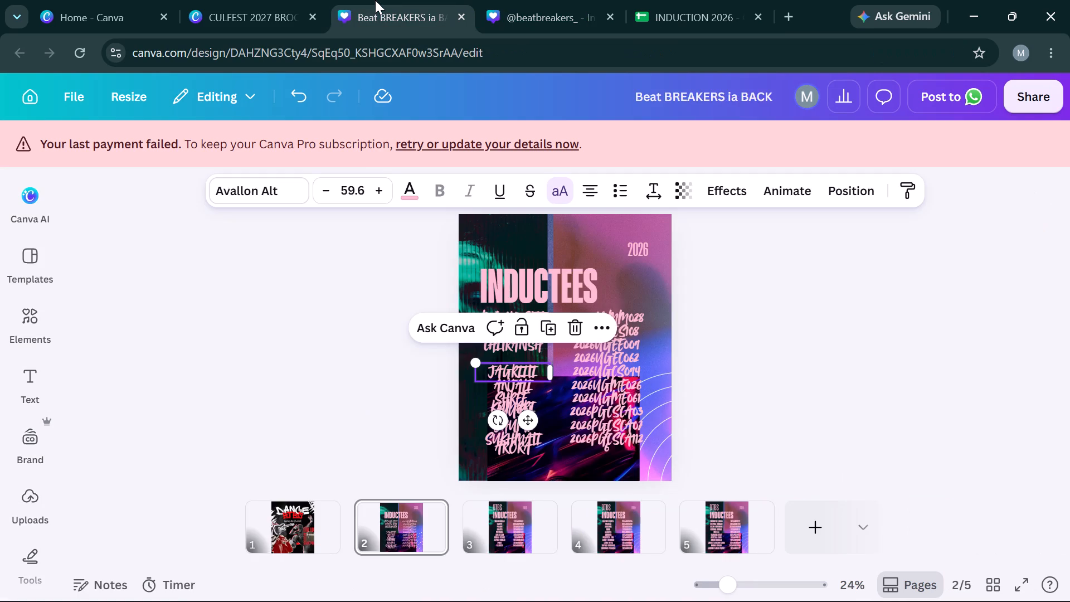
pyautogui.click(633, 365)
pyautogui.hotkey('ctrl', 'c')
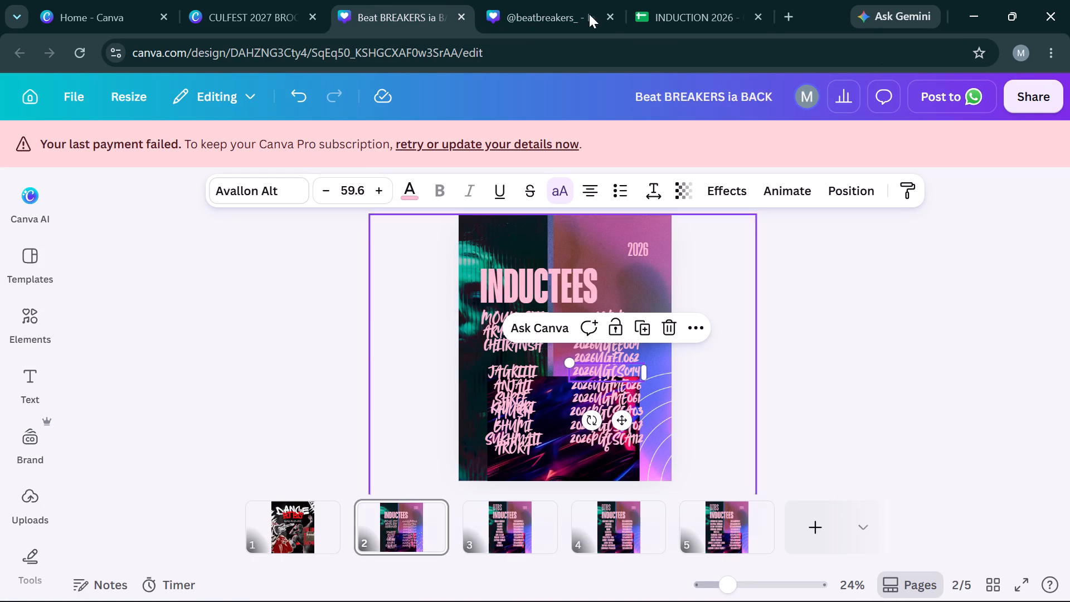
pyautogui.click(551, 11)
pyautogui.hotkey('ctrl', 'v')
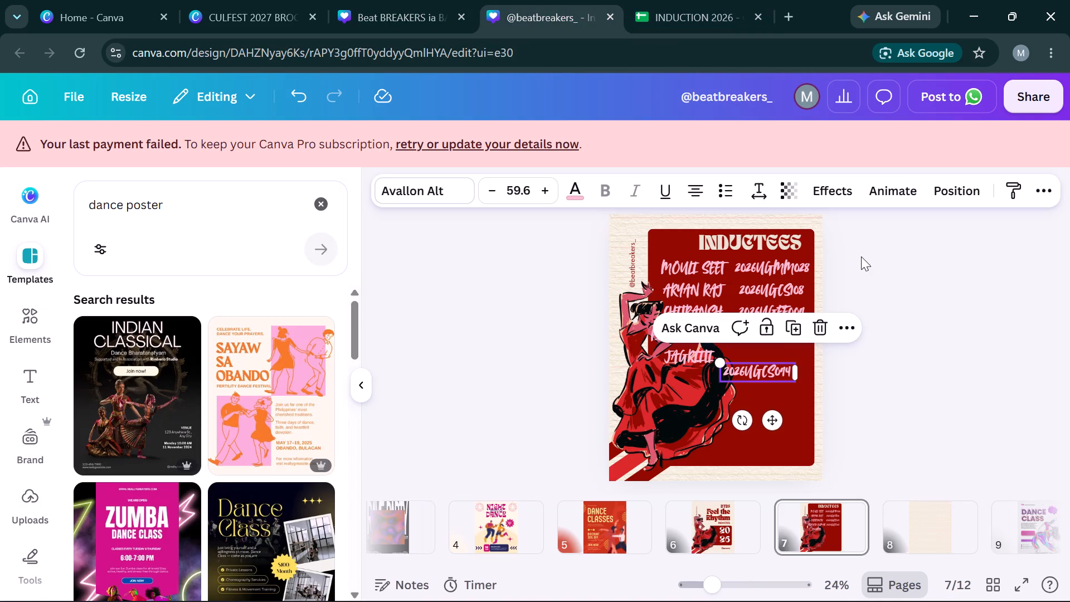
pyautogui.moveTo(742, 368); pyautogui.dragTo(751, 358)
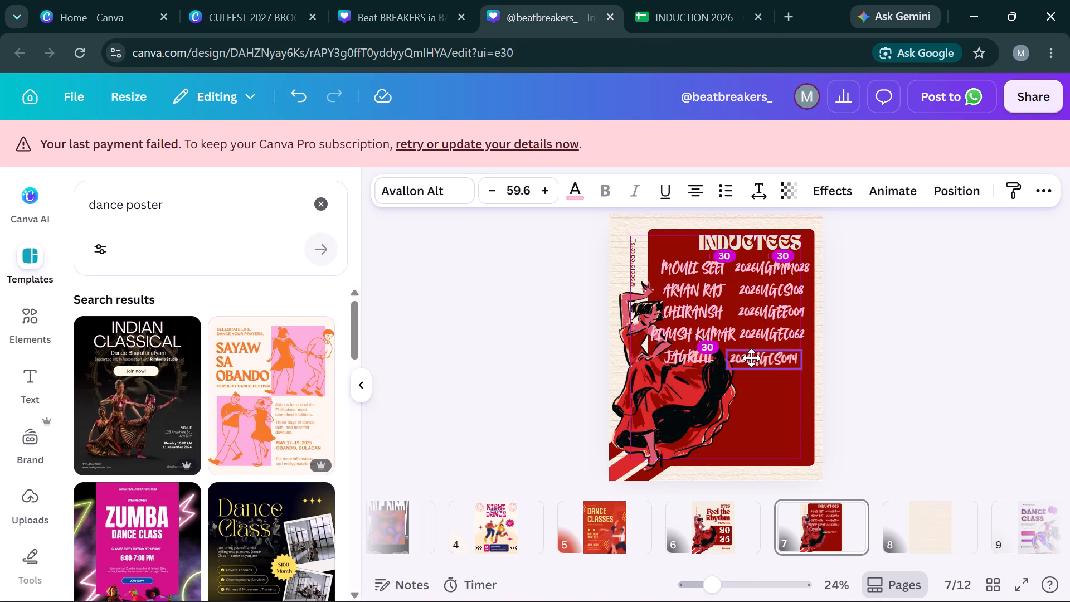
pyautogui.moveTo(751, 358); pyautogui.dragTo(756, 352)
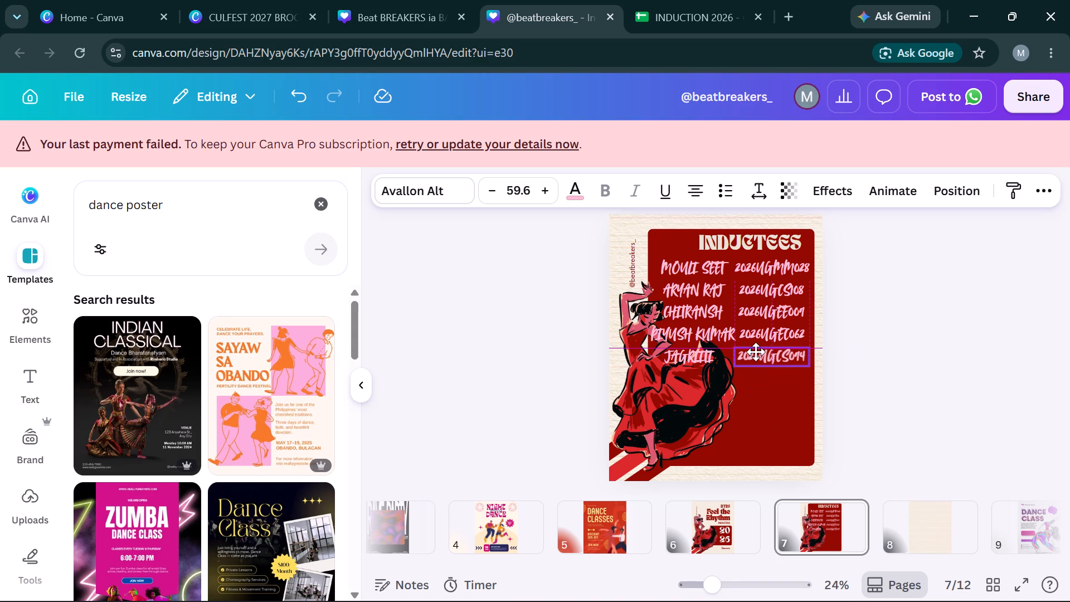
pyautogui.moveTo(756, 352); pyautogui.dragTo(758, 347)
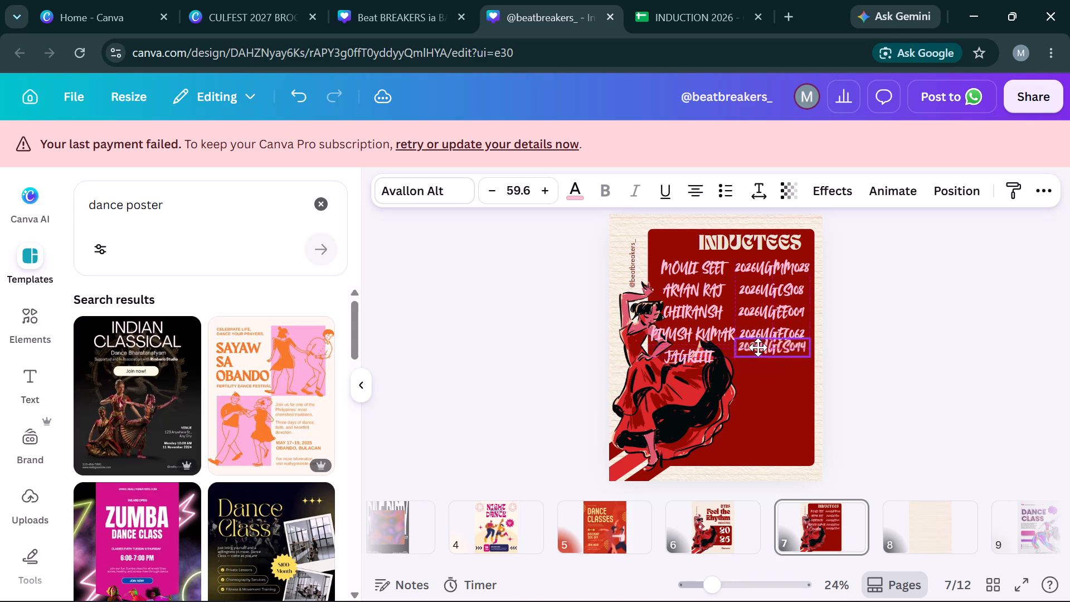
pyautogui.moveTo(758, 347); pyautogui.dragTo(756, 354)
pyautogui.click(906, 334)
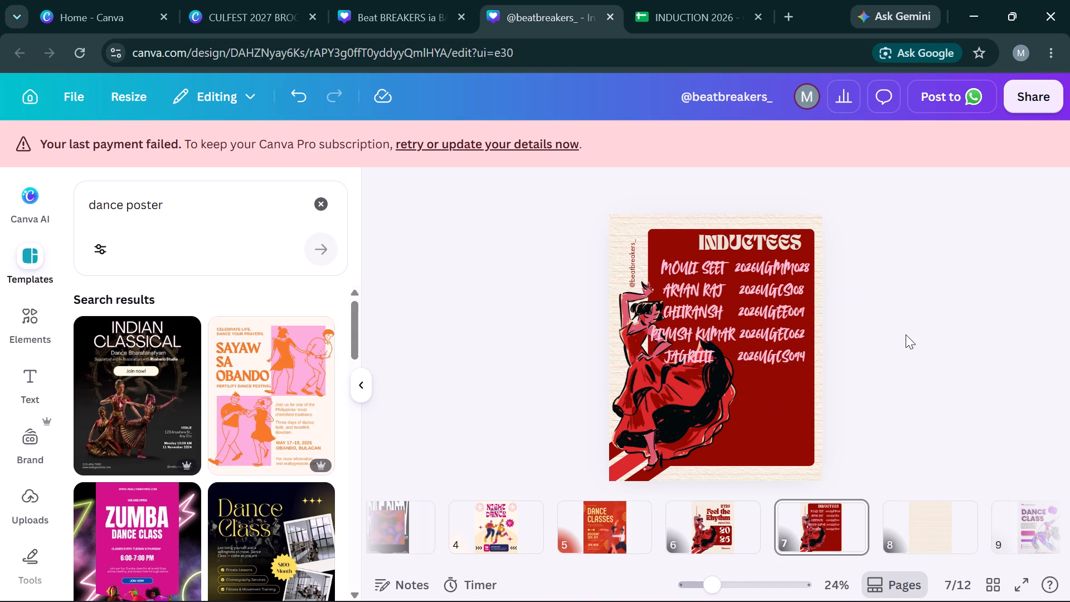
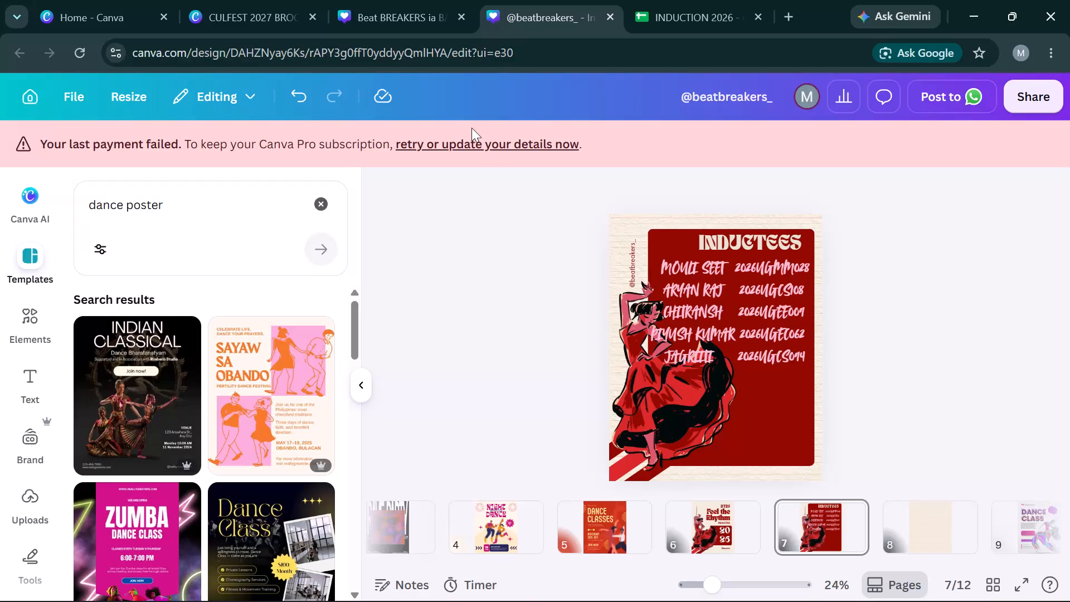
pyautogui.click(421, 0)
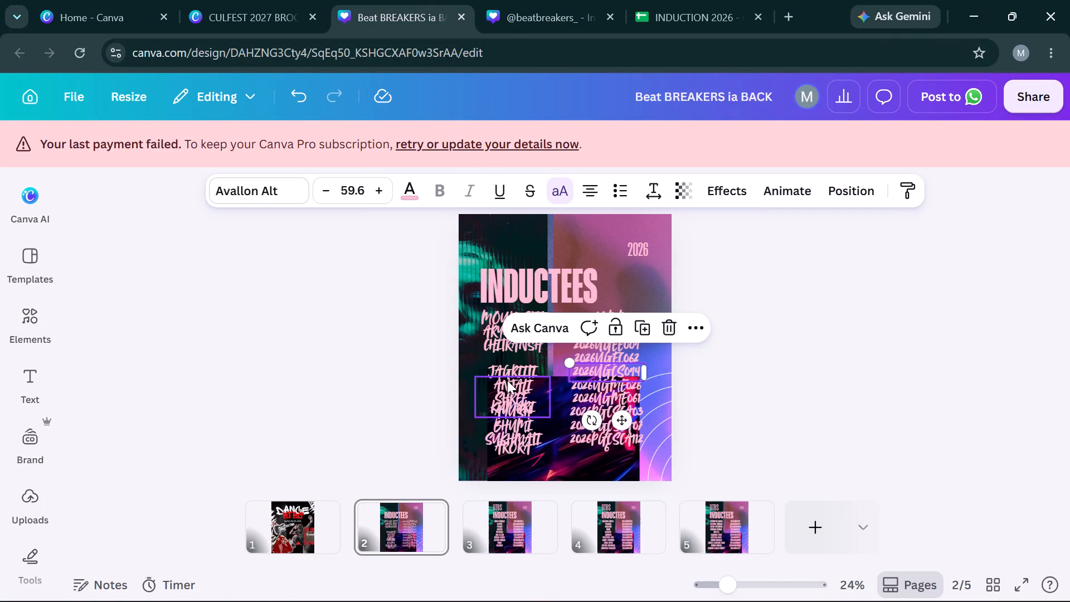
pyautogui.click(507, 380)
pyautogui.hotkey('ctrl', 'c')
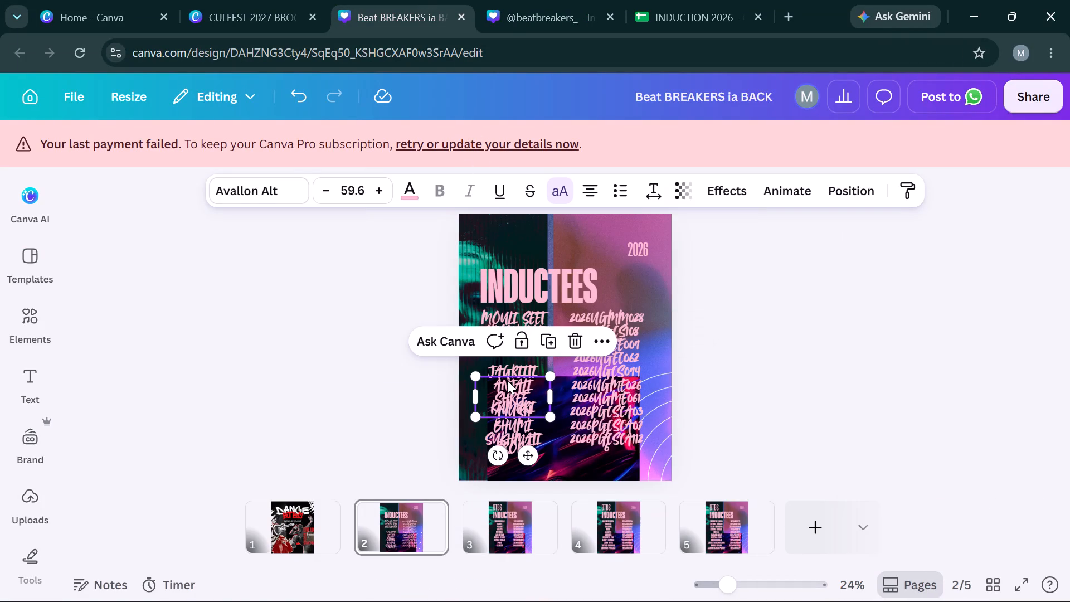
pyautogui.keyDown('ctrl'); pyautogui.moveTo(507, 380); pyautogui.dragTo(541, 0); pyautogui.keyUp('ctrl')
pyautogui.keyDown('ctrl'); pyautogui.click(541, 0); pyautogui.keyUp('ctrl')
pyautogui.hotkey('ctrl', 'v')
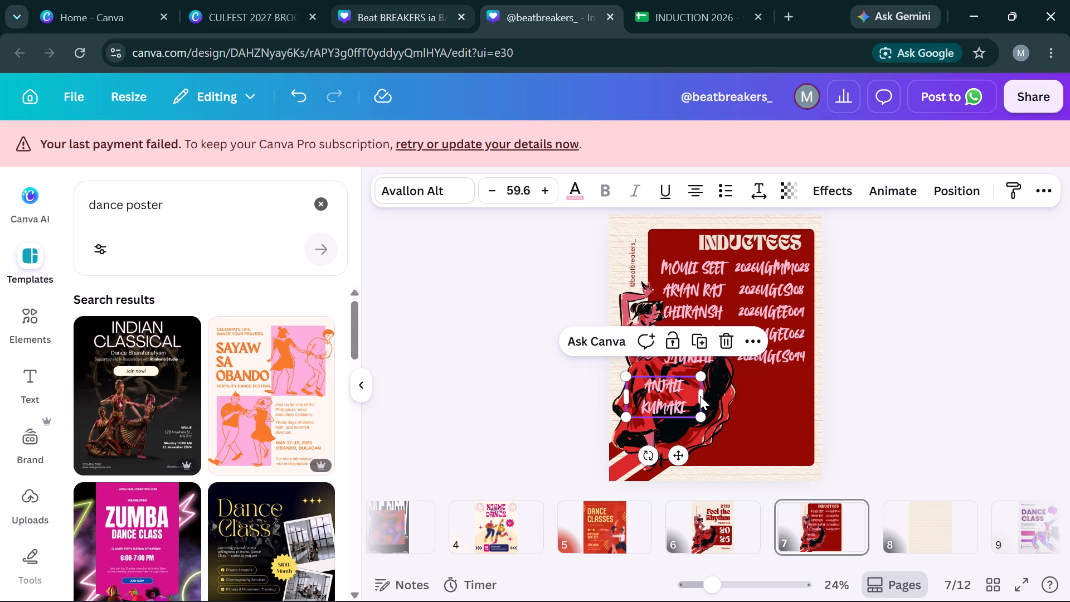
pyautogui.moveTo(702, 395); pyautogui.dragTo(708, 387)
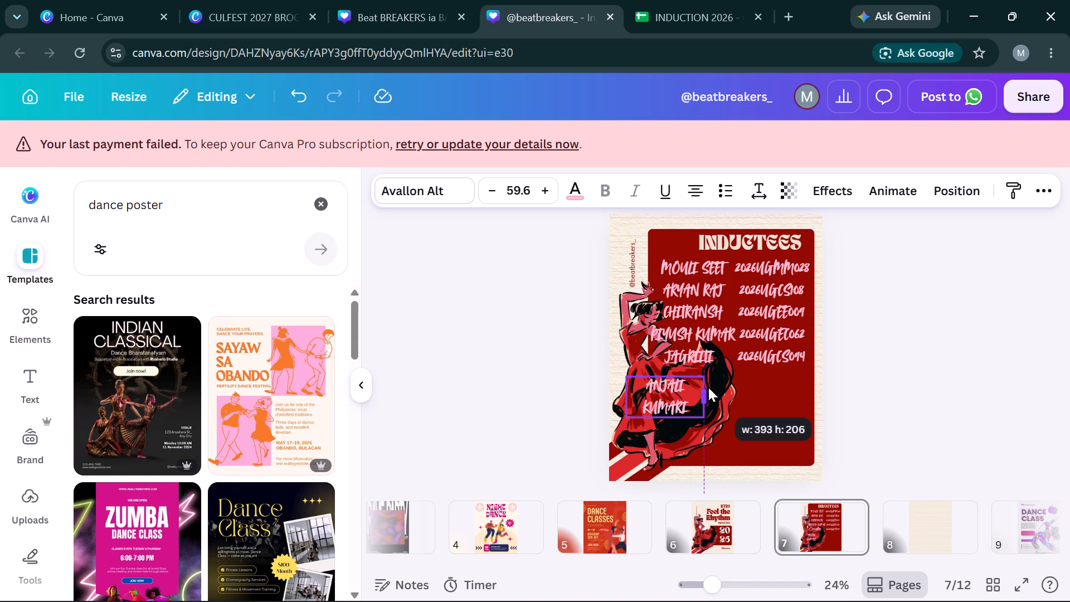
pyautogui.moveTo(708, 387); pyautogui.dragTo(714, 391)
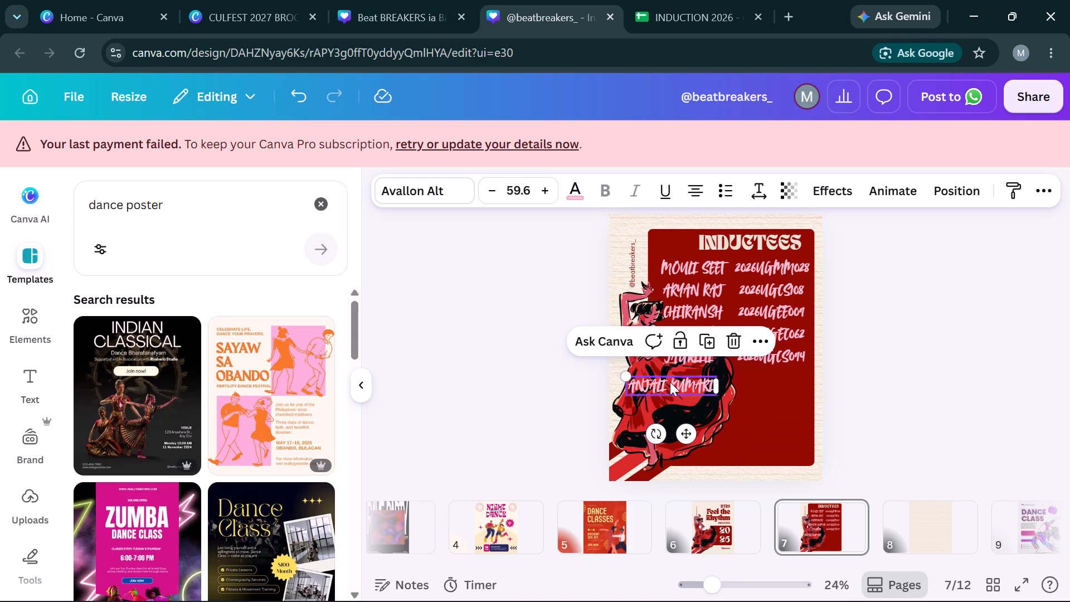
# Position the sixth inductee name beneath the fifth on page 7, matching the 17-unit spacing between the names above.
pyautogui.moveTo(688, 433); pyautogui.dragTo(696, 428)
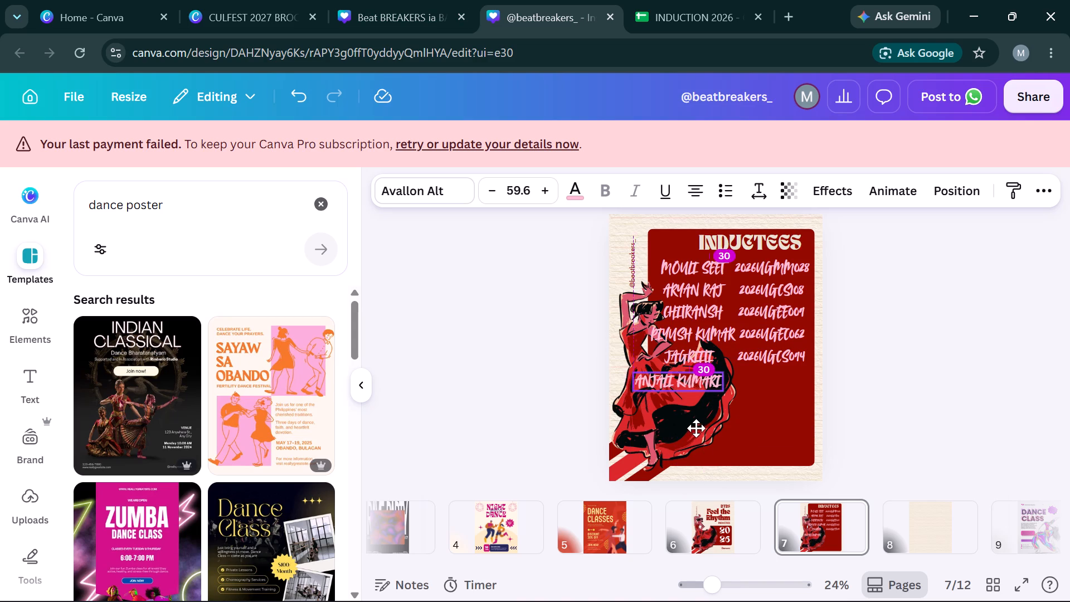
pyautogui.moveTo(696, 428); pyautogui.dragTo(704, 426)
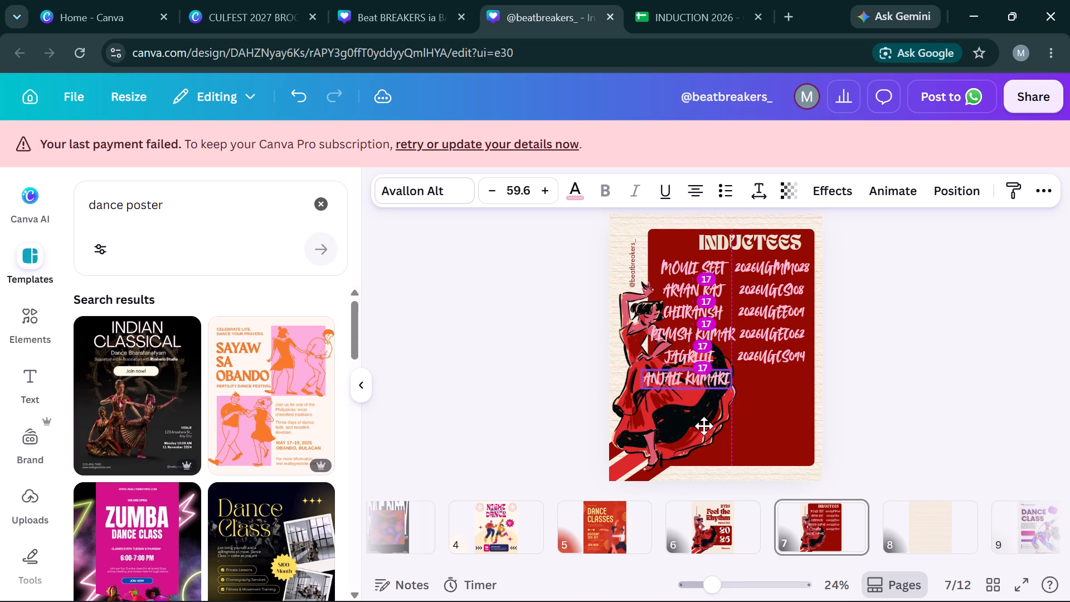
pyautogui.moveTo(704, 426); pyautogui.dragTo(706, 428)
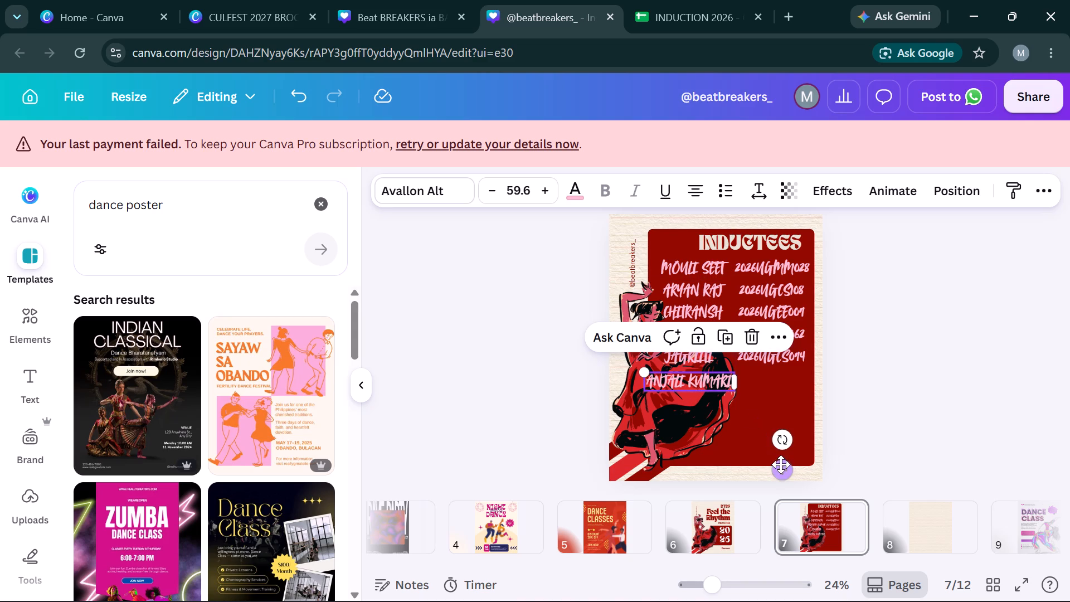
pyautogui.click(705, 381)
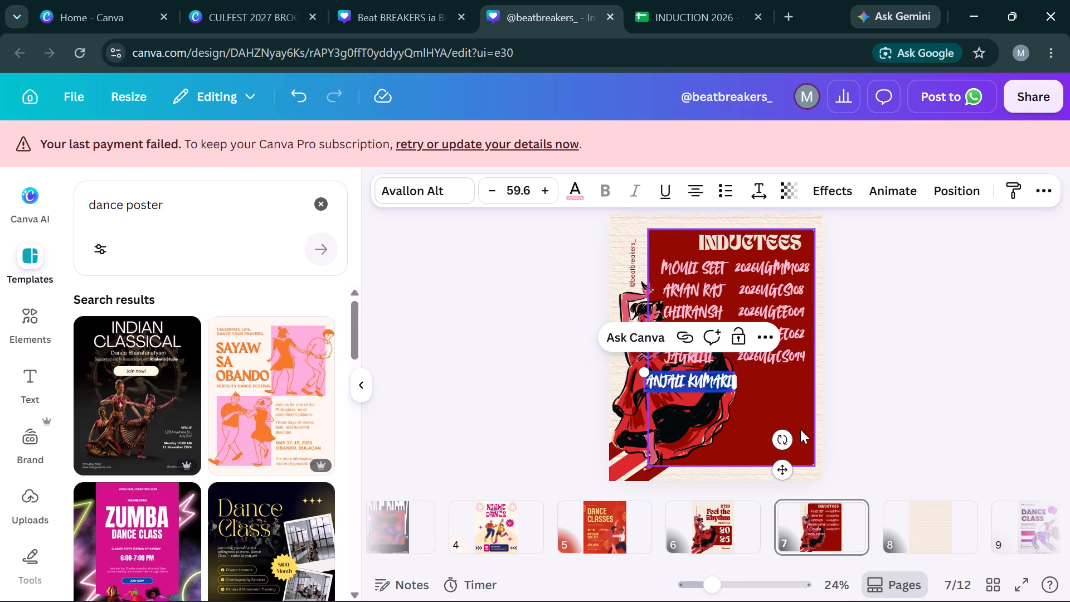
pyautogui.click(866, 419)
pyautogui.click(685, 380)
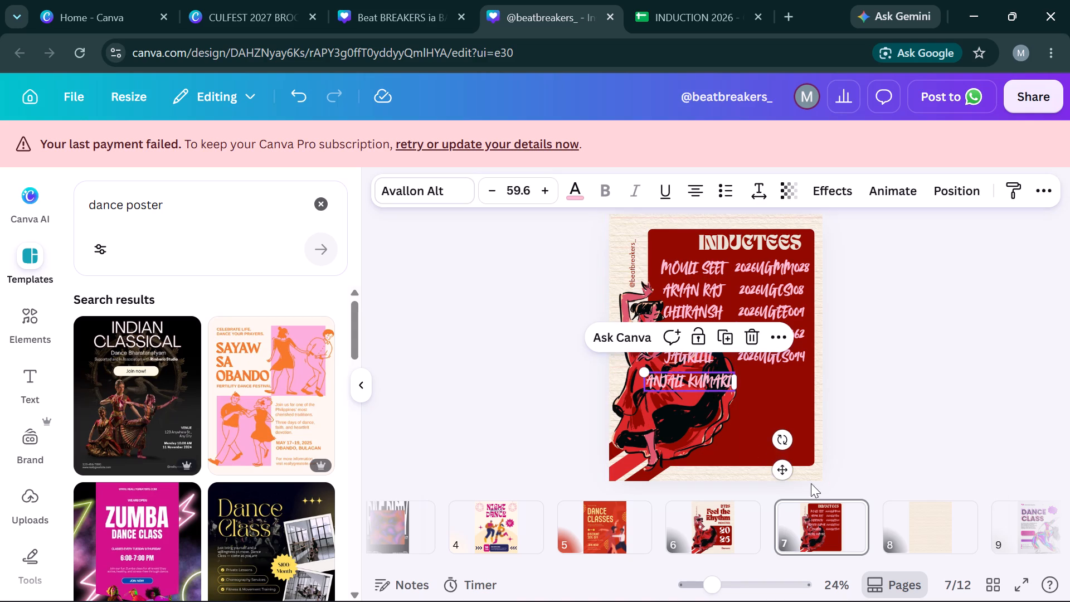
pyautogui.click(786, 470)
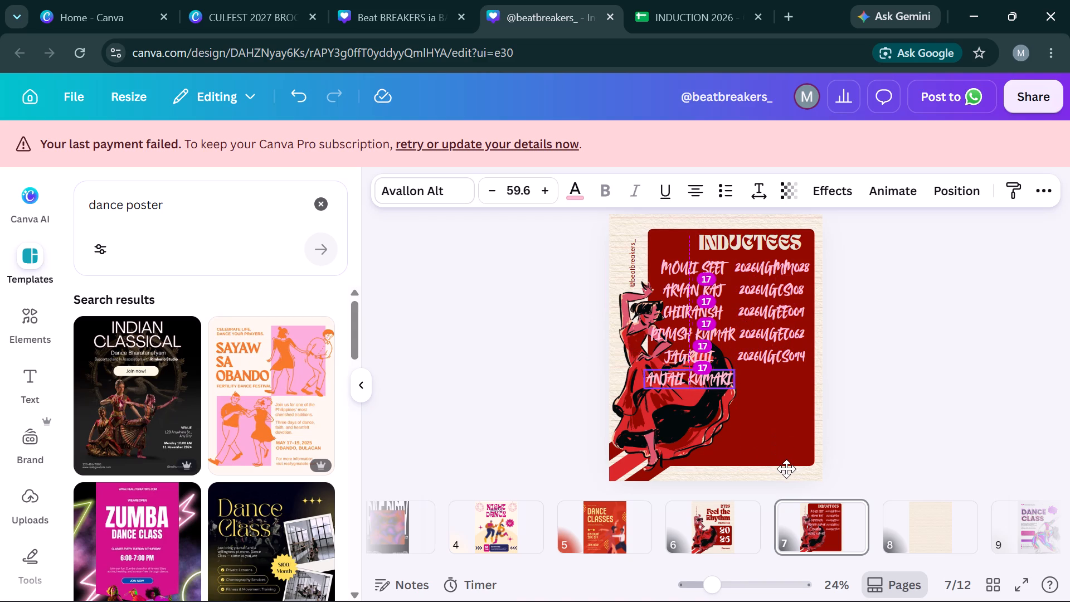
pyautogui.click(786, 469)
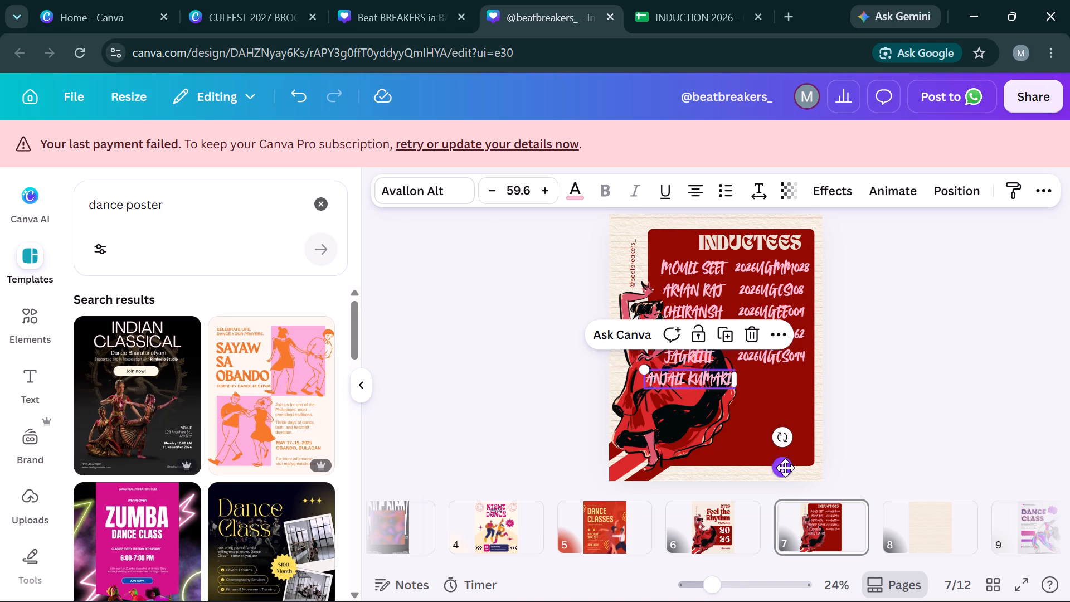
pyautogui.click(847, 423)
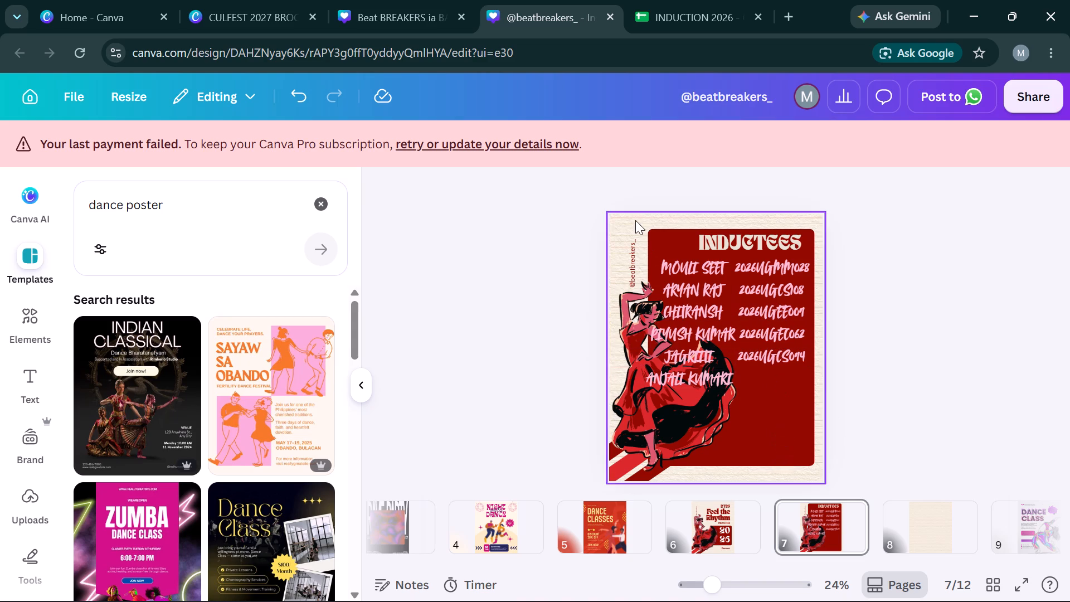
pyautogui.click(463, 0)
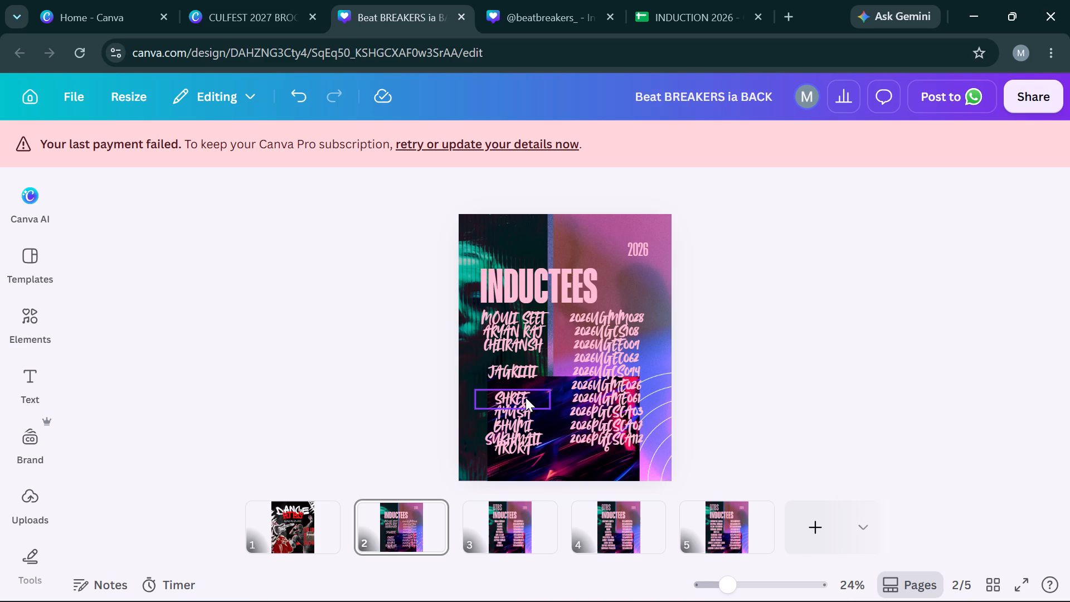
pyautogui.click(577, 383)
pyautogui.hotkey('ctrl', 'c')
pyautogui.hotkey('alt', 'Tab')
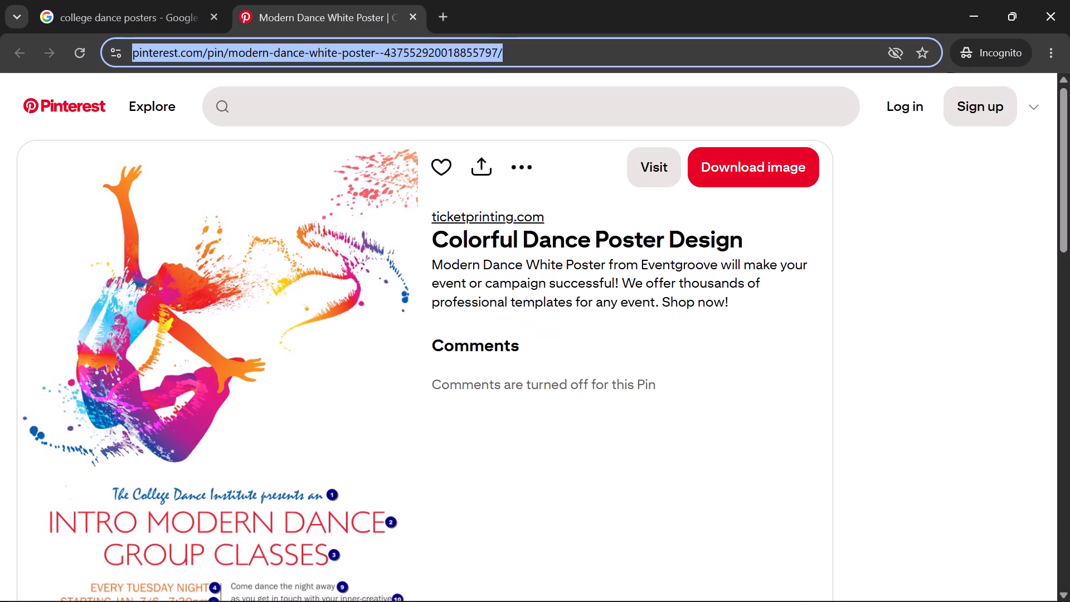
pyautogui.hotkey('alt', 'Tab')
pyautogui.click(563, 7)
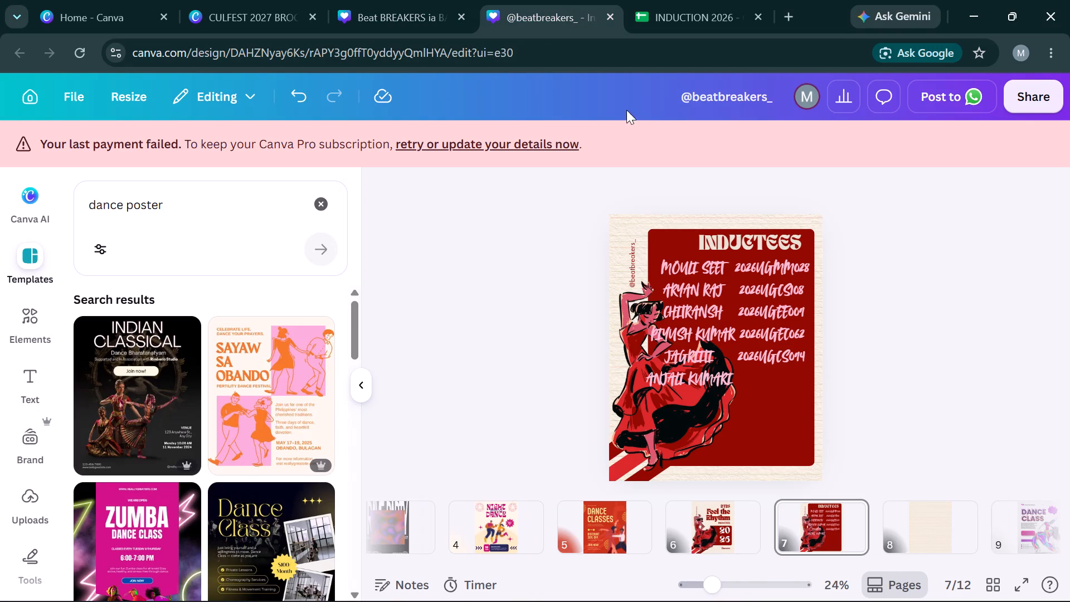
pyautogui.hotkey('ctrl', 'v')
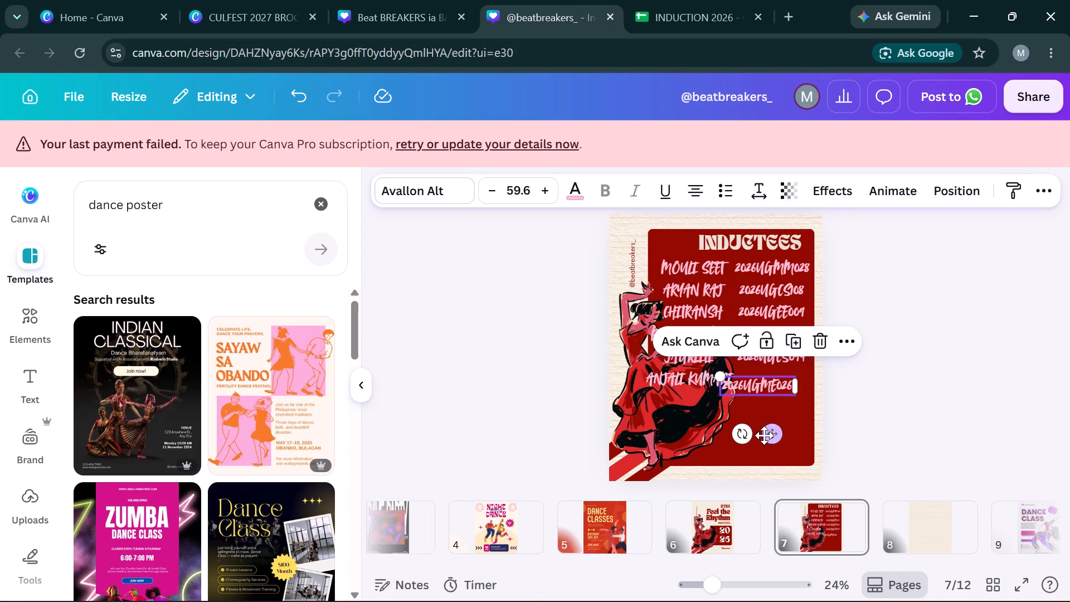
pyautogui.moveTo(770, 430); pyautogui.dragTo(781, 425)
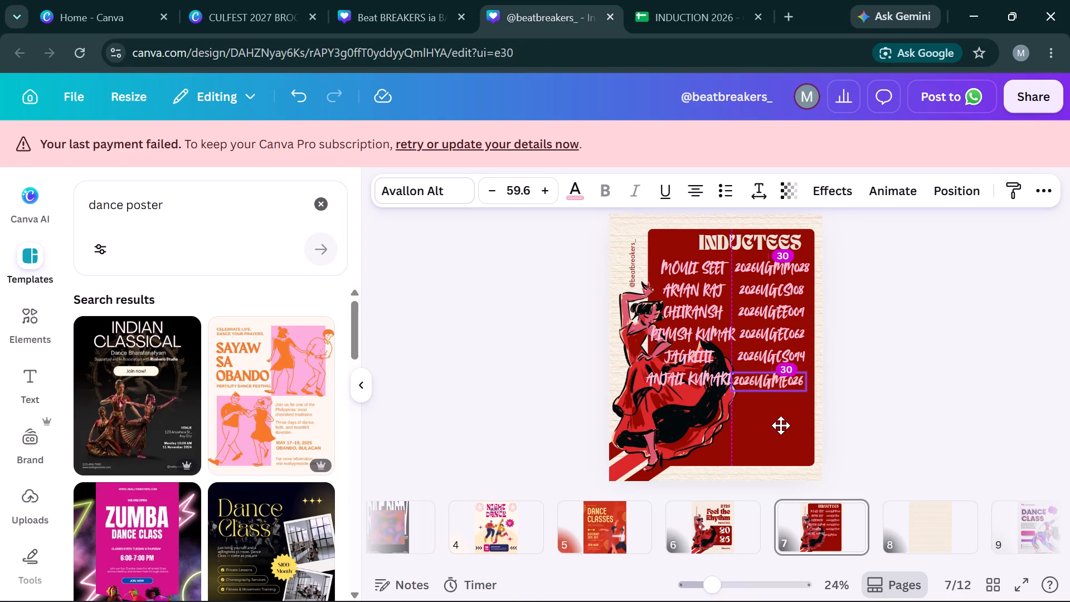
pyautogui.moveTo(781, 425); pyautogui.dragTo(784, 424)
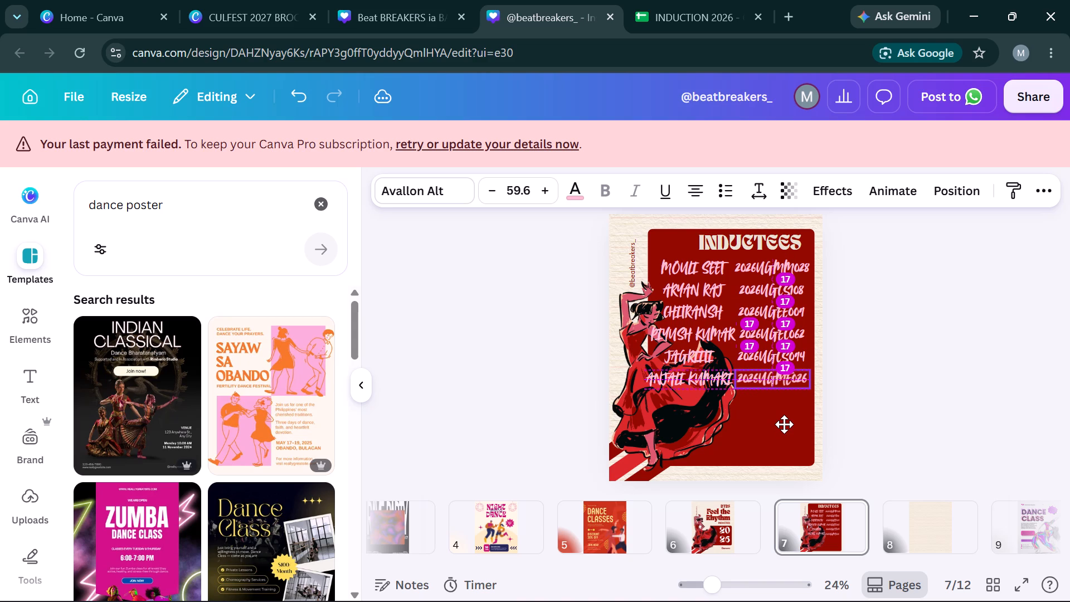
pyautogui.moveTo(784, 424); pyautogui.dragTo(782, 425)
pyautogui.click(782, 425)
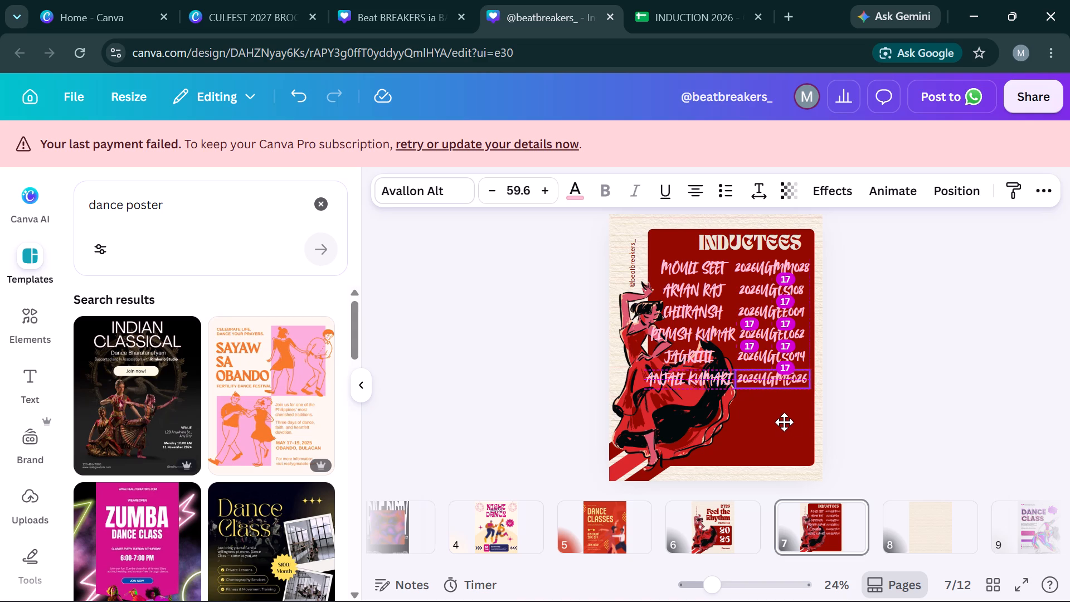
pyautogui.click(784, 422)
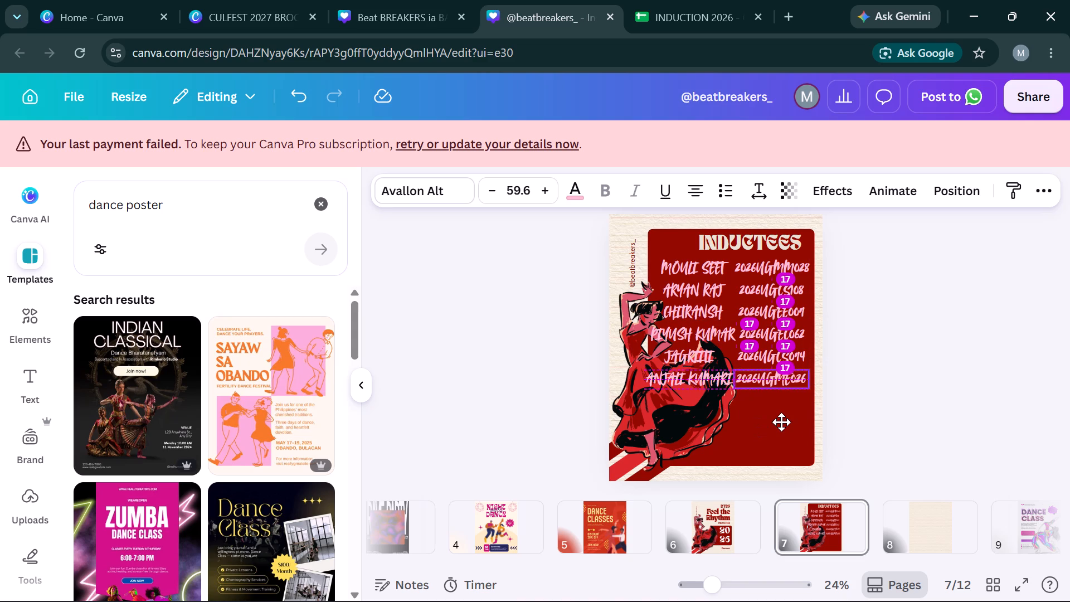
# Copy the seventh inductee name from page 2 of Beat BREAKERS ia BACK and place it centred beneath the sixth name on page 7.
pyautogui.click(918, 409)
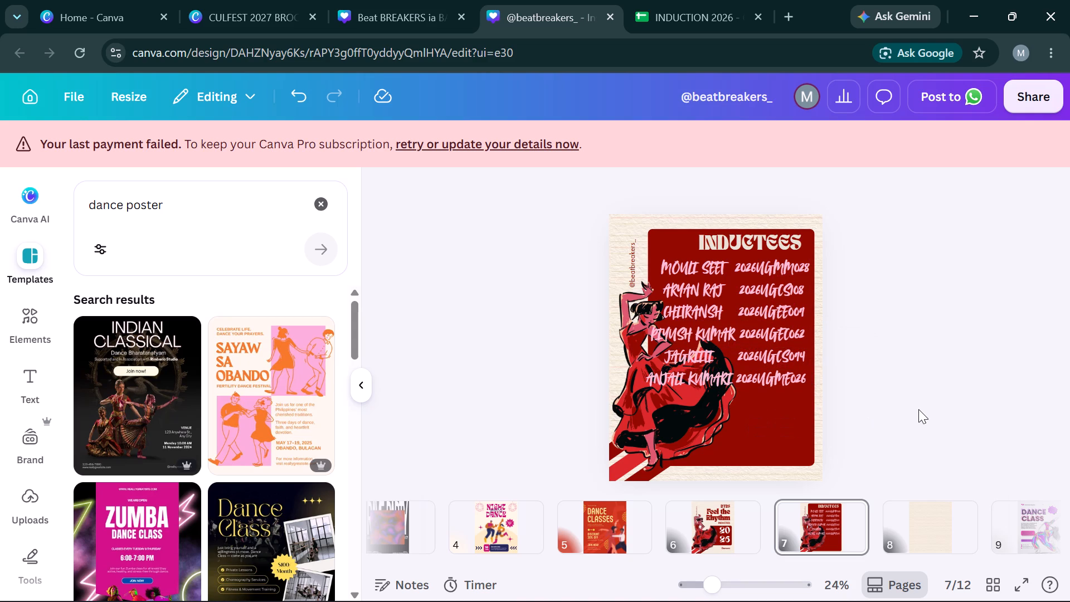
pyautogui.click(662, 1)
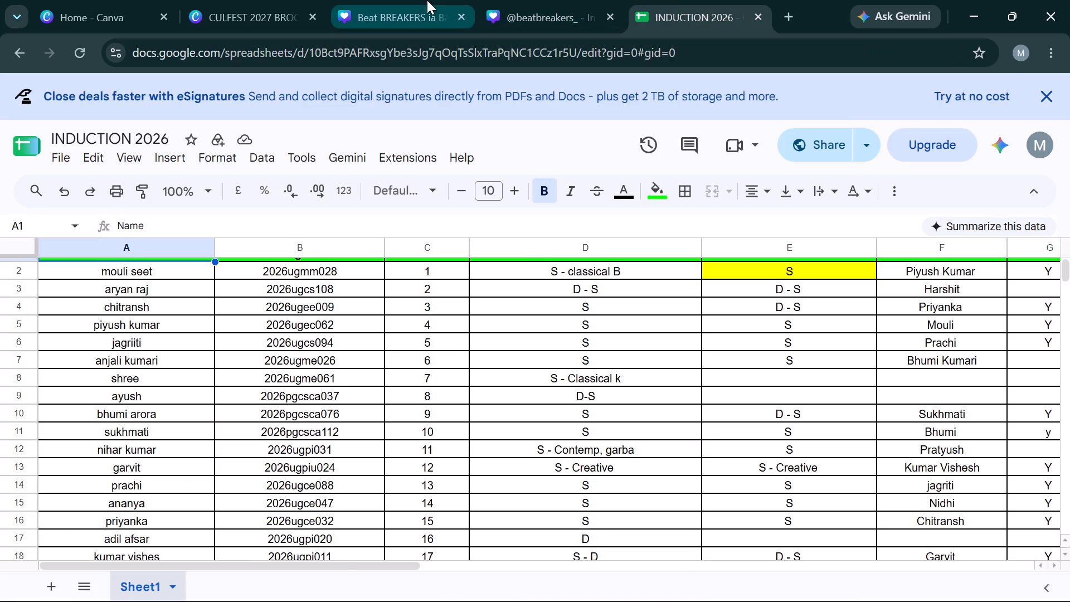
pyautogui.click(427, 0)
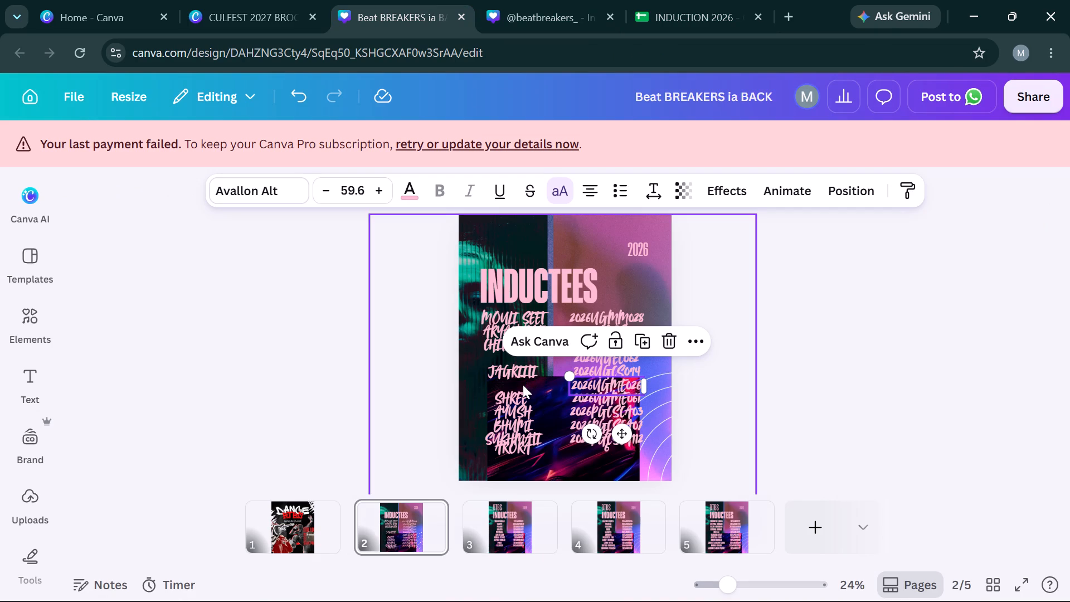
pyautogui.click(519, 389)
pyautogui.hotkey('ctrl', 'c')
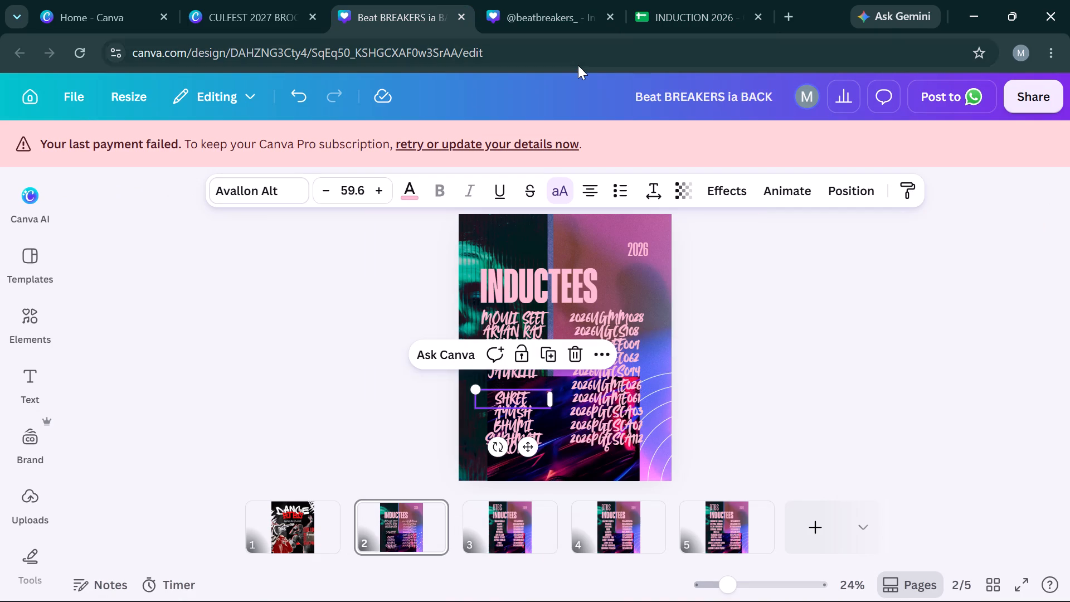
pyautogui.click(523, 1)
pyautogui.hotkey('ctrl', 'v')
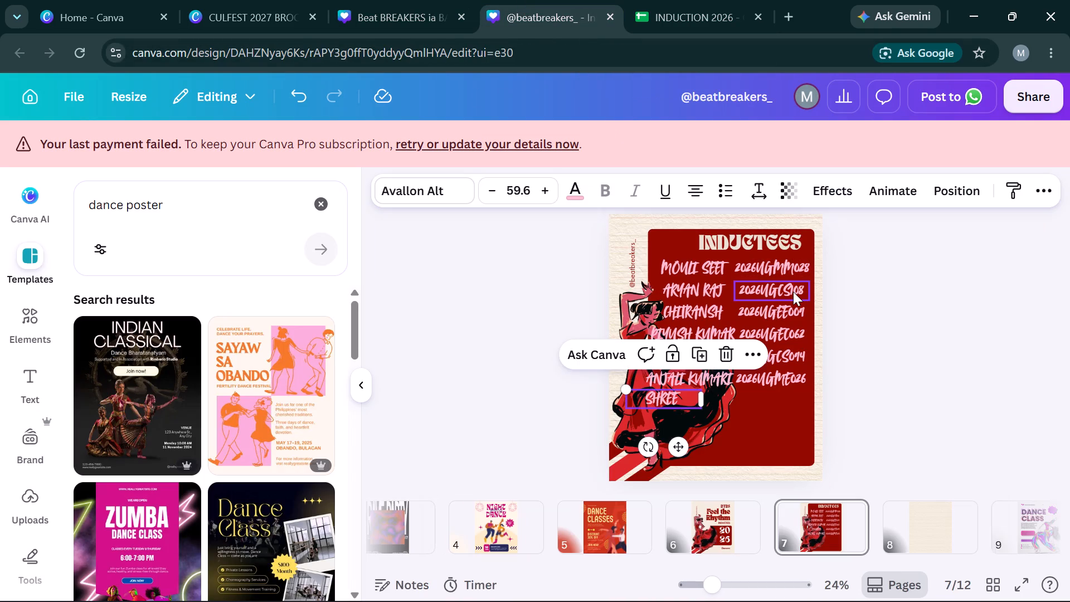
pyautogui.moveTo(679, 443); pyautogui.dragTo(693, 443)
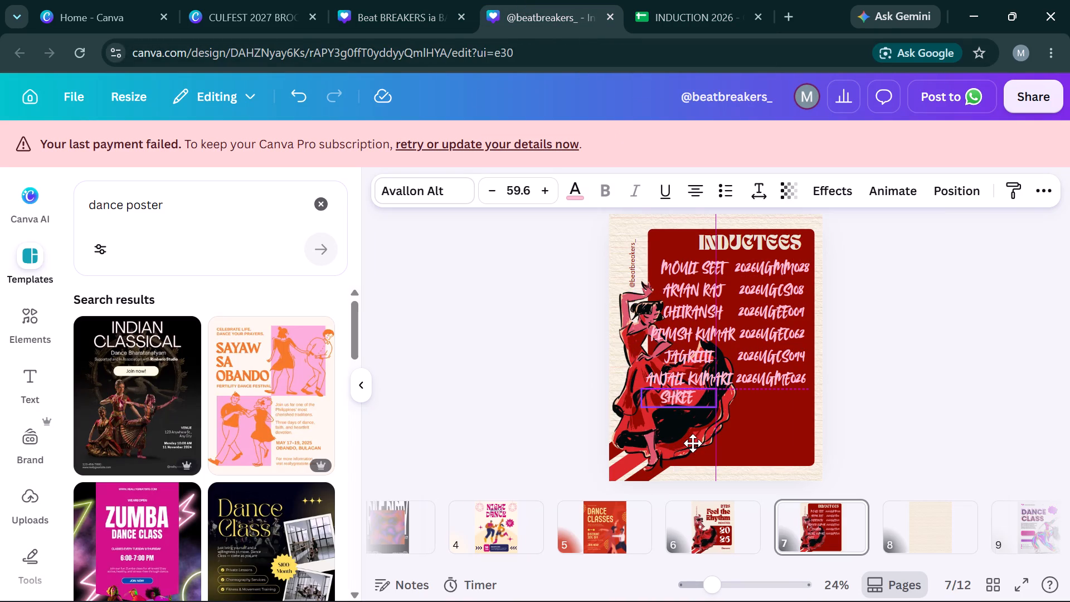
pyautogui.moveTo(693, 443); pyautogui.dragTo(703, 443)
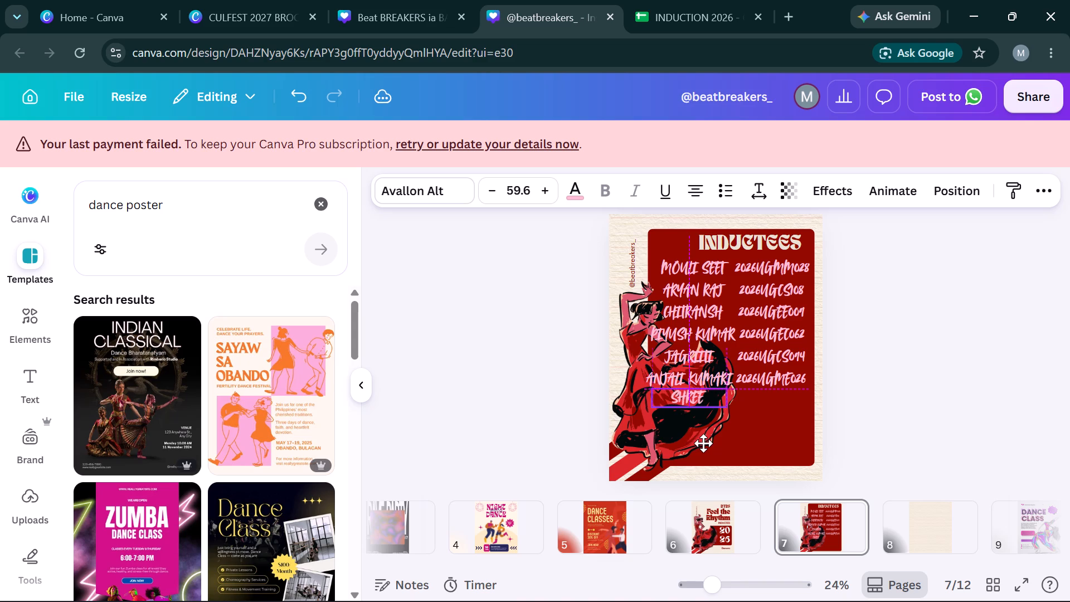
pyautogui.moveTo(703, 443); pyautogui.dragTo(704, 444)
pyautogui.click(868, 384)
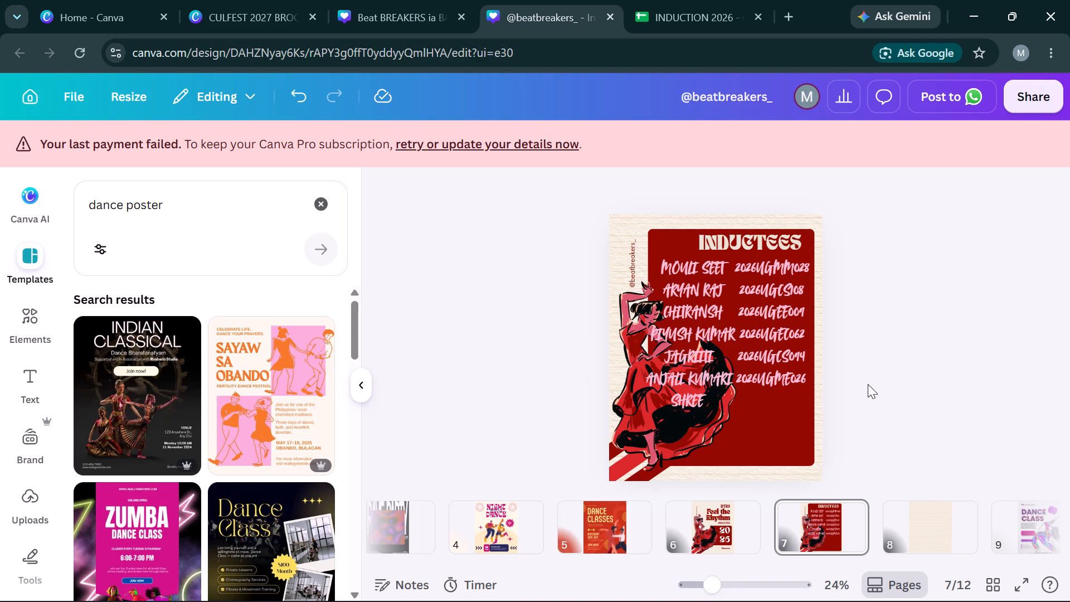
# Copy the seventh inductee's registration number from Beat BREAKERS ia BACK onto page 7, beside its name in the number column.
pyautogui.click(395, 0)
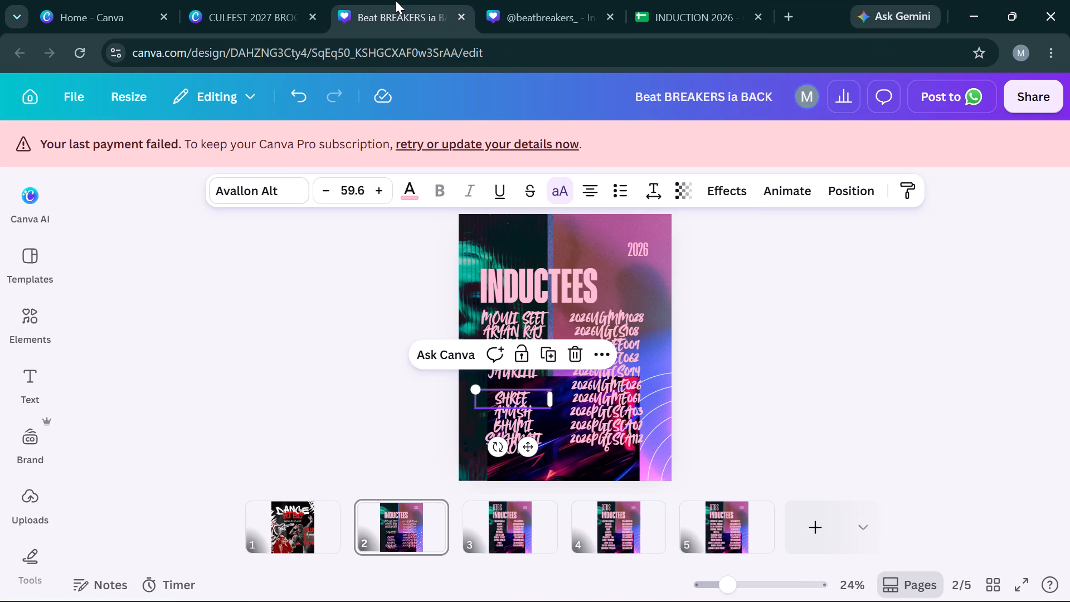
pyautogui.click(629, 396)
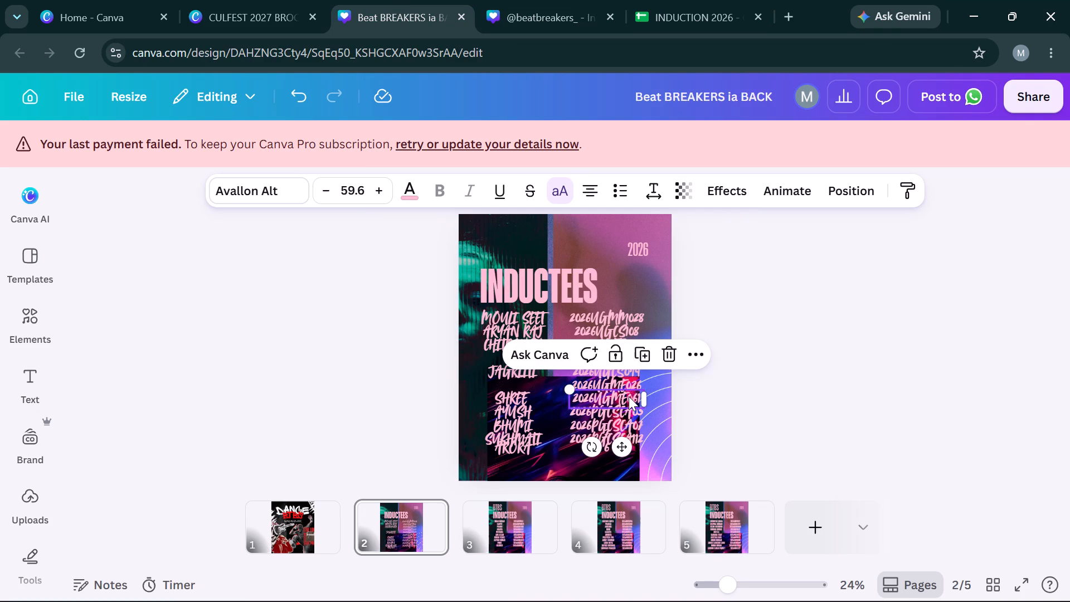
pyautogui.hotkey('ctrl', 'c')
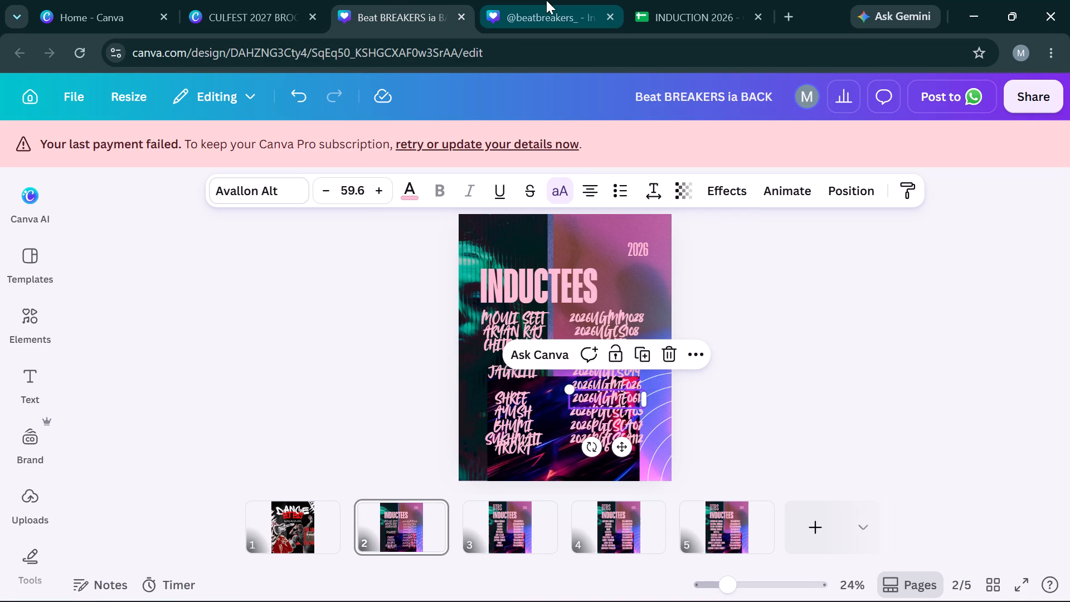
pyautogui.click(546, 0)
pyautogui.hotkey('ctrl', 'v')
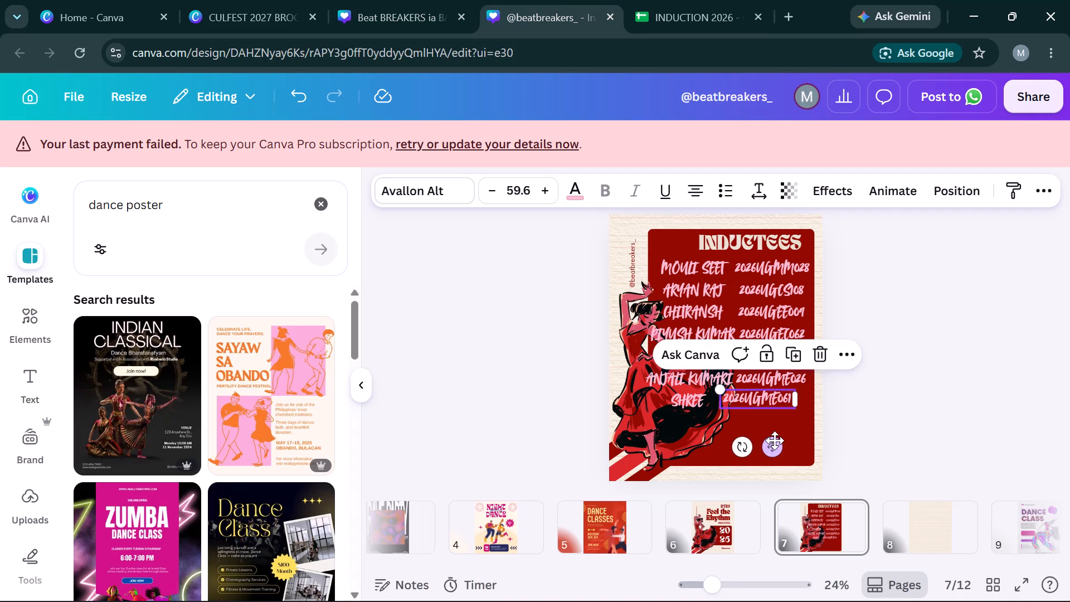
pyautogui.moveTo(774, 441); pyautogui.dragTo(782, 441)
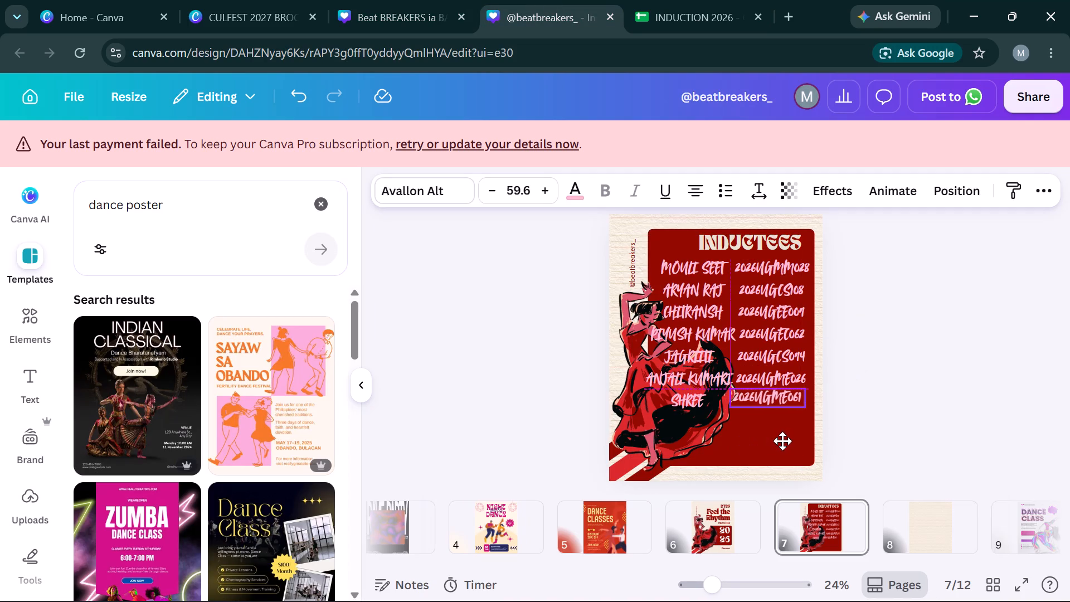
# Align the seventh inductee's ID number on page 7 with the matching name, keeping the 17-unit spacing below the sixth ID.
pyautogui.moveTo(782, 441); pyautogui.dragTo(787, 443)
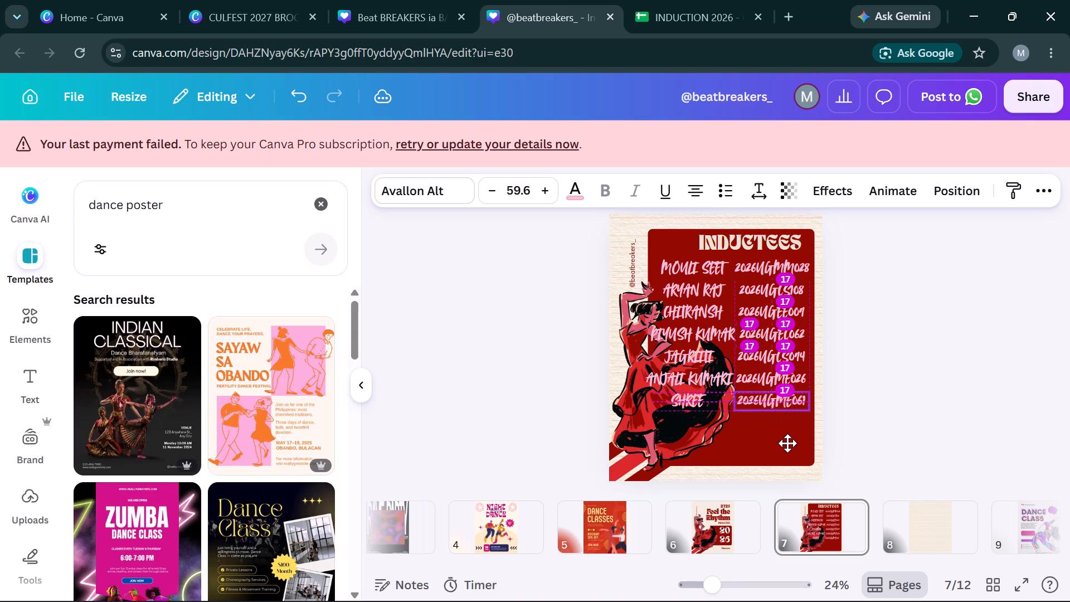
pyautogui.moveTo(787, 443); pyautogui.dragTo(786, 443)
pyautogui.click(786, 443)
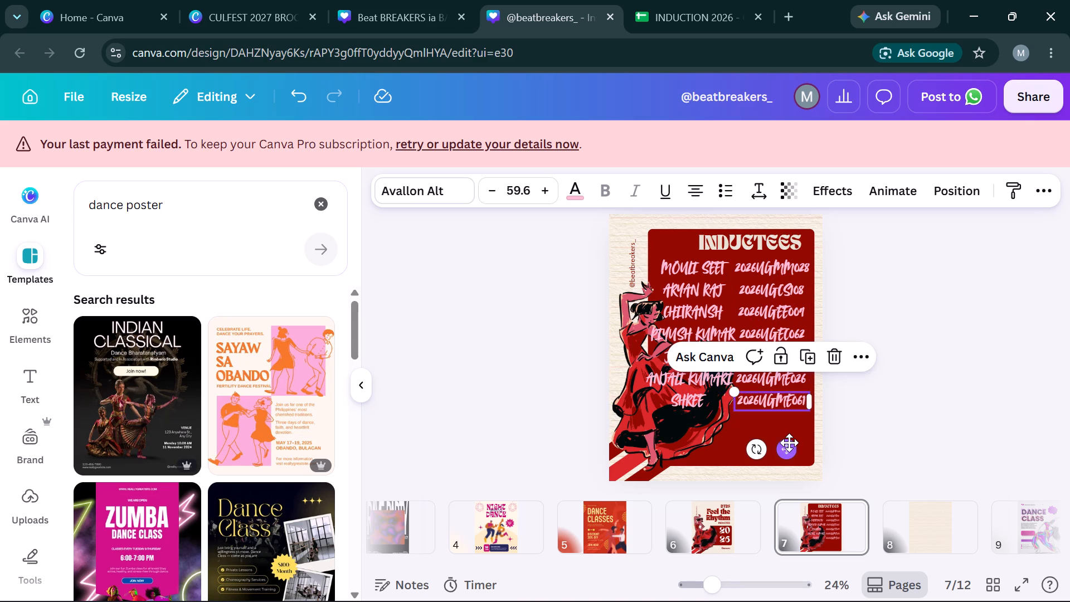
pyautogui.click(789, 443)
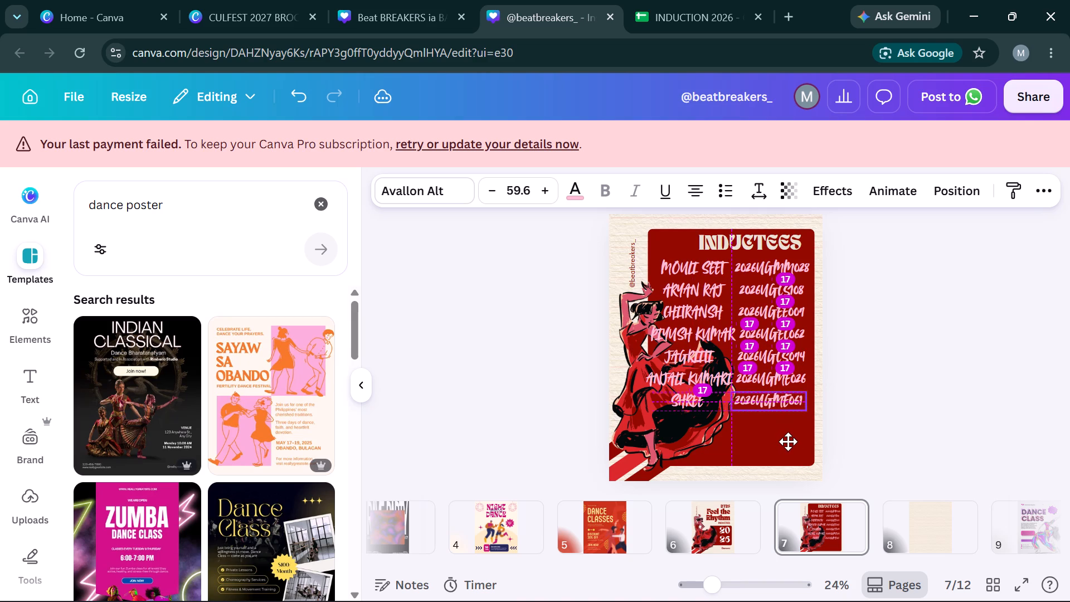
pyautogui.click(883, 400)
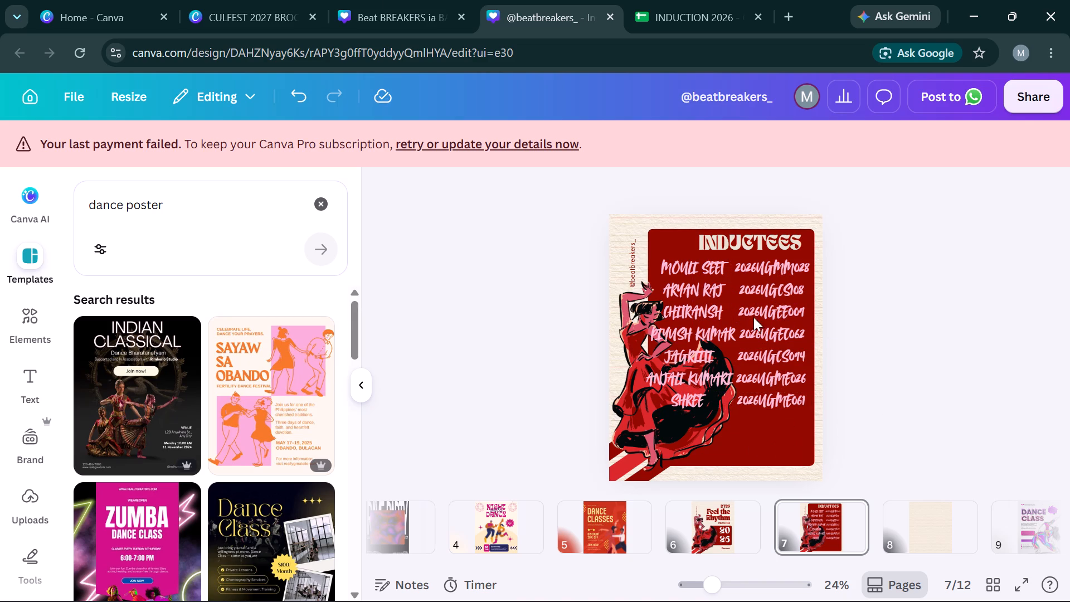
pyautogui.click(347, 3)
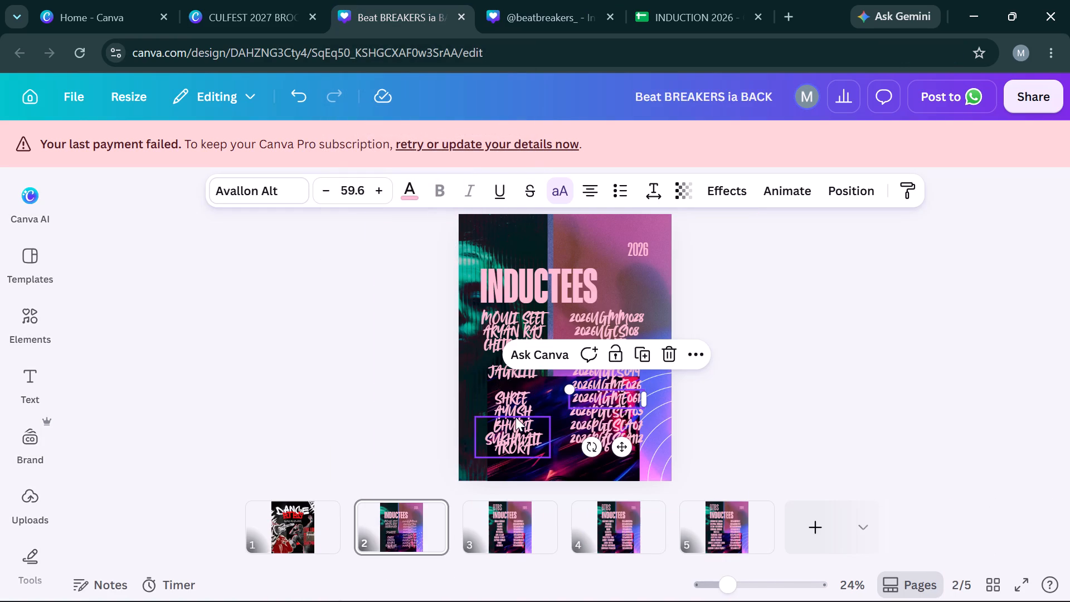
pyautogui.click(519, 409)
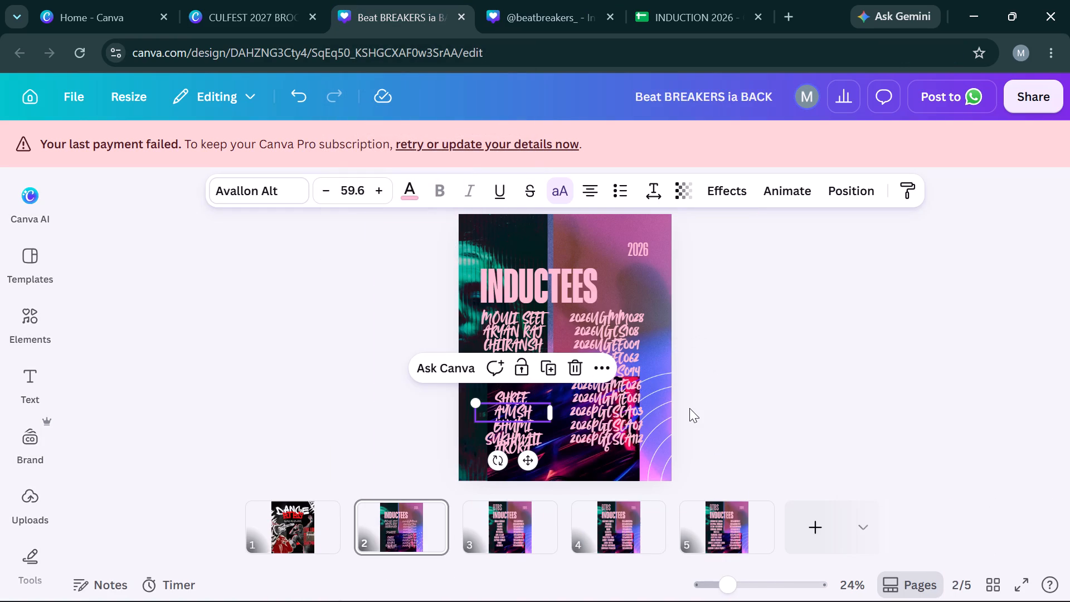
pyautogui.hotkey('ctrl', 'c')
pyautogui.click(578, 24)
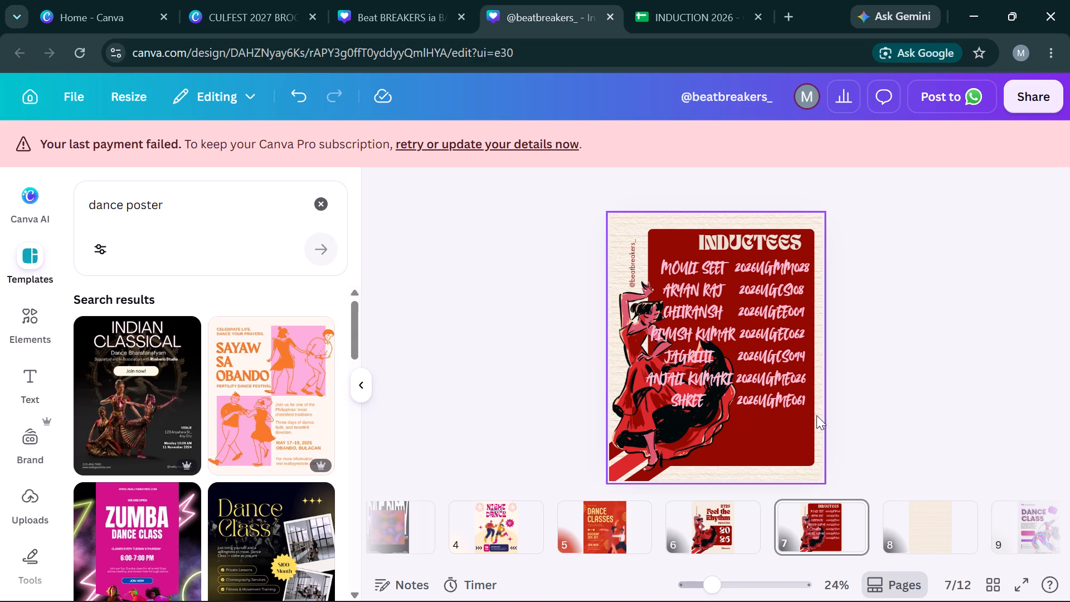
pyautogui.hotkey('ctrl', 'v')
pyautogui.moveTo(679, 462); pyautogui.dragTo(695, 473)
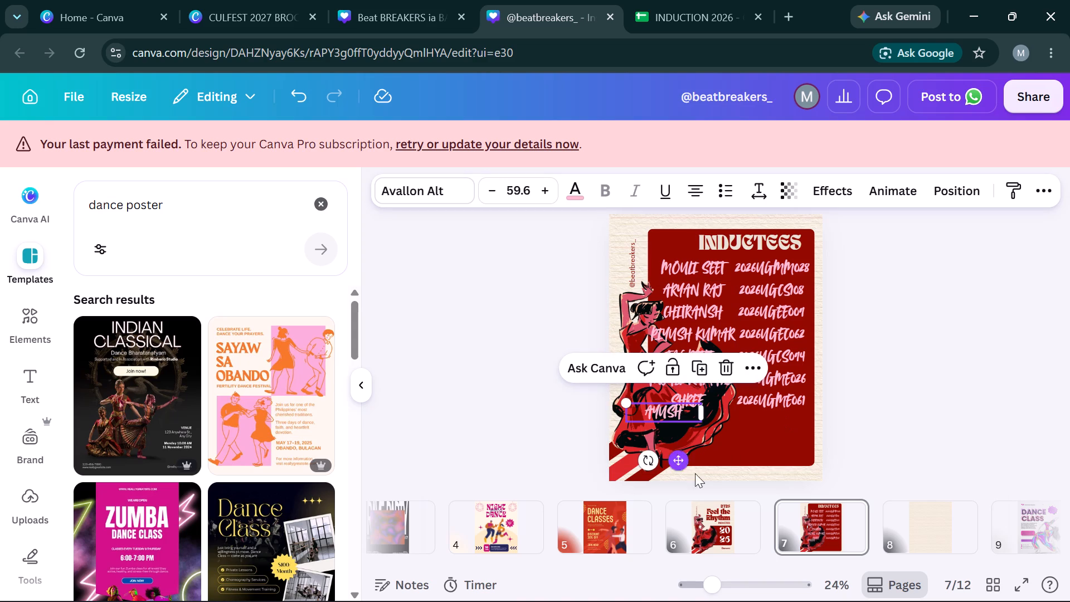
pyautogui.moveTo(695, 473); pyautogui.dragTo(704, 472)
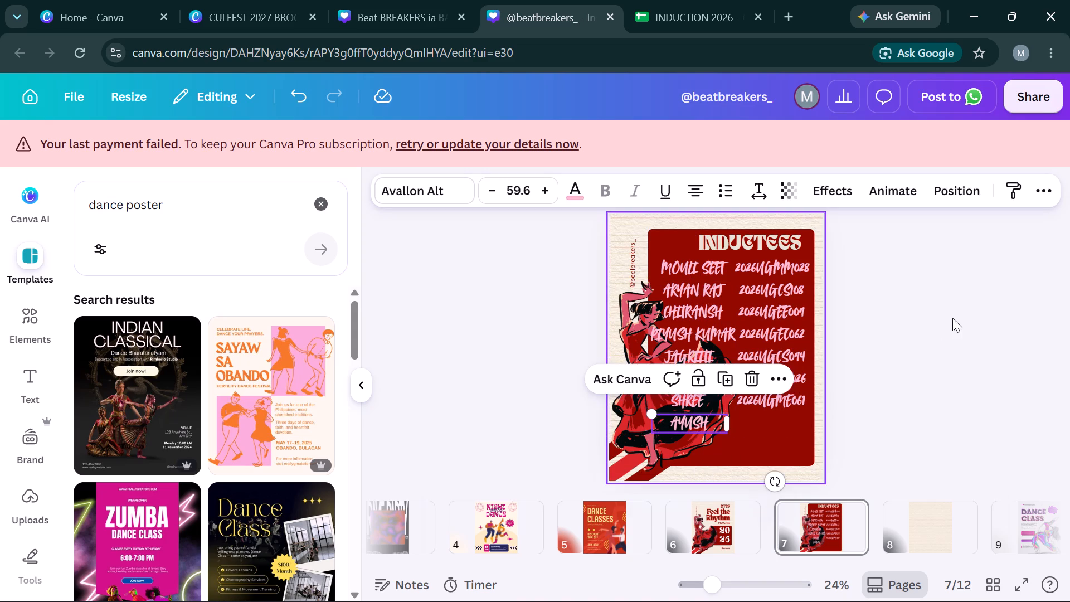
pyautogui.click(406, 0)
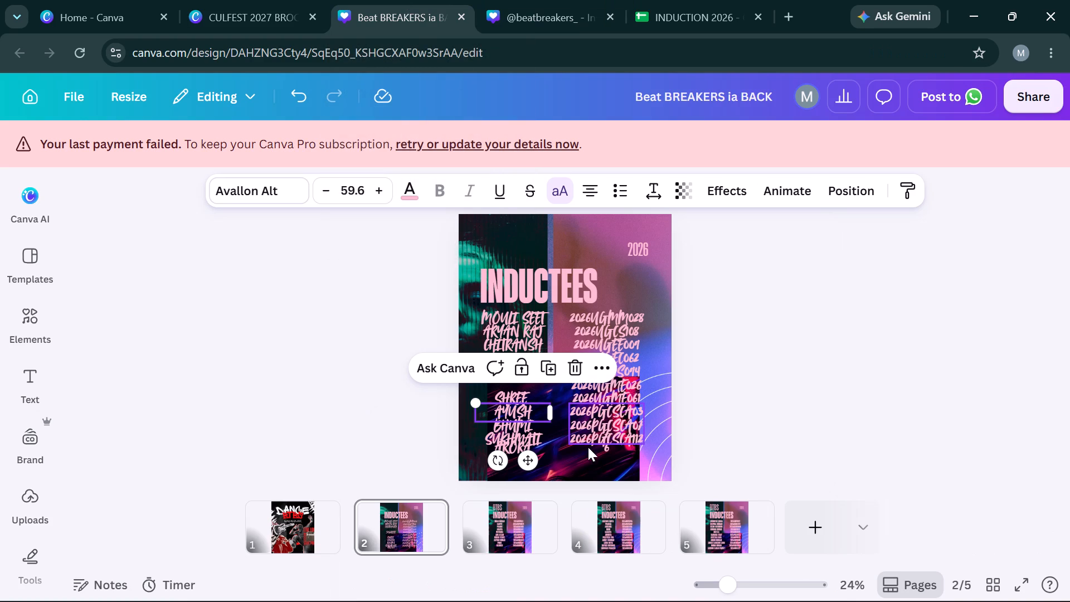
pyautogui.click(612, 411)
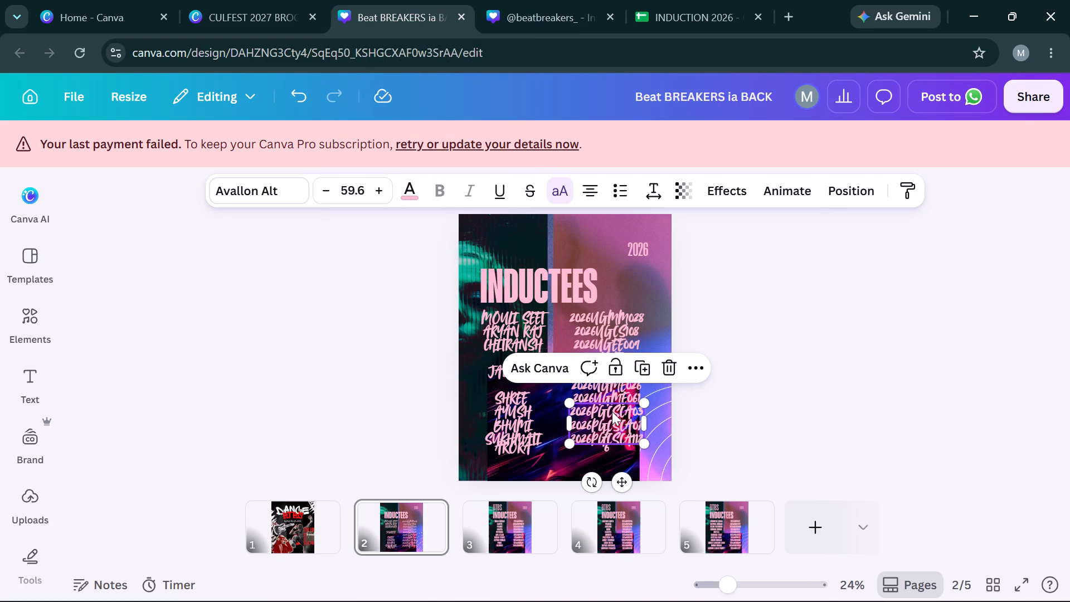
pyautogui.hotkey('ctrl', 'shift', 'g')
pyautogui.click(738, 415)
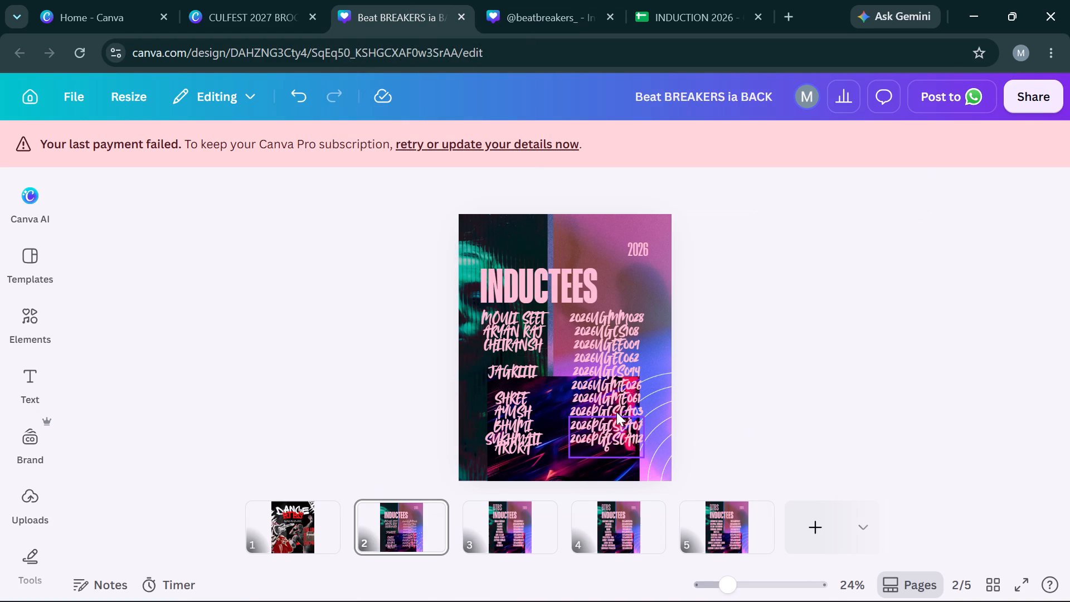
pyautogui.click(616, 412)
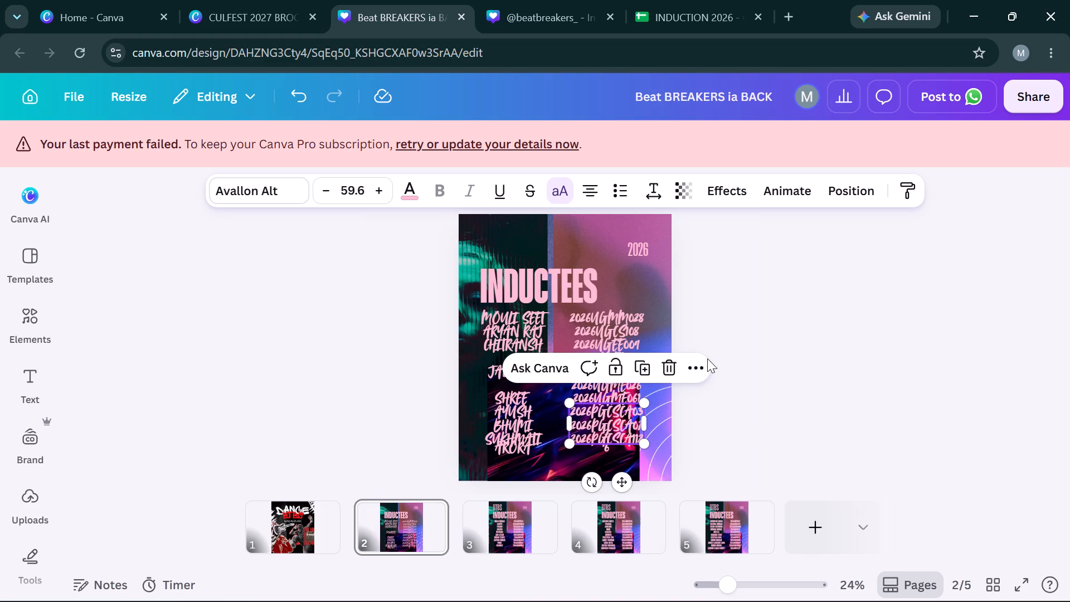
pyautogui.hotkey('ctrl', 'c')
pyautogui.click(541, 0)
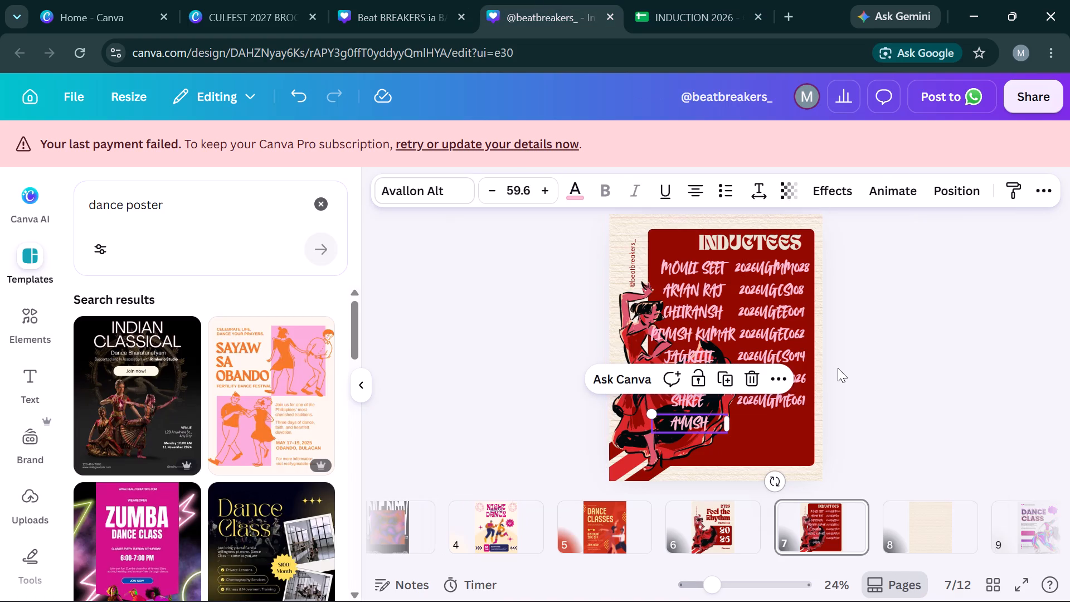
pyautogui.click(838, 368)
pyautogui.hotkey('ctrl', 'v')
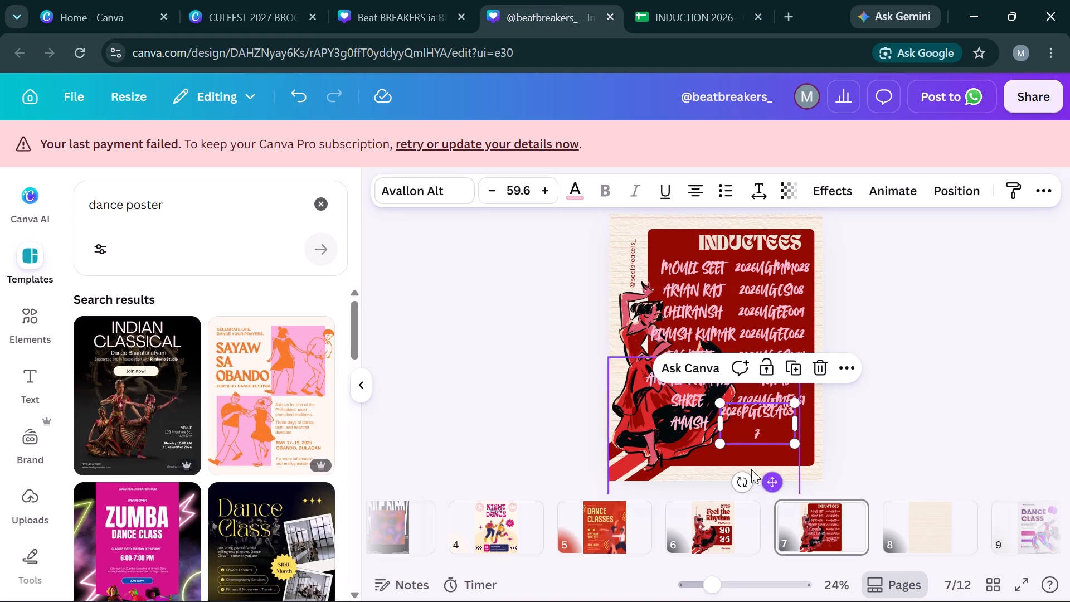
pyautogui.click(717, 424)
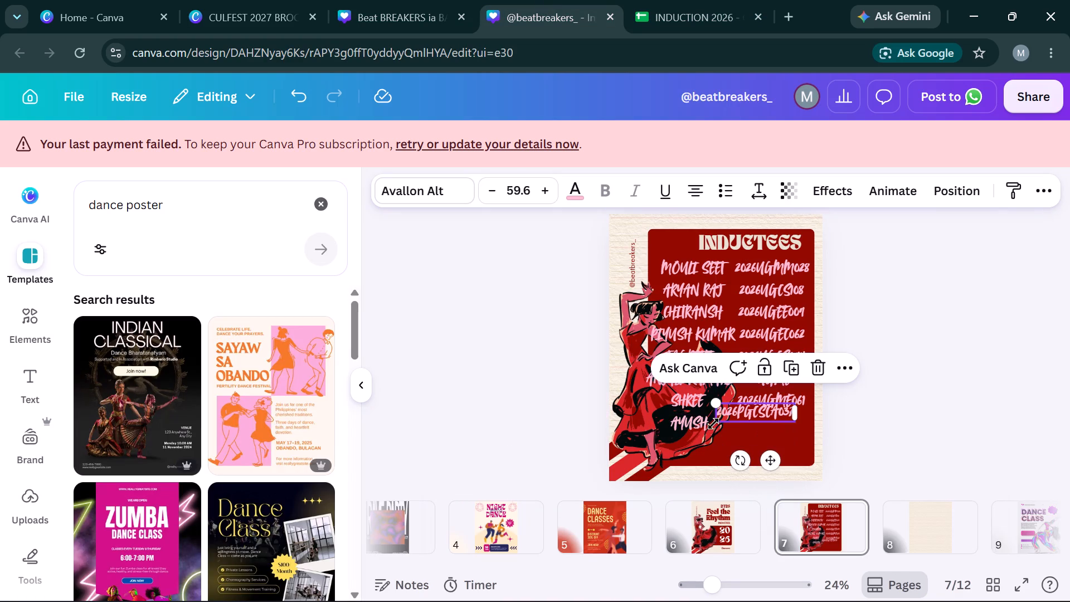
# Align the eighth inductee's ID number on page 7 with the matching name, keeping the 17-unit spacing below the seventh ID.
pyautogui.moveTo(775, 464); pyautogui.dragTo(784, 470)
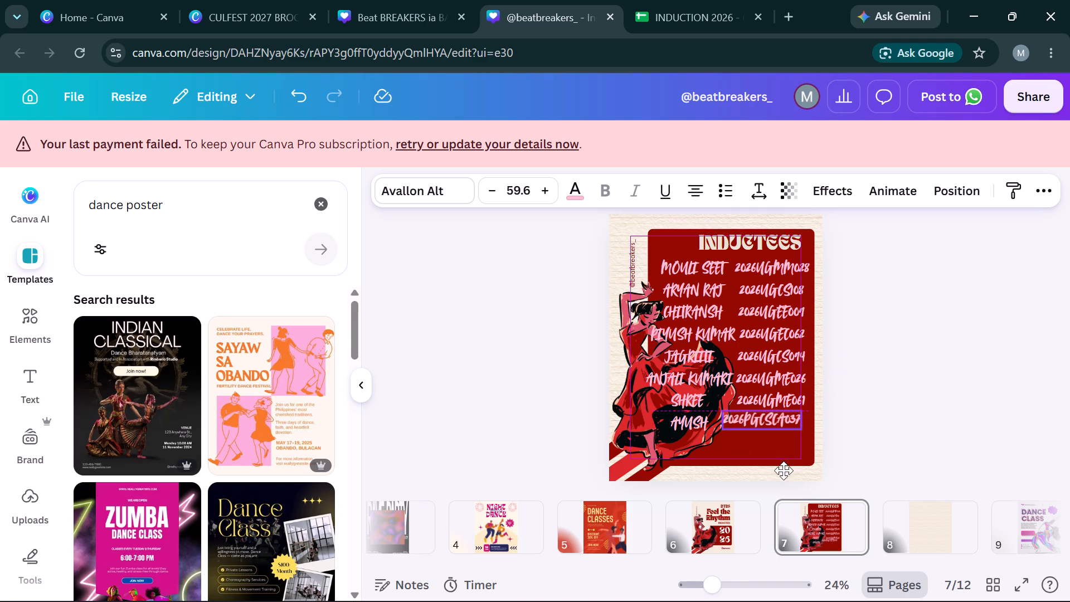
pyautogui.moveTo(784, 470); pyautogui.dragTo(788, 473)
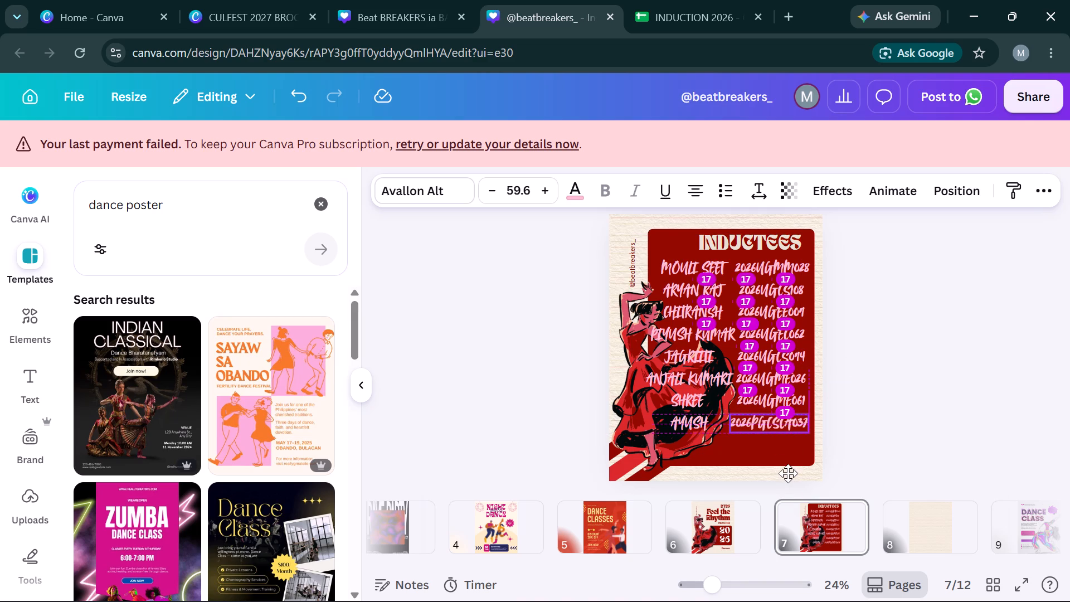
pyautogui.moveTo(788, 473); pyautogui.dragTo(789, 474)
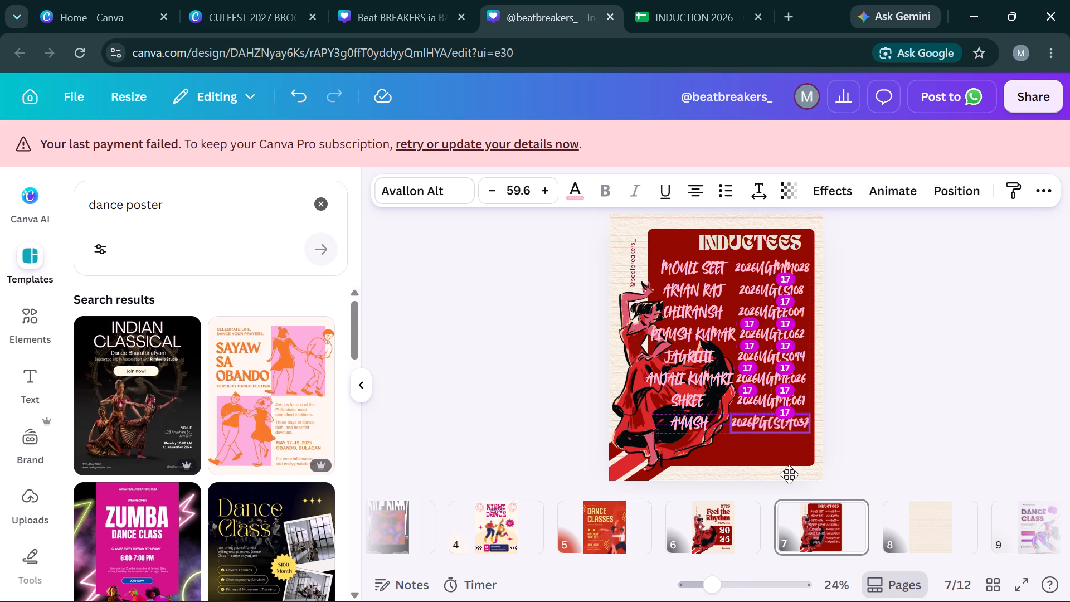
pyautogui.moveTo(789, 474); pyautogui.dragTo(790, 474)
pyautogui.moveTo(790, 474); pyautogui.dragTo(791, 474)
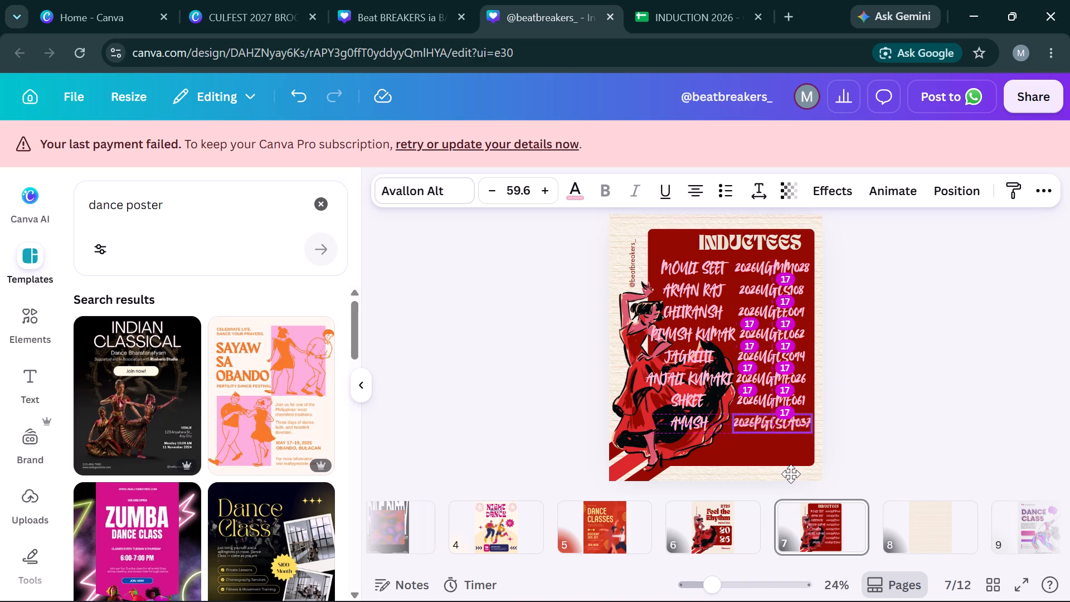
pyautogui.moveTo(791, 474); pyautogui.dragTo(791, 473)
pyautogui.moveTo(791, 473); pyautogui.dragTo(791, 474)
pyautogui.moveTo(791, 474); pyautogui.dragTo(791, 473)
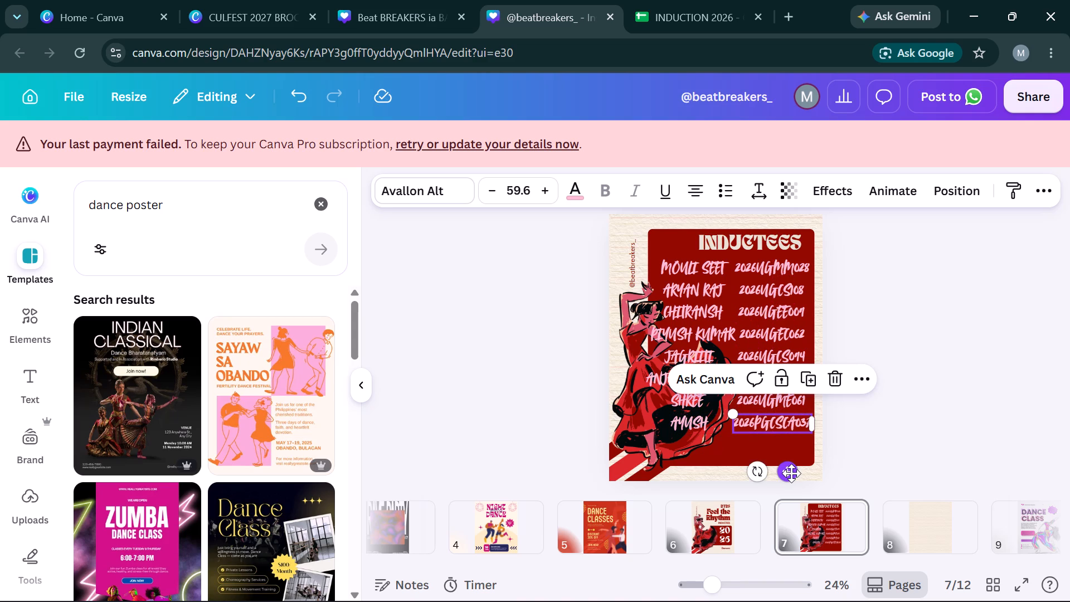
pyautogui.click(860, 441)
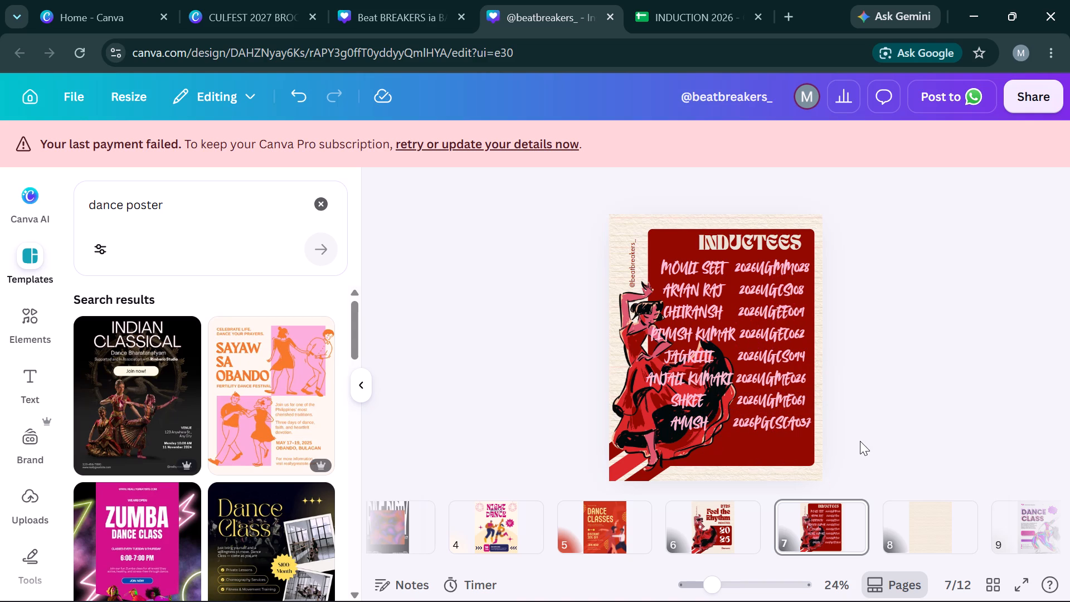
# Copy the ninth inductee name on page 2 of Beat BREAKERS ia BACK and delete the original there.
pyautogui.click(369, 0)
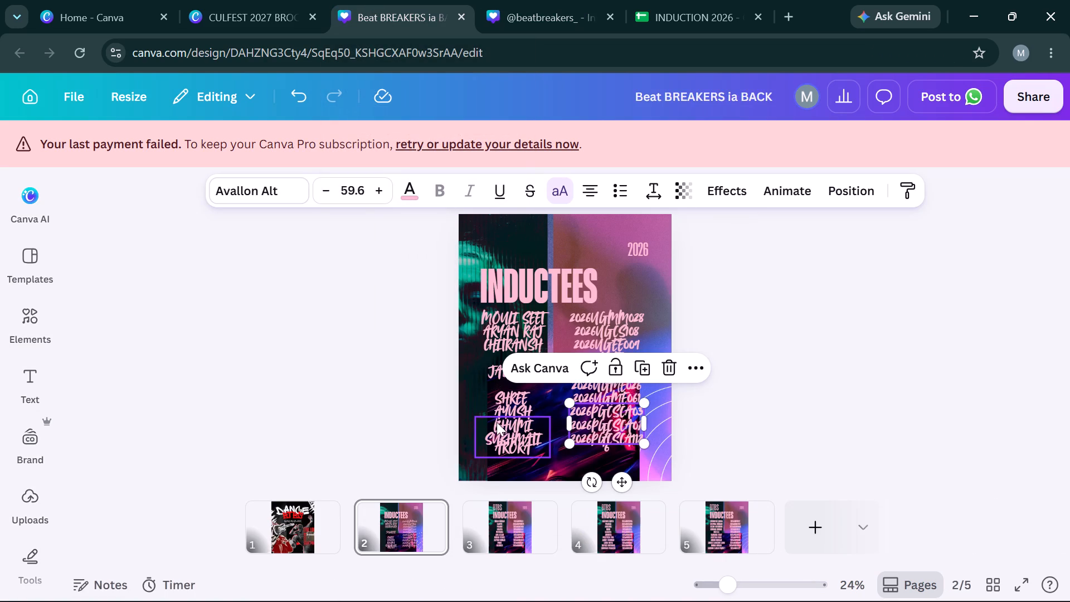
pyautogui.click(498, 424)
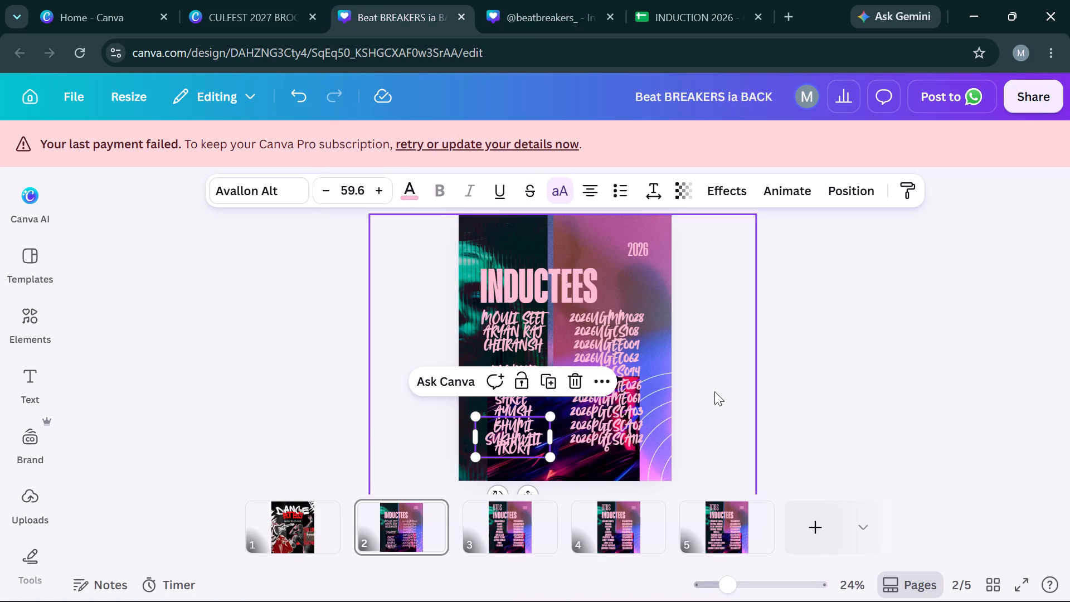
pyautogui.hotkey('ctrl', 'c')
pyautogui.press('Delete')
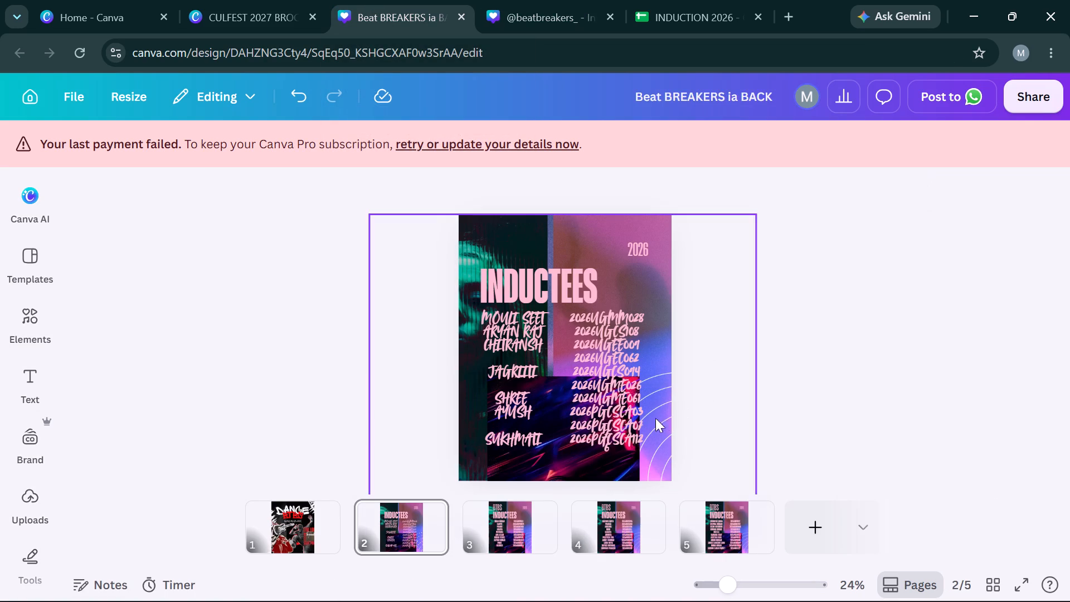
pyautogui.click(522, 0)
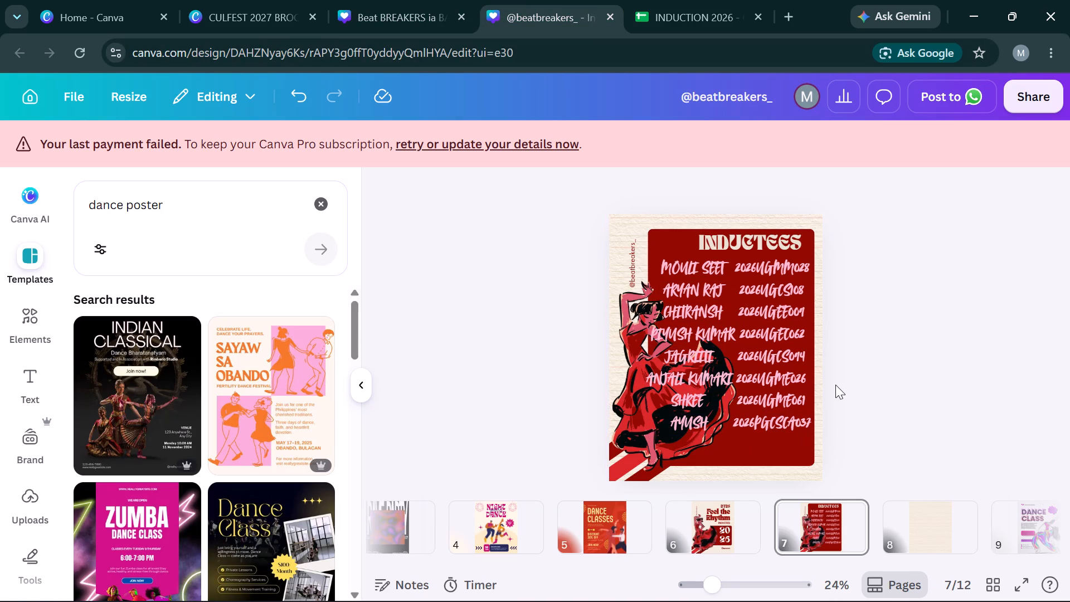
pyautogui.hotkey('ctrl', 'd')
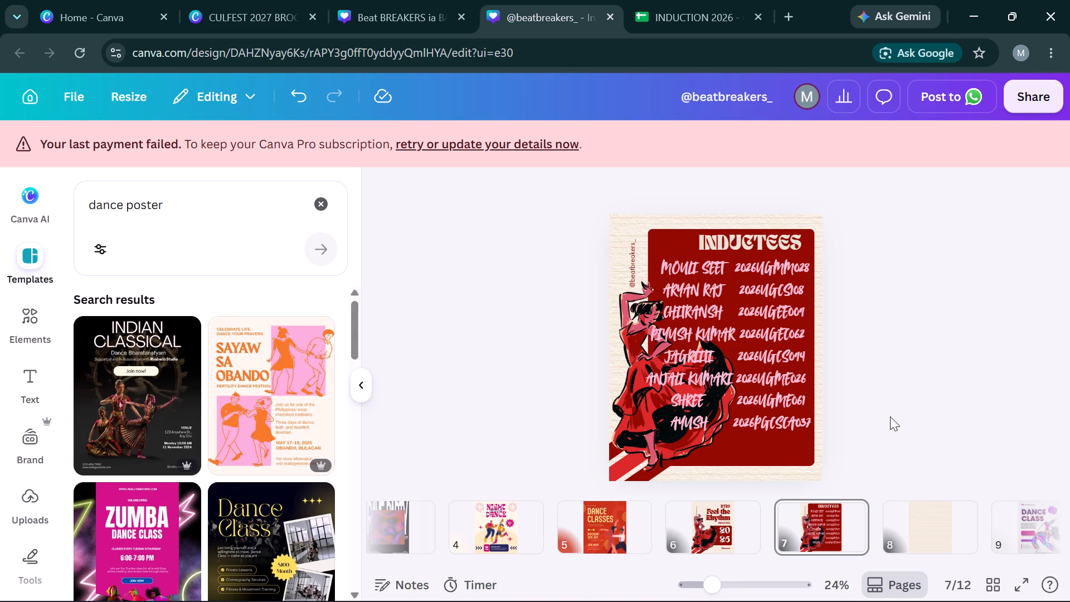
pyautogui.click(890, 416)
pyautogui.hotkey('ctrl', 'd')
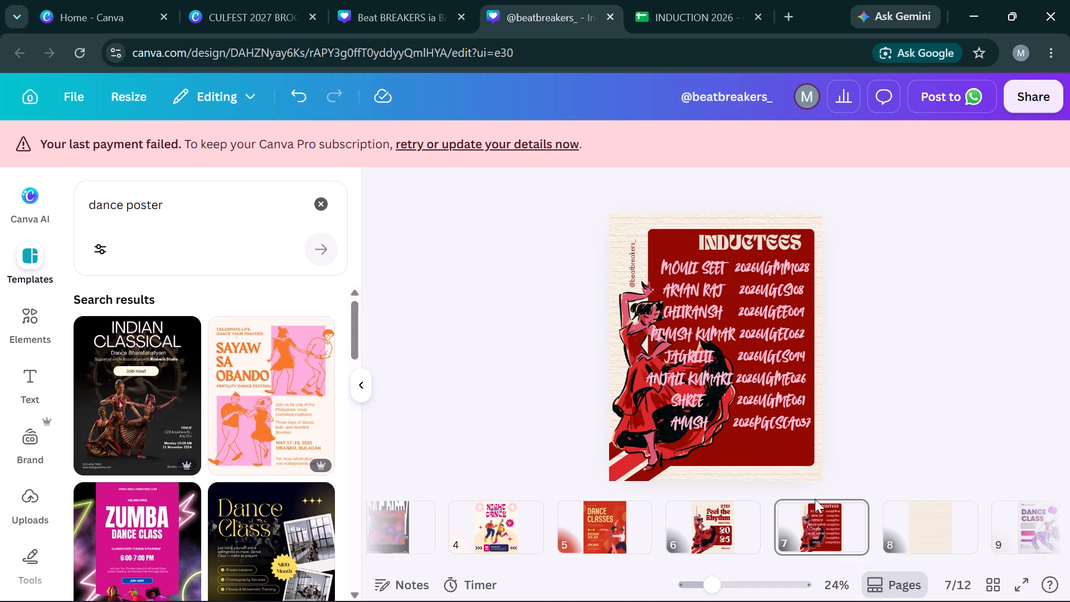
pyautogui.click(814, 510)
pyautogui.hotkey('ctrl', 'd')
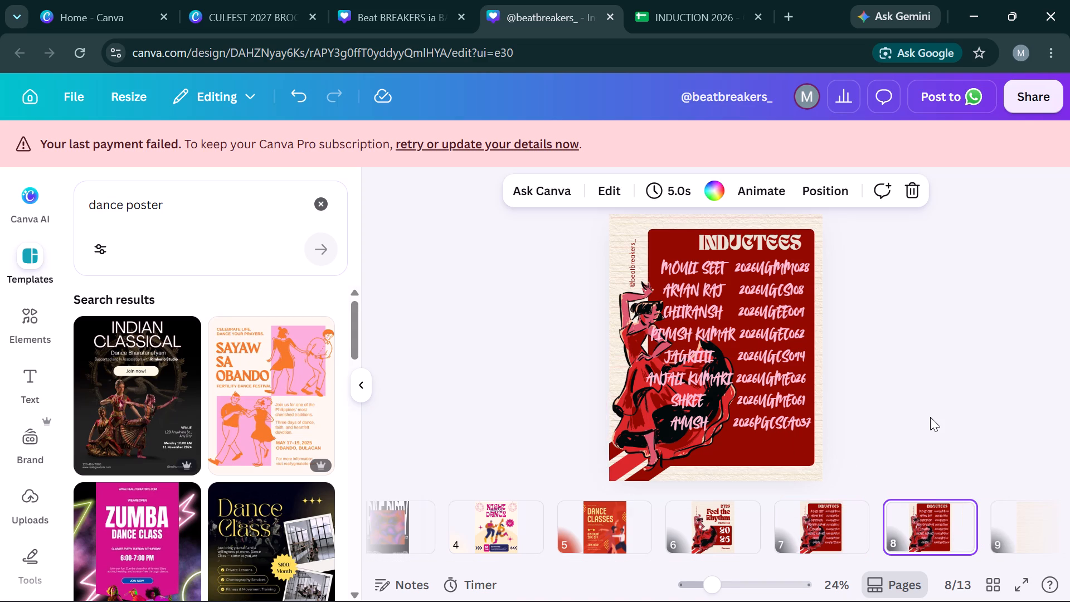
# Replace the first inductee name on the duplicated page 8 with the copied ninth name, fitting it on a single line.
pyautogui.click(928, 518)
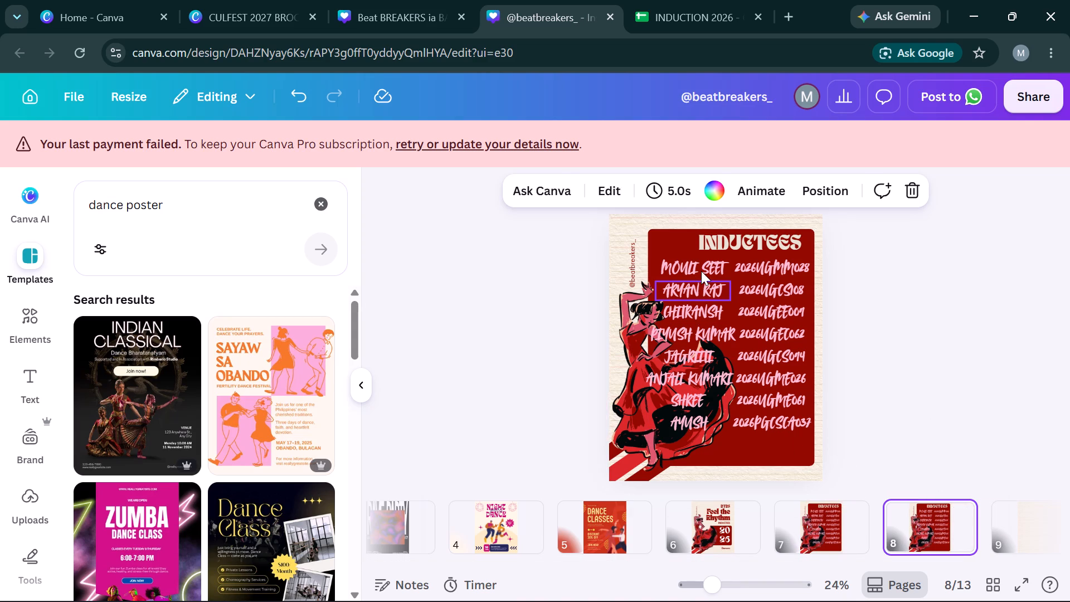
pyautogui.click(701, 271)
pyautogui.press('Return')
pyautogui.hotkey('ctrl', 'v')
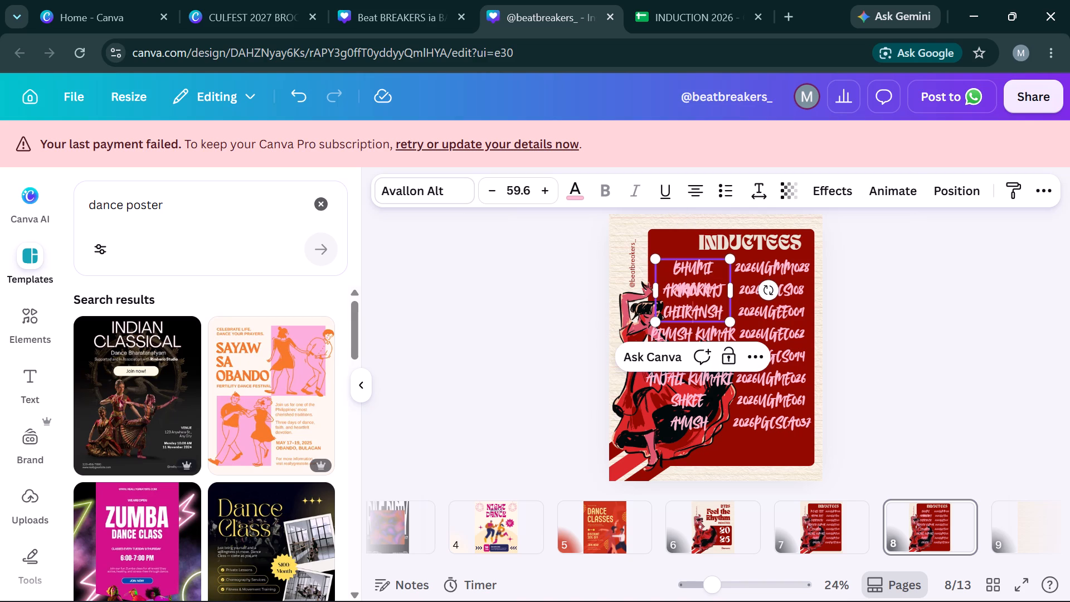
pyautogui.moveTo(654, 293); pyautogui.dragTo(606, 292)
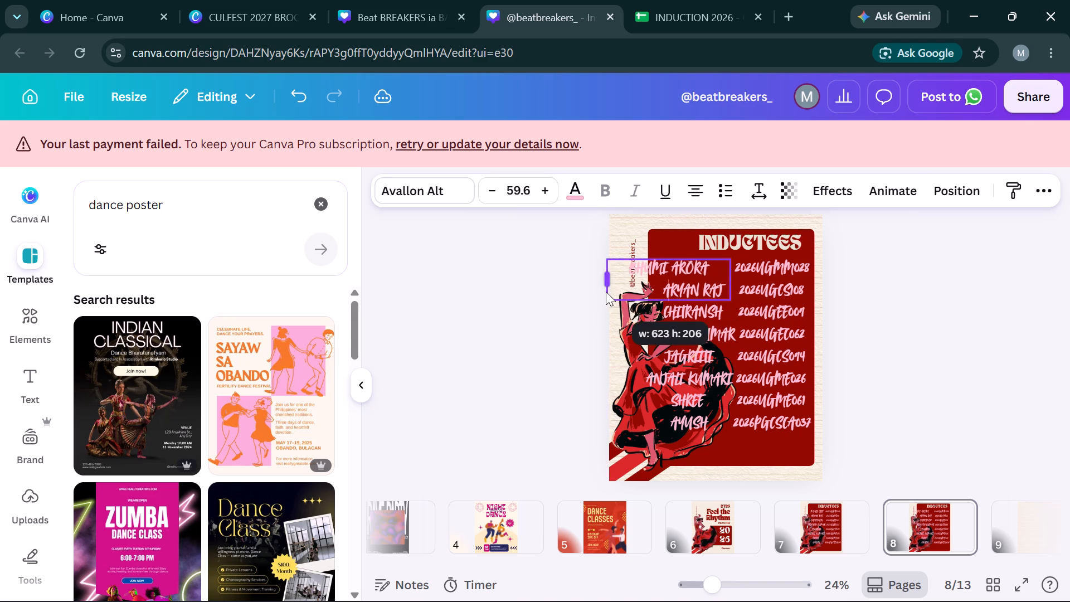
pyautogui.moveTo(606, 292); pyautogui.dragTo(635, 297)
pyautogui.press('BackSpace')
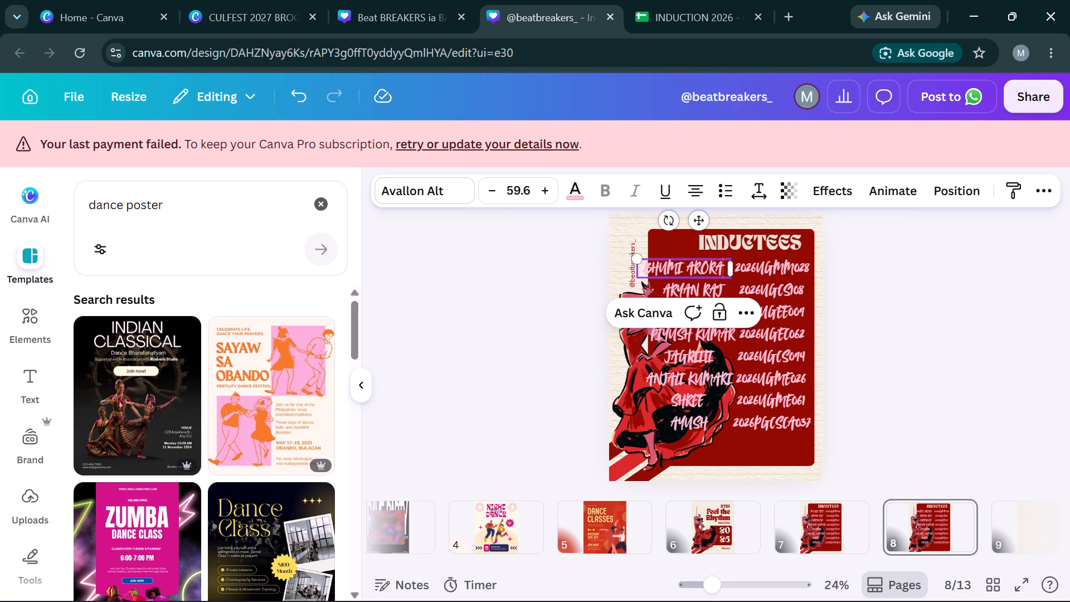
# Position the replaced first name on page 8 level with the first ID number, nudged slightly right within the red panel.
pyautogui.moveTo(698, 212); pyautogui.dragTo(700, 212)
pyautogui.moveTo(700, 212); pyautogui.dragTo(704, 216)
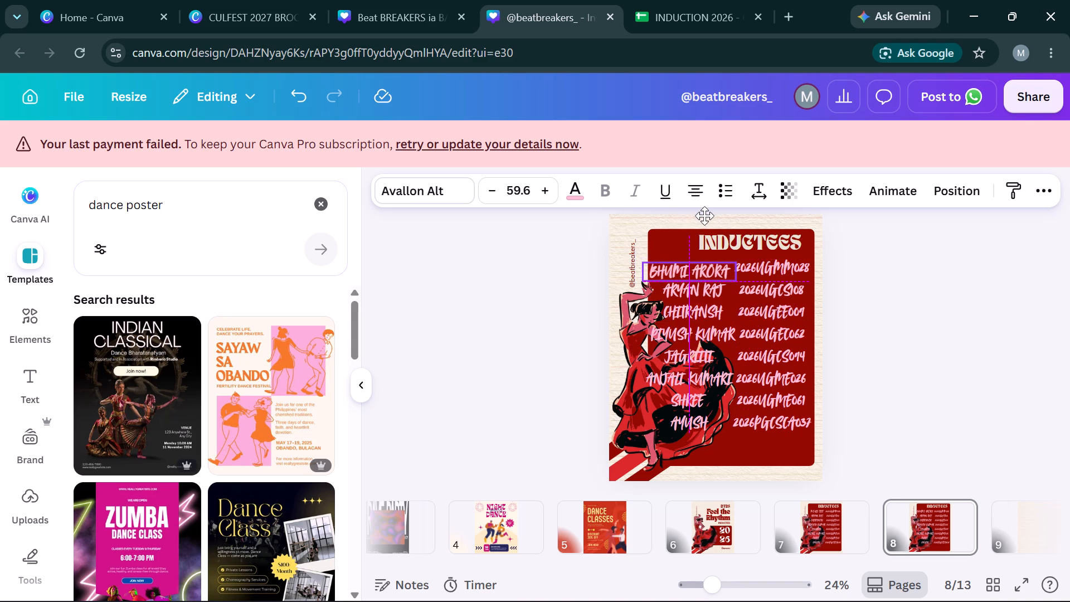
pyautogui.moveTo(704, 216); pyautogui.dragTo(704, 212)
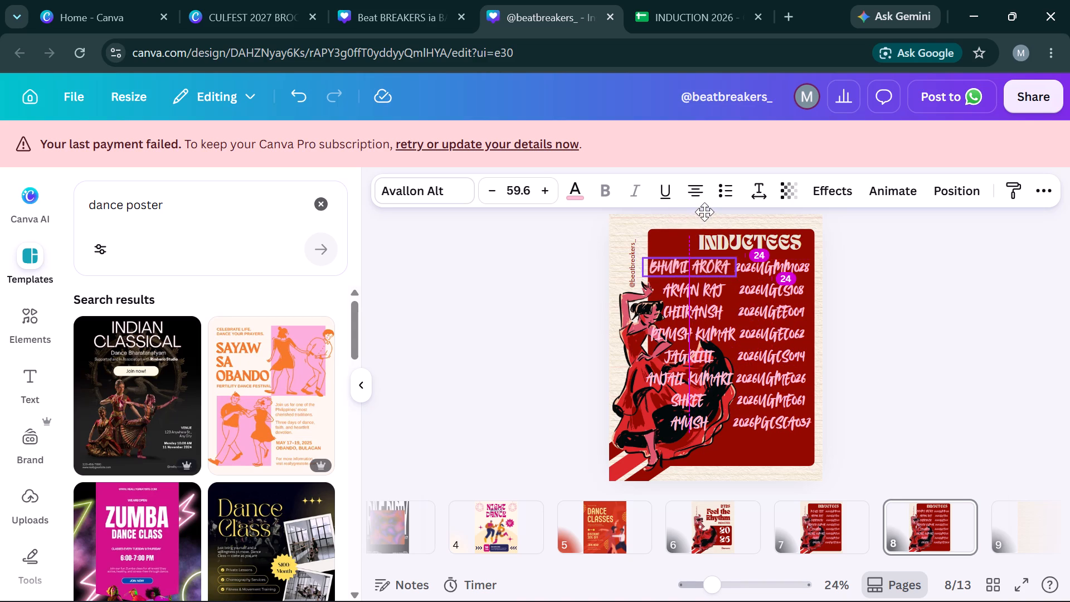
pyautogui.moveTo(704, 212); pyautogui.dragTo(704, 213)
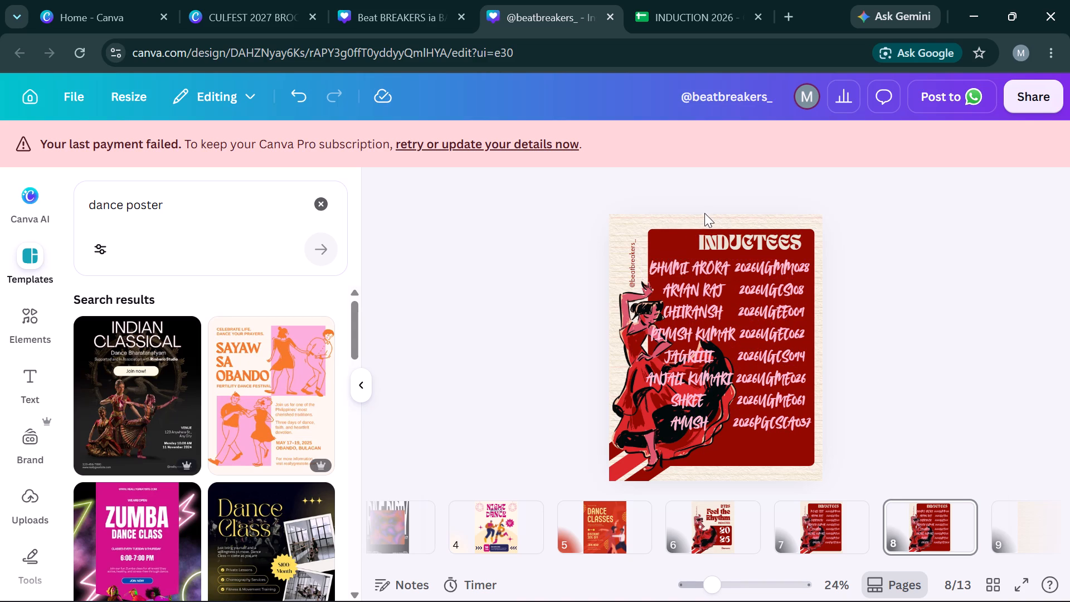
pyautogui.click(690, 267)
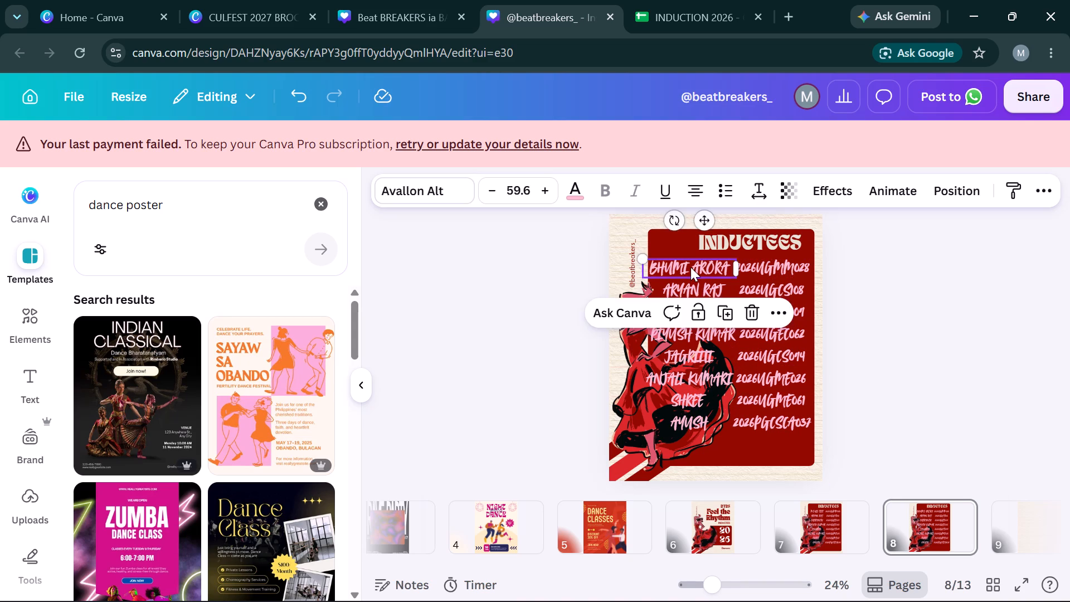
pyautogui.press('Right')
pyautogui.press('Right')
pyautogui.press('Right')
pyautogui.press('Right')
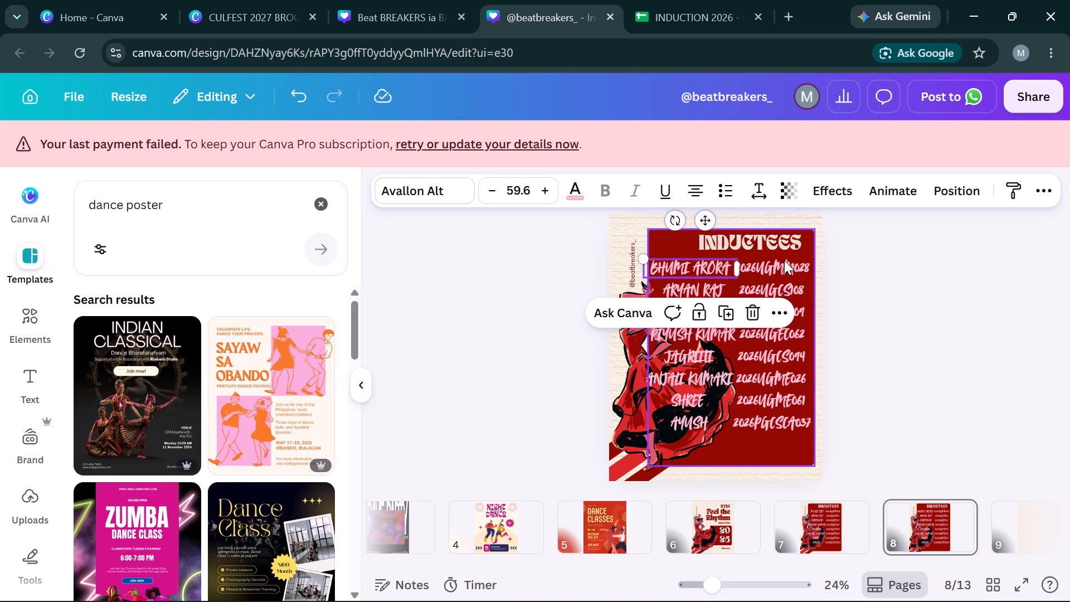
# Replace the first ID on page 8 with the ninth ID from page 2 of Beat BREAKERS ia BACK, widened onto one line and nudged left.
pyautogui.click(395, 0)
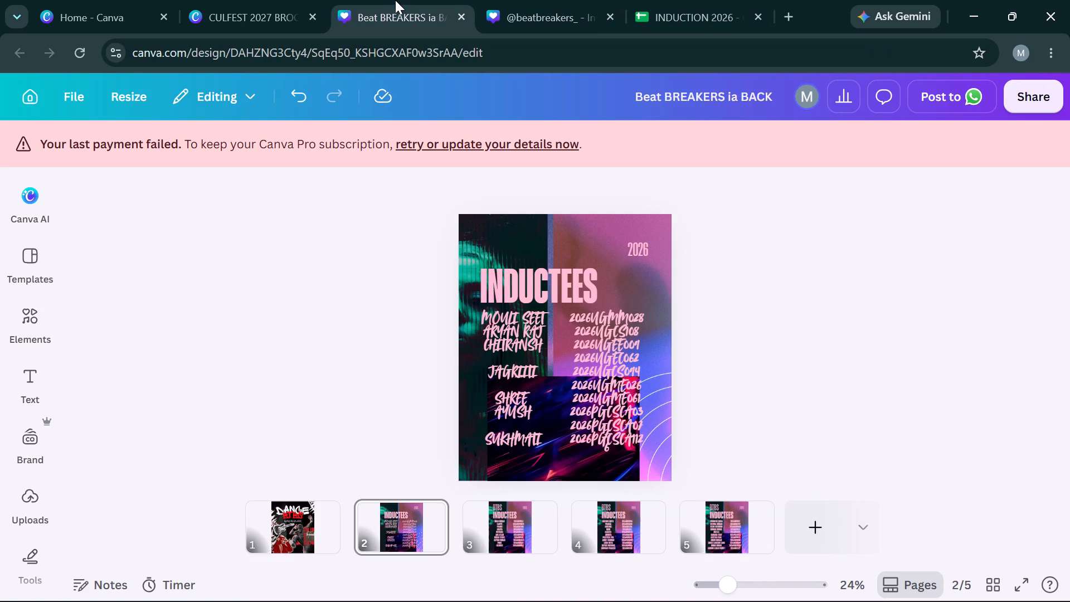
pyautogui.click(588, 423)
pyautogui.hotkey('ctrl', 'c')
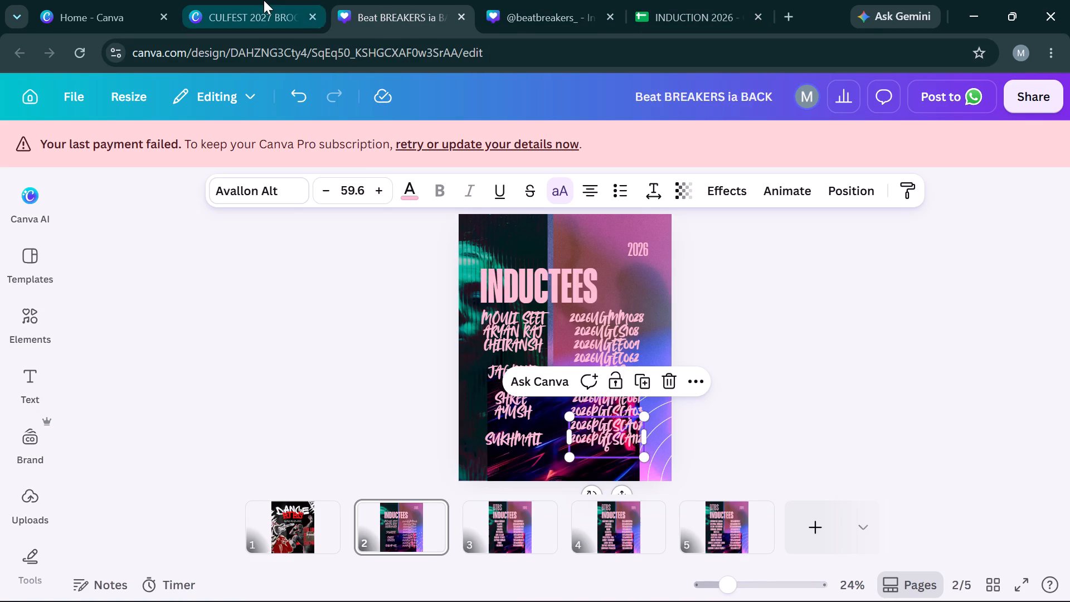
pyautogui.click(264, 0)
pyautogui.click(562, 0)
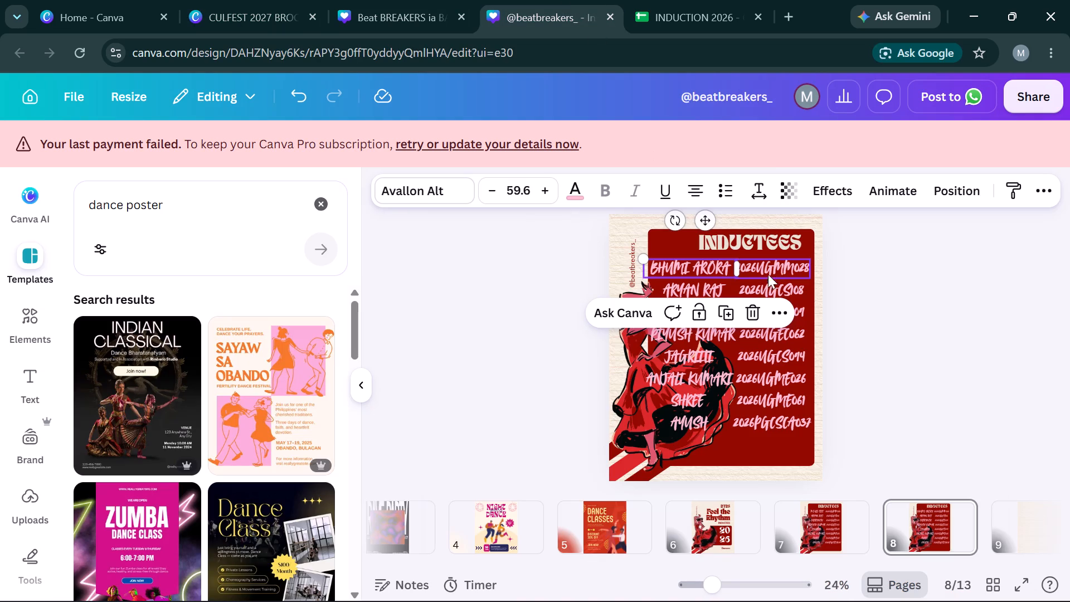
pyautogui.click(788, 263)
pyautogui.press('Return')
pyautogui.hotkey('ctrl', 'v')
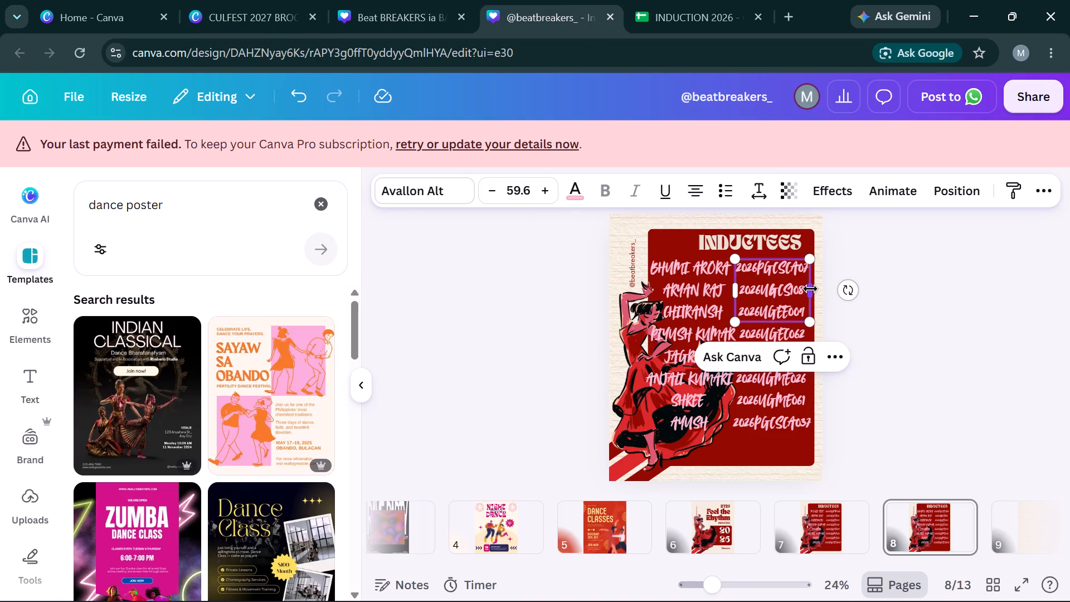
pyautogui.moveTo(810, 289); pyautogui.dragTo(816, 287)
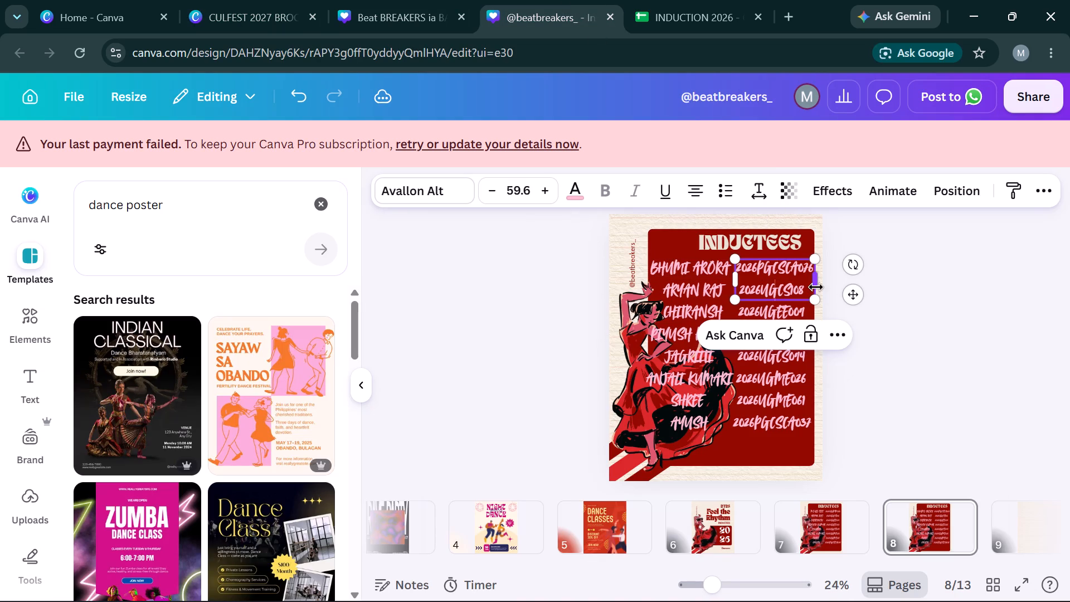
pyautogui.press('BackSpace')
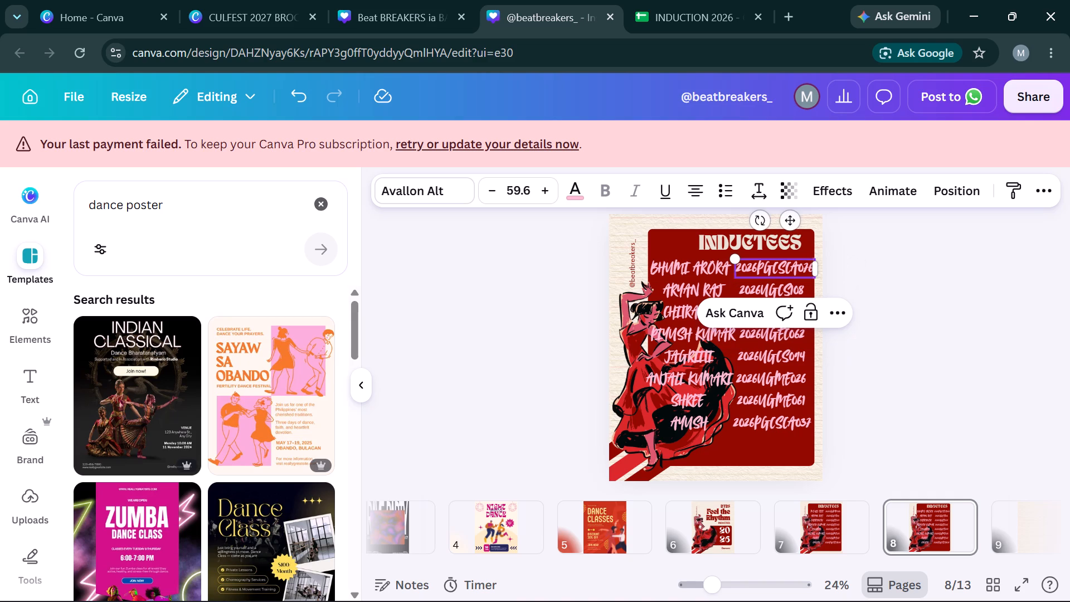
pyautogui.click(790, 220)
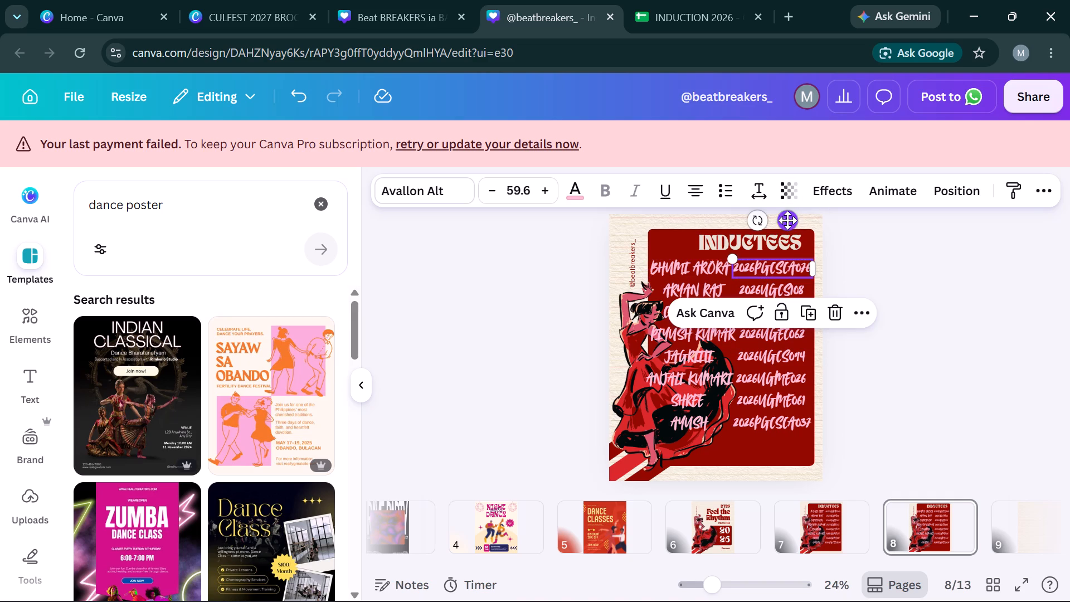
pyautogui.click(947, 355)
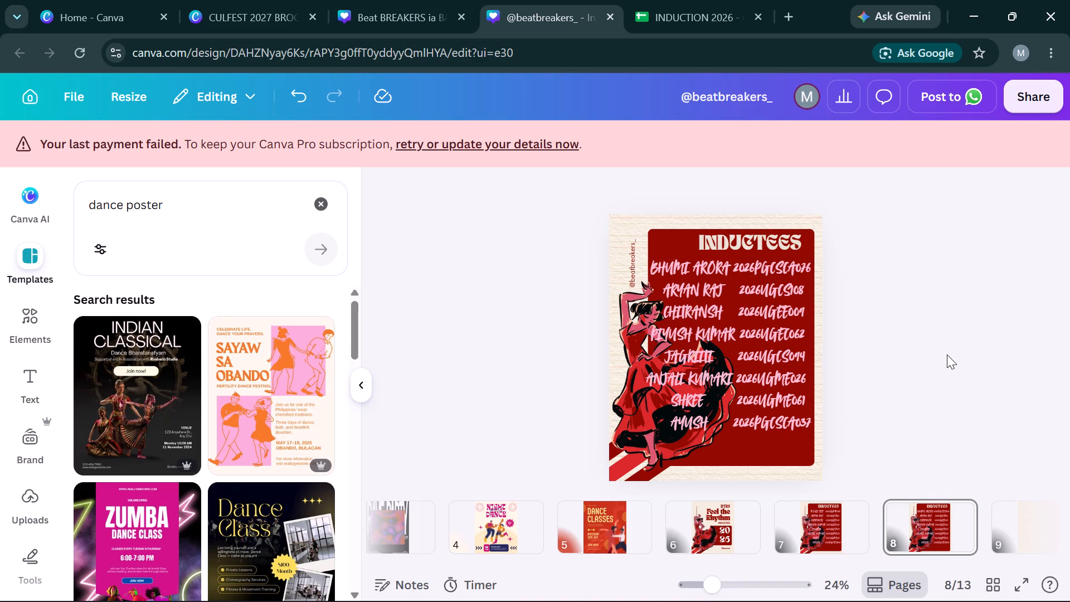
pyautogui.click(398, 0)
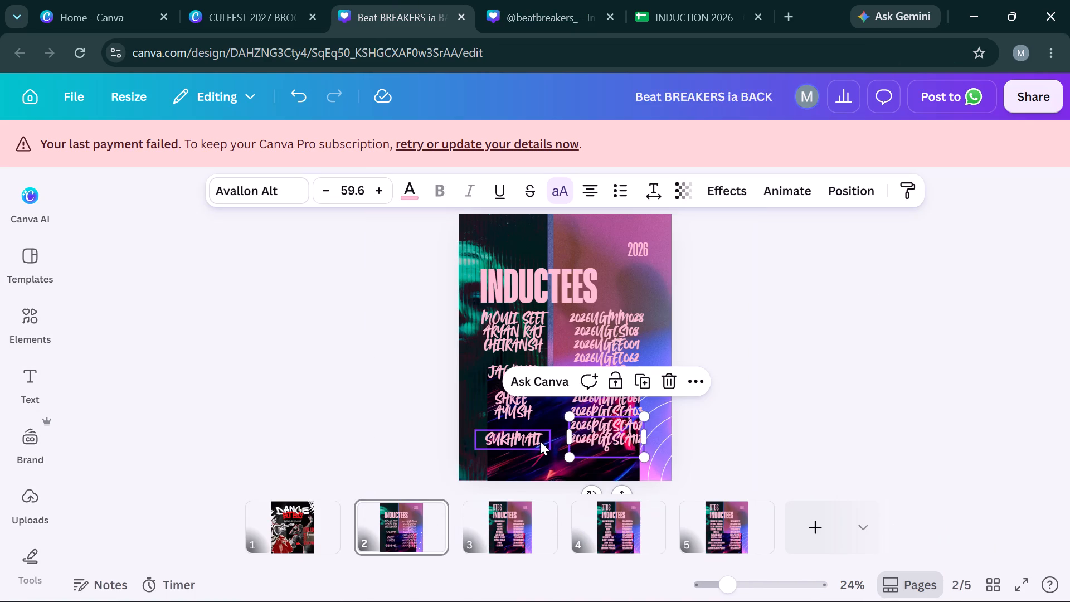
pyautogui.click(540, 441)
pyautogui.hotkey('ctrl', 'c')
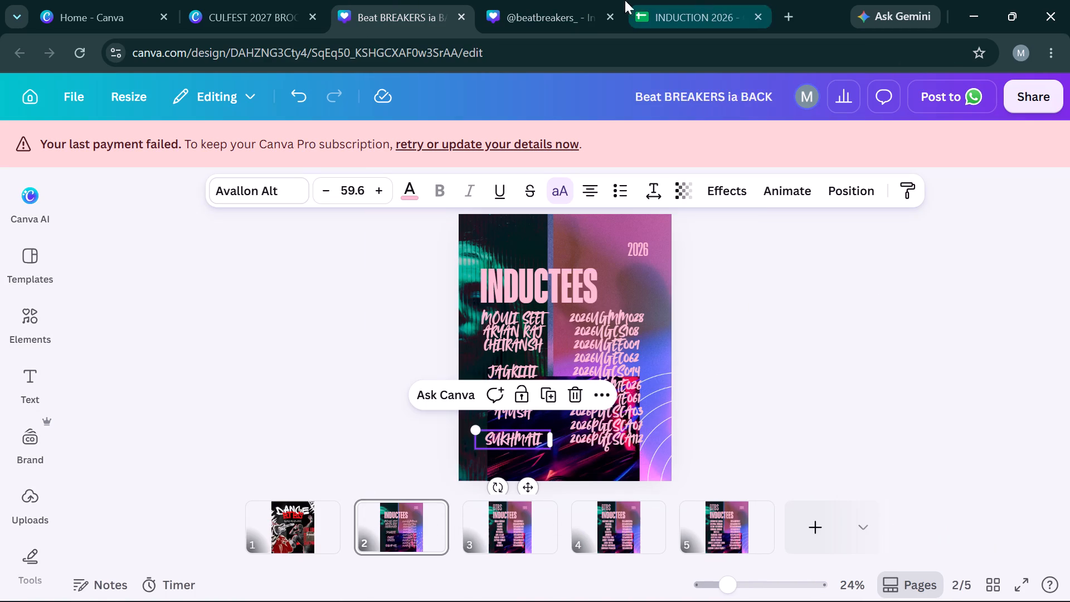
pyautogui.click(539, 0)
pyautogui.click(695, 282)
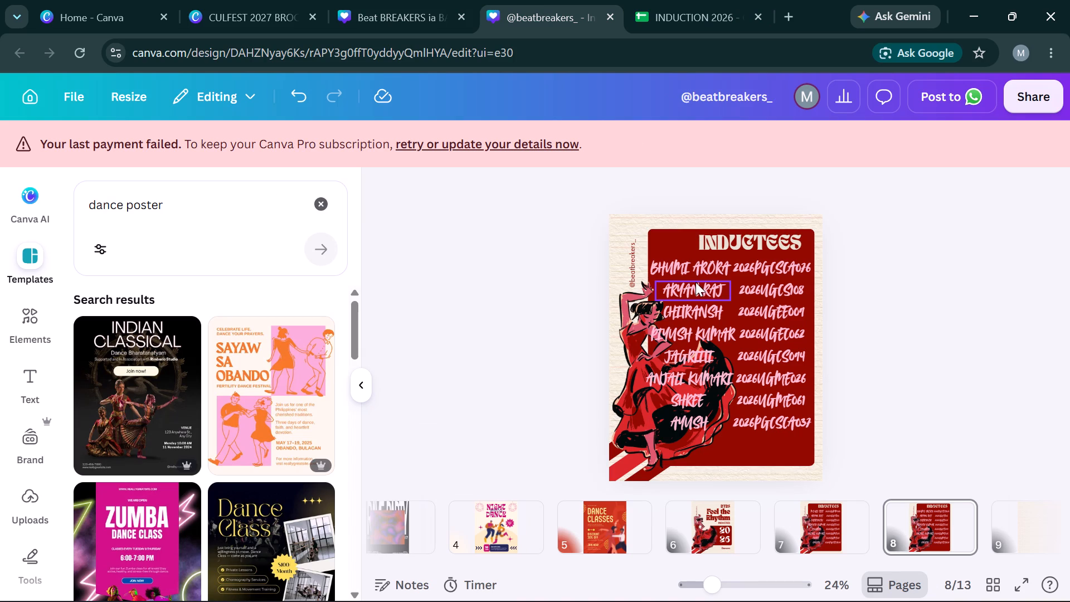
pyautogui.press('Return')
pyautogui.hotkey('ctrl', 'v')
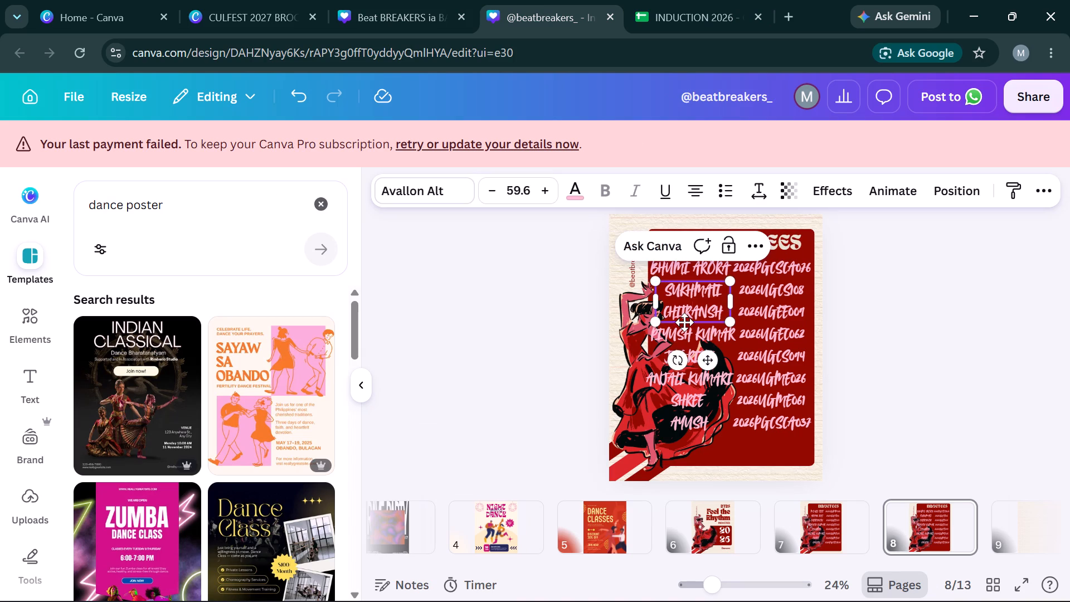
pyautogui.press('BackSpace')
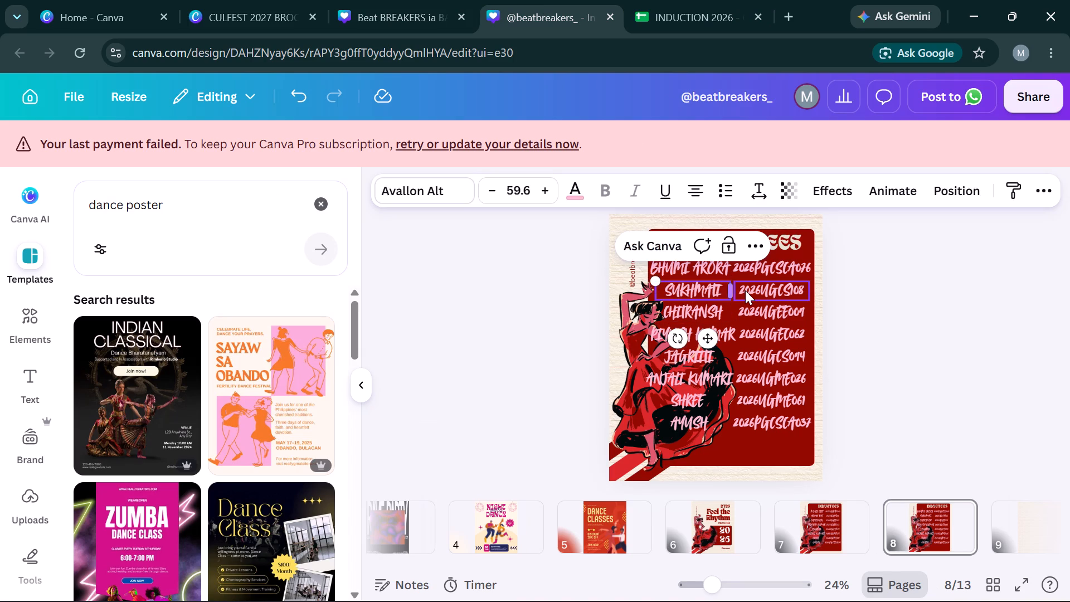
pyautogui.click(745, 290)
pyautogui.click(442, 0)
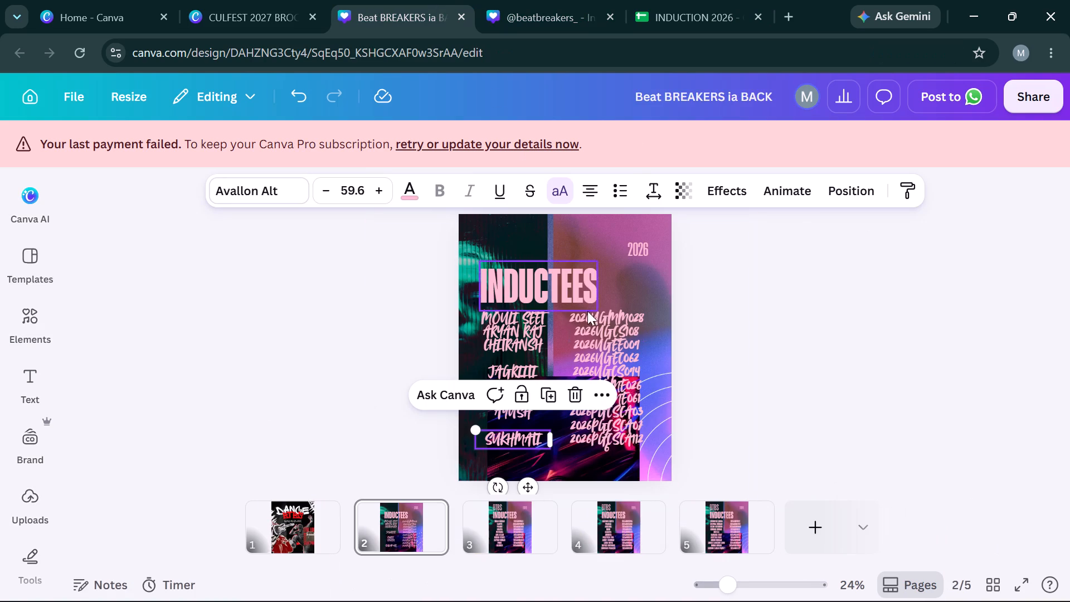
pyautogui.click(589, 442)
pyautogui.hotkey('ctrl', 'c')
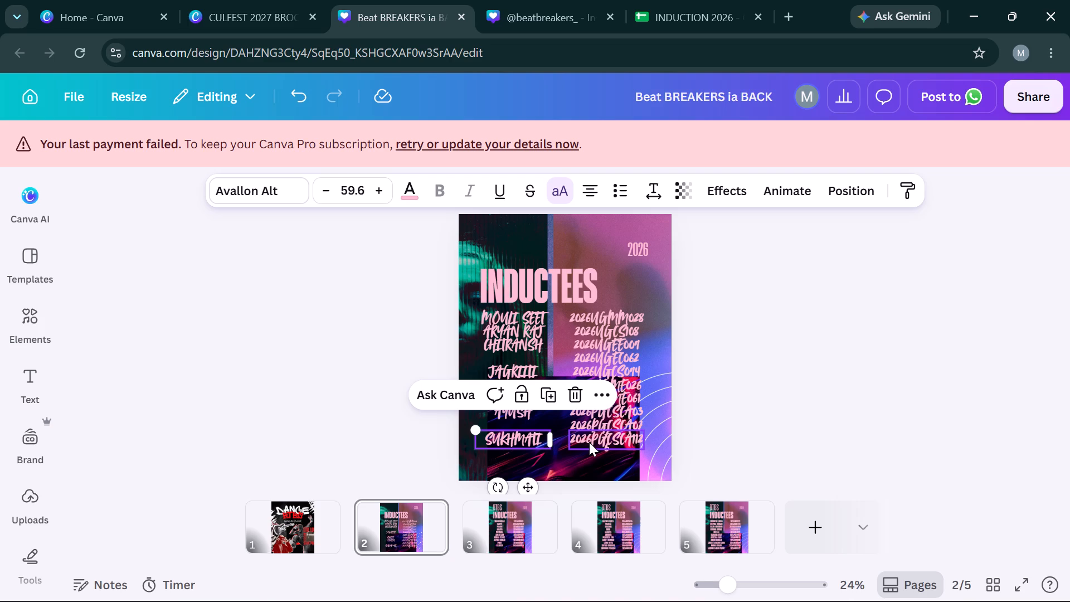
pyautogui.click(569, 20)
pyautogui.press('Return')
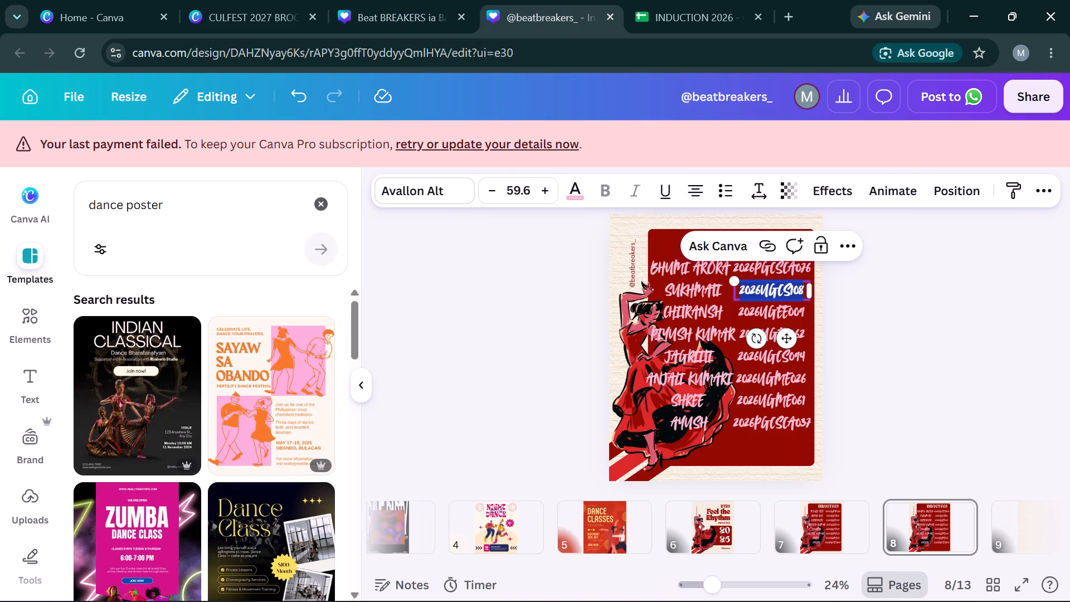
pyautogui.hotkey('ctrl', 'v')
pyautogui.press('BackSpace')
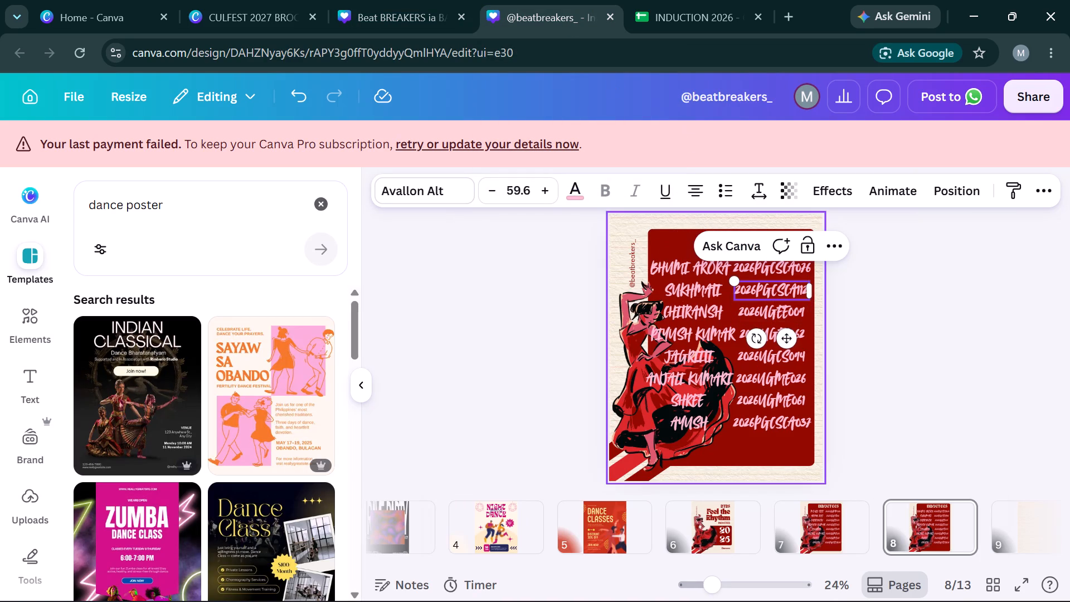
pyautogui.click(918, 382)
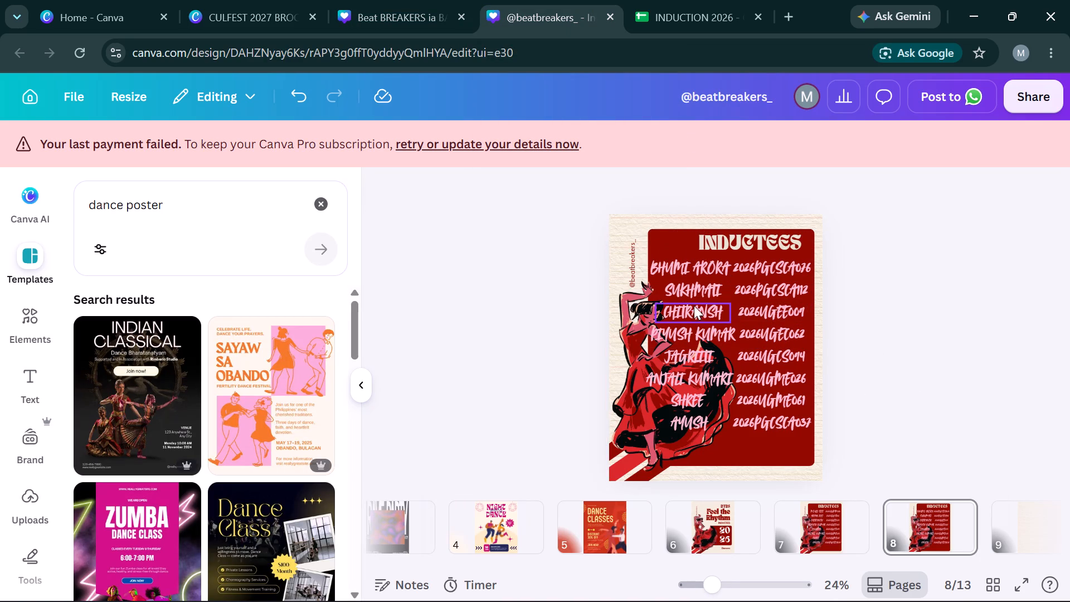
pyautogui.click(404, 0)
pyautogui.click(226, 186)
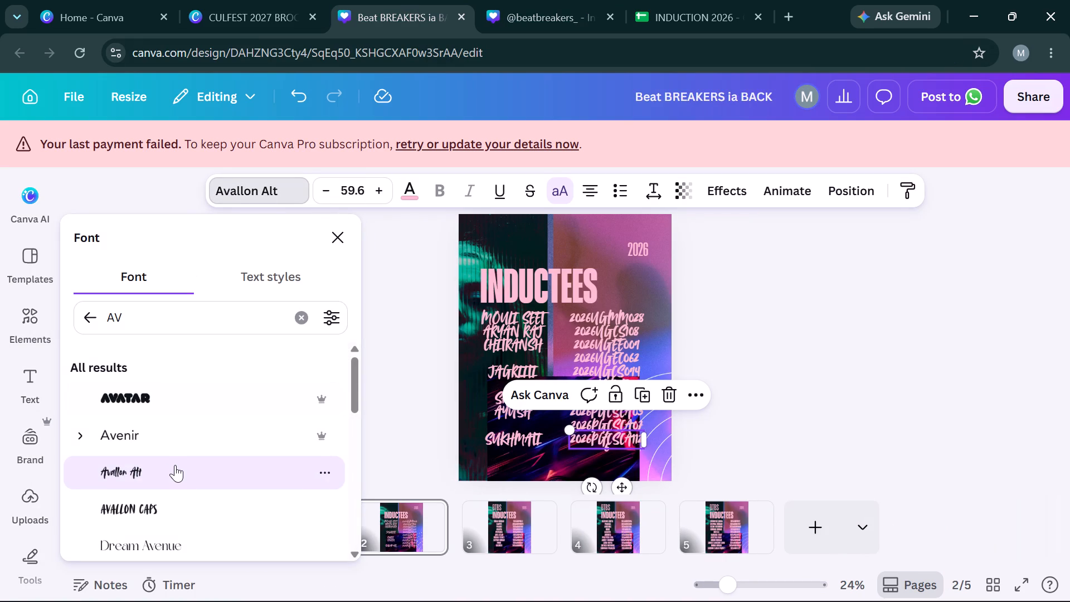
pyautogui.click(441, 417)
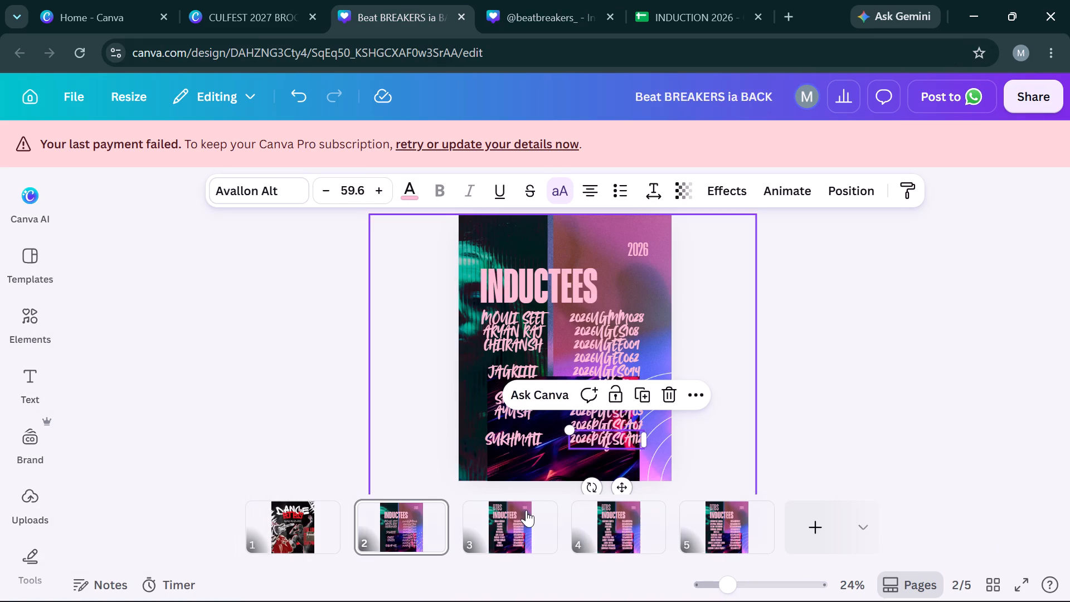
# Change the font of all inductee names and registration IDs on page 3 of Beat BREAKERS ia BACK to Avallon Alt.
pyautogui.click(526, 510)
pyautogui.moveTo(703, 440); pyautogui.dragTo(485, 346)
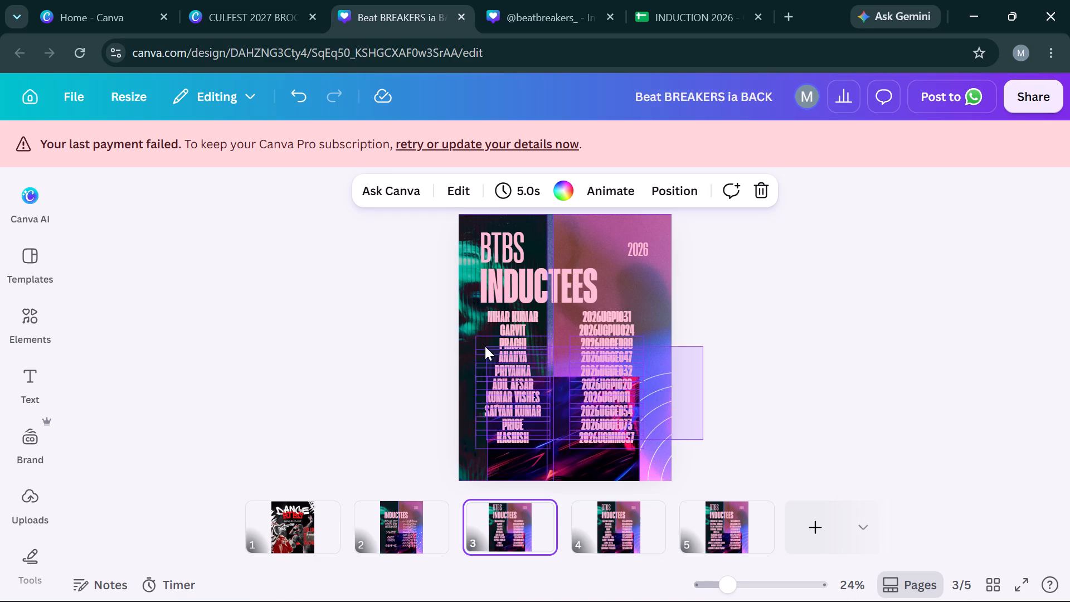
pyautogui.moveTo(485, 346); pyautogui.dragTo(478, 316)
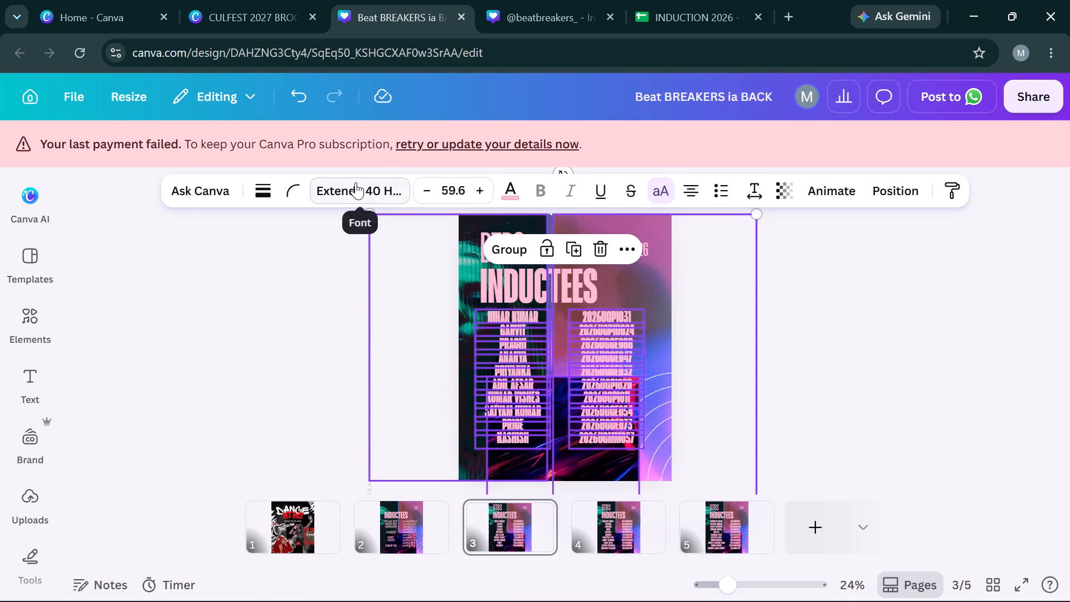
pyautogui.click(356, 182)
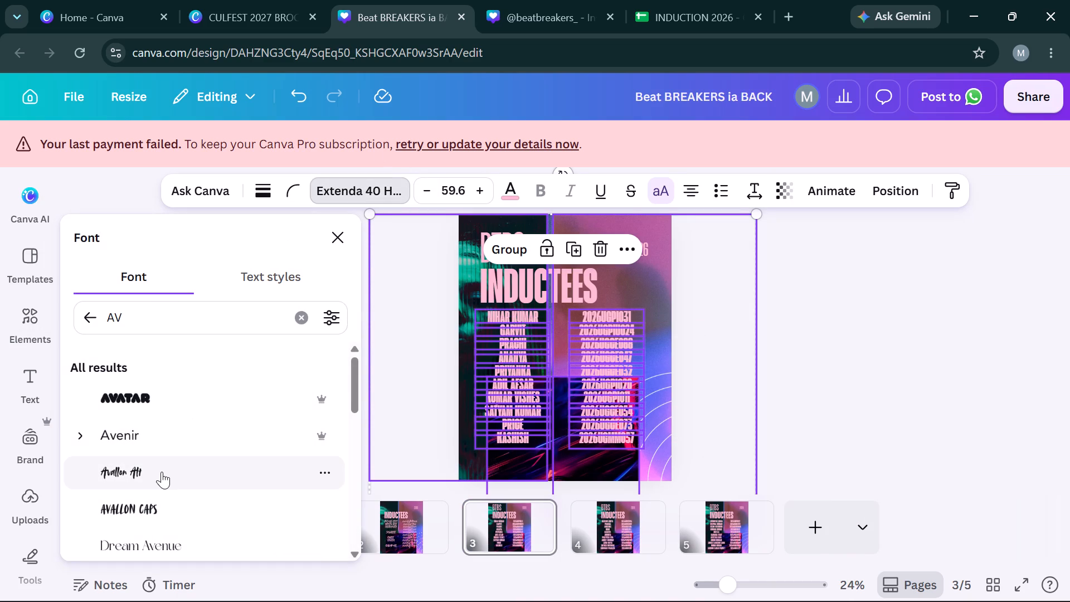
pyautogui.click(162, 472)
pyautogui.click(829, 401)
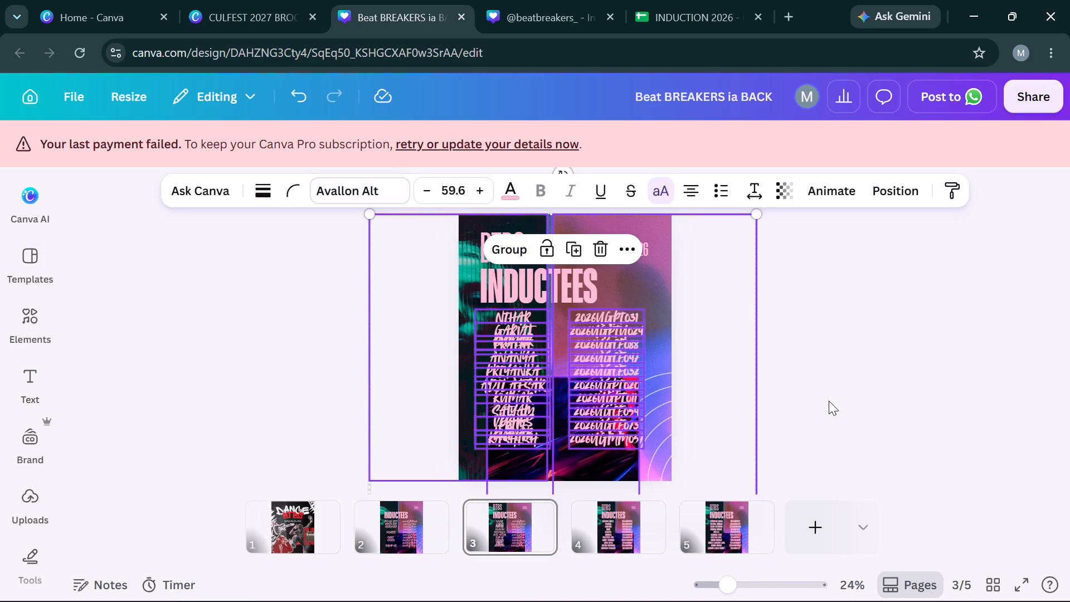
pyautogui.click(829, 401)
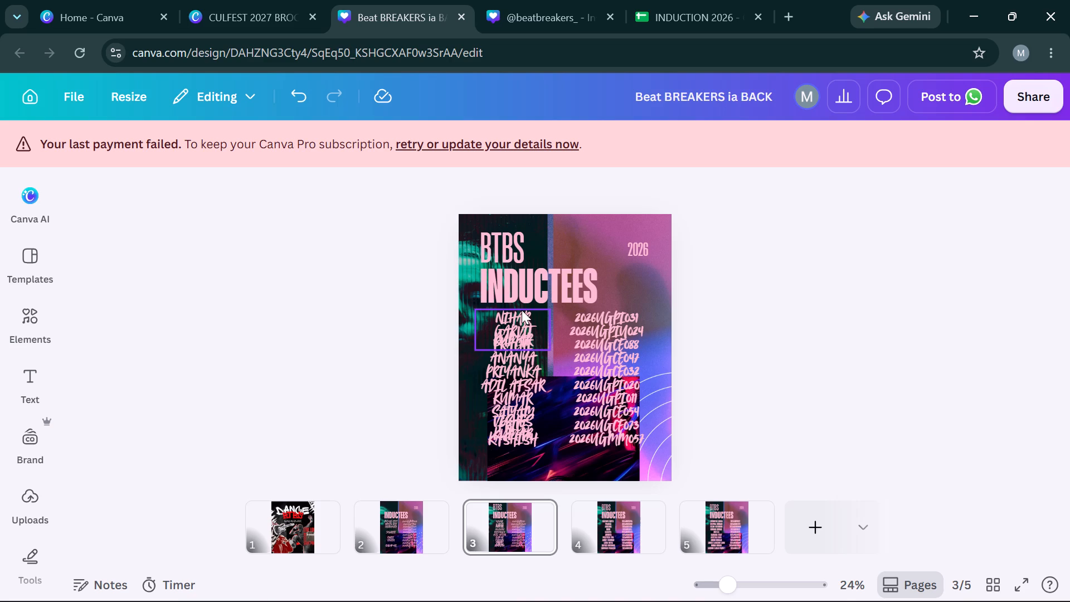
pyautogui.click(522, 310)
pyautogui.hotkey('ctrl', 'c')
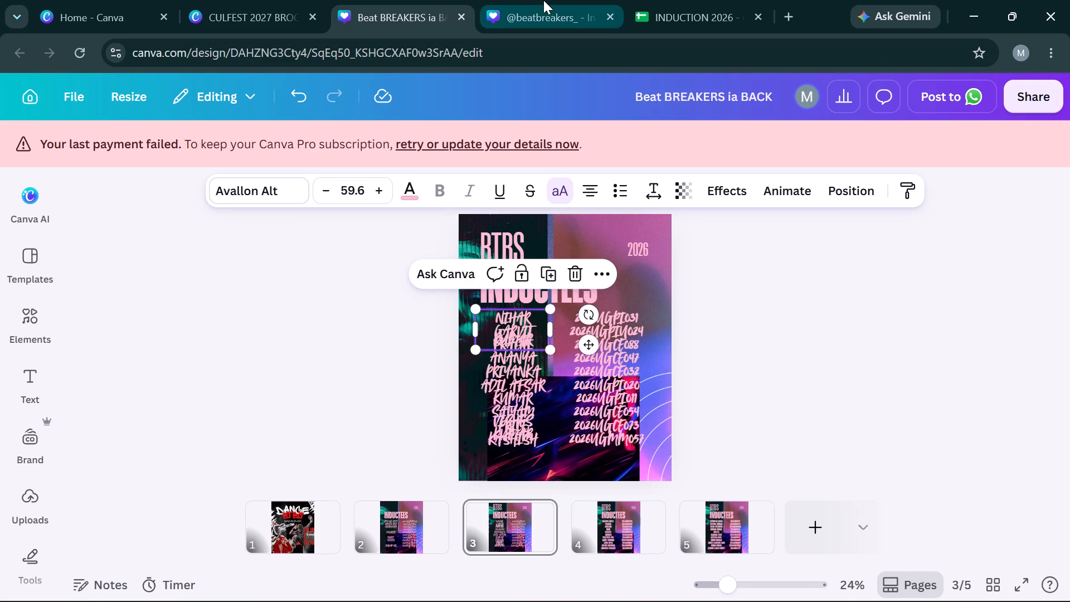
pyautogui.click(543, 0)
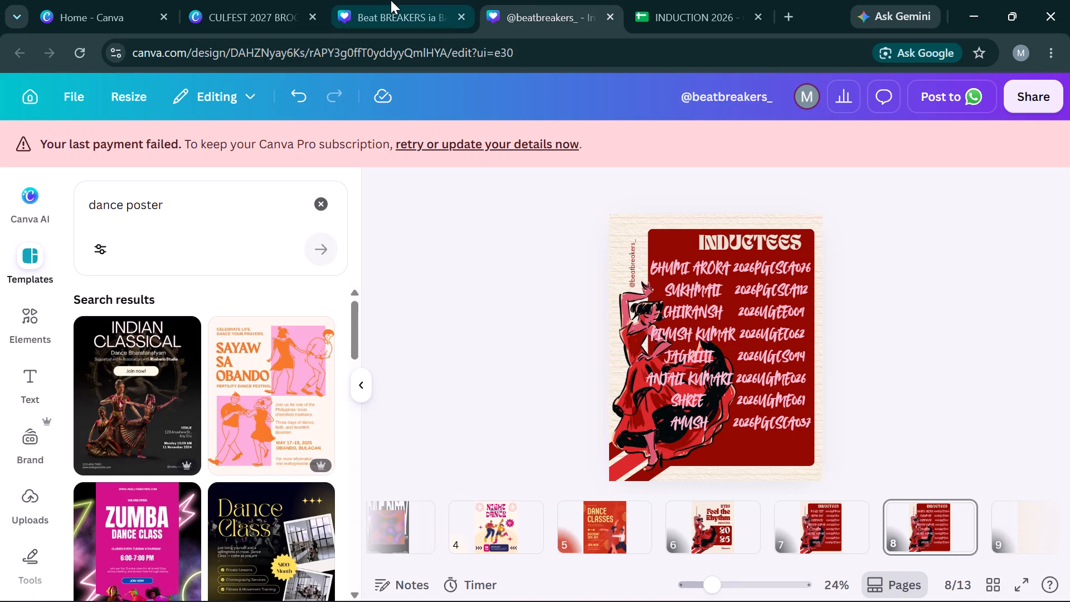
pyautogui.click(391, 0)
pyautogui.click(434, 534)
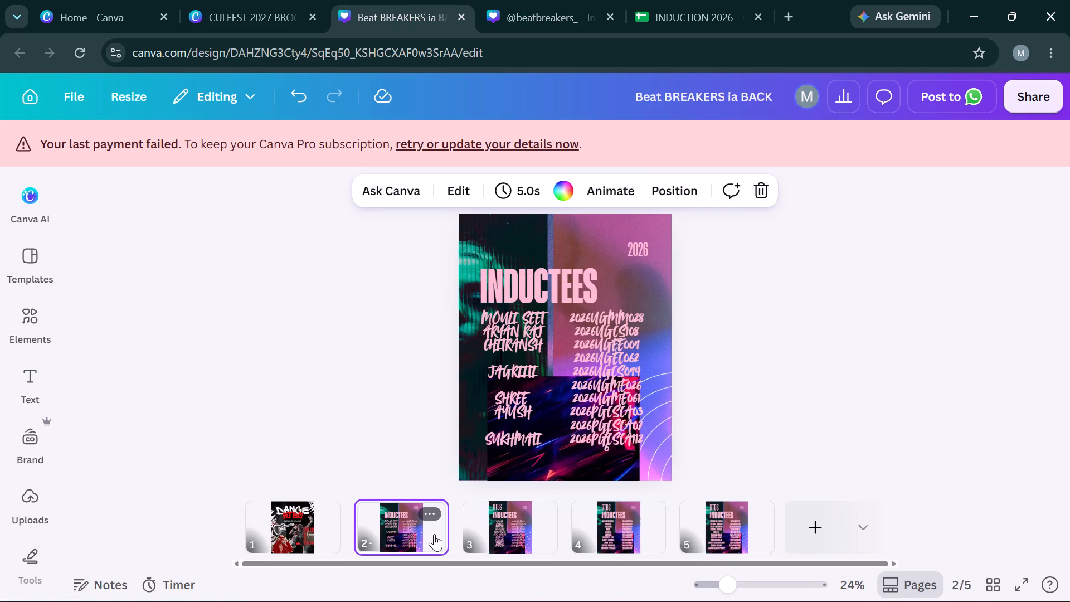
pyautogui.click(514, 541)
pyautogui.click(510, 0)
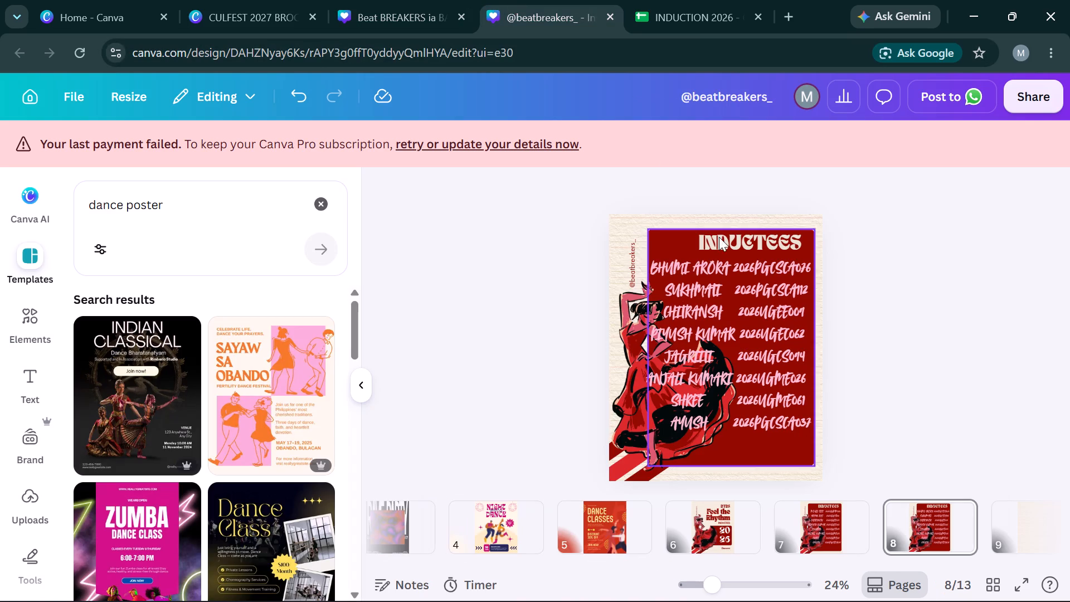
pyautogui.click(686, 310)
pyautogui.press('Return')
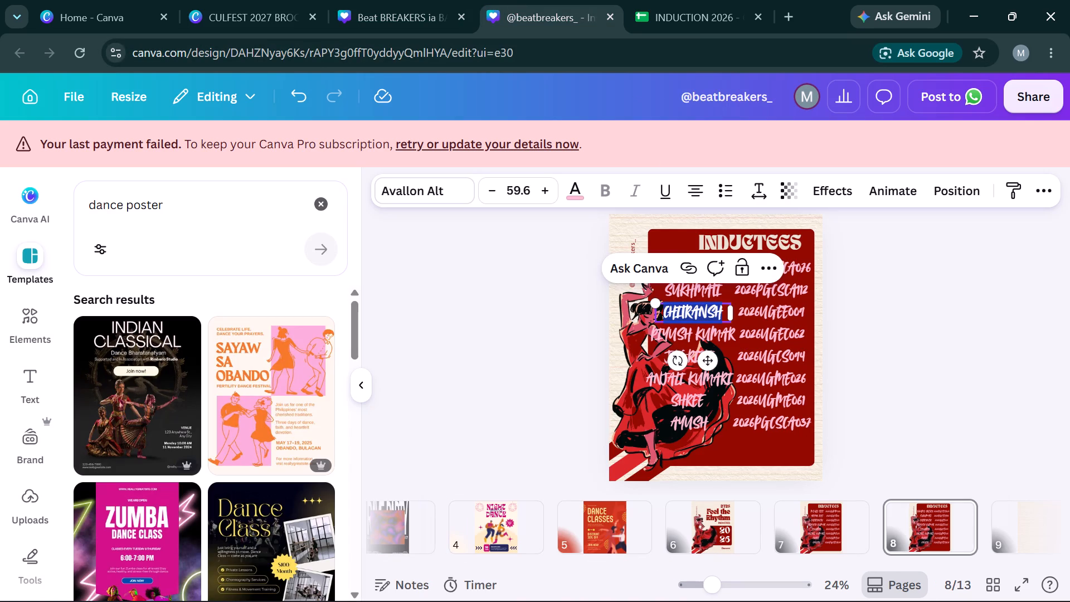
pyautogui.hotkey('ctrl', 'v')
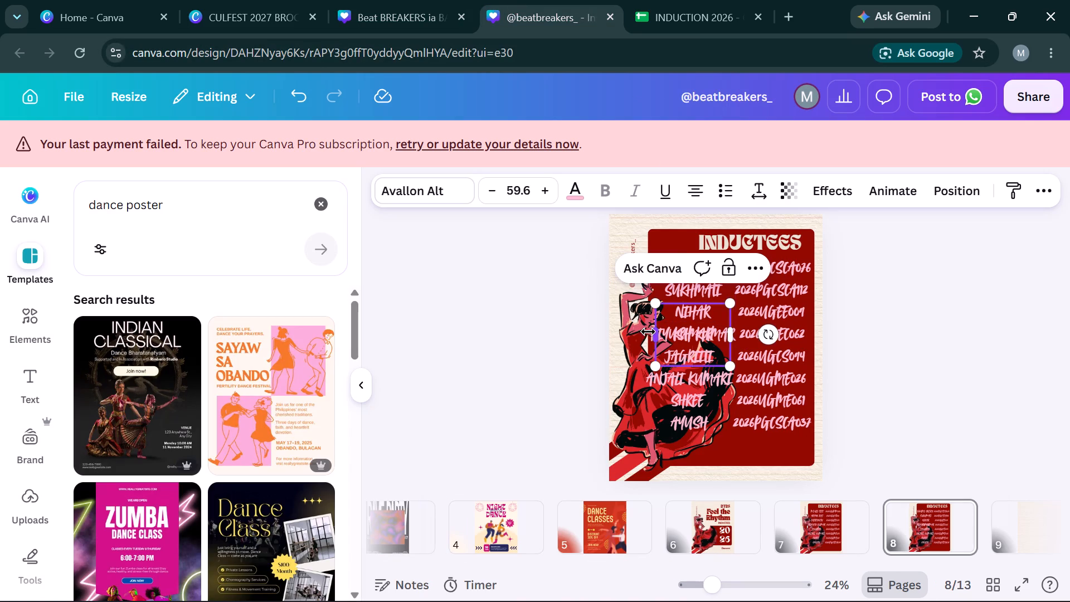
pyautogui.press('BackSpace')
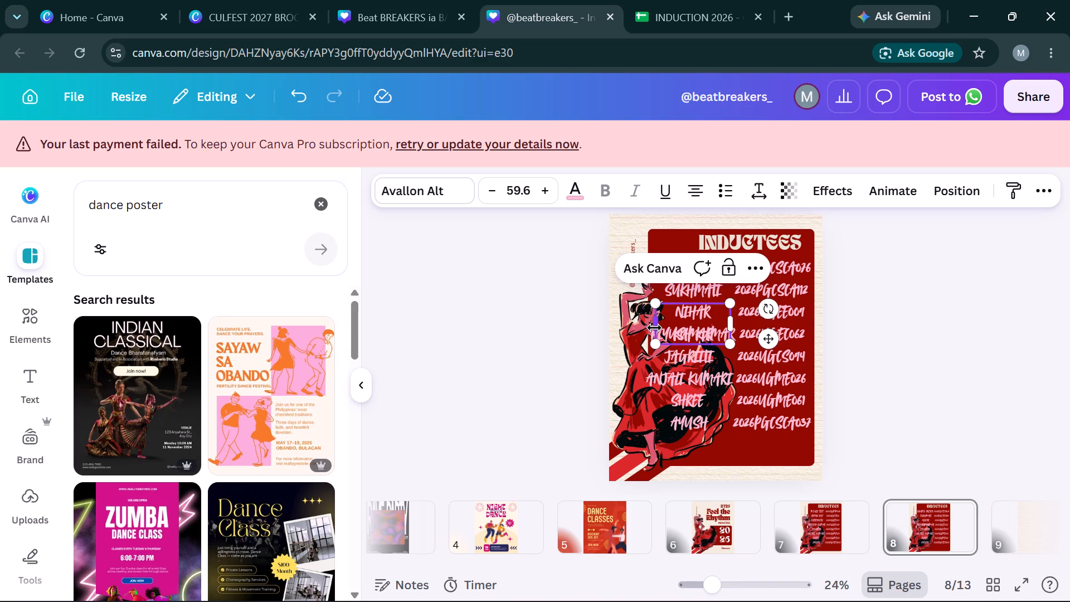
pyautogui.click(654, 328)
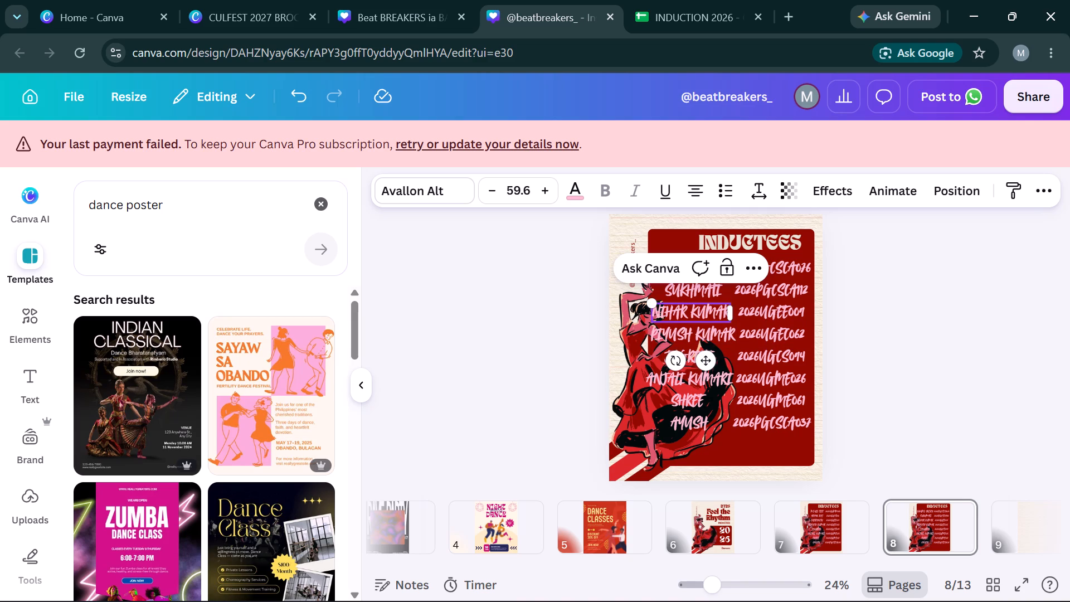
pyautogui.click(916, 312)
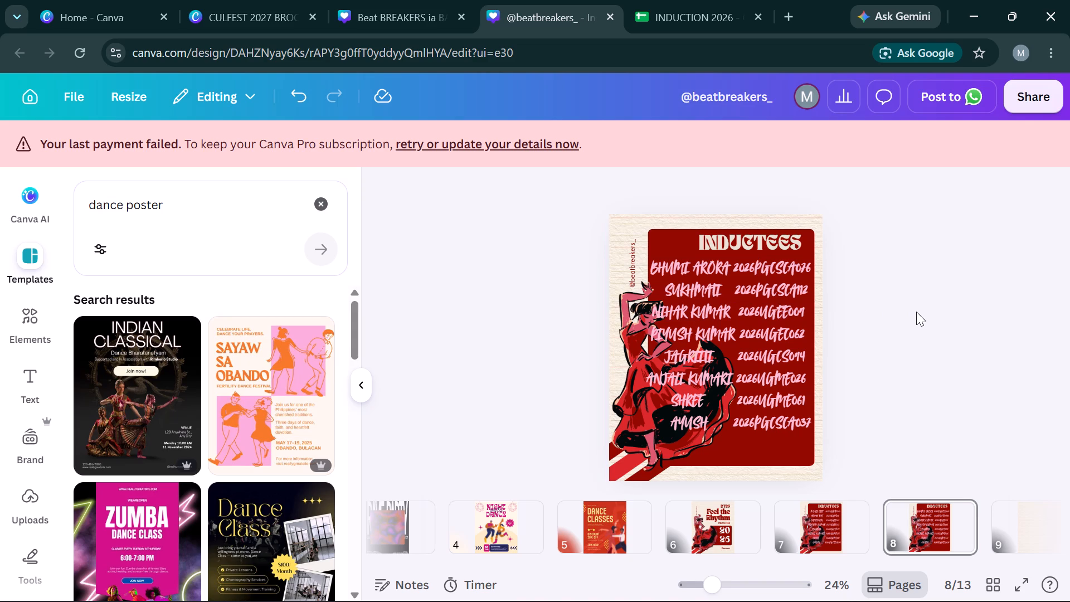
pyautogui.click(425, 0)
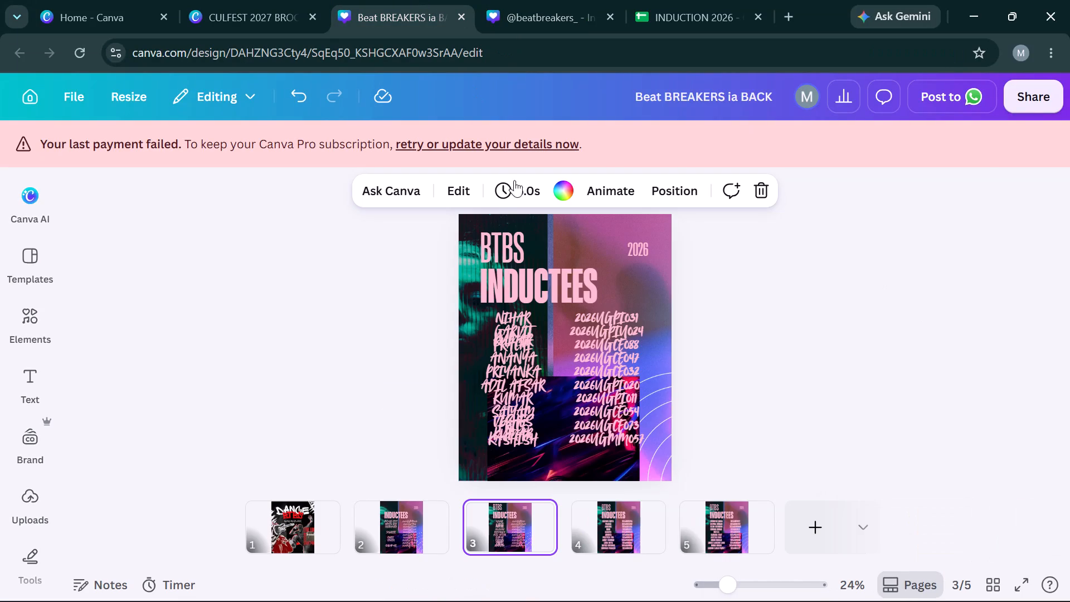
pyautogui.click(613, 315)
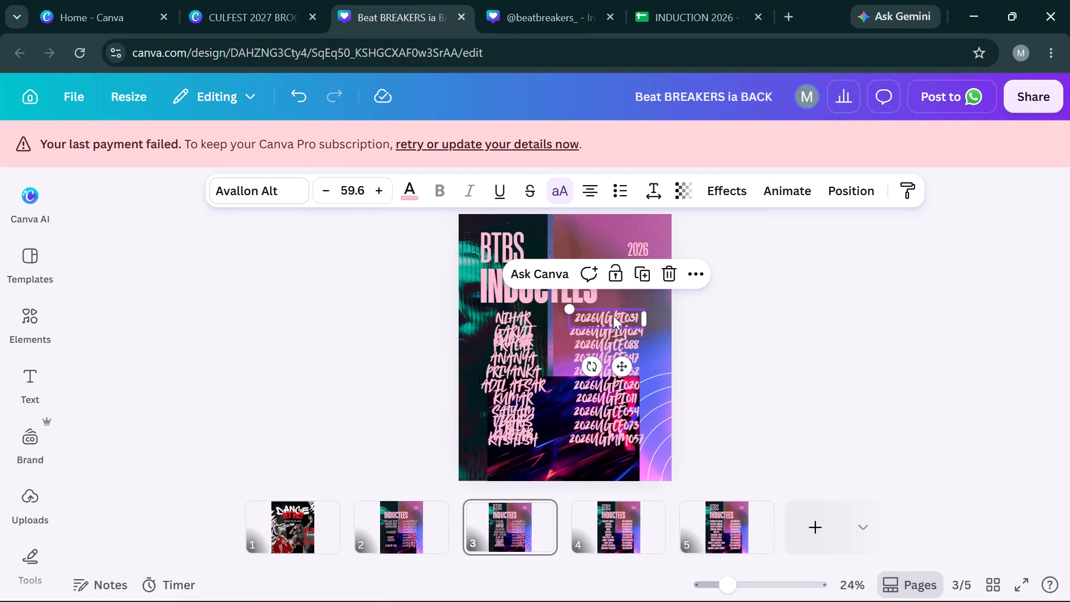
pyautogui.hotkey('ctrl', 'c')
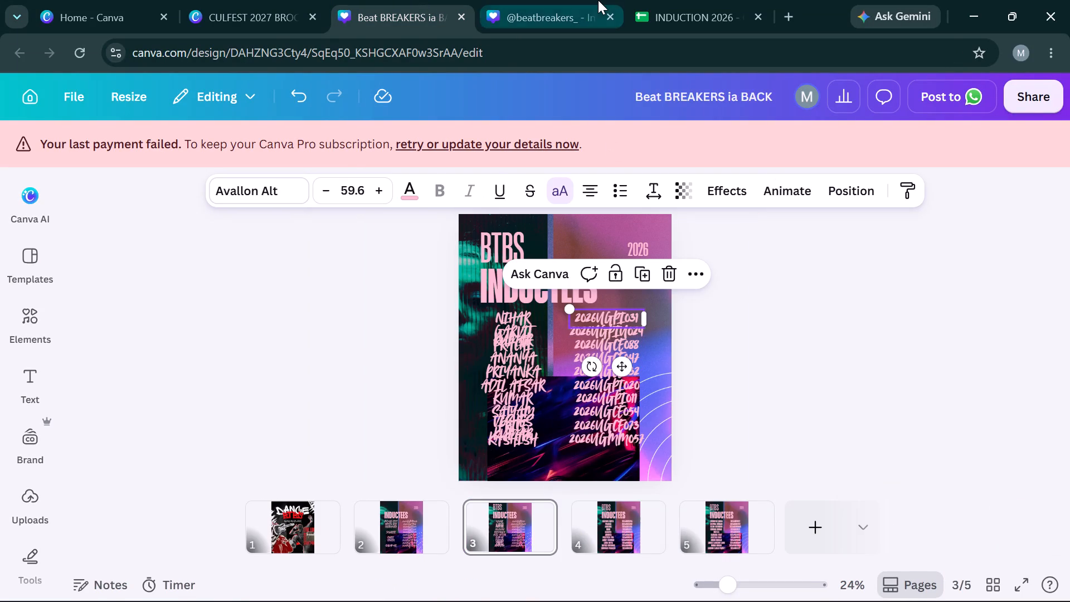
pyautogui.click(598, 1)
pyautogui.click(763, 316)
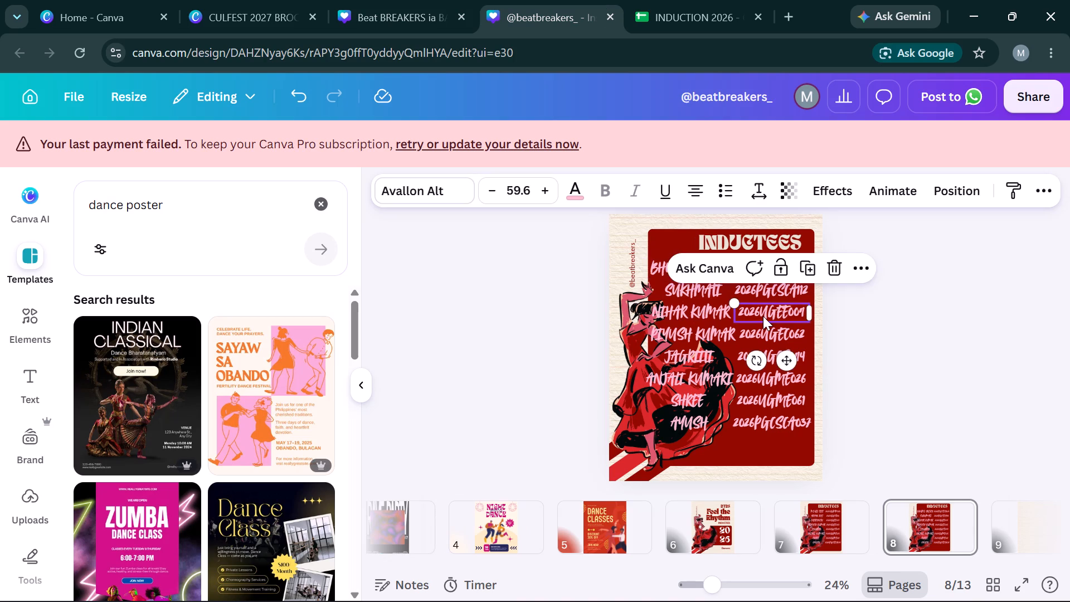
pyautogui.press('Return')
pyautogui.hotkey('ctrl', 'v')
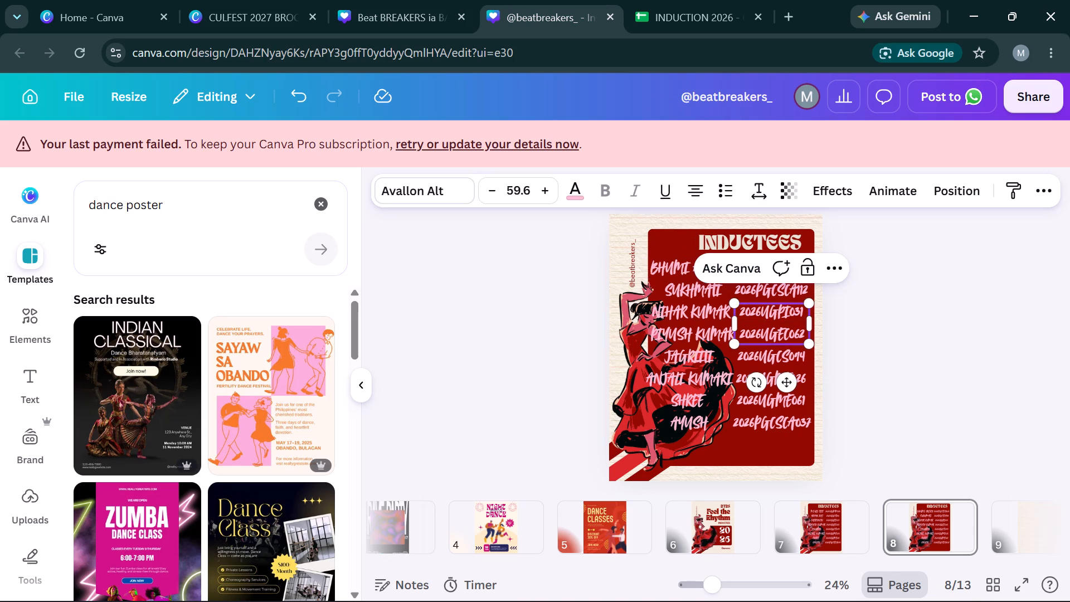
pyautogui.press('BackSpace')
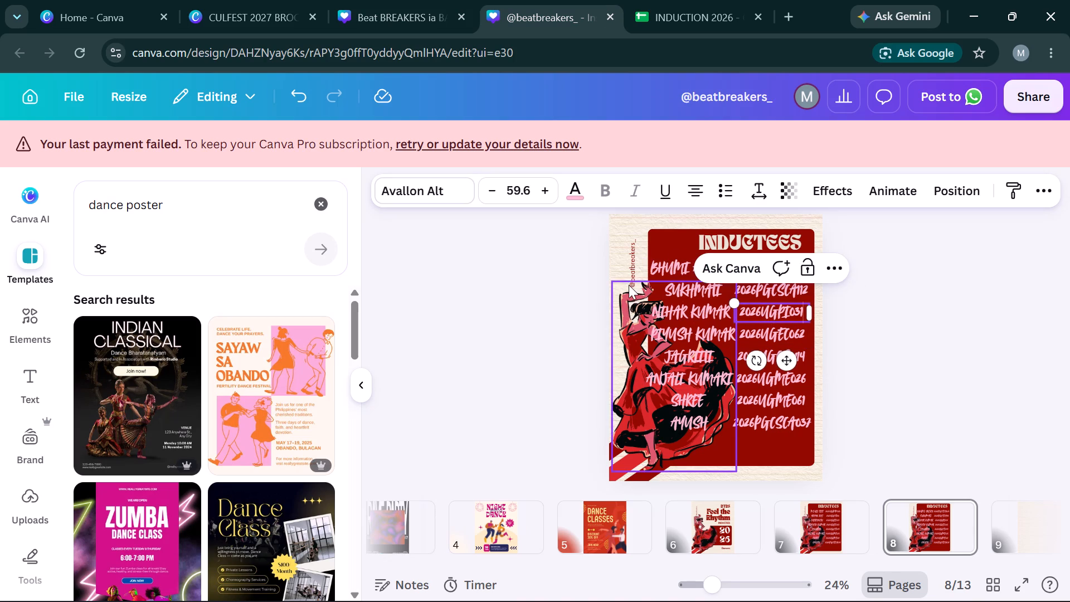
pyautogui.click(388, 0)
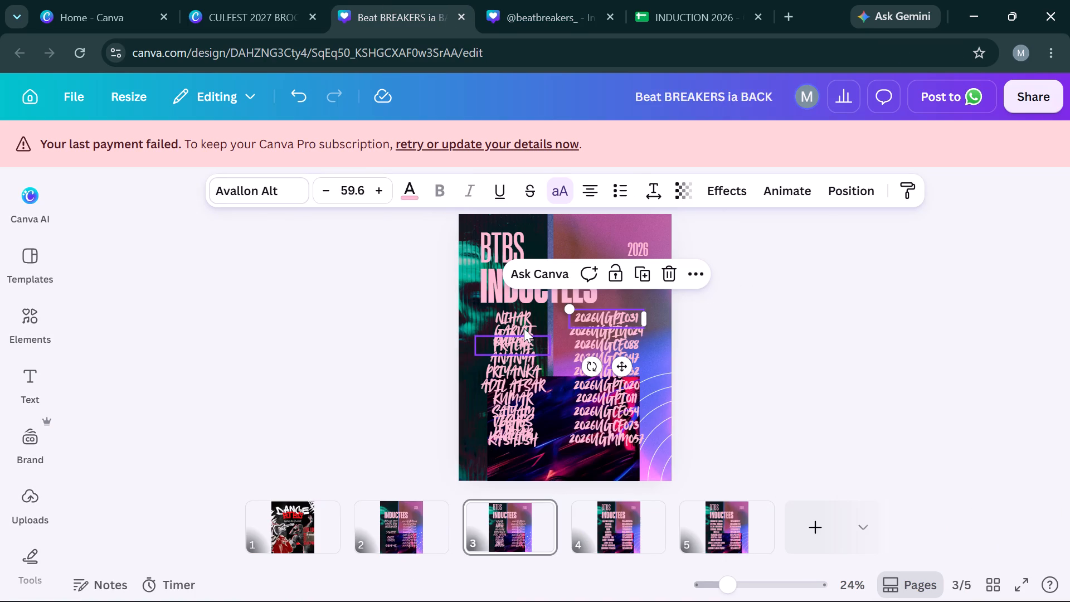
pyautogui.click(524, 328)
pyautogui.hotkey('ctrl', 'c')
pyautogui.click(570, 0)
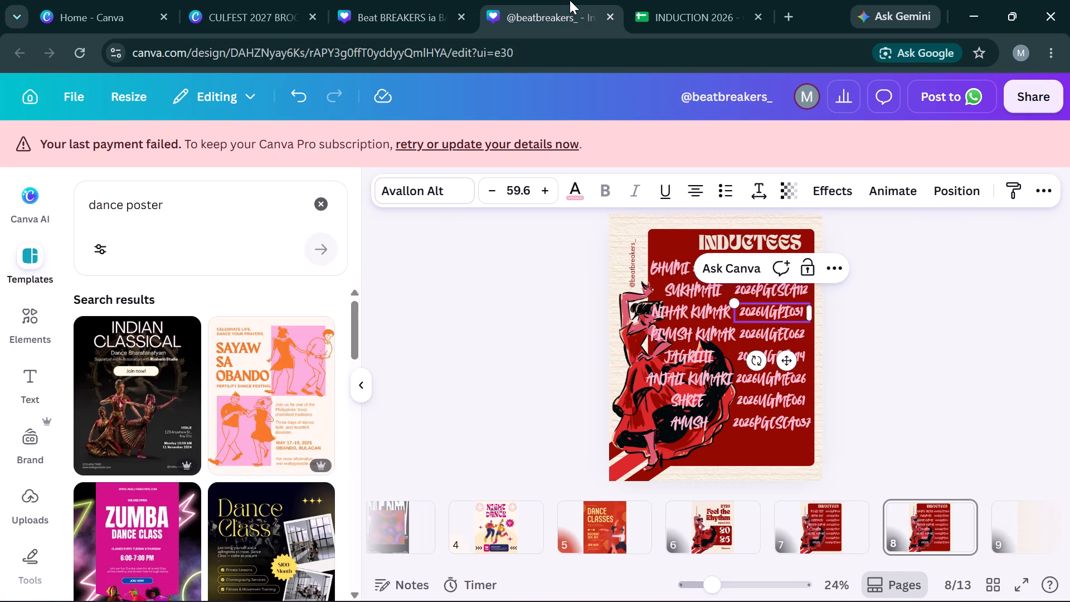
pyautogui.click(677, 333)
pyautogui.press('Return')
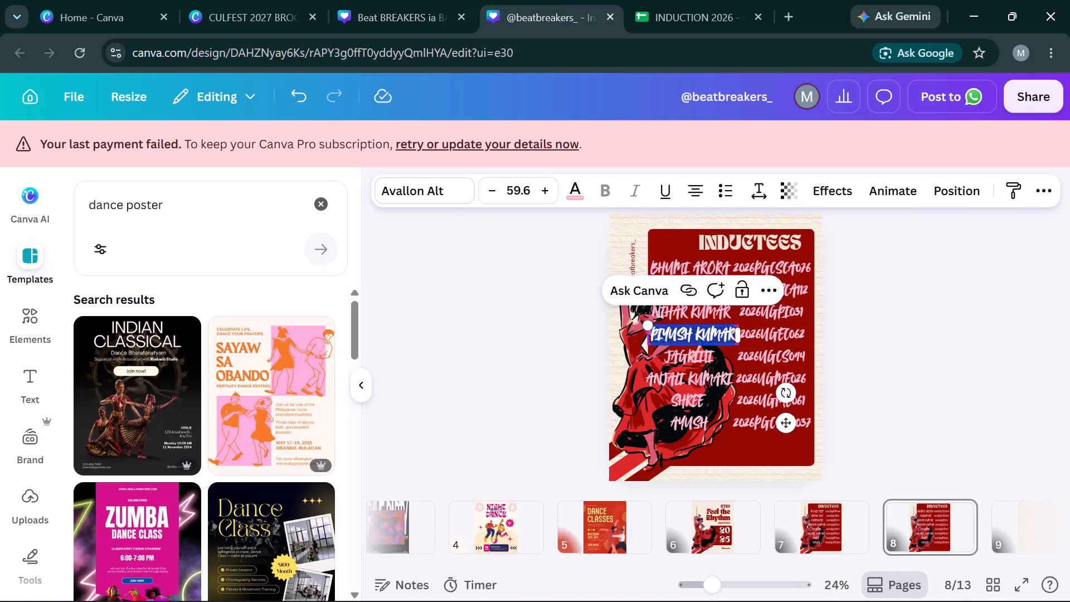
pyautogui.hotkey('ctrl', 'v')
pyautogui.press('BackSpace')
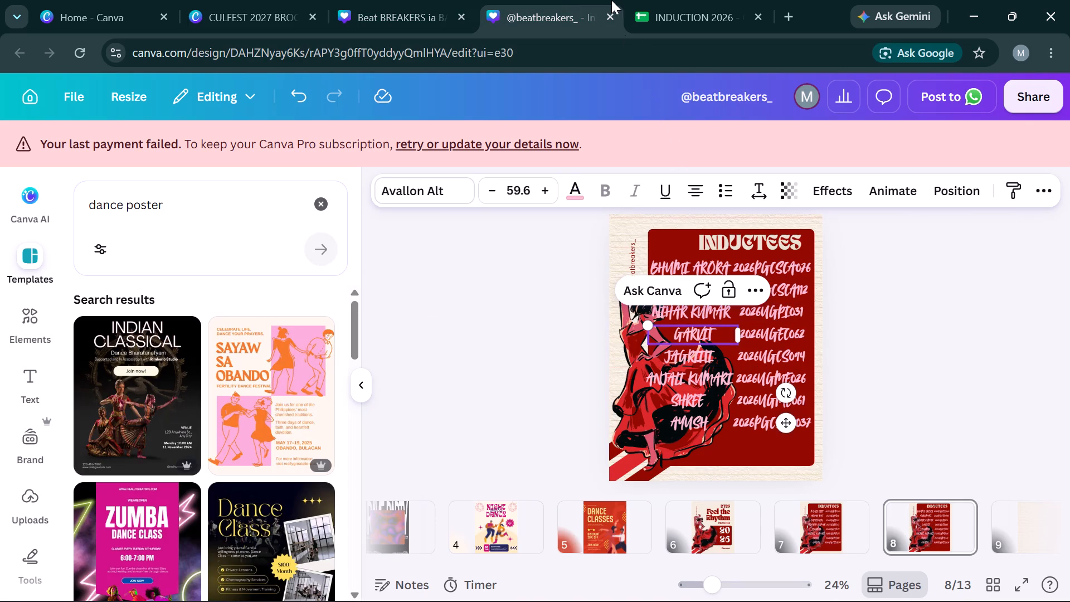
# Switch back to page 3 of Beat BREAKERS ia BACK for the second inductee's ID.
pyautogui.click(442, 1)
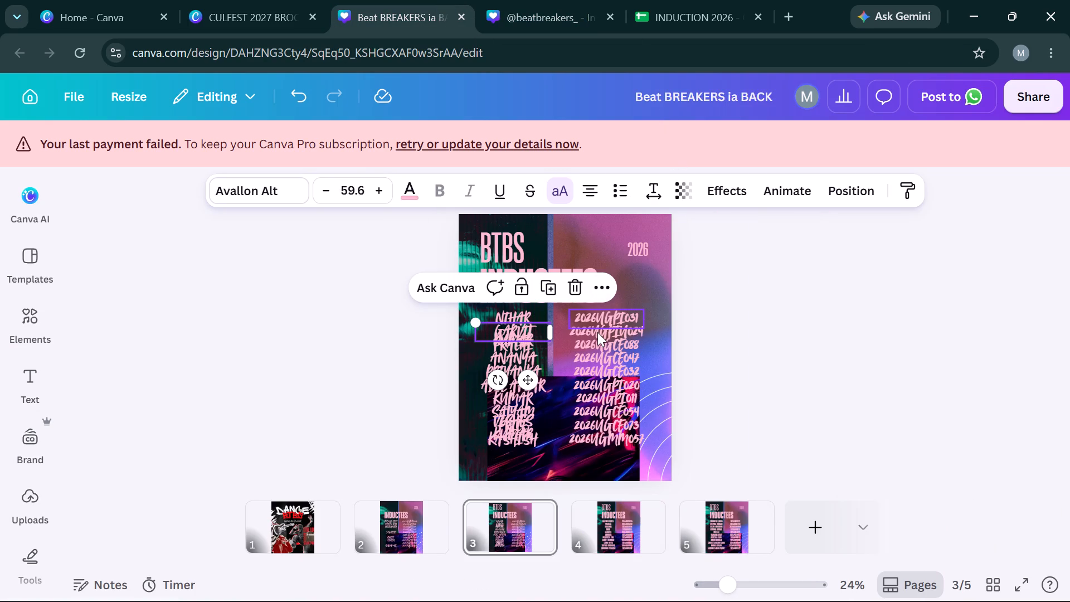
pyautogui.click(597, 332)
pyautogui.hotkey('ctrl', 'c')
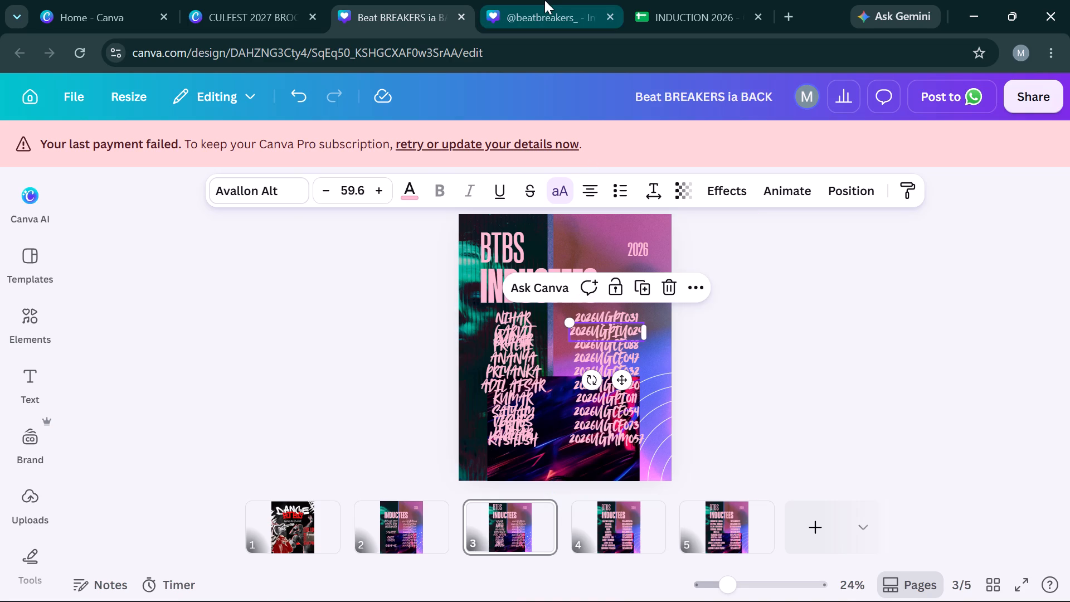
pyautogui.click(544, 0)
pyautogui.click(766, 327)
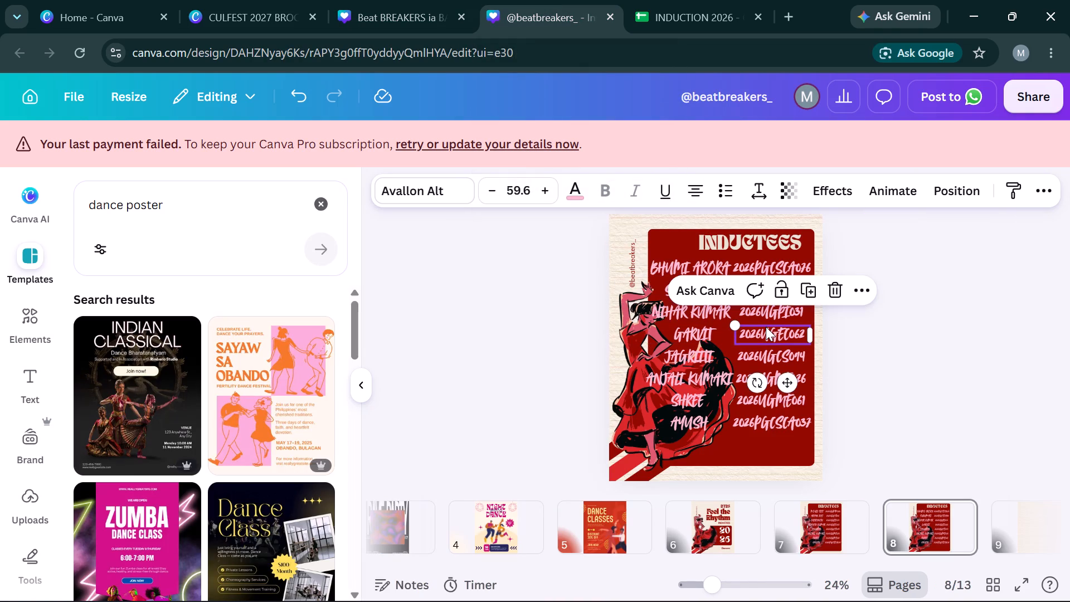
pyautogui.press('Return')
pyautogui.hotkey('ctrl', 'v')
pyautogui.press('BackSpace')
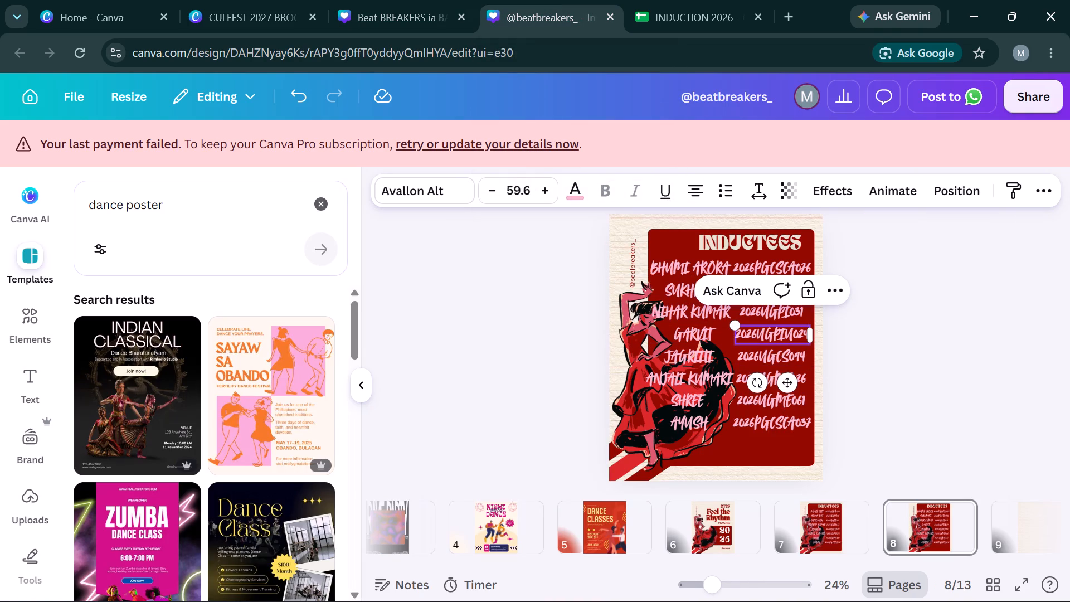
# Replace the fifth name on page 8 with the third name from page 3 of Beat BREAKERS ia BACK, moving the overlapping first two names aside there.
pyautogui.click(707, 359)
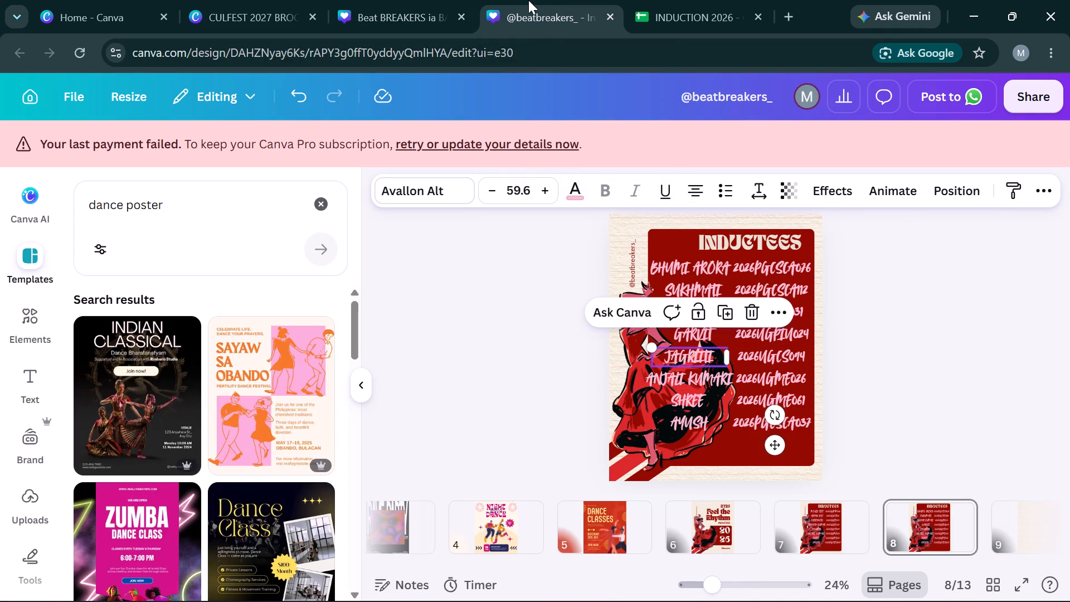
pyautogui.click(369, 0)
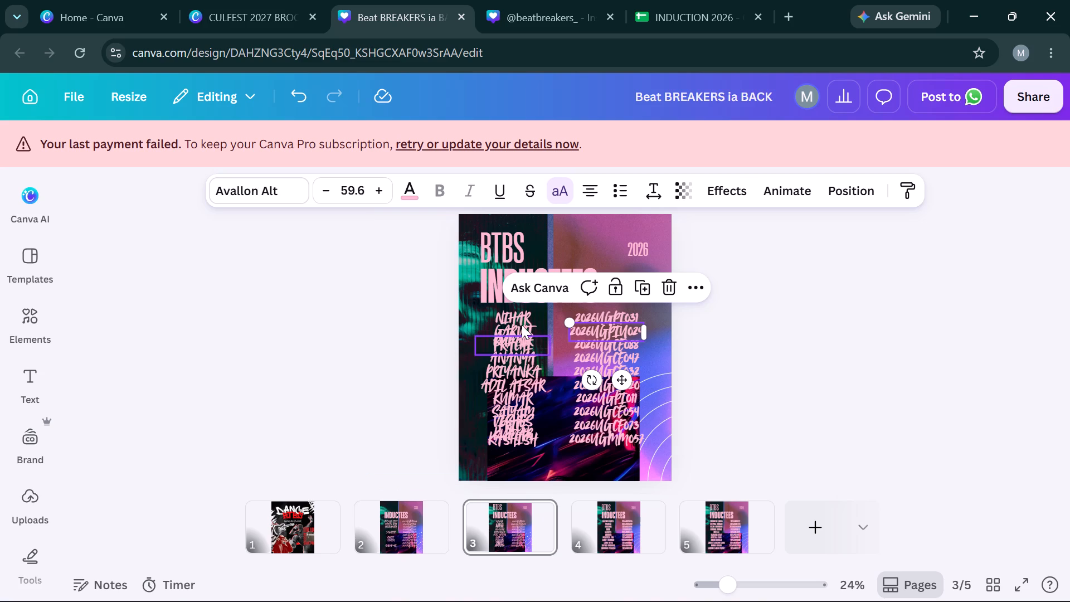
pyautogui.moveTo(522, 325); pyautogui.dragTo(458, 323)
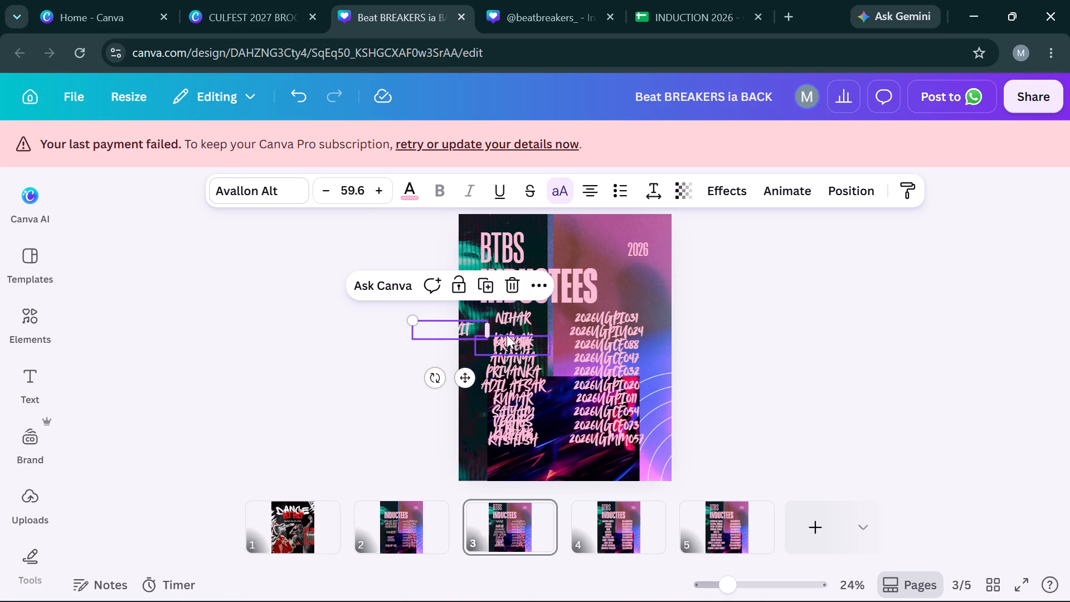
pyautogui.moveTo(509, 332); pyautogui.dragTo(476, 332)
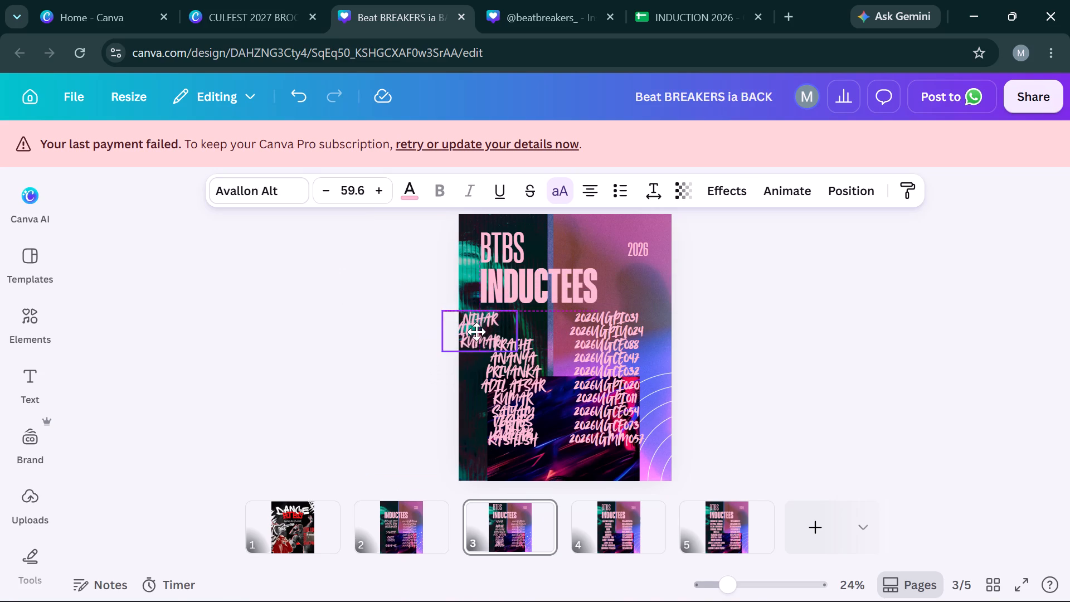
pyautogui.moveTo(476, 332); pyautogui.dragTo(567, 247)
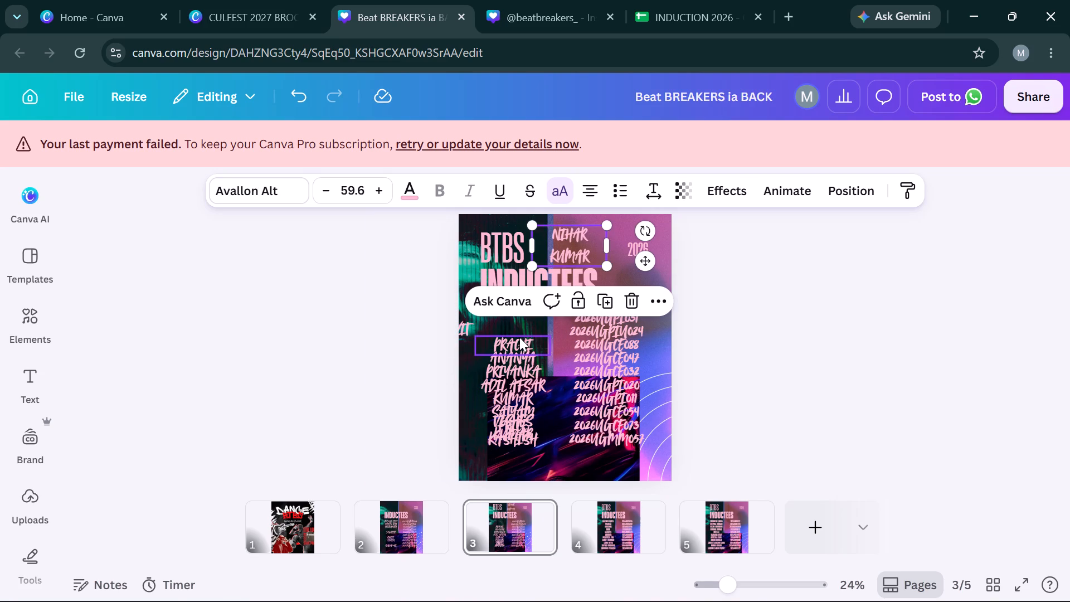
pyautogui.click(519, 337)
pyautogui.hotkey('ctrl', 'c')
pyautogui.click(547, 0)
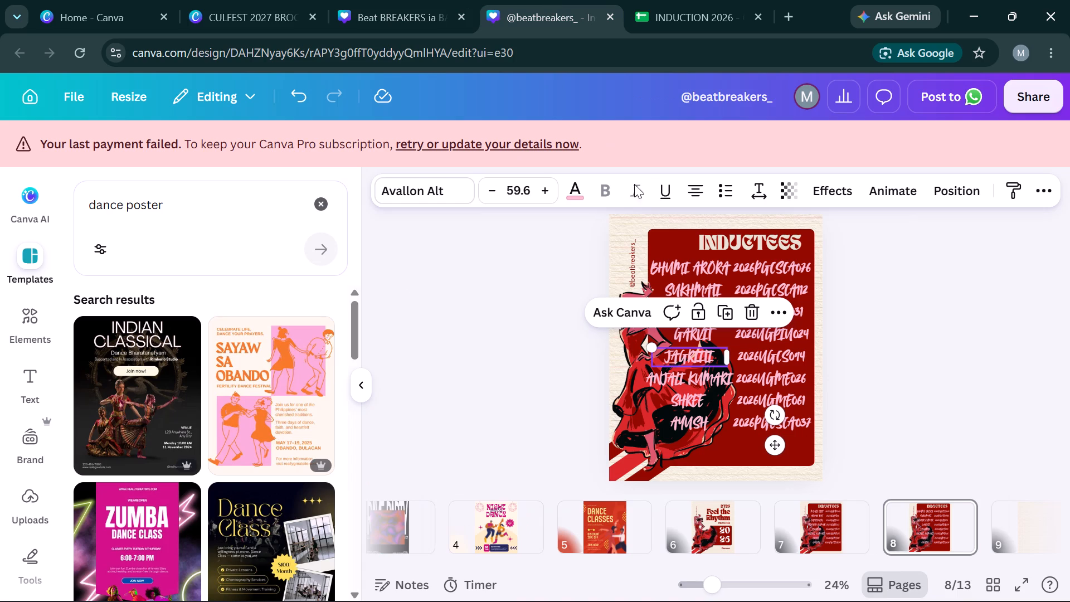
pyautogui.press('Return')
pyautogui.hotkey('ctrl', 'v')
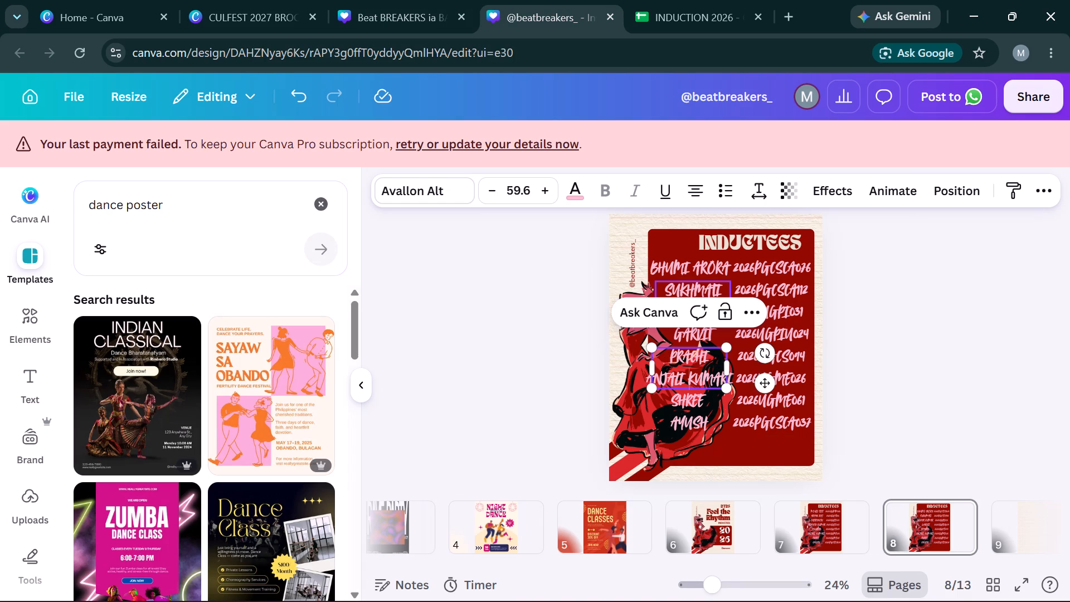
pyautogui.press('BackSpace')
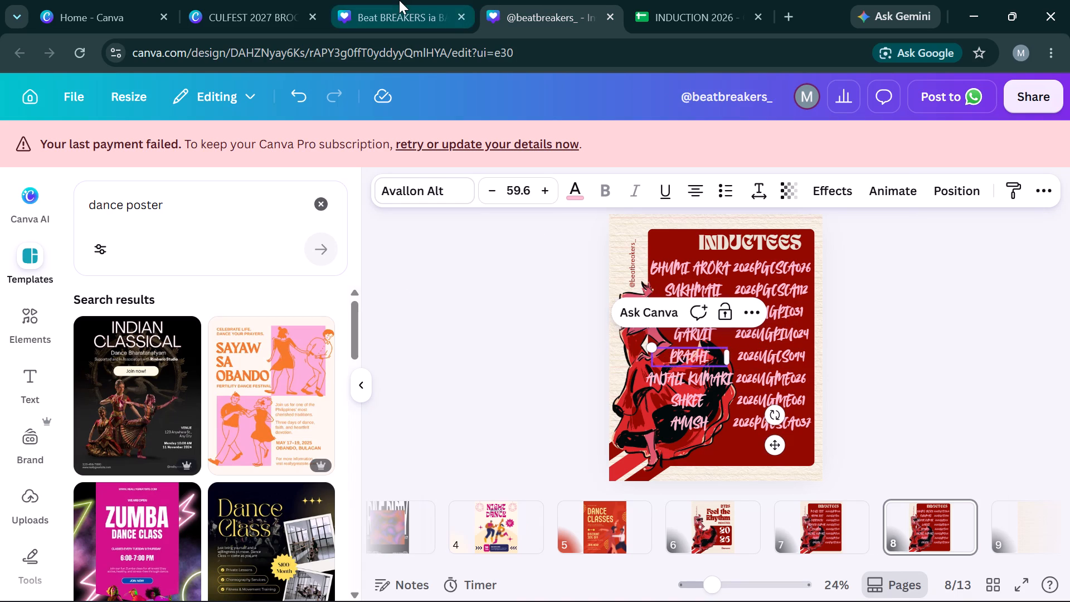
pyautogui.click(399, 0)
pyautogui.click(596, 343)
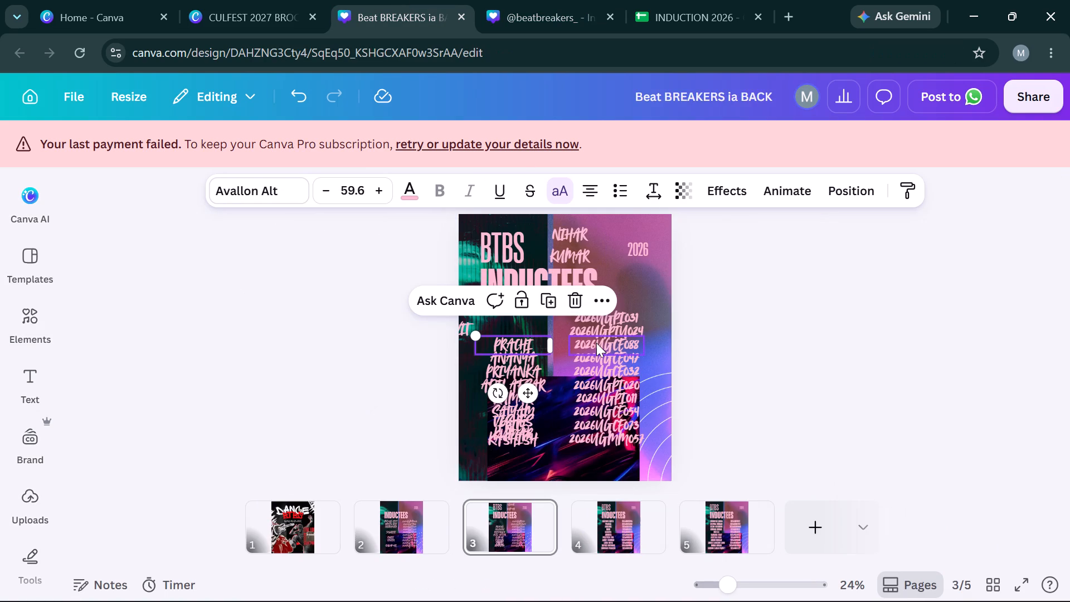
pyautogui.hotkey('ctrl', 'c')
pyautogui.click(542, 0)
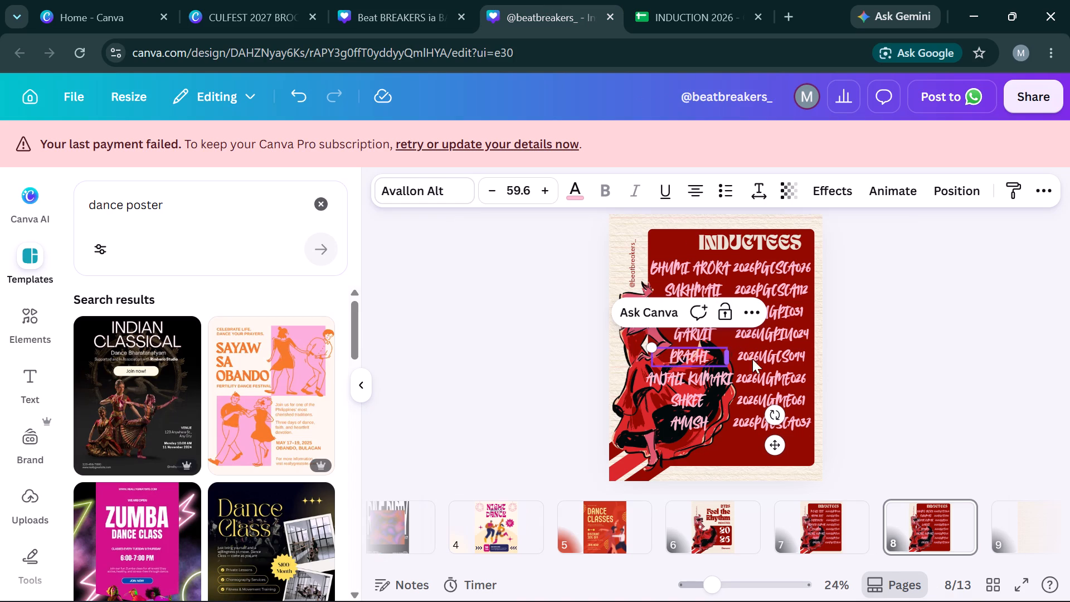
pyautogui.click(763, 364)
pyautogui.press('Return')
pyautogui.hotkey('ctrl', 'v')
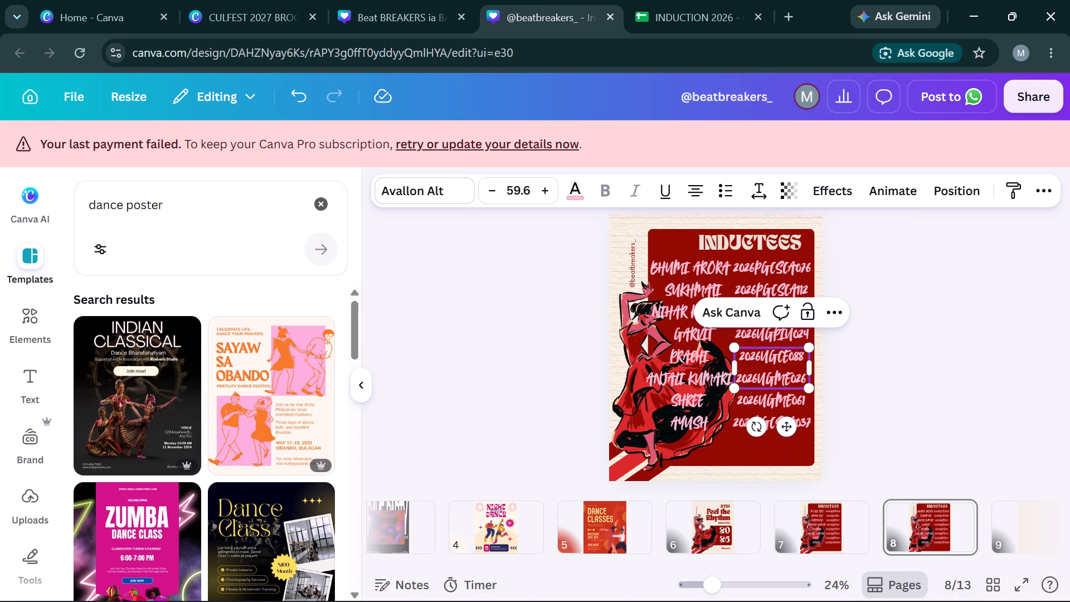
pyautogui.press('BackSpace')
pyautogui.click(369, 0)
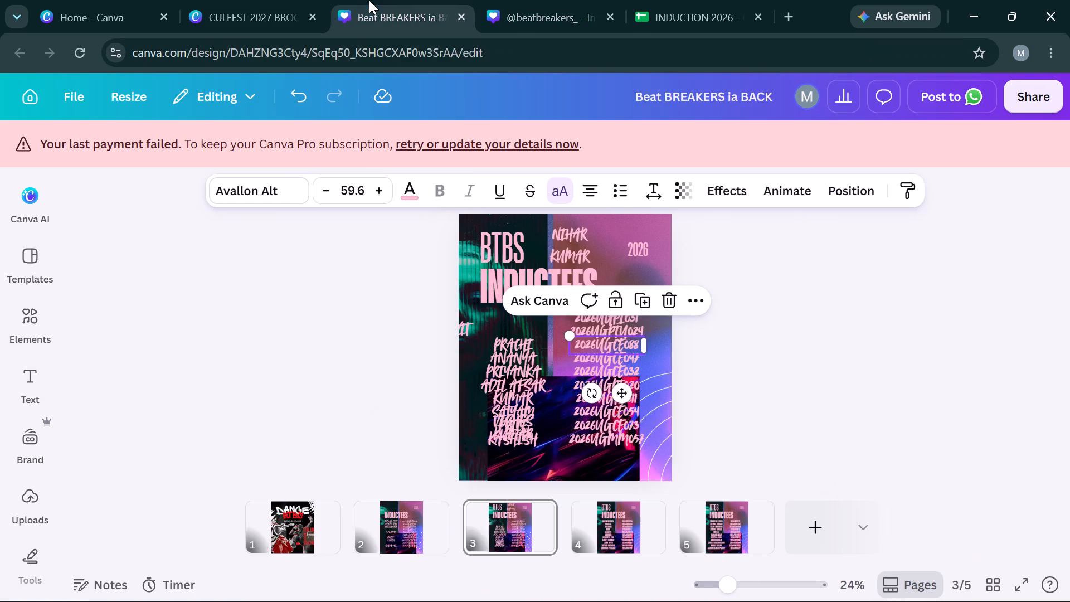
pyautogui.click(517, 356)
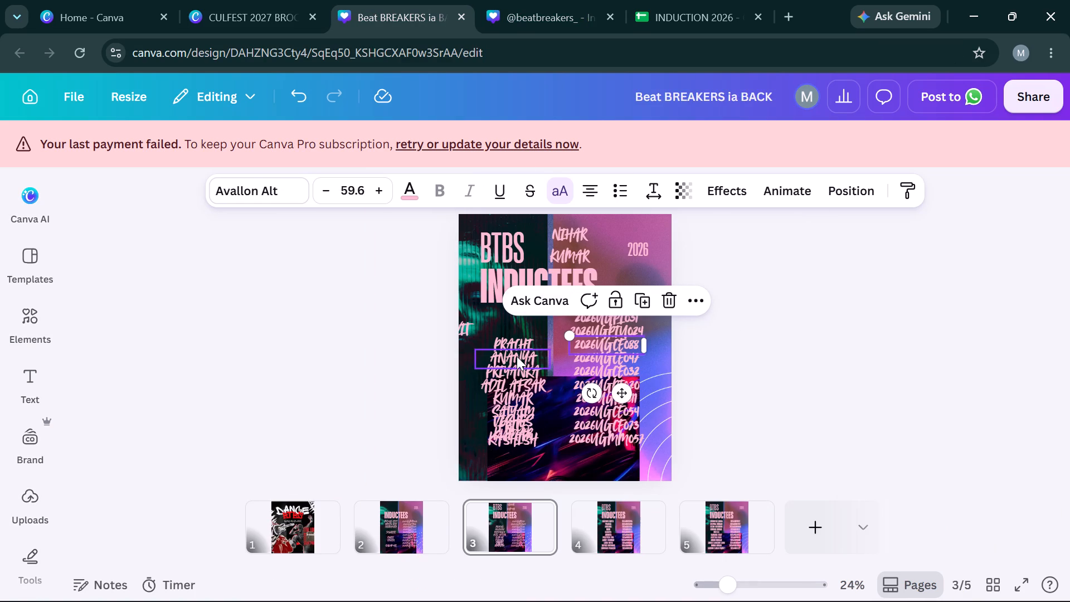
pyautogui.hotkey('ctrl', 'c')
pyautogui.click(583, 0)
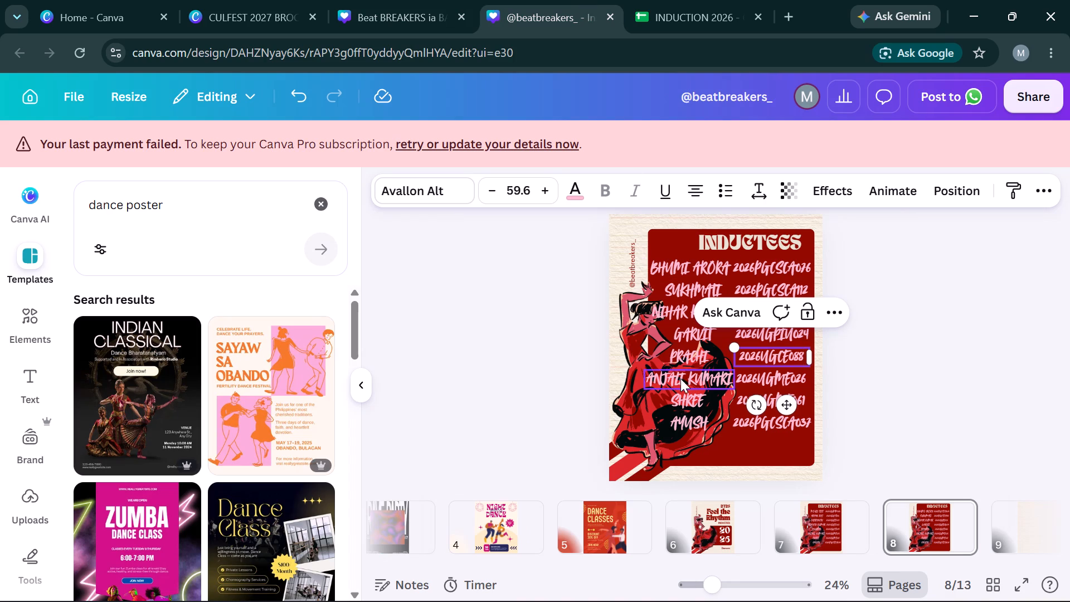
pyautogui.click(680, 379)
pyautogui.press('Return')
pyautogui.hotkey('ctrl', 'v')
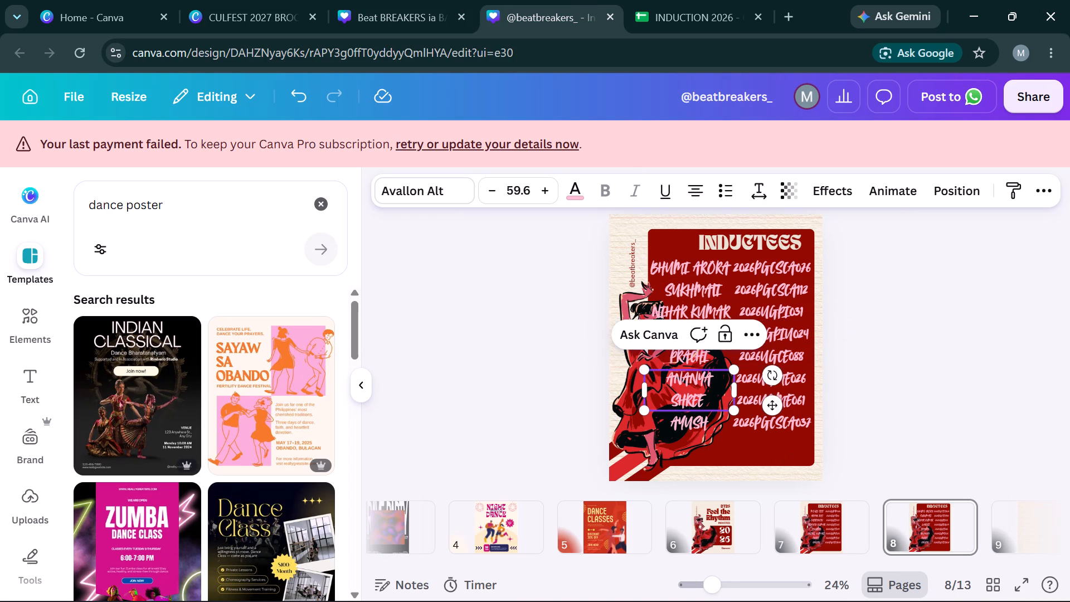
pyautogui.press('BackSpace')
pyautogui.click(399, 0)
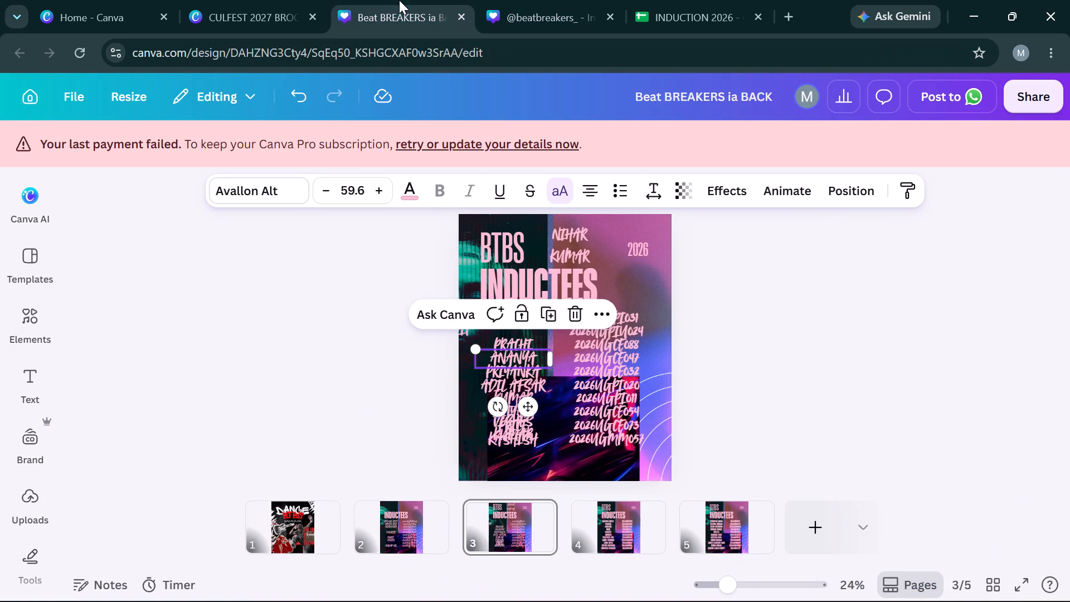
pyautogui.click(622, 351)
pyautogui.hotkey('ctrl', 'c')
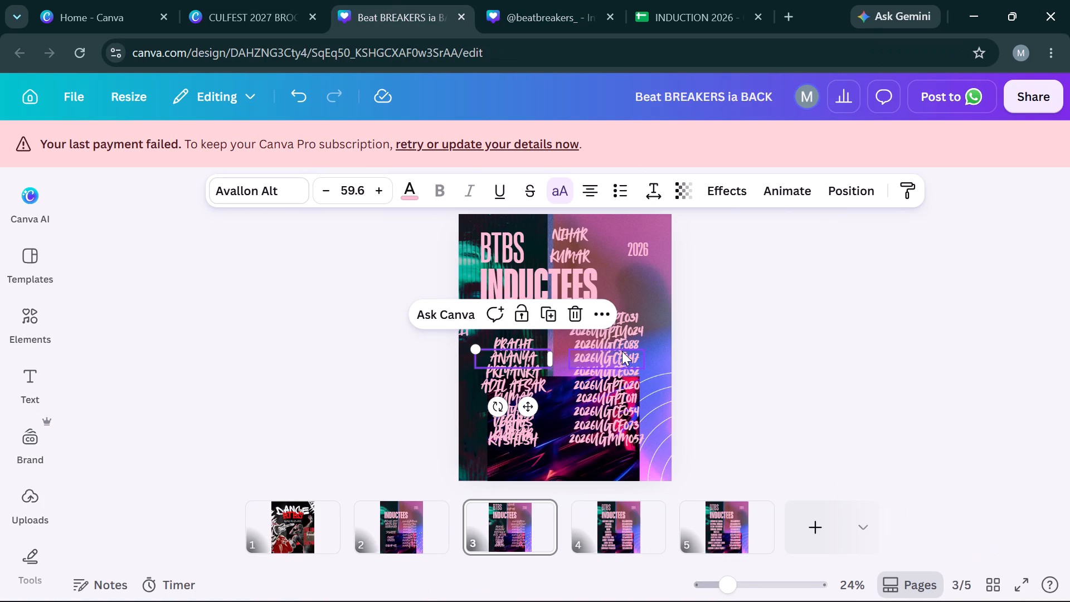
pyautogui.click(531, 0)
pyautogui.click(761, 374)
pyautogui.press('Return')
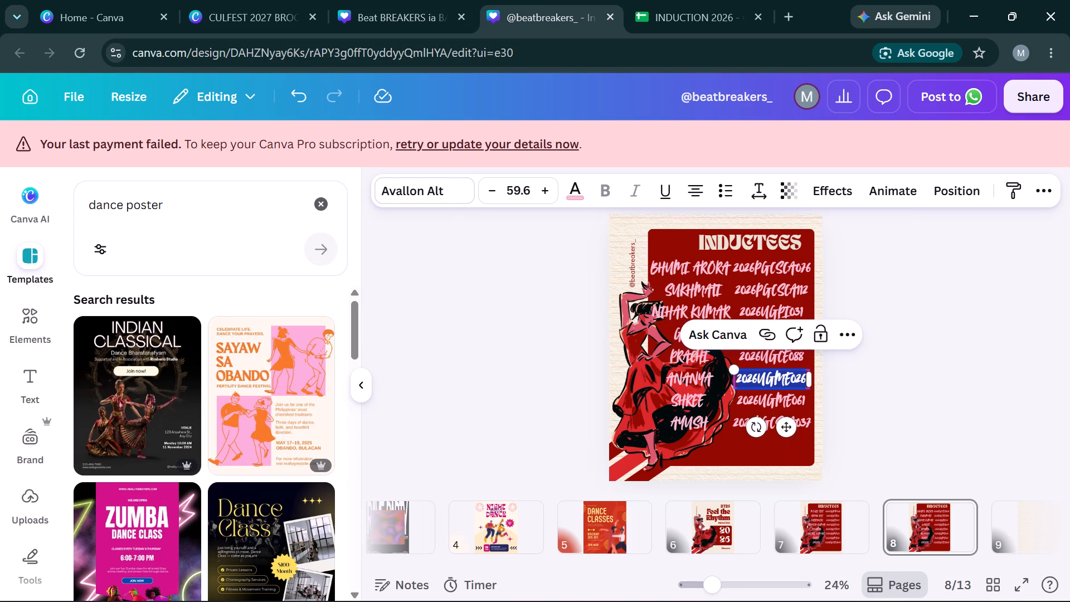
pyautogui.hotkey('ctrl', 'v')
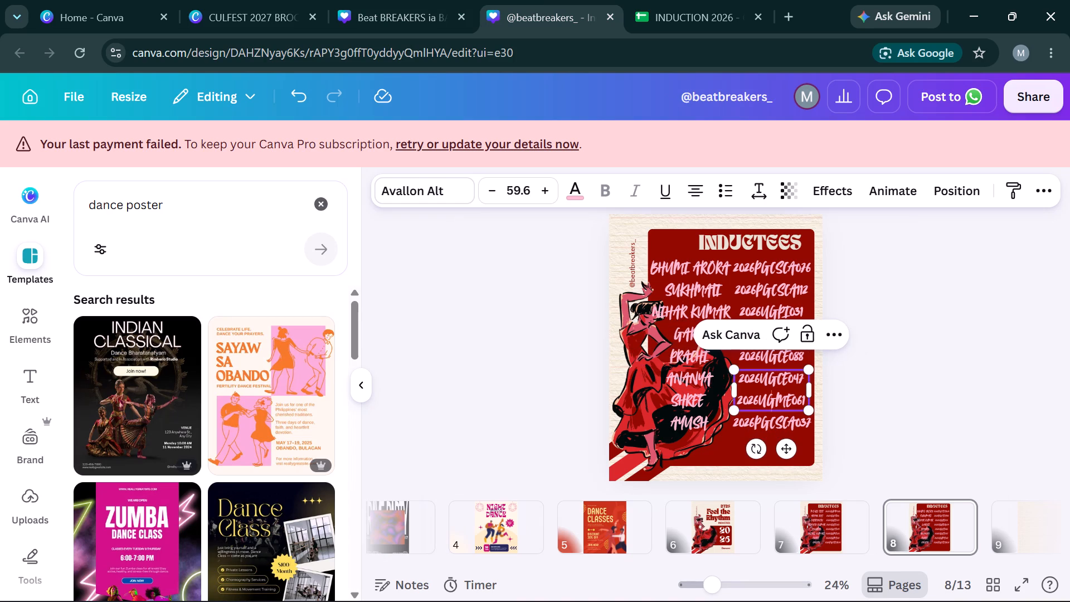
pyautogui.press('BackSpace')
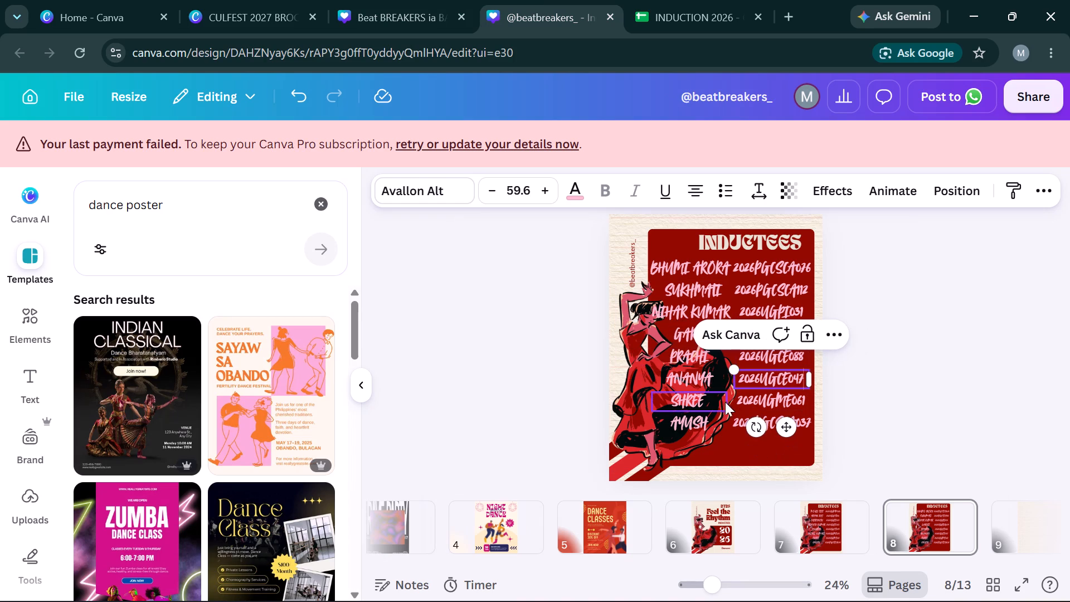
pyautogui.click(716, 404)
pyautogui.click(410, 0)
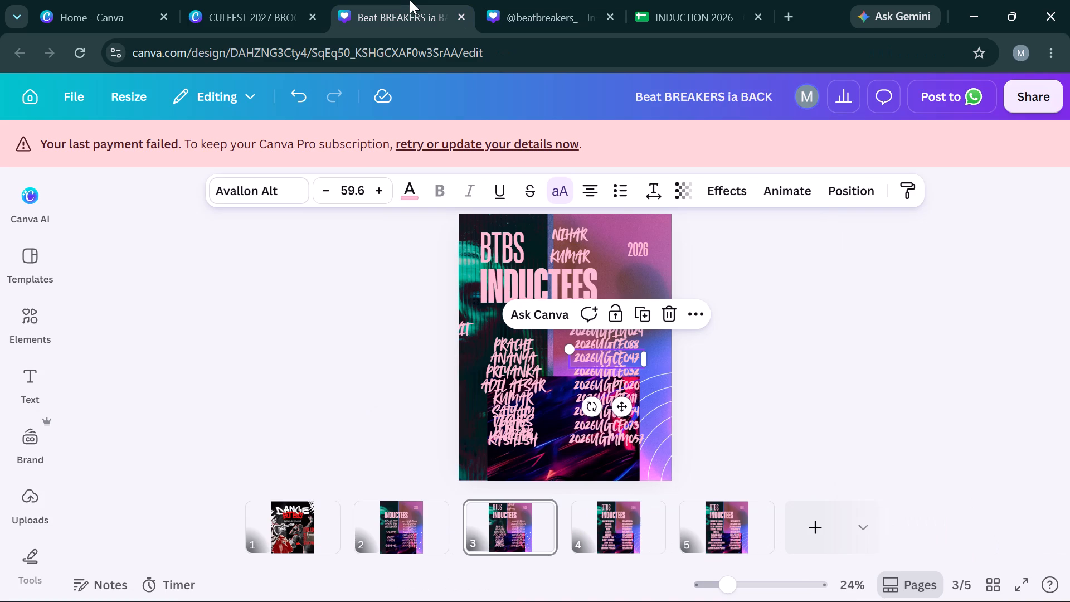
pyautogui.click(532, 369)
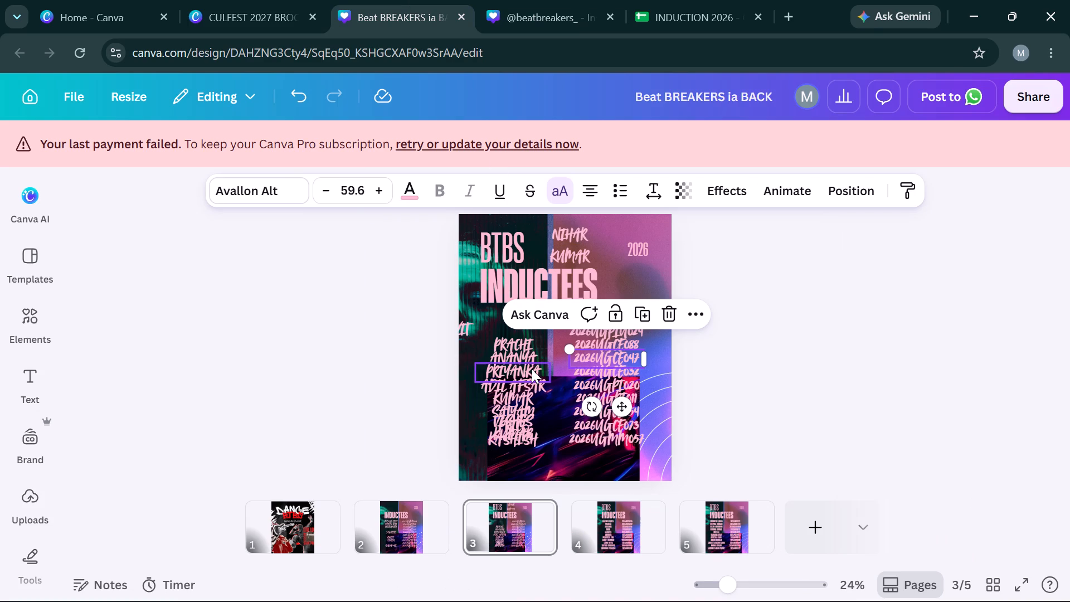
pyautogui.hotkey('ctrl', 'c')
pyautogui.click(535, 0)
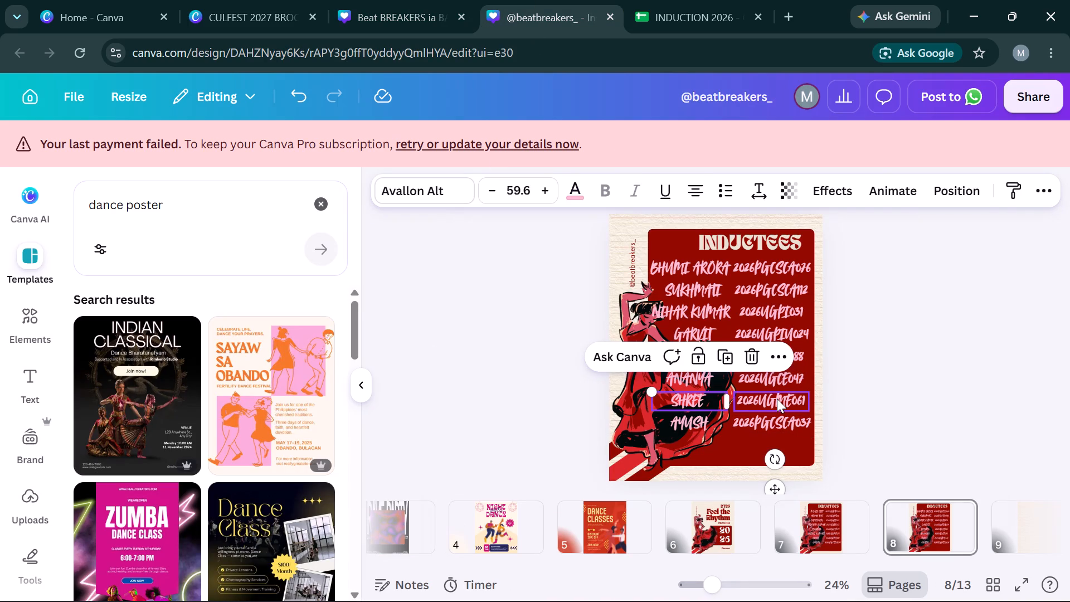
pyautogui.press('Return')
pyautogui.hotkey('ctrl', 'v')
pyautogui.press('BackSpace')
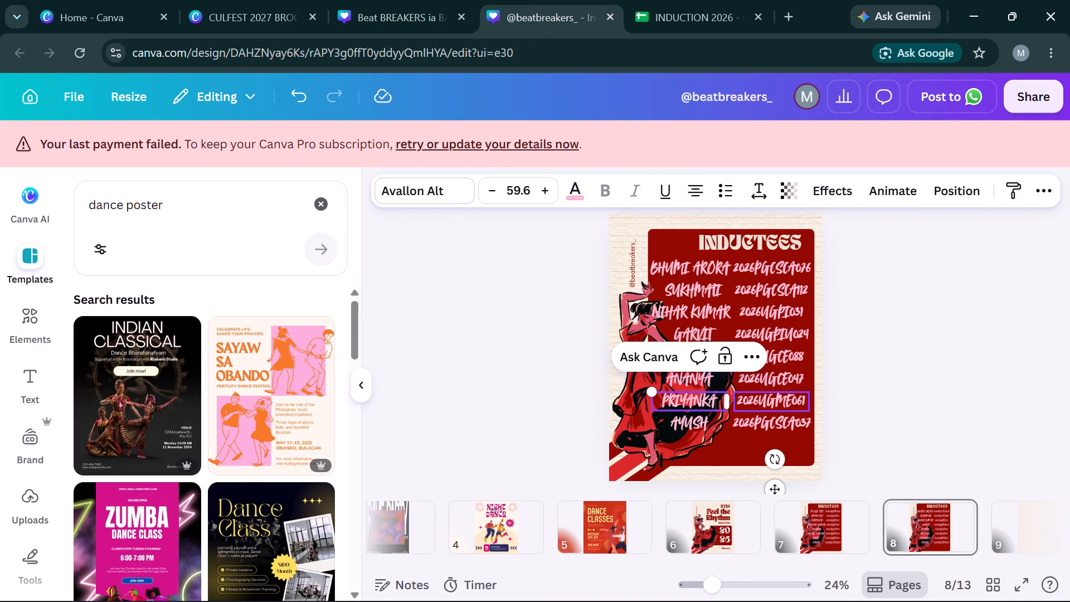
pyautogui.click(348, 0)
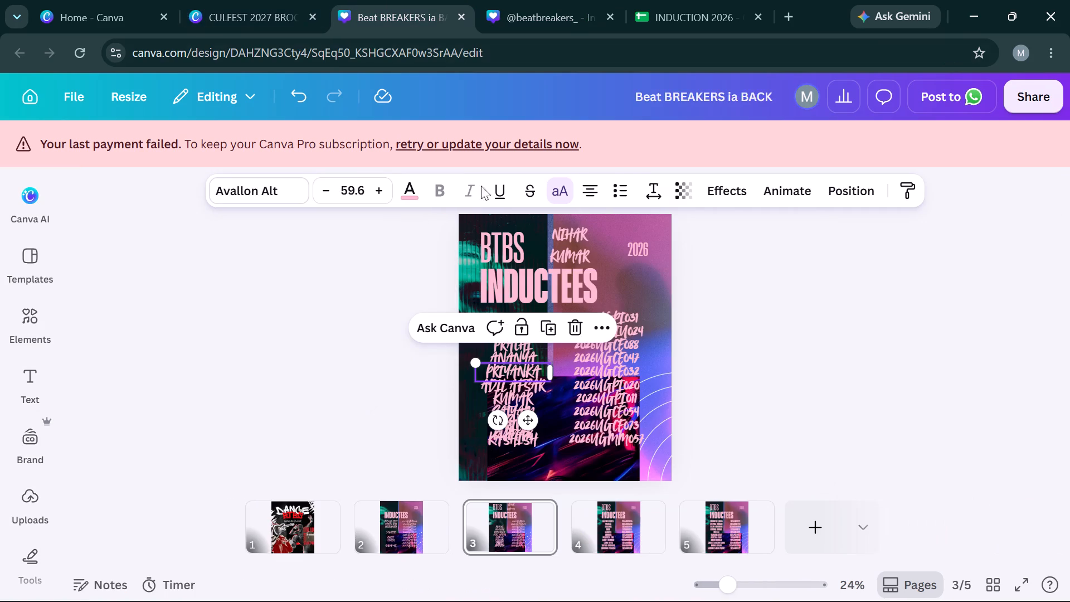
pyautogui.click(615, 369)
pyautogui.hotkey('ctrl', 'c')
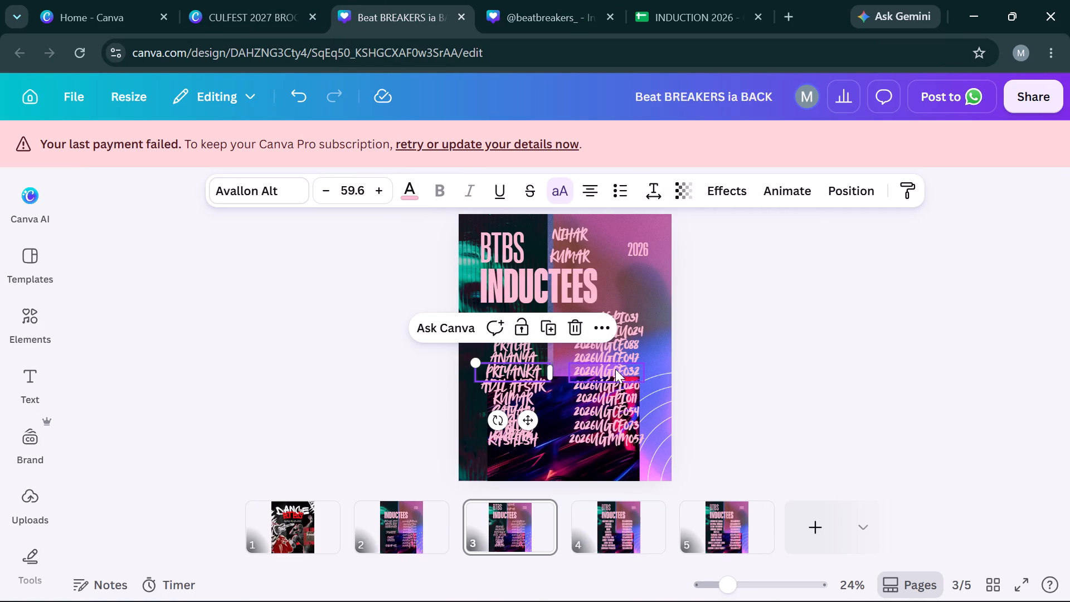
pyautogui.click(548, 1)
pyautogui.click(777, 401)
pyautogui.press('Return')
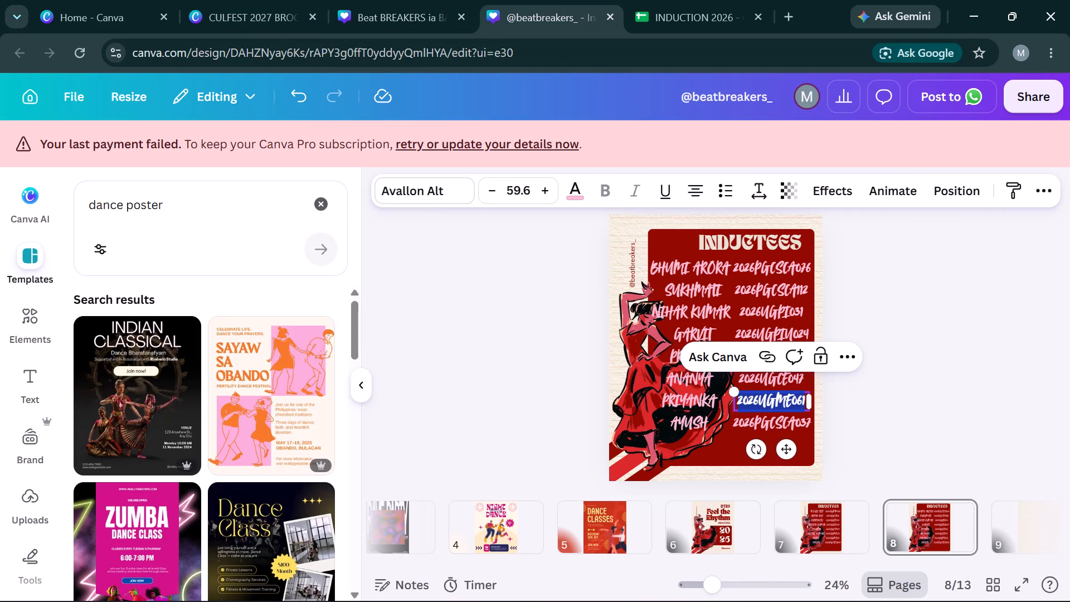
pyautogui.hotkey('ctrl', 'v')
pyautogui.press('BackSpace')
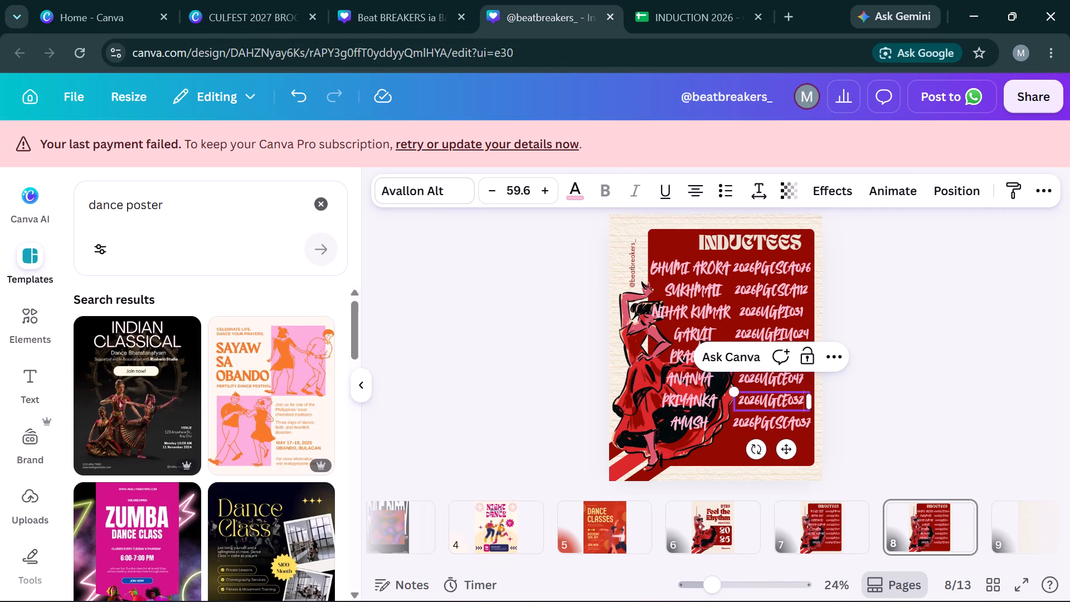
pyautogui.click(709, 429)
pyautogui.click(353, 0)
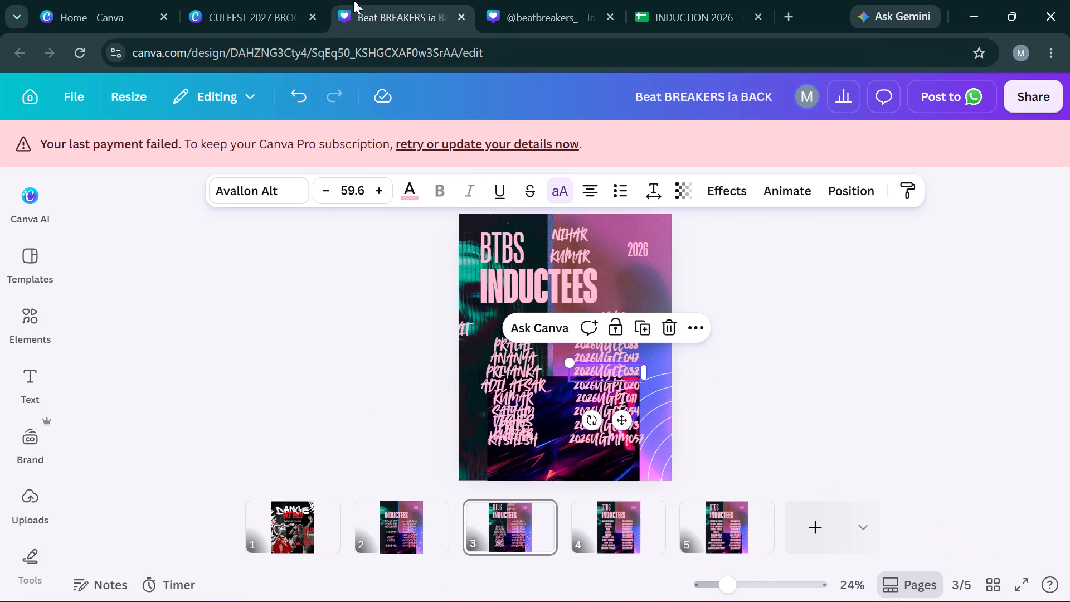
pyautogui.click(515, 380)
pyautogui.hotkey('ctrl', 'c')
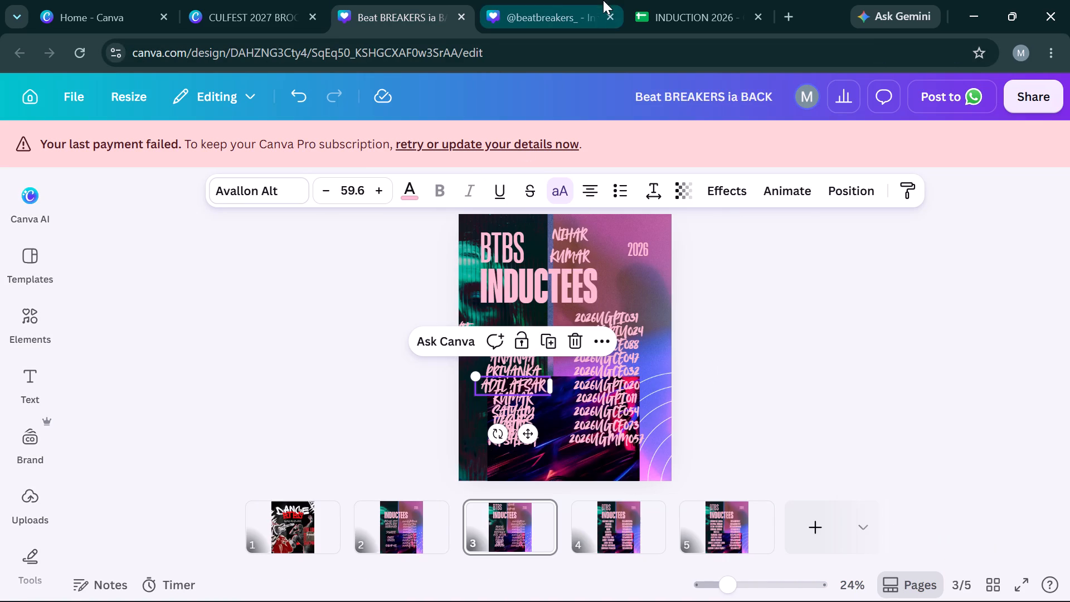
pyautogui.click(555, 3)
pyautogui.press('Return')
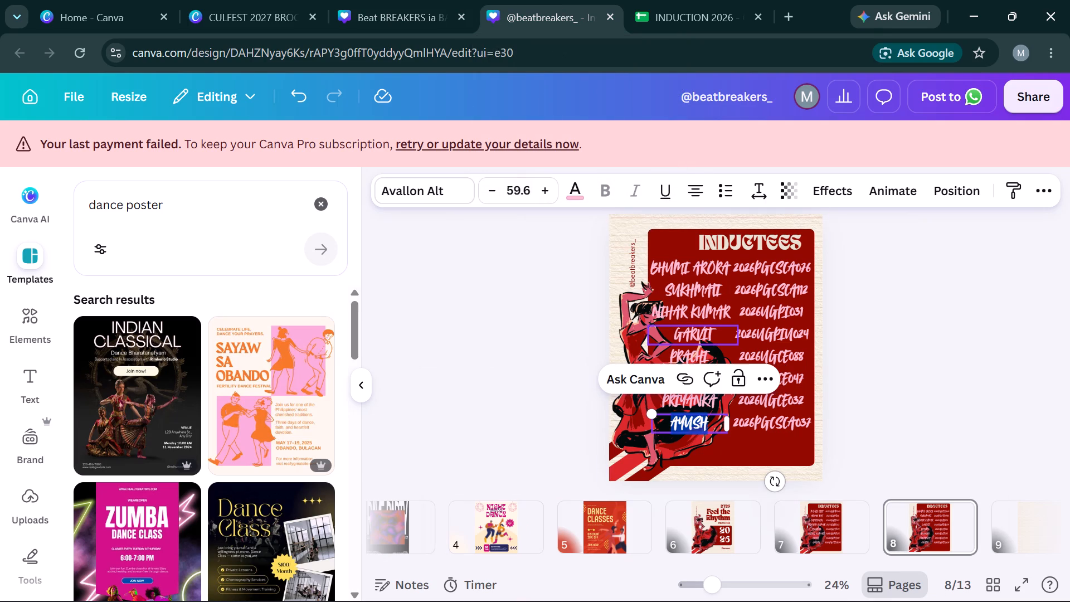
pyautogui.hotkey('ctrl', 'v')
pyautogui.press('BackSpace')
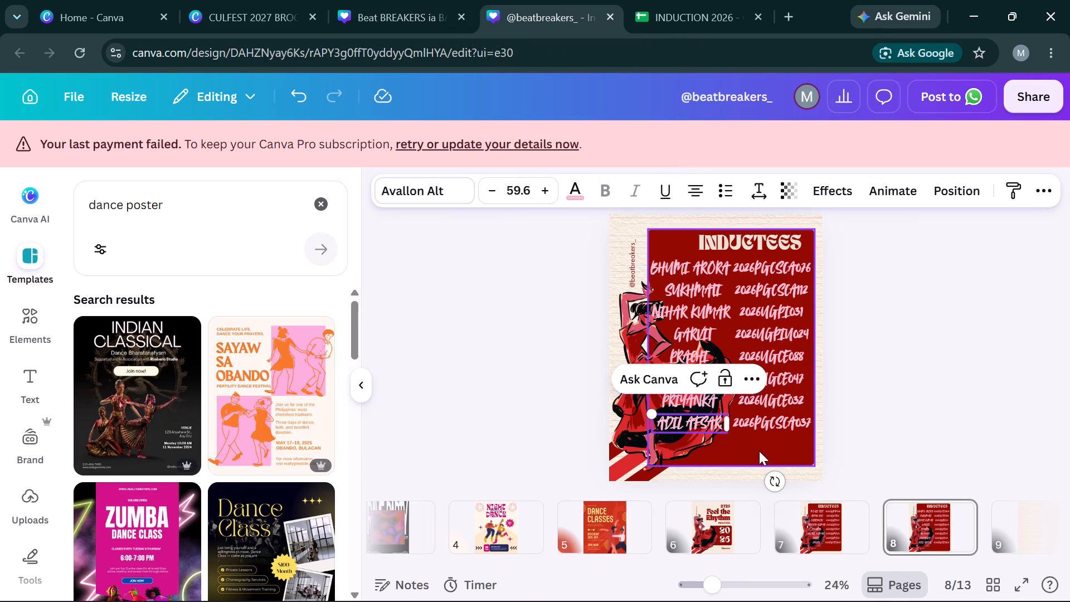
pyautogui.click(770, 423)
pyautogui.press('Return')
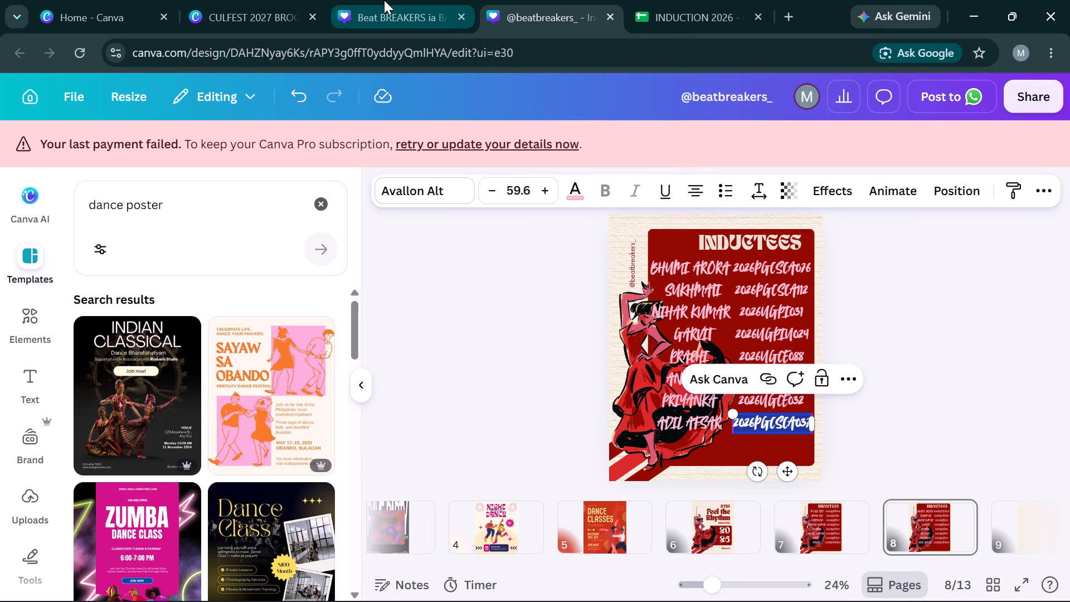
pyautogui.click(384, 0)
pyautogui.click(597, 382)
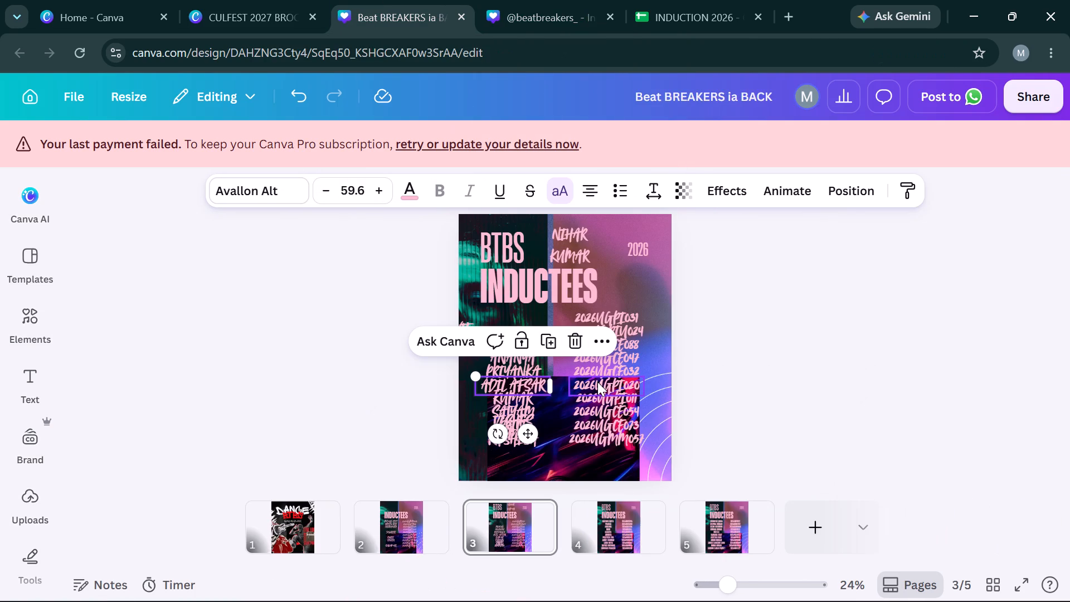
pyautogui.hotkey('ctrl', 'c')
pyautogui.click(555, 0)
pyautogui.hotkey('ctrl', 'v')
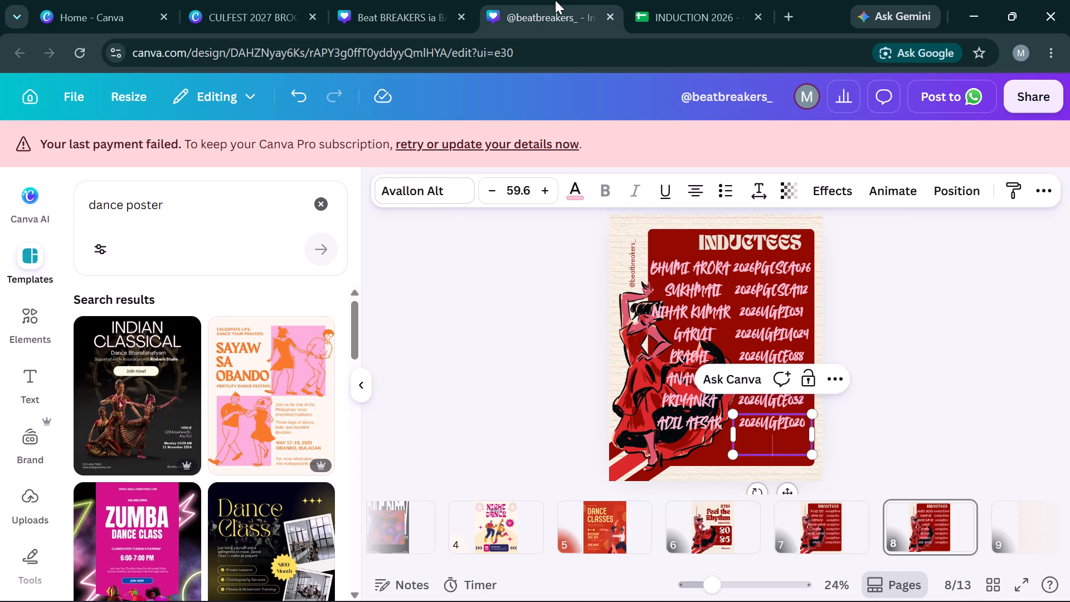
pyautogui.press('BackSpace')
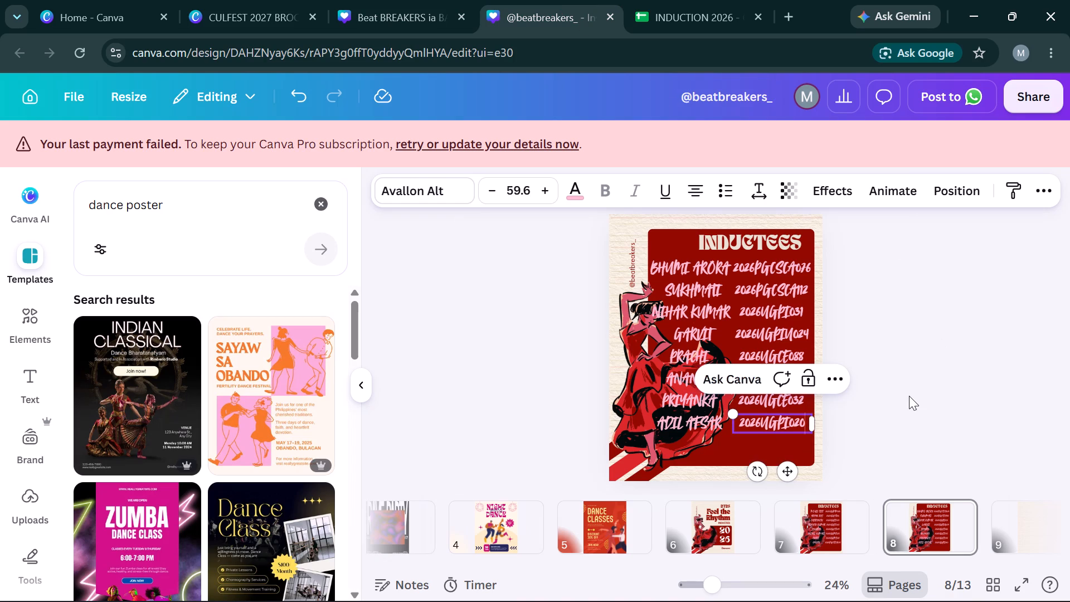
pyautogui.click(909, 396)
pyautogui.click(909, 396)
pyautogui.hotkey('ctrl', 'd')
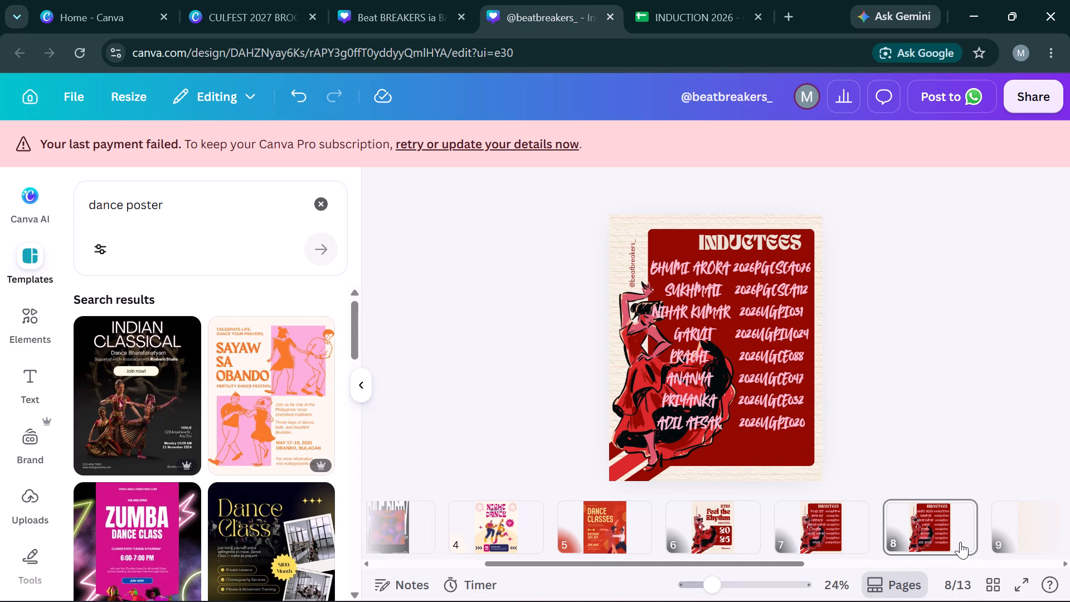
pyautogui.click(959, 546)
pyautogui.hotkey('ctrl', 'd')
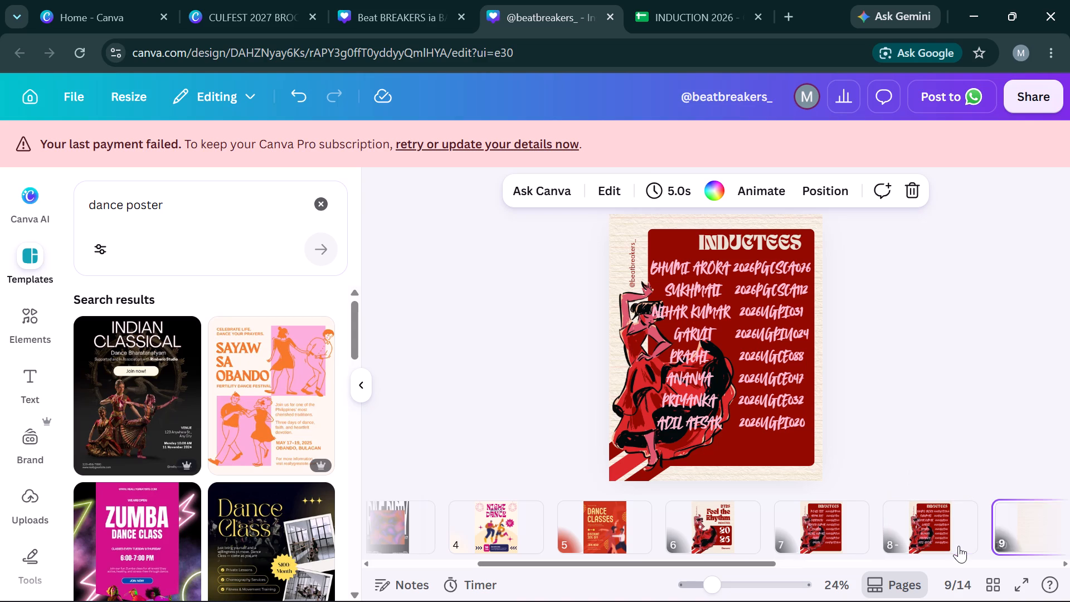
pyautogui.hscroll(-1, 957, 376)
pyautogui.press('Right')
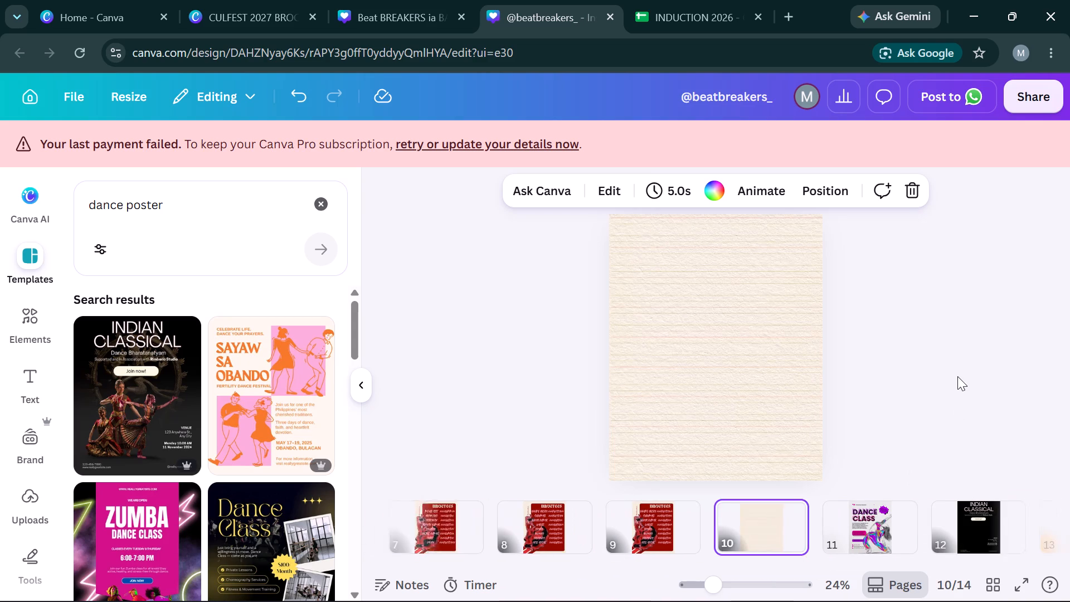
pyautogui.press('Left')
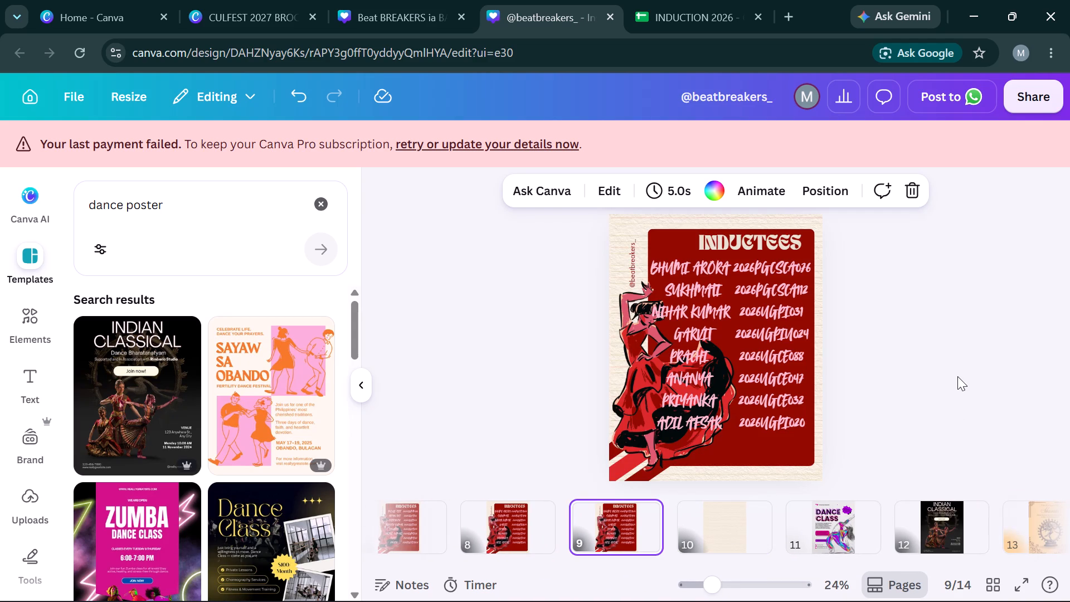
pyautogui.click(498, 535)
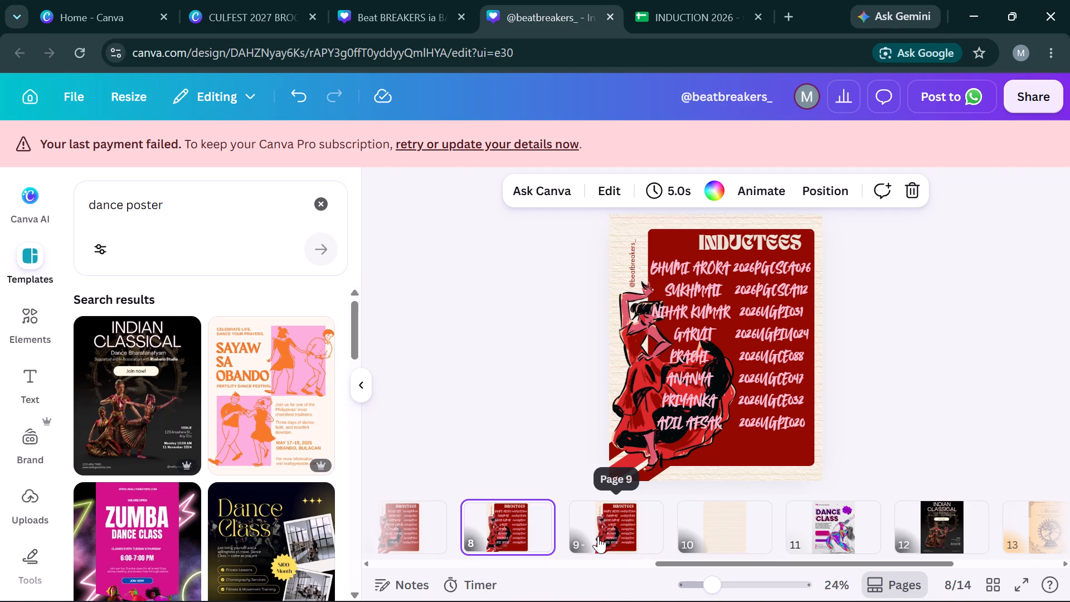
pyautogui.click(598, 536)
pyautogui.click(434, 533)
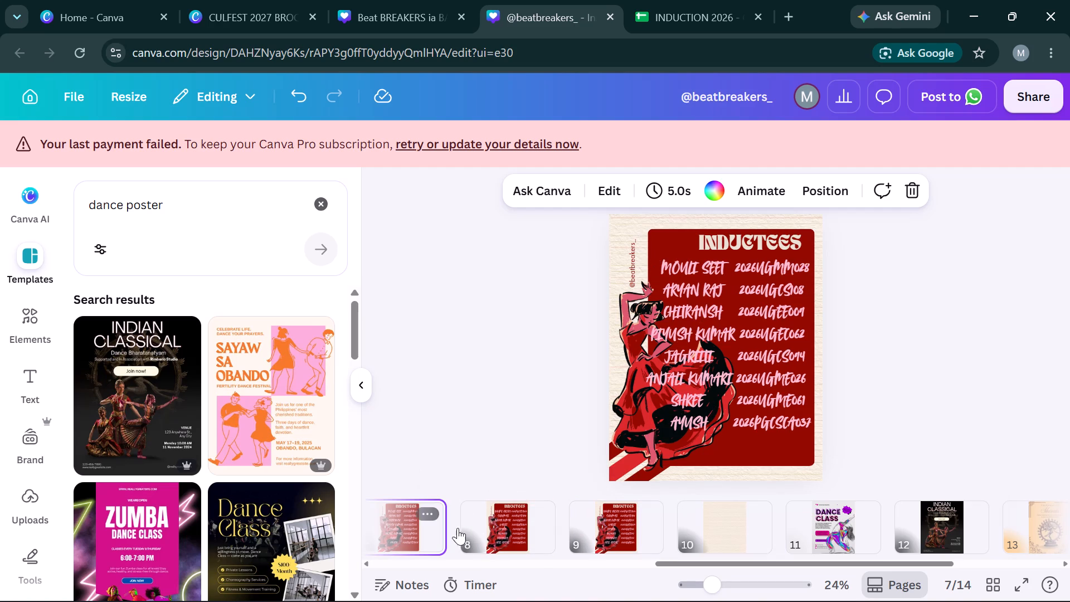
pyautogui.click(515, 520)
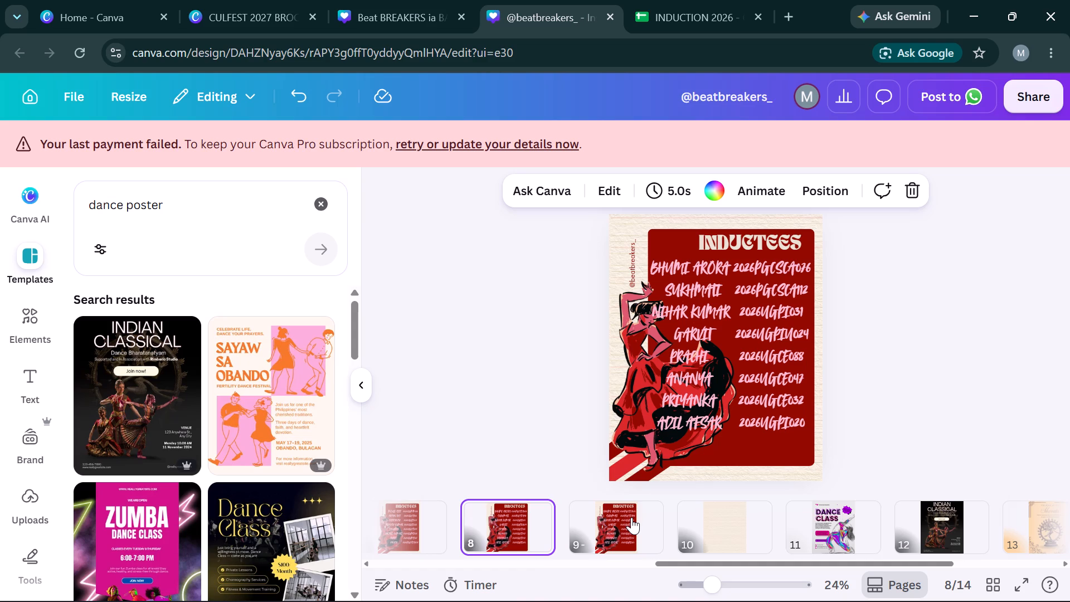
pyautogui.click(631, 517)
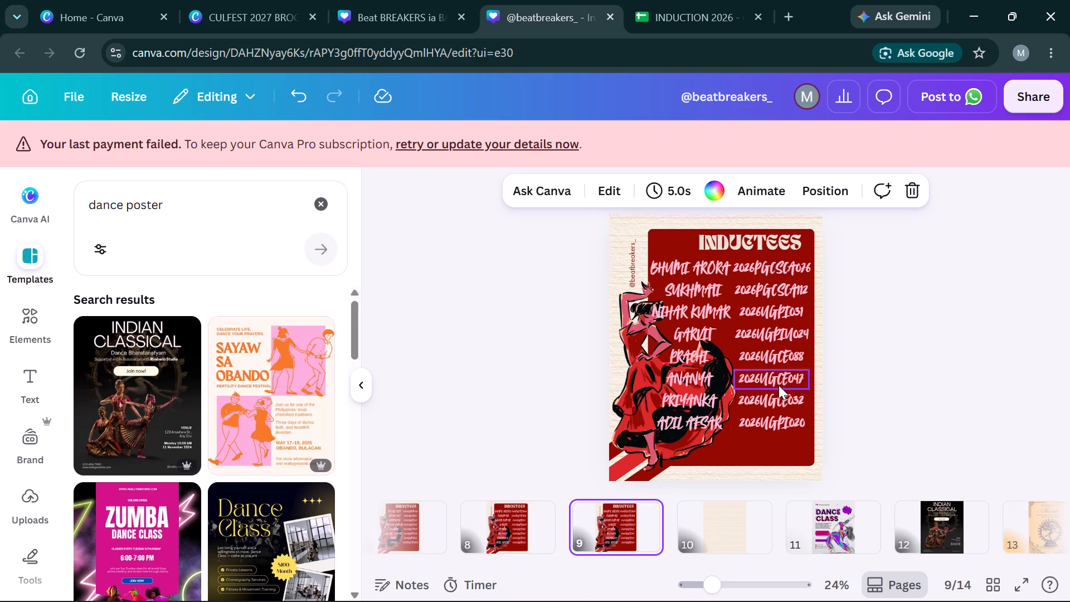
pyautogui.click(431, 0)
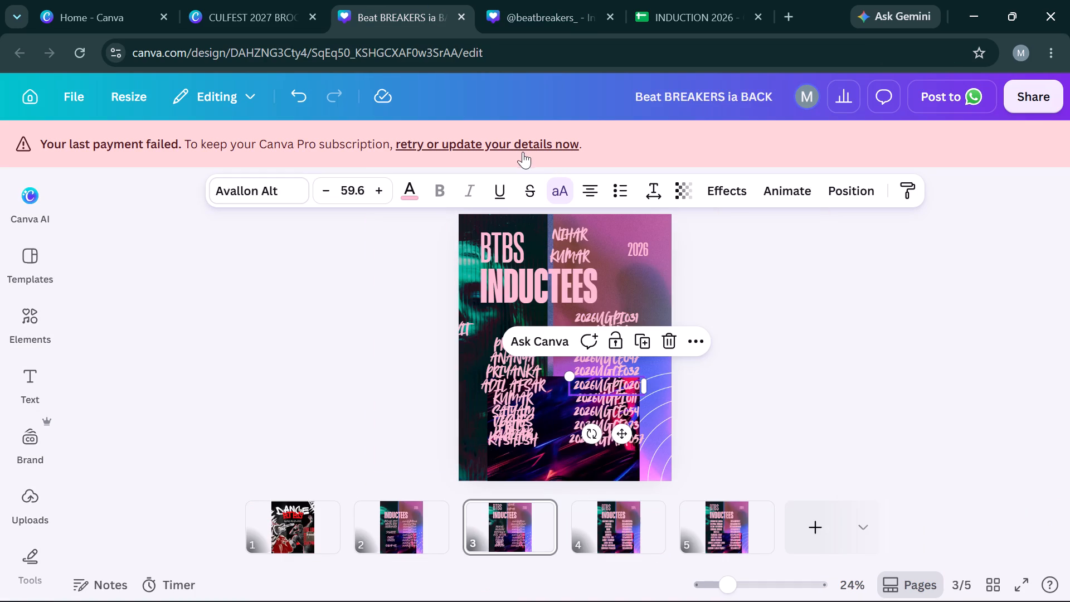
pyautogui.click(706, 0)
pyautogui.scroll(-1, 411, 347)
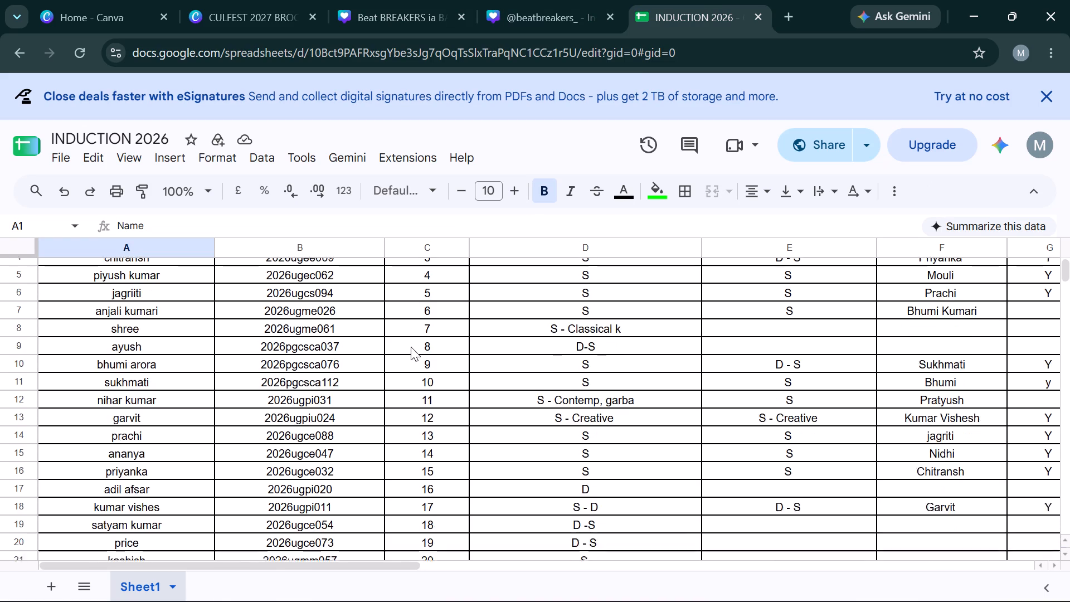
pyautogui.scroll(-1, 411, 347)
pyautogui.moveTo(692, 0); pyautogui.dragTo(1069, 372)
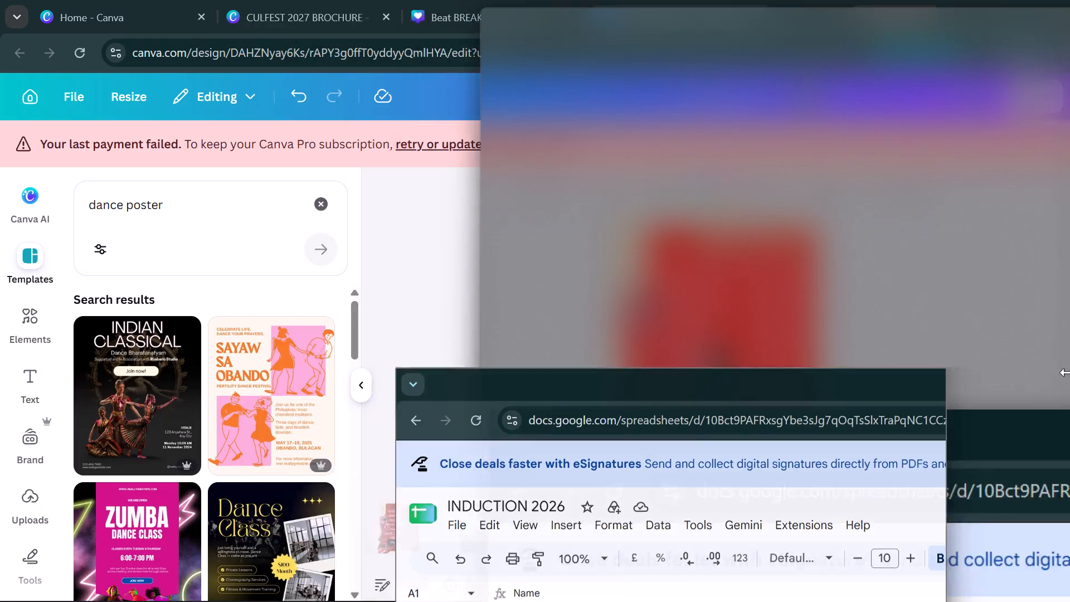
pyautogui.click(154, 208)
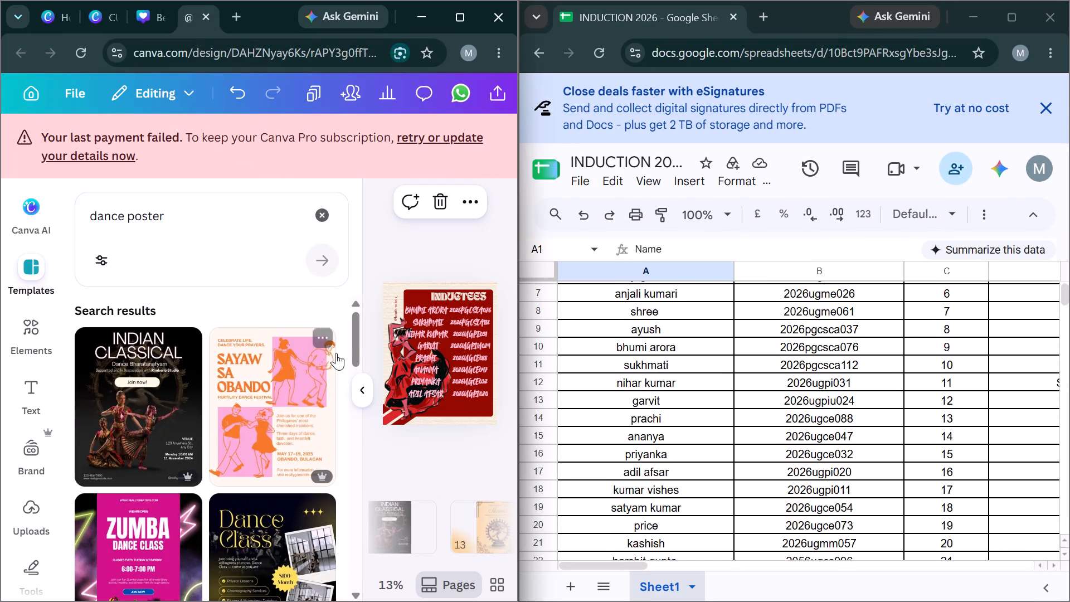
pyautogui.click(363, 389)
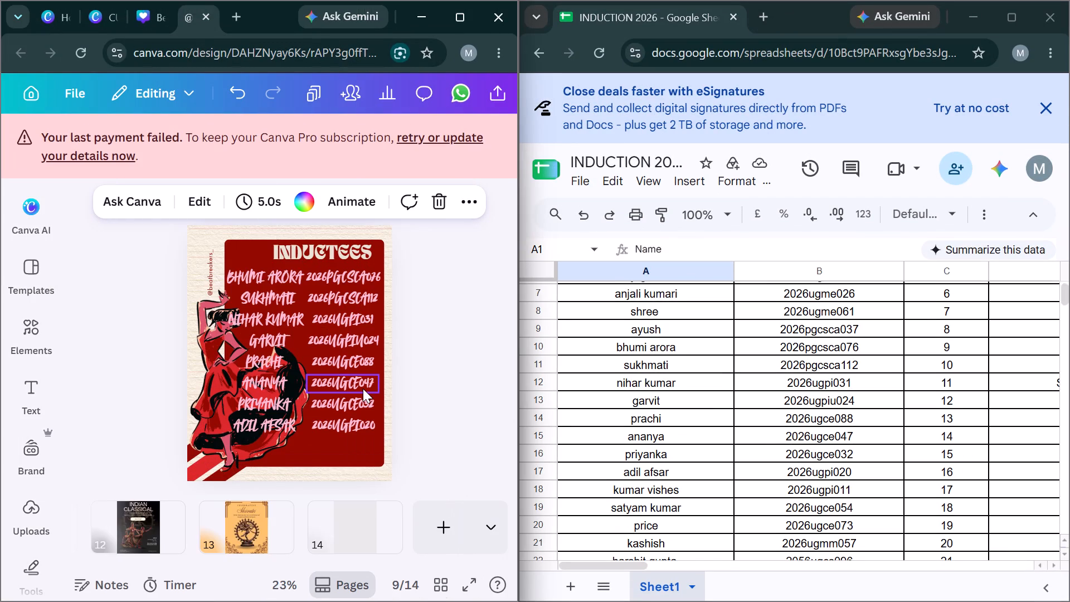
pyautogui.press('Left')
pyautogui.press('Left')
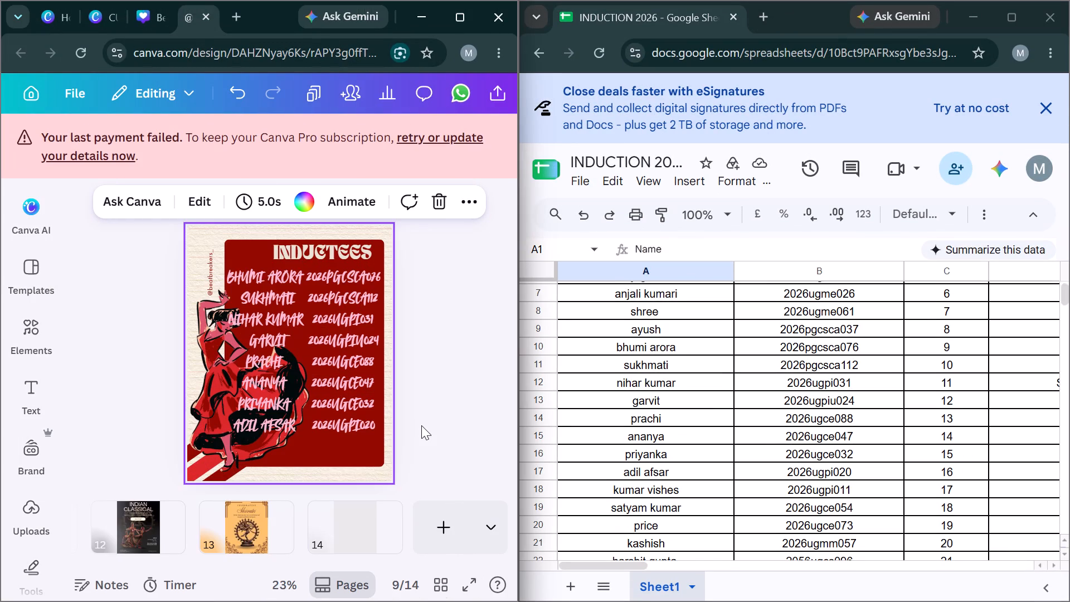
pyautogui.click(421, 425)
pyautogui.press('Left')
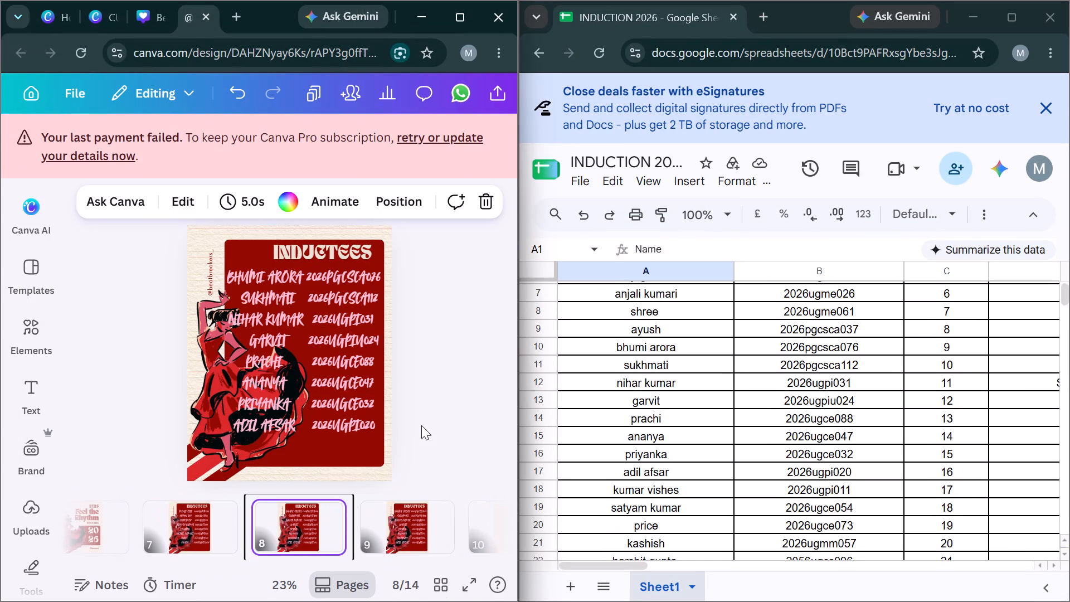
pyautogui.press('Left')
pyautogui.press('Right')
pyautogui.press('Right')
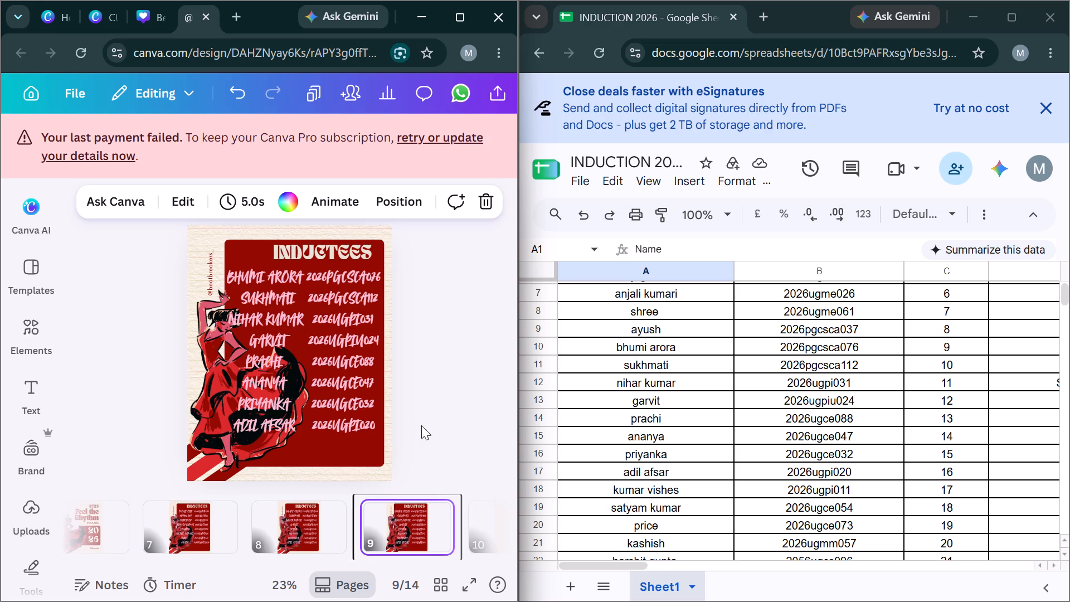
pyautogui.press('Left')
pyautogui.press('Right')
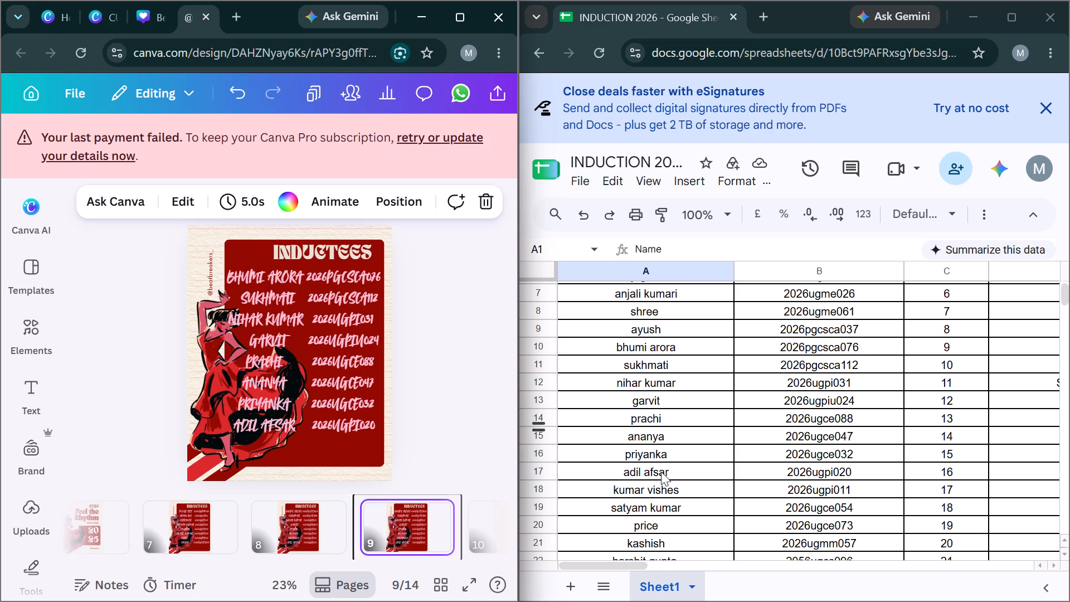
pyautogui.click(667, 483)
pyautogui.hotkey('ctrl', 'c')
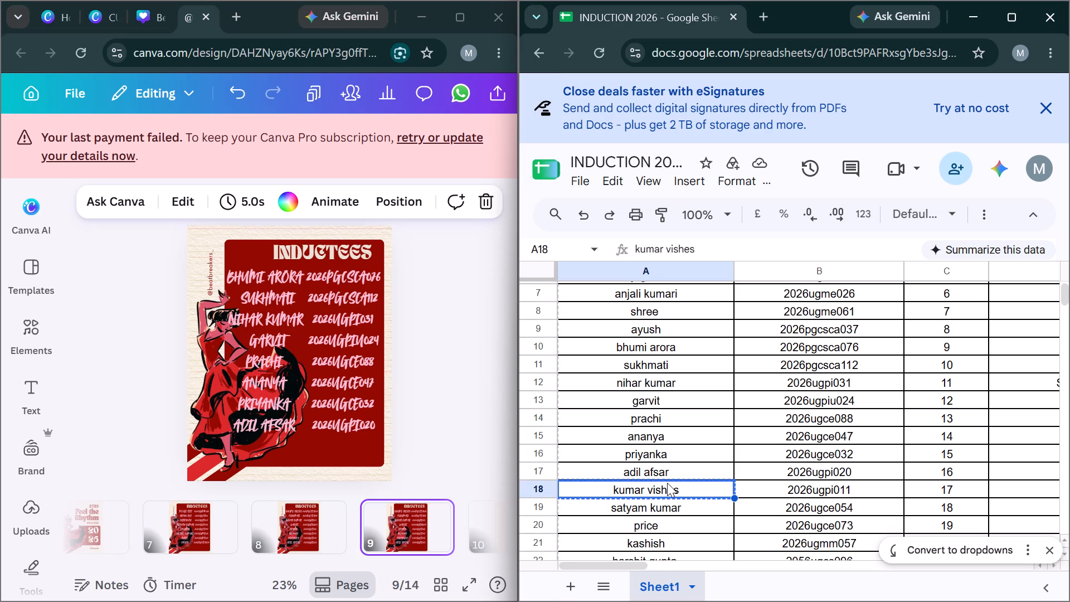
pyautogui.click(266, 268)
pyautogui.press('Return')
pyautogui.hotkey('ctrl', 'v')
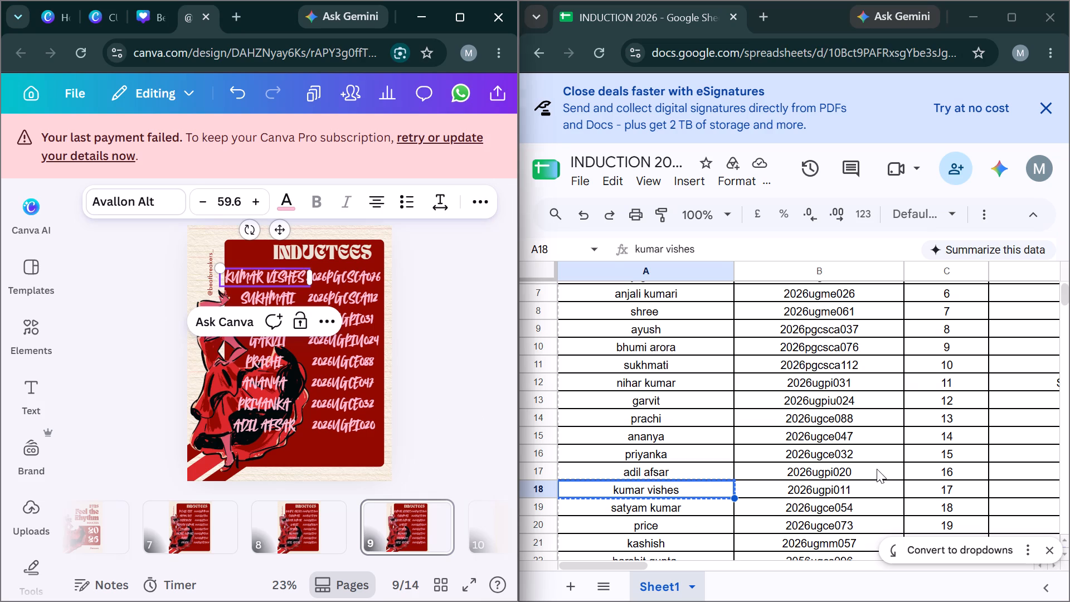
# Replace the first ID on page 9 with the ID from cell B18 of INDUCTION 2026.
pyautogui.hotkey('alt', 'Tab')
pyautogui.press('Right')
pyautogui.hotkey('ctrl', 'c')
pyautogui.hotkey('alt', 'Tab')
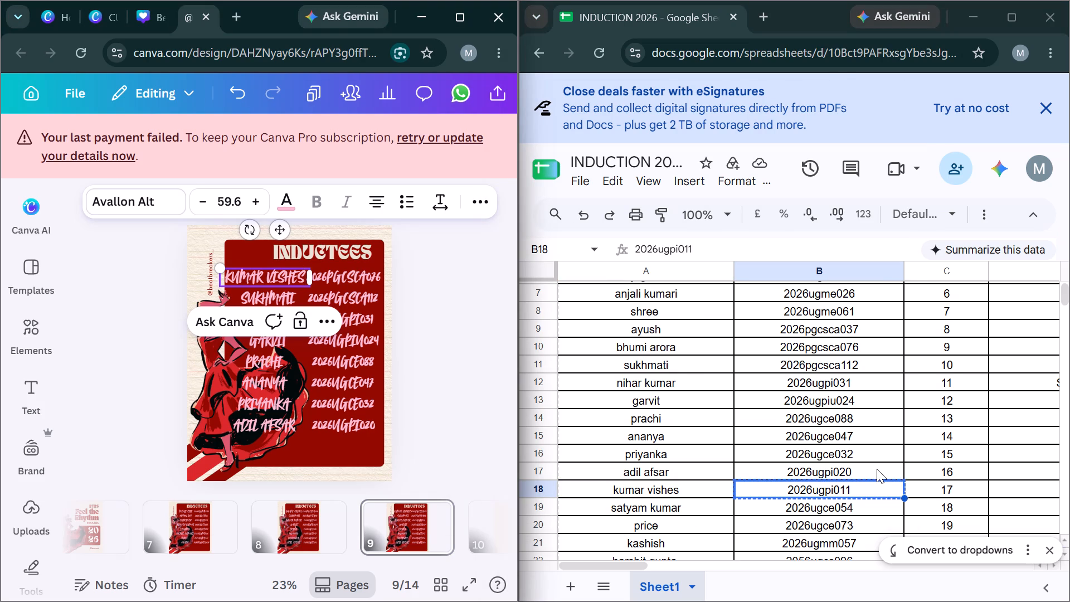
pyautogui.click(339, 281)
pyautogui.press('Return')
pyautogui.hotkey('ctrl', 'v')
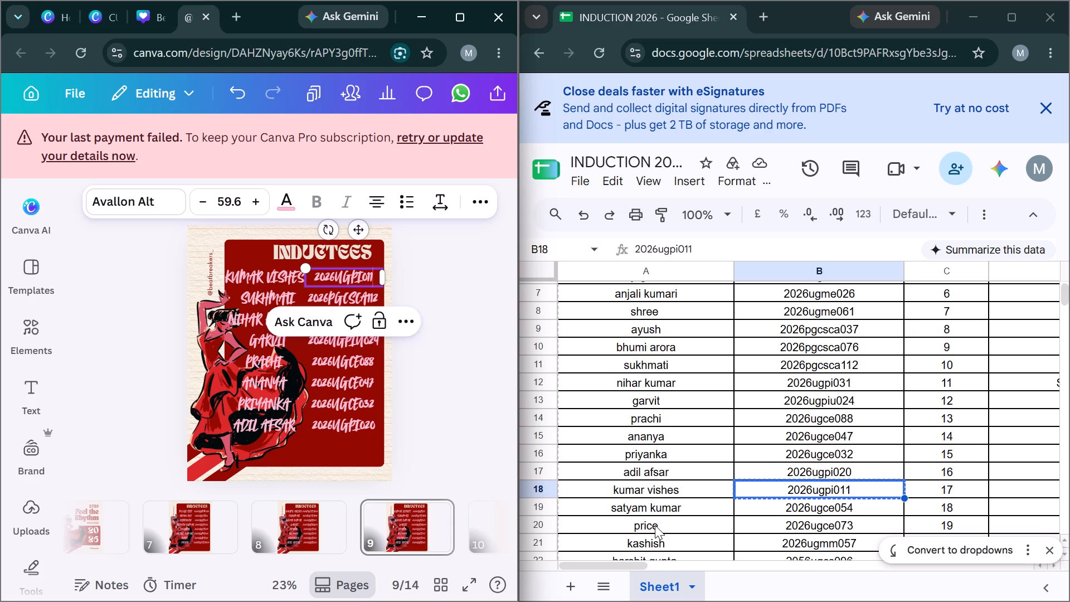
# Replace the second name on page 9 with the name from cell A19 of INDUCTION 2026.
pyautogui.hotkey('alt', 'Tab')
pyautogui.press('Down')
pyautogui.press('Left')
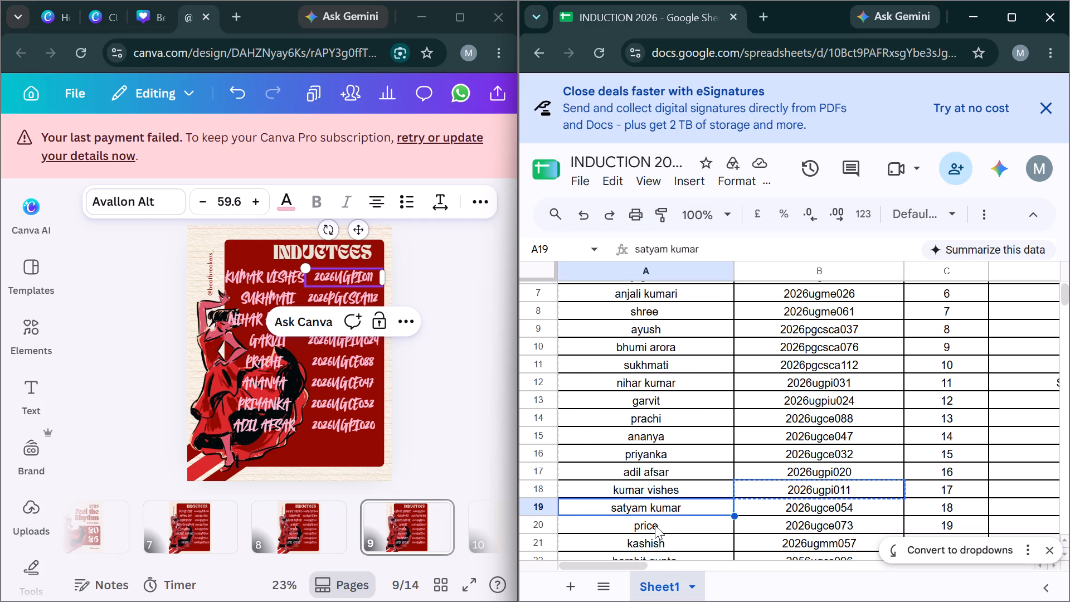
pyautogui.hotkey('ctrl', 'c')
pyautogui.hotkey('alt', 'Tab')
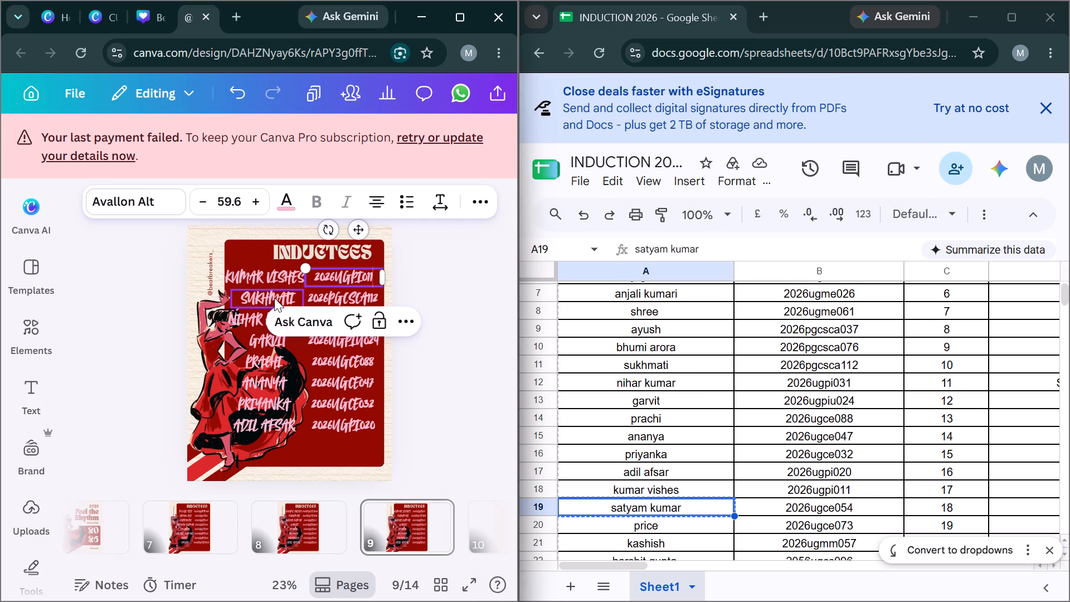
pyautogui.click(274, 298)
pyautogui.press('Return')
pyautogui.hotkey('ctrl', 'v')
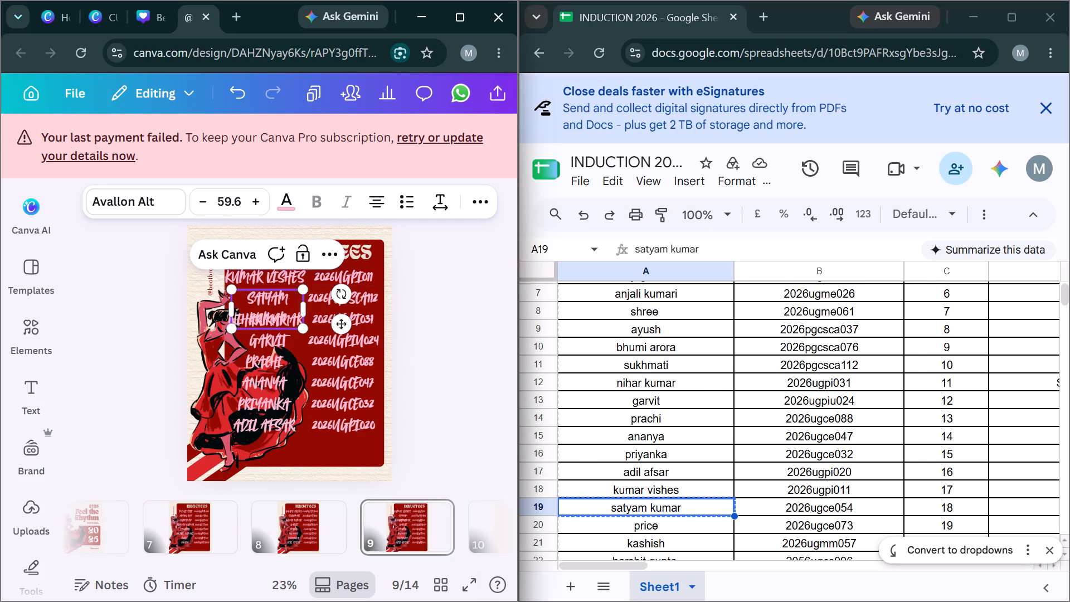
# Widen the second name's text box on page 9 to fit one line and shift it slightly toward the ID column.
pyautogui.moveTo(231, 306); pyautogui.dragTo(217, 306)
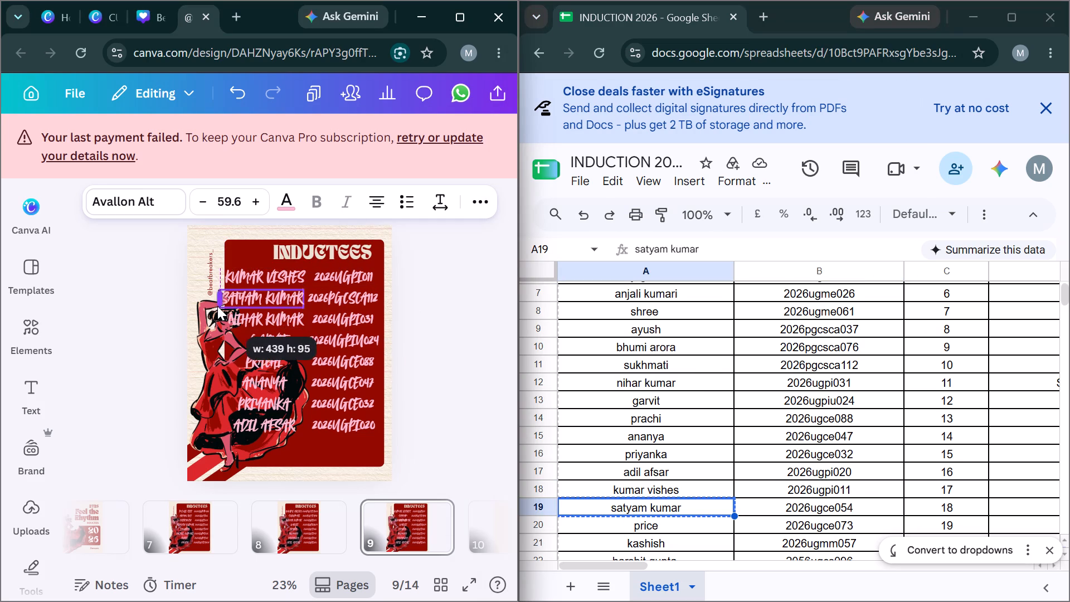
pyautogui.moveTo(217, 306); pyautogui.dragTo(220, 306)
pyautogui.moveTo(274, 339); pyautogui.dragTo(280, 339)
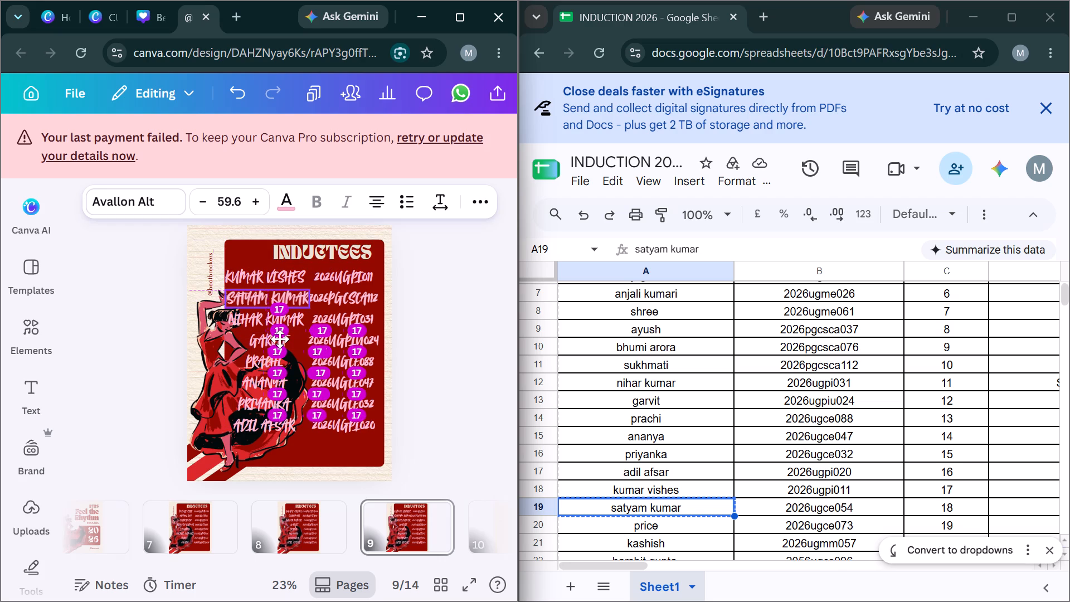
pyautogui.moveTo(280, 339); pyautogui.dragTo(279, 338)
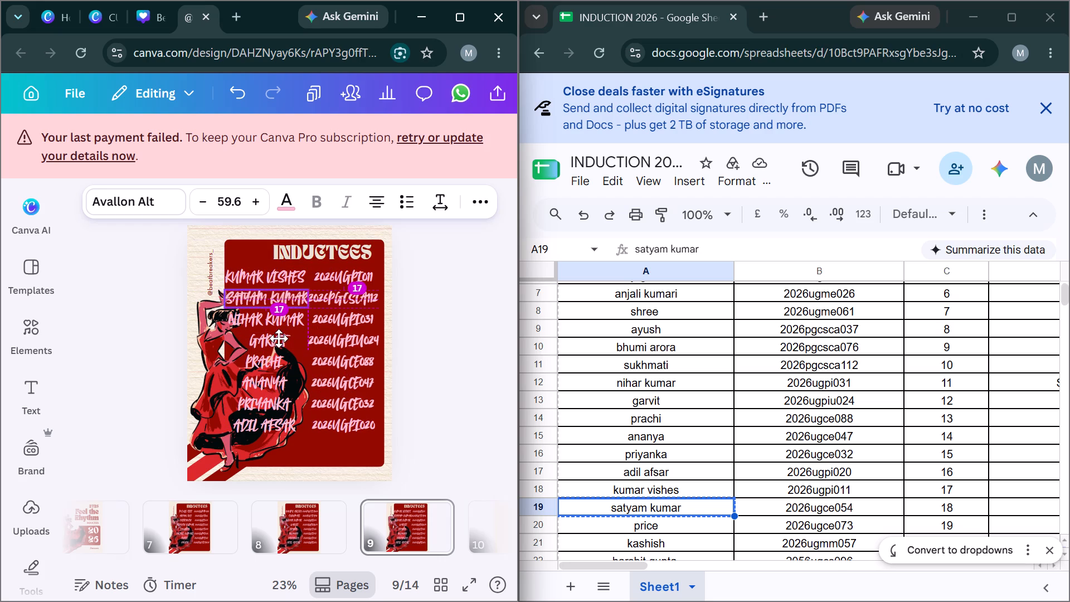
pyautogui.moveTo(279, 338); pyautogui.dragTo(280, 338)
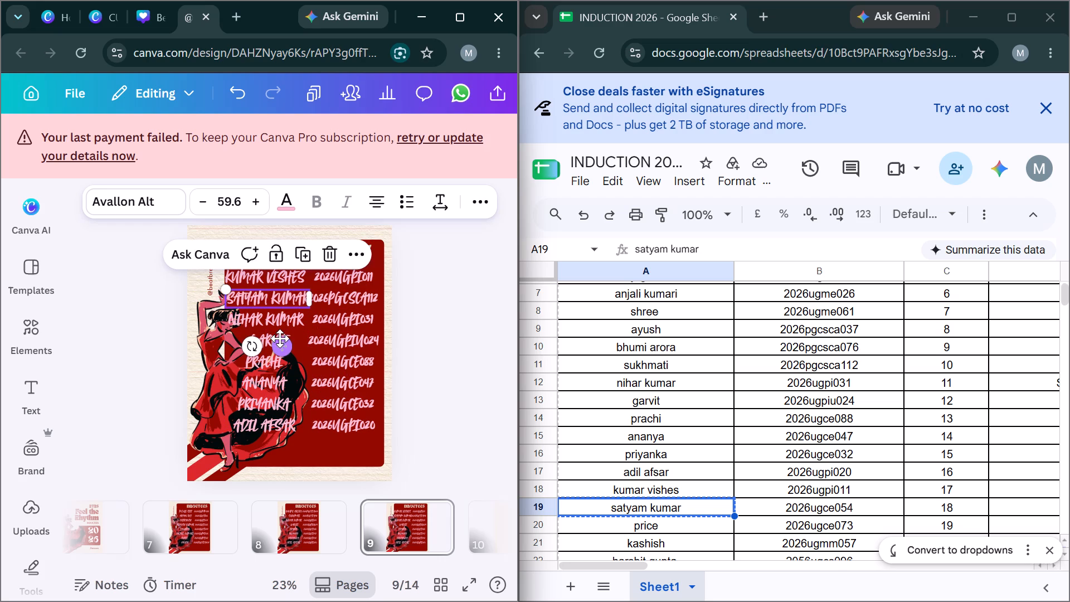
# Replace the second ID on page 9 with the ID from cell B19 of INDUCTION 2026.
pyautogui.hotkey('alt', 'Tab')
pyautogui.press('Right')
pyautogui.hotkey('ctrl', 'c')
pyautogui.hotkey('alt', 'Tab')
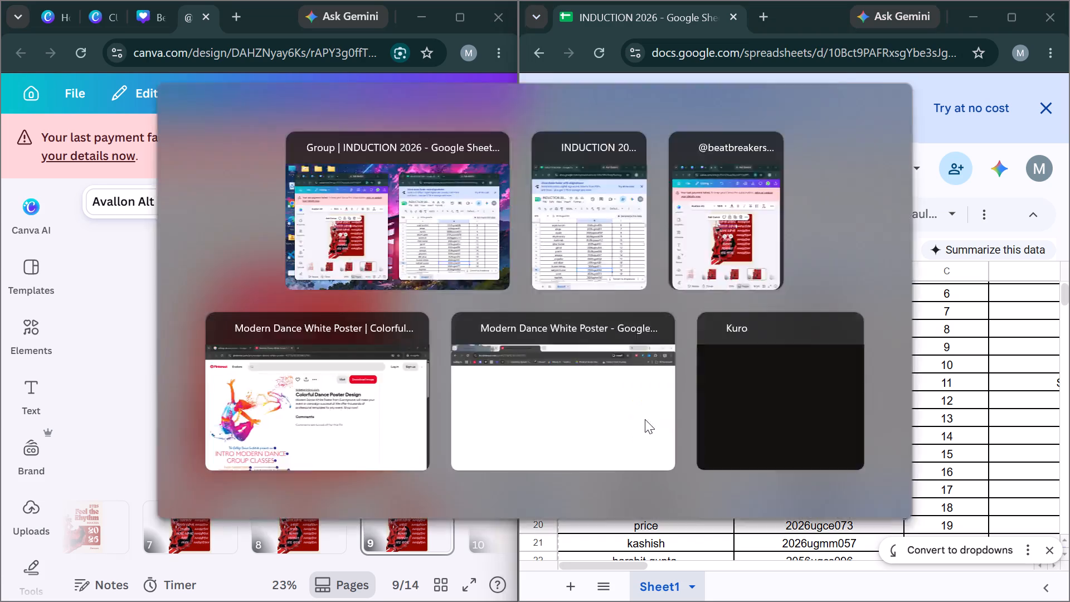
pyautogui.click(346, 303)
pyautogui.press('Return')
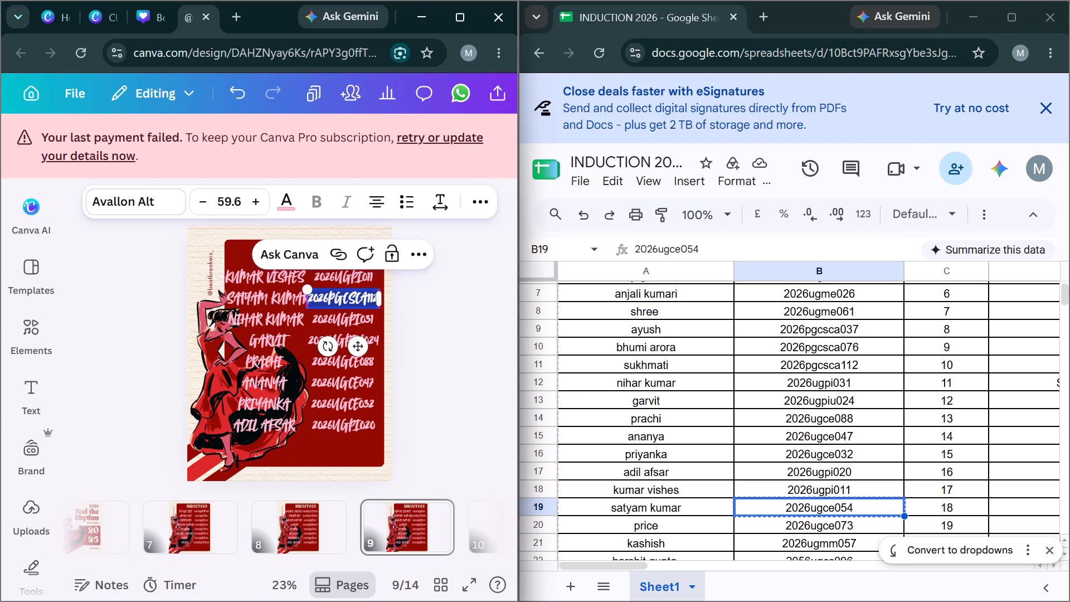
pyautogui.hotkey('ctrl', 'v')
pyautogui.click(425, 370)
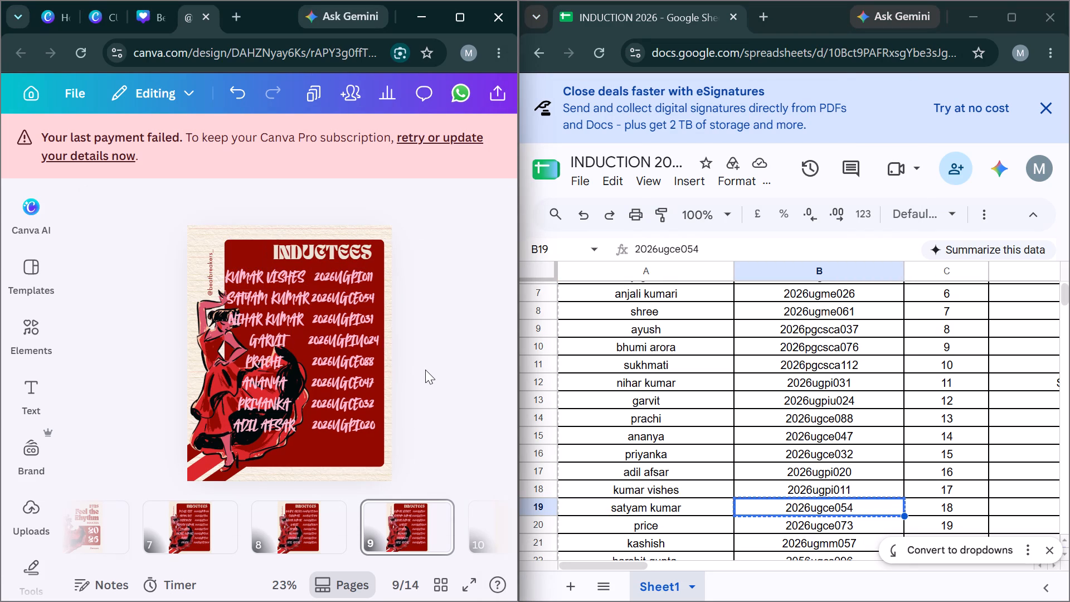
# Replace the third name on page 9 with the name from cell A20 of INDUCTION 2026.
pyautogui.hotkey('alt', 'Tab')
pyautogui.press('Down')
pyautogui.press('Left')
pyautogui.hotkey('ctrl', 'c')
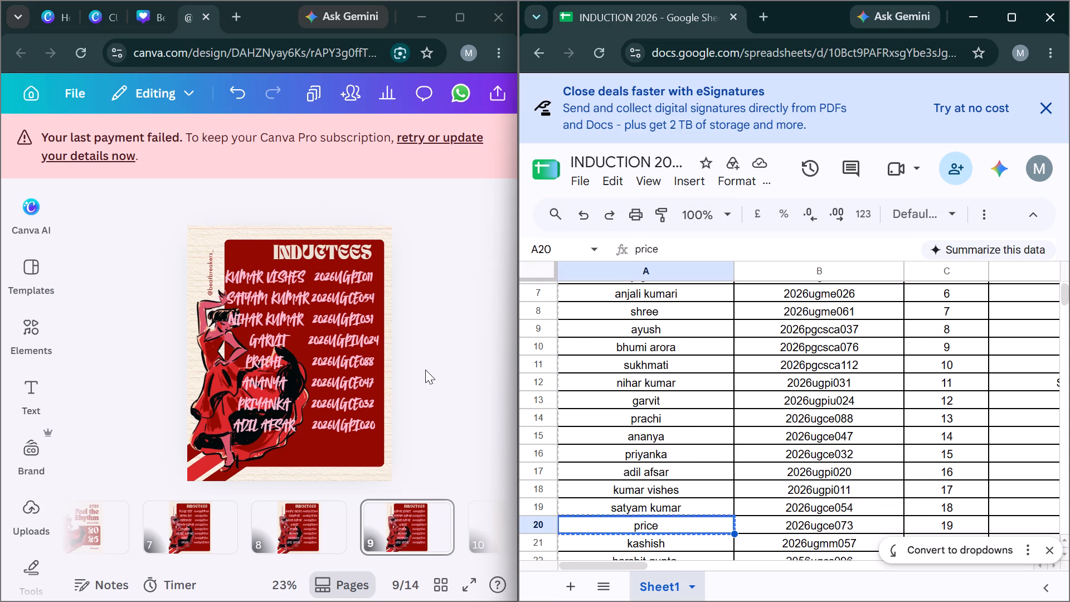
pyautogui.hotkey('alt', 'Tab')
pyautogui.click(275, 315)
pyautogui.press('Return')
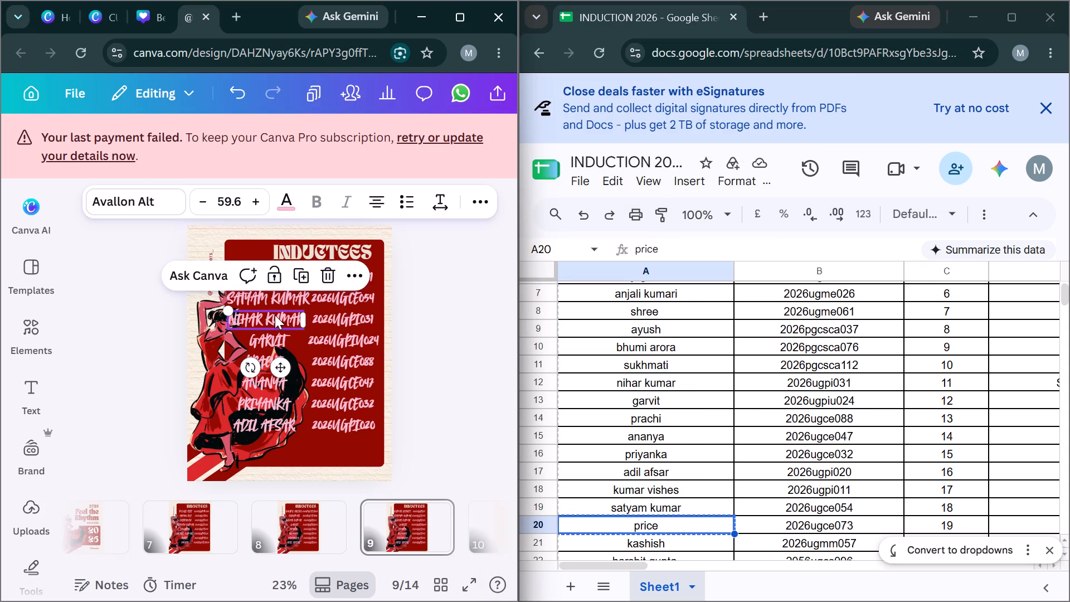
pyautogui.hotkey('ctrl', 'v')
# Replace the third ID on page 9 with the ID from cell B20 of INDUCTION 2026.
pyautogui.hotkey('alt', 'Tab')
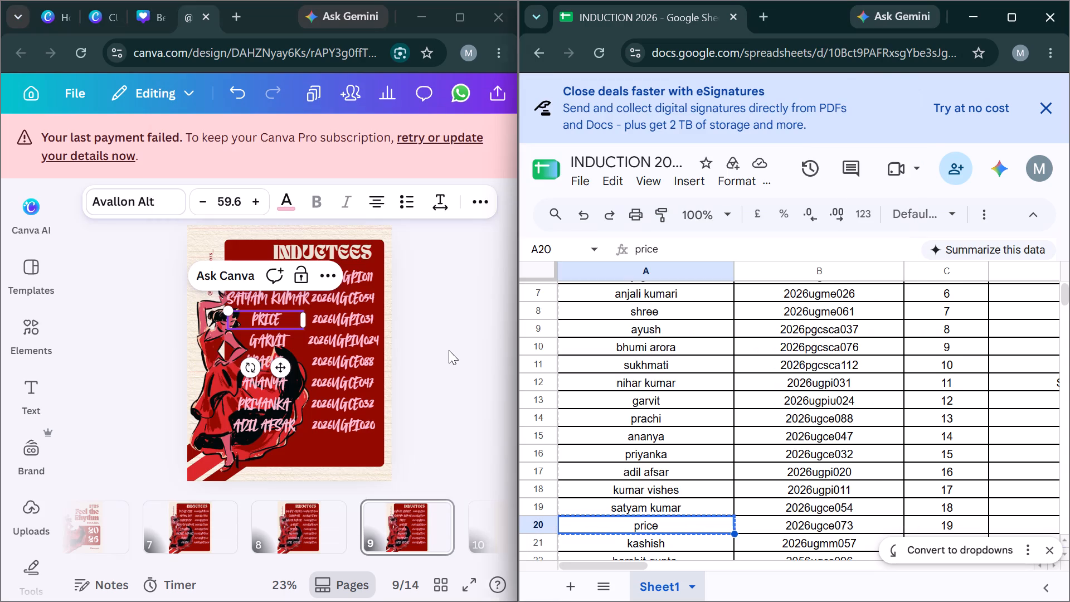
pyautogui.press('Right')
pyautogui.hotkey('ctrl', 'c')
pyautogui.hotkey('alt', 'Tab')
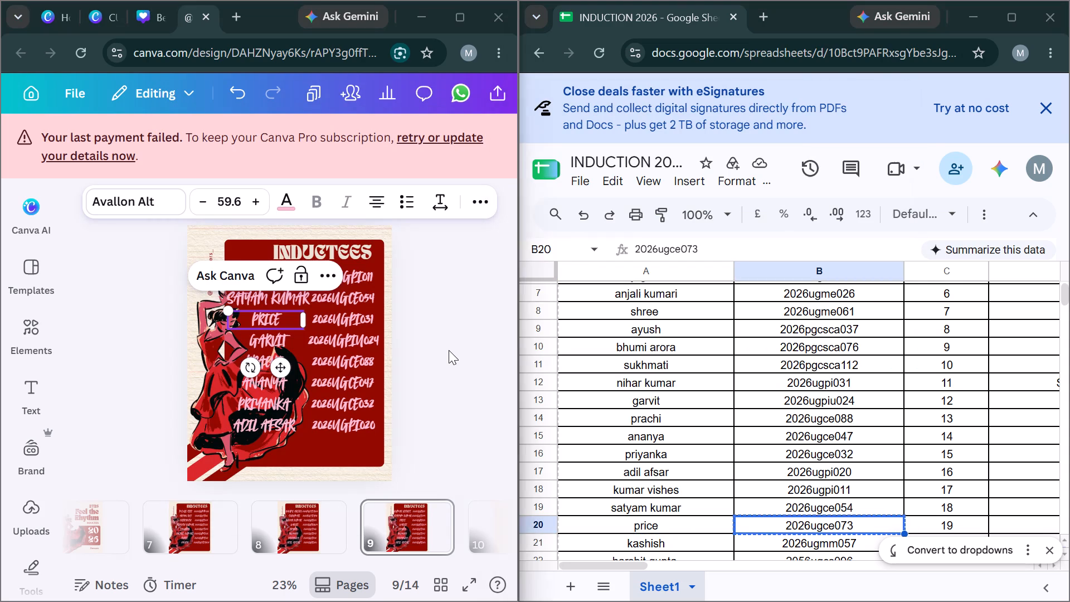
pyautogui.click(361, 319)
pyautogui.press('Return')
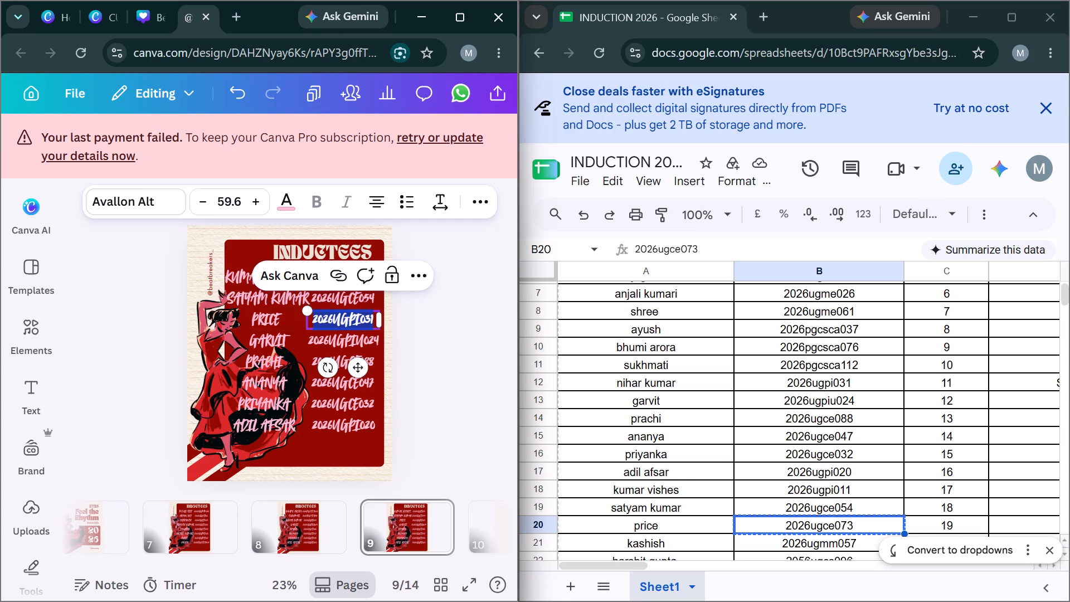
pyautogui.hotkey('ctrl', 'v')
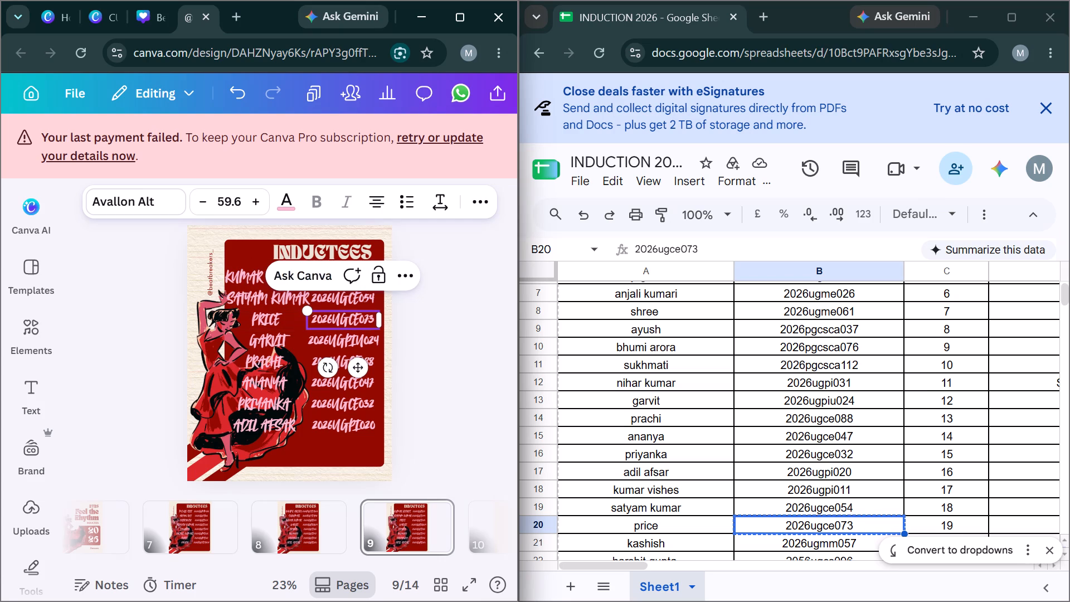
# Replace the fourth name on page 9 with the name from cell A21 of INDUCTION 2026.
pyautogui.hotkey('alt', 'Tab')
pyautogui.press('Down')
pyautogui.press('Left')
pyautogui.hotkey('ctrl', 'c')
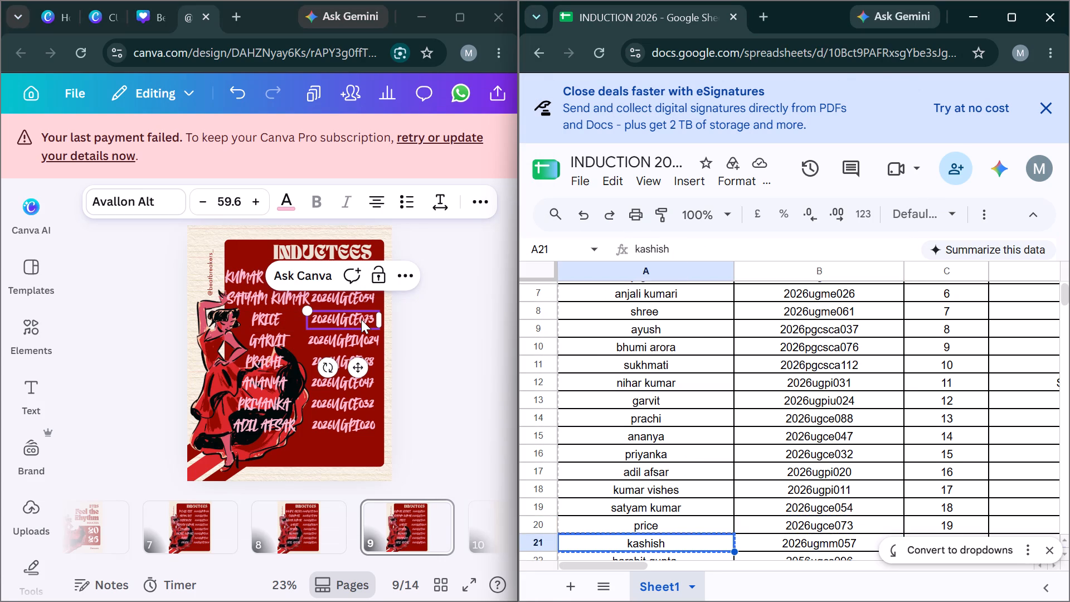
pyautogui.hotkey('alt', 'Tab')
pyautogui.click(269, 338)
pyautogui.press('Return')
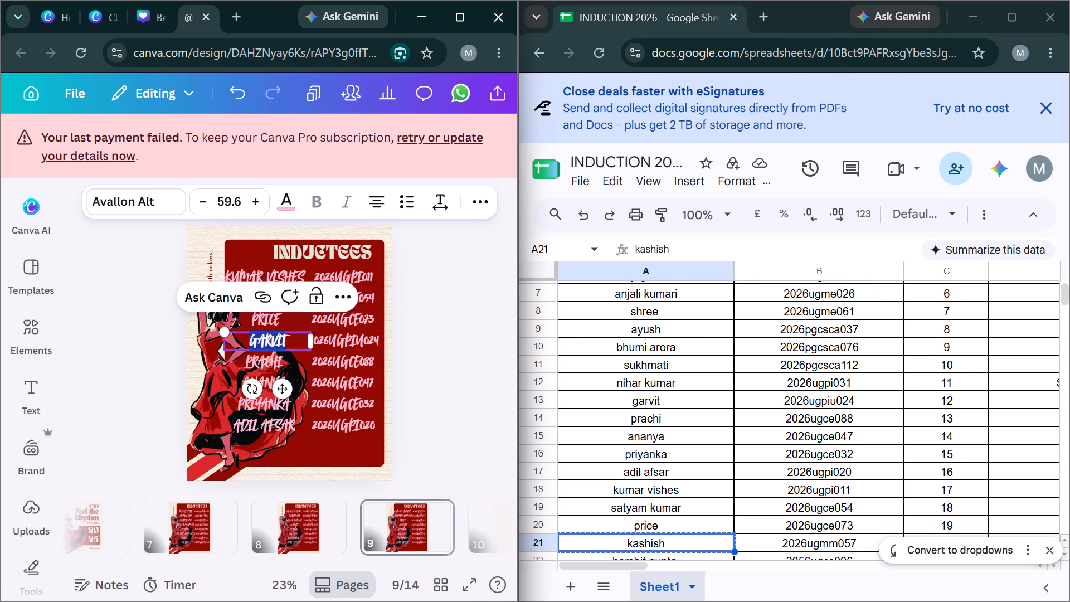
pyautogui.hotkey('ctrl', 'v')
# Replace the fourth ID on page 9 with the ID from cell B21 of INDUCTION 2026.
pyautogui.hotkey('alt', 'Tab')
pyautogui.press('Right')
pyautogui.hotkey('ctrl', 'c')
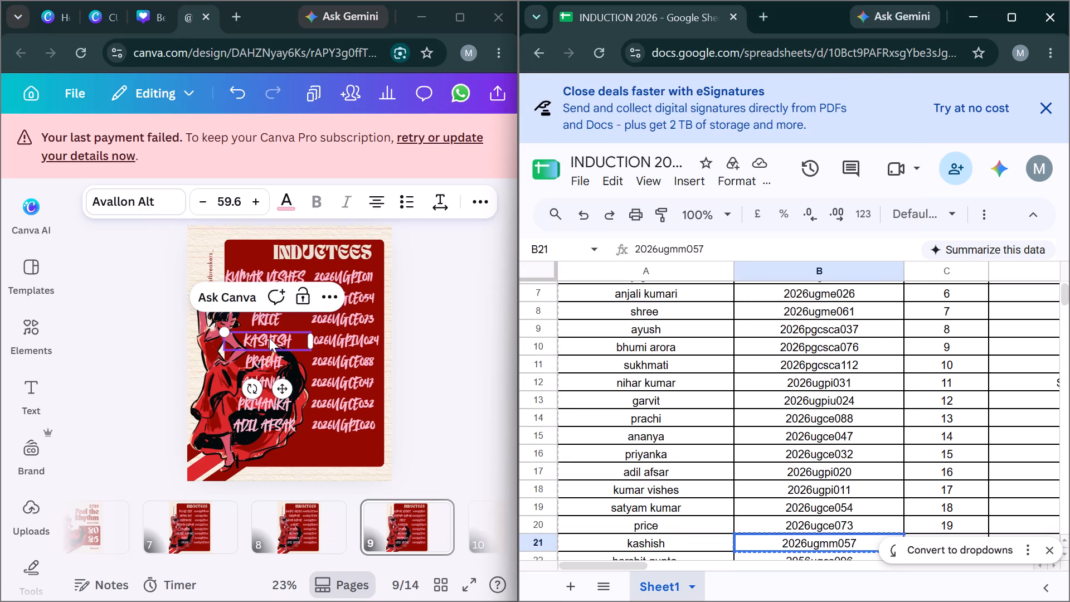
pyautogui.hotkey('alt', 'Tab')
pyautogui.click(324, 331)
pyautogui.press('Return')
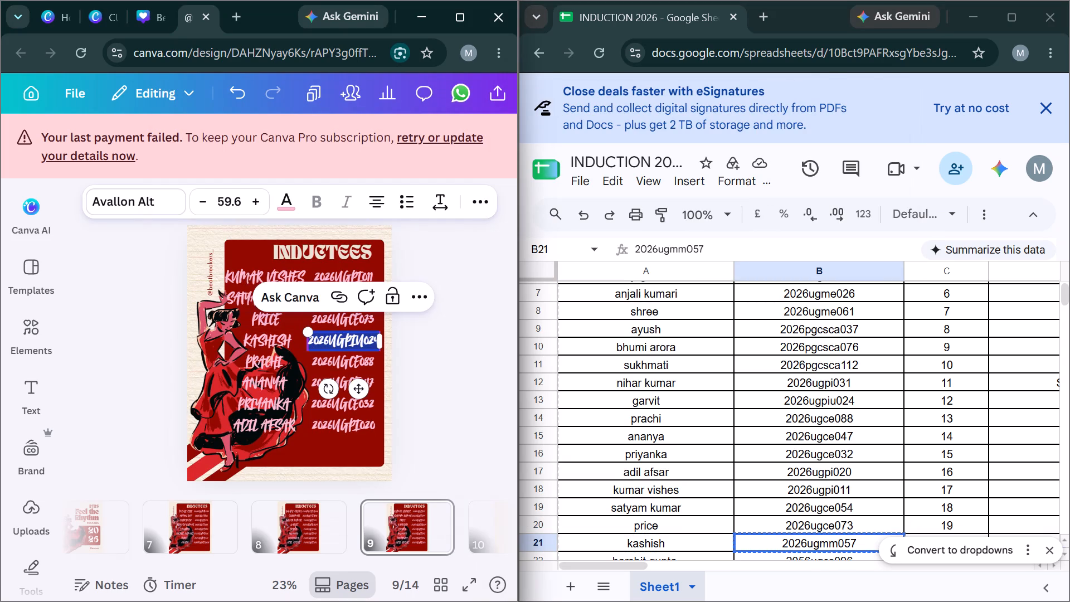
pyautogui.hotkey('ctrl', 'v')
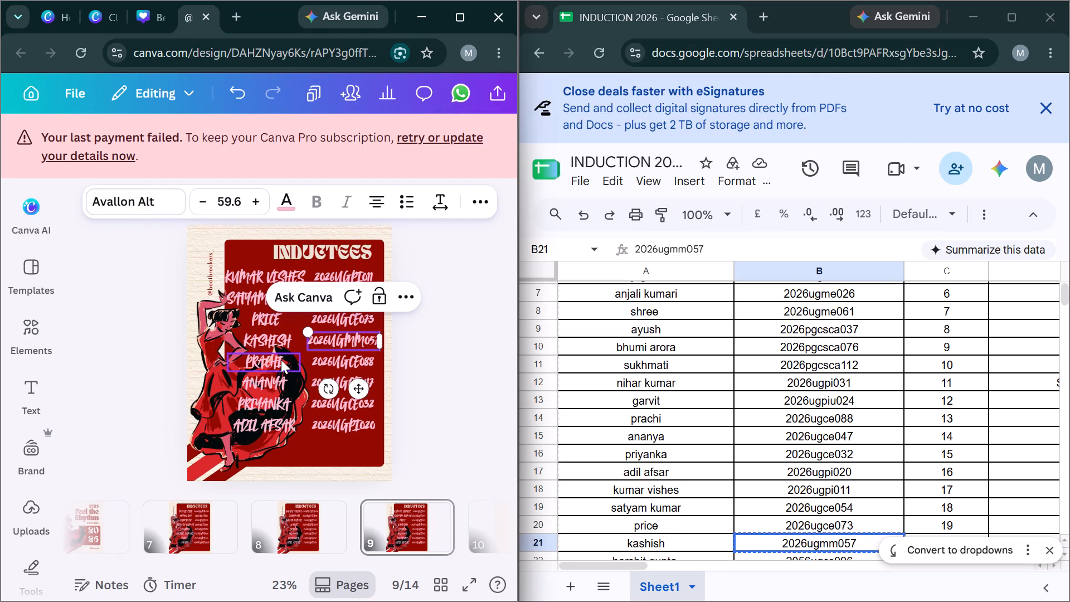
# Replace the fifth name on page 9 with the name from cell A22 of INDUCTION 2026.
pyautogui.click(281, 360)
pyautogui.hotkey('alt', 'Tab')
pyautogui.press('Down')
pyautogui.press('Left')
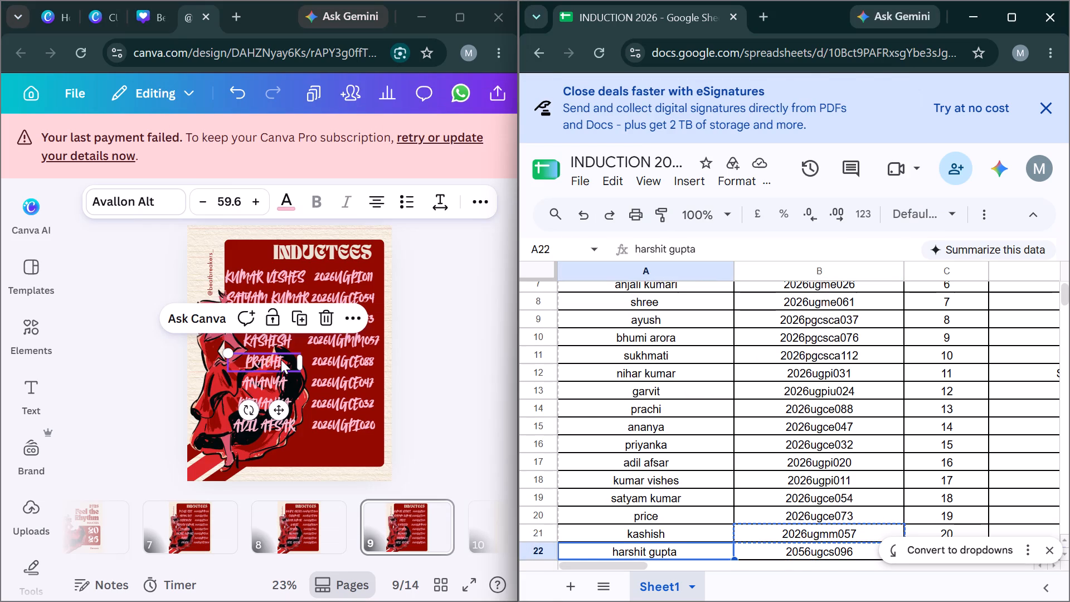
pyautogui.hotkey('ctrl', 'c')
pyautogui.hotkey('alt', 'Tab')
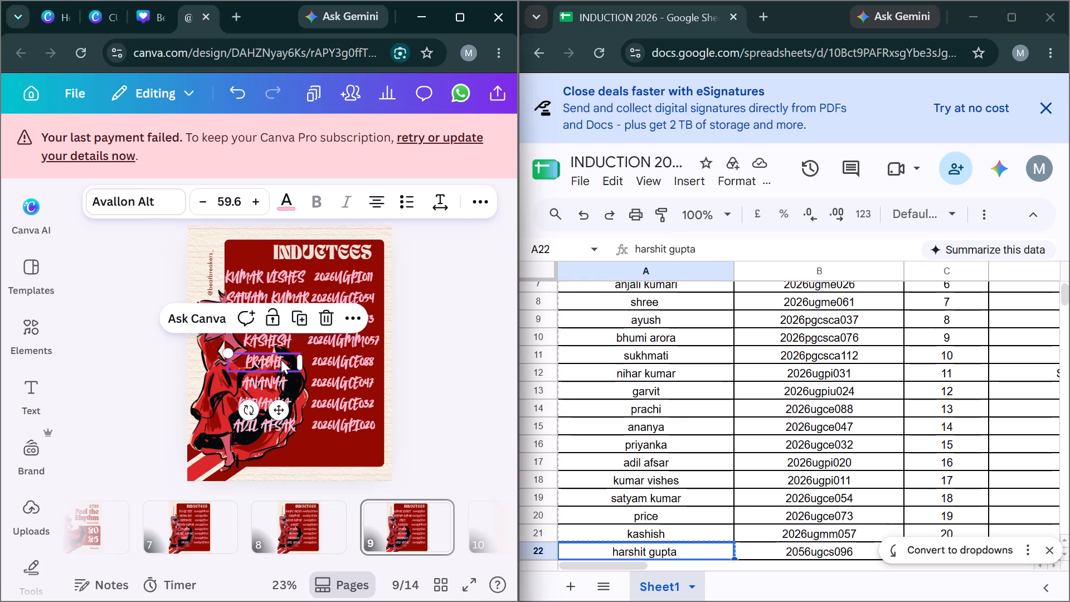
pyautogui.press('Return')
pyautogui.hotkey('ctrl', 'v')
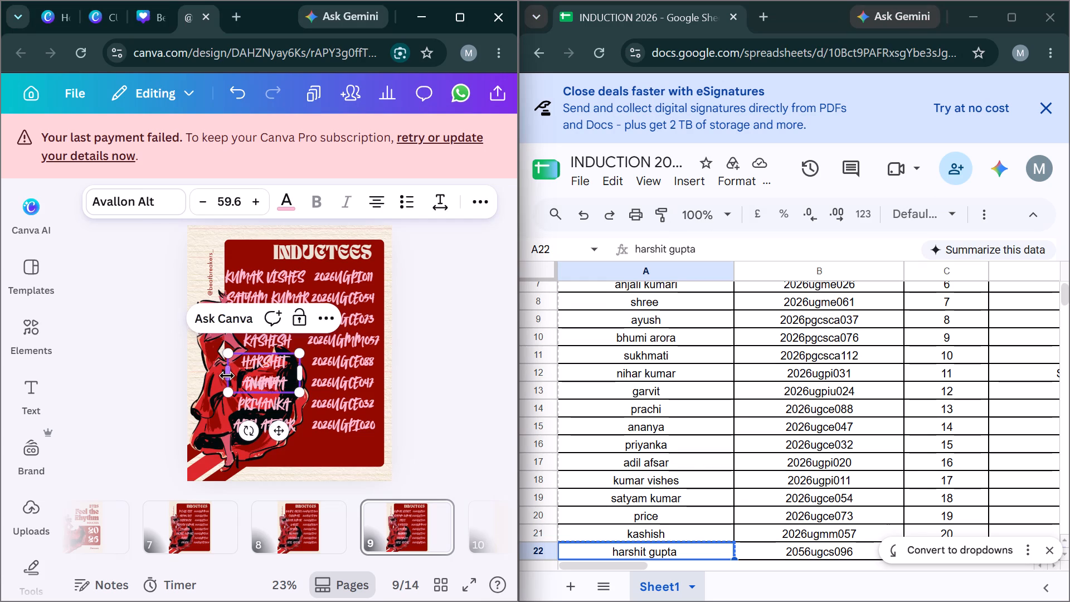
# Widen the fifth name's text box on page 9 to fit one line and shift it into alignment with the name column.
pyautogui.moveTo(227, 375); pyautogui.dragTo(213, 375)
pyautogui.moveTo(267, 410); pyautogui.dragTo(272, 411)
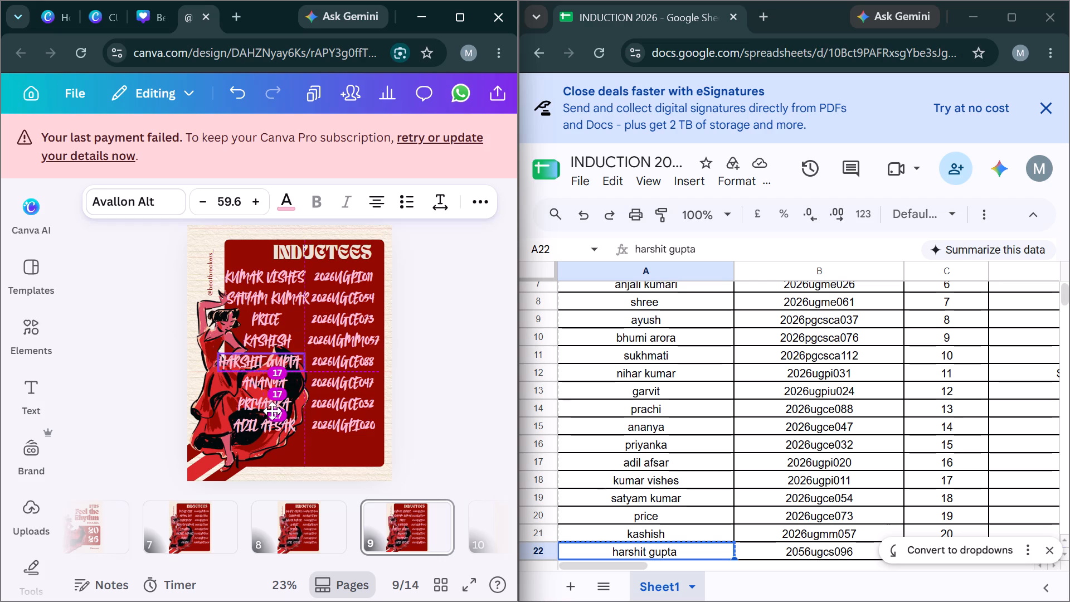
pyautogui.moveTo(272, 411); pyautogui.dragTo(275, 410)
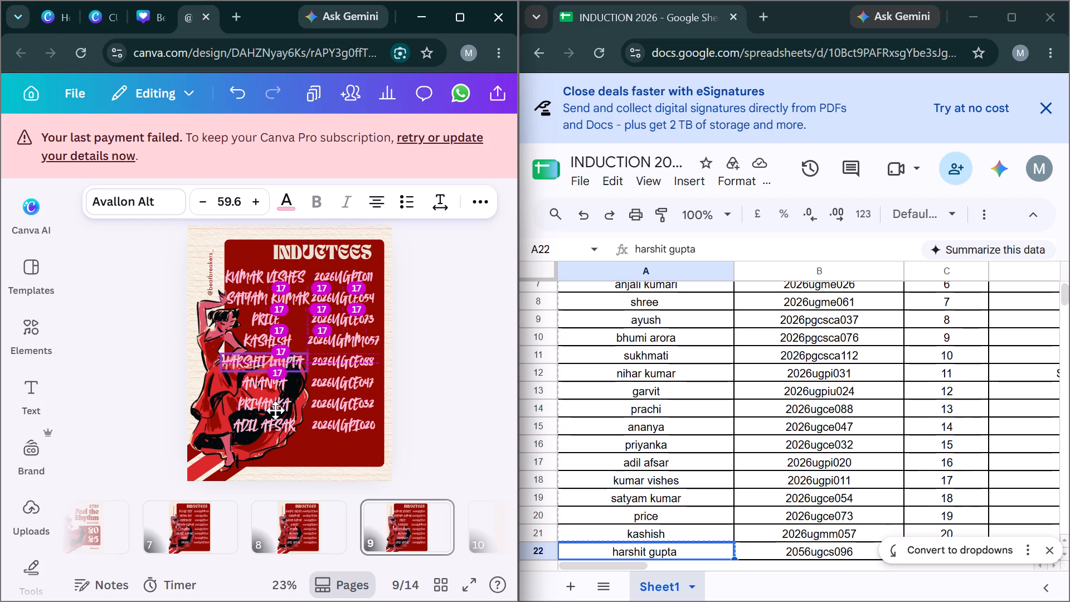
pyautogui.moveTo(275, 410); pyautogui.dragTo(279, 410)
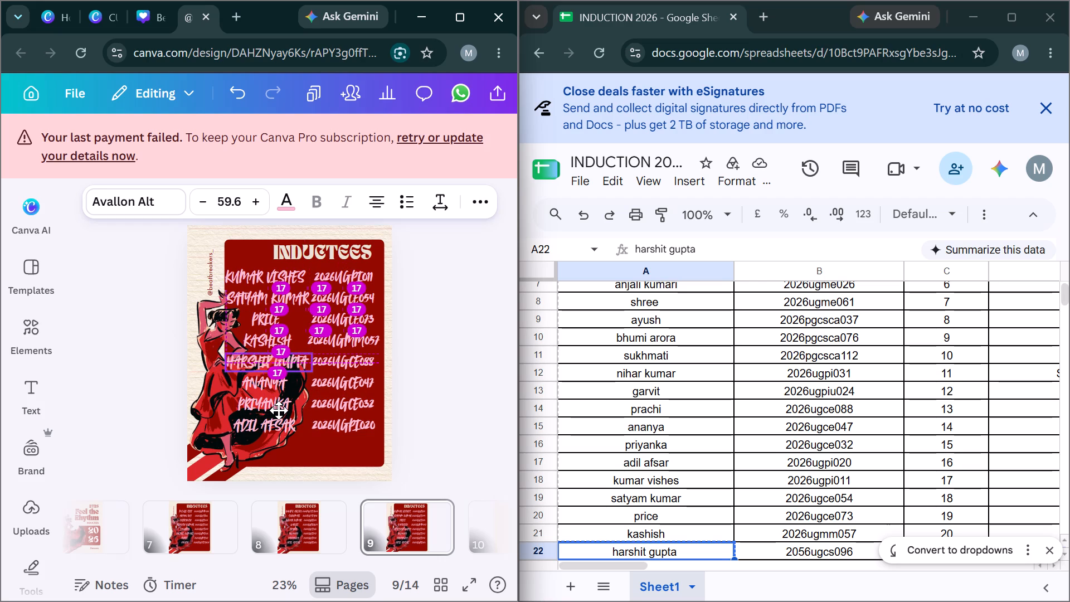
pyautogui.moveTo(279, 410); pyautogui.dragTo(278, 410)
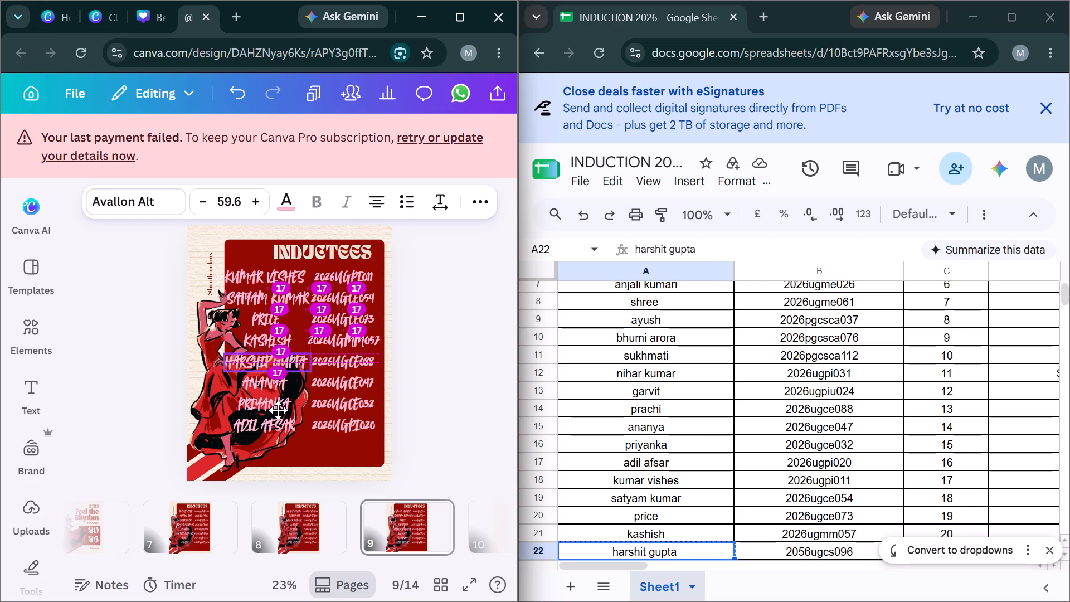
pyautogui.moveTo(278, 410); pyautogui.dragTo(279, 410)
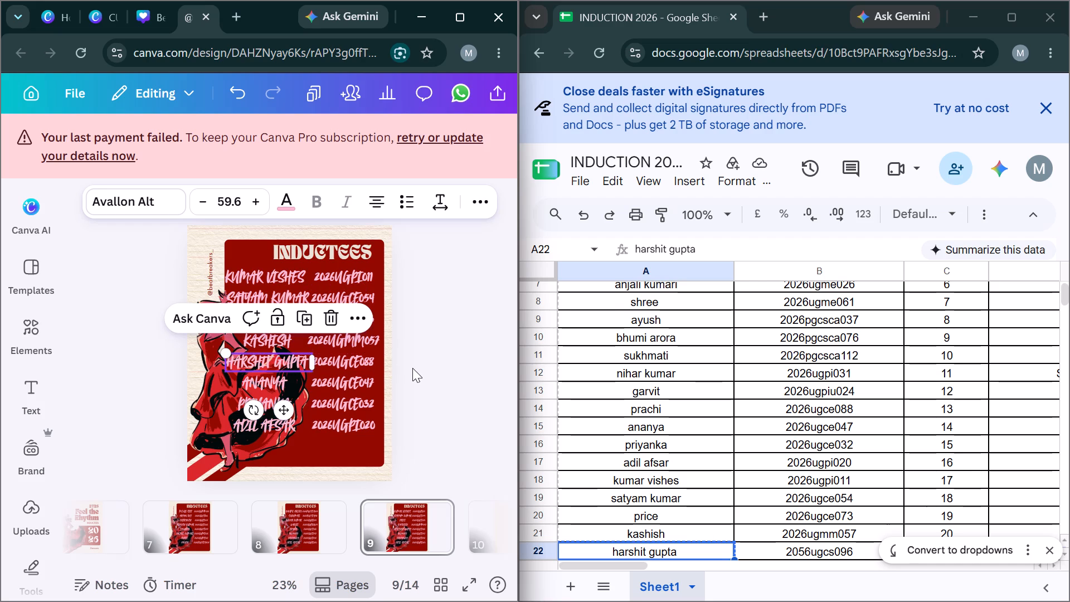
pyautogui.click(412, 368)
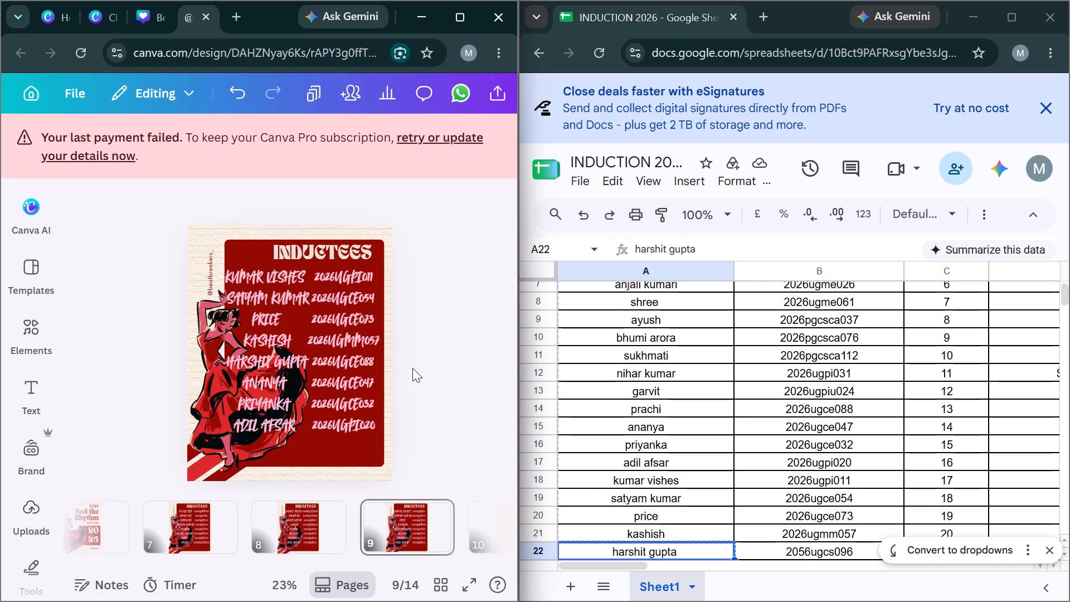
# Replace the fifth ID on page 9 with the ID from cell B22 of INDUCTION 2026.
pyautogui.hotkey('alt', 'Tab')
pyautogui.press('Right')
pyautogui.hotkey('ctrl', 'c')
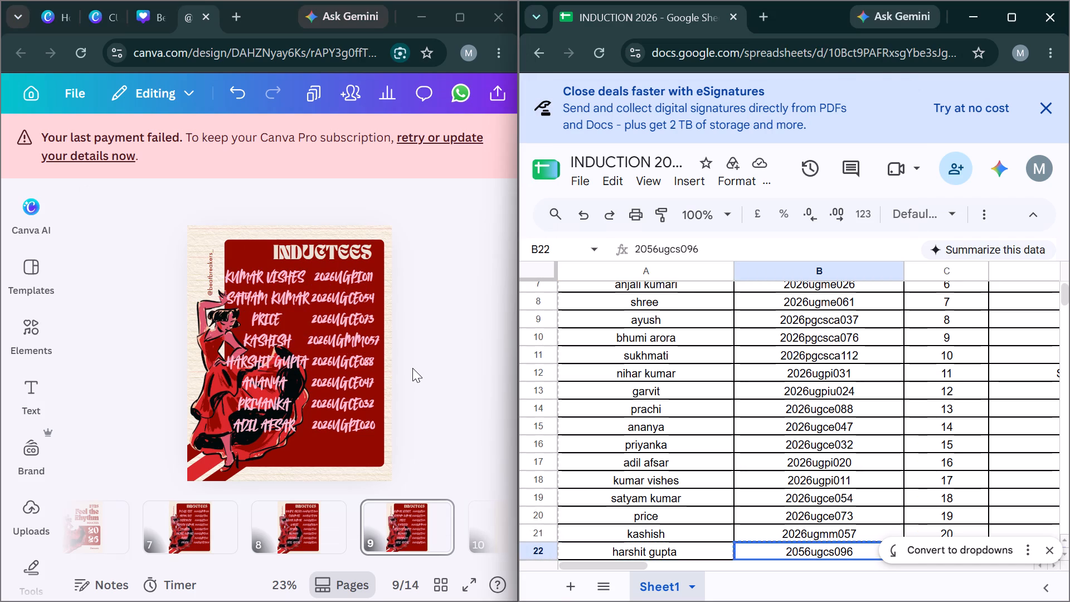
pyautogui.hotkey('alt', 'Tab')
pyautogui.click(369, 363)
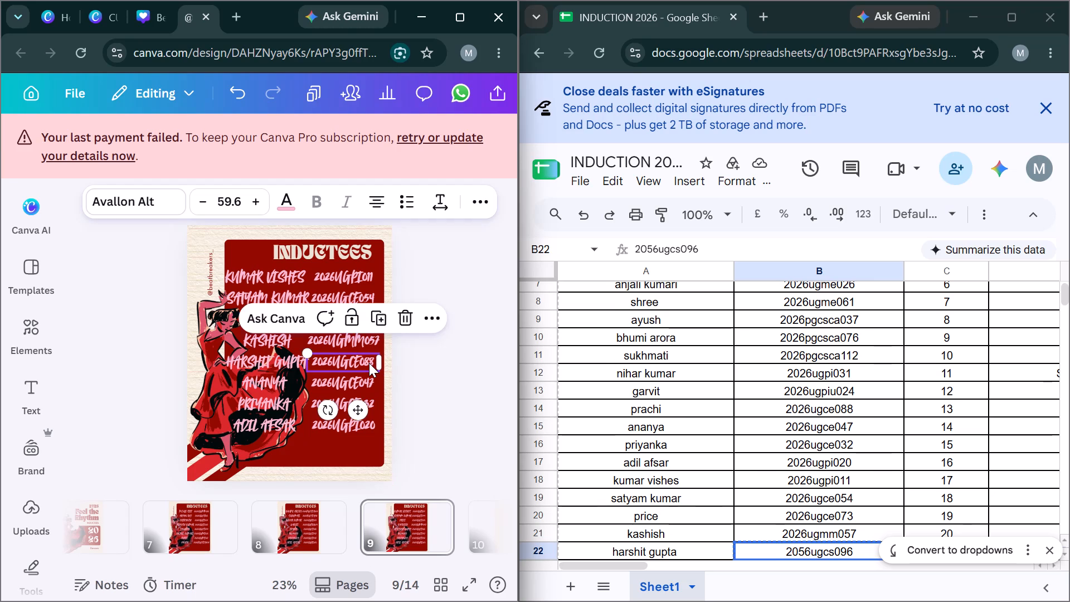
pyautogui.press('Return')
pyautogui.hotkey('ctrl', 'v')
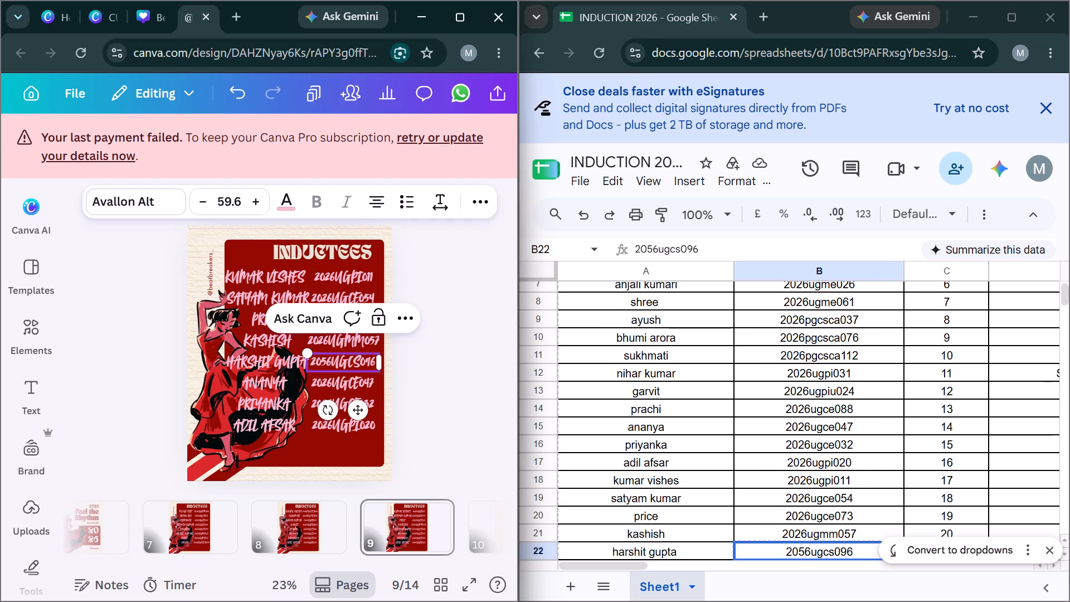
# Replace the sixth name on page 9 with the name from cell A23 of INDUCTION 2026.
pyautogui.hotkey('alt', 'Tab')
pyautogui.press('Down')
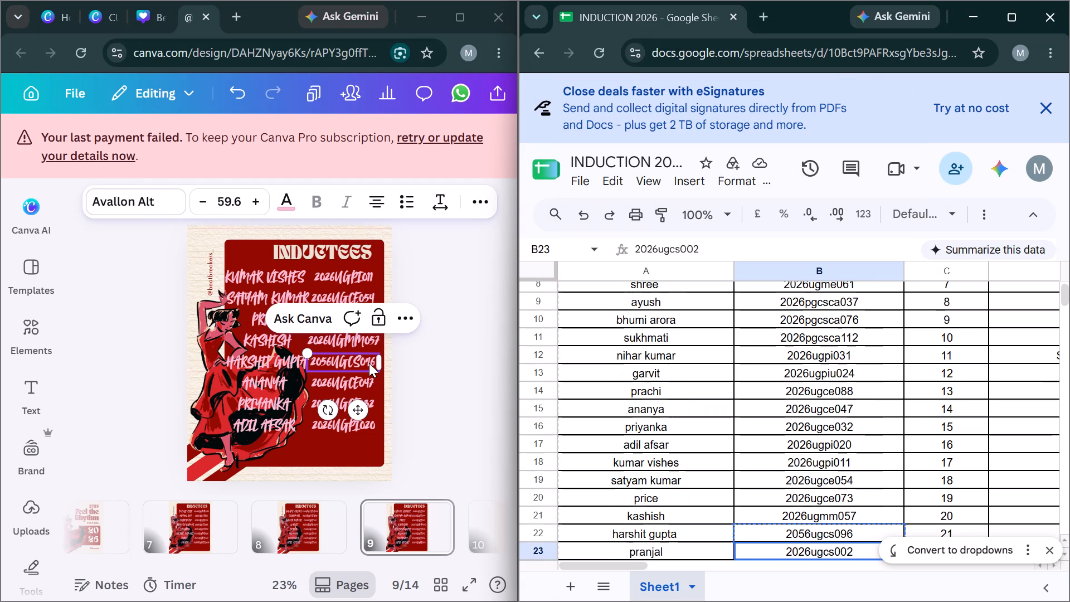
pyautogui.press('Left')
pyautogui.hotkey('ctrl', 'c')
pyautogui.hotkey('alt', 'Tab')
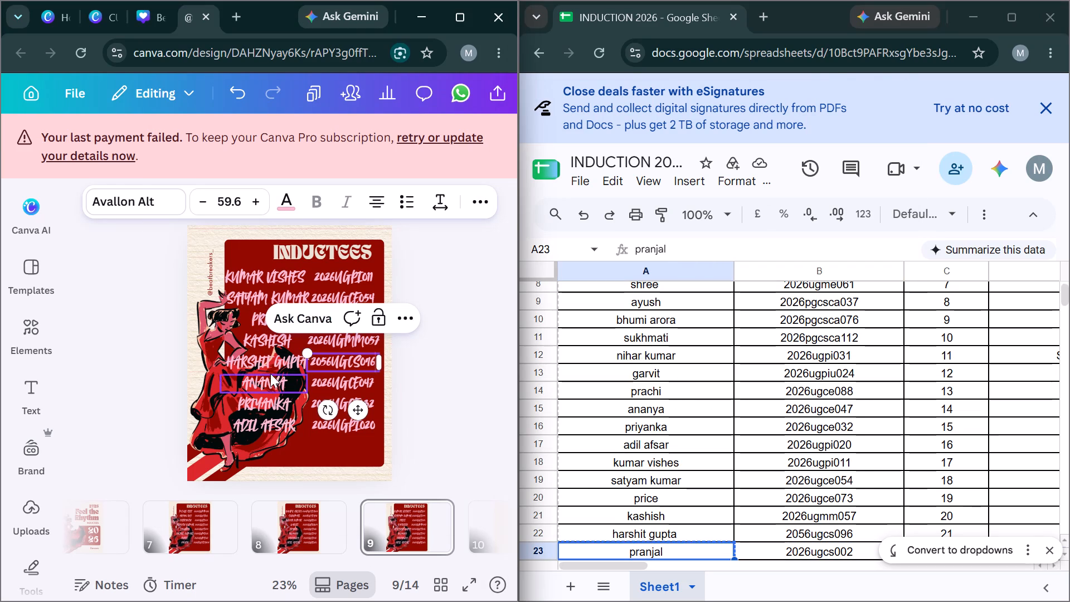
pyautogui.click(268, 375)
pyautogui.press('Return')
pyautogui.hotkey('ctrl', 'v')
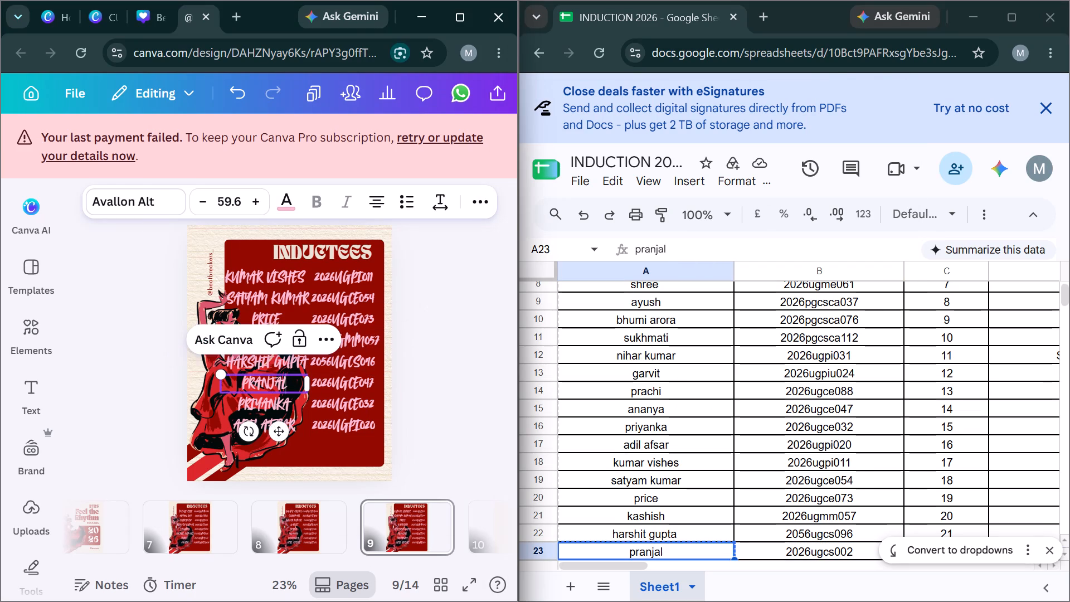
# Replace the sixth ID on page 9 with the ID from cell B23 of INDUCTION 2026.
pyautogui.hotkey('alt', 'Tab')
pyautogui.press('Right')
pyautogui.hotkey('ctrl', 'c')
pyautogui.hotkey('alt', 'Tab')
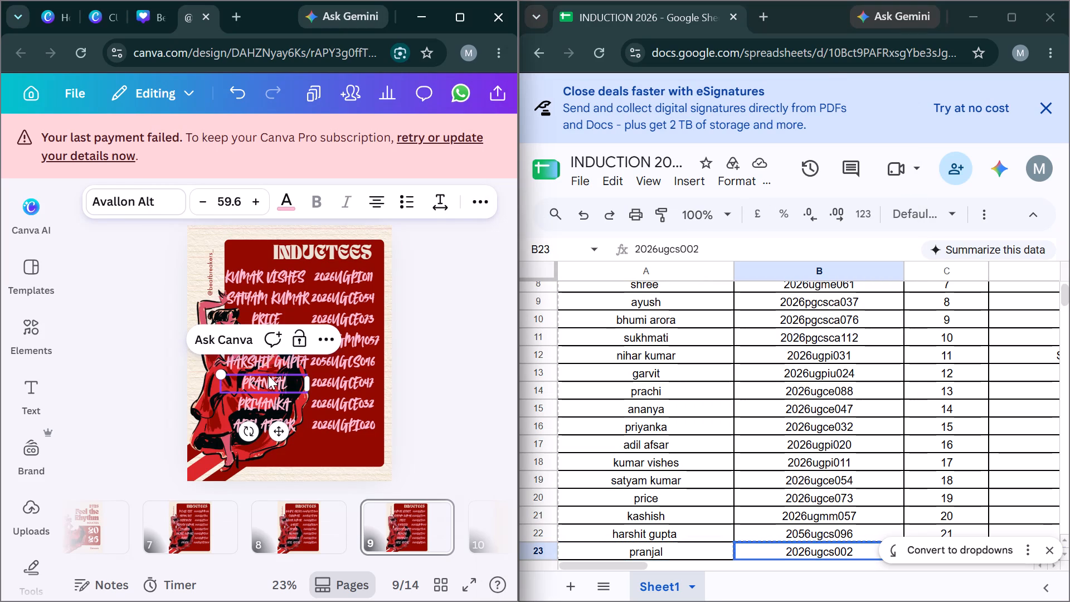
pyautogui.click(337, 383)
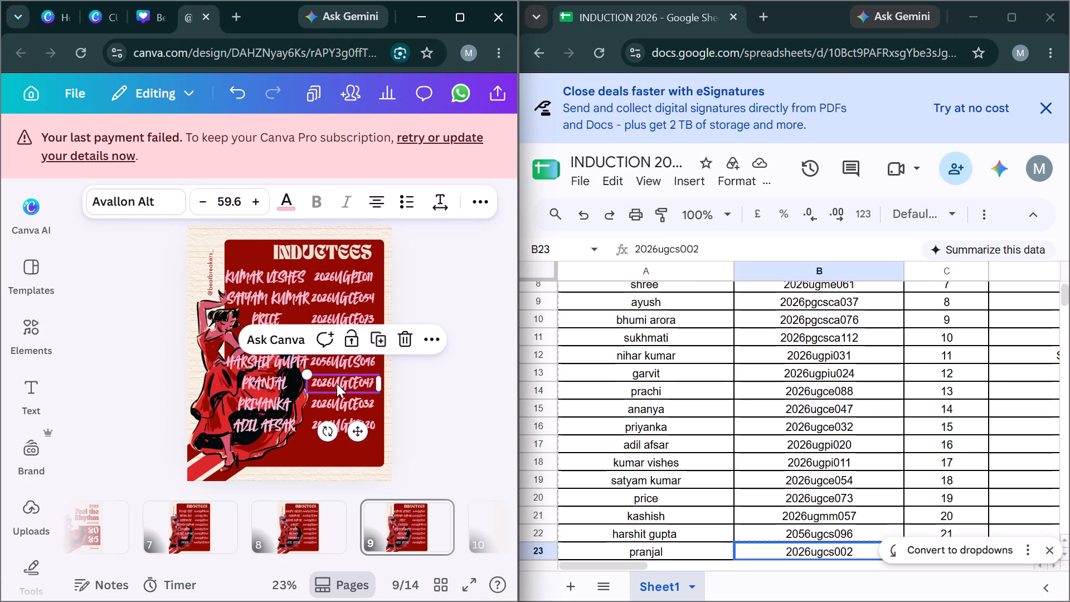
pyautogui.press('Return')
pyautogui.hotkey('ctrl', 'v')
# Replace the seventh name on page 9 with the name from cell A24 of INDUCTION 2026.
pyautogui.hotkey('alt', 'Tab')
pyautogui.press('Down')
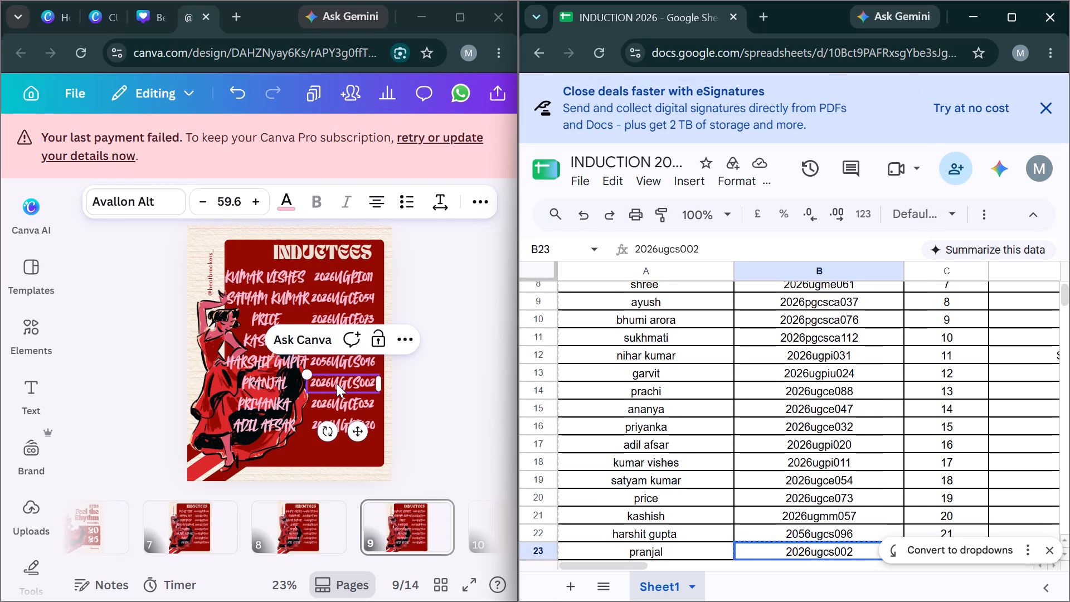
pyautogui.press('Left')
pyautogui.hotkey('ctrl', 'c')
pyautogui.hotkey('alt', 'Tab')
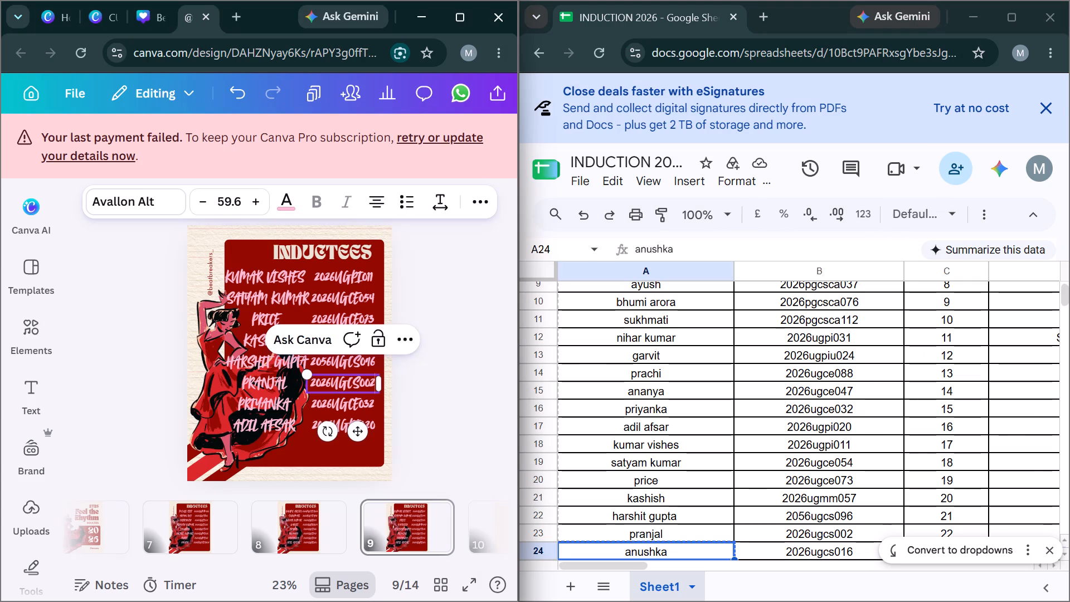
pyautogui.click(286, 402)
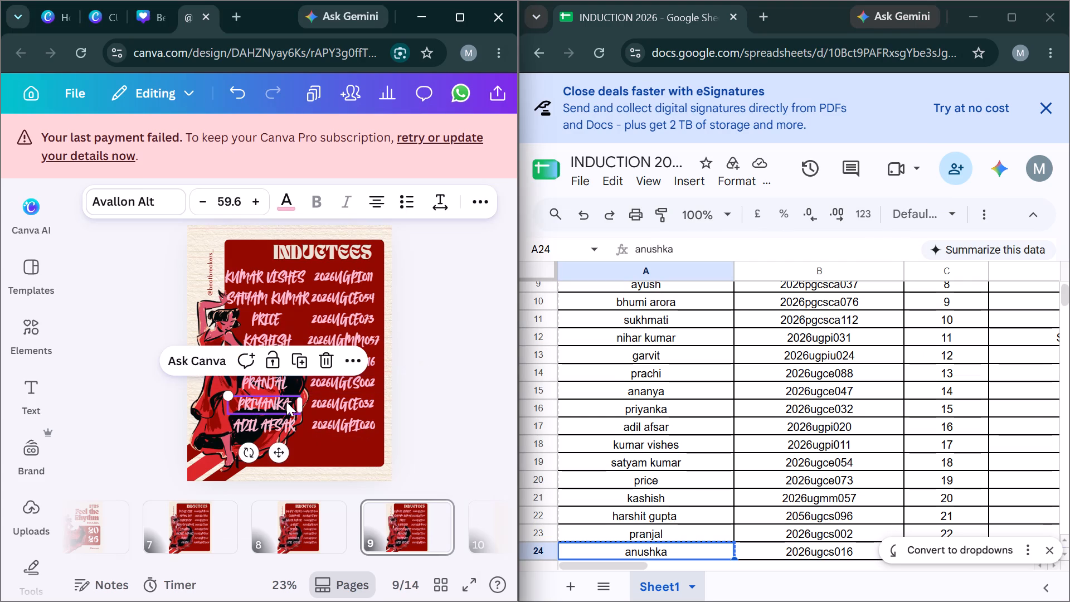
pyautogui.press('Return')
pyautogui.hotkey('ctrl', 'v')
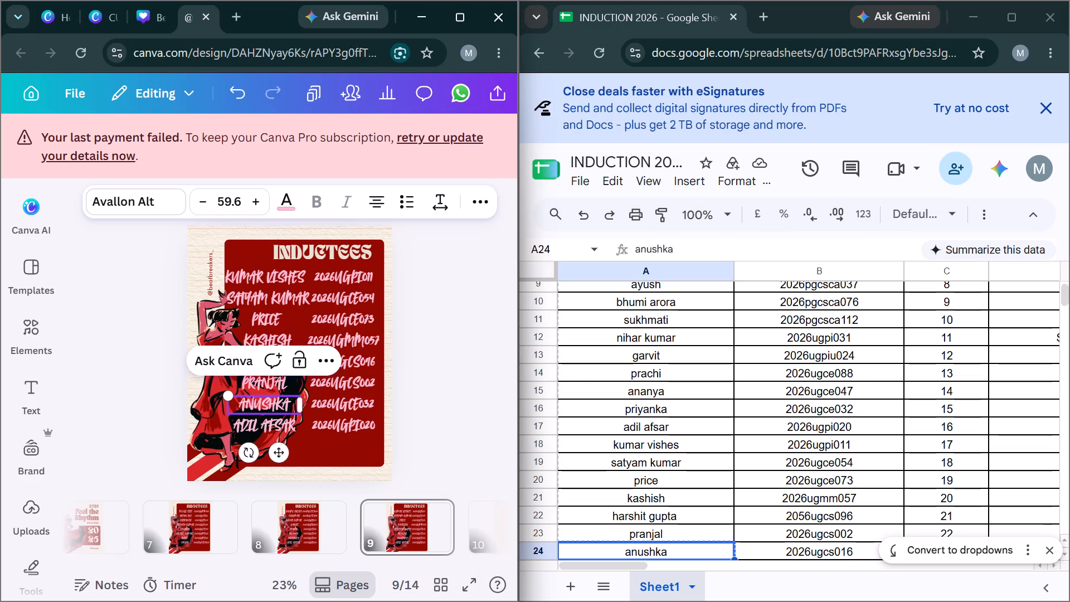
# Replace the seventh ID on page 9 with the ID from cell B24 of INDUCTION 2026.
pyautogui.hotkey('alt', 'Tab')
pyautogui.press('Right')
pyautogui.hotkey('ctrl', 'c')
pyautogui.hotkey('alt', 'Tab')
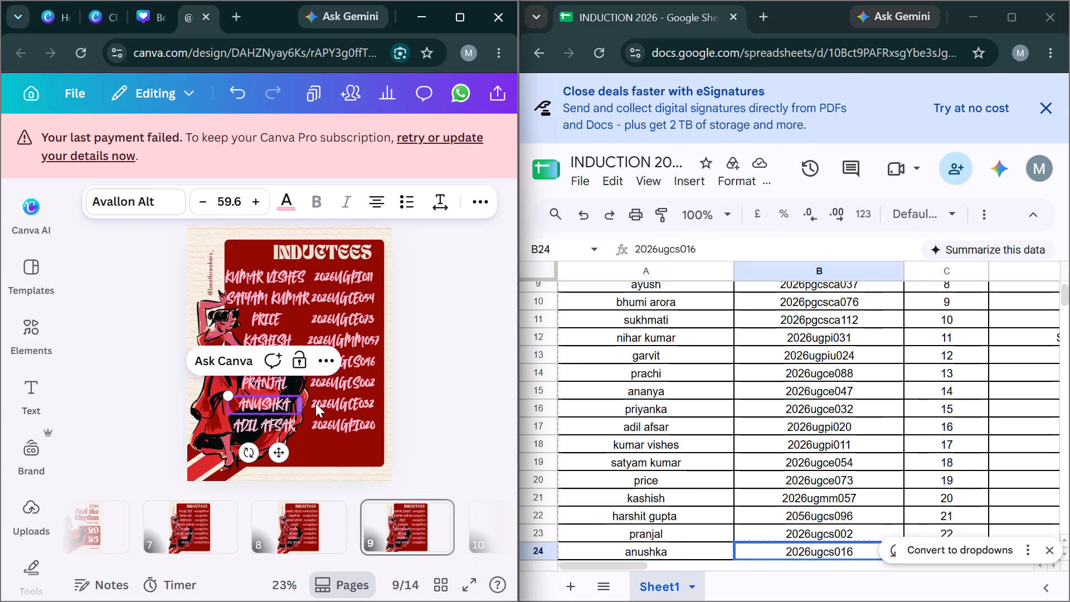
pyautogui.click(318, 403)
pyautogui.press('Return')
pyautogui.hotkey('ctrl', 'v')
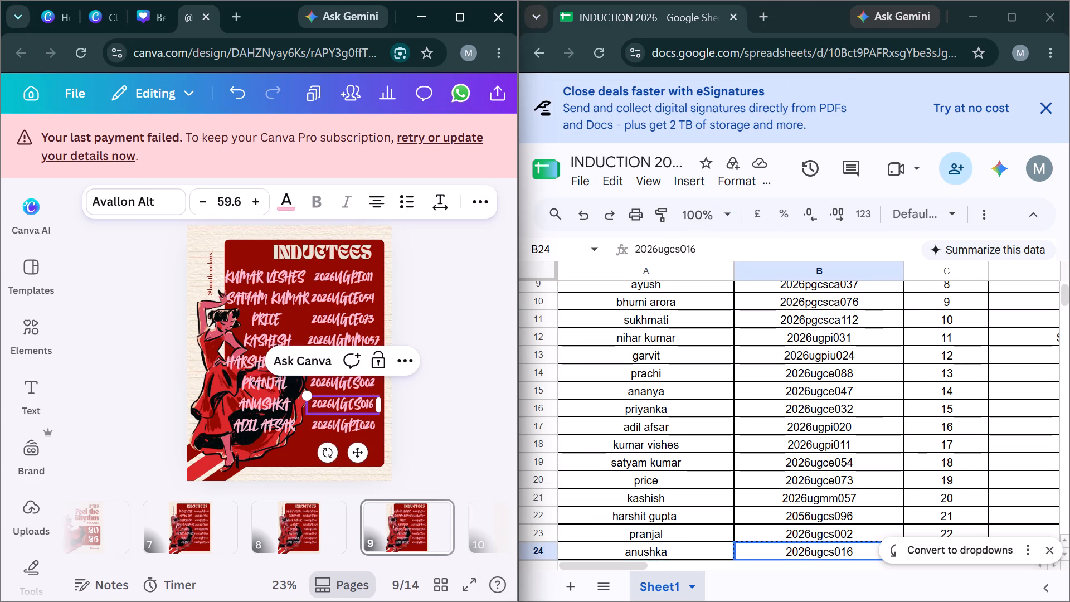
# Replace the eighth name on page 9 with the name from cell A25 of INDUCTION 2026.
pyautogui.hotkey('alt', 'Tab')
pyautogui.press('Down')
pyautogui.press('Left')
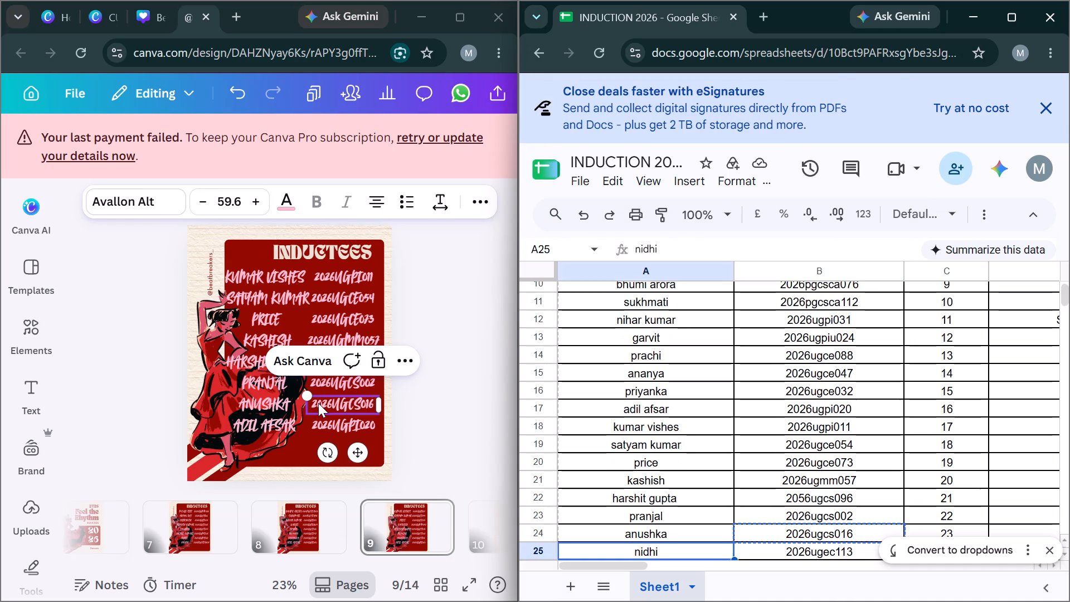
pyautogui.hotkey('ctrl', 'c')
pyautogui.hotkey('alt', 'Tab')
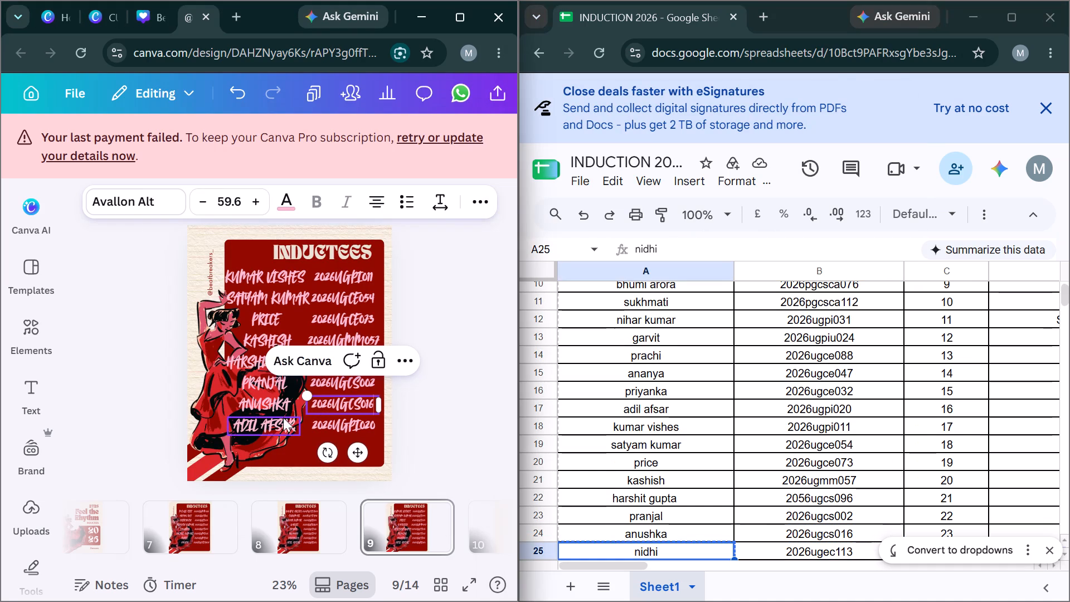
pyautogui.click(282, 417)
pyautogui.press('Return')
pyautogui.hotkey('ctrl', 'v')
# Replace the eighth ID on page 9 with the ID from cell B25 of INDUCTION 2026.
pyautogui.hotkey('alt', 'Tab')
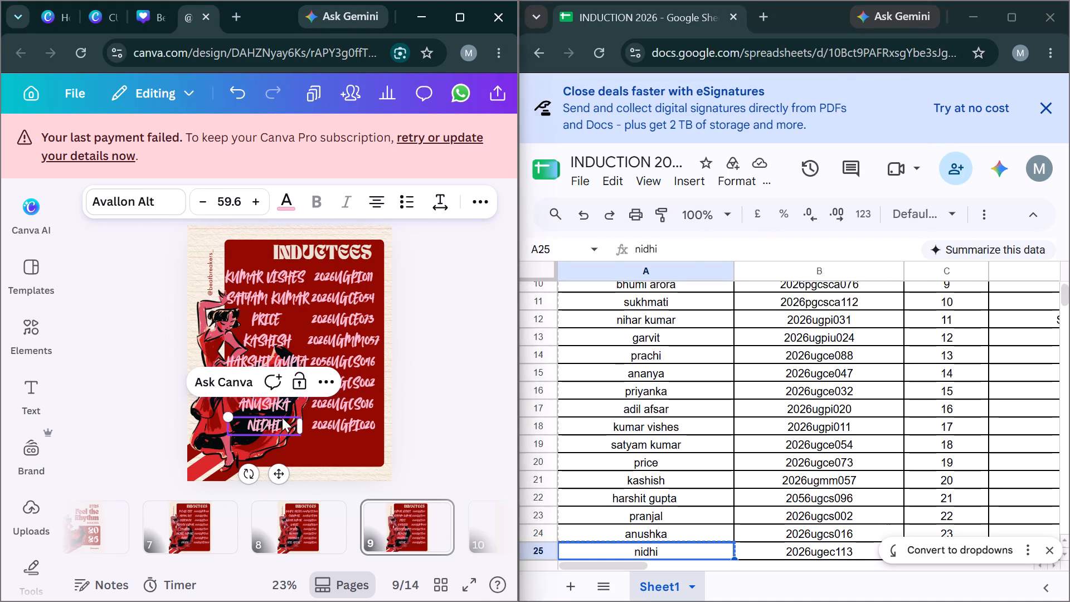
pyautogui.press('Right')
pyautogui.hotkey('ctrl', 'c')
pyautogui.hotkey('alt', 'Tab')
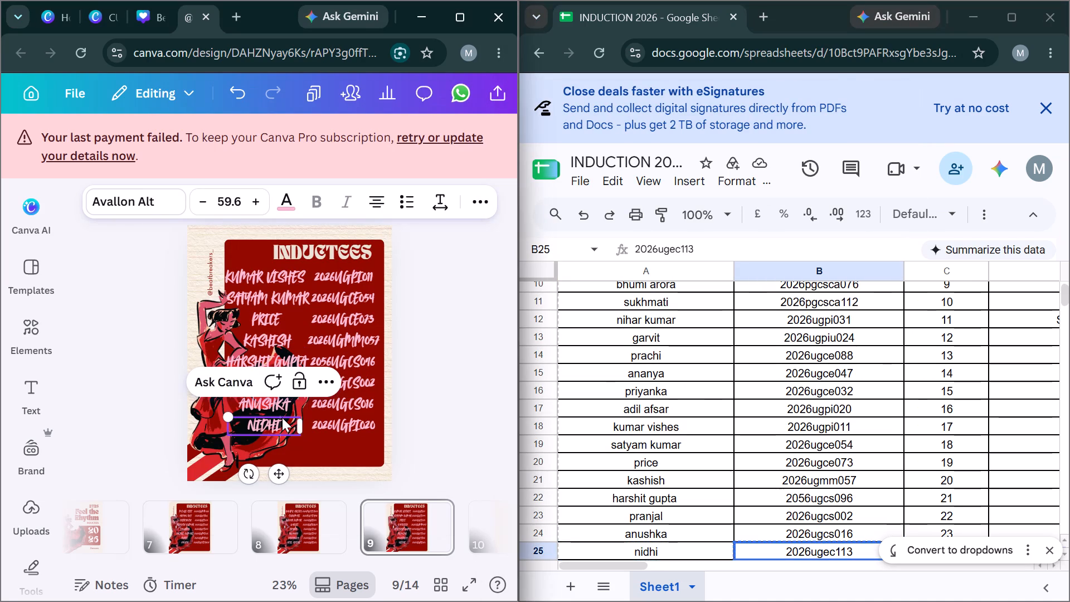
pyautogui.click(330, 424)
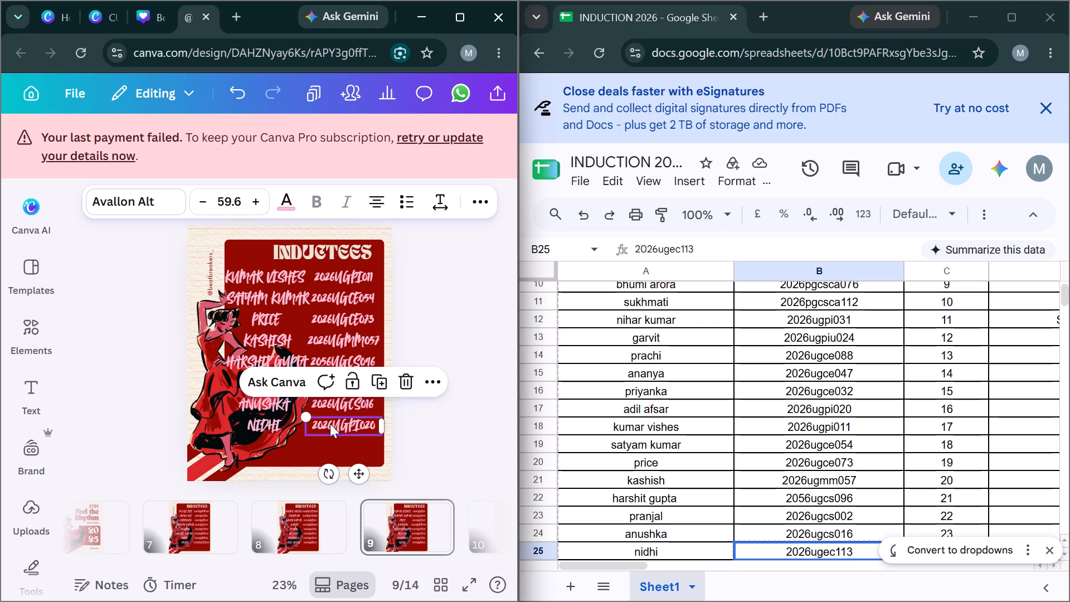
pyautogui.press('Return')
pyautogui.hotkey('ctrl', 'v')
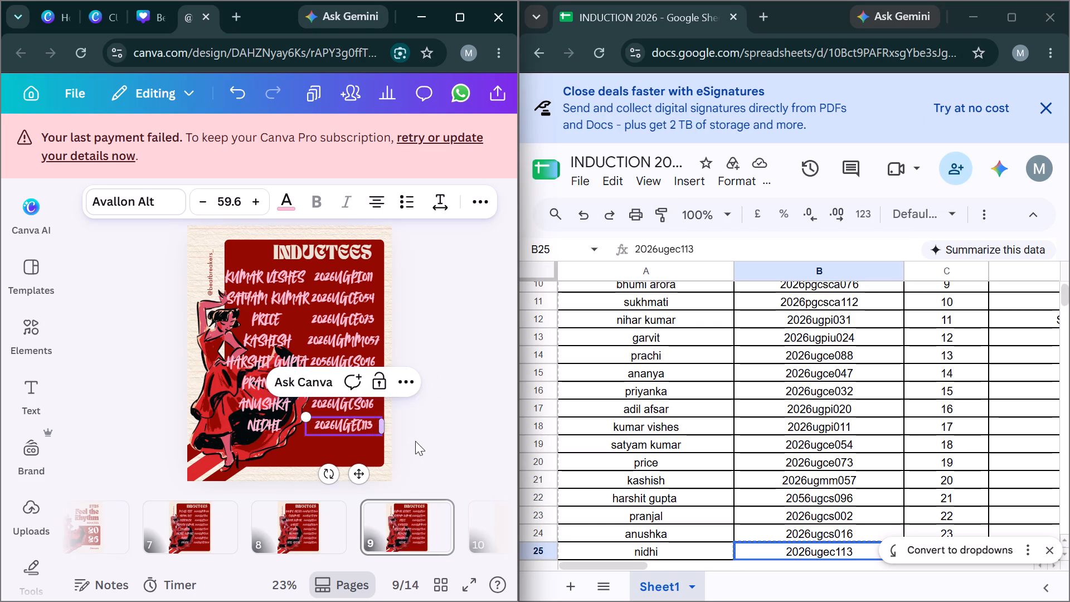
pyautogui.click(423, 467)
# Duplicate page 9 of the inductee list and open the copy, page 10, for editing.
pyautogui.click(421, 517)
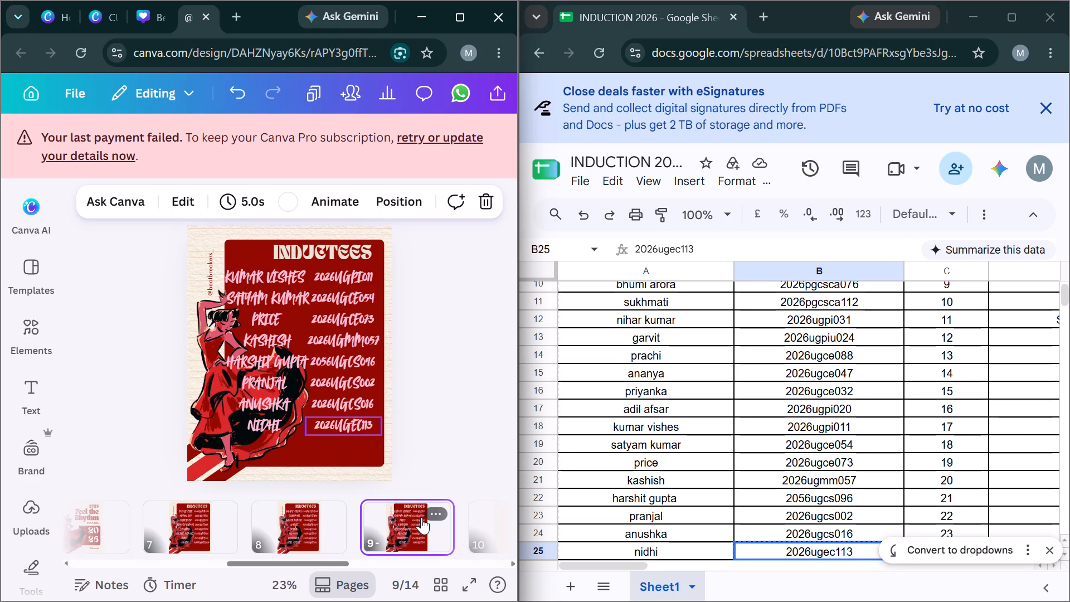
pyautogui.hotkey('ctrl', 'd')
pyautogui.hscroll(-1, 460, 508)
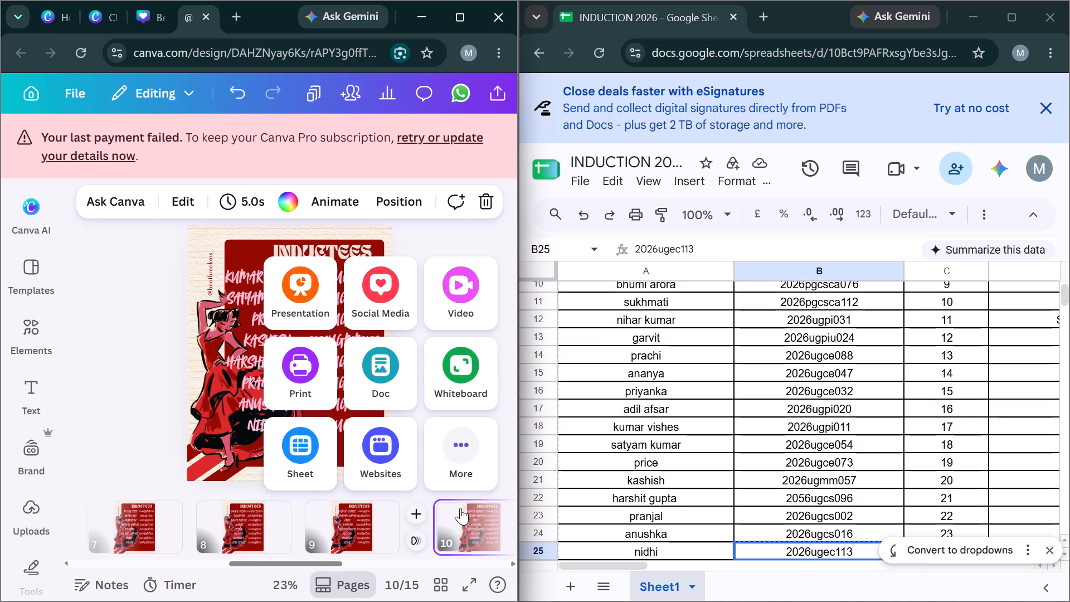
pyautogui.hscroll(-1, 460, 508)
pyautogui.click(474, 252)
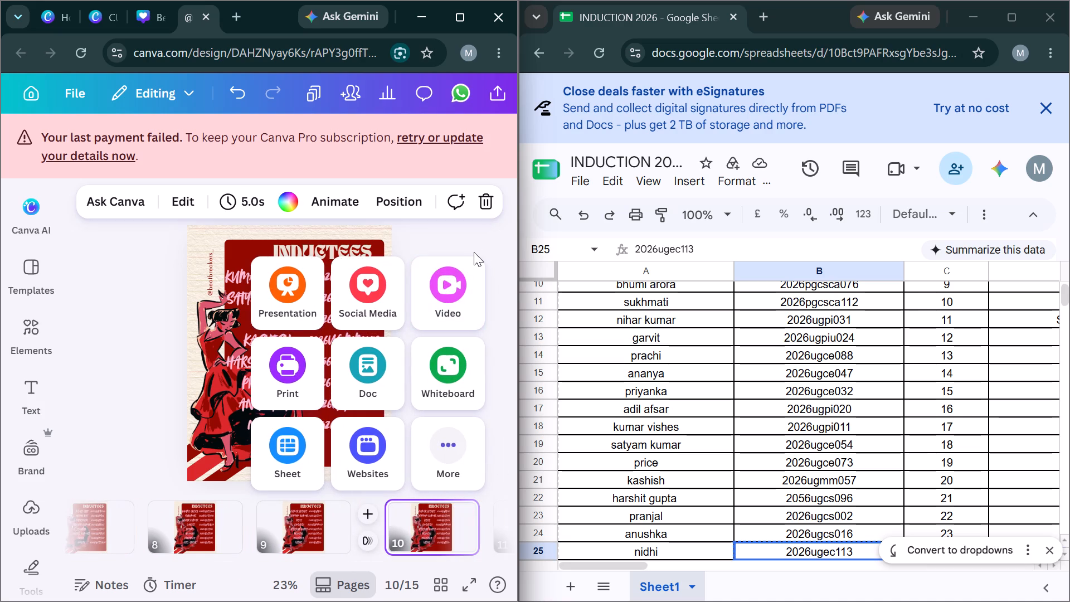
pyautogui.click(168, 399)
pyautogui.click(286, 506)
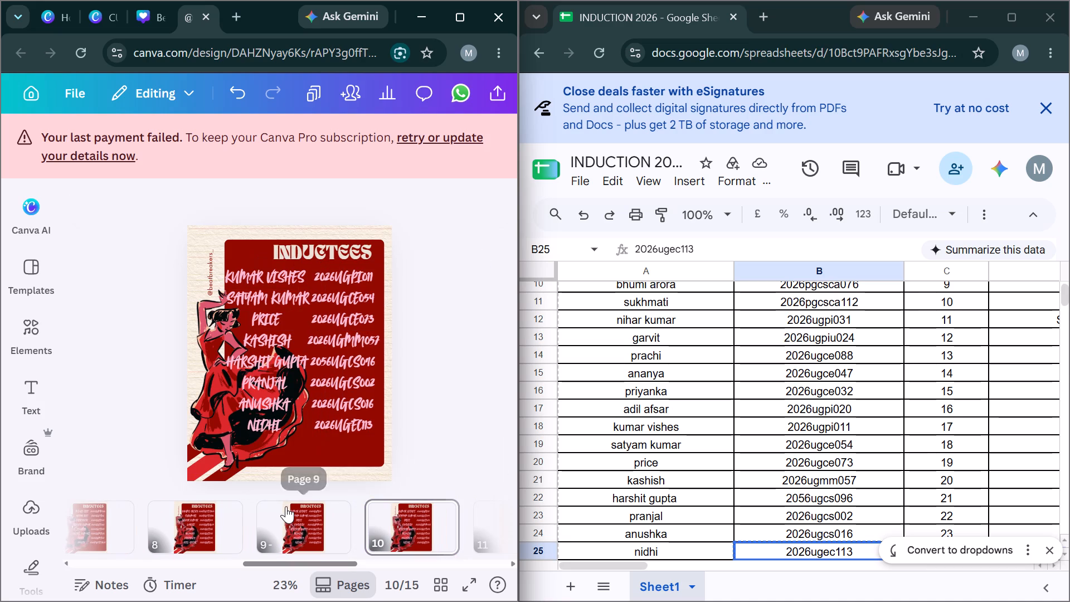
pyautogui.click(372, 511)
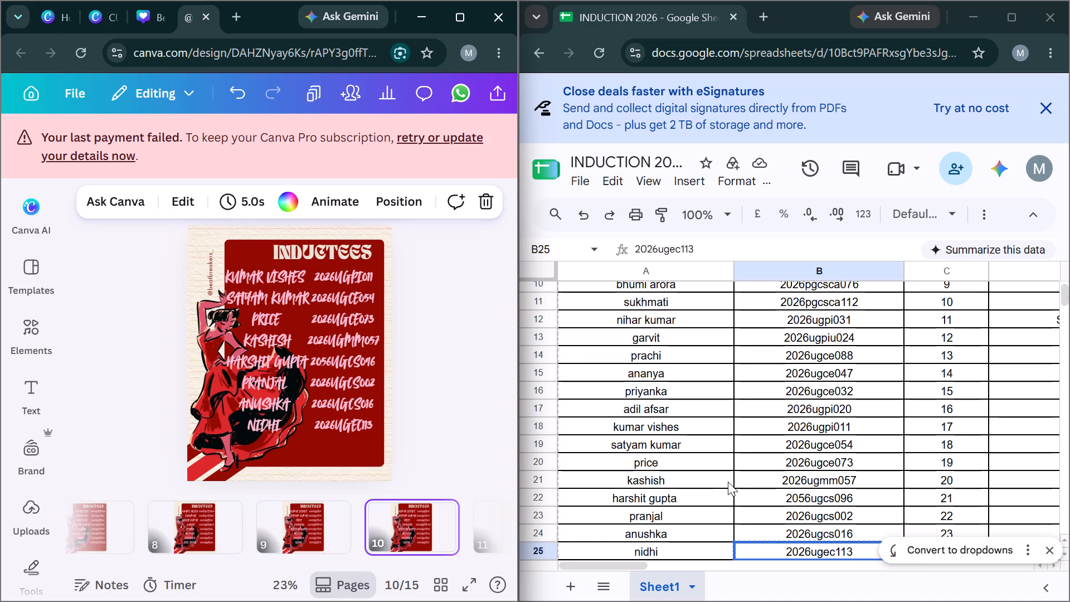
# Replace the first name on page 10 with the name from cell A26 of INDUCTION 2026.
pyautogui.hotkey('alt', 'Tab')
pyautogui.press('Down')
pyautogui.press('Left')
pyautogui.hotkey('ctrl', 'c')
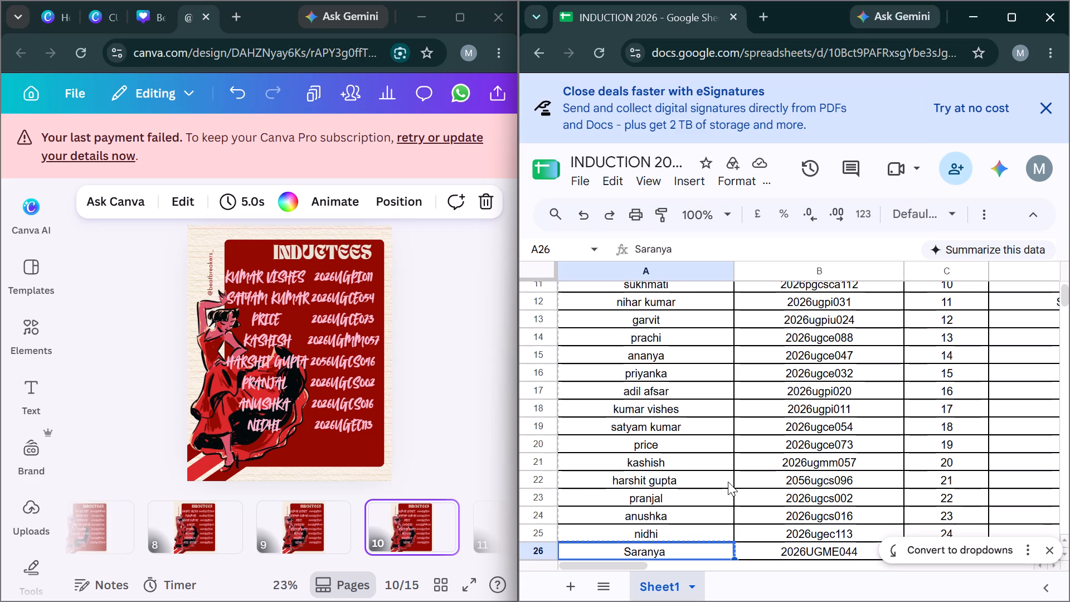
pyautogui.hotkey('alt', 'Tab')
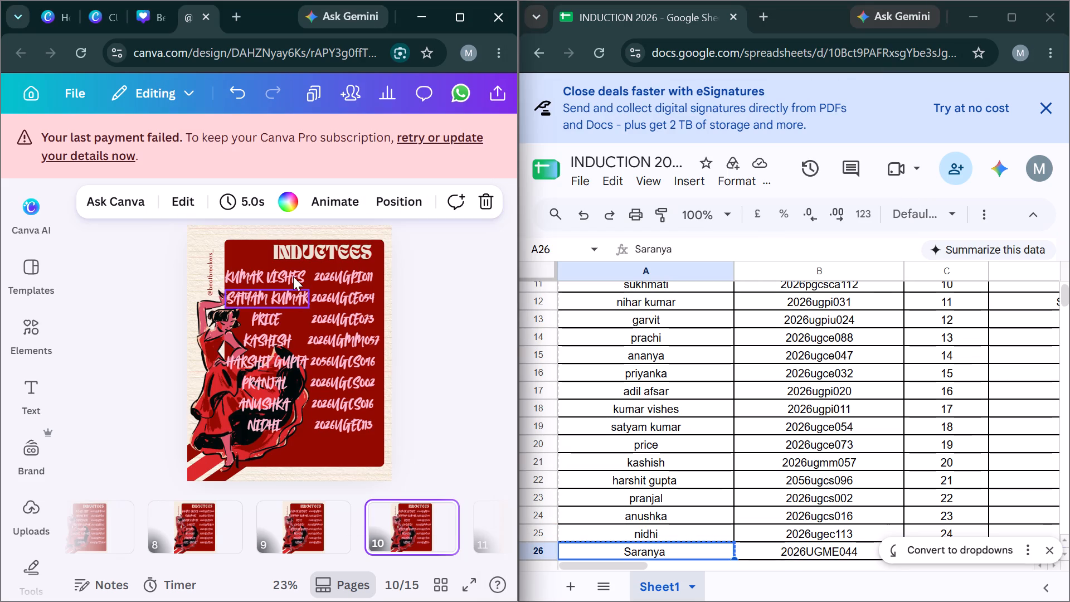
pyautogui.click(292, 275)
pyautogui.press('Return')
pyautogui.hotkey('ctrl', 'v')
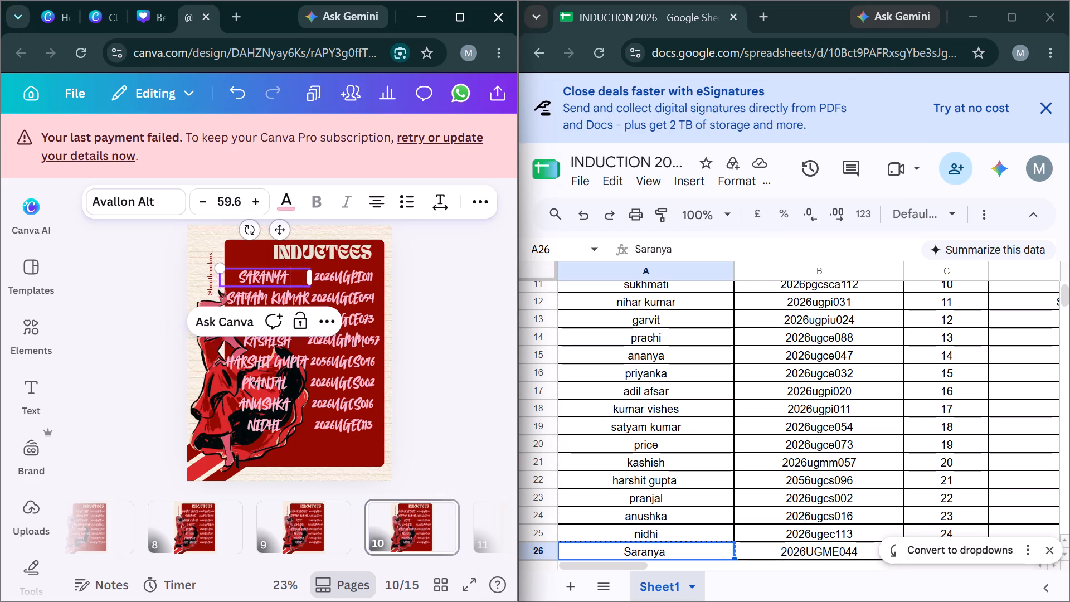
pyautogui.click(413, 274)
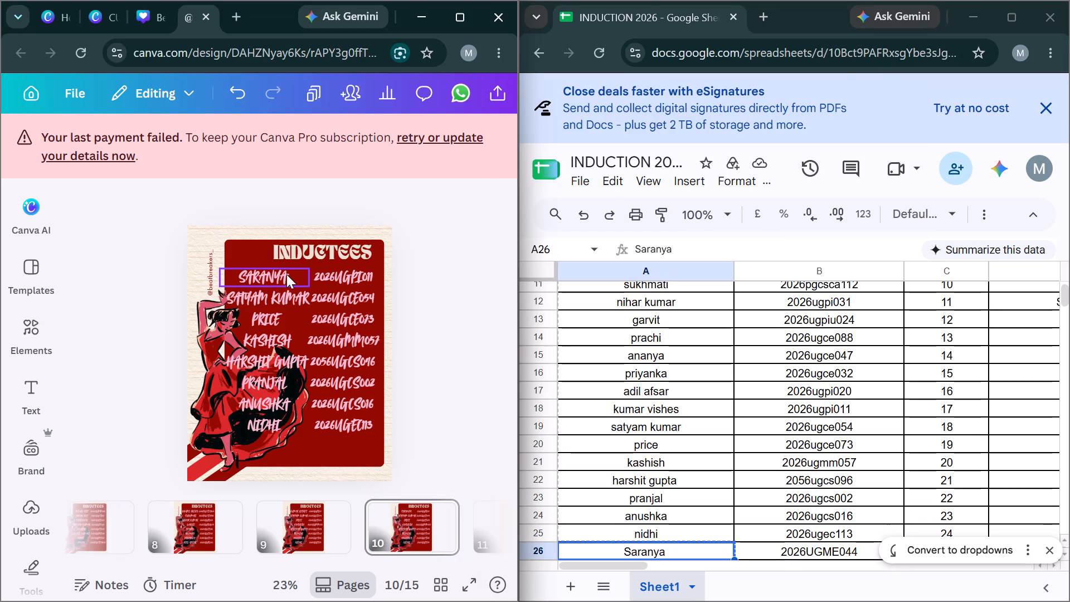
pyautogui.click(286, 274)
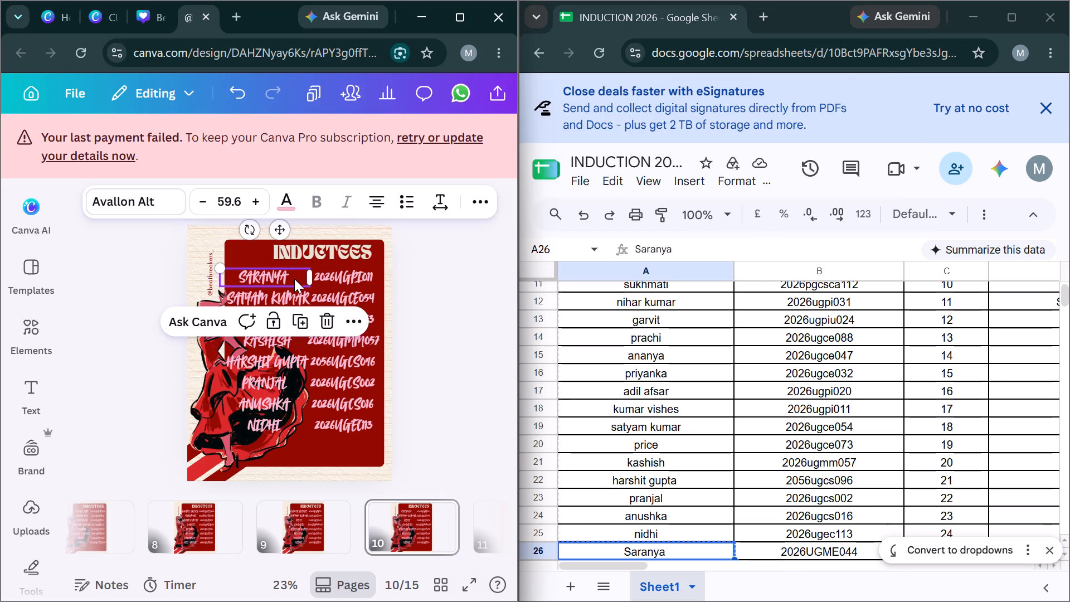
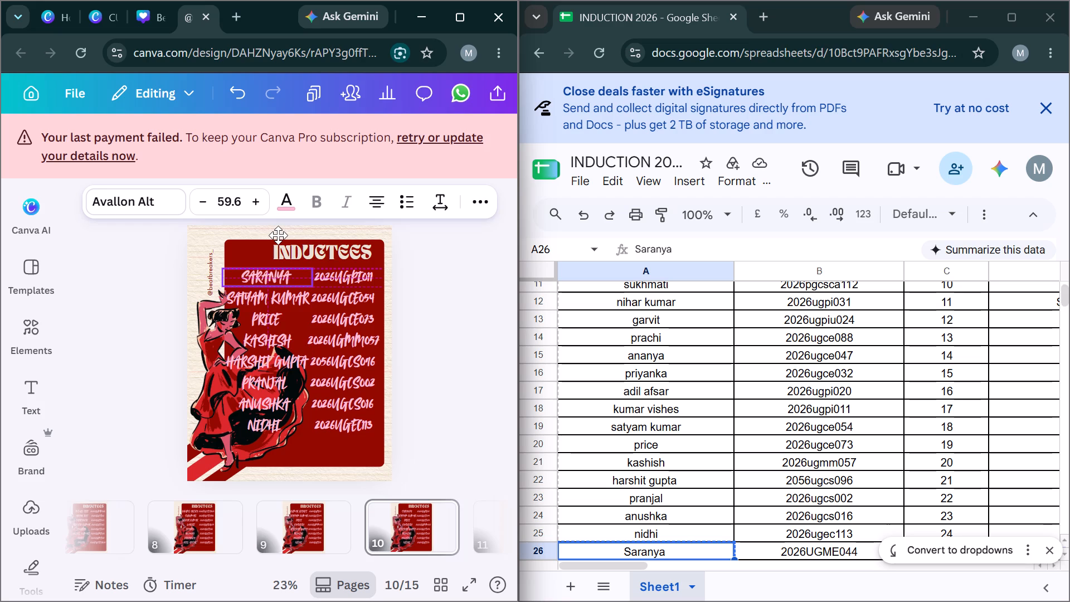
# Copy the registration number from spreadsheet cell B26 and replace the number in page 10's first inductee row with it.
pyautogui.hotkey('alt', 'Tab')
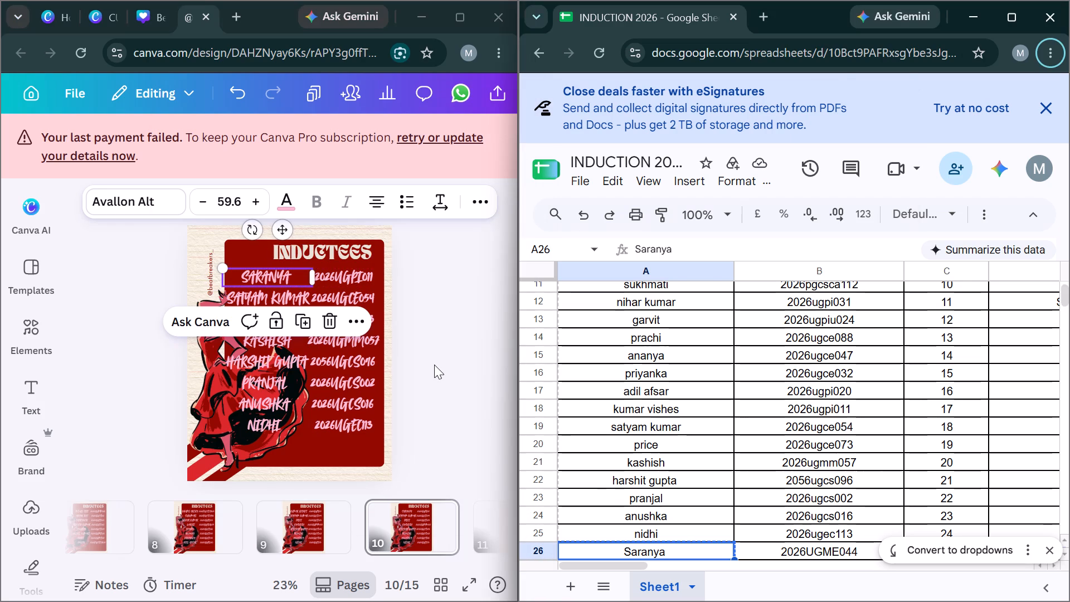
pyautogui.press('Right')
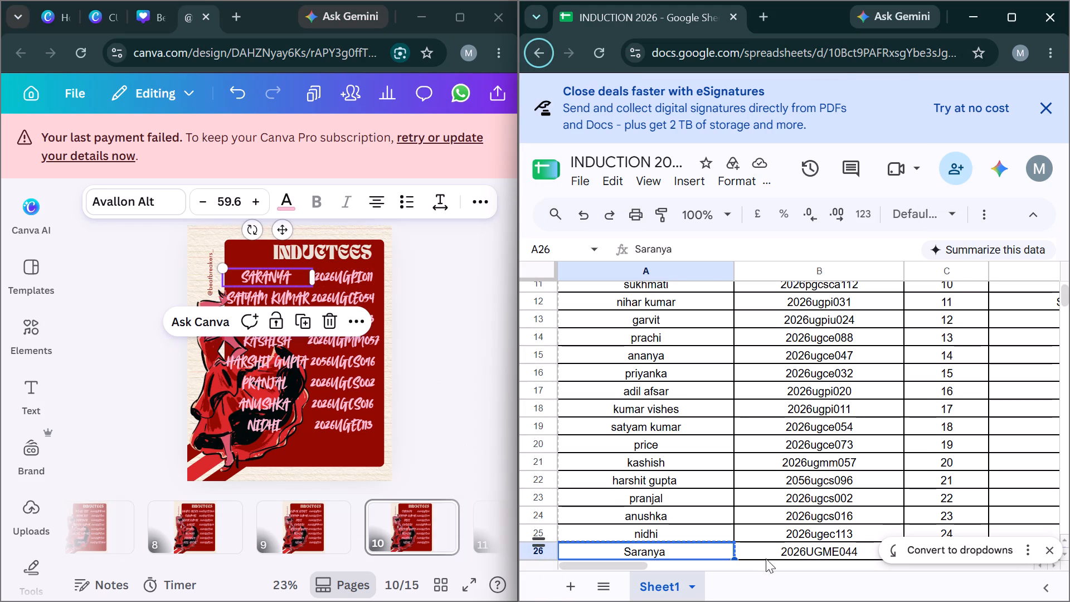
pyautogui.click(772, 555)
pyautogui.hotkey('ctrl', 'c')
pyautogui.hotkey('alt', 'Tab')
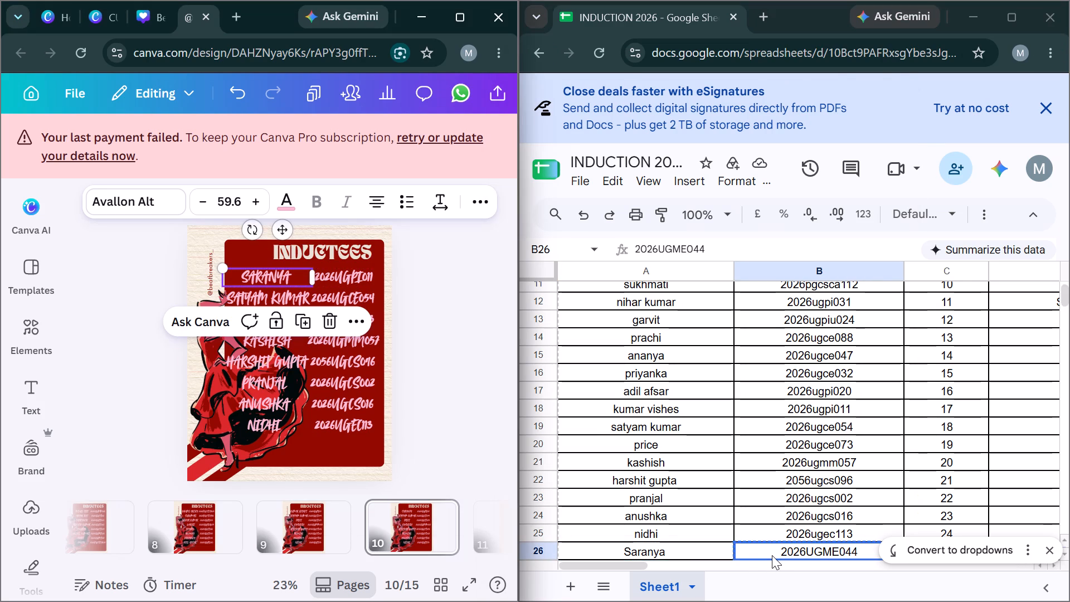
pyautogui.click(346, 279)
pyautogui.press('Return')
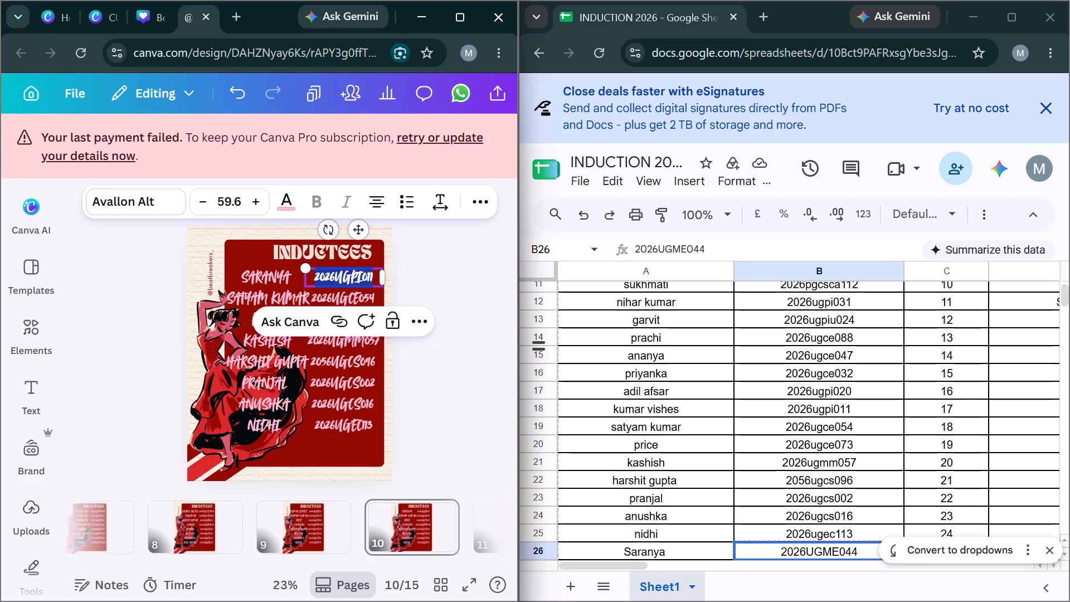
pyautogui.hotkey('ctrl', 'v')
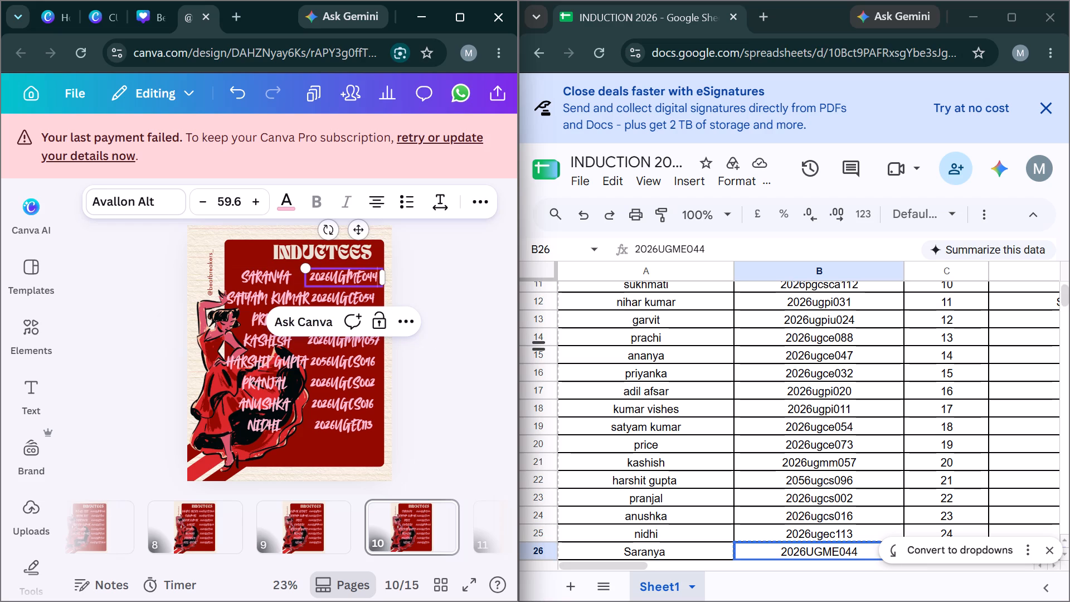
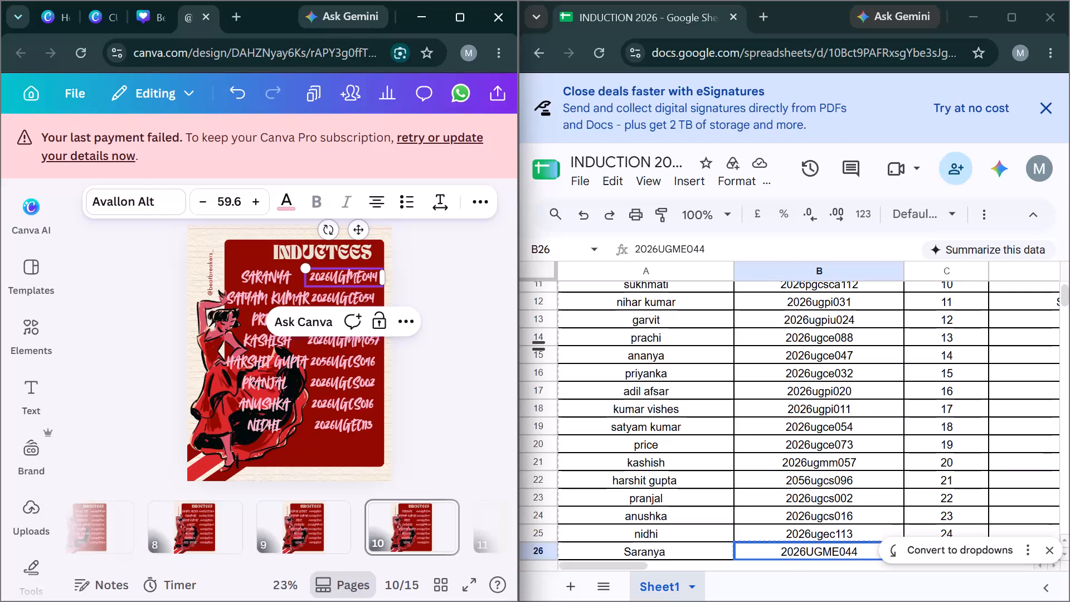
# Copy the name from spreadsheet cell A27 and replace the name in page 10's second inductee row with it.
pyautogui.hotkey('alt', 'Tab')
pyautogui.press('Down')
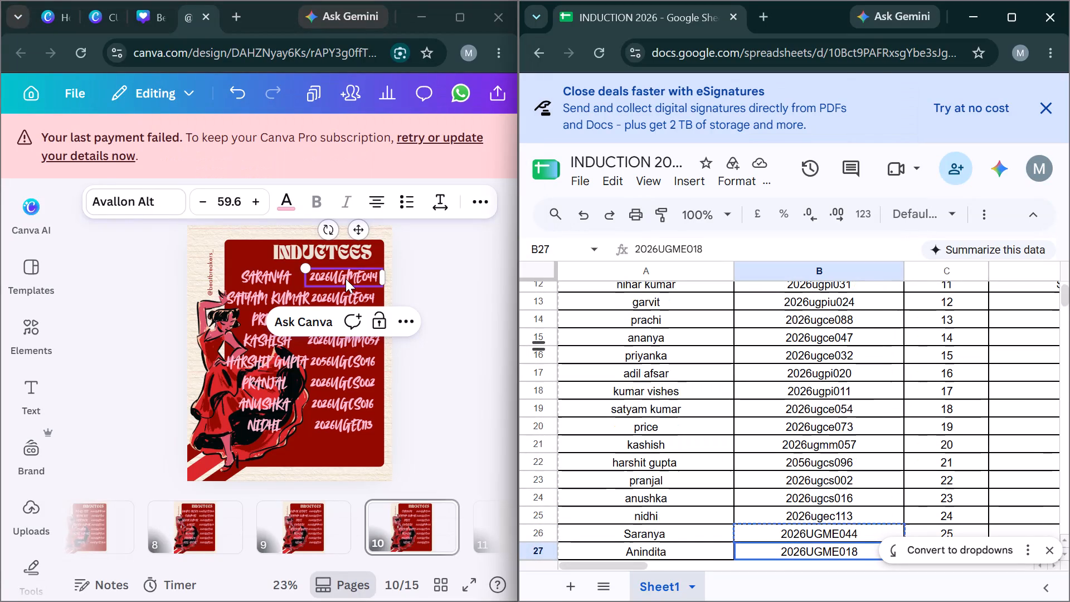
pyautogui.press('Left')
pyautogui.hotkey('ctrl', 'c')
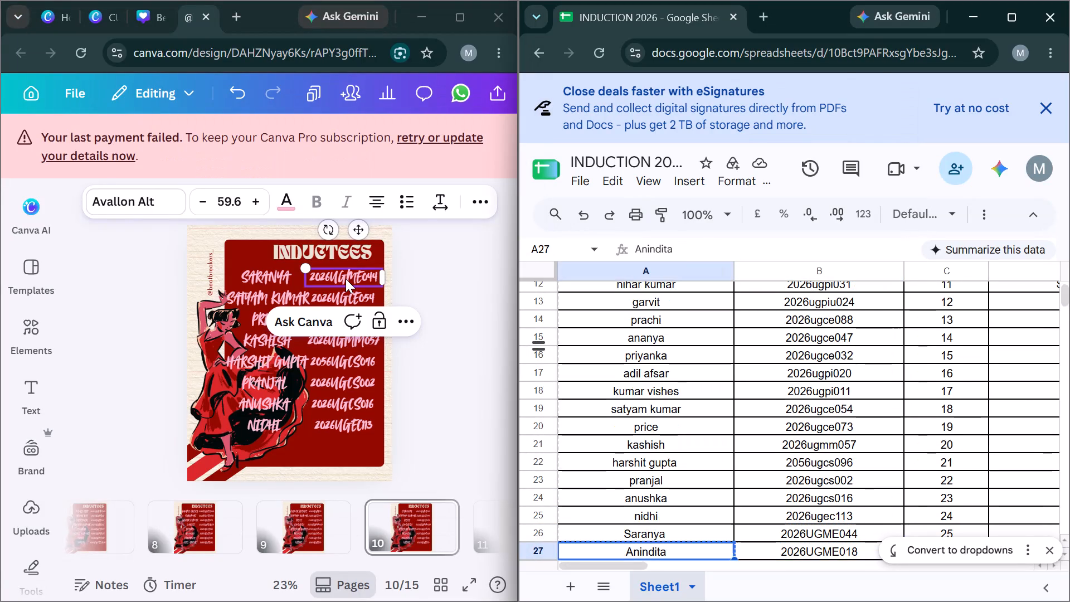
pyautogui.hotkey('alt', 'Tab')
pyautogui.click(293, 295)
pyautogui.press('Return')
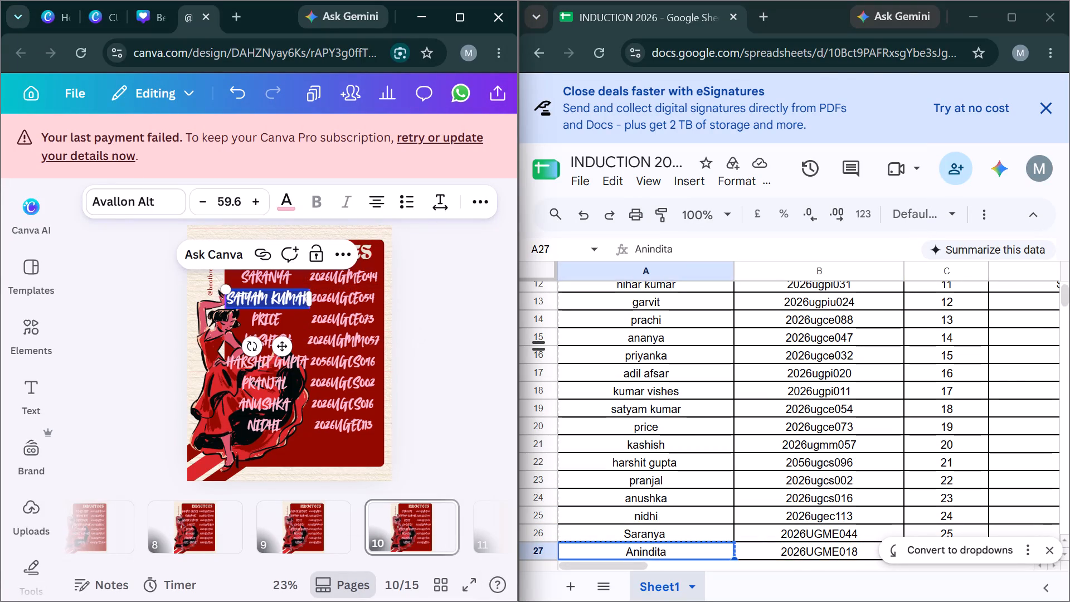
pyautogui.hotkey('ctrl', 'v')
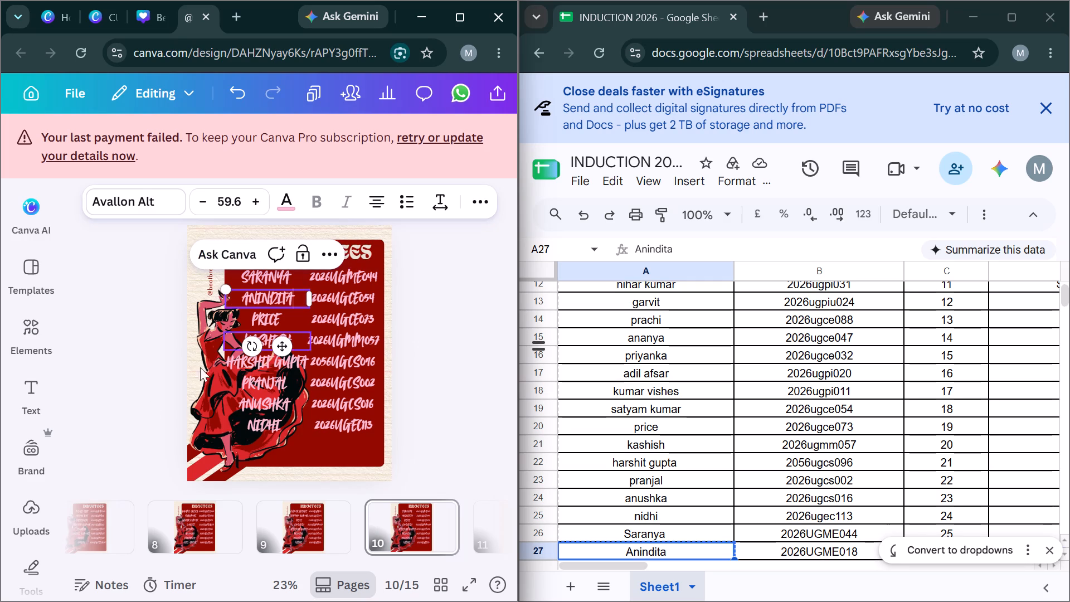
# Open page 6, the Dancers cover page of the inductees poster, to view it.
pyautogui.hscroll(1, 103, 535)
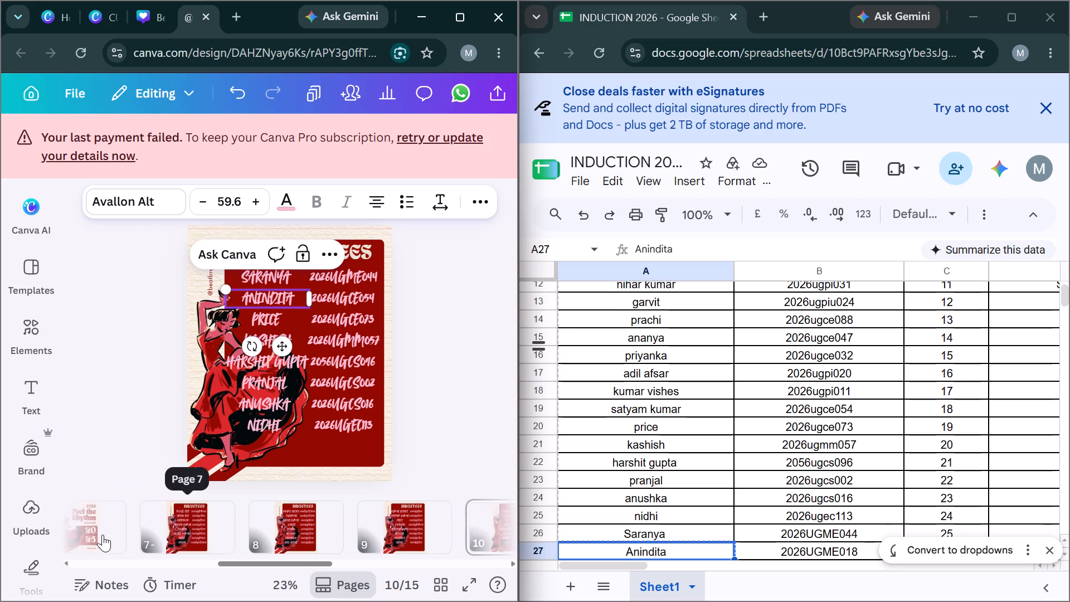
pyautogui.hscroll(1, 103, 535)
pyautogui.click(103, 535)
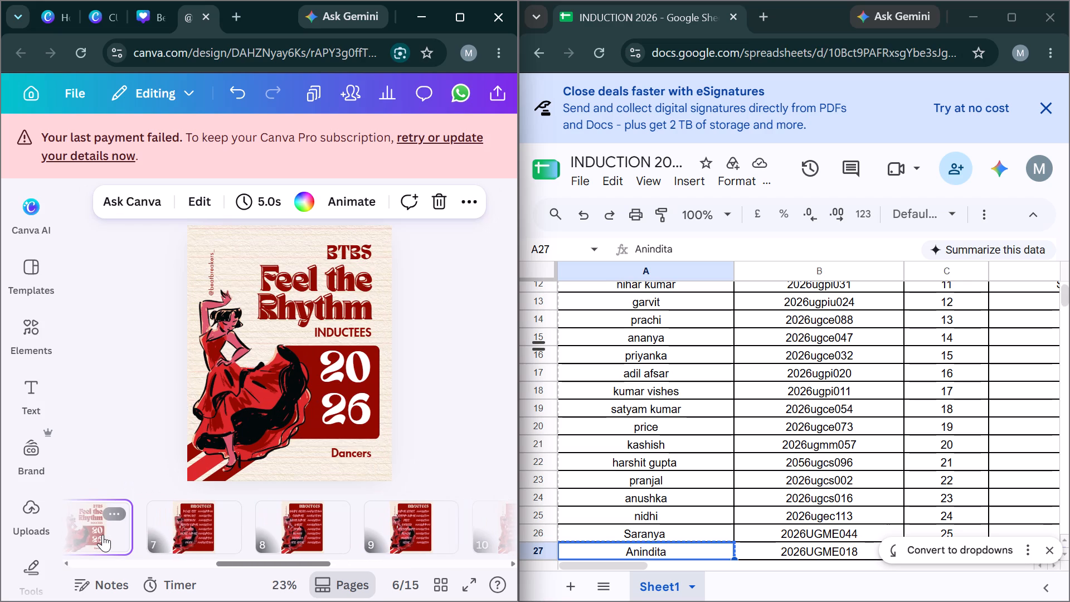
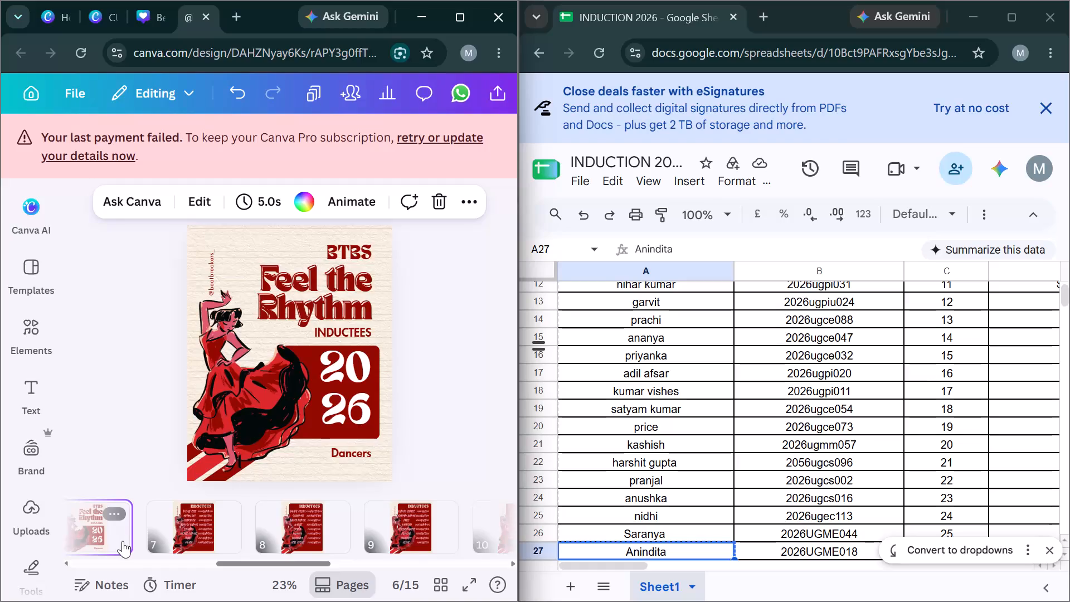
# Copy the registration number from spreadsheet cell B27 and replace the registration number in page 10's second inductee row with it.
pyautogui.press('Right')
pyautogui.press('Right')
pyautogui.press('Right')
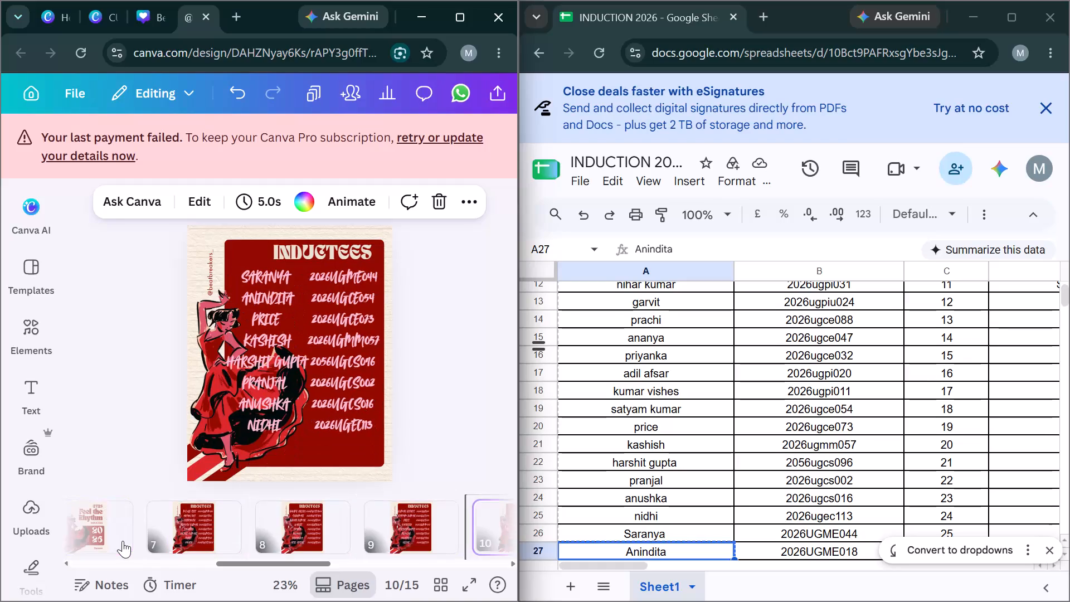
pyautogui.press('Right')
pyautogui.press('Left')
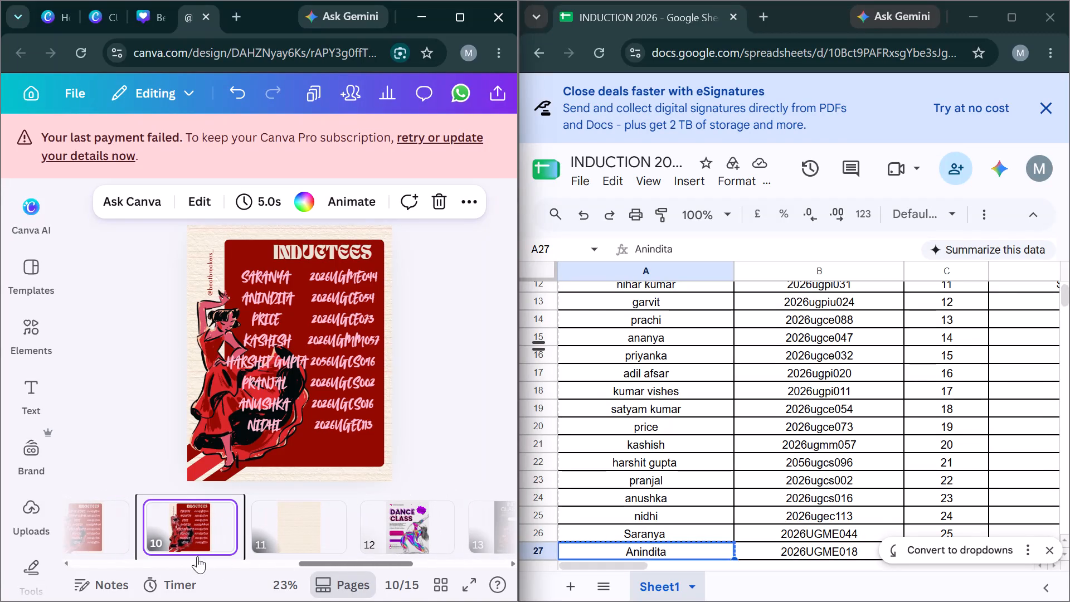
pyautogui.hotkey('alt', 'Tab')
pyautogui.press('Right')
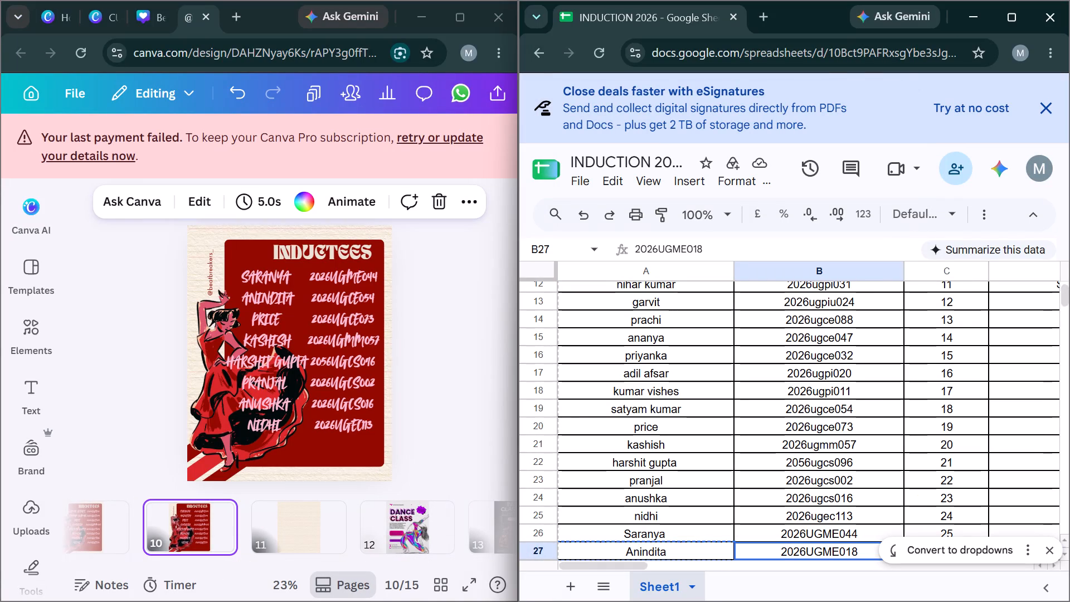
pyautogui.hotkey('ctrl', 'c')
pyautogui.hotkey('alt', 'Tab')
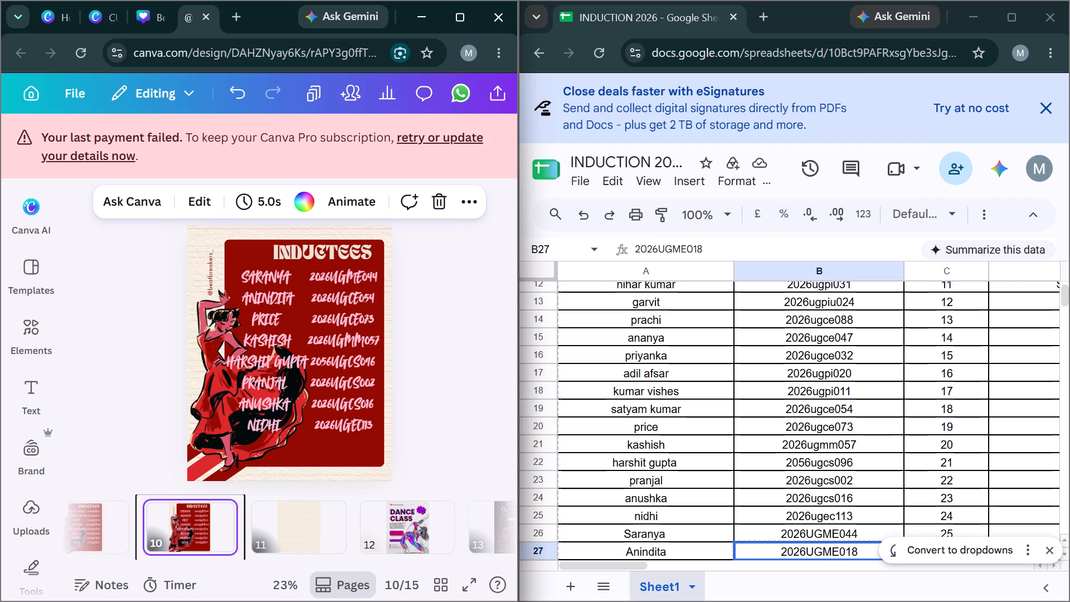
pyautogui.click(338, 291)
pyautogui.press('Return')
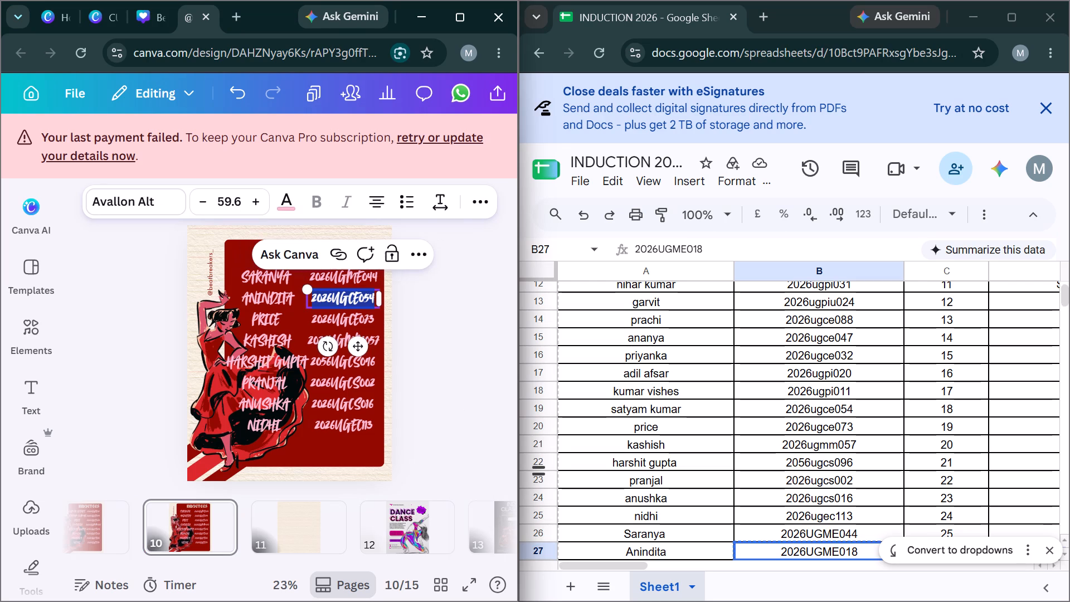
pyautogui.hotkey('ctrl', 'v')
pyautogui.hotkey('alt', 'Tab')
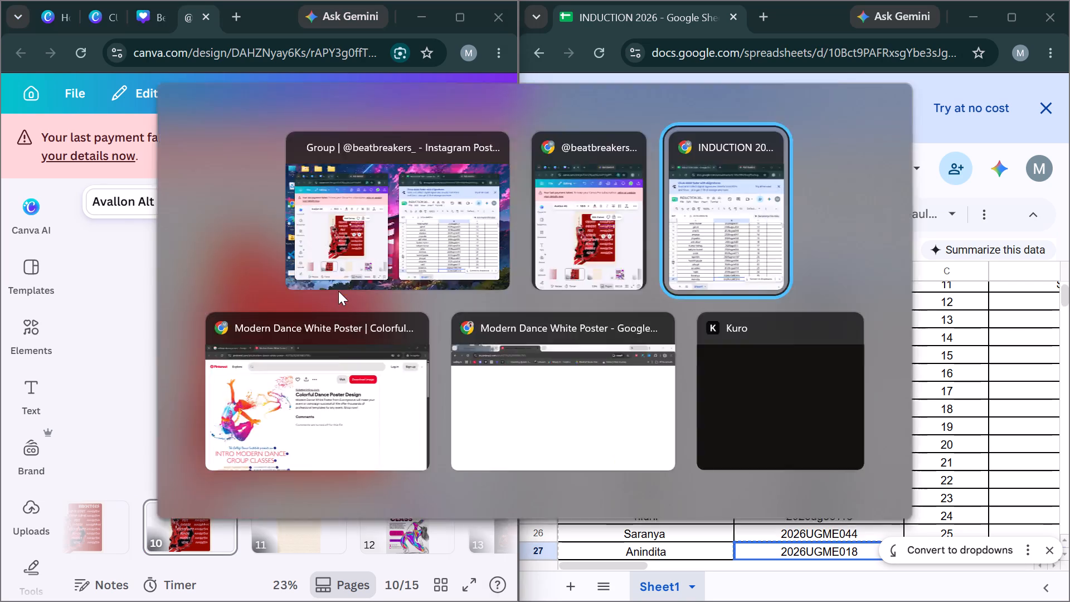
# Copy the name from spreadsheet cell A28 and replace the name in page 10's third inductee row with it.
pyautogui.press('Down')
pyautogui.press('Left')
pyautogui.hotkey('ctrl', 'c')
pyautogui.hotkey('alt', 'Tab')
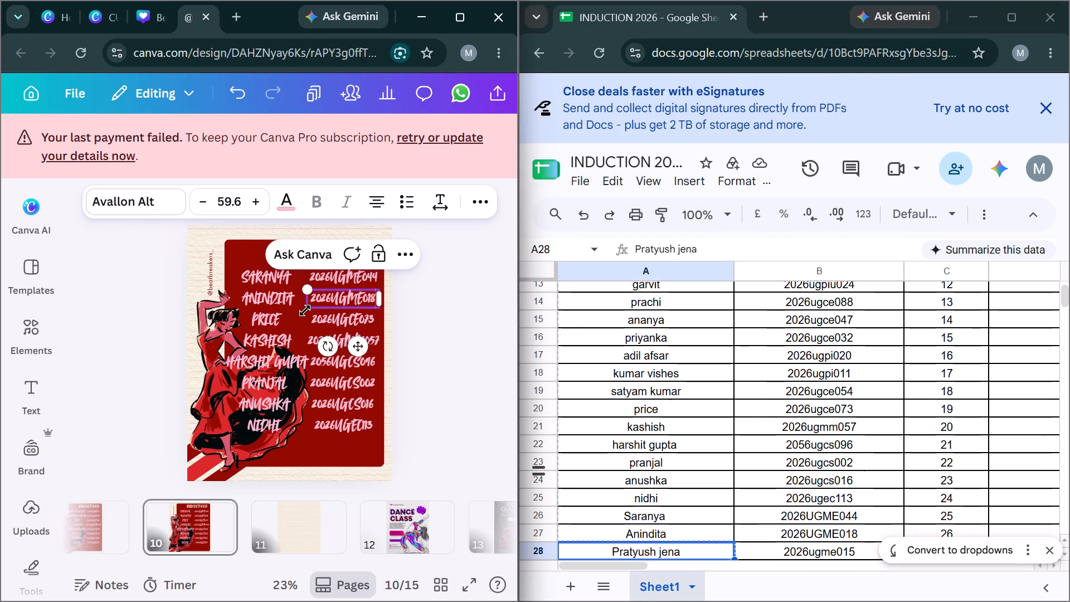
pyautogui.click(286, 316)
pyautogui.press('Return')
pyautogui.hotkey('ctrl', 'v')
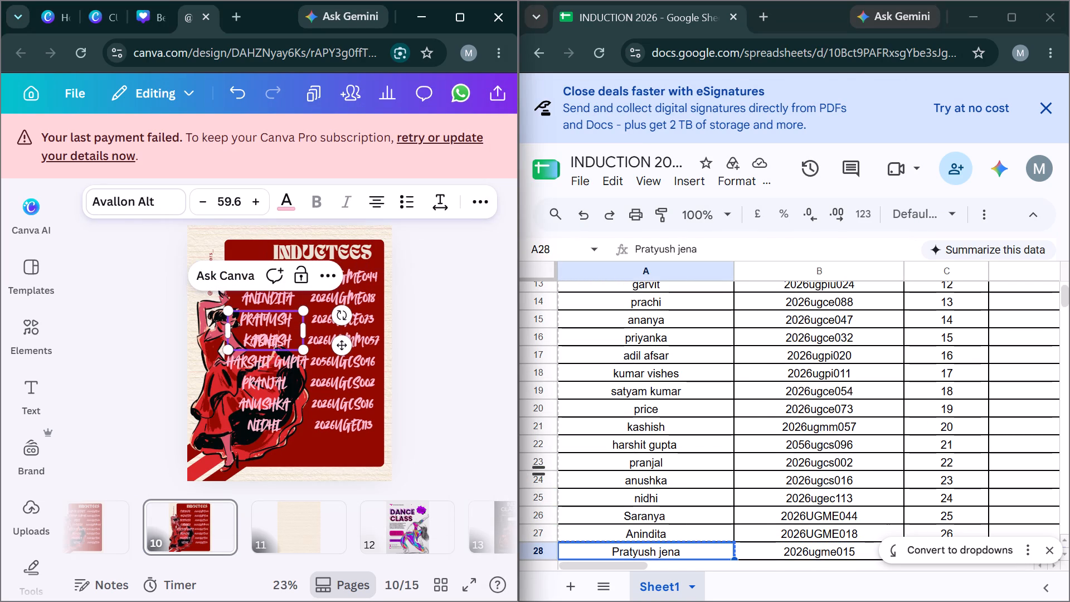
# Widen the third inductee's name box on page 10 to fit the full name on one line, and shift it slightly toward the number column.
pyautogui.click(228, 327)
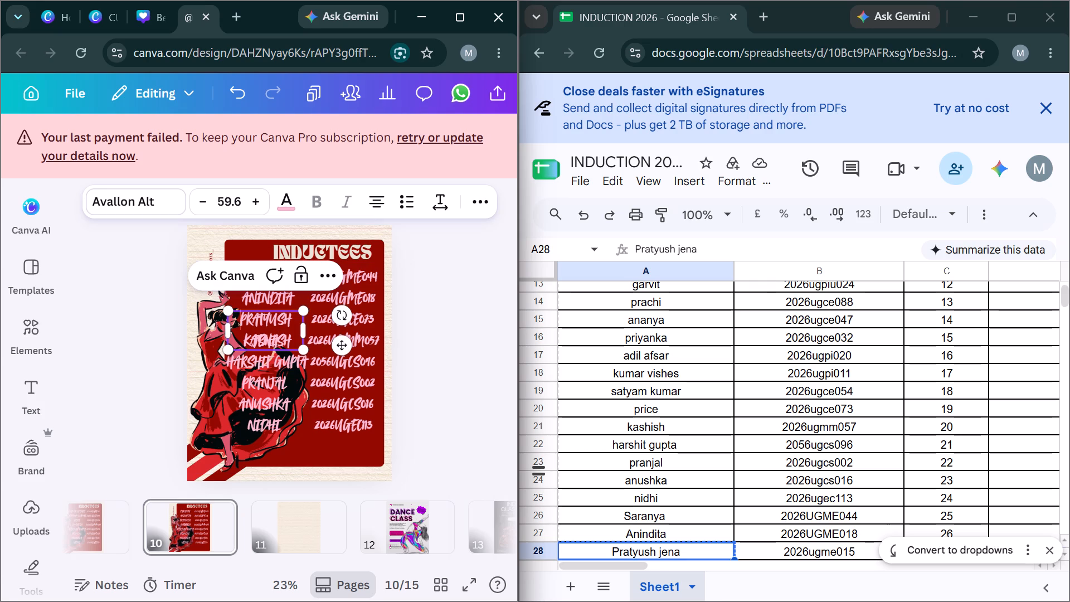
pyautogui.moveTo(226, 327); pyautogui.dragTo(221, 327)
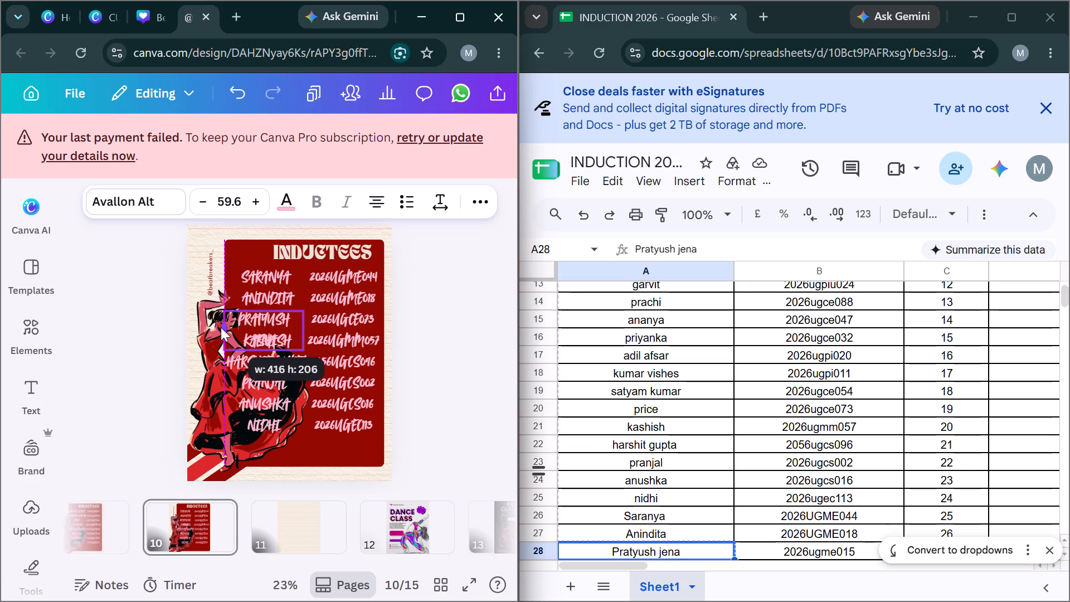
pyautogui.moveTo(221, 327); pyautogui.dragTo(216, 327)
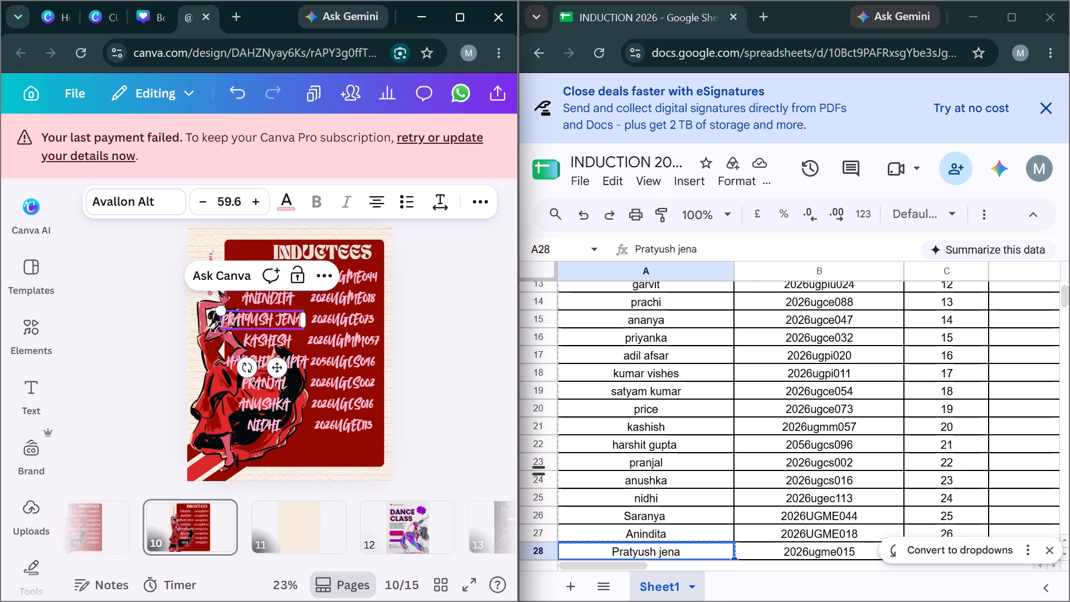
pyautogui.click(278, 365)
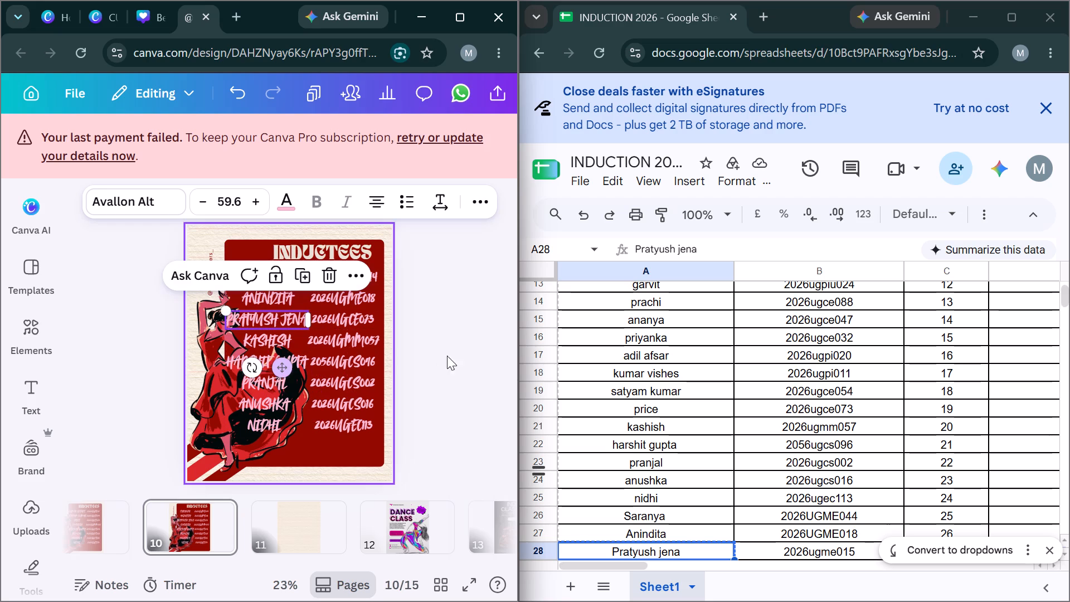
# Copy the registration number from spreadsheet cell B28 and replace the number in page 10's third inductee row with it.
pyautogui.hotkey('alt', 'Tab')
pyautogui.press('Right')
pyautogui.hotkey('ctrl', 'c')
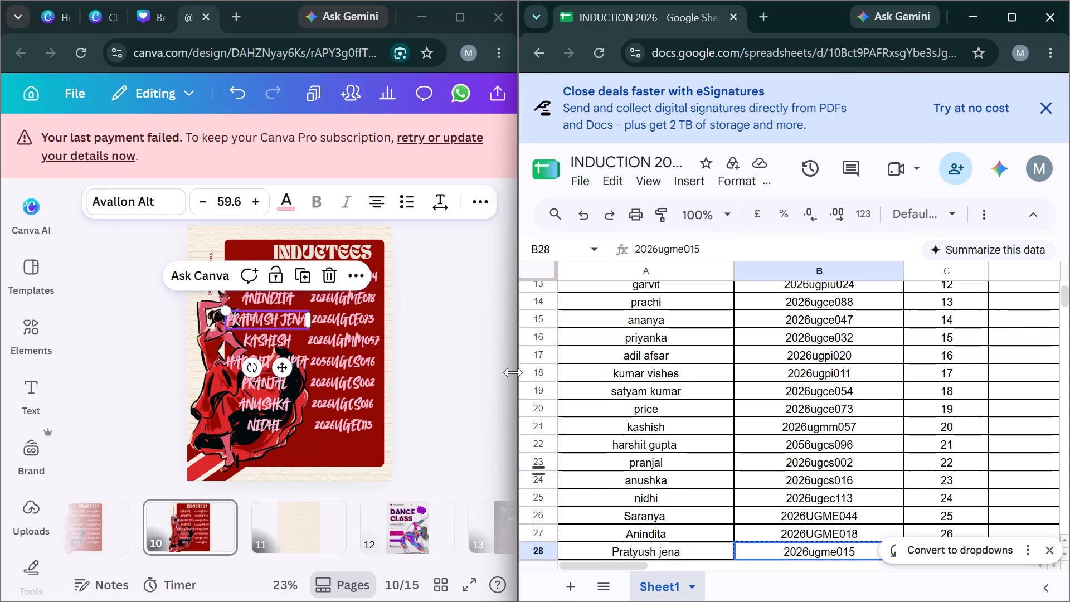
pyautogui.hotkey('alt', 'Tab')
pyautogui.click(355, 323)
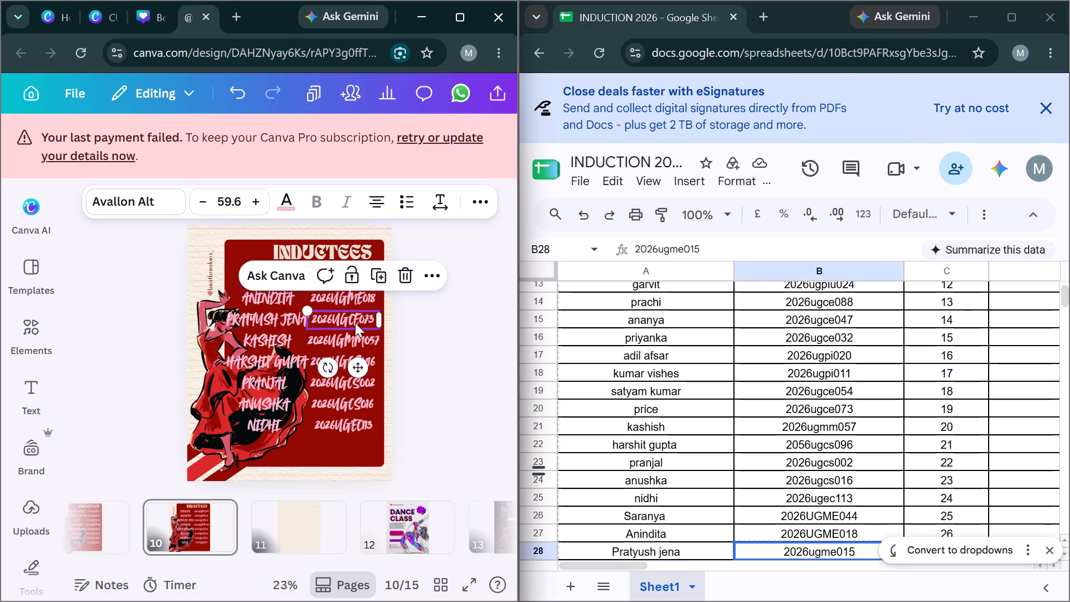
pyautogui.press('Return')
pyautogui.hotkey('ctrl', 'v')
# Copy the name from spreadsheet cell A29 and replace the name in page 10's fourth inductee row with it.
pyautogui.hotkey('alt', 'Tab')
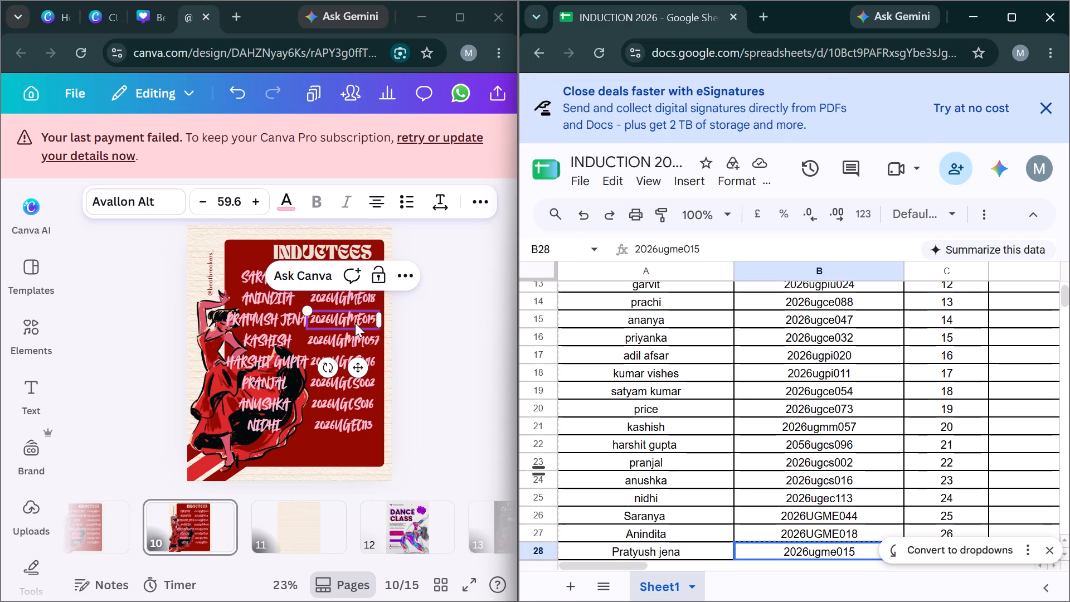
pyautogui.press('Down')
pyautogui.press('Left')
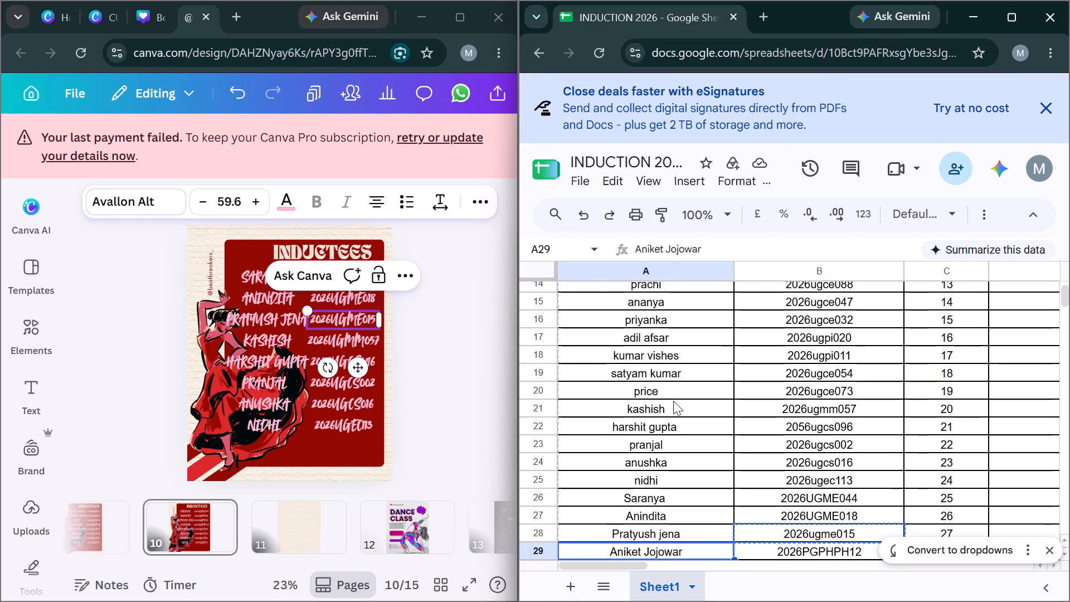
pyautogui.hotkey('ctrl', 'c')
pyautogui.hotkey('alt', 'Tab')
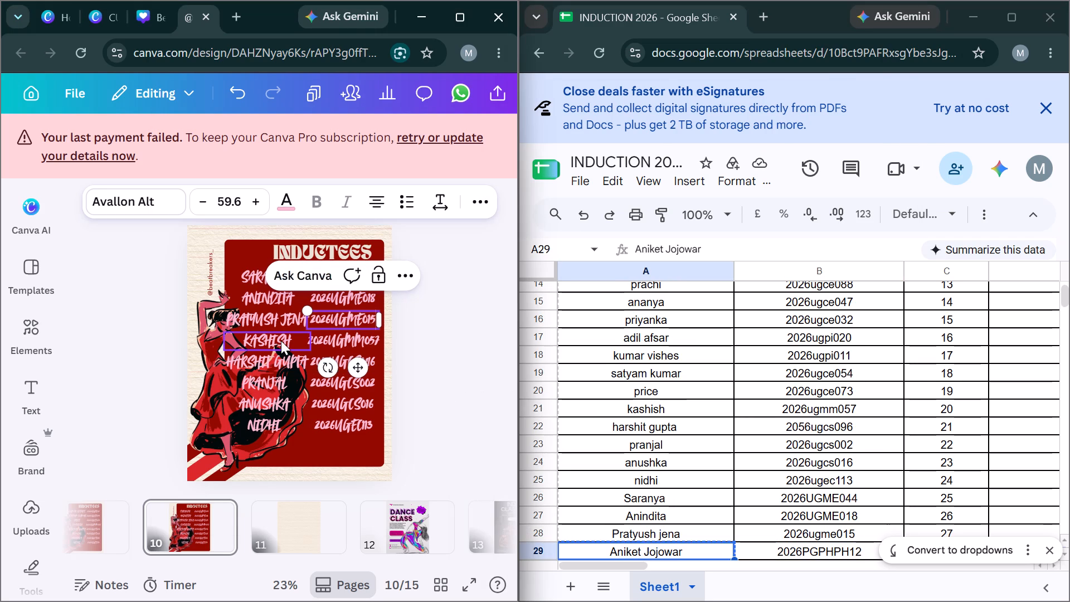
pyautogui.click(281, 341)
pyautogui.press('Return')
pyautogui.hotkey('ctrl', 'v')
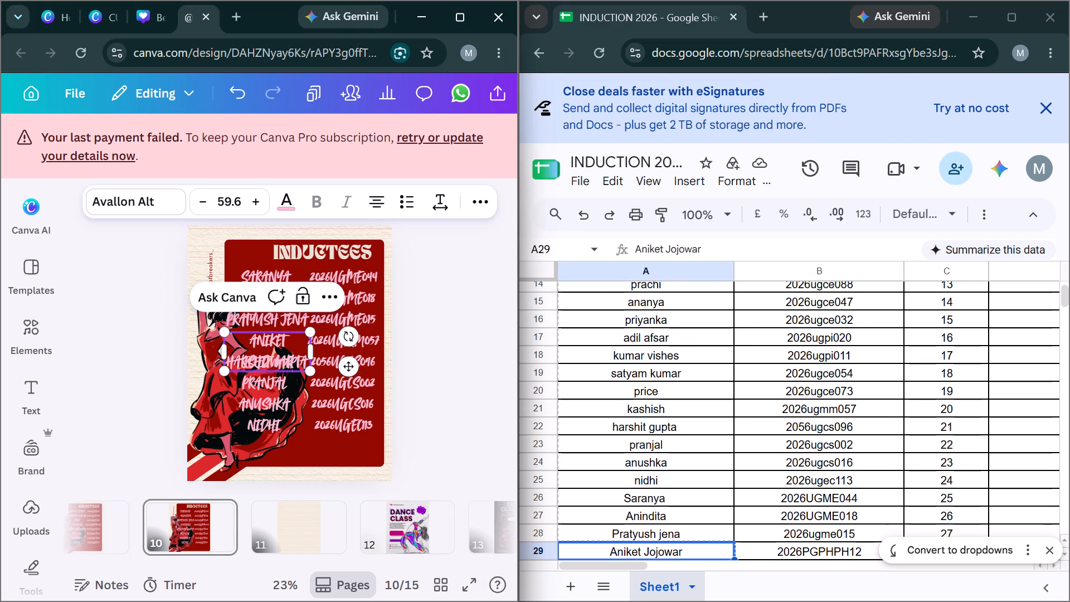
# Widen the fourth inductee's name box on page 10 to fit the full name on one line, and nudge it toward the number column.
pyautogui.click(222, 351)
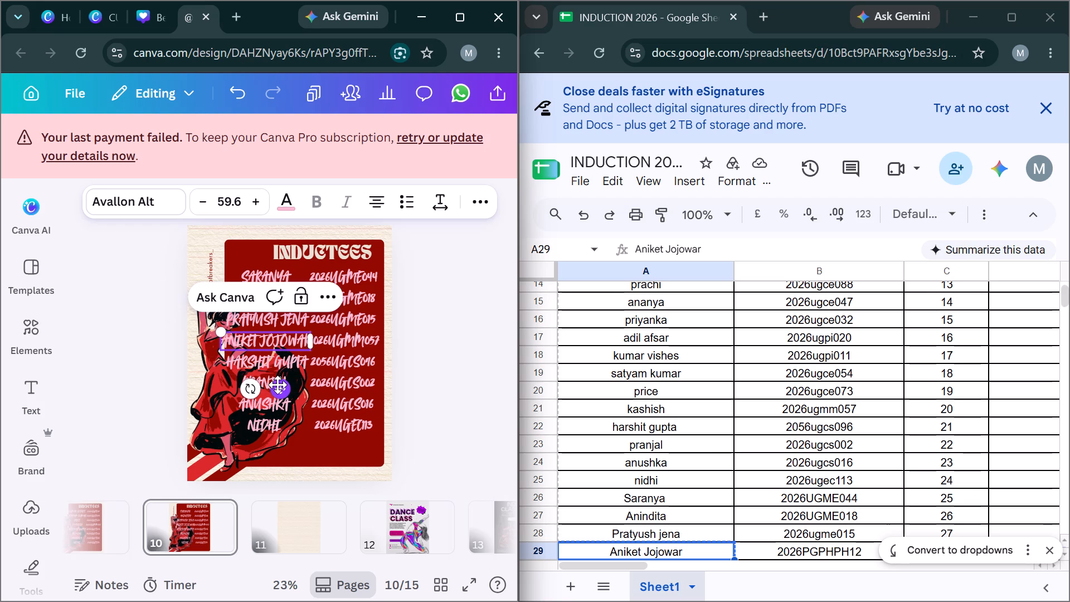
pyautogui.click(281, 386)
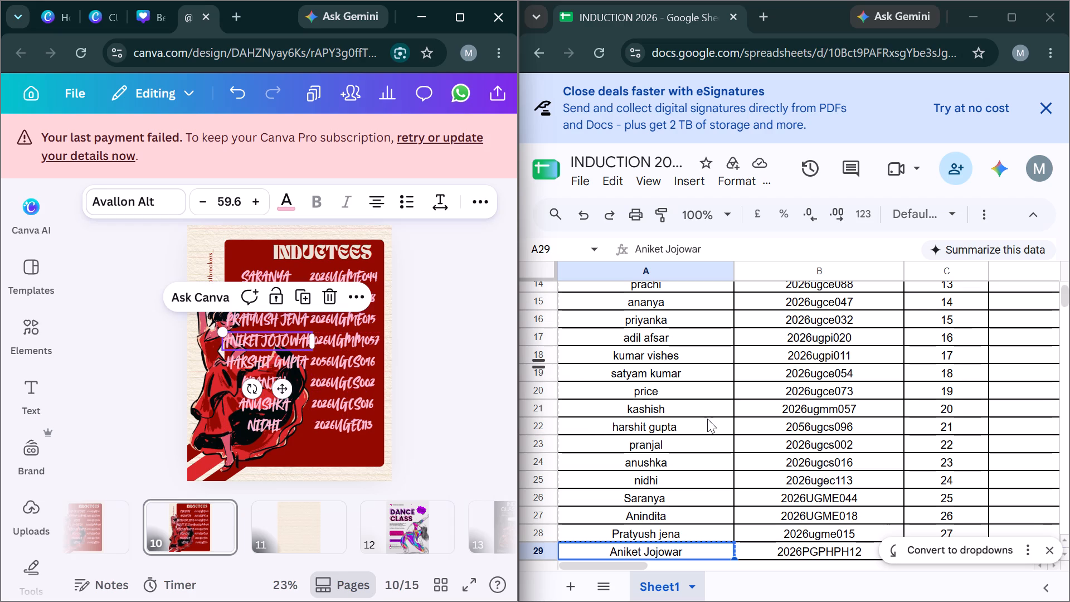
# Copy the registration number from spreadsheet cell B29 for page 10's fourth inductee row.
pyautogui.hotkey('alt', 'Tab')
pyautogui.press('Right')
pyautogui.hotkey('ctrl', 'c')
pyautogui.hotkey('alt', 'Tab')
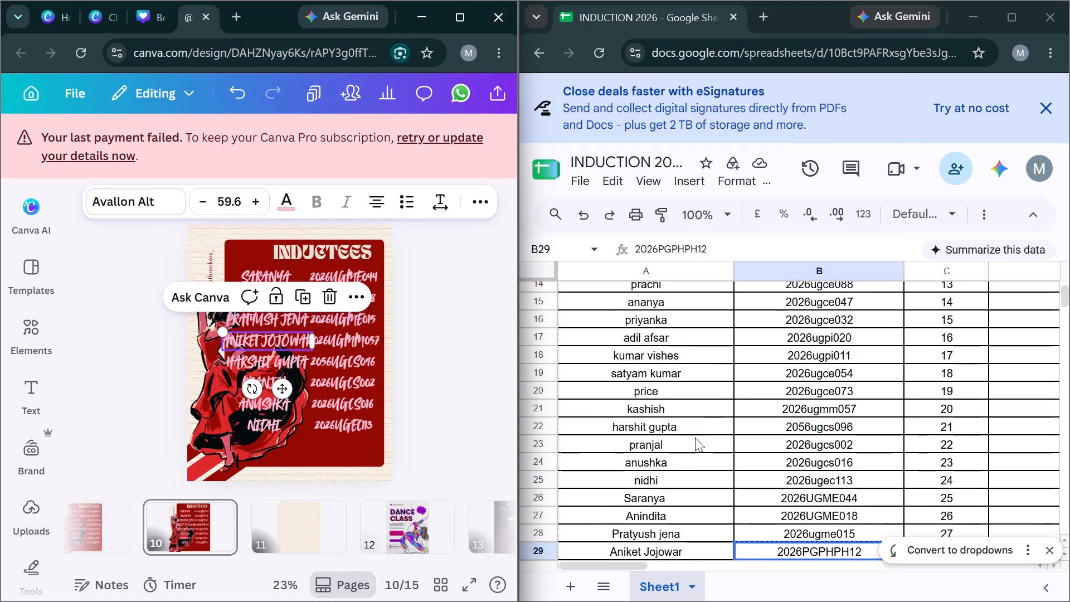
# Replace the registration number in page 10's fourth inductee row with the one copied from spreadsheet cell B29.
pyautogui.click(359, 342)
pyautogui.press('Return')
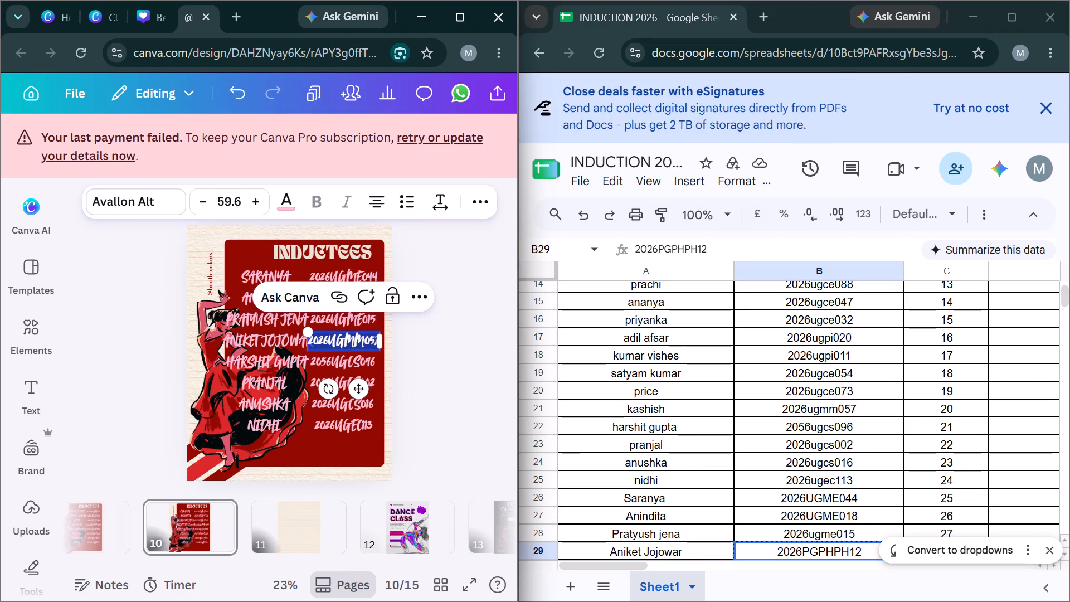
pyautogui.hotkey('ctrl', 'v')
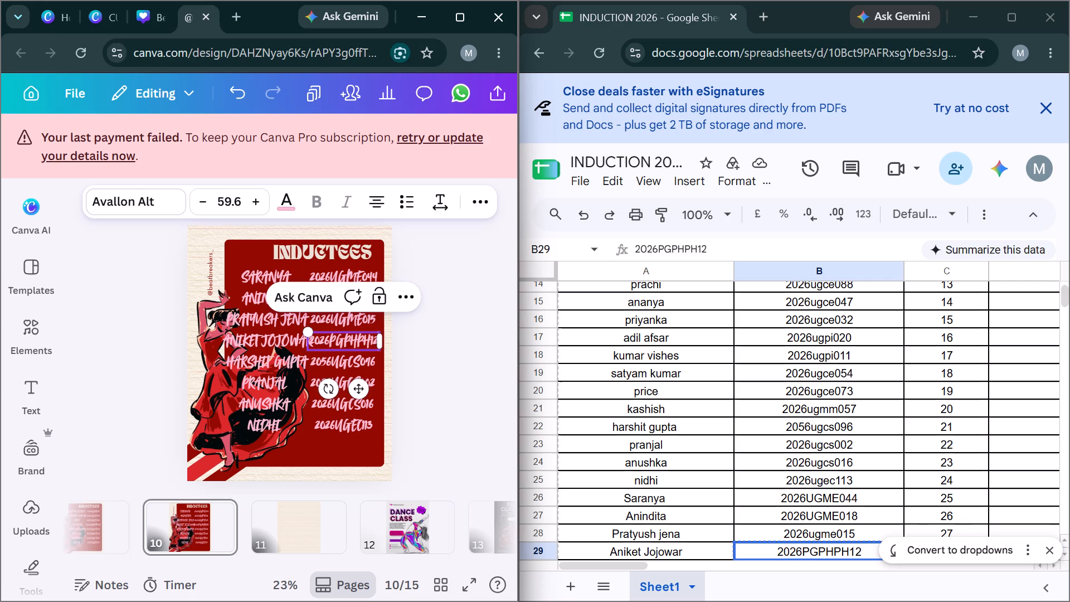
# Shift the registration number in page 10's fourth inductee row slightly right, away from the long name beside it.
pyautogui.click(353, 390)
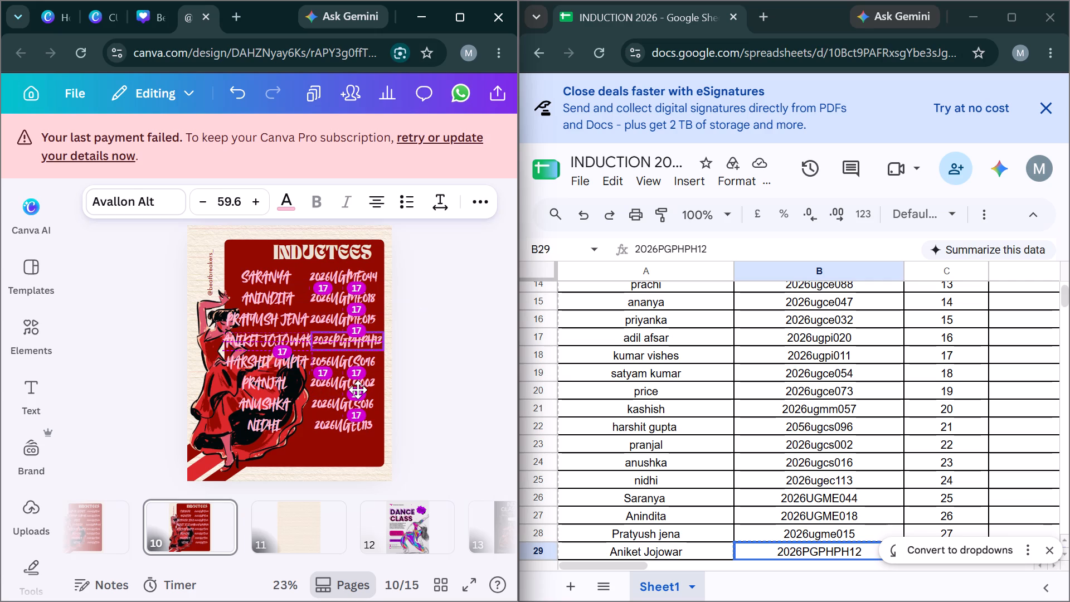
pyautogui.click(424, 381)
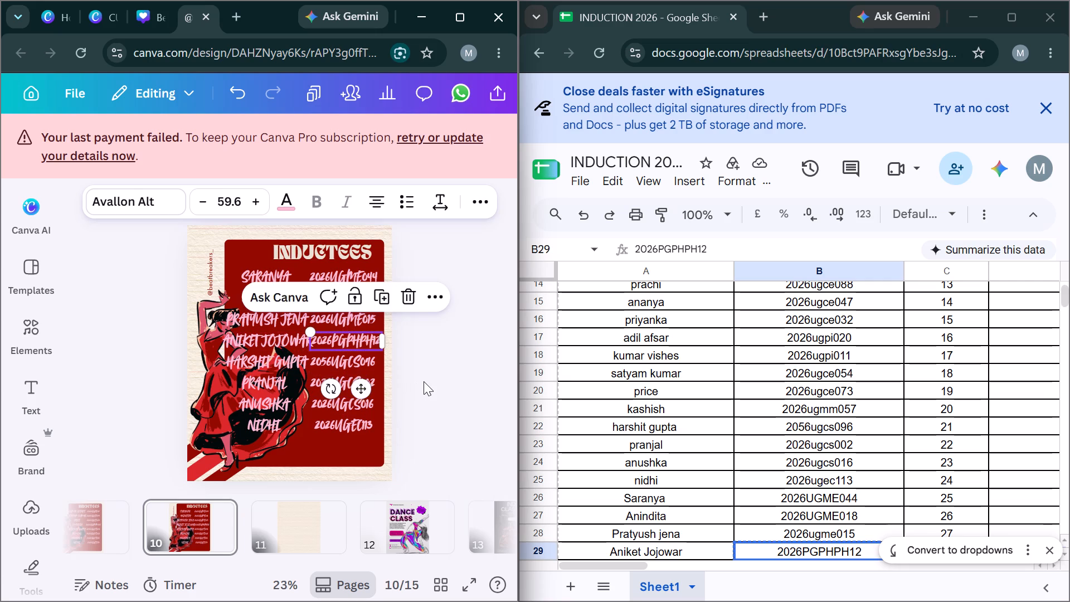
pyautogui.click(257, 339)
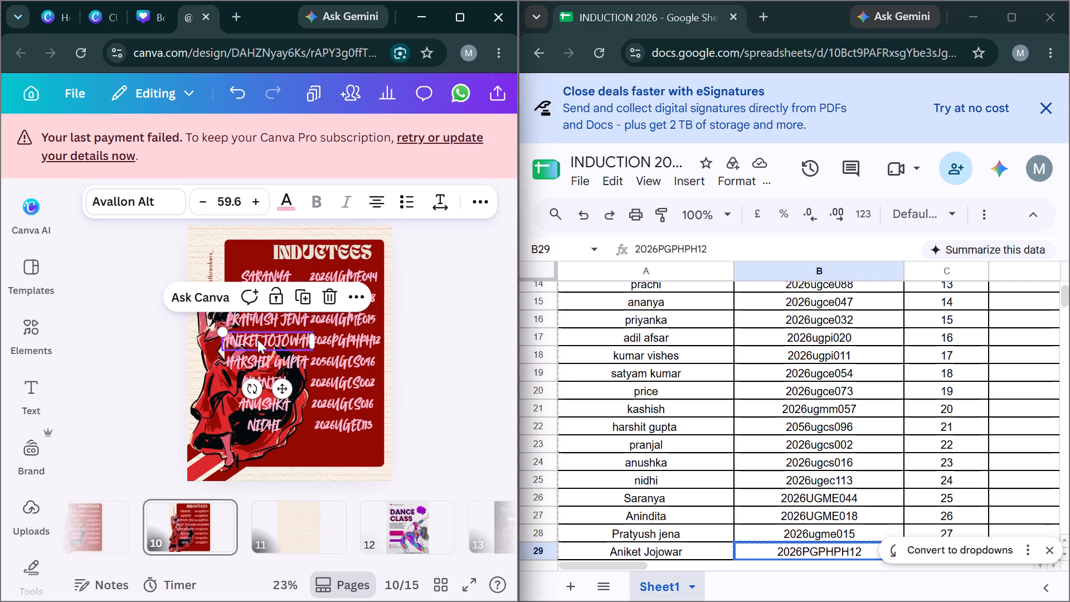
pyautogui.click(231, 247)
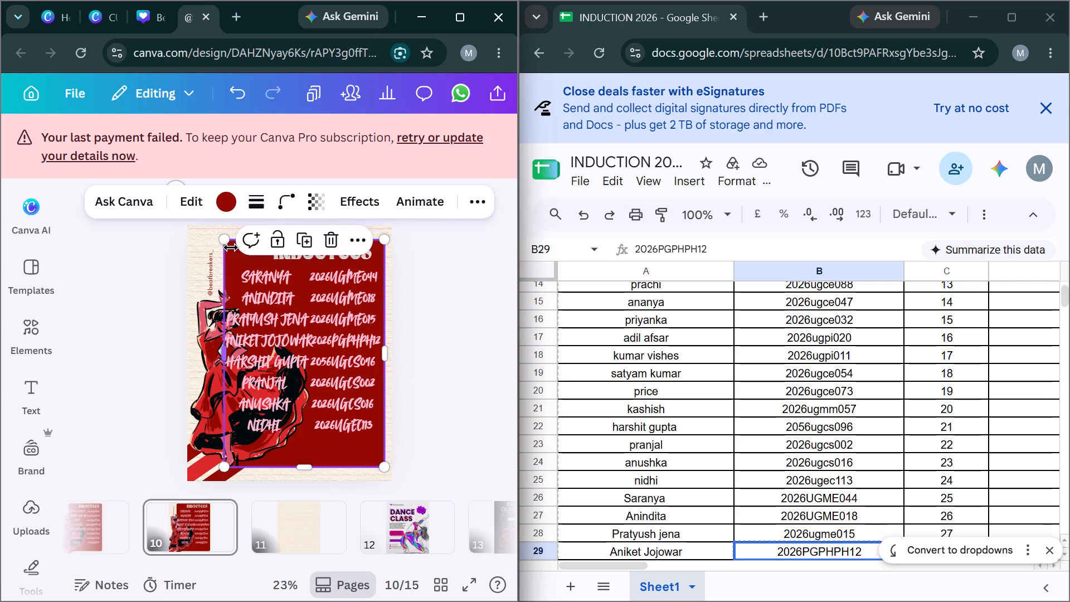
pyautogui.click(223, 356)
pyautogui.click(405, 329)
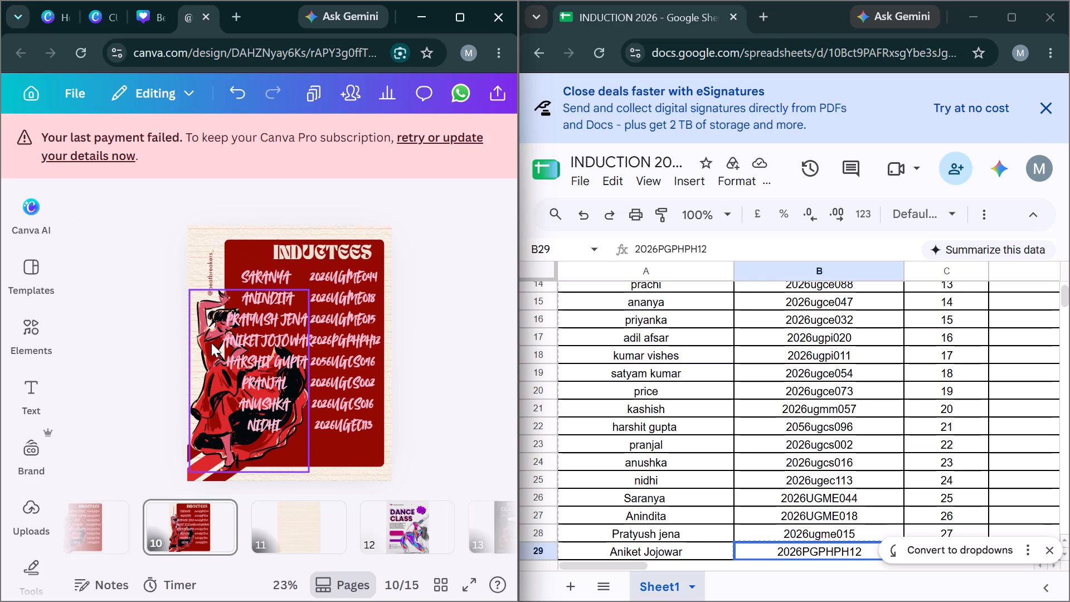
# Nudge the dancer illustration on page 10 slightly to the left.
pyautogui.click(211, 343)
pyautogui.press('Left')
pyautogui.press('Left')
pyautogui.press('Left')
pyautogui.press('Left')
pyautogui.press('Left')
pyautogui.press('Left')
pyautogui.press('Left')
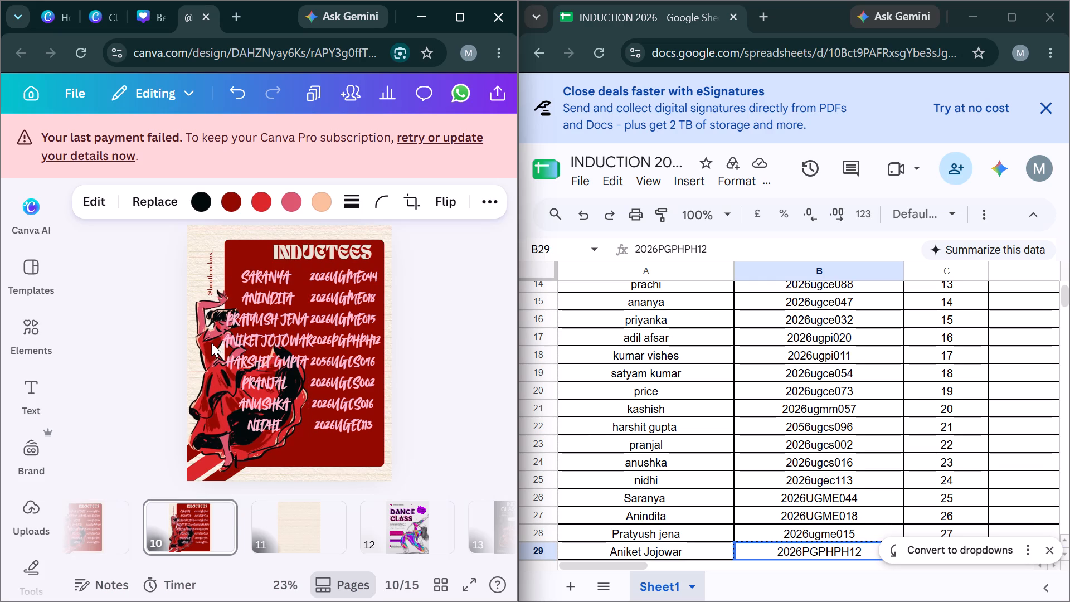
pyautogui.press('Left')
pyautogui.press('Left')
pyautogui.press('Left')
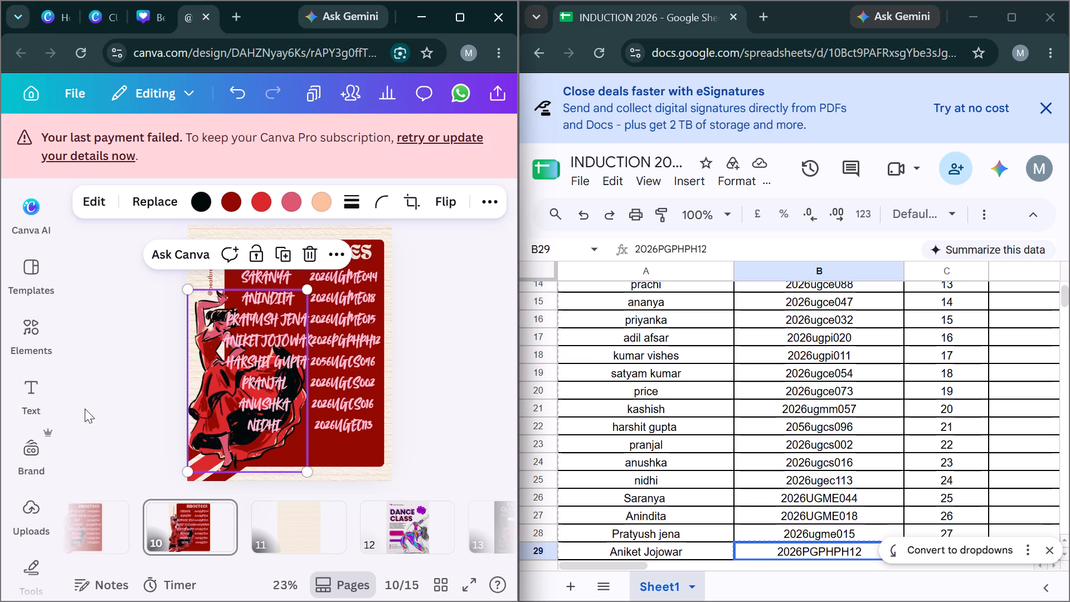
# Look through the poster pages from the page 6 Dancers cover to page 11, and return to page 10.
pyautogui.hscroll(4, 104, 550)
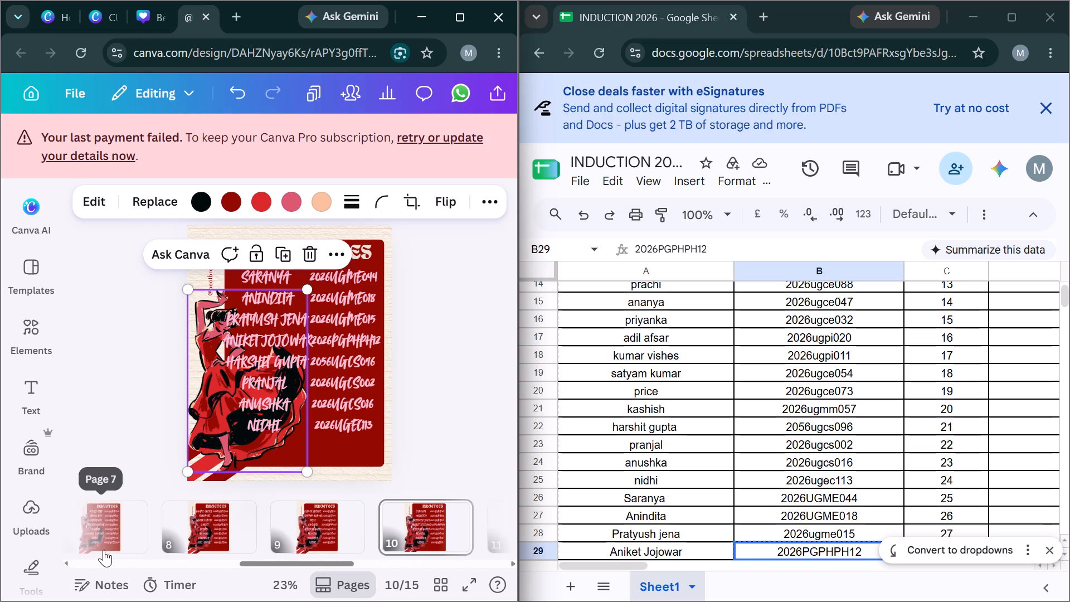
pyautogui.hscroll(2, 104, 550)
pyautogui.click(135, 511)
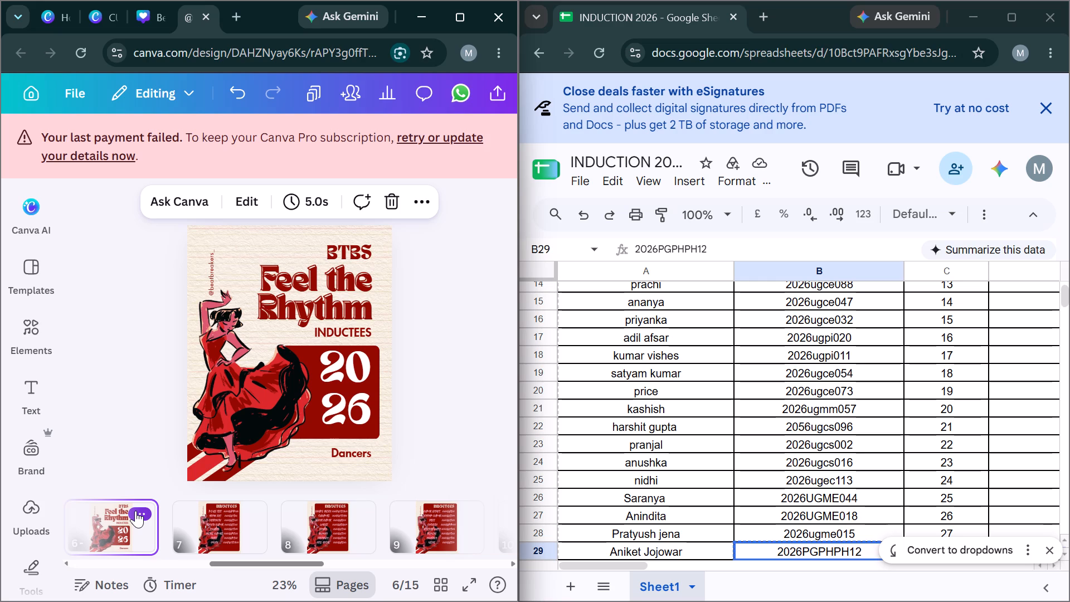
pyautogui.click(327, 536)
pyautogui.press('Right')
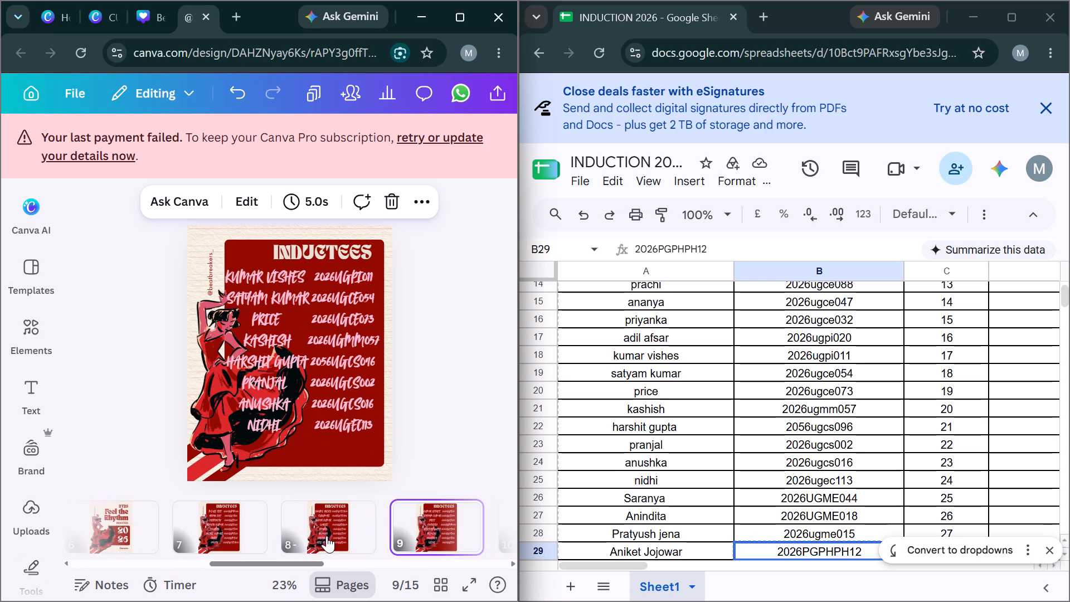
pyautogui.press('Right')
pyautogui.press('Right')
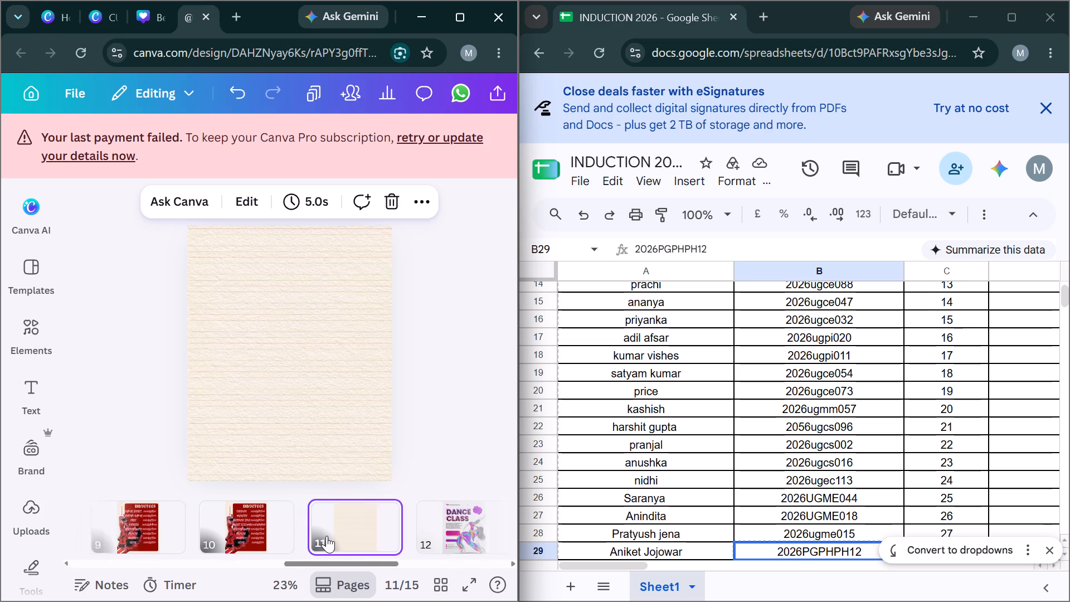
pyautogui.press('Left')
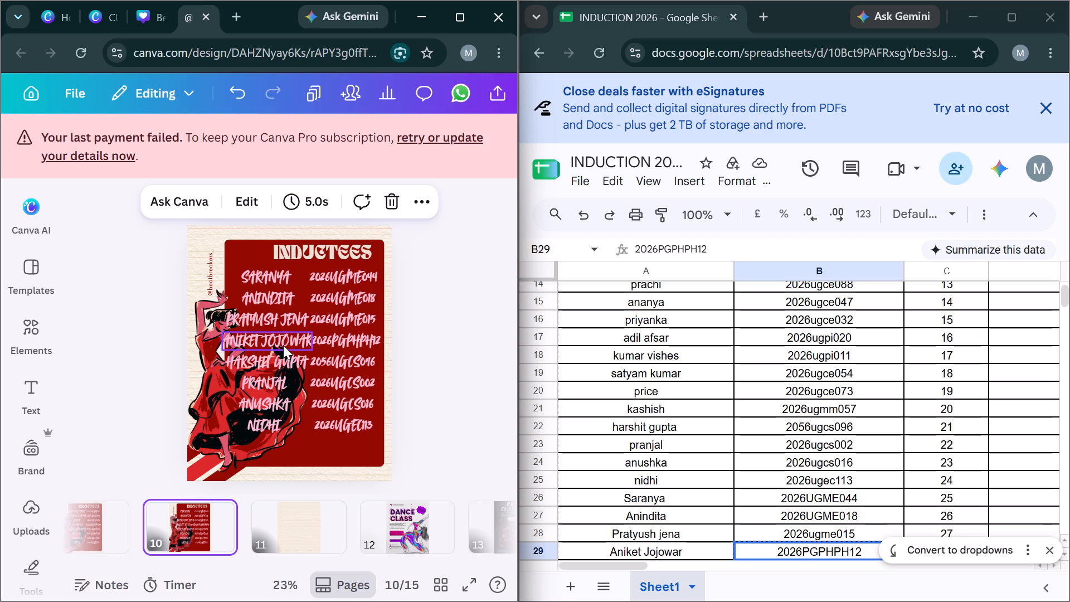
# On the page 6 Dancers cover, replace the word "Rhythm" in the "Feel the Rhythm" title with "BEATS".
pyautogui.hscroll(2, 169, 512)
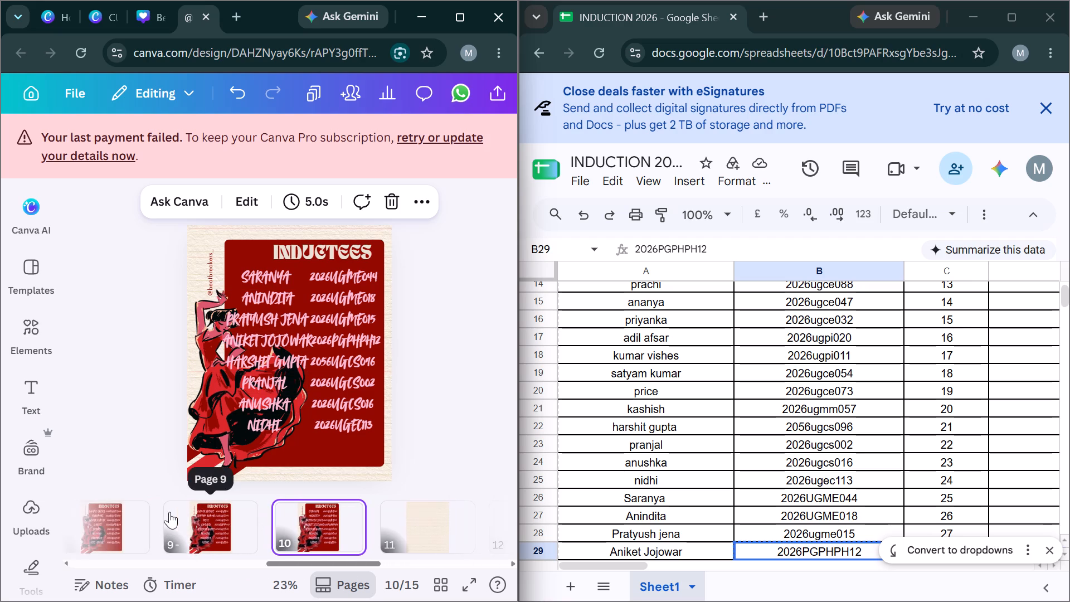
pyautogui.hscroll(3, 169, 512)
pyautogui.click(169, 512)
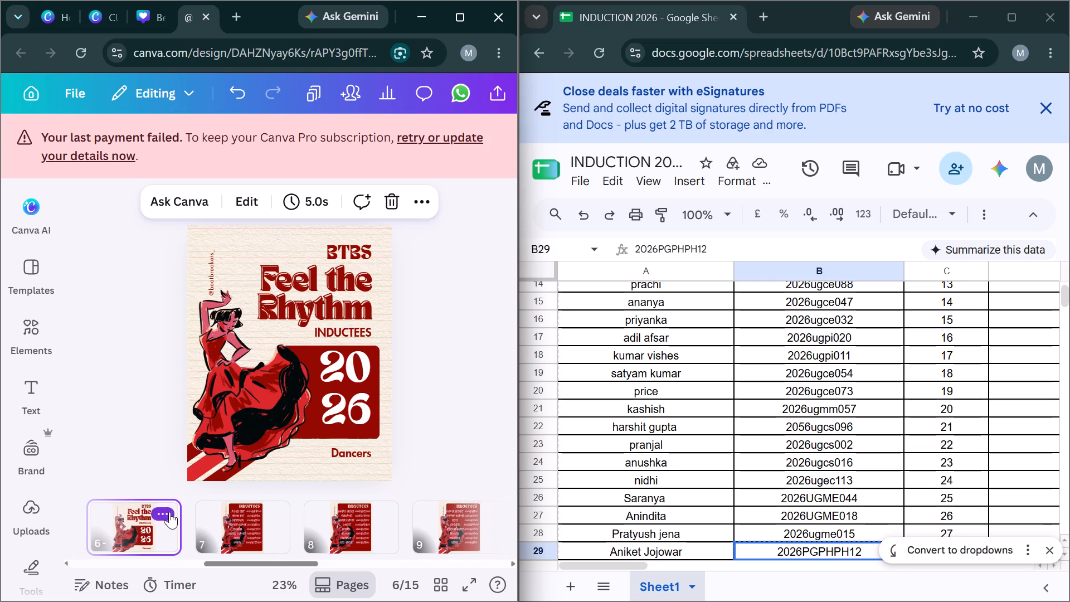
pyautogui.click(332, 300)
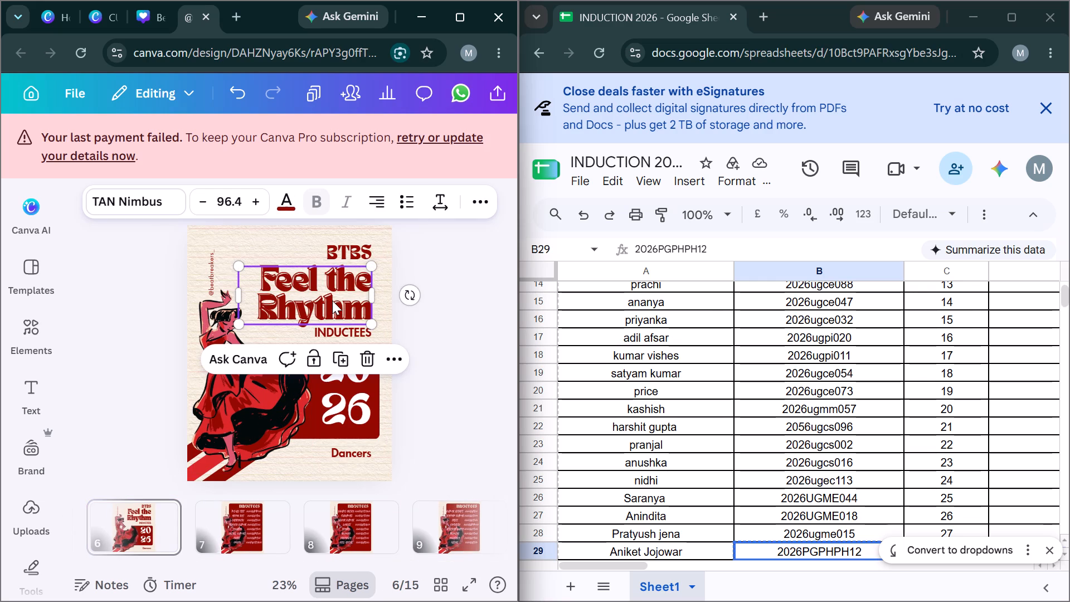
pyautogui.press('Return')
pyautogui.press('Down')
pyautogui.press('Down')
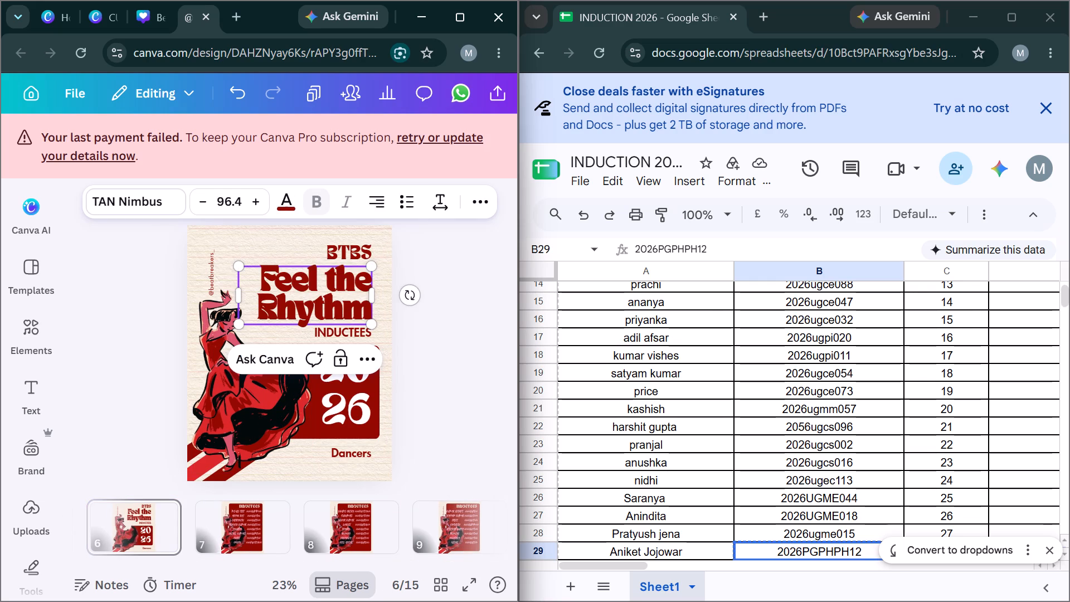
pyautogui.press('Left')
pyautogui.press('Left')
pyautogui.press('Left')
pyautogui.press('Left')
pyautogui.press('Left')
pyautogui.press('Left')
pyautogui.press('Left')
pyautogui.press('Left')
pyautogui.press('Left')
pyautogui.press('Right')
pyautogui.press('Right')
pyautogui.press('Right')
pyautogui.hotkey('ctrl', 'shift', 'Right')
pyautogui.write('BEATS')
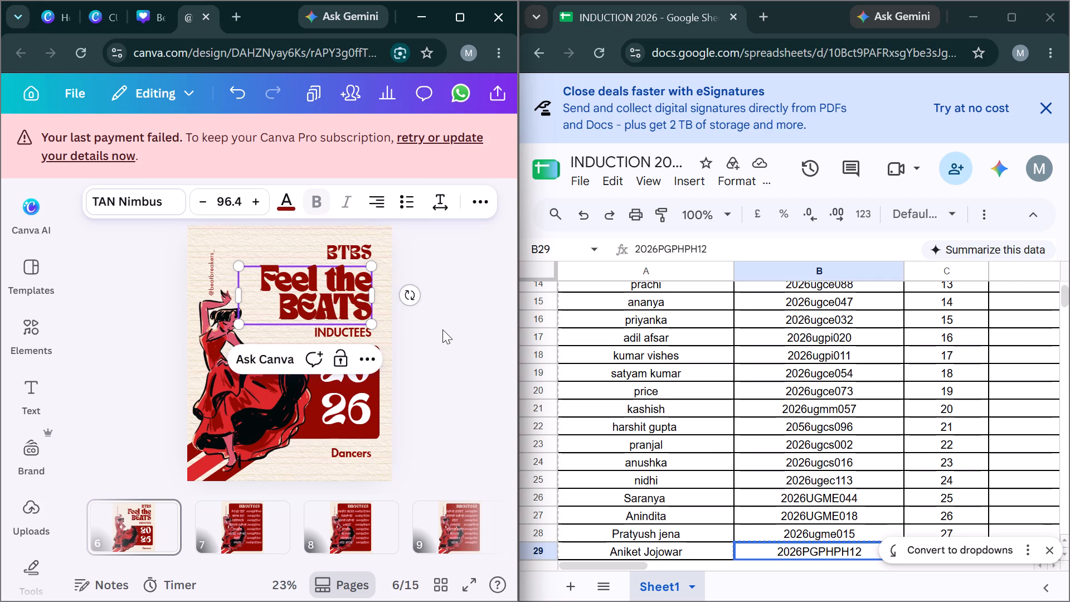
pyautogui.click(442, 329)
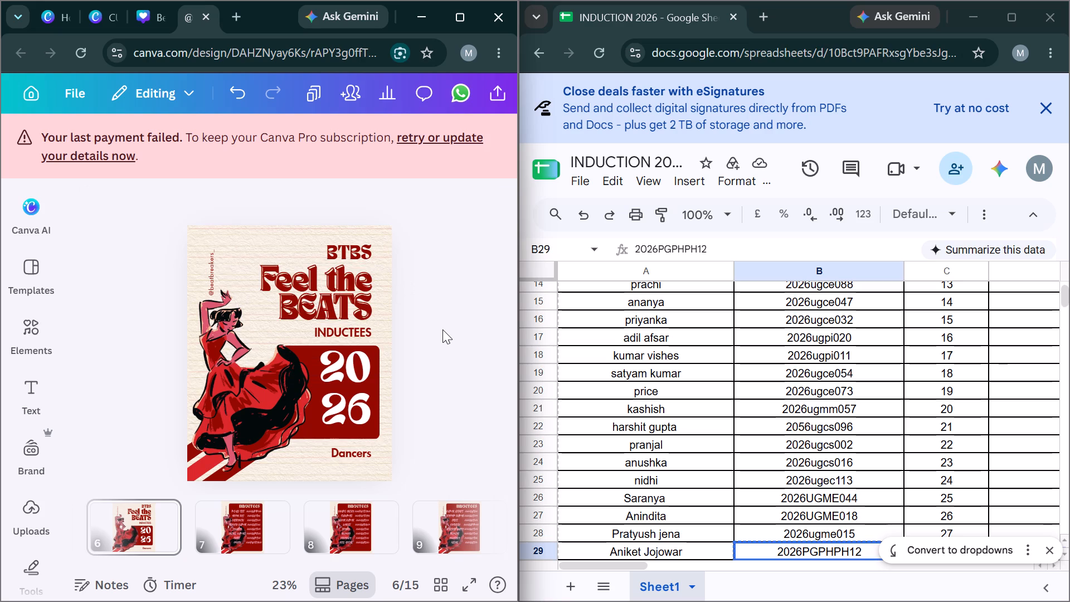
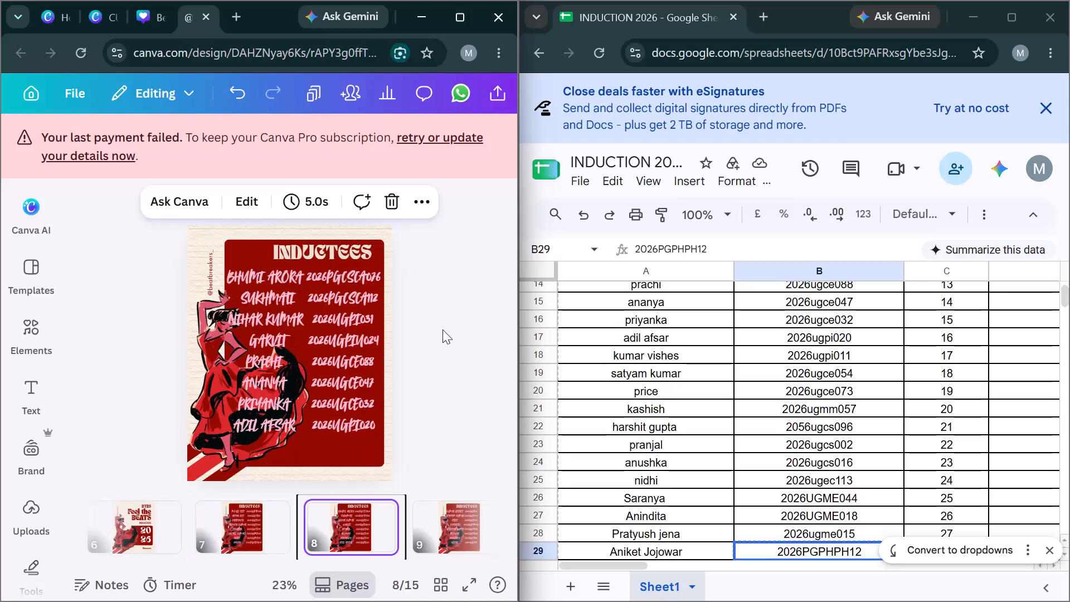
# In page 10's fourth inductee row, nudge the name slightly left and the registration number slightly right to separate them.
pyautogui.press('Right')
pyautogui.press('Right')
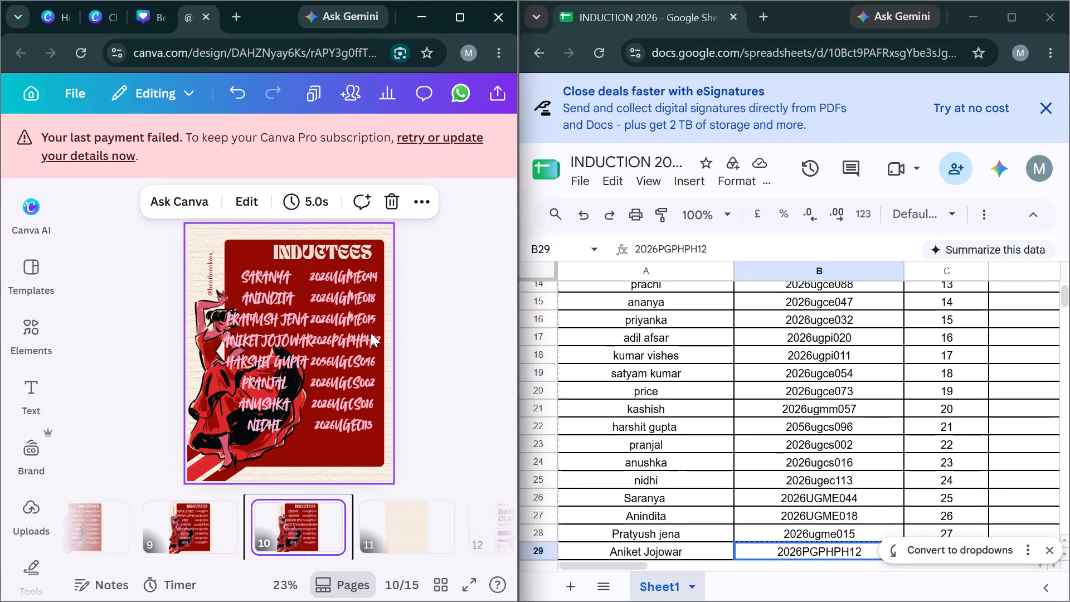
pyautogui.click(293, 335)
pyautogui.press('Left')
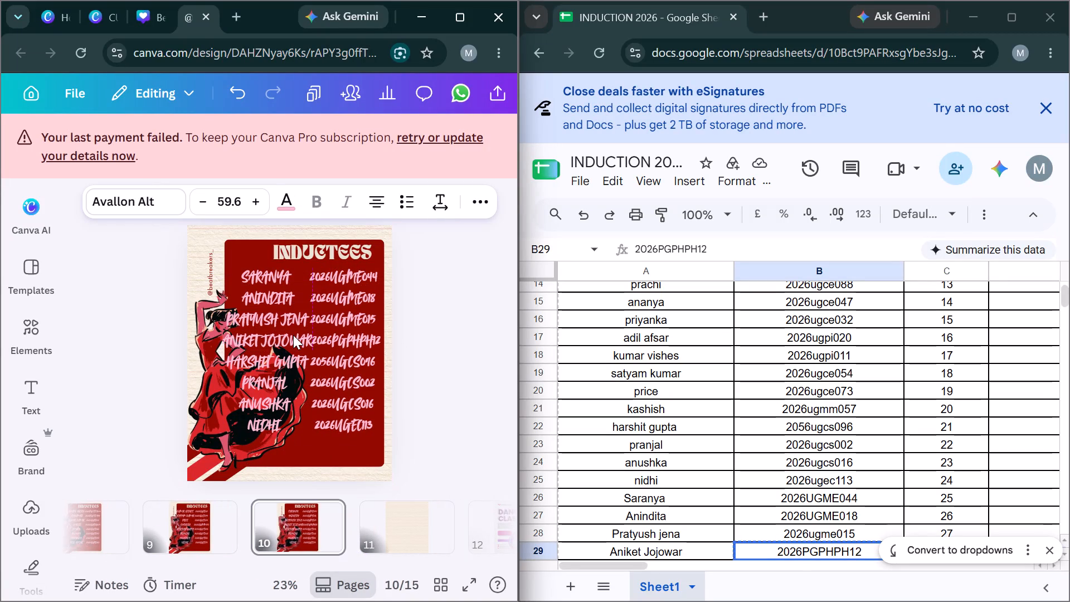
pyautogui.press('Left')
pyautogui.click(333, 339)
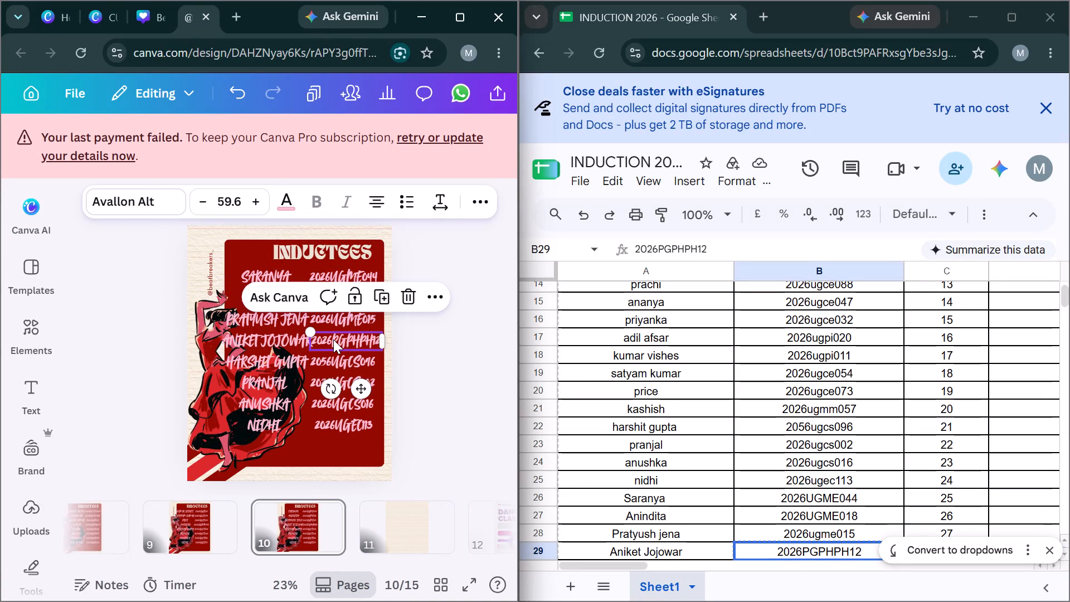
pyautogui.press('Right')
pyautogui.press('Right')
pyautogui.press('Right')
pyautogui.press('Right')
pyautogui.press('Right')
pyautogui.press('Right')
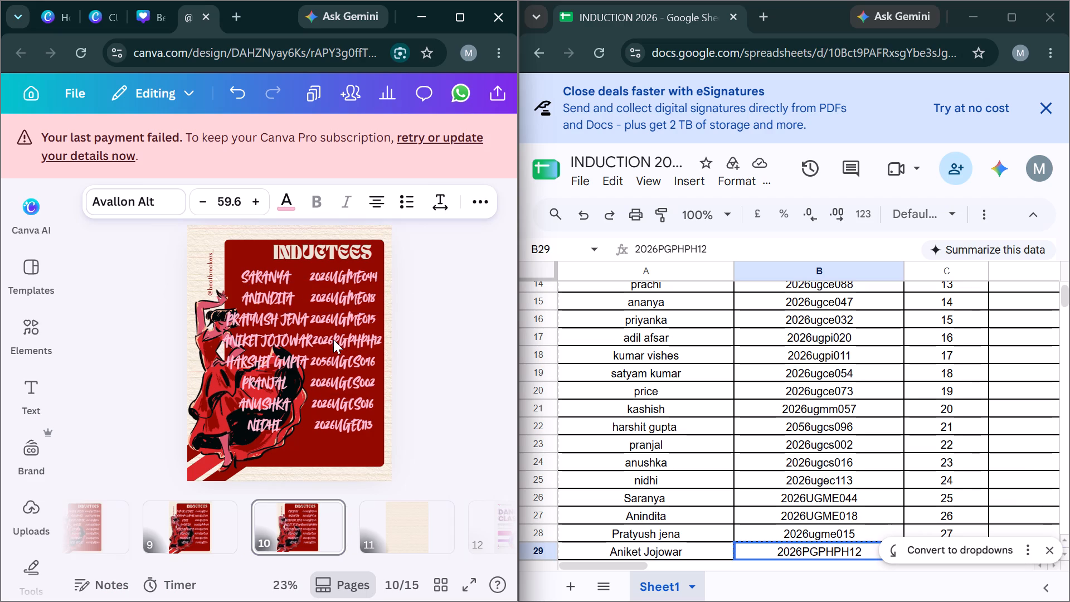
pyautogui.press('Right')
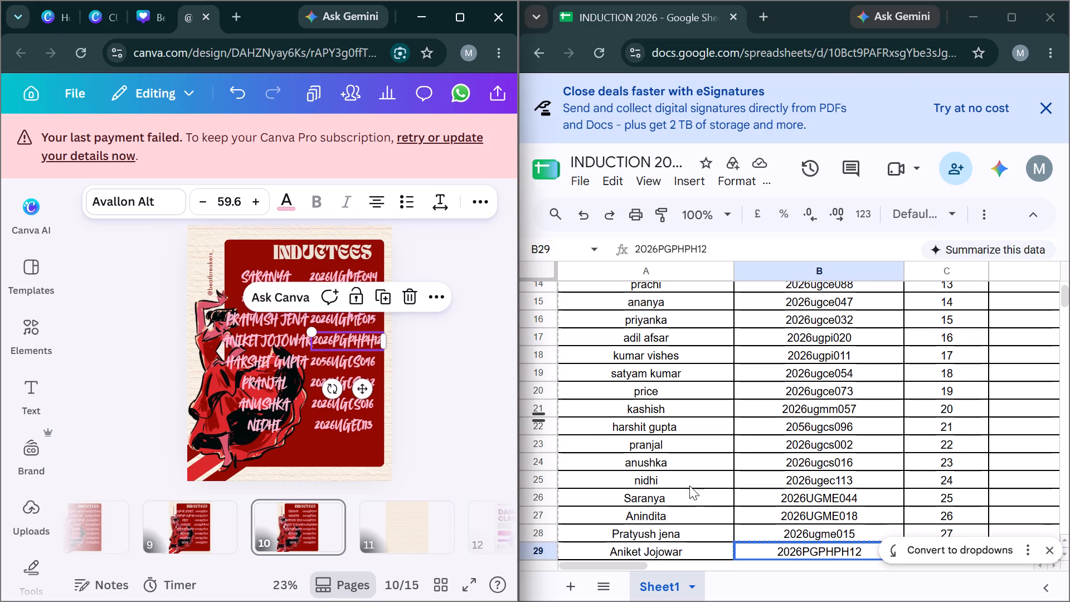
# Replace the name in page 10's sixth inductee row with the name from cell A30 of the INDUCTION 2026 sheet.
pyautogui.hotkey('alt', 'Tab')
pyautogui.press('Down')
pyautogui.press('Left')
pyautogui.hotkey('ctrl', 'c')
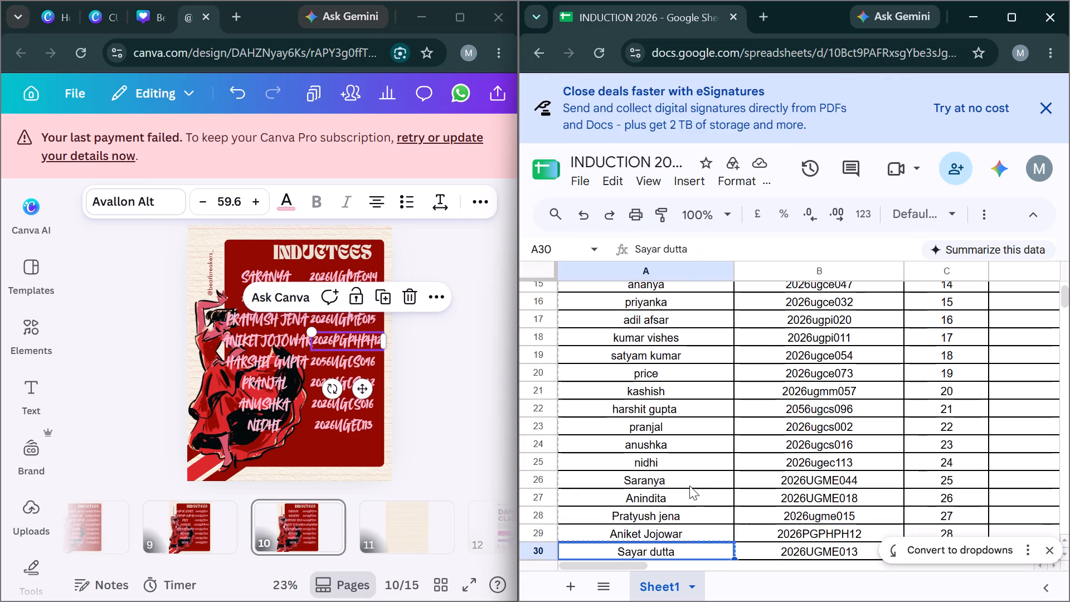
pyautogui.hotkey('alt', 'Tab')
pyautogui.click(252, 378)
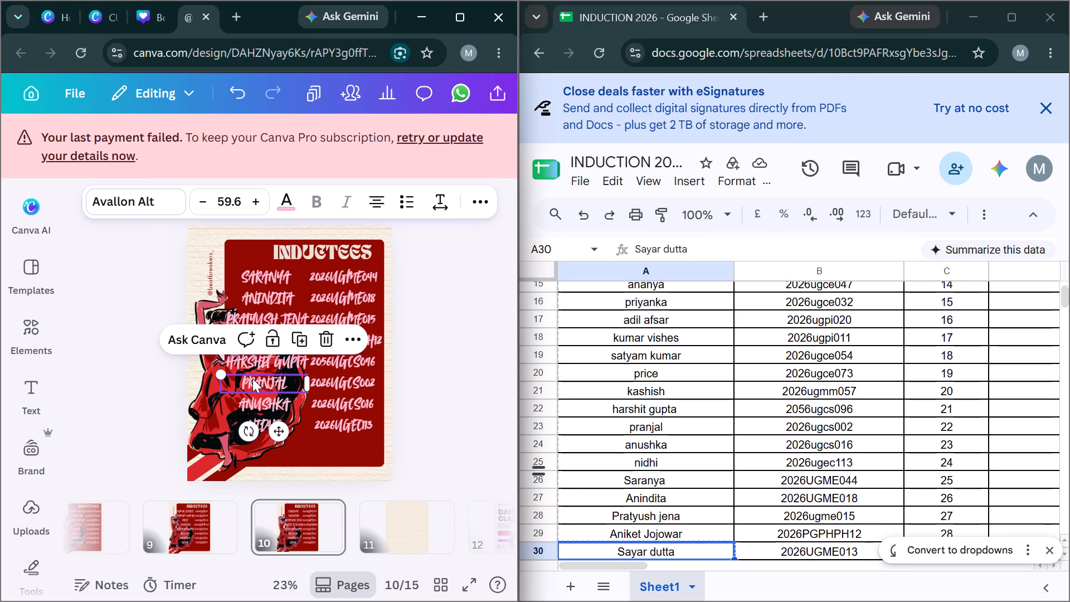
pyautogui.press('Return')
pyautogui.hotkey('ctrl', 'v')
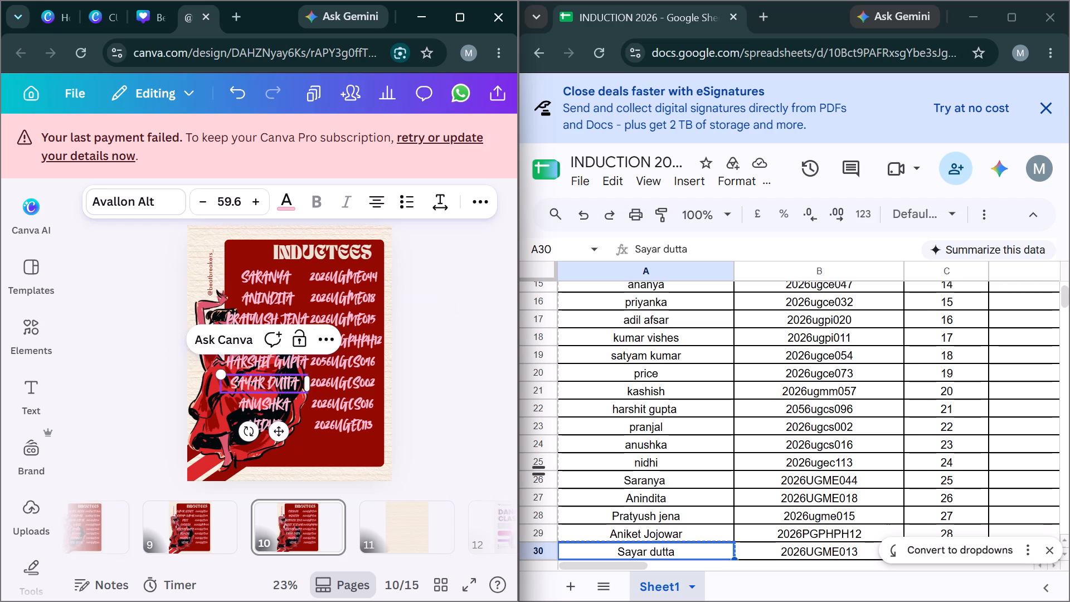
# Replace the registration number in page 10's sixth inductee row with the one from cell B30 of the sheet.
pyautogui.hotkey('alt', 'Tab')
pyautogui.press('Right')
pyautogui.hotkey('ctrl', 'c')
pyautogui.hotkey('alt', 'Tab')
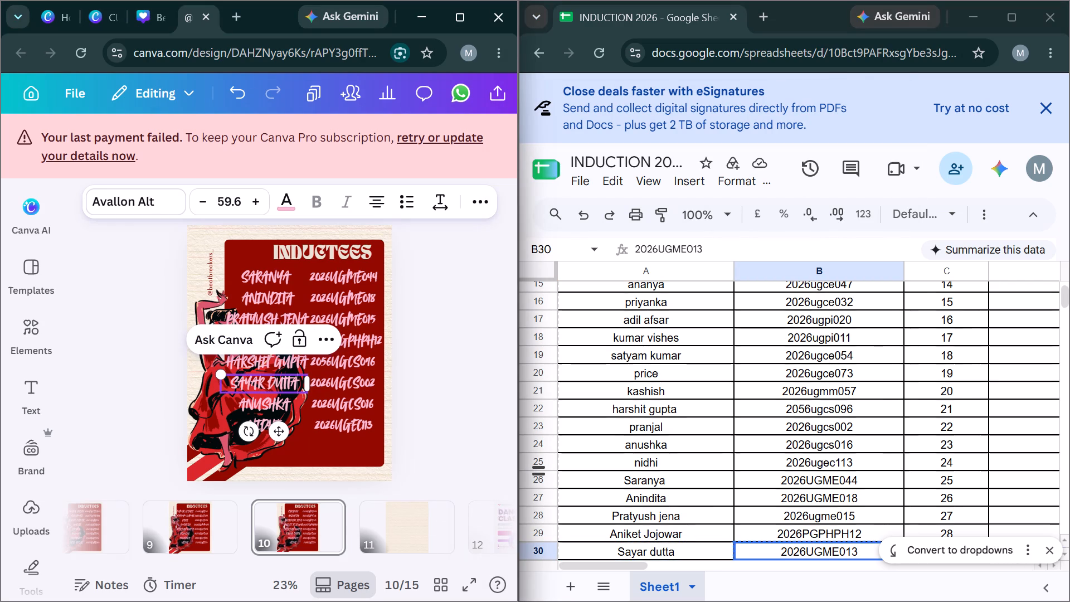
pyautogui.click(330, 385)
pyautogui.press('Return')
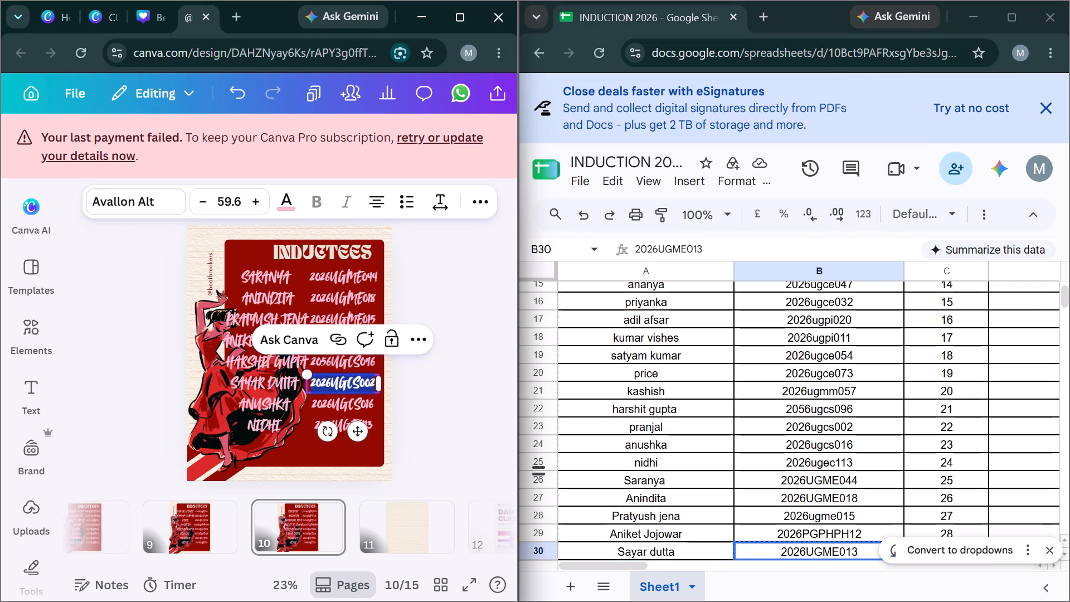
pyautogui.hotkey('ctrl', 'v')
# Replace the name in page 10's seventh inductee row with the name from cell A31 of the sheet.
pyautogui.hotkey('alt', 'Tab')
pyautogui.press('Down')
pyautogui.press('Left')
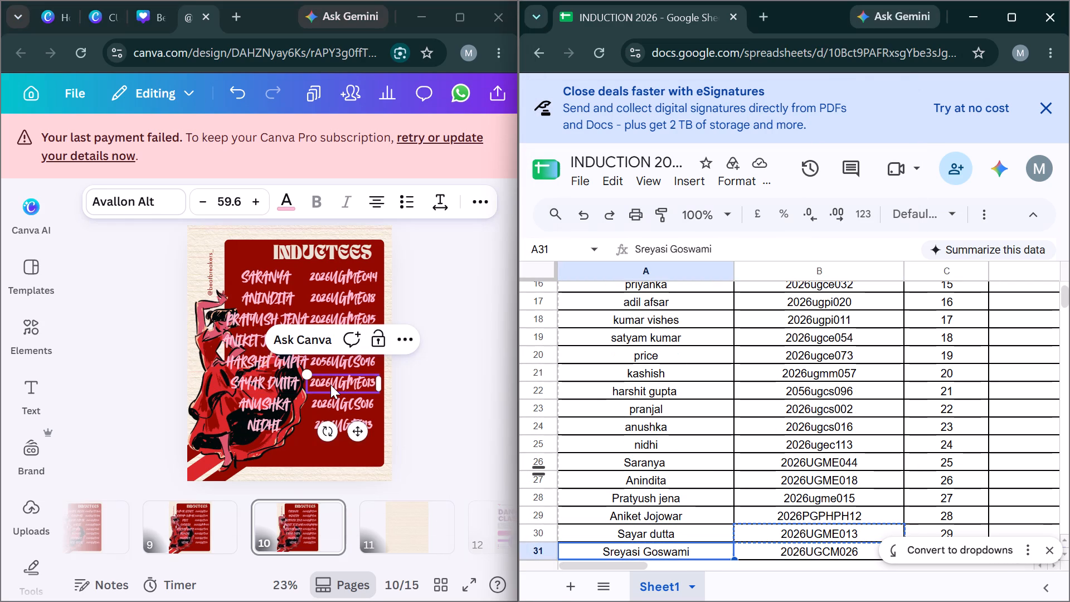
pyautogui.hotkey('ctrl', 'c')
pyautogui.hotkey('alt', 'Tab')
pyautogui.click(271, 400)
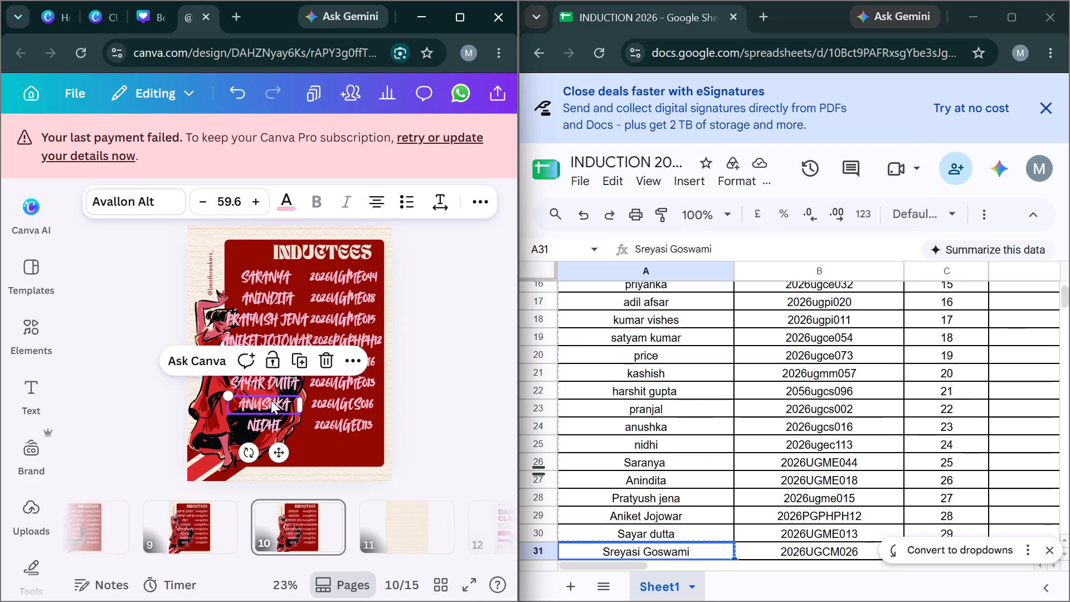
pyautogui.press('Return')
pyautogui.hotkey('ctrl', 'v')
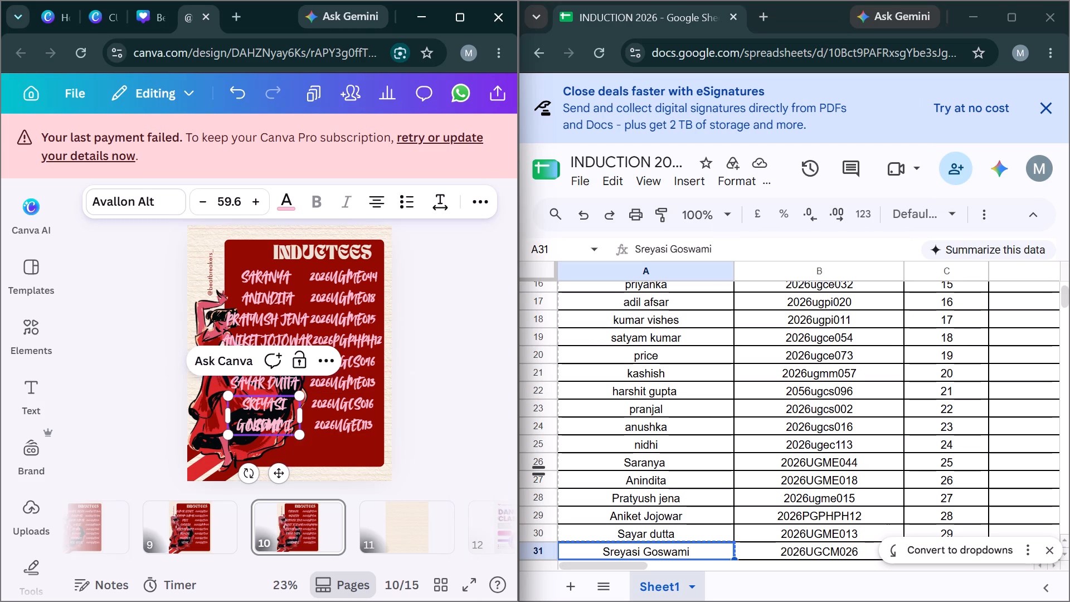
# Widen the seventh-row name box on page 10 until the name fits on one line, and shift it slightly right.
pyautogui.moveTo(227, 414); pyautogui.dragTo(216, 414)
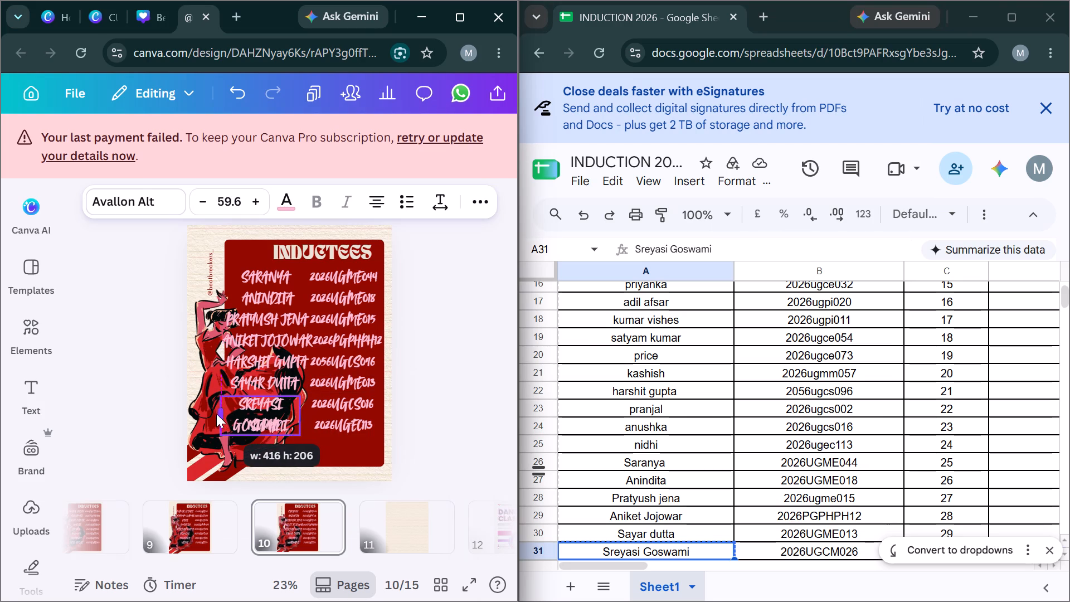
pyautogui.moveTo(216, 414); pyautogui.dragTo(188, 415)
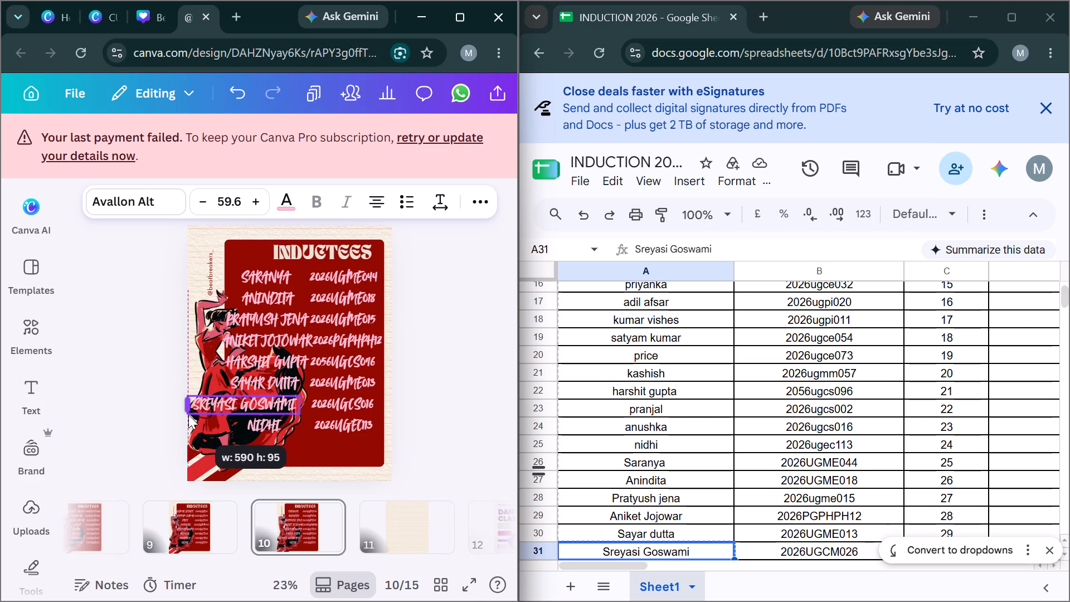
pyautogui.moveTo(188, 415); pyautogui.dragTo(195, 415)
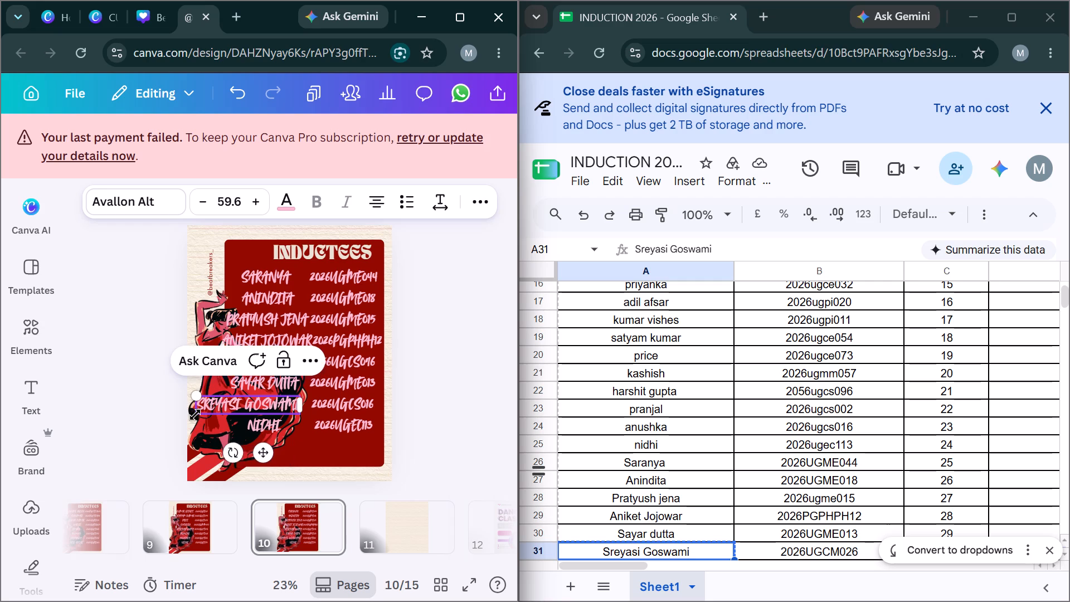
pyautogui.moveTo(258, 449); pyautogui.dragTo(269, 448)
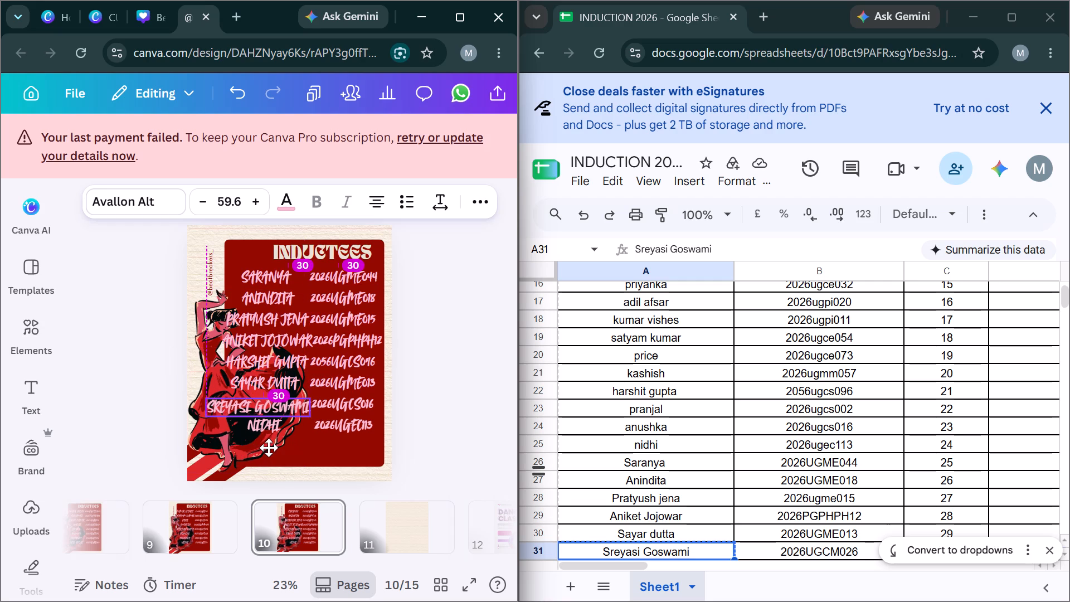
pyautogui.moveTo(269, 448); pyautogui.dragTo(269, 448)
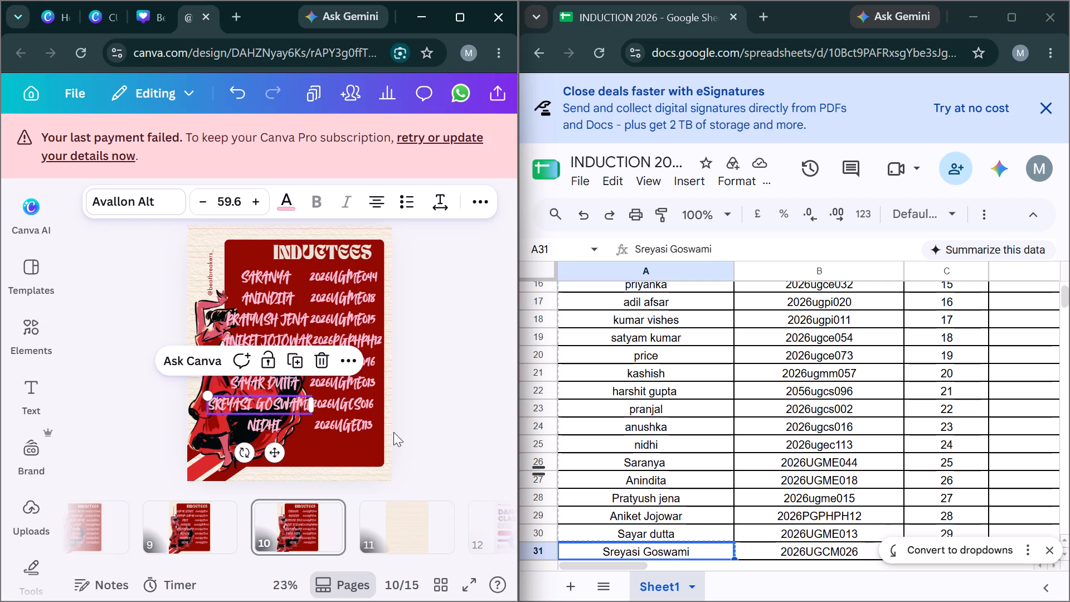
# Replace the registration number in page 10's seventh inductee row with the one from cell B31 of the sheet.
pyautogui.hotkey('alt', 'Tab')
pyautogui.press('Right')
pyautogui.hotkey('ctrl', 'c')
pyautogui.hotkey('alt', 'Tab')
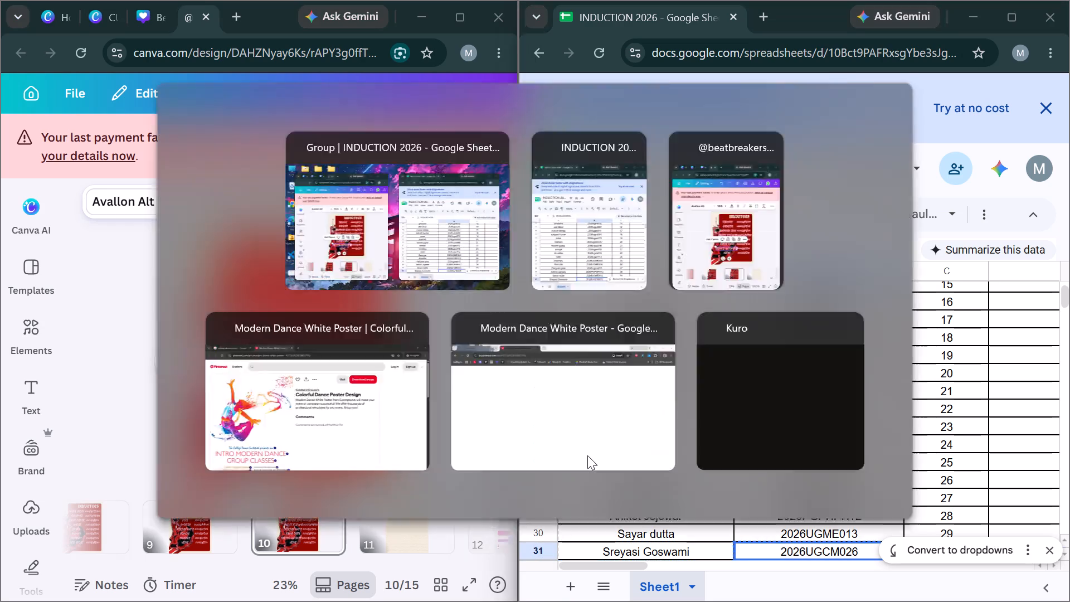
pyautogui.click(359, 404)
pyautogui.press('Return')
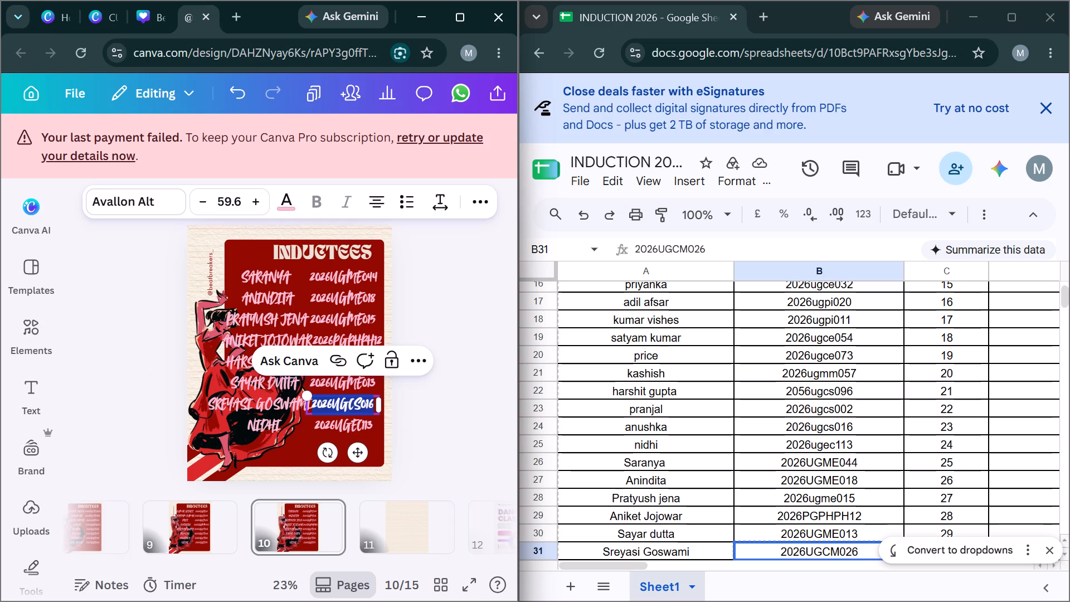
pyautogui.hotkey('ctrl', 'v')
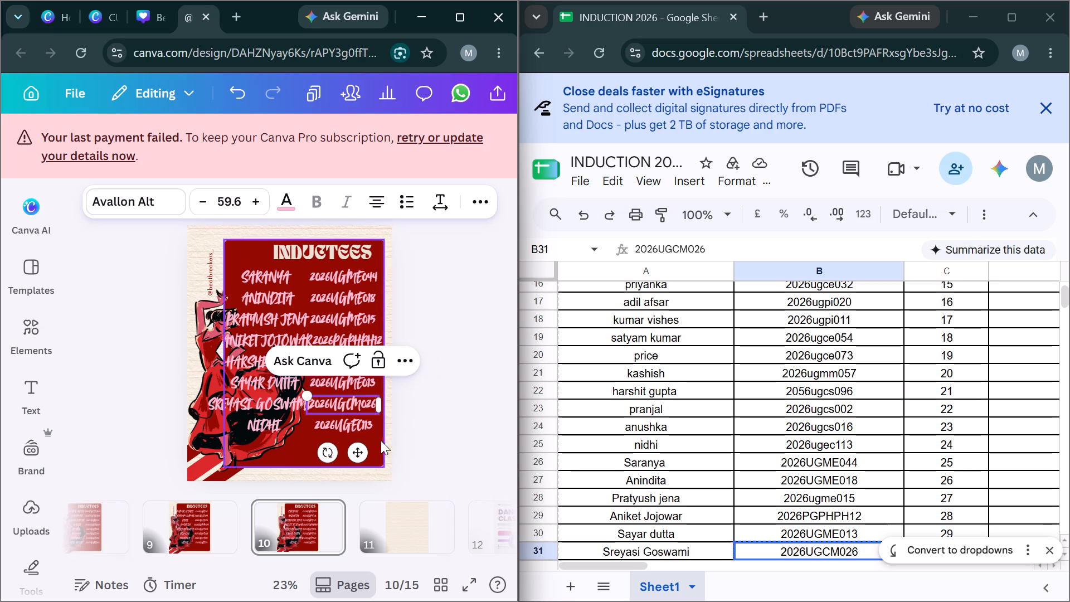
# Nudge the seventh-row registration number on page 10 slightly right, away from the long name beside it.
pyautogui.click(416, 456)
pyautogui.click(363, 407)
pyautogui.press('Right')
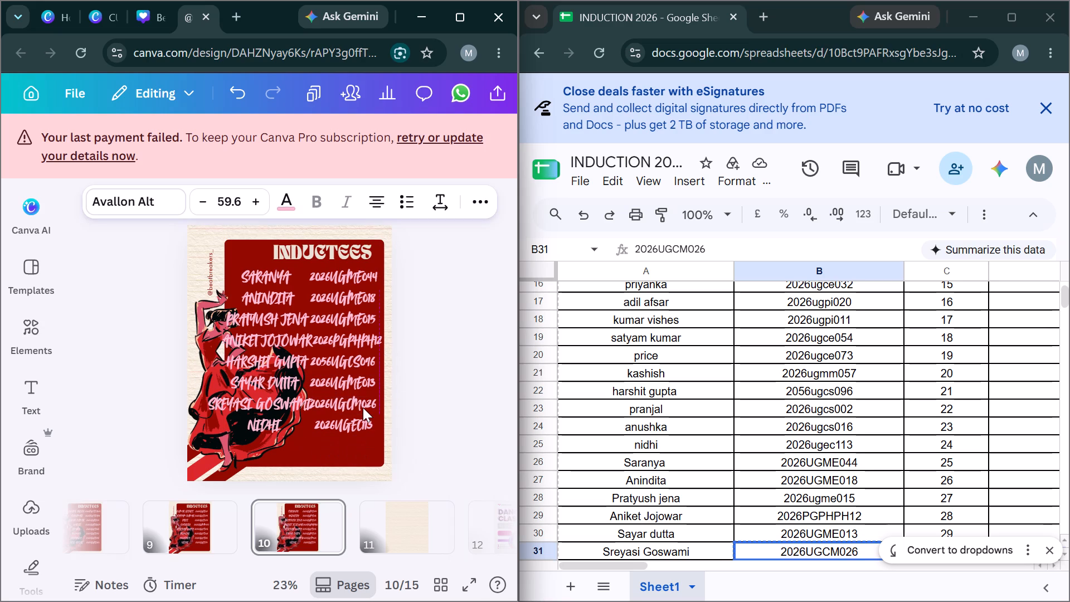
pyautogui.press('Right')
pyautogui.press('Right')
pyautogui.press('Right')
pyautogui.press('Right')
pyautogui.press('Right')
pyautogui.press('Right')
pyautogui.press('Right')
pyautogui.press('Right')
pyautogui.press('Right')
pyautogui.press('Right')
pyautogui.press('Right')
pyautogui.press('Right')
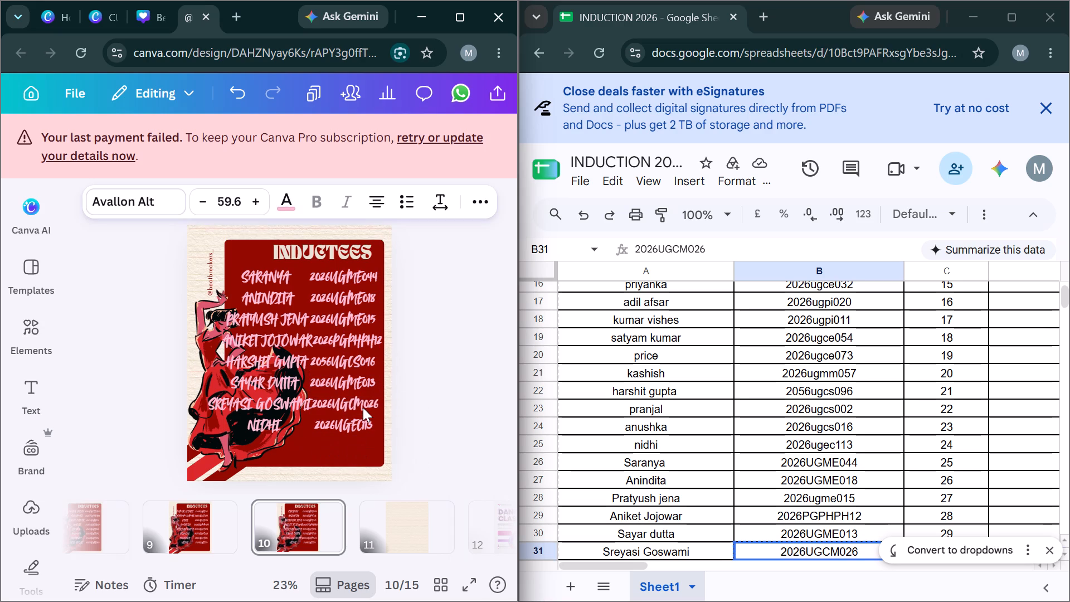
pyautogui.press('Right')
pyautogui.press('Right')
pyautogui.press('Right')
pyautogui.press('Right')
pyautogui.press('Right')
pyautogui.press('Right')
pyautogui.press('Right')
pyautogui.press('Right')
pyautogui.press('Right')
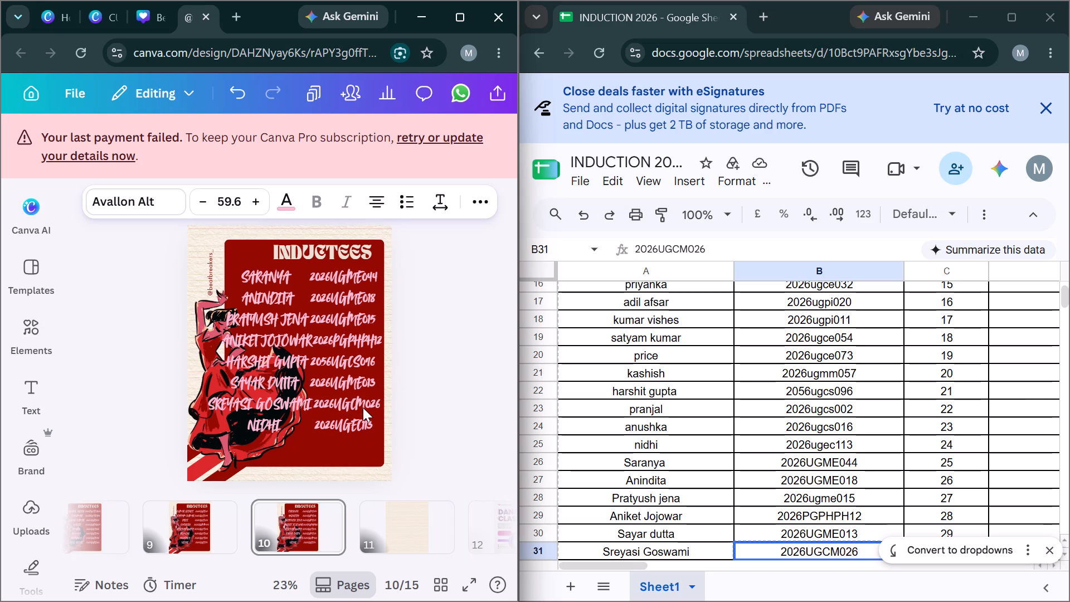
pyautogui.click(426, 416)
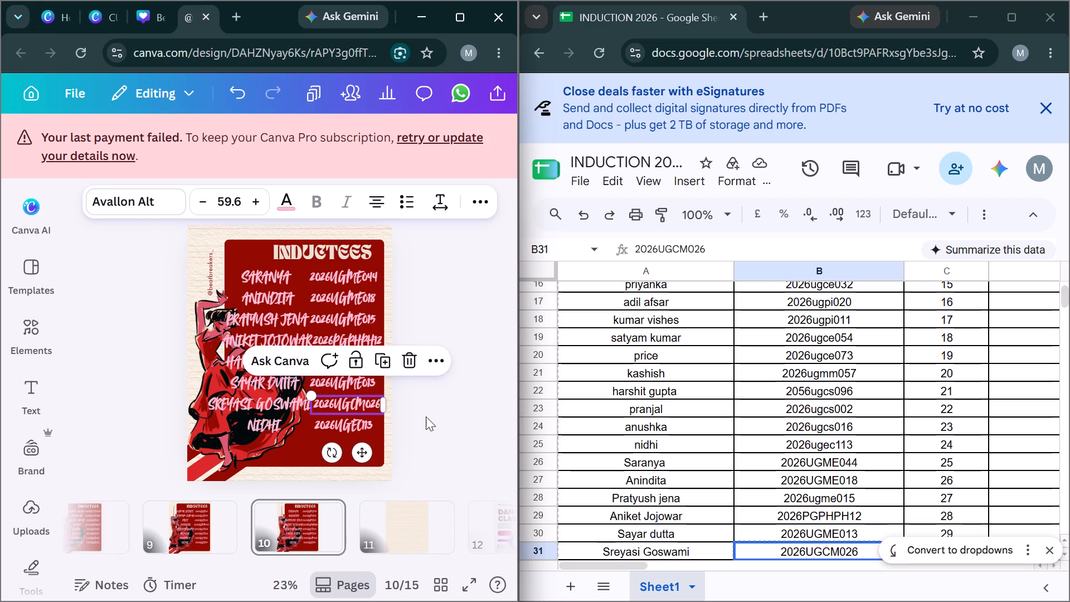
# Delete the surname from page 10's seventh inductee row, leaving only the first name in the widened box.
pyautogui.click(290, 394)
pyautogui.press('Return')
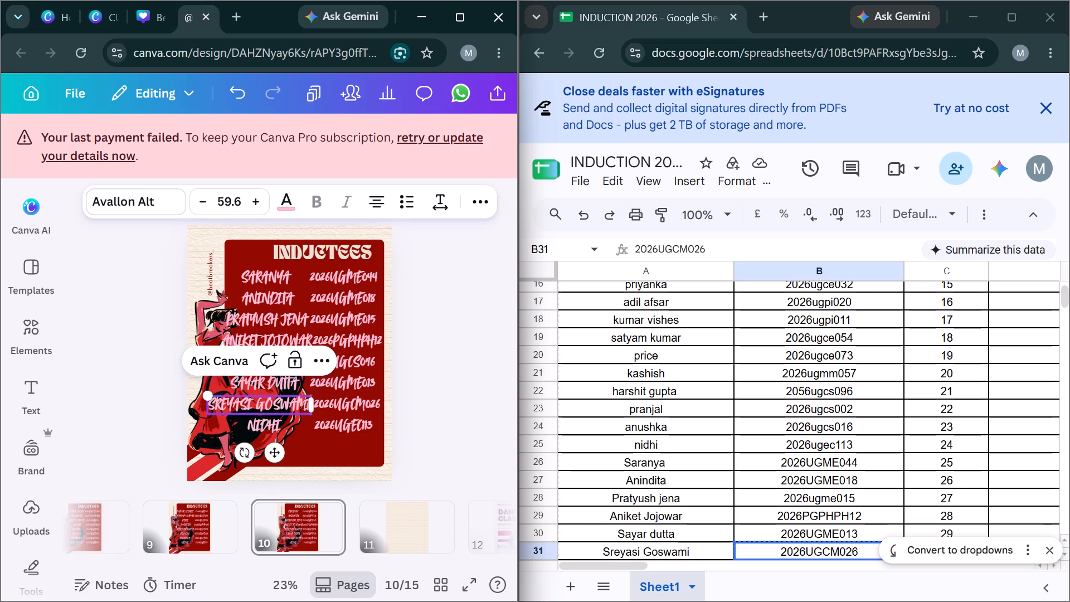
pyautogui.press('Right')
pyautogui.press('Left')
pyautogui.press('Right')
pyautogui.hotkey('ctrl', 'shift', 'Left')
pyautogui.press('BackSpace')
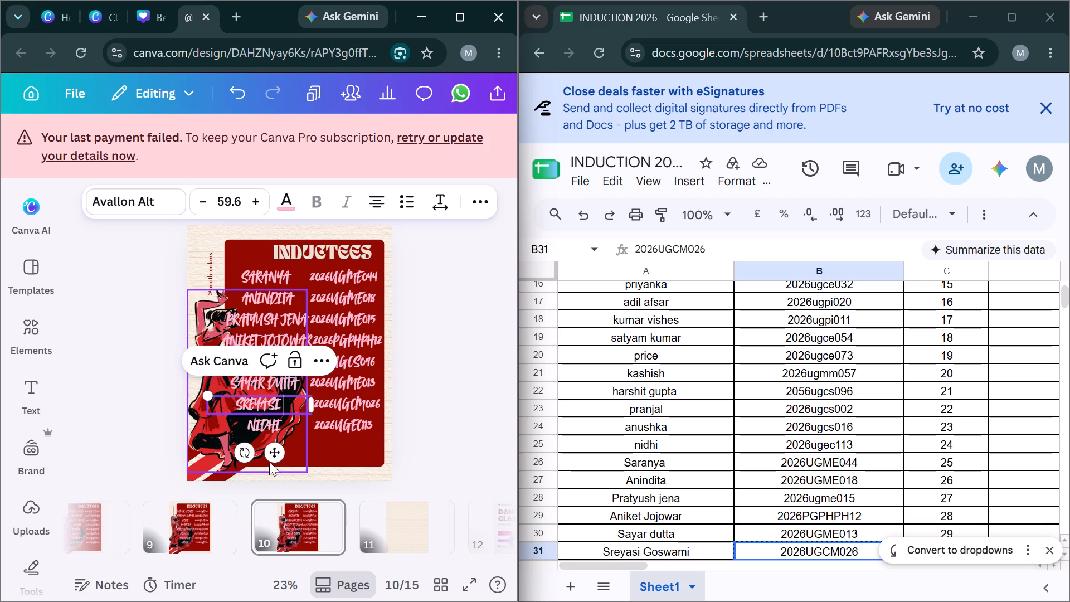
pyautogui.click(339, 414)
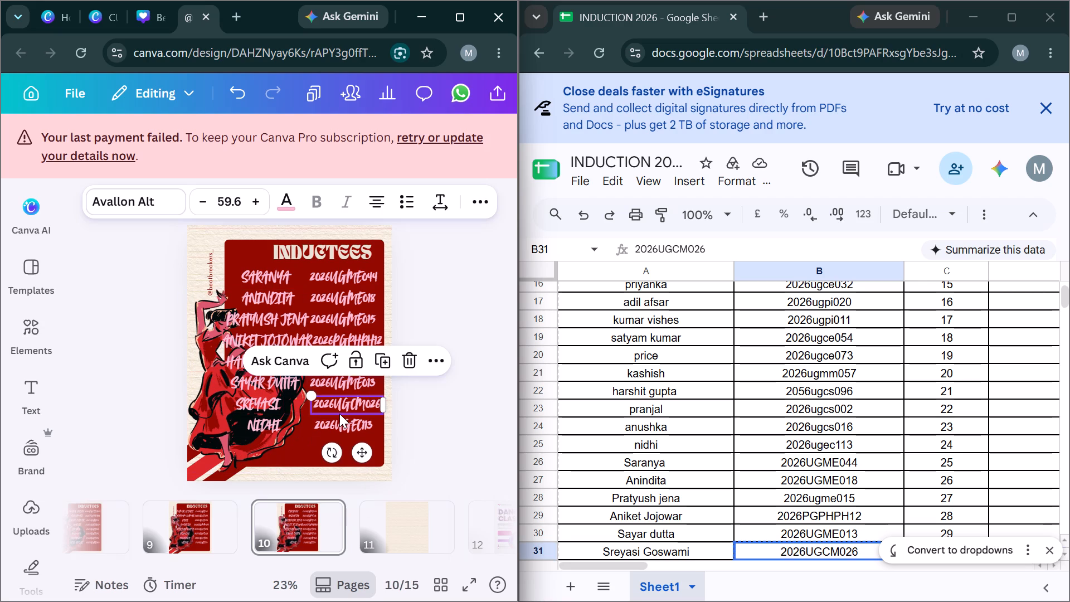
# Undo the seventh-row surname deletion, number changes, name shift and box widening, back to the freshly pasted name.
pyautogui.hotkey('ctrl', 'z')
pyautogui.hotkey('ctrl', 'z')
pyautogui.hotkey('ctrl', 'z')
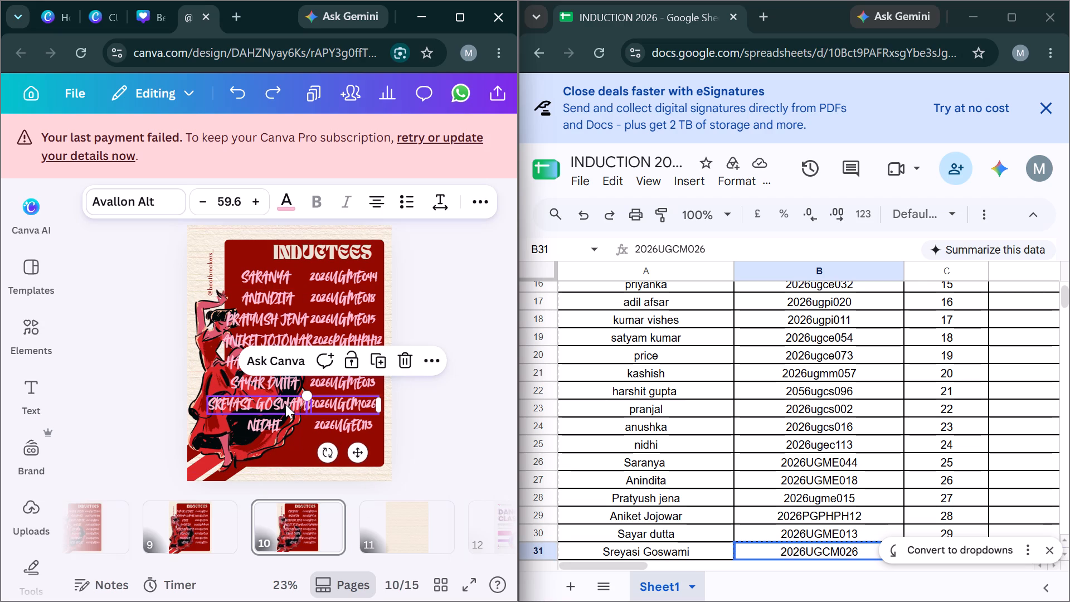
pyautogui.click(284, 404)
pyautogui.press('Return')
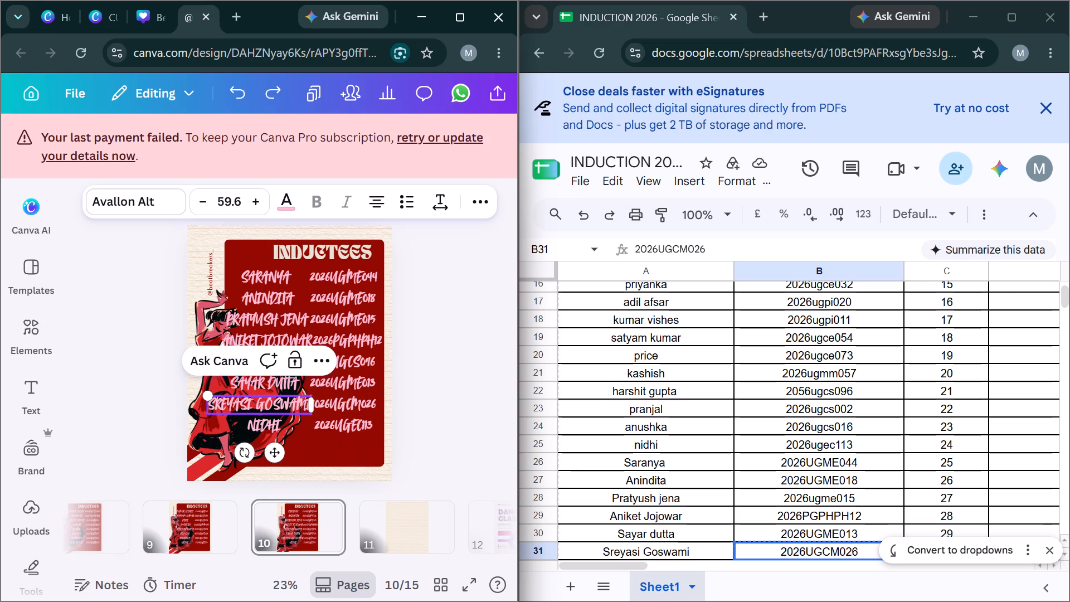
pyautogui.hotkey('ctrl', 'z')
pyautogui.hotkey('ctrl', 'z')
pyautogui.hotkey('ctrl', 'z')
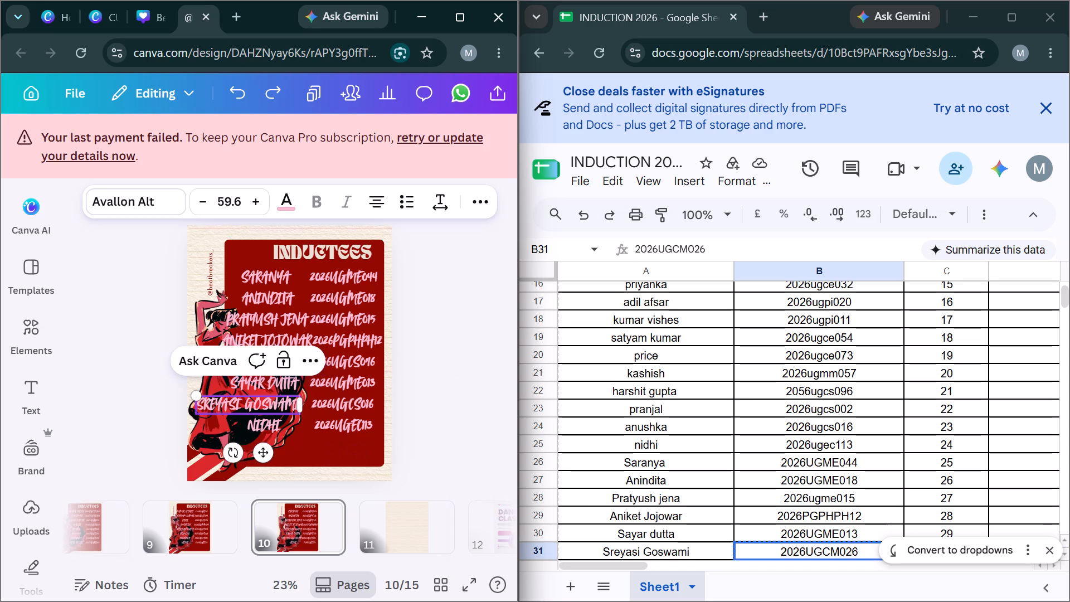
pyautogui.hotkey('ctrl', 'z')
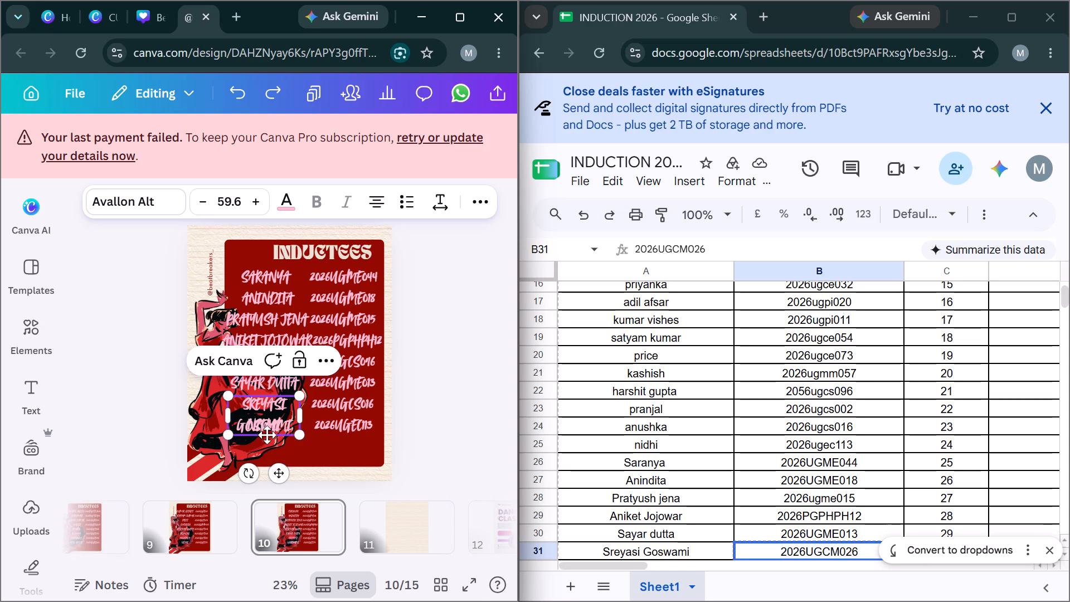
# Delete the surname from page 10's seventh inductee row, keeping only the first name.
pyautogui.hotkey('ctrl', 'shift', 'Left')
pyautogui.press('BackSpace')
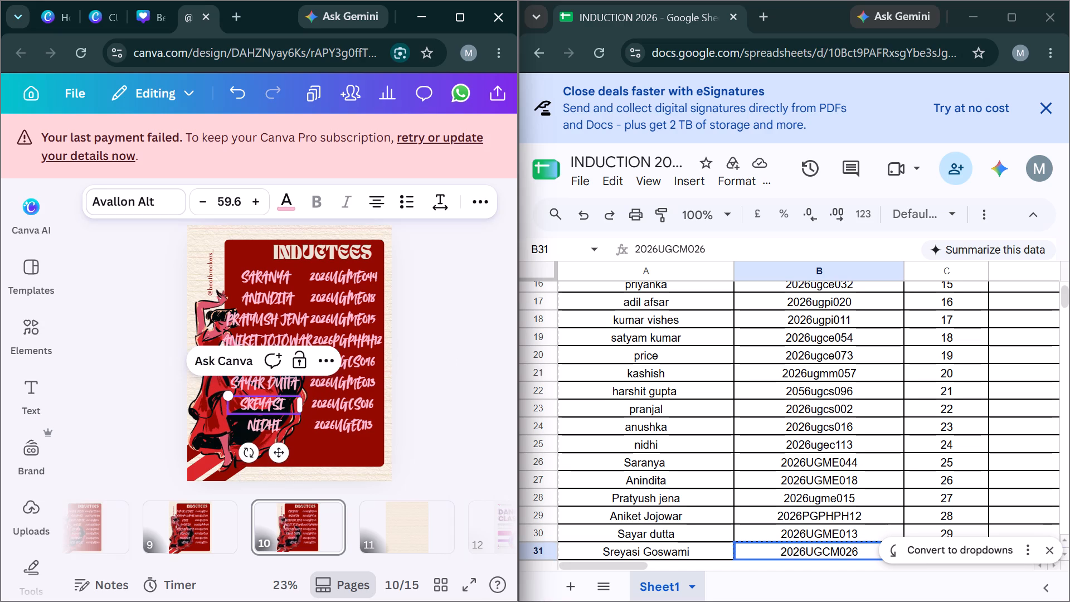
# Replace page 10's seventh-row registration number with the copied number from spreadsheet row 31.
pyautogui.click(358, 409)
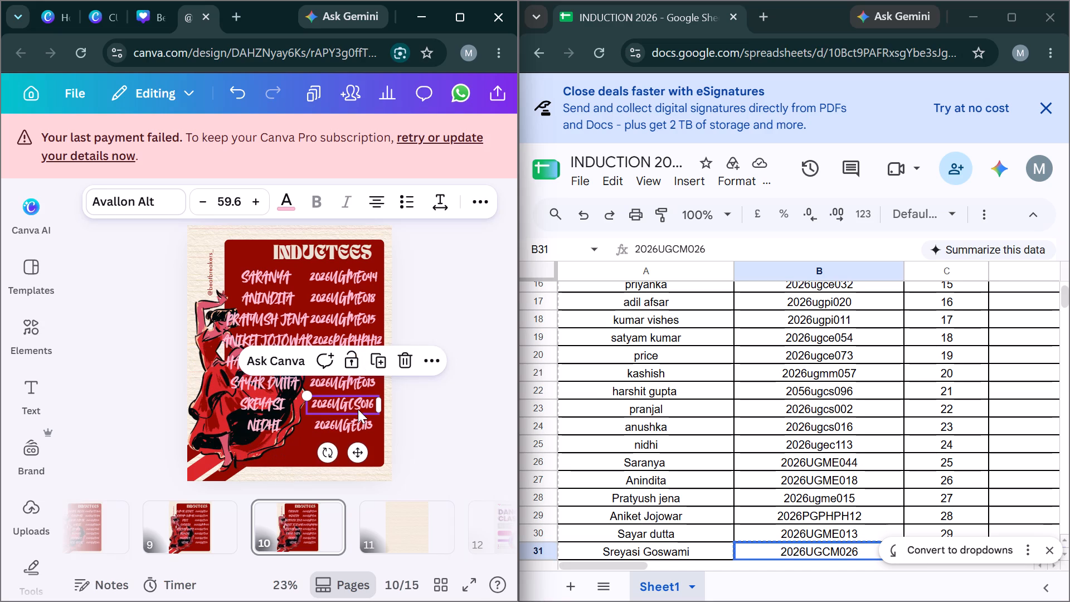
pyautogui.press('Return')
pyautogui.hotkey('ctrl', 'v')
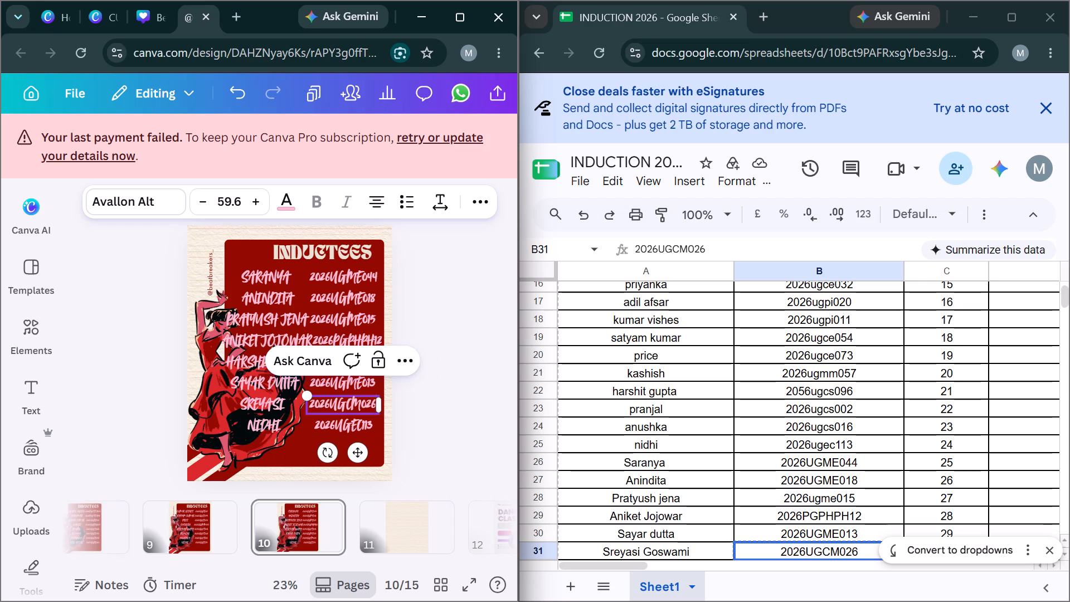
# Copy the name from spreadsheet row 32 over the name in page 10's eighth inductee row.
pyautogui.hotkey('alt', 'Tab')
pyautogui.scroll(-1, 678, 410)
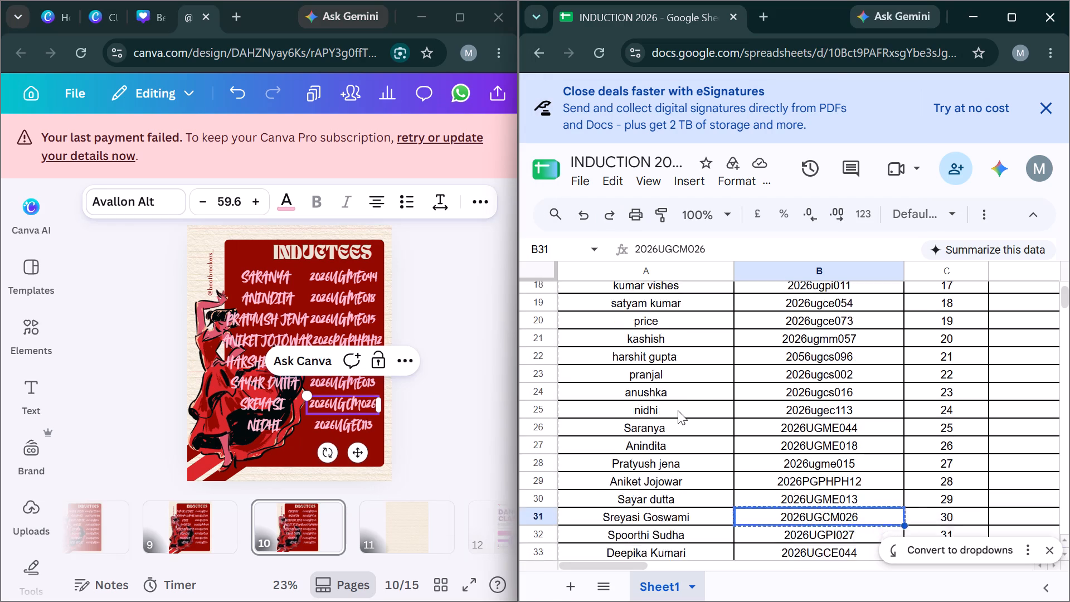
pyautogui.scroll(-1, 678, 410)
pyautogui.click(668, 463)
pyautogui.hotkey('ctrl', 'c')
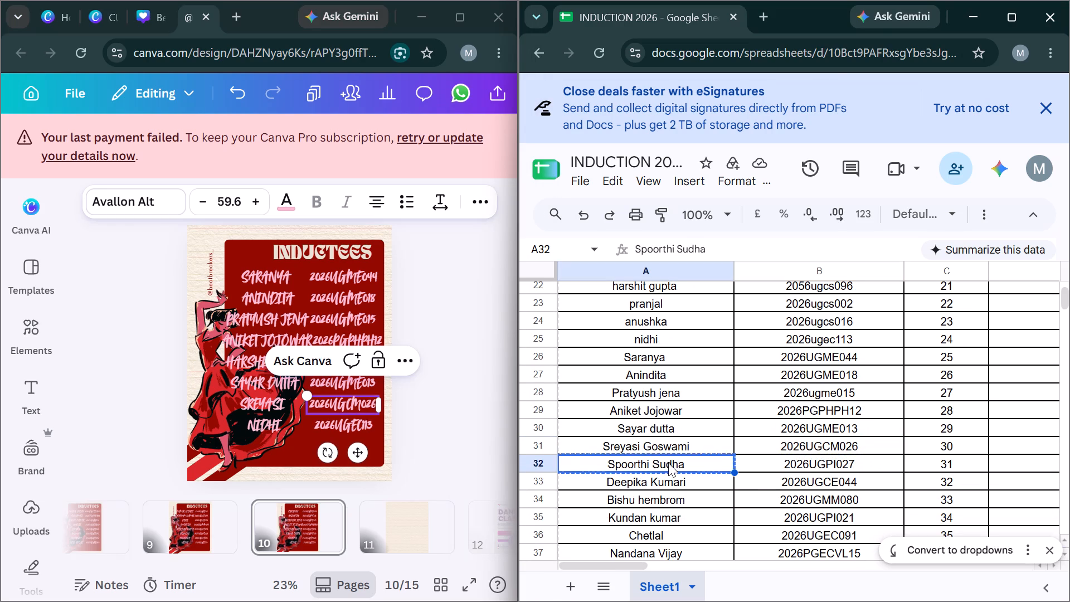
pyautogui.hotkey('alt', 'Tab')
pyautogui.click(252, 423)
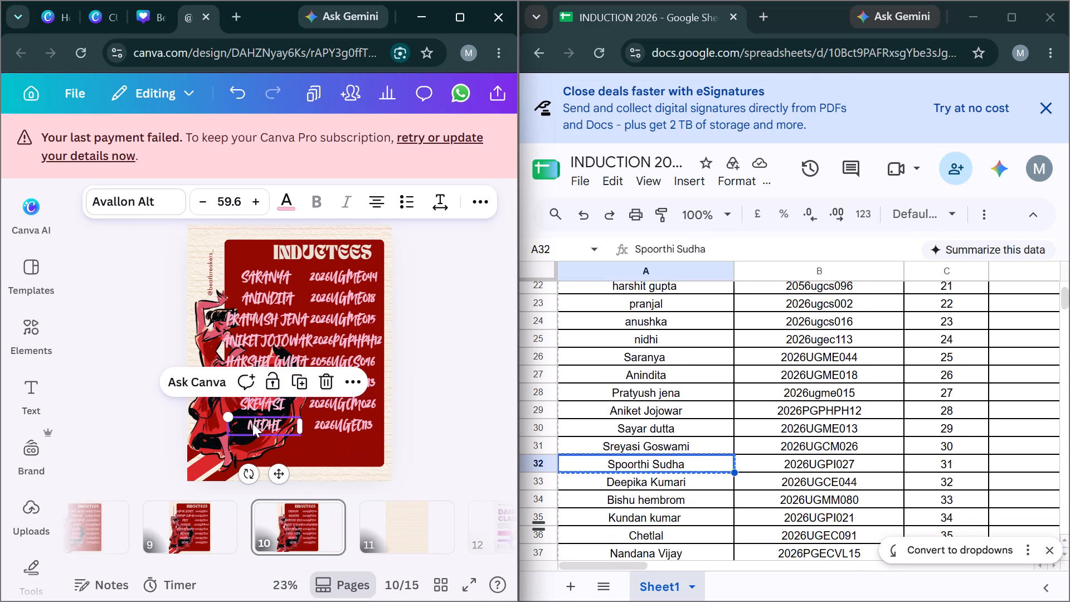
pyautogui.press('Return')
pyautogui.hotkey('ctrl', 'v')
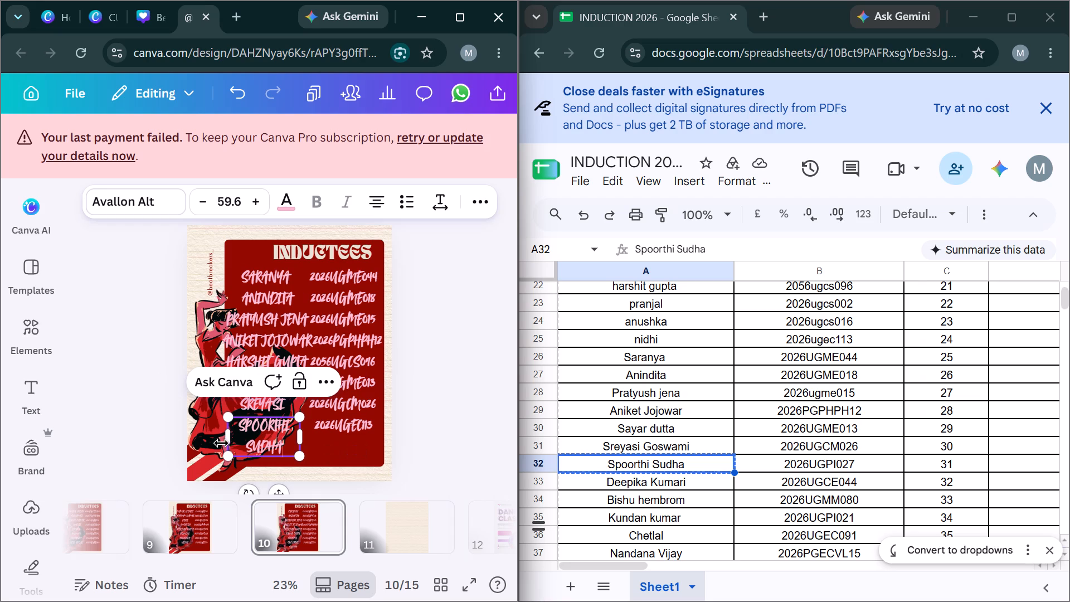
# Widen page 10's eighth-row name box to fit the name on one line and recentre it under the other names.
pyautogui.moveTo(228, 438); pyautogui.dragTo(203, 434)
pyautogui.moveTo(267, 473); pyautogui.dragTo(280, 472)
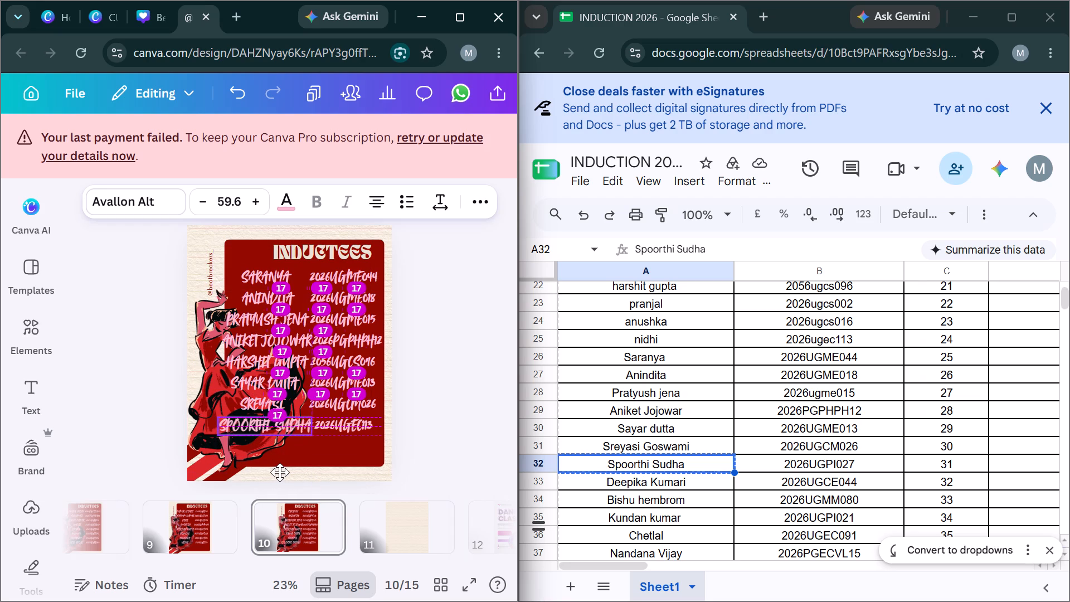
pyautogui.moveTo(280, 472); pyautogui.dragTo(279, 472)
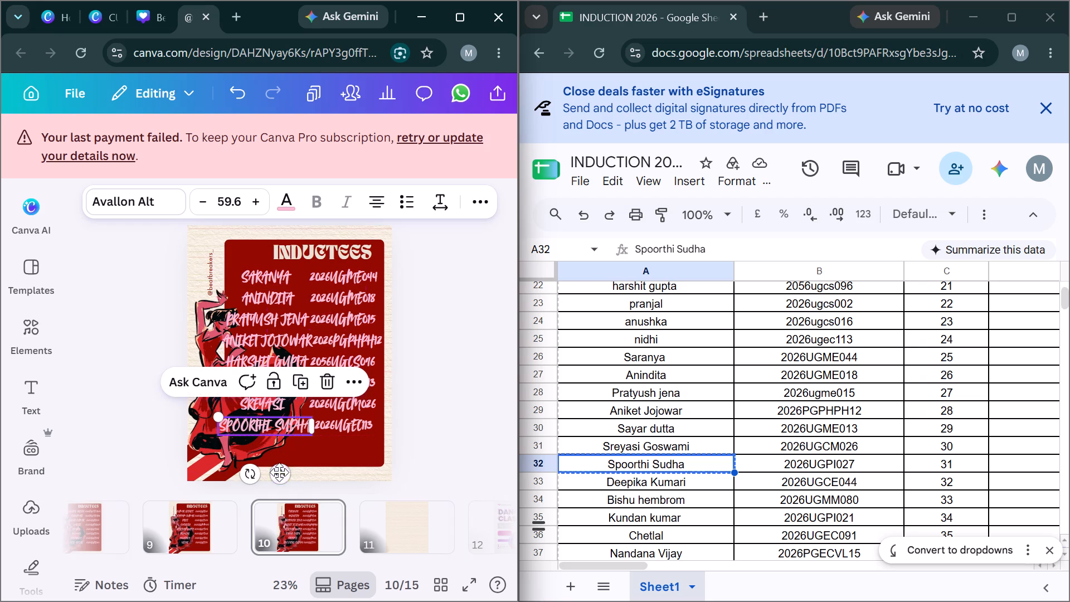
# Delete the surname from page 10's fourth inductee row, keeping only the first name.
pyautogui.click(291, 334)
pyautogui.press('Return')
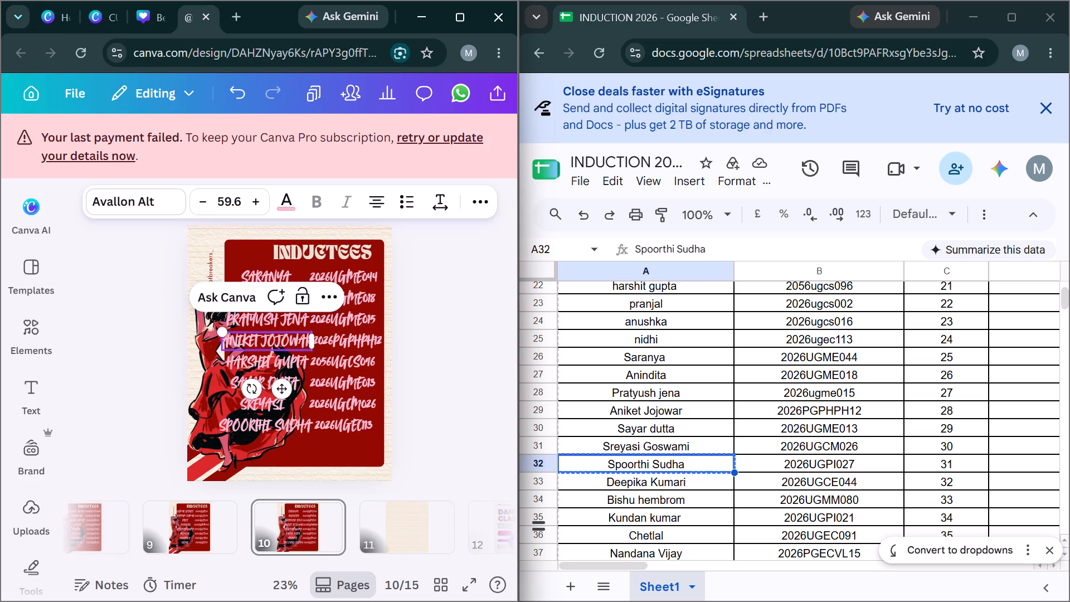
pyautogui.hotkey('ctrl', 'shift', 'Left')
pyautogui.press('BackSpace')
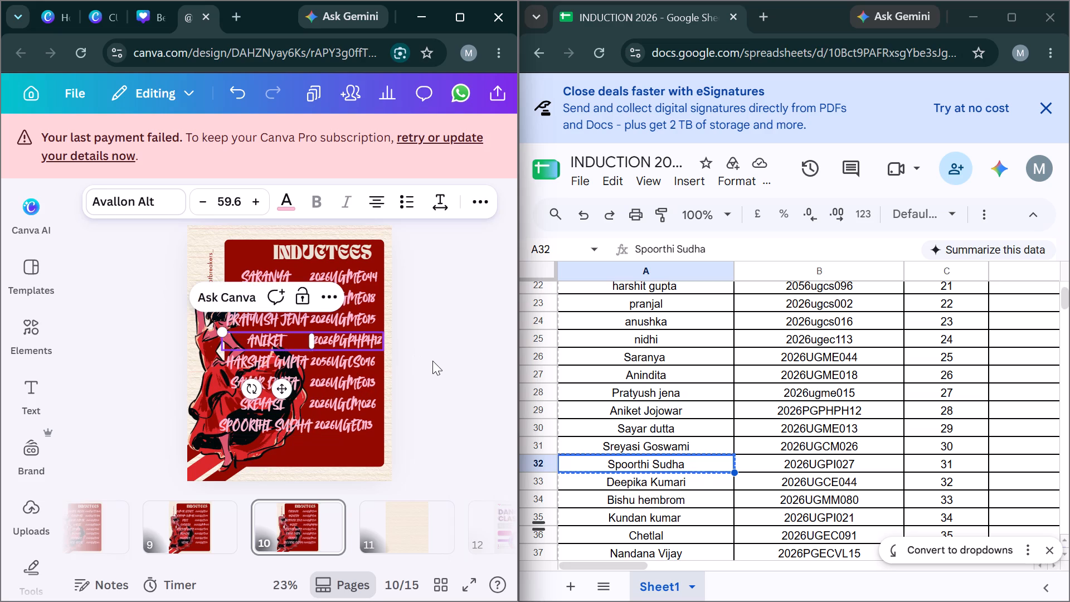
pyautogui.click(432, 361)
# Nudge page 10's fourth-row registration number slightly left to line up with the numbers above and below.
pyautogui.click(365, 342)
pyautogui.press('Left')
pyautogui.press('Left')
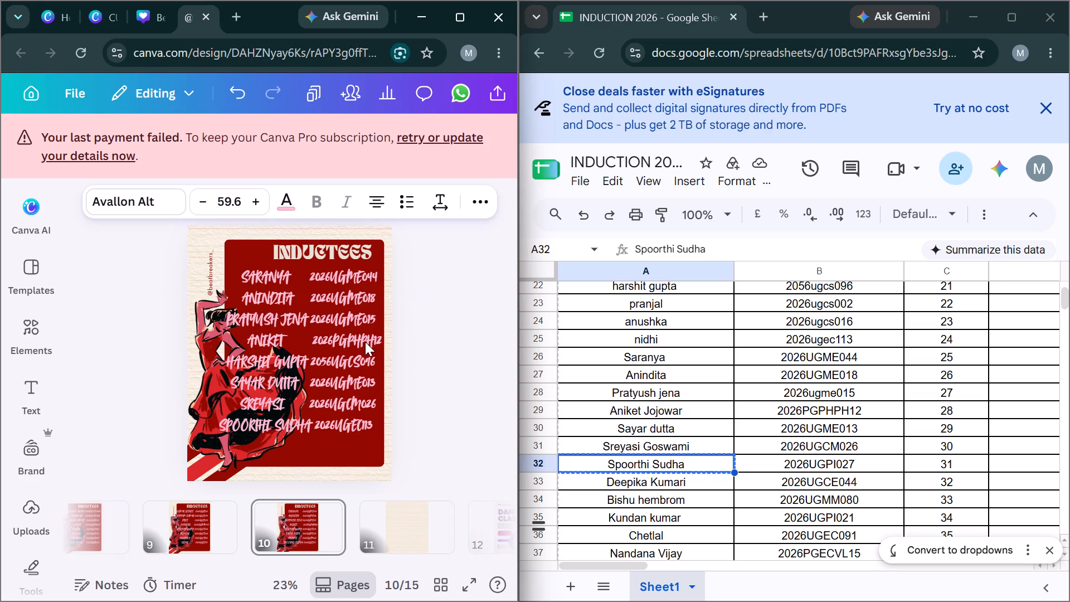
pyautogui.press('Left')
pyautogui.press('Left')
pyautogui.press('Left')
pyautogui.press('Left')
pyautogui.press('Left')
pyautogui.press('Left')
pyautogui.press('Left')
pyautogui.press('Left')
pyautogui.press('Left')
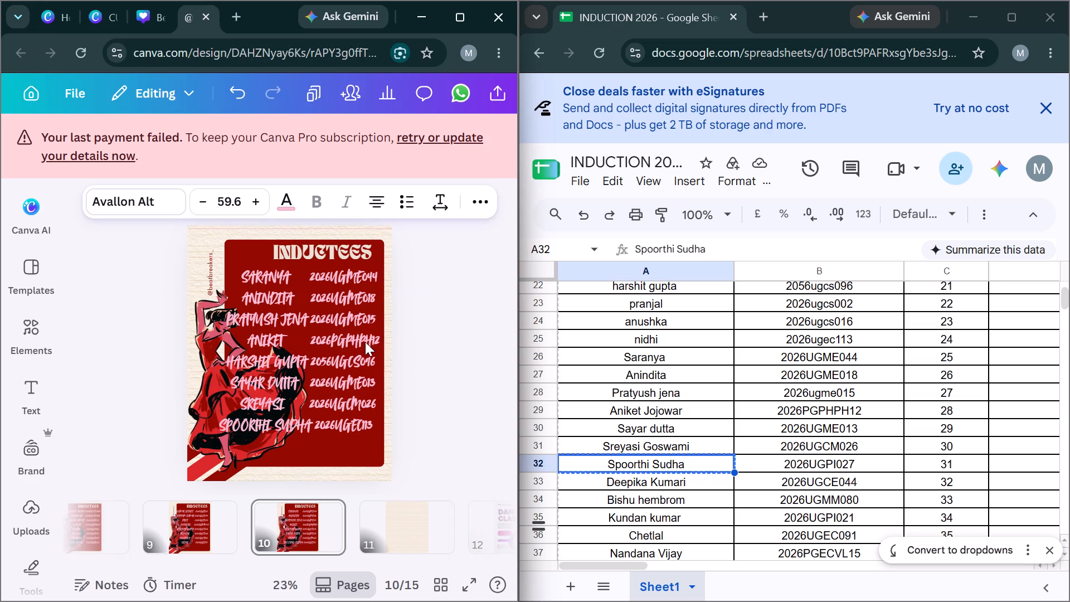
pyautogui.press('Left')
pyautogui.press('Left')
pyautogui.press('Left')
pyautogui.press('Left')
pyautogui.press('Left')
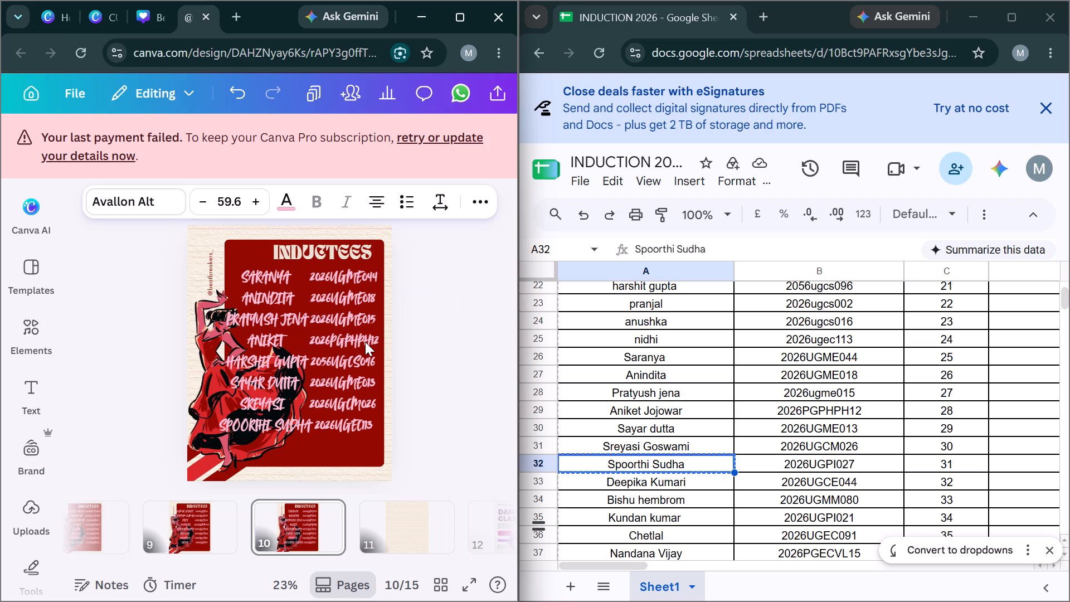
pyautogui.press('Left')
pyautogui.press('Left')
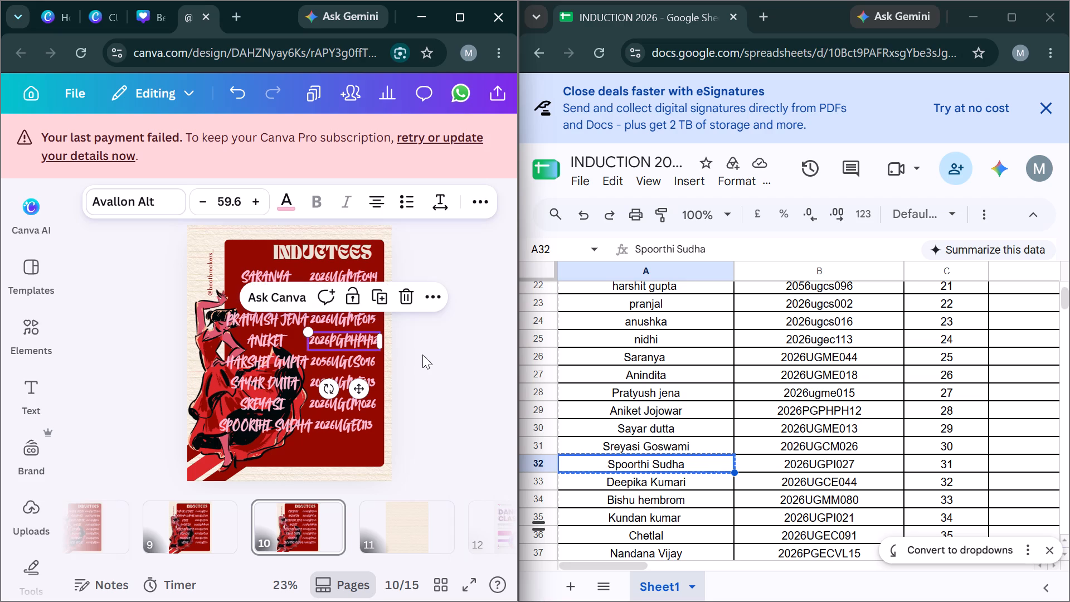
pyautogui.click(422, 355)
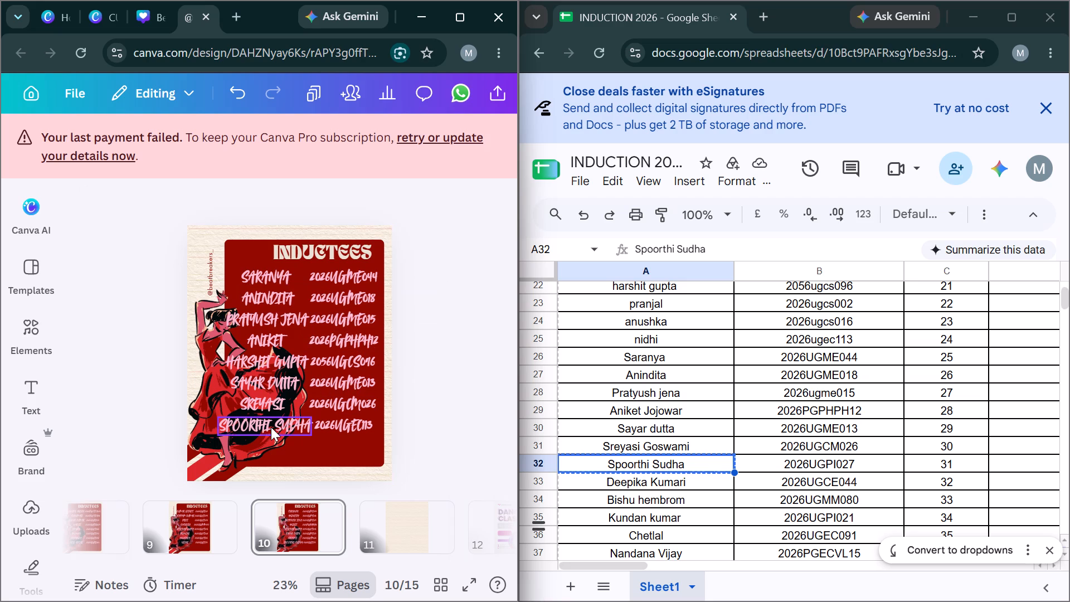
# Delete the surname from page 10's eighth inductee row, keeping only the first name.
pyautogui.click(271, 427)
pyautogui.press('Return')
pyautogui.hotkey('ctrl', 'shift', 'Left')
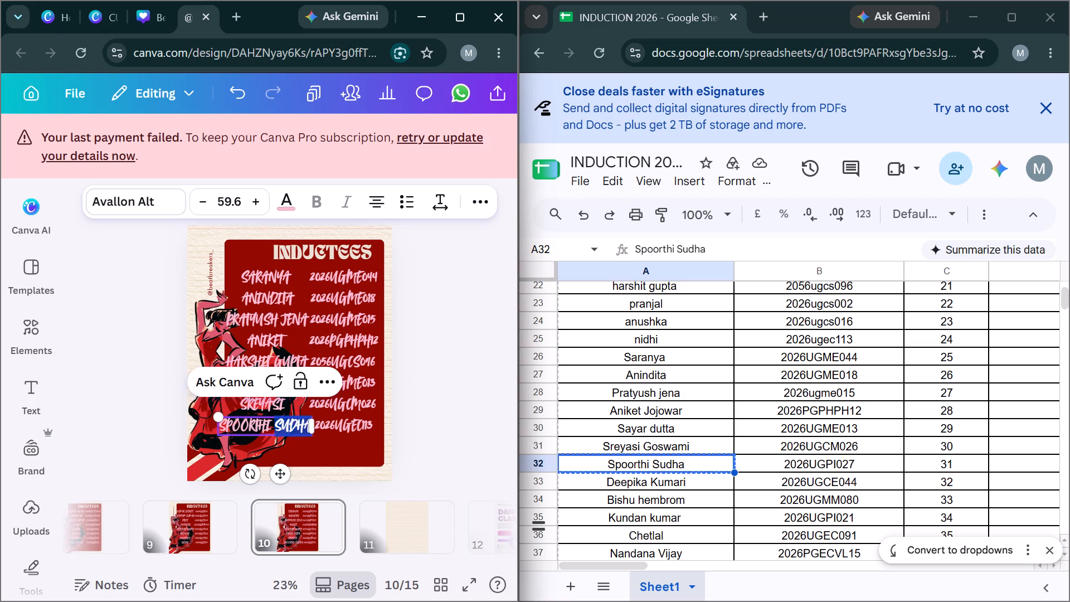
pyautogui.press('BackSpace')
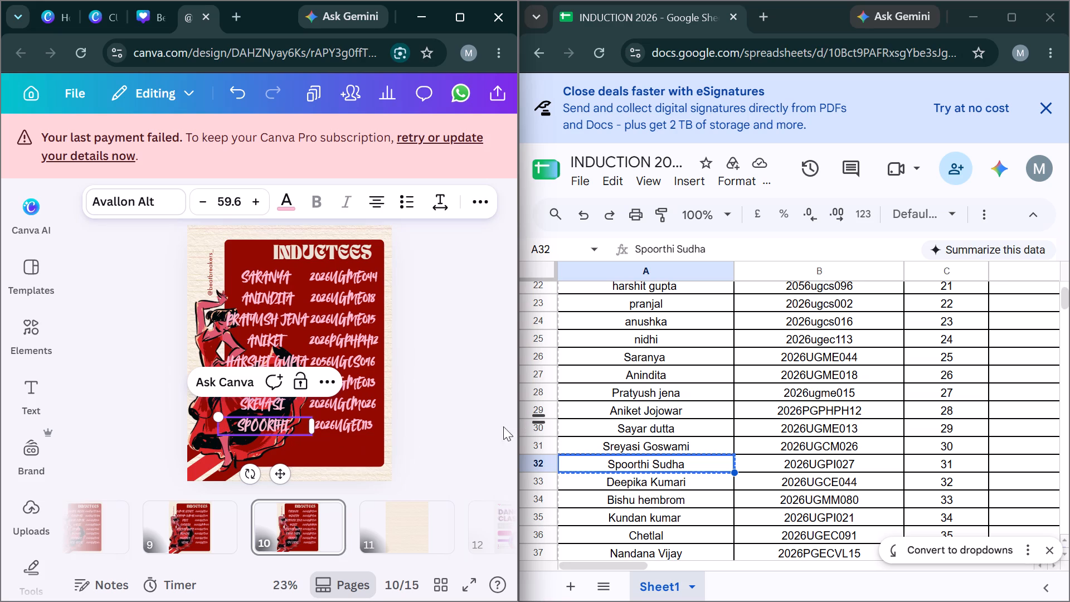
pyautogui.click(446, 455)
# Copy the registration number from spreadsheet row 32 over the number in page 10's eighth row.
pyautogui.hotkey('alt', 'Tab')
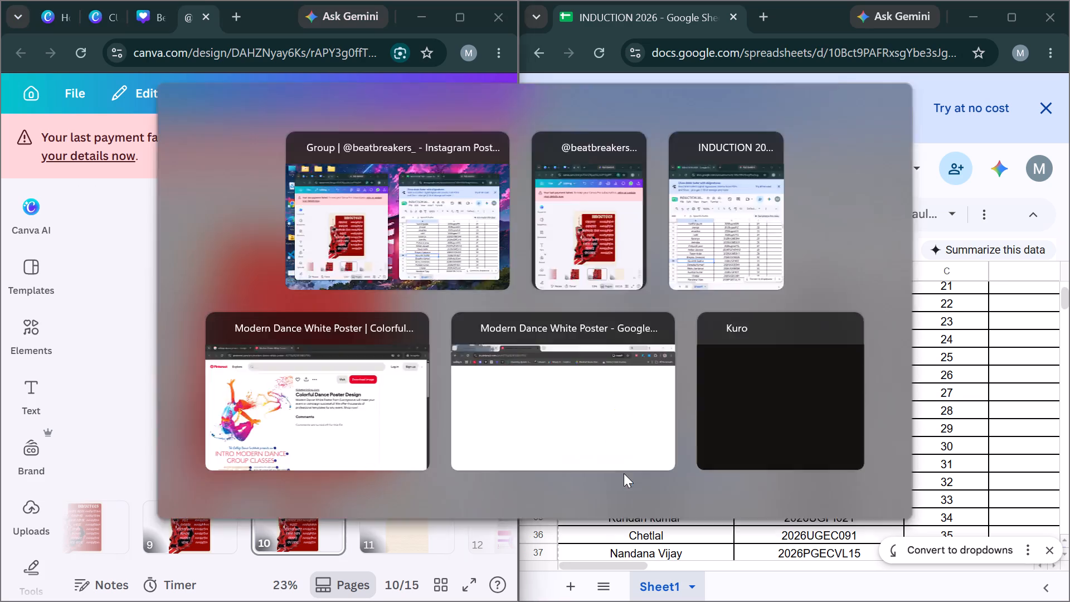
pyautogui.press('Right')
pyautogui.hotkey('ctrl', 'c')
pyautogui.hotkey('alt', 'Tab')
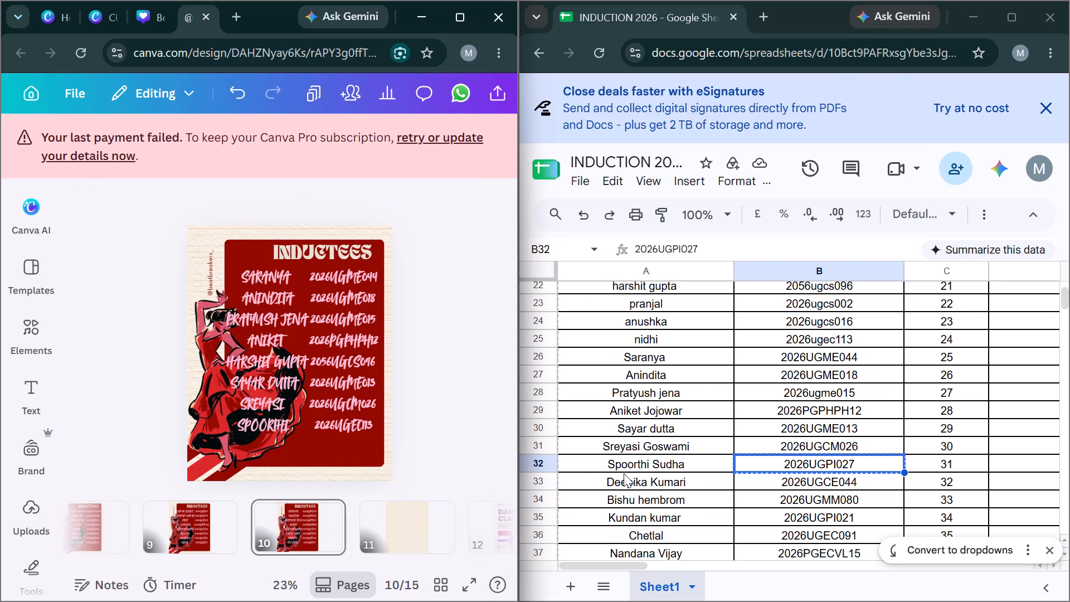
pyautogui.click(356, 431)
pyautogui.press('Return')
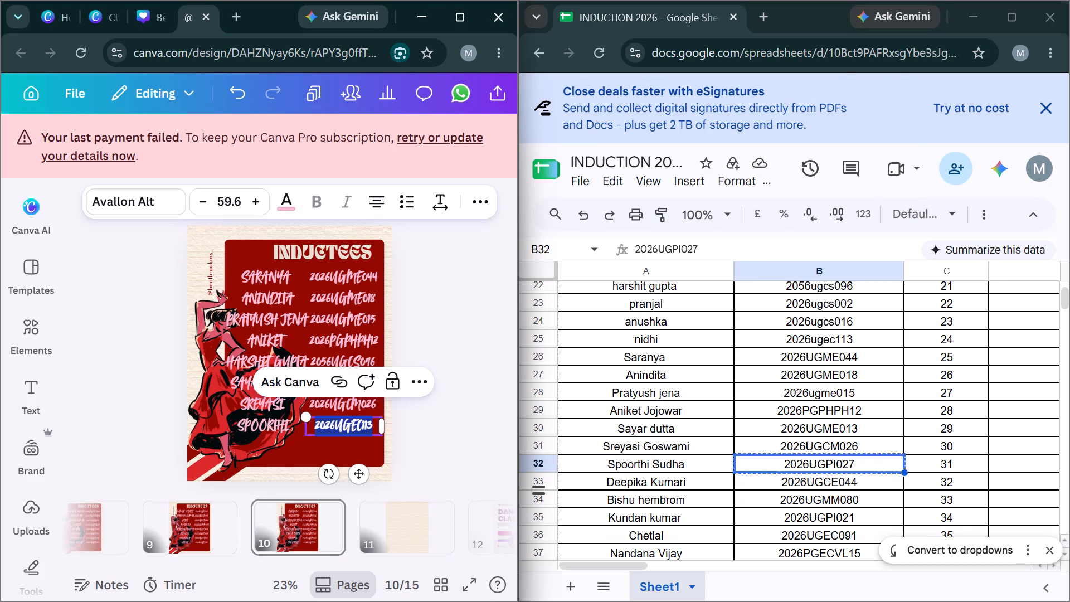
pyautogui.hotkey('ctrl', 'v')
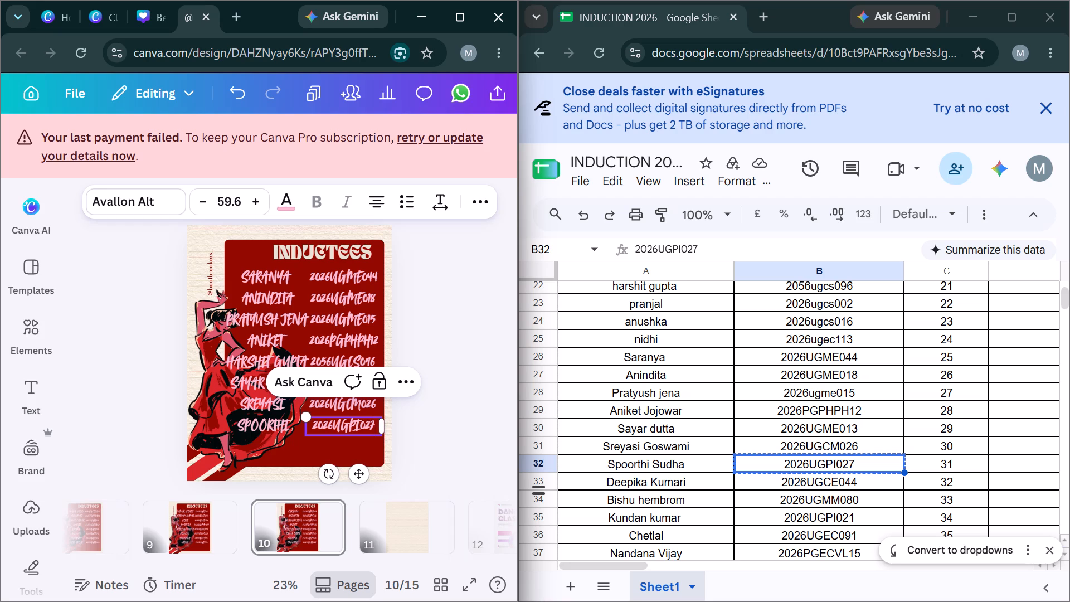
# Duplicate the completed page 10 of the inductees poster as a new page 11.
pyautogui.hotkey('alt', 'Tab')
pyautogui.hotkey('alt', 'Tab')
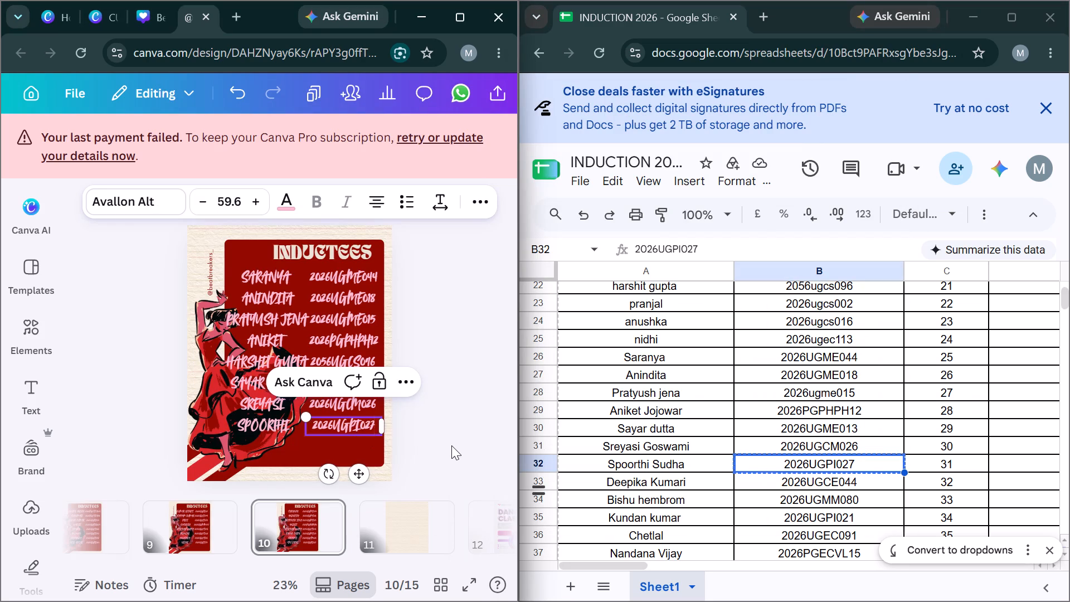
pyautogui.click(451, 445)
pyautogui.hotkey('ctrl', 'd')
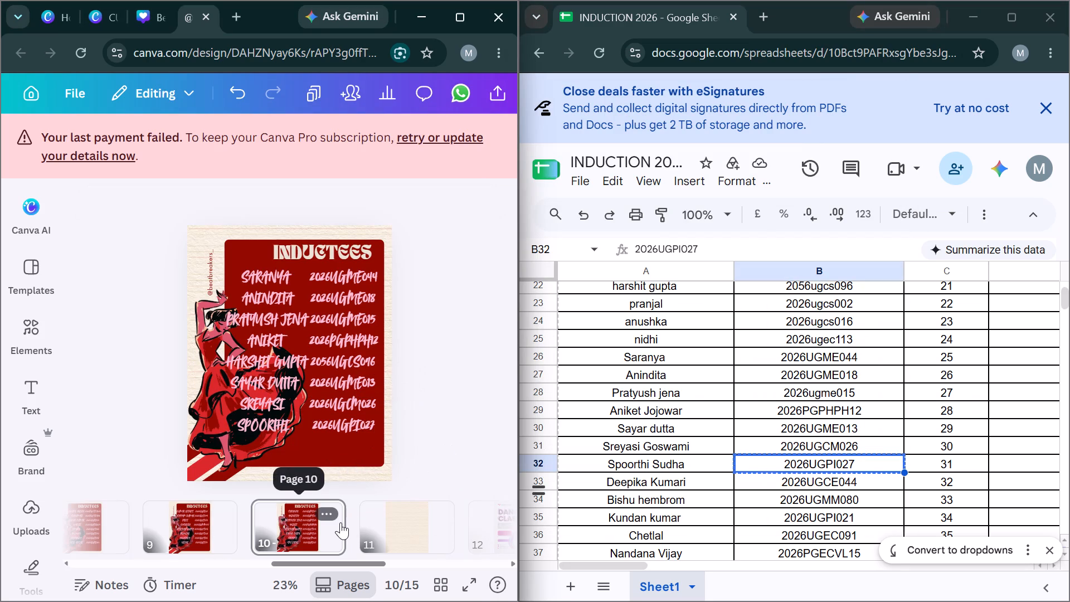
pyautogui.click(327, 529)
pyautogui.hotkey('ctrl', 'd')
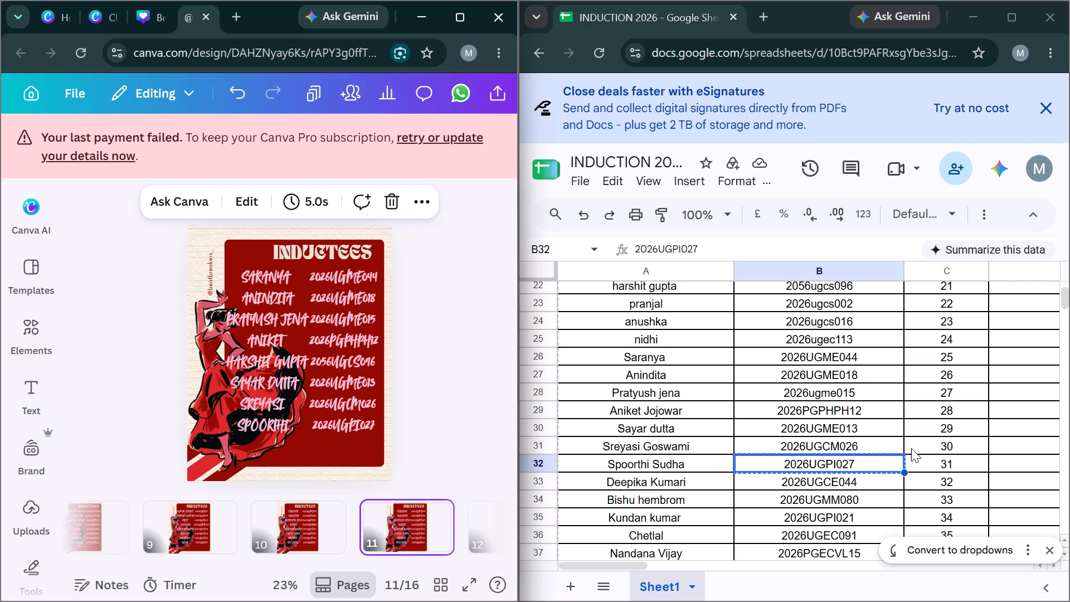
# Copy the name from spreadsheet row 33 over the name in page 11's first inductee row.
pyautogui.hotkey('alt', 'Tab')
pyautogui.press('Down')
pyautogui.press('Left')
pyautogui.hotkey('ctrl', 'c')
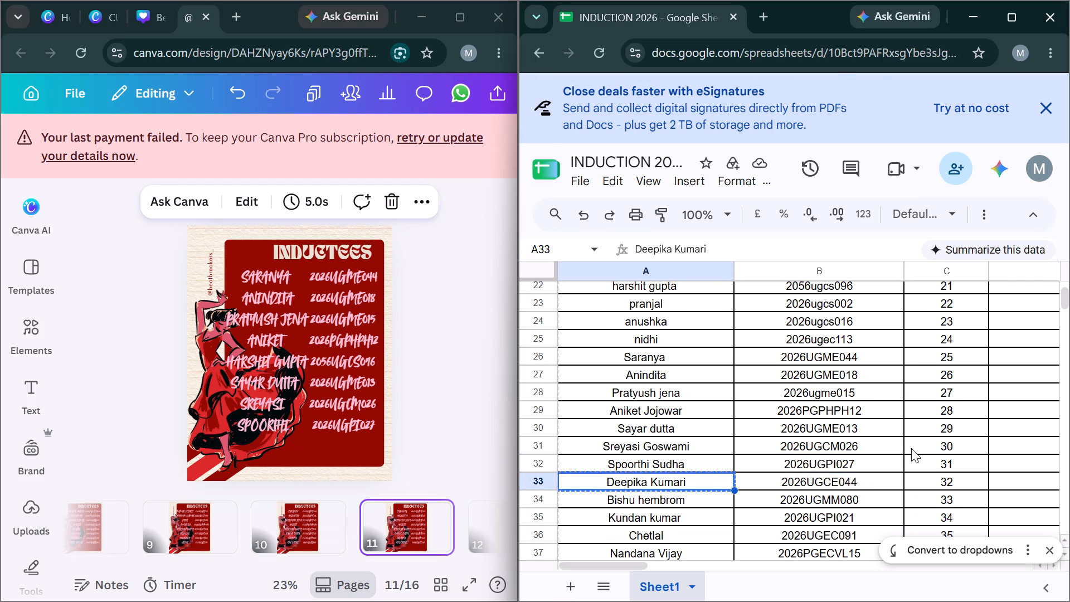
pyautogui.hotkey('alt', 'Tab')
pyautogui.click(283, 276)
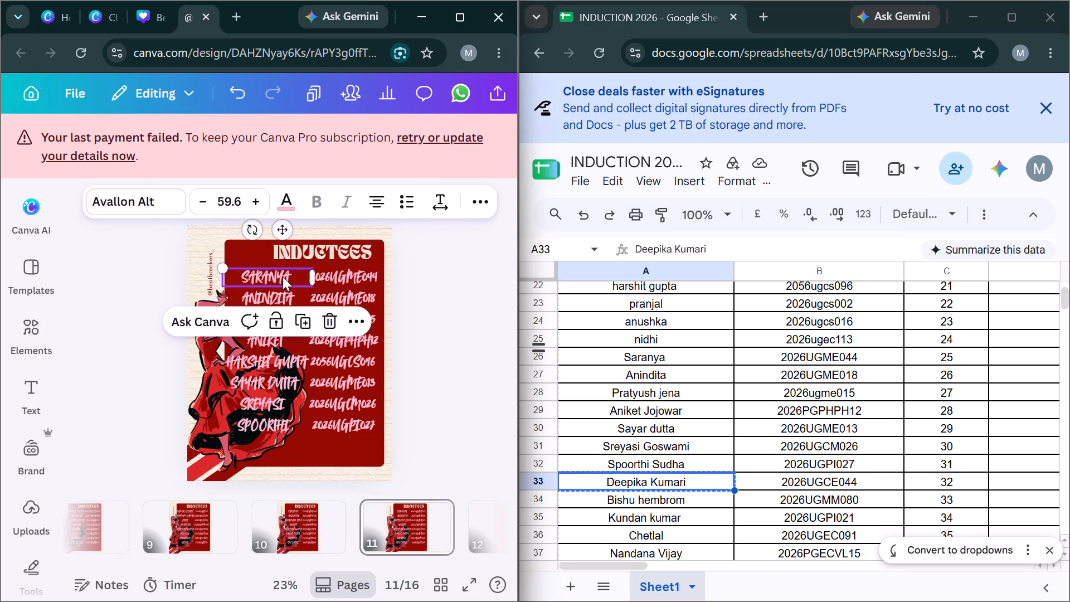
pyautogui.press('Return')
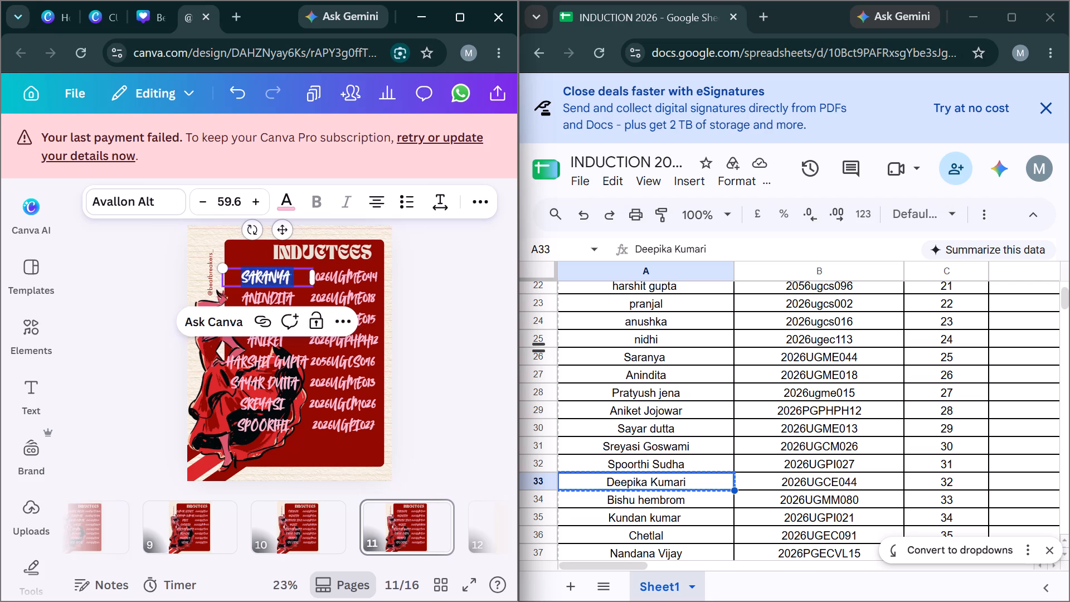
pyautogui.hotkey('ctrl', 'v')
# Copy the registration number from spreadsheet row 33 over the number in page 11's first row.
pyautogui.hotkey('alt', 'Tab')
pyautogui.press('Right')
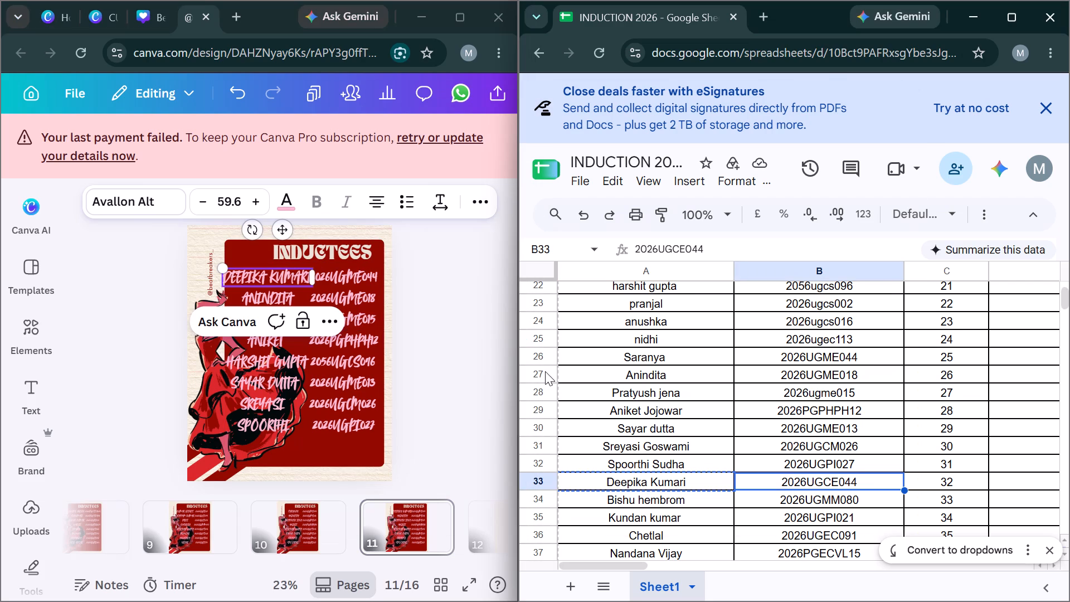
pyautogui.hotkey('ctrl', 'c')
pyautogui.hotkey('alt', 'Tab')
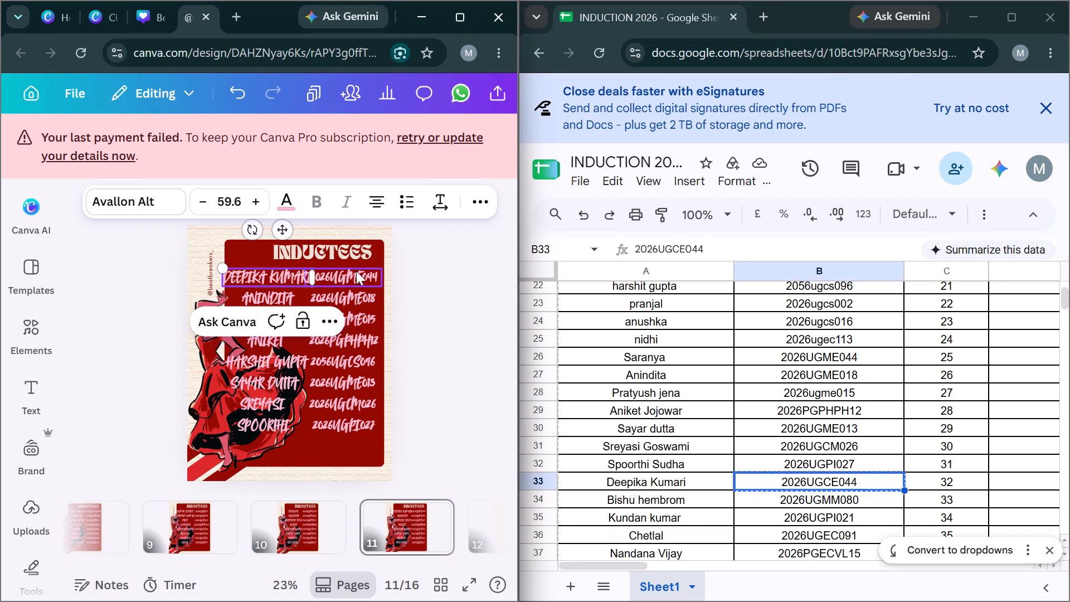
pyautogui.click(356, 271)
pyautogui.press('Return')
pyautogui.hotkey('ctrl', 'v')
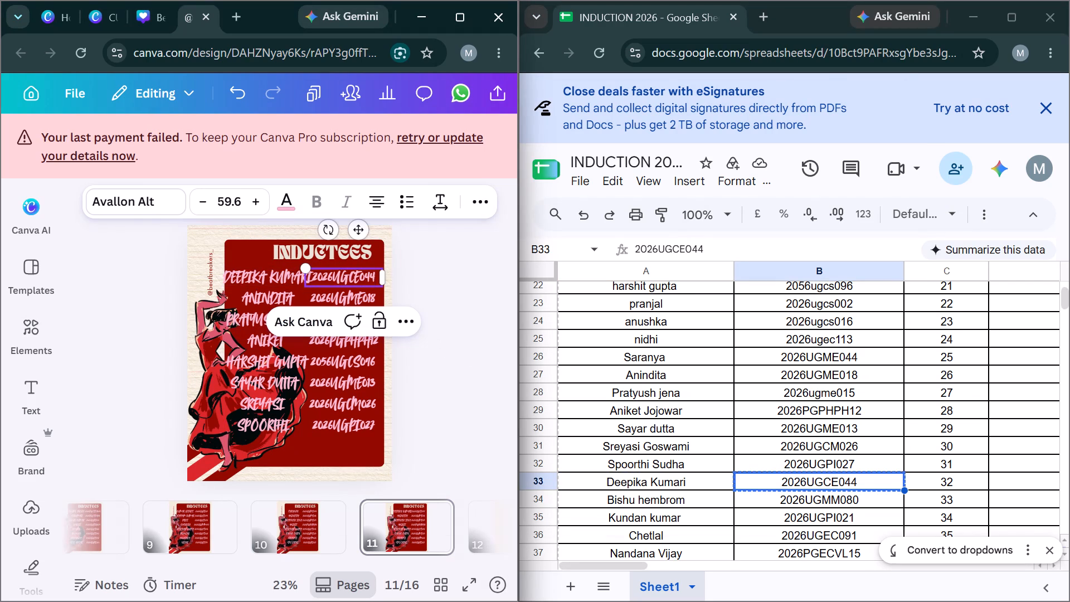
# Delete the surname from page 11's first inductee row, keeping only the first name.
pyautogui.click(275, 271)
pyautogui.press('Return')
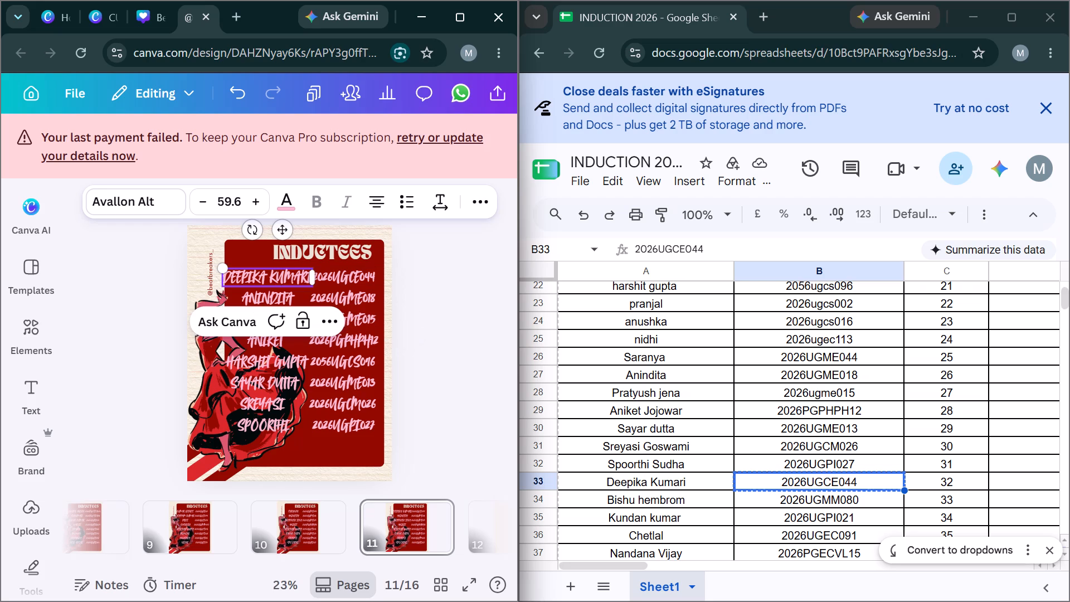
pyautogui.hotkey('ctrl', 'shift', 'Left')
pyautogui.press('BackSpace')
# Copy the name from spreadsheet row 34 and open the name in page 11's second inductee row for editing.
pyautogui.hotkey('alt', 'Tab')
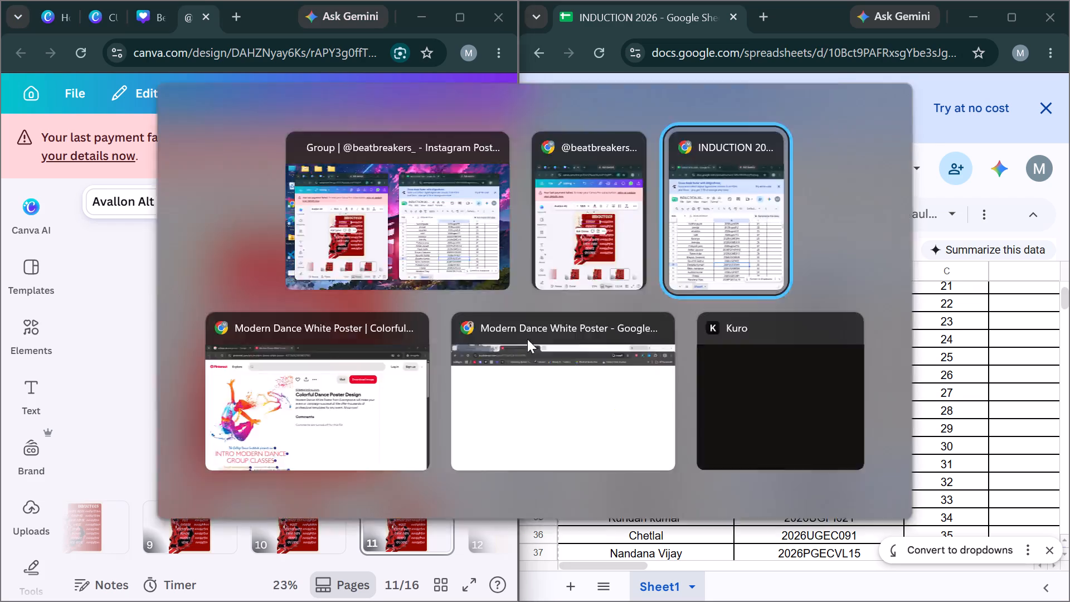
pyautogui.press('Down')
pyautogui.press('Left')
pyautogui.hotkey('ctrl', 'c')
pyautogui.hotkey('alt', 'Tab')
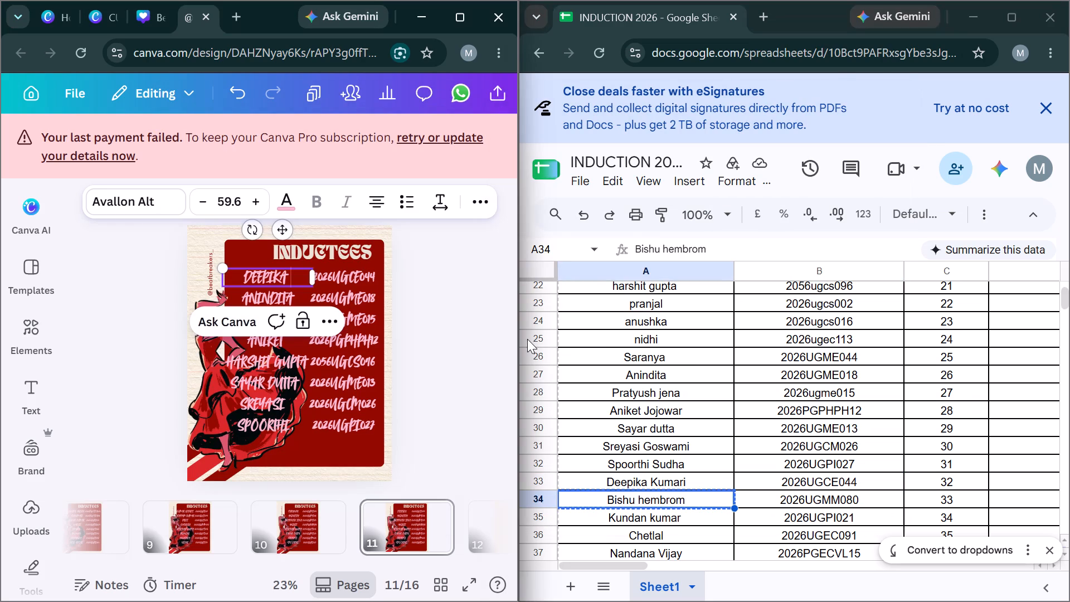
pyautogui.click(290, 298)
pyautogui.press('Return')
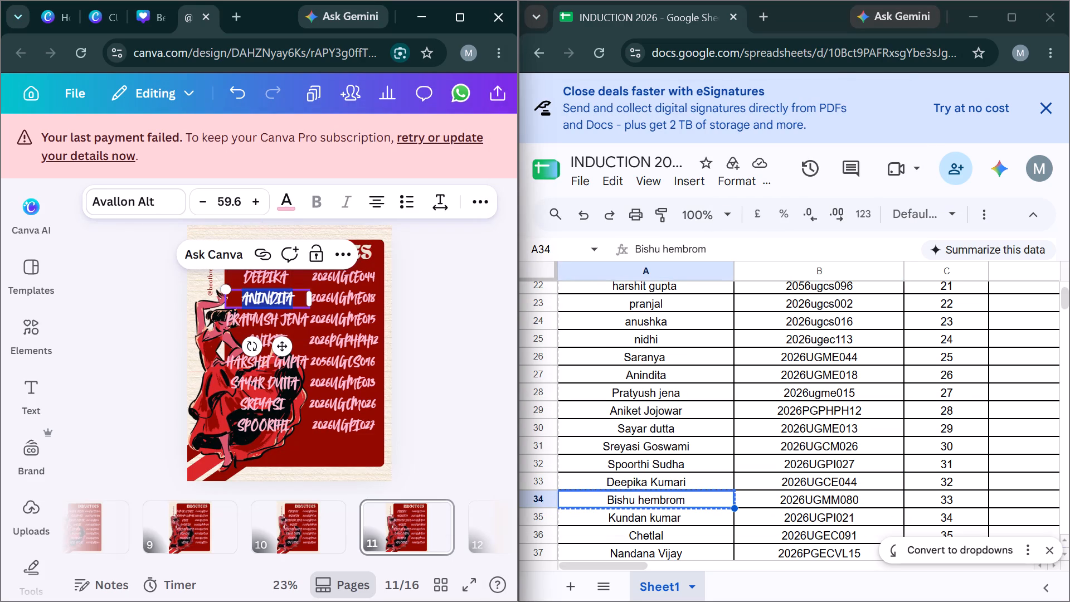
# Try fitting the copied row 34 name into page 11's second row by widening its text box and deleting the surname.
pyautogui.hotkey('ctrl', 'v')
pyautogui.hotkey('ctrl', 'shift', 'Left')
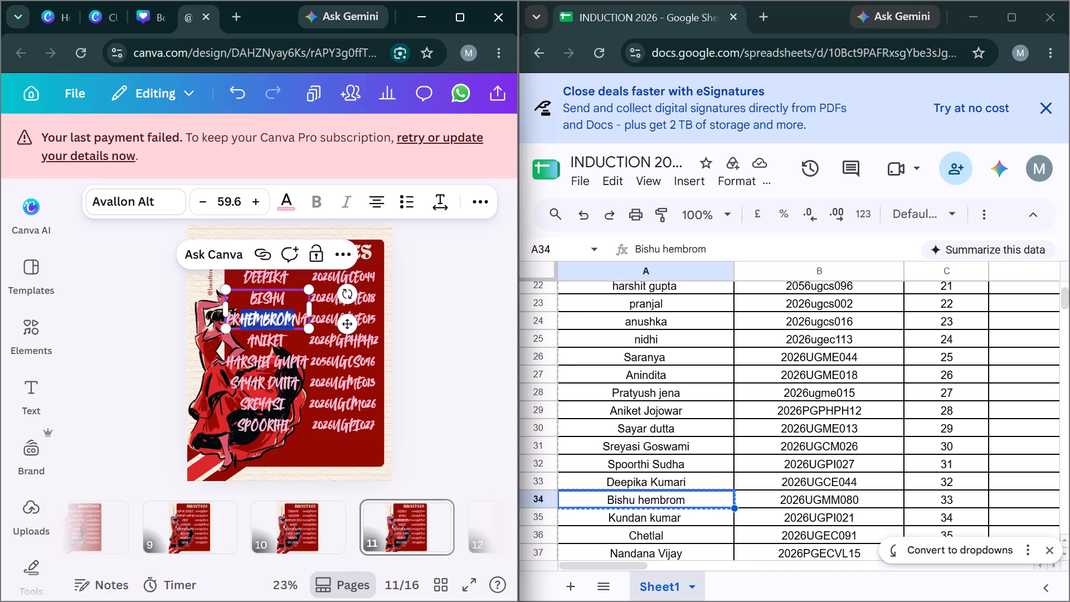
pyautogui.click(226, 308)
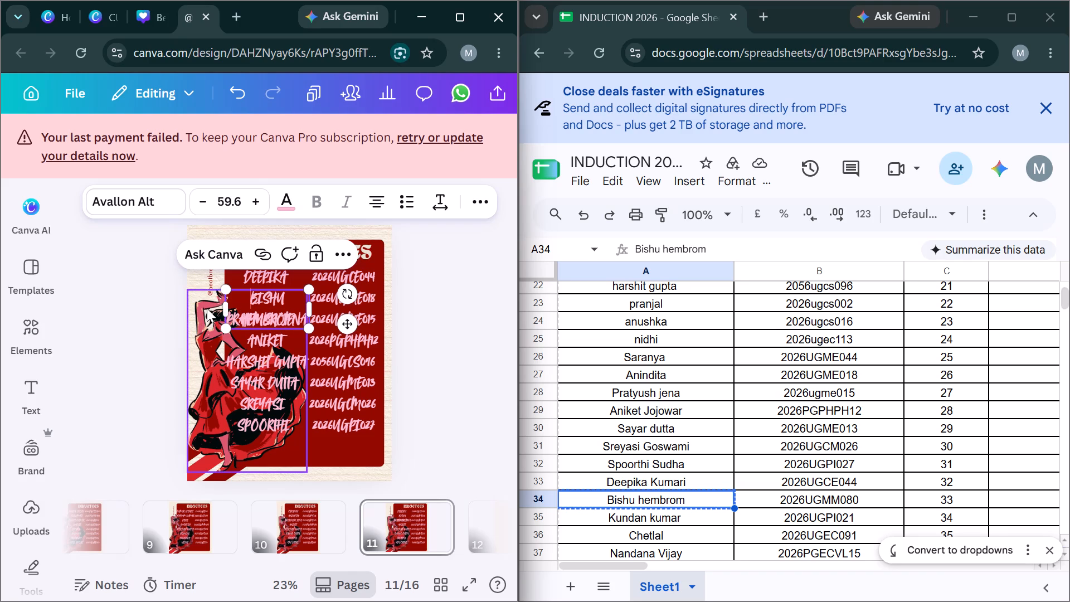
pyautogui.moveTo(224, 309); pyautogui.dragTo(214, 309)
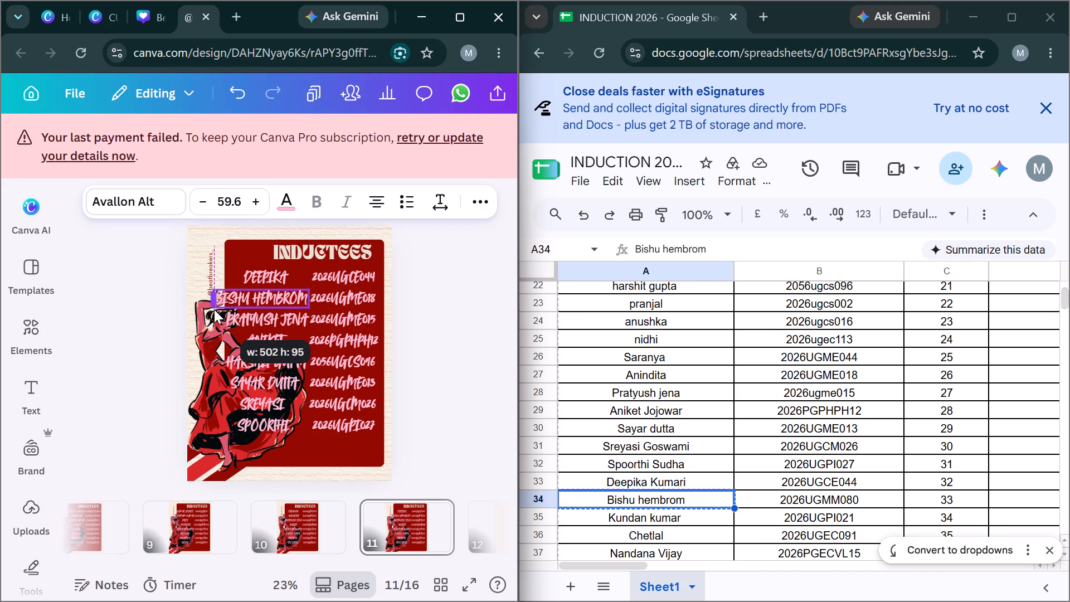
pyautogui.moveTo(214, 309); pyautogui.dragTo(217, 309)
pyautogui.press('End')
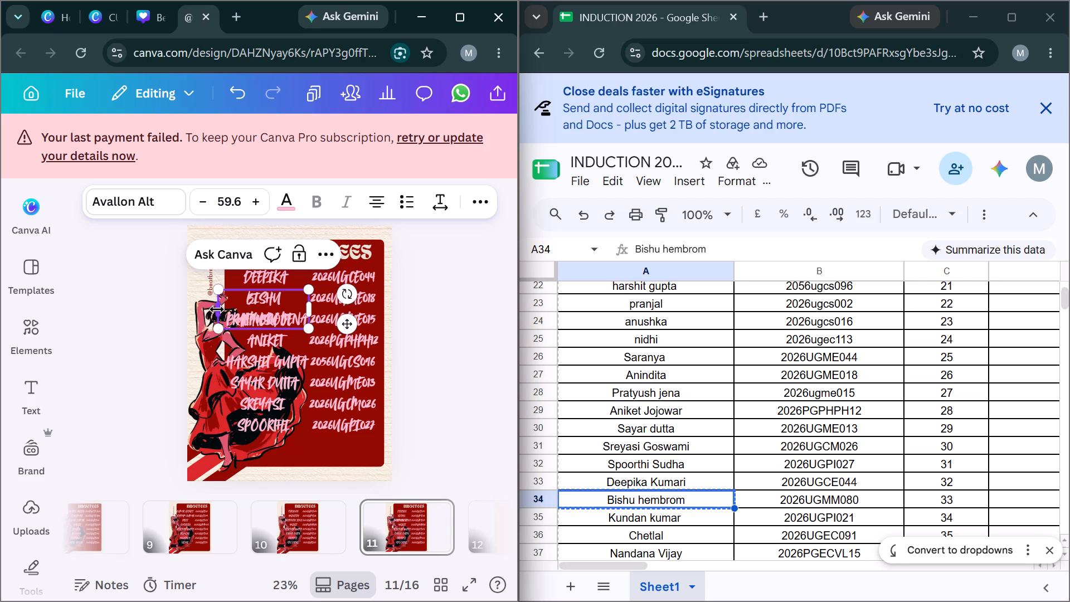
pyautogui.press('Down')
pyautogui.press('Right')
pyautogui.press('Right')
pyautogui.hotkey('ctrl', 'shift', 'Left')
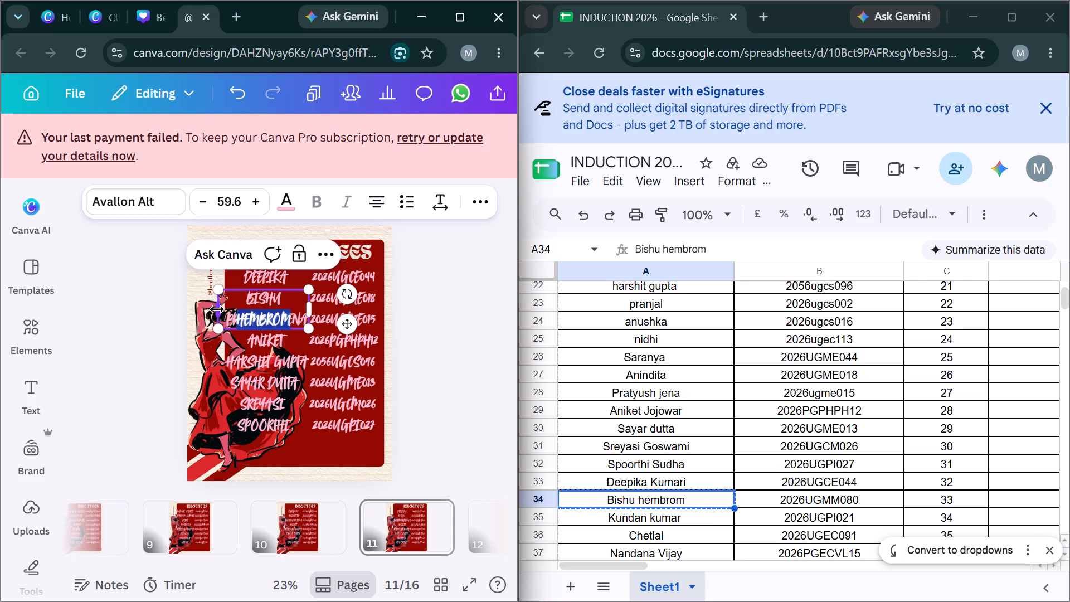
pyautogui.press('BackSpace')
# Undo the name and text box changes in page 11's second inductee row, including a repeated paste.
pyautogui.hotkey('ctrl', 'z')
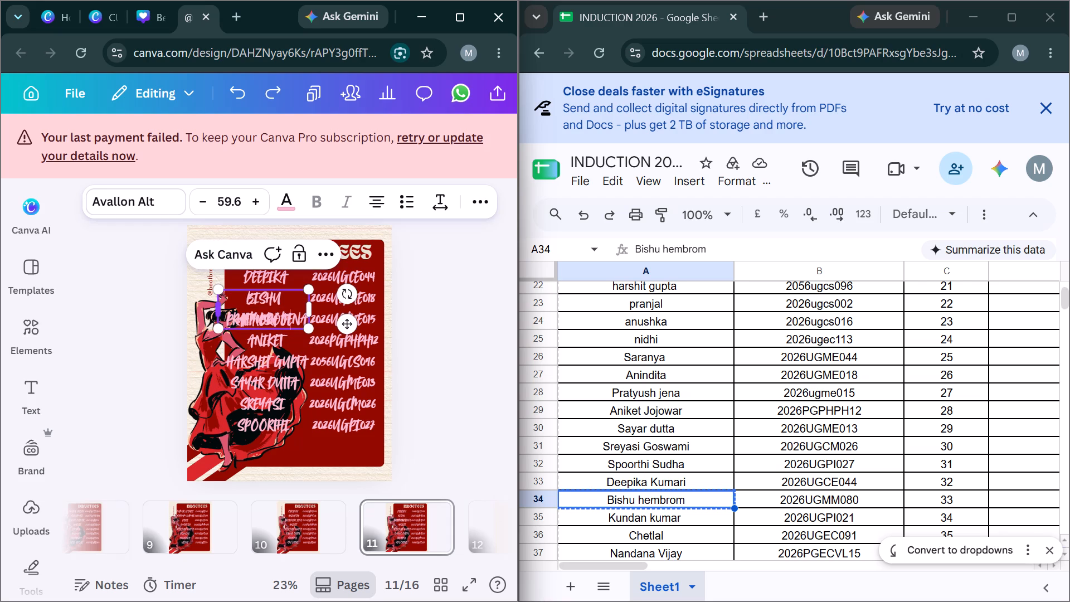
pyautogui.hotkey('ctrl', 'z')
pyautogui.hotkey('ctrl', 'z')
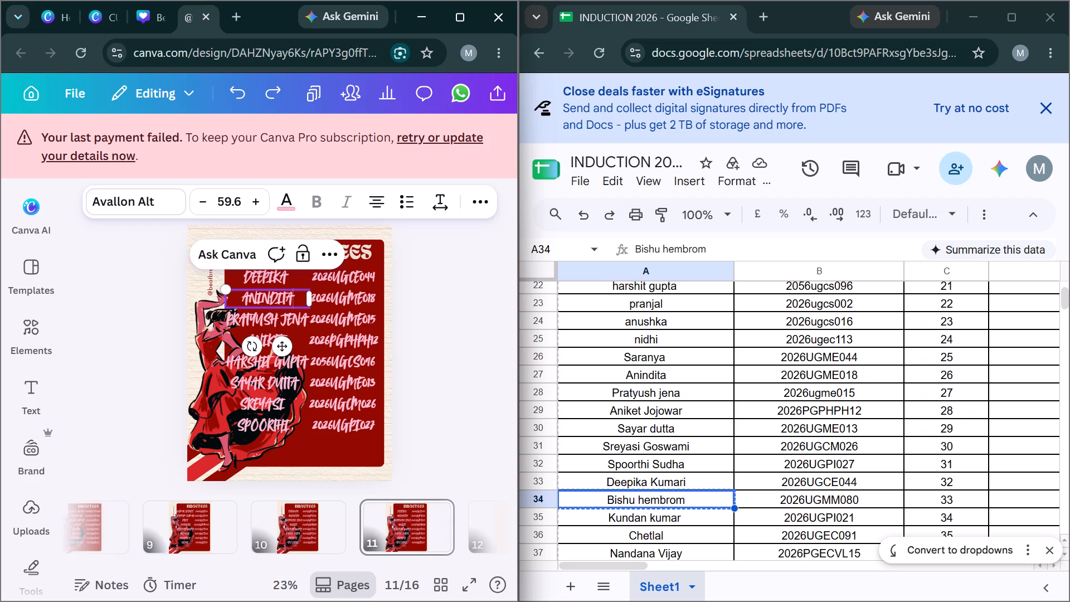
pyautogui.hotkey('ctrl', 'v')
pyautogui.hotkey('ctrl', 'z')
# Replace the whole name in page 11's second row with the copied row 34 name, keeping only the first name.
pyautogui.hotkey('ctrl', 'a')
pyautogui.hotkey('ctrl', 'v')
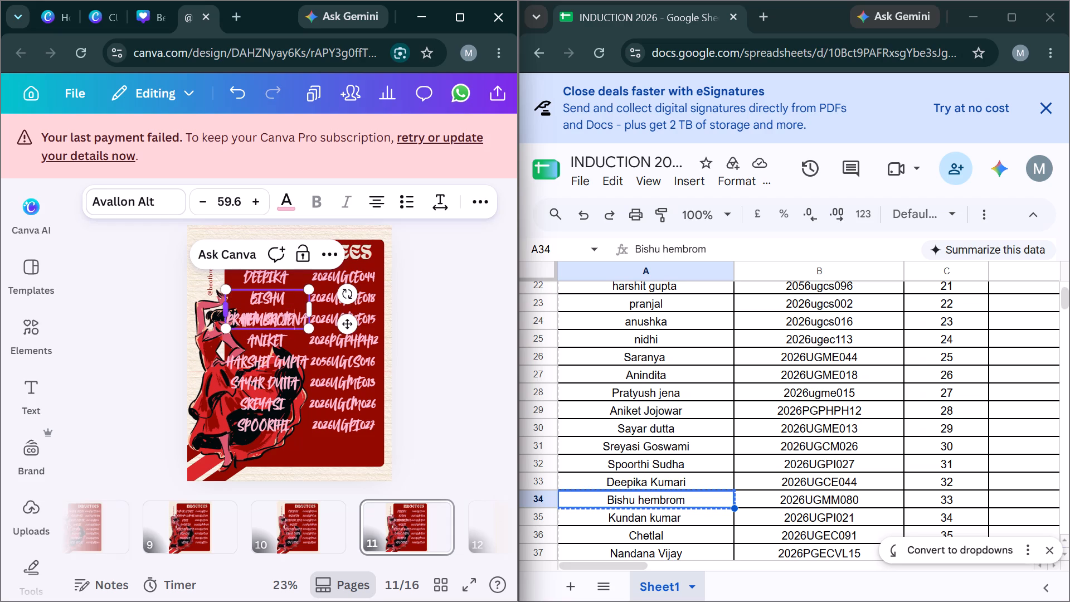
pyautogui.hotkey('ctrl', 'shift', 'Left')
pyautogui.press('BackSpace')
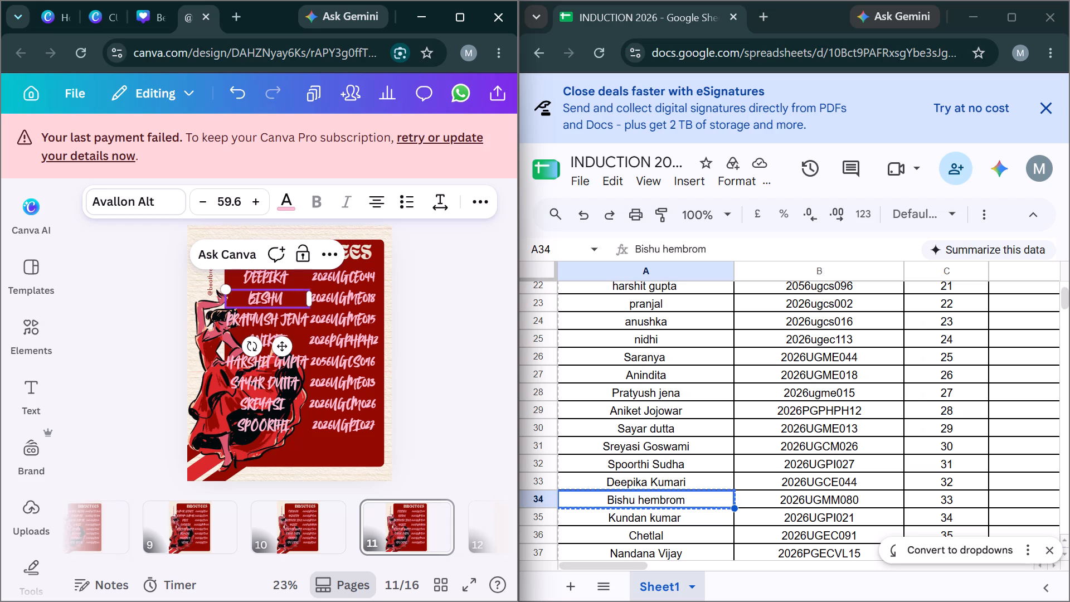
# Copy the registration number from spreadsheet row 34 over the number in page 11's second row.
pyautogui.hotkey('alt', 'Tab')
pyautogui.press('Right')
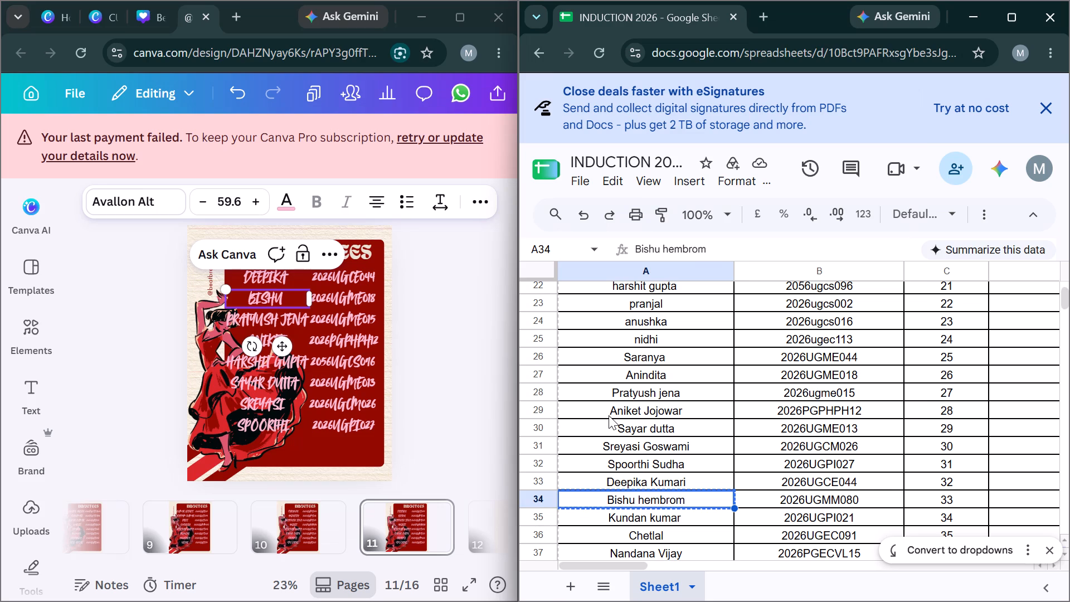
pyautogui.hotkey('ctrl', 'c')
pyautogui.hotkey('alt', 'Tab')
pyautogui.click(359, 289)
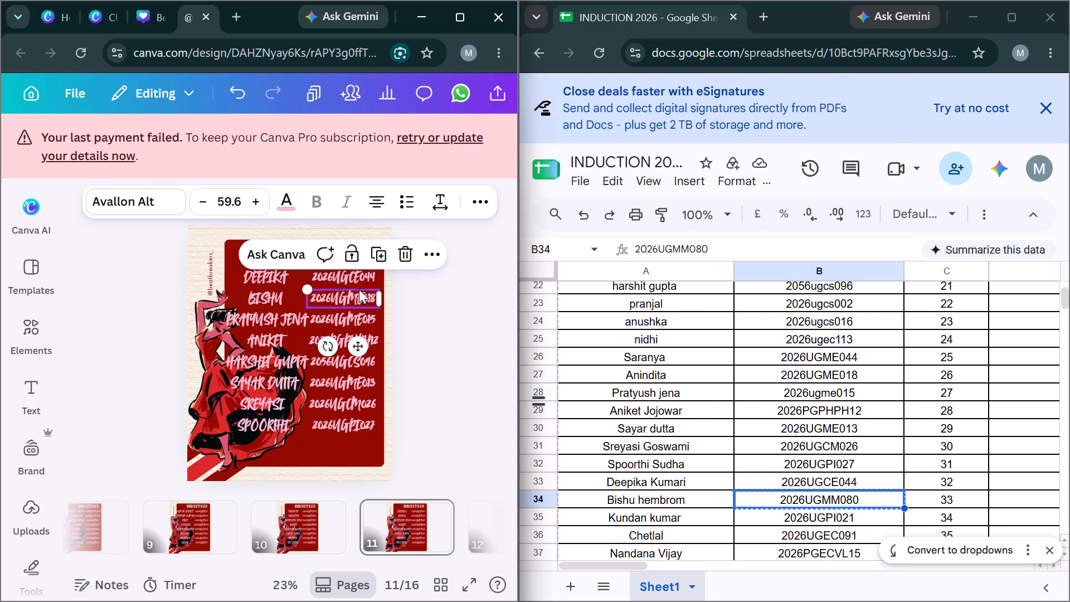
pyautogui.press('Return')
pyautogui.hotkey('ctrl', 'v')
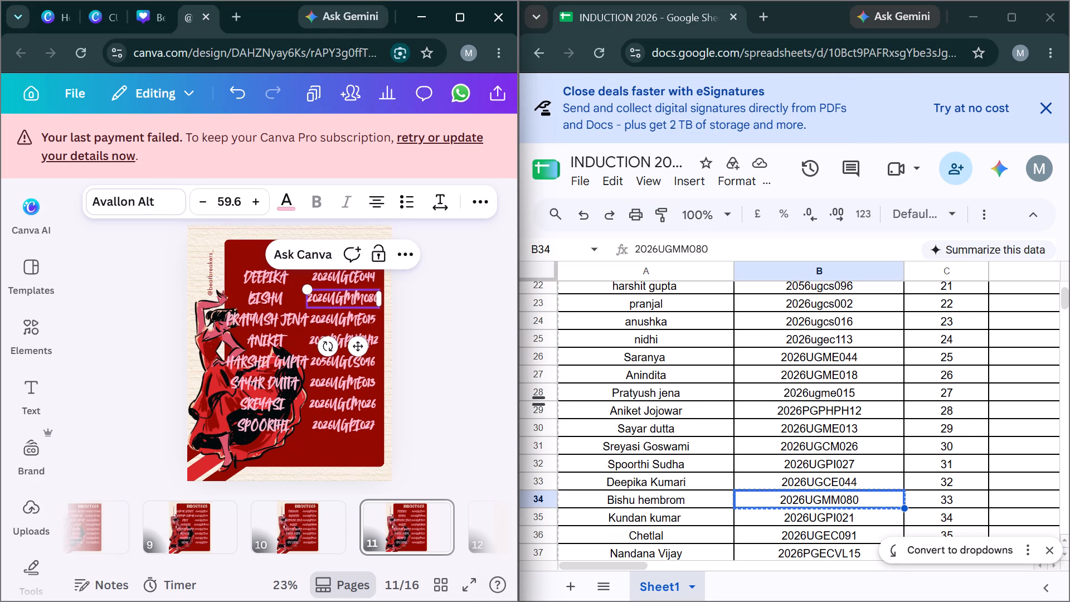
# Replace the name in page 11's third row with the name from spreadsheet row 35, keeping only the first name.
pyautogui.hotkey('alt', 'Tab')
pyautogui.press('Down')
pyautogui.press('Left')
pyautogui.hotkey('ctrl', 'c')
pyautogui.hotkey('alt', 'Tab')
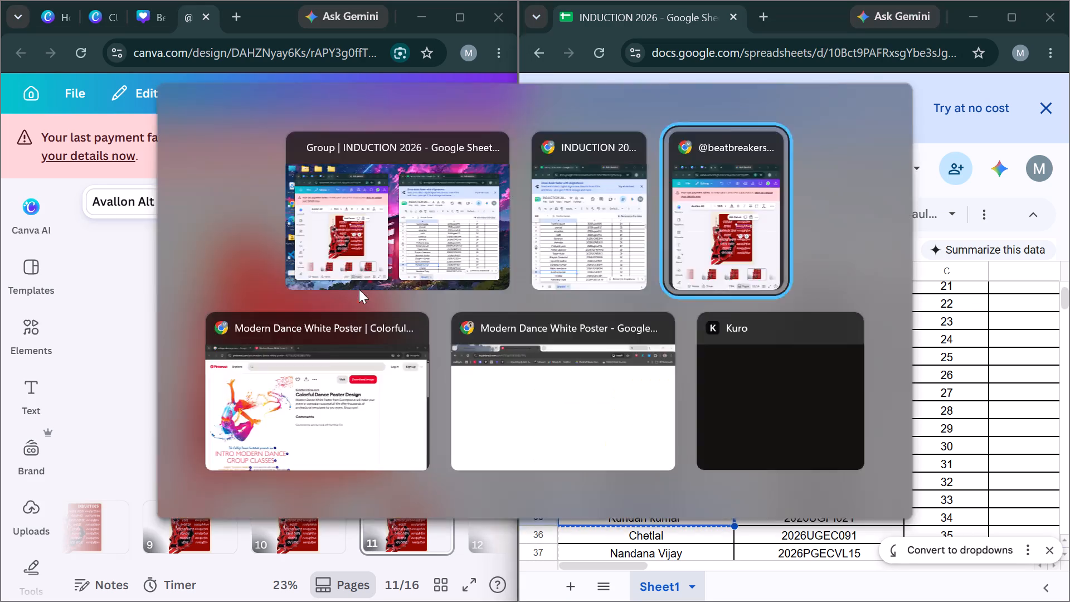
pyautogui.click(279, 314)
pyautogui.press('Return')
pyautogui.hotkey('ctrl', 'v')
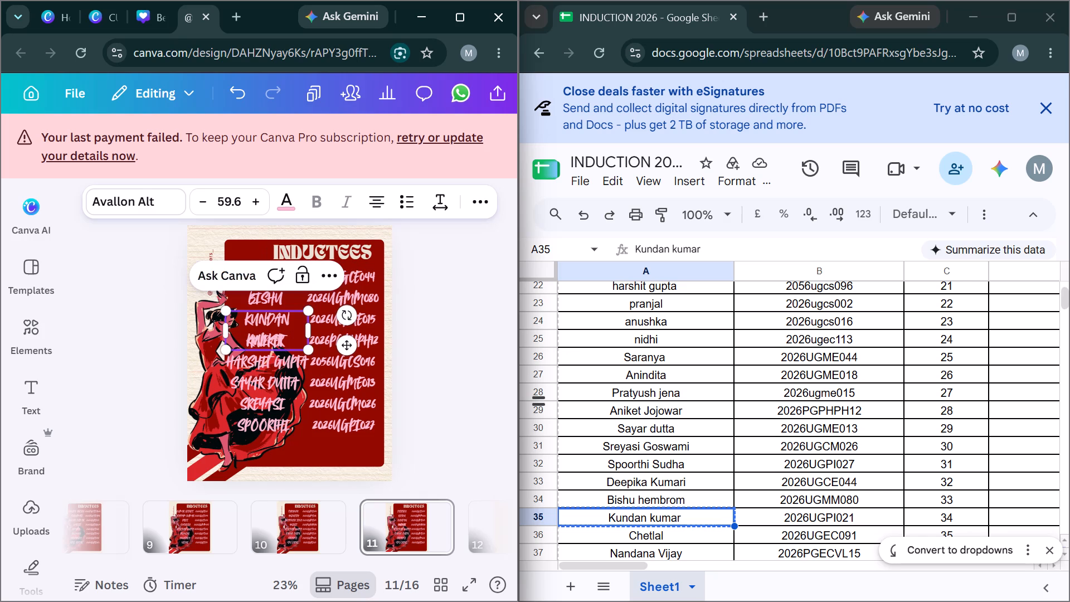
pyautogui.hotkey('ctrl', 'shift', 'Left')
pyautogui.press('BackSpace')
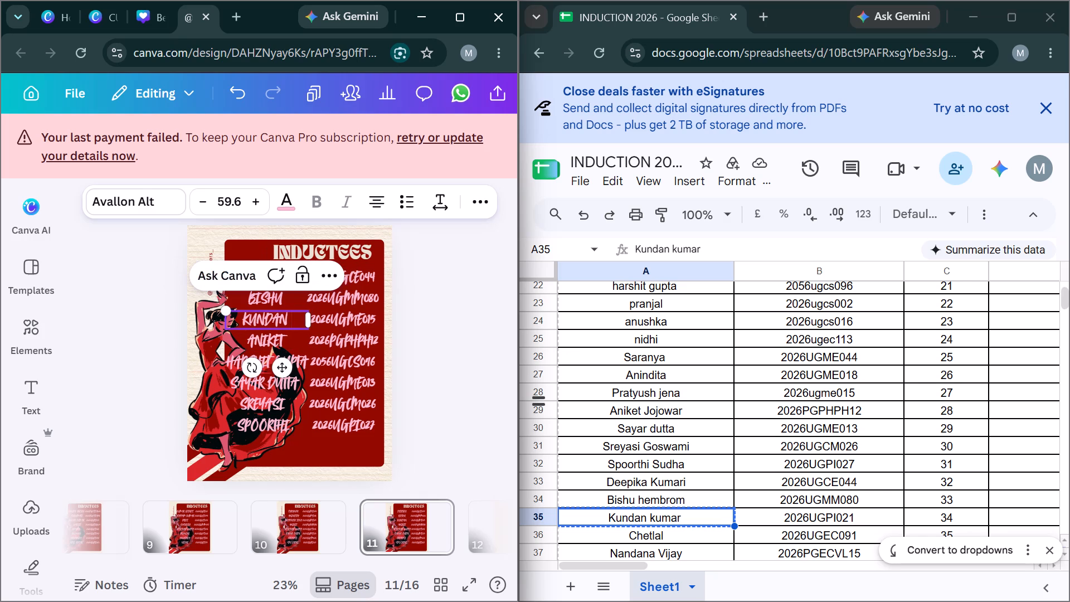
# Copy the registration number from spreadsheet row 35 over the number in page 11's third row.
pyautogui.hotkey('alt', 'Tab')
pyautogui.press('Right')
pyautogui.hotkey('ctrl', 'c')
pyautogui.hotkey('alt', 'Tab')
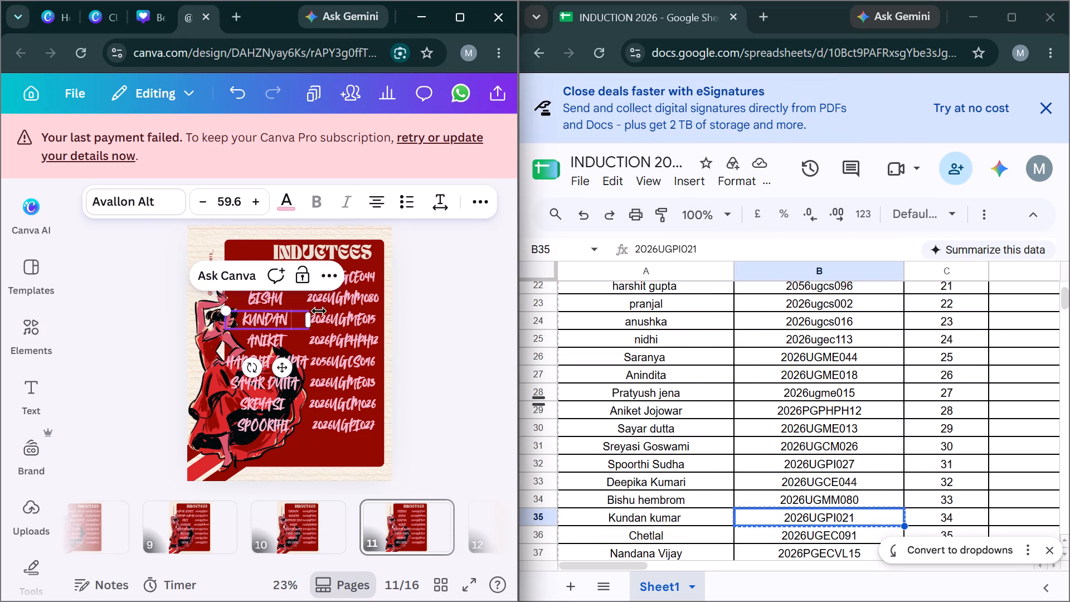
pyautogui.click(350, 314)
pyautogui.press('Return')
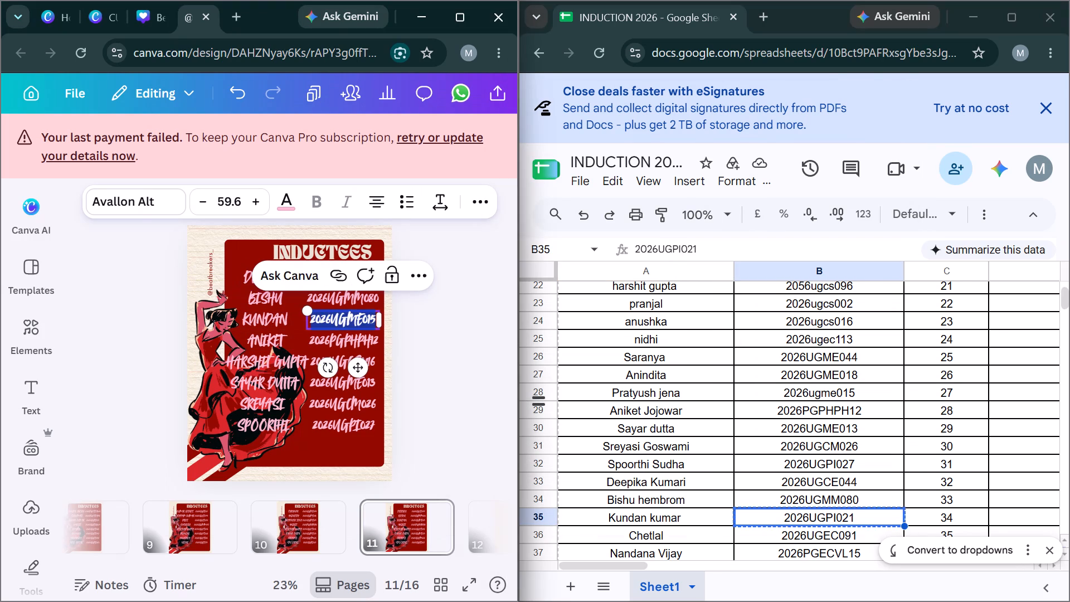
pyautogui.hotkey('ctrl', 'v')
# Copy the name from spreadsheet row 36 over the name in page 11's fourth inductee row.
pyautogui.hotkey('alt', 'Tab')
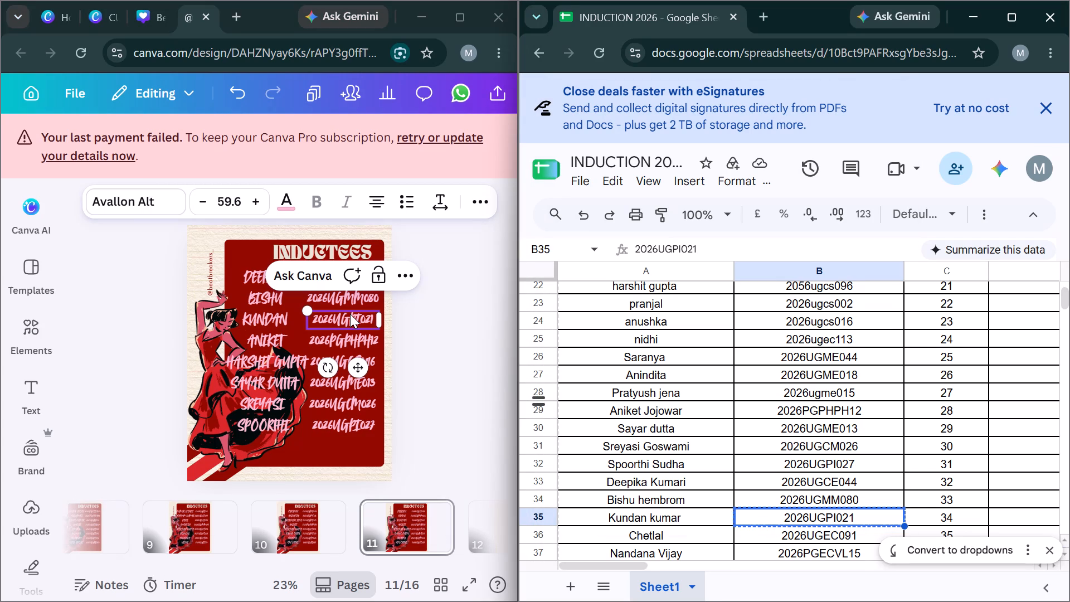
pyautogui.press('Down')
pyautogui.press('Left')
pyautogui.hotkey('ctrl', 'c')
pyautogui.hotkey('alt', 'Tab')
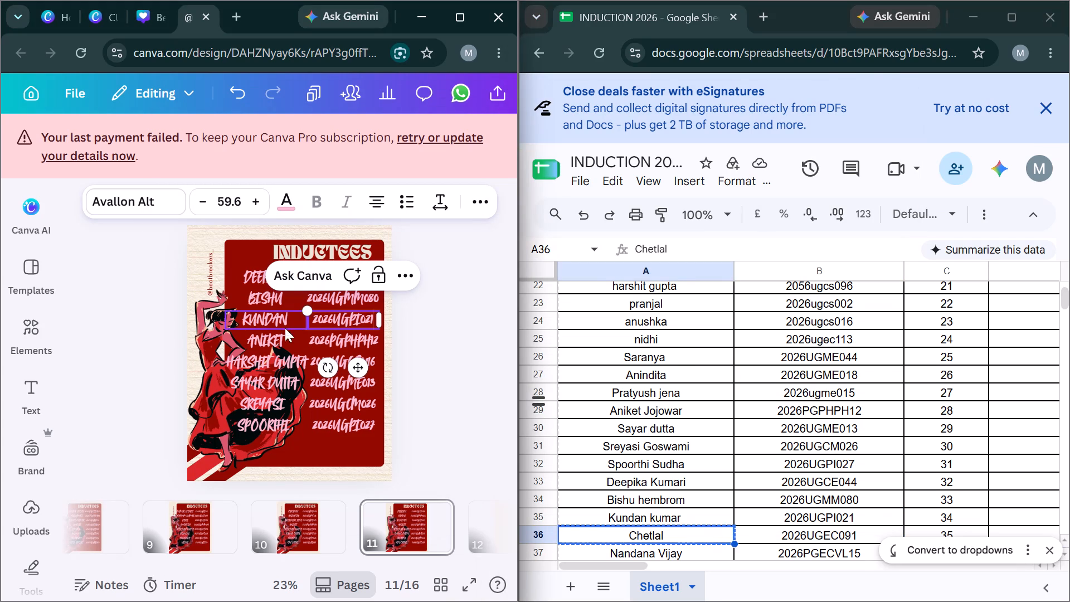
pyautogui.click(271, 333)
pyautogui.press('Return')
pyautogui.hotkey('ctrl', 'v')
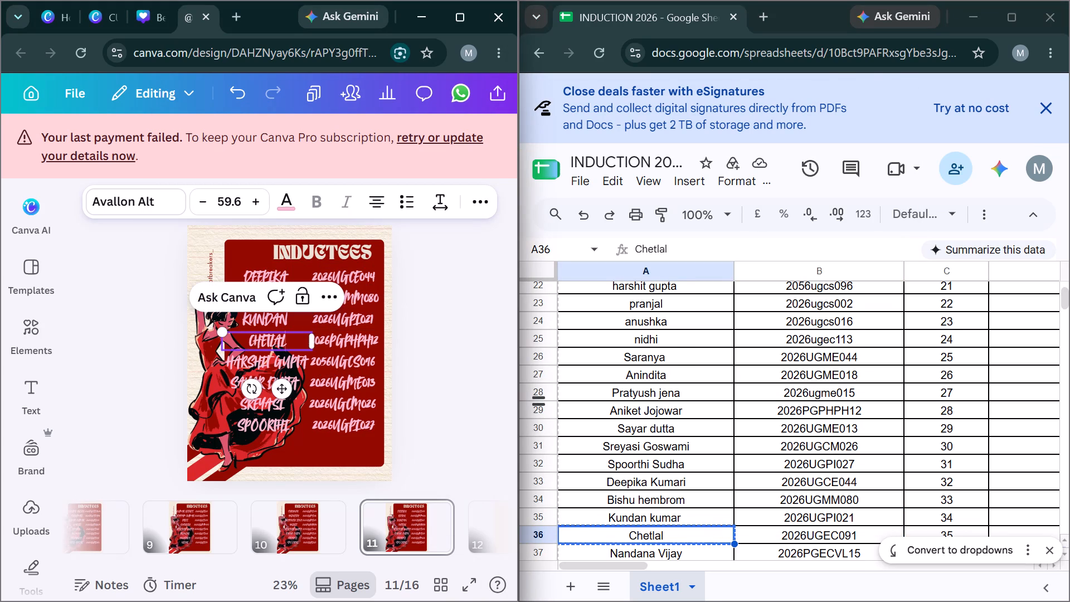
# Copy the registration number from spreadsheet row 36 over the number in page 11's fourth row.
pyautogui.hotkey('alt', 'Tab')
pyautogui.press('Right')
pyautogui.hotkey('ctrl', 'c')
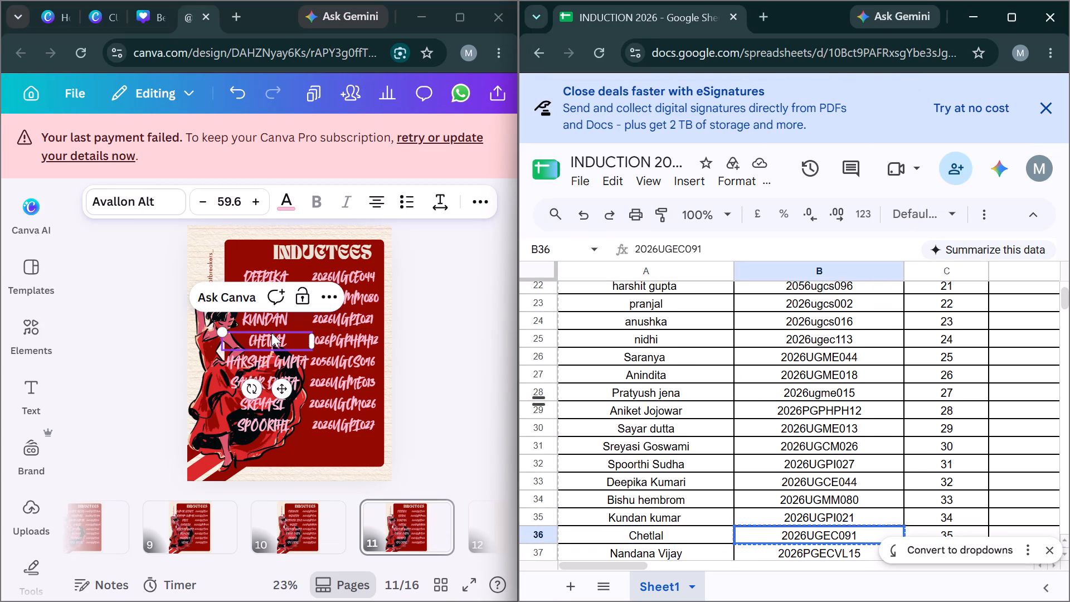
pyautogui.hotkey('alt', 'Tab')
pyautogui.click(334, 346)
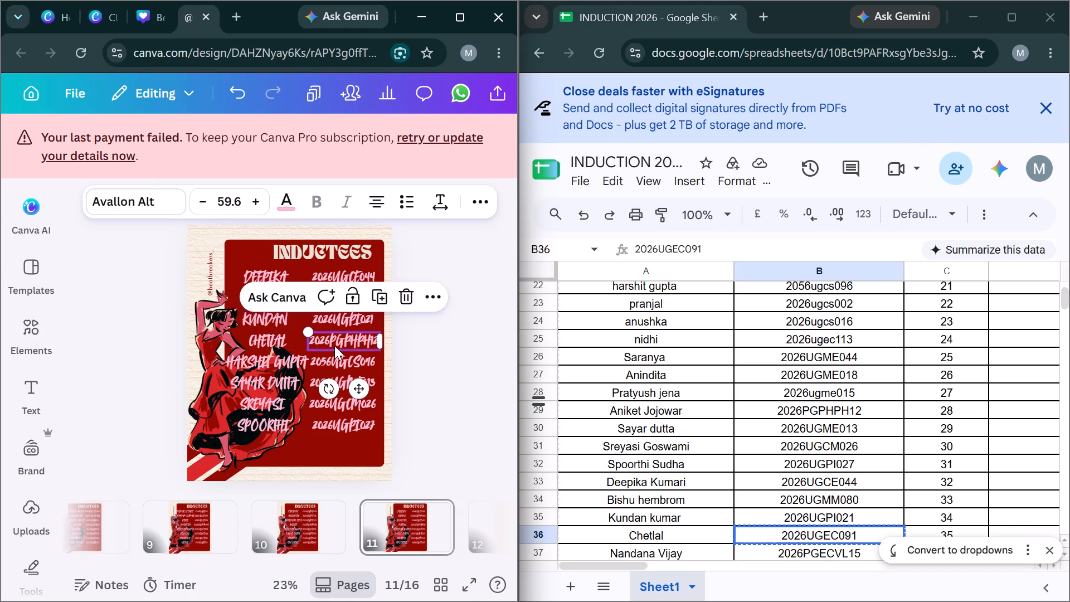
pyautogui.press('Return')
pyautogui.hotkey('ctrl', 'v')
# Replace the name in page 11's fifth row with the name from spreadsheet row 37, keeping only the first name.
pyautogui.hotkey('alt', 'Tab')
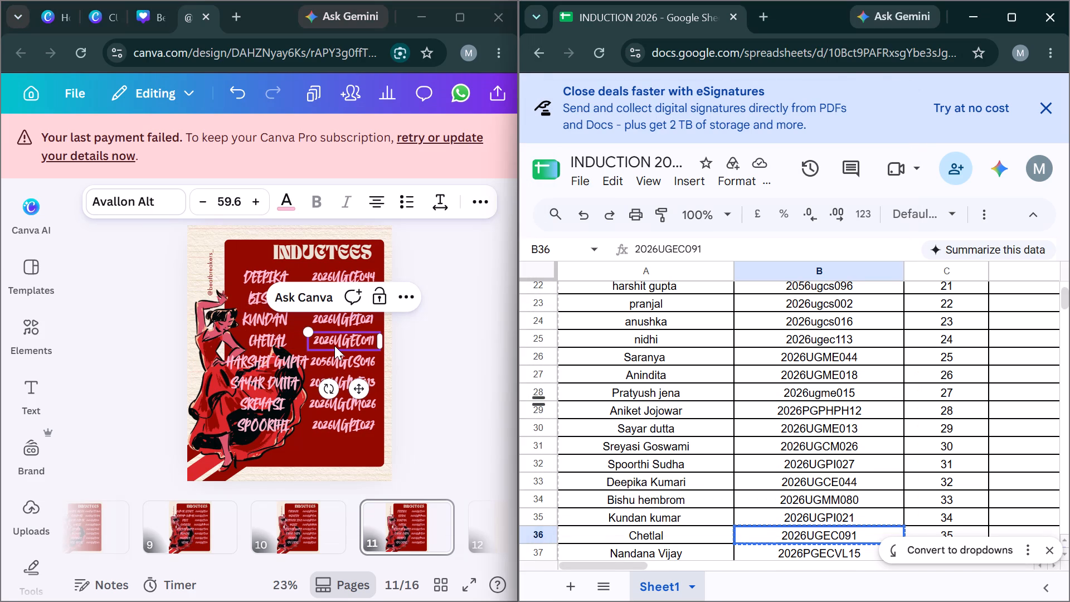
pyautogui.press('Down')
pyautogui.press('Left')
pyautogui.hotkey('ctrl', 'c')
pyautogui.hotkey('alt', 'Tab')
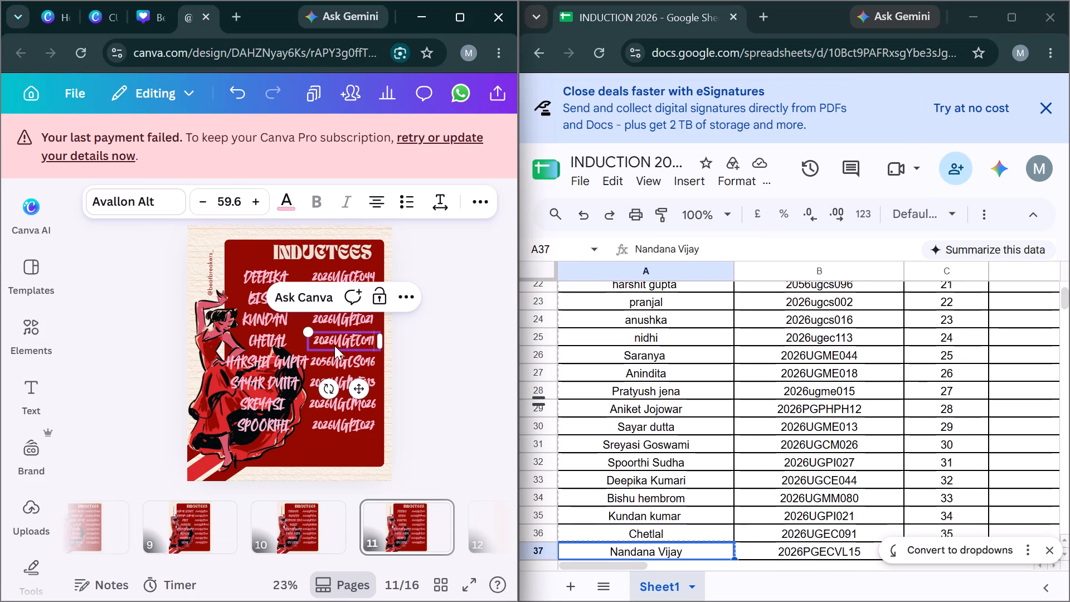
pyautogui.click(281, 360)
pyautogui.press('Return')
pyautogui.hotkey('ctrl', 'v')
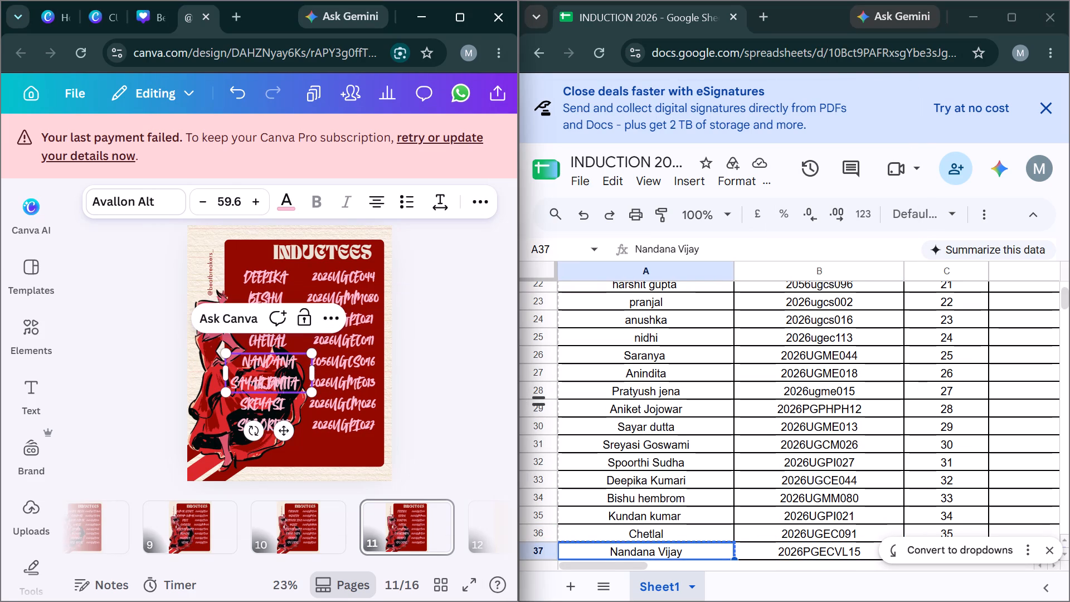
pyautogui.hotkey('ctrl', 'shift', 'Left')
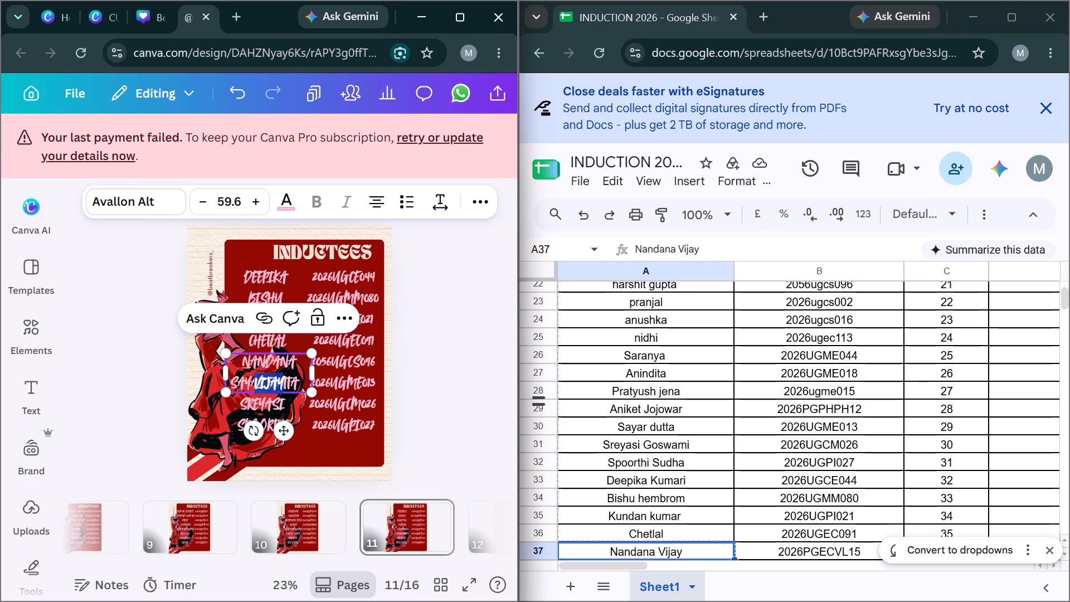
pyautogui.press('BackSpace')
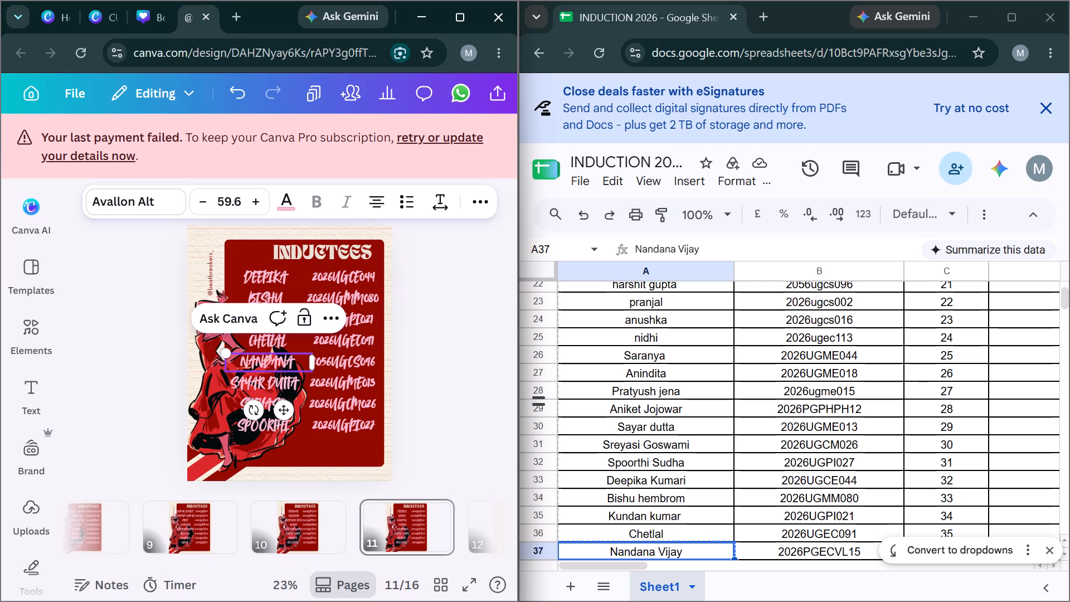
# Copy the registration number from spreadsheet row 37 over the number in page 11's fifth row.
pyautogui.hotkey('alt', 'Tab')
pyautogui.press('Right')
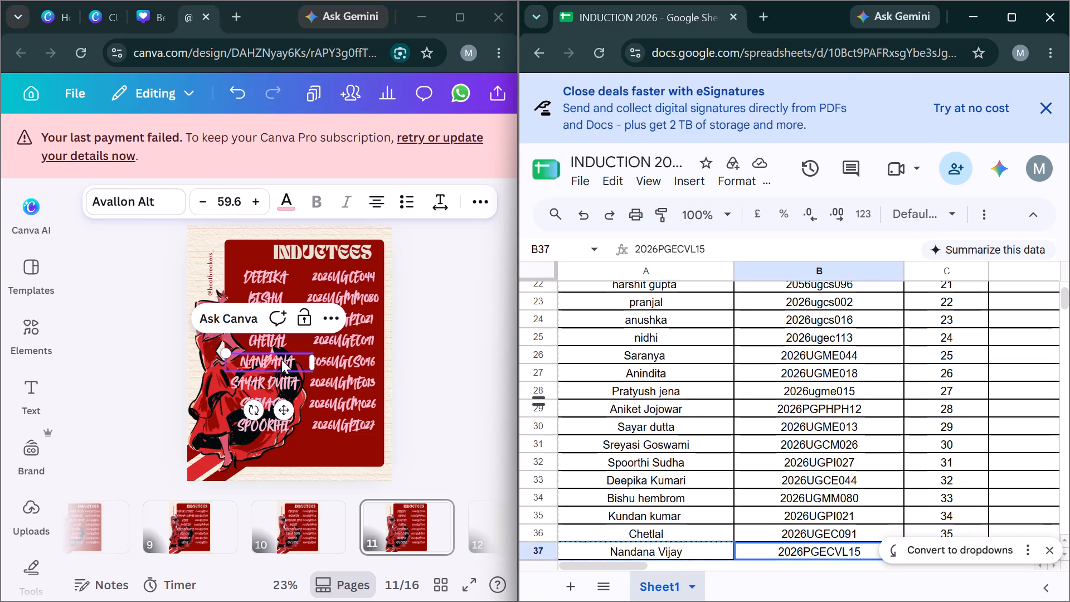
pyautogui.hotkey('ctrl', 'c')
pyautogui.hotkey('alt', 'Tab')
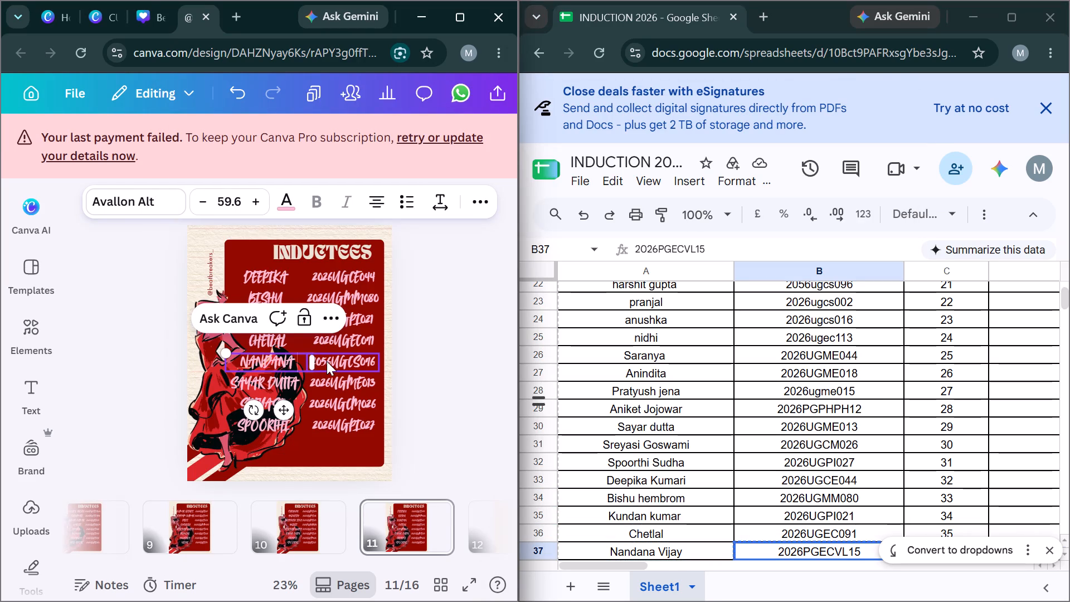
pyautogui.click(327, 361)
pyautogui.press('Return')
pyautogui.hotkey('ctrl', 'v')
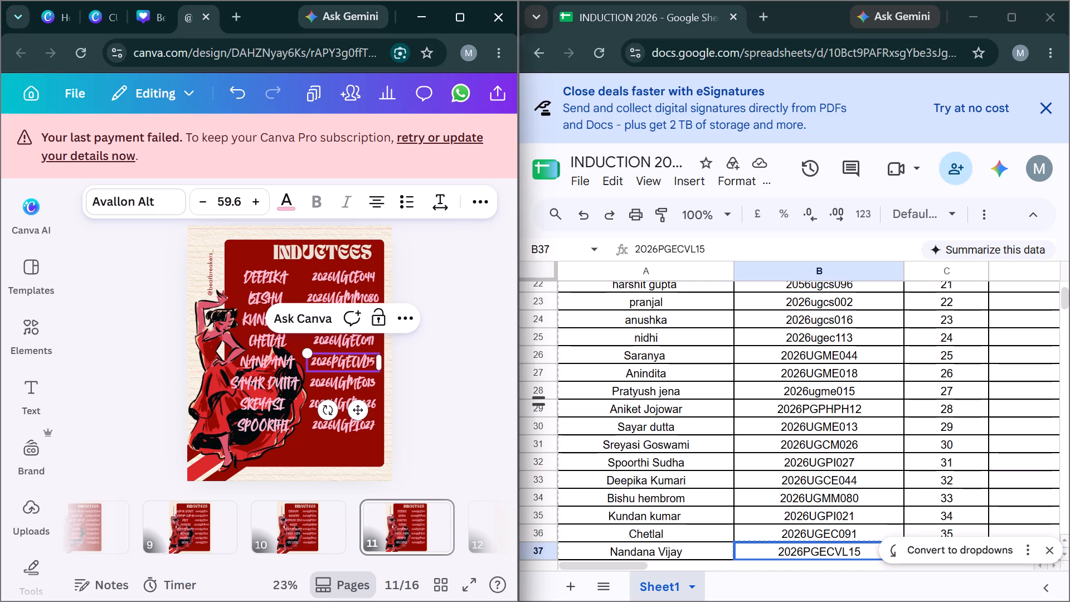
# Copy the full name from spreadsheet row 38 over the name in page 11's sixth inductee row.
pyautogui.hotkey('alt', 'Tab')
pyautogui.press('Down')
pyautogui.press('Left')
pyautogui.hotkey('ctrl', 'c')
pyautogui.hotkey('alt', 'Tab')
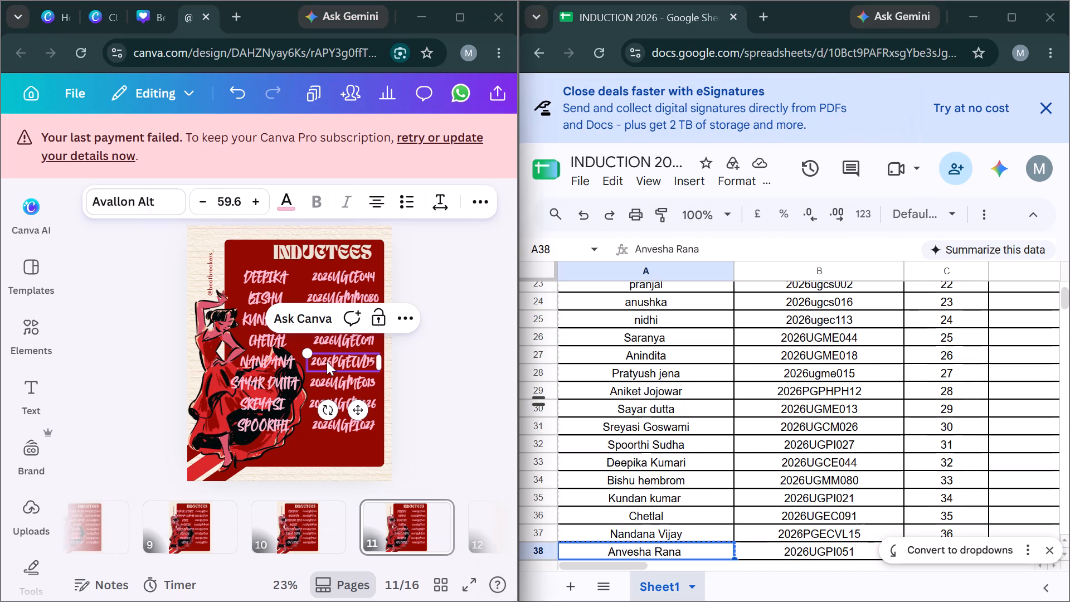
pyautogui.click(262, 378)
pyautogui.press('Return')
pyautogui.hotkey('ctrl', 'v')
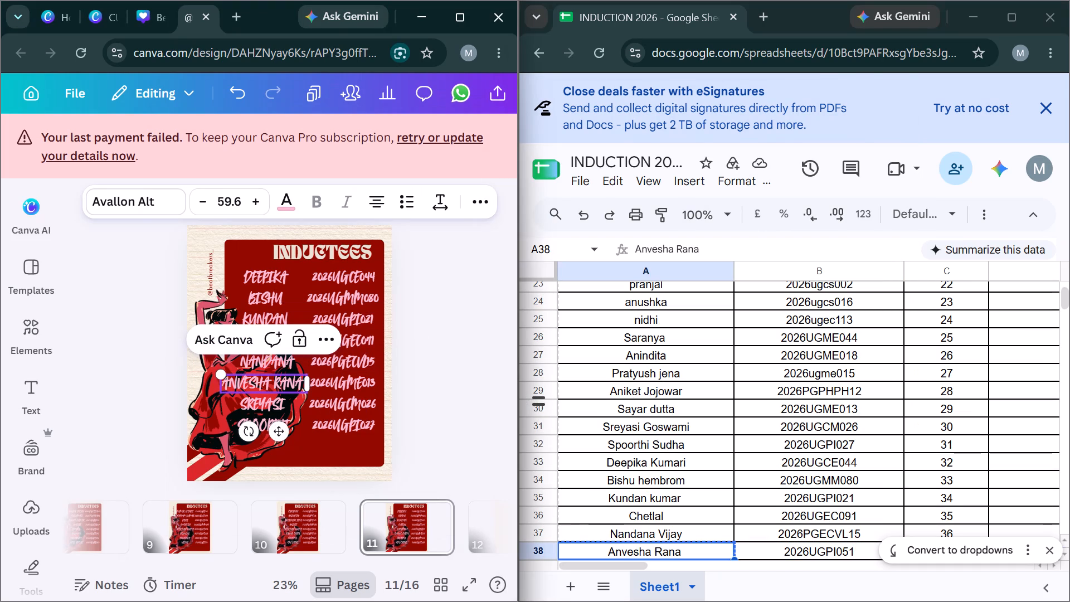
# Copy the registration number from spreadsheet row 38 over the number in page 11's sixth row.
pyautogui.hotkey('alt', 'Tab')
pyautogui.press('Right')
pyautogui.hotkey('ctrl', 'c')
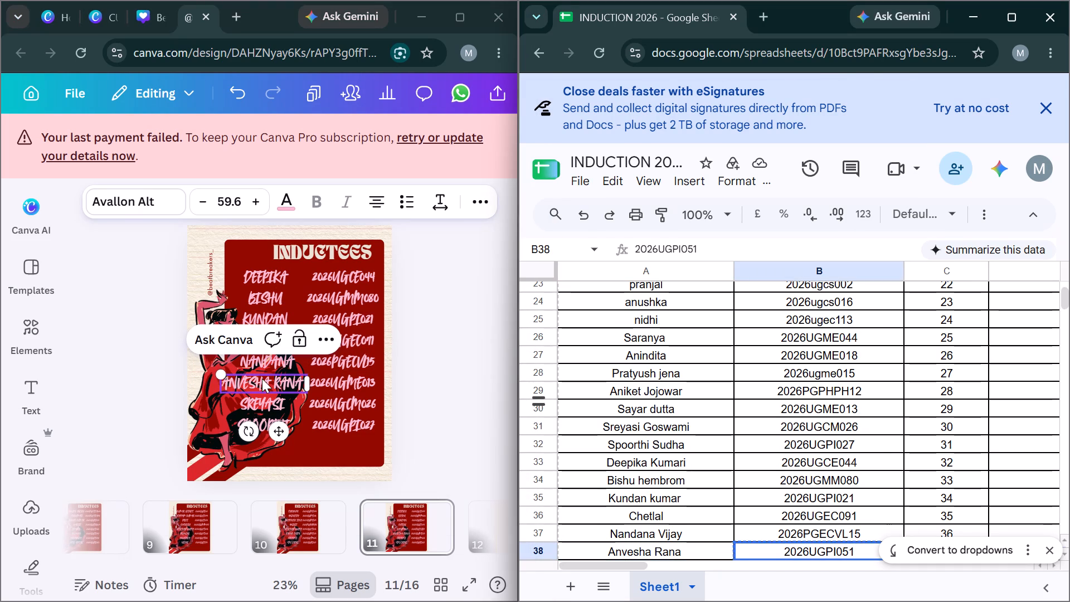
pyautogui.hotkey('alt', 'Tab')
pyautogui.click(329, 385)
pyautogui.press('Return')
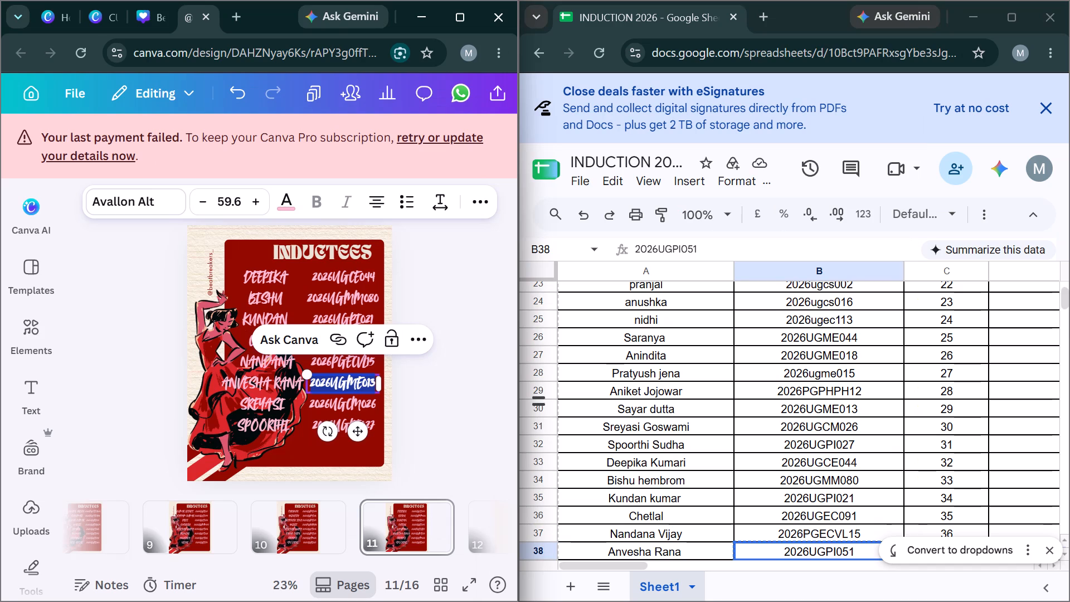
pyautogui.hotkey('ctrl', 'v')
# Copy the name from spreadsheet row 39.
pyautogui.hotkey('alt', 'Tab')
pyautogui.press('Down')
pyautogui.press('Left')
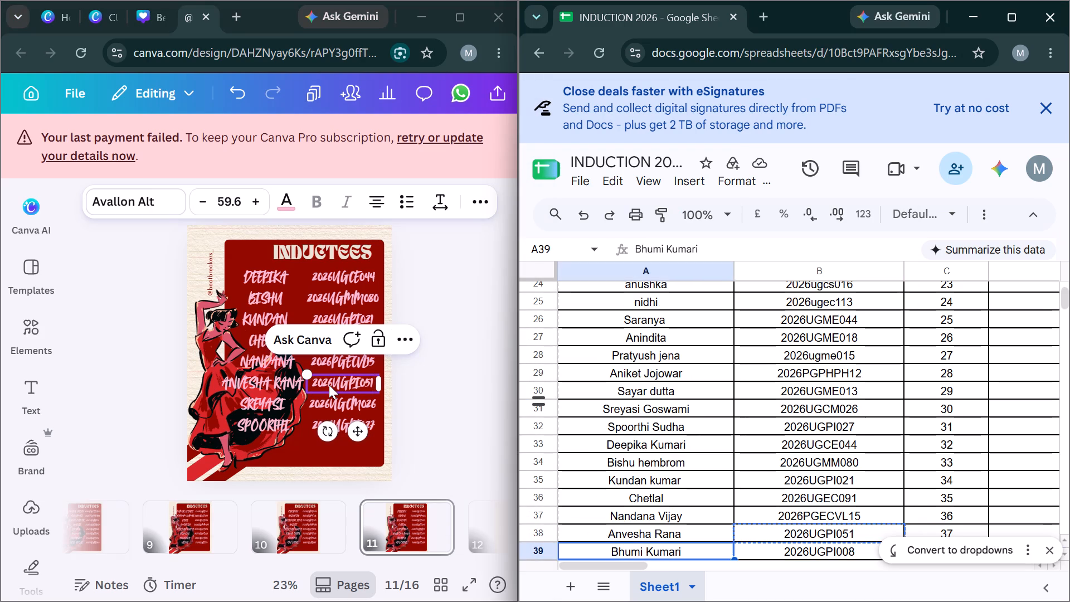
pyautogui.hotkey('ctrl', 'c')
pyautogui.hotkey('alt', 'Tab')
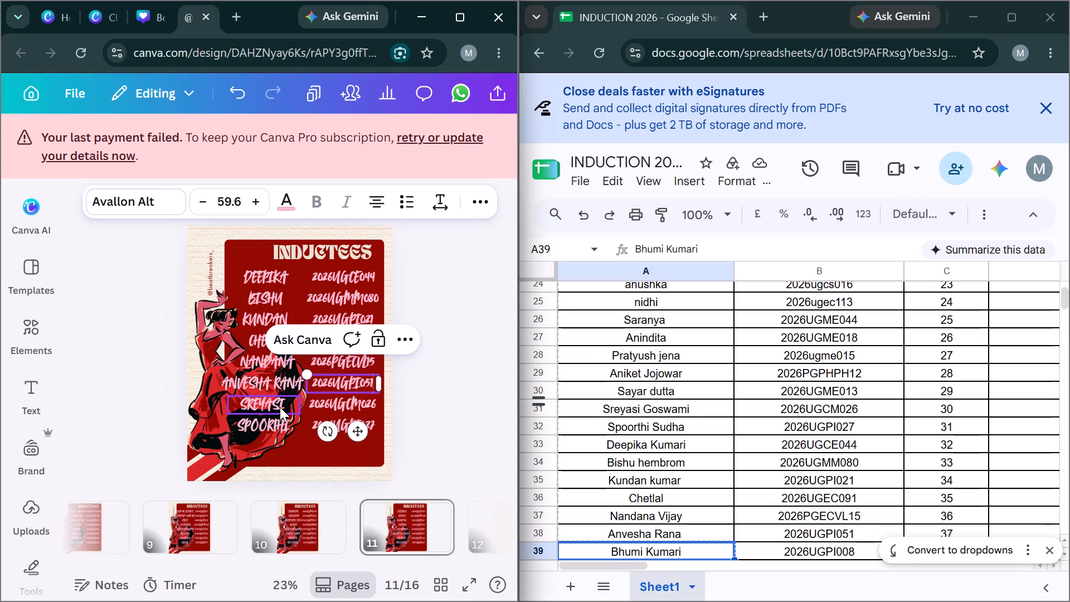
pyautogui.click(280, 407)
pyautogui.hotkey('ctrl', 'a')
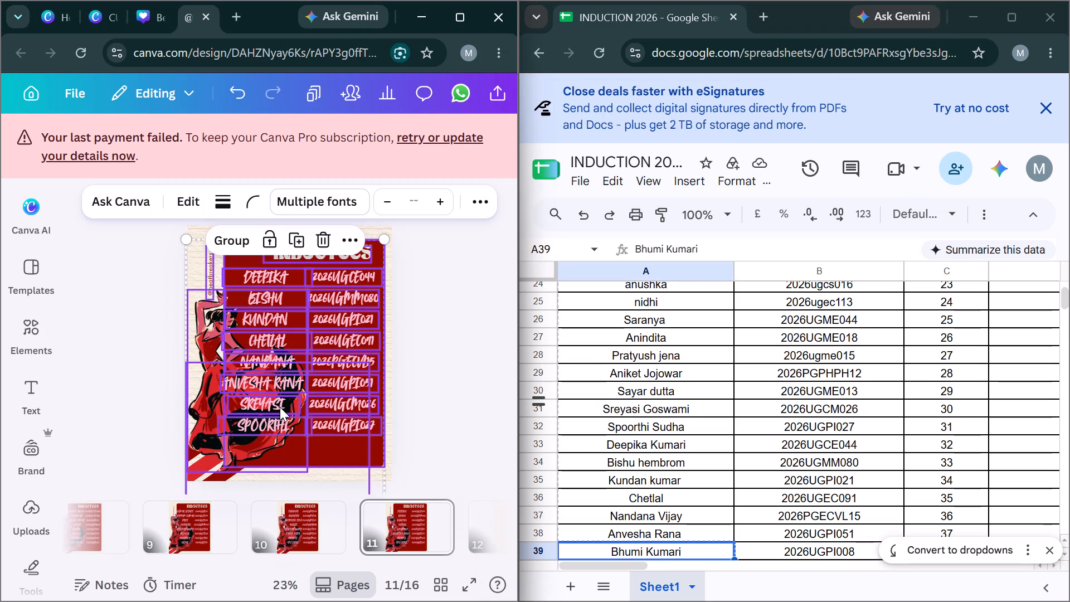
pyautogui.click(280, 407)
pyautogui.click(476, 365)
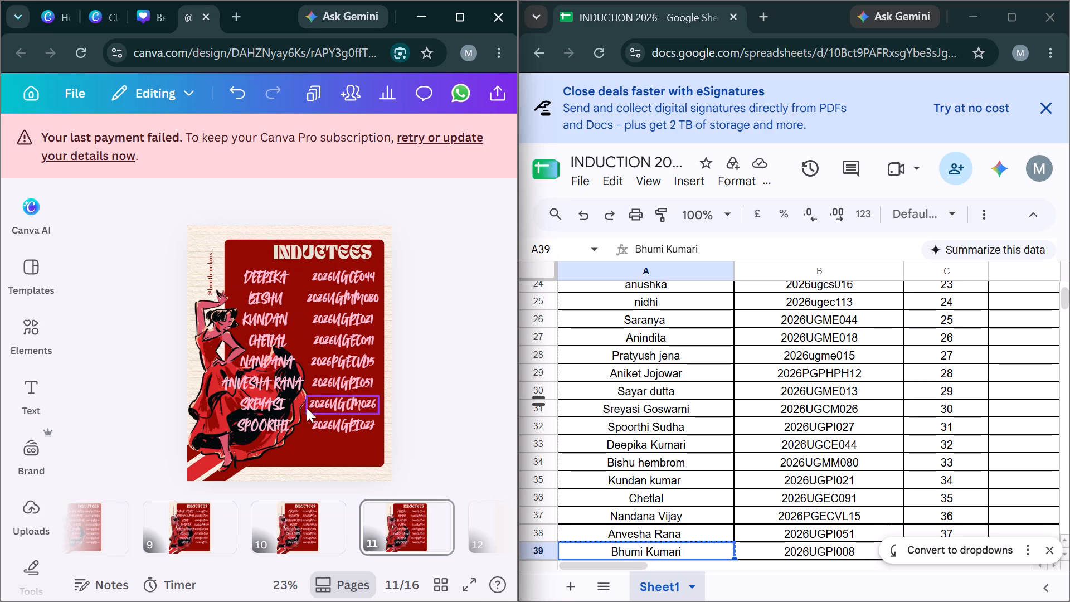
# Replace the name in page 11's seventh row with the copied row 39 name, keeping only the first name.
pyautogui.click(278, 403)
pyautogui.press('Return')
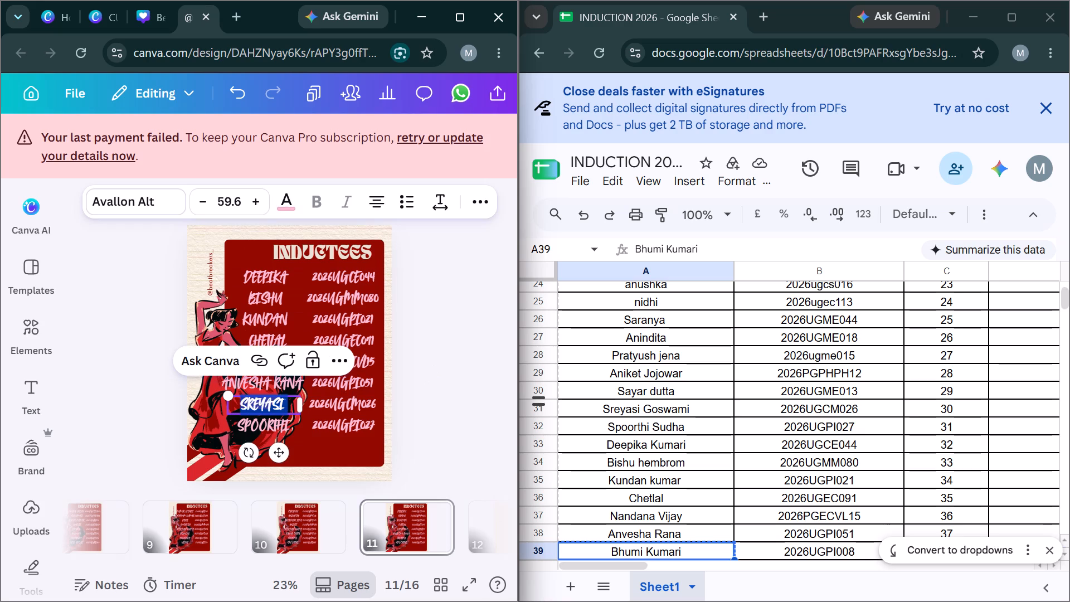
pyautogui.hotkey('ctrl', 'v')
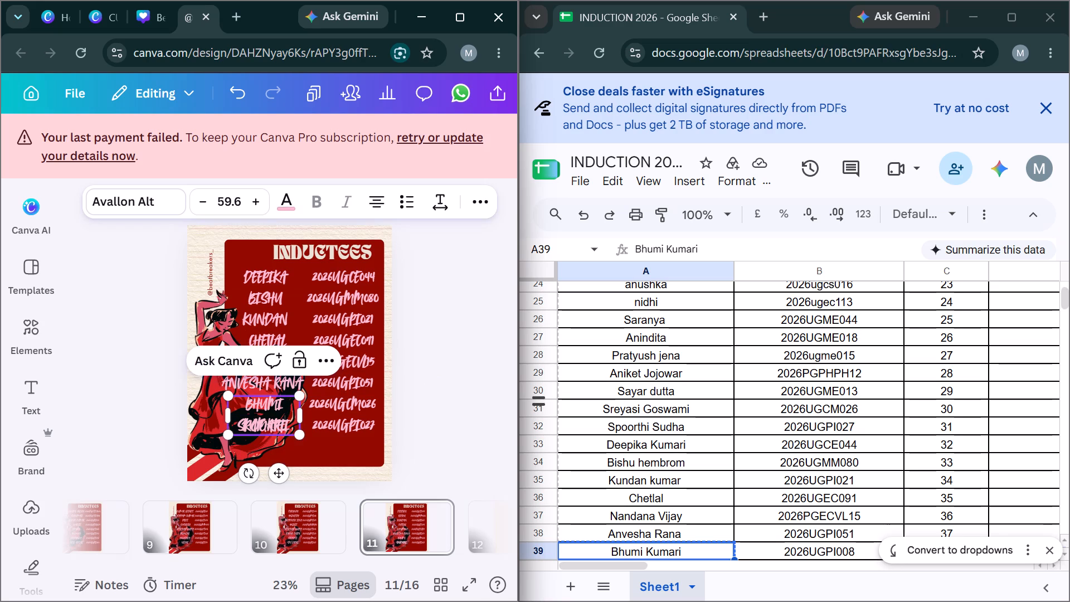
pyautogui.hotkey('ctrl', 'shift', 'Left')
pyautogui.press('BackSpace')
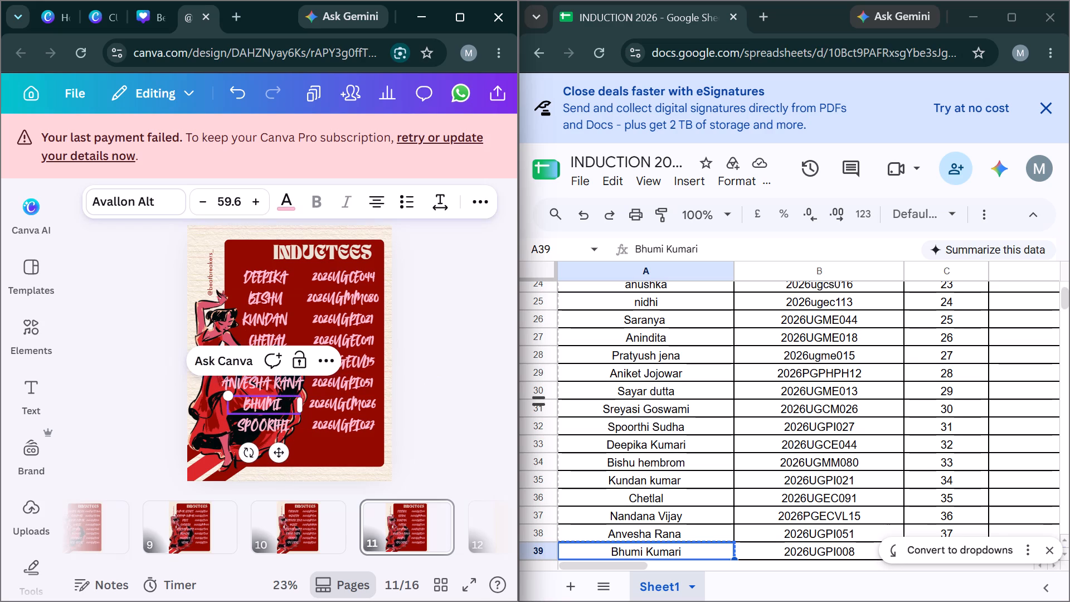
# Copy the registration number from spreadsheet row 39 over the number in page 11's seventh row.
pyautogui.hotkey('alt', 'Tab')
pyautogui.press('Right')
pyautogui.hotkey('ctrl', 'c')
pyautogui.hotkey('alt', 'Tab')
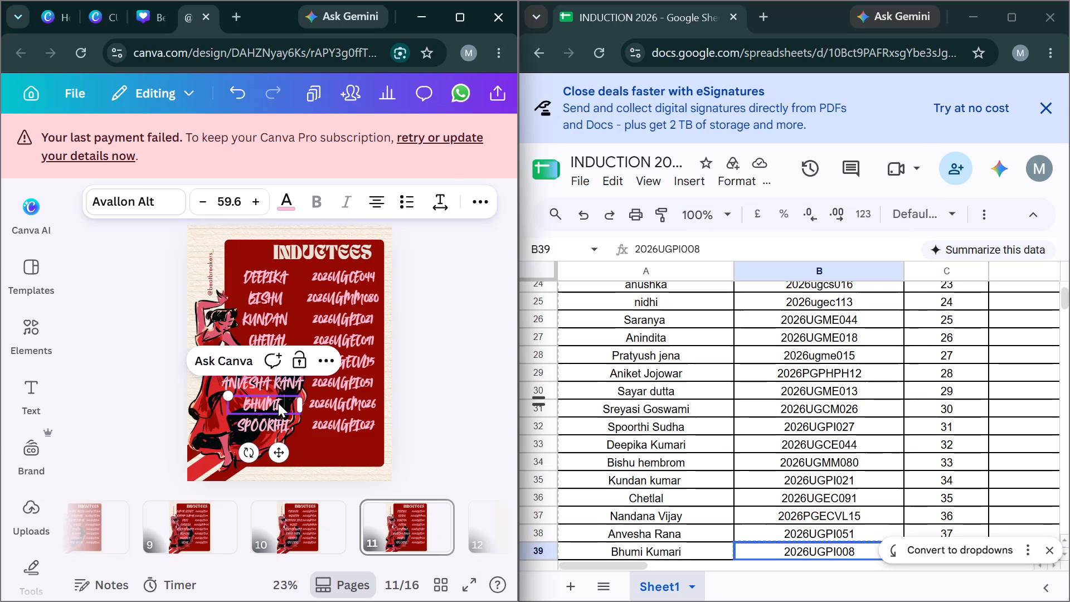
pyautogui.click(318, 405)
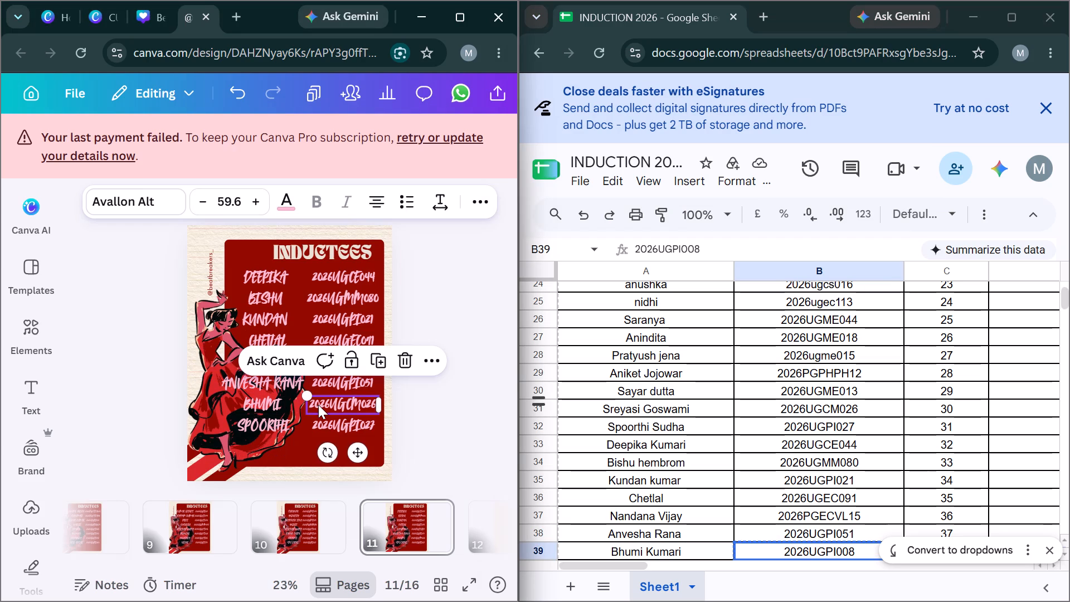
pyautogui.press('Return')
pyautogui.hotkey('ctrl', 'v')
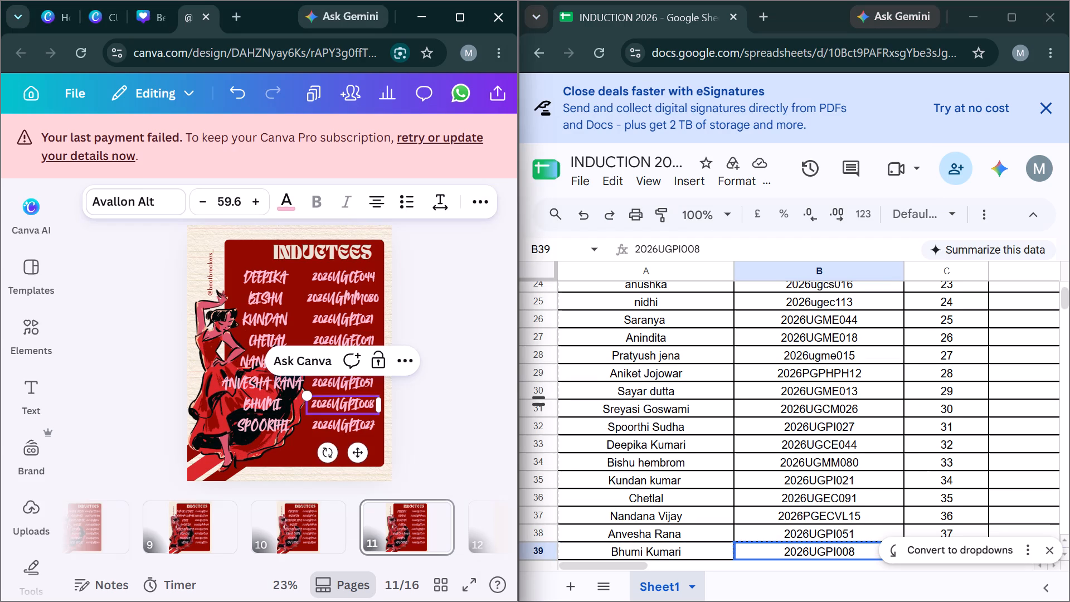
# Replace the name in page 11's eighth row with the name from spreadsheet row 40, leaving out the surname.
pyautogui.hotkey('alt', 'Tab')
pyautogui.press('Down')
pyautogui.press('Left')
pyautogui.hotkey('ctrl', 'c')
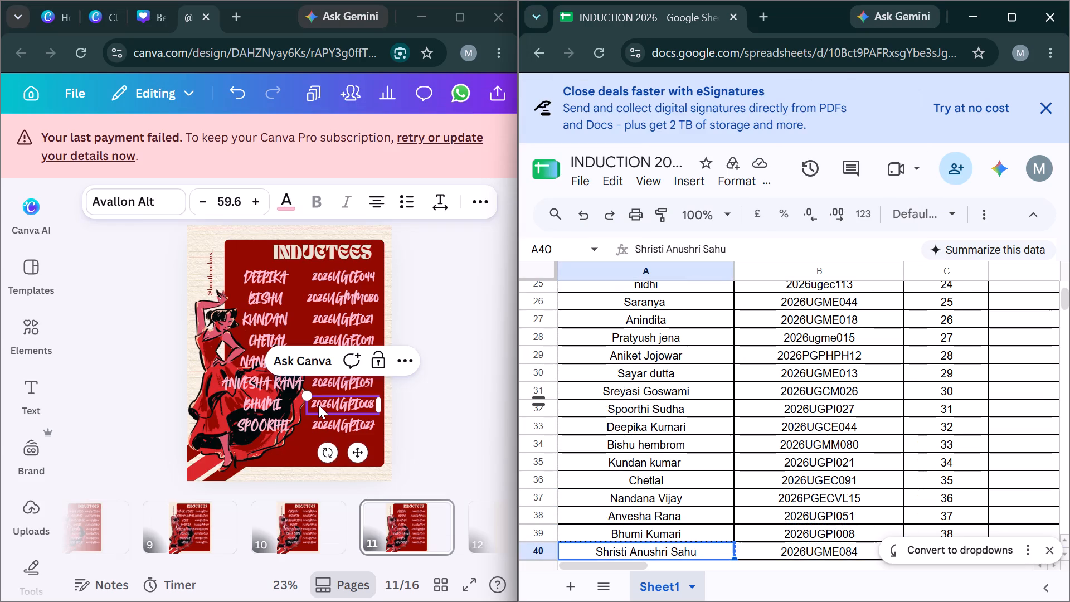
pyautogui.hotkey('alt', 'Tab')
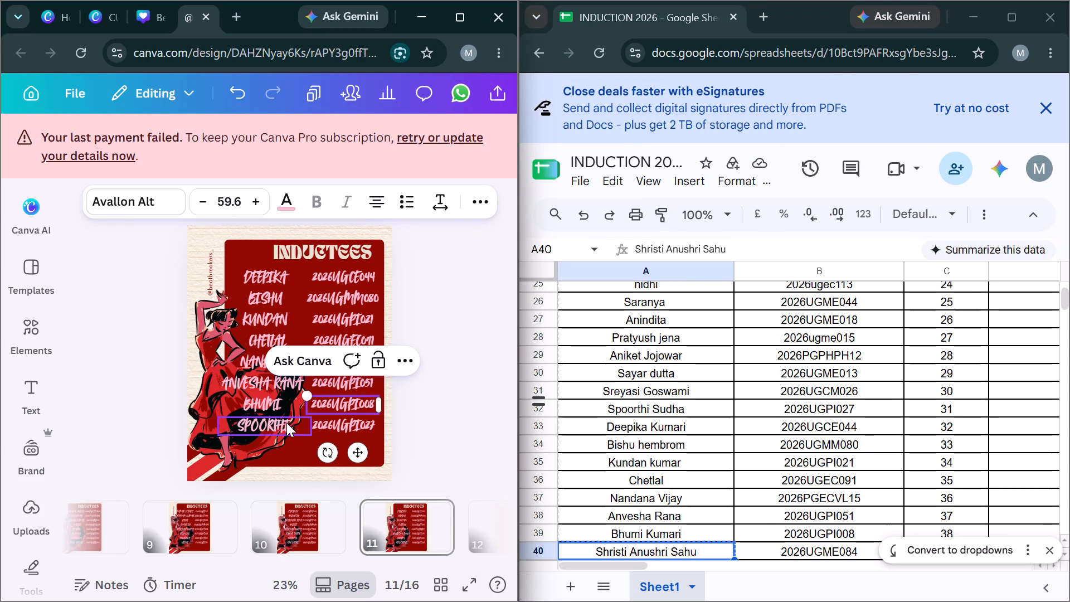
pyautogui.click(286, 423)
pyautogui.press('Return')
pyautogui.hotkey('ctrl', 'v')
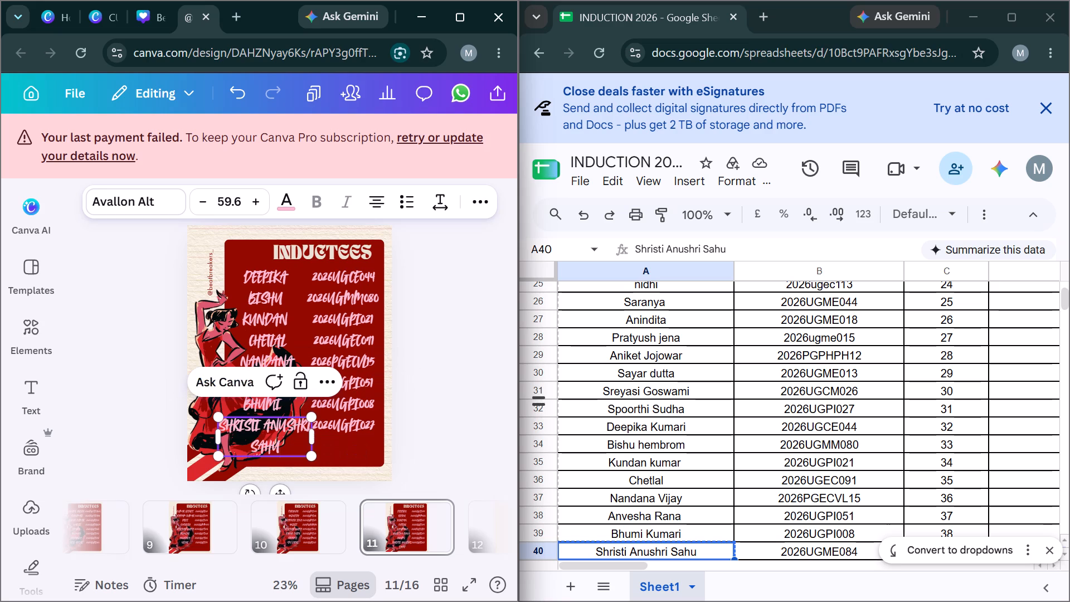
pyautogui.hotkey('ctrl', 'shift', 'Left')
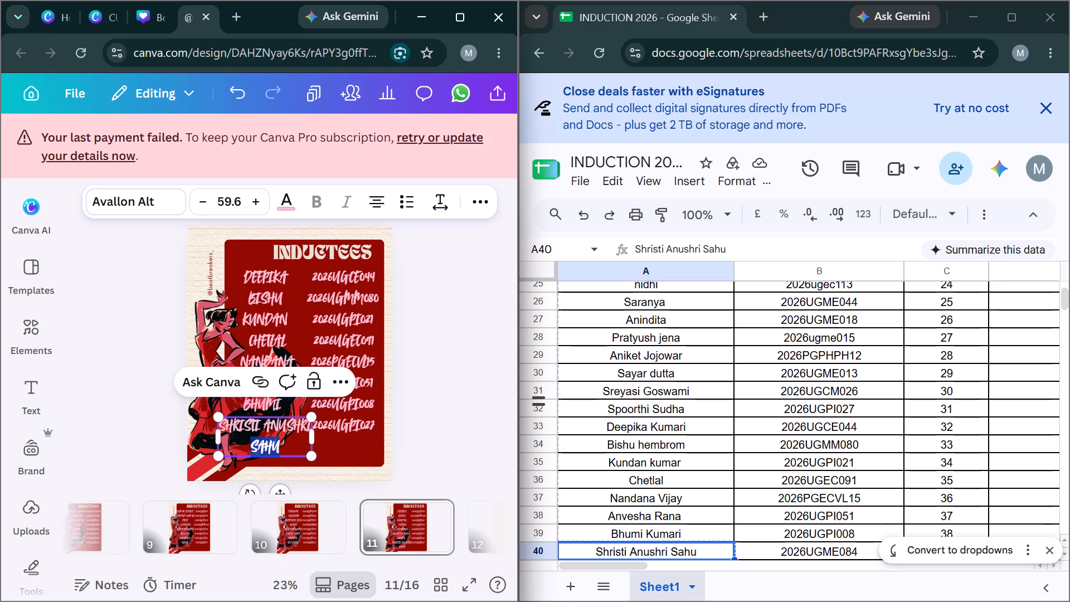
pyautogui.press('BackSpace')
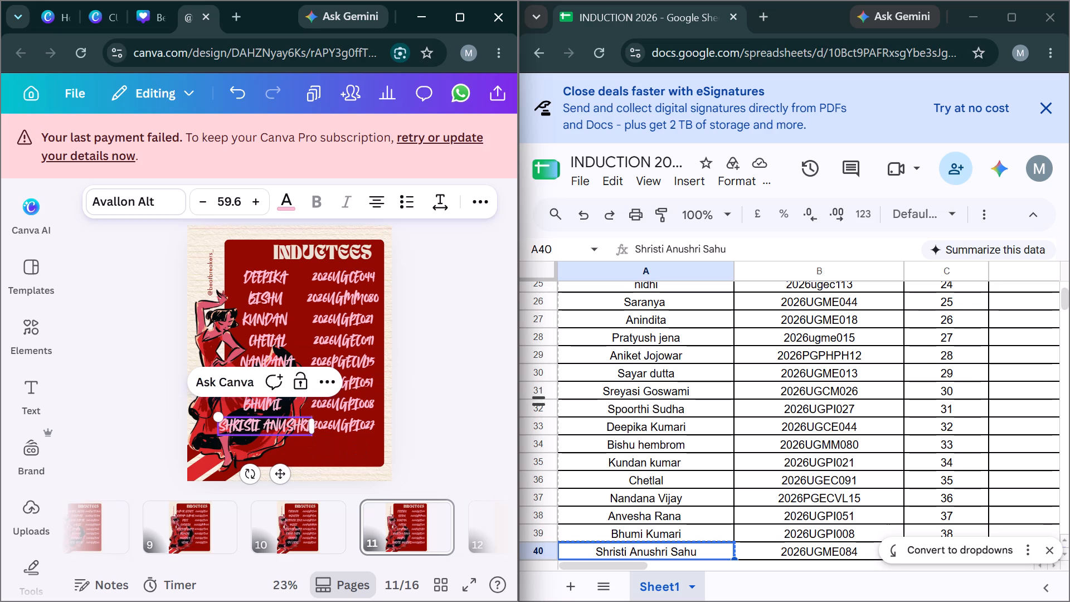
# Copy the registration number from spreadsheet row 40 over the number in page 11's eighth row.
pyautogui.hotkey('alt', 'Tab')
pyautogui.press('Right')
pyautogui.hotkey('ctrl', 'c')
pyautogui.hotkey('alt', 'Tab')
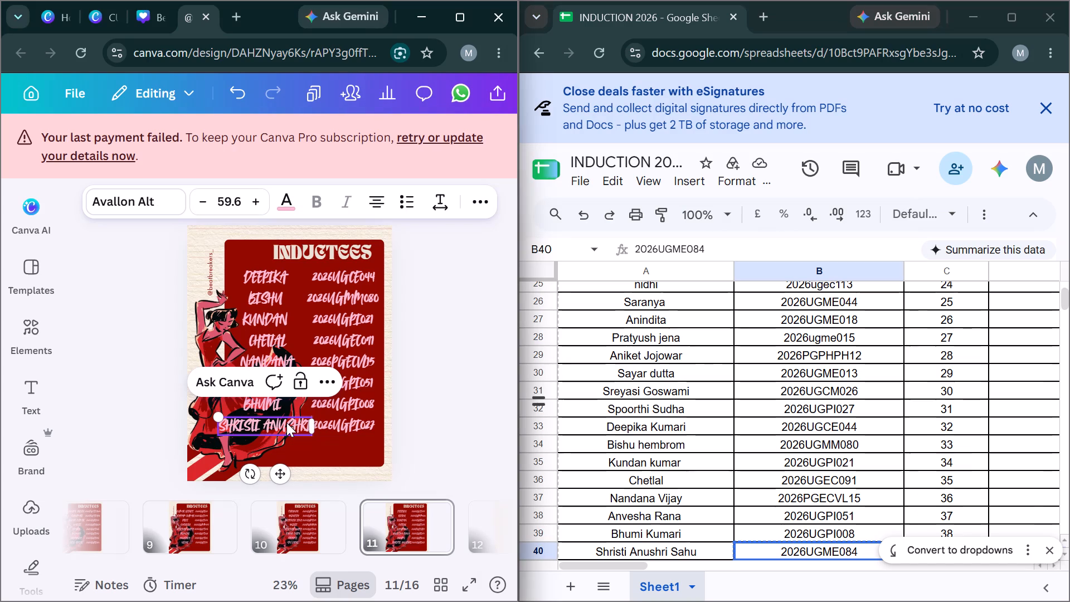
pyautogui.click(352, 423)
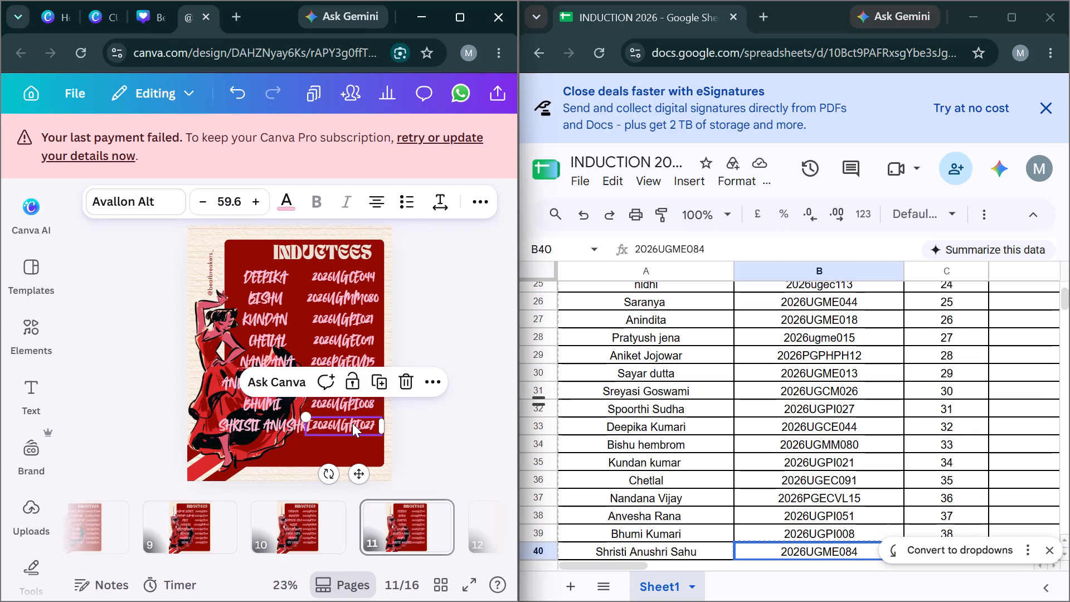
pyautogui.press('Return')
pyautogui.hotkey('ctrl', 'v')
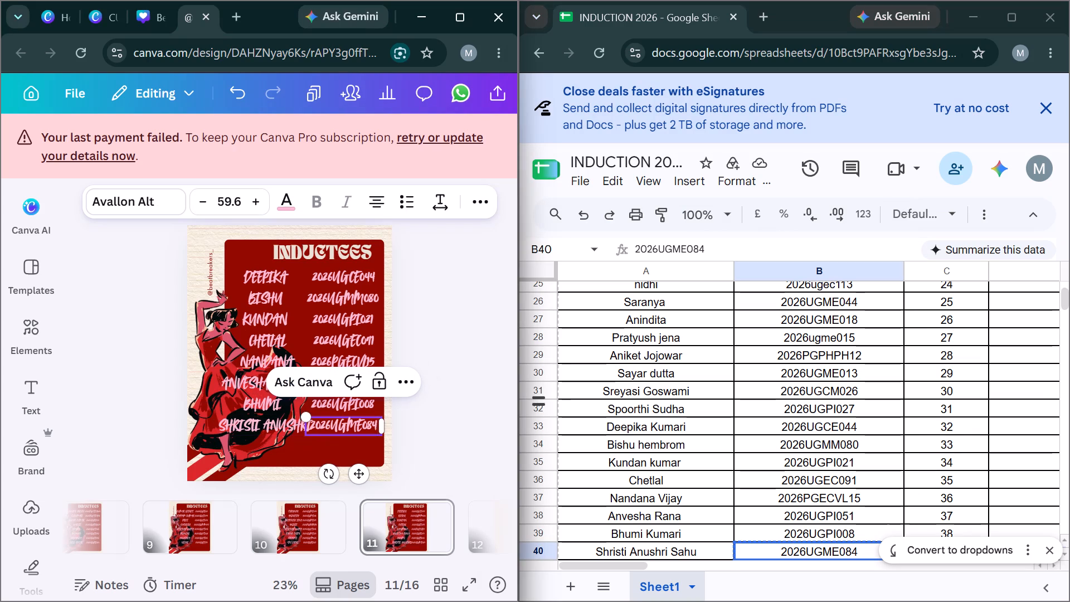
pyautogui.click(359, 468)
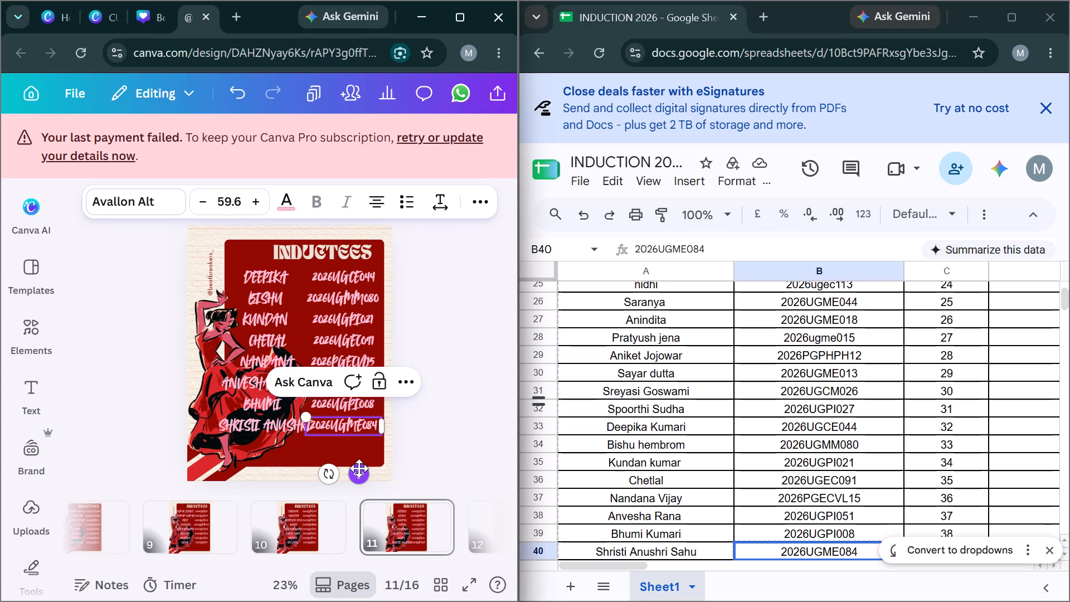
# Shorten the name in page 11's eighth row to the first name only by removing the middle name.
pyautogui.click(287, 430)
pyautogui.press('Left')
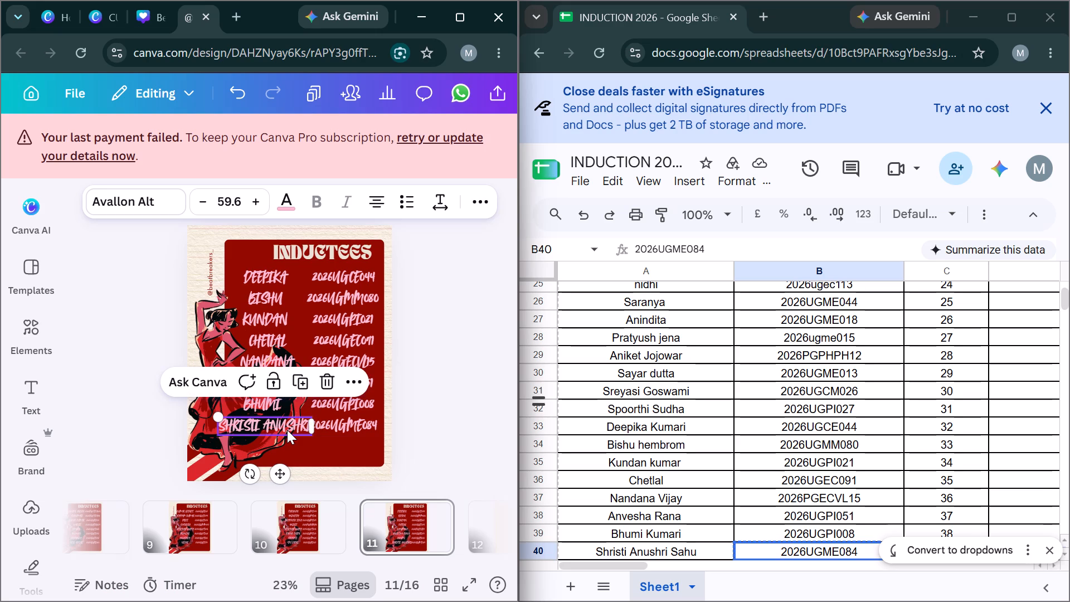
pyautogui.click(433, 410)
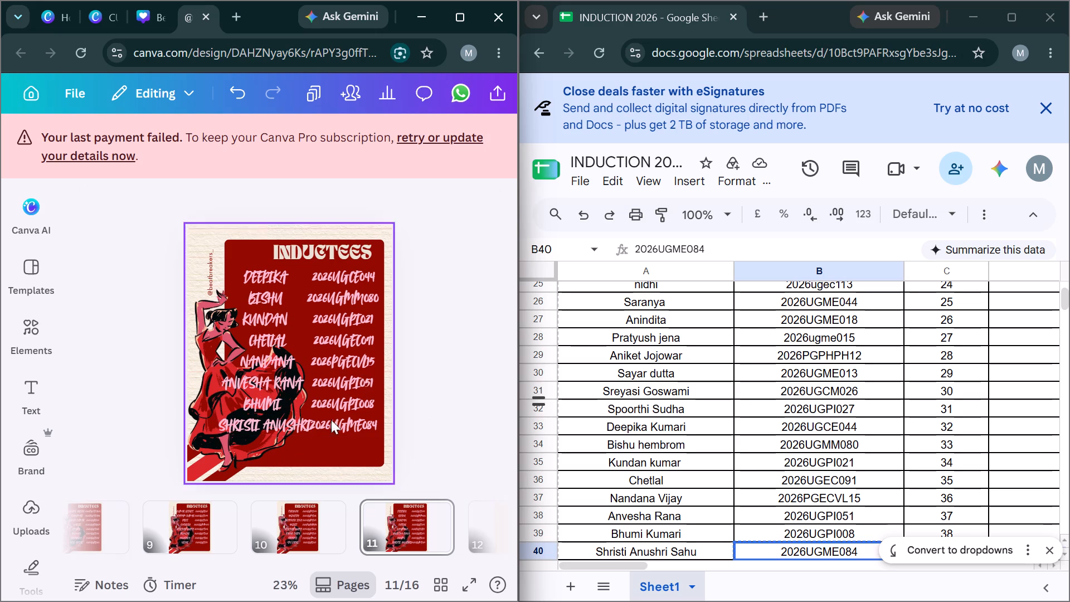
pyautogui.click(276, 418)
pyautogui.press('Return')
pyautogui.press('Right')
pyautogui.press('Right')
pyautogui.press('Right')
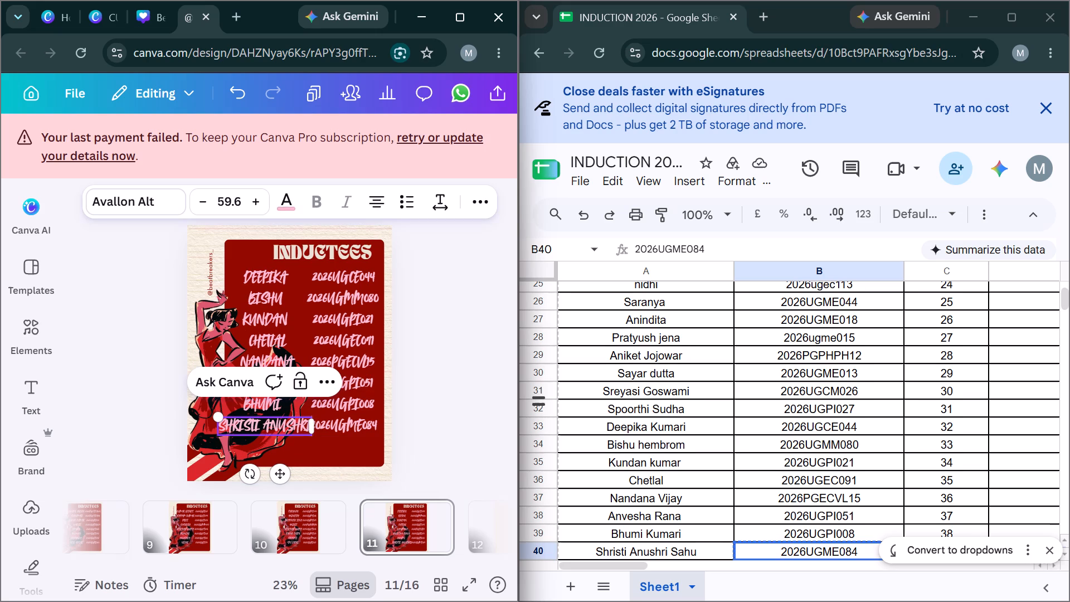
pyautogui.press('Right')
pyautogui.hotkey('ctrl', 'shift', 'Left')
pyautogui.press('BackSpace')
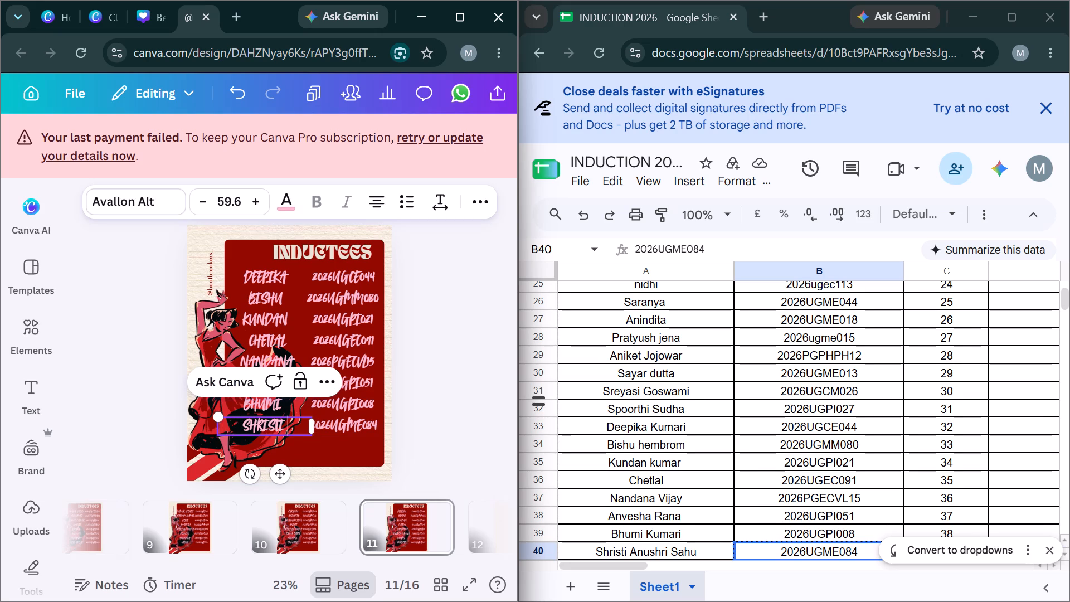
pyautogui.click(422, 421)
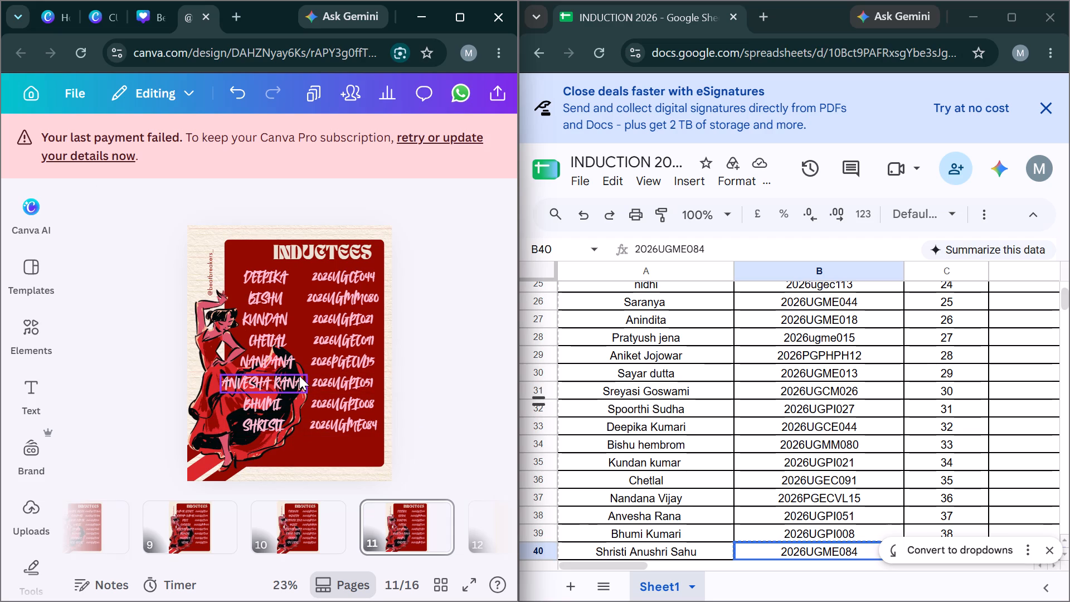
# Nudge the name in page 11's sixth row slightly up and to the right.
pyautogui.click(280, 378)
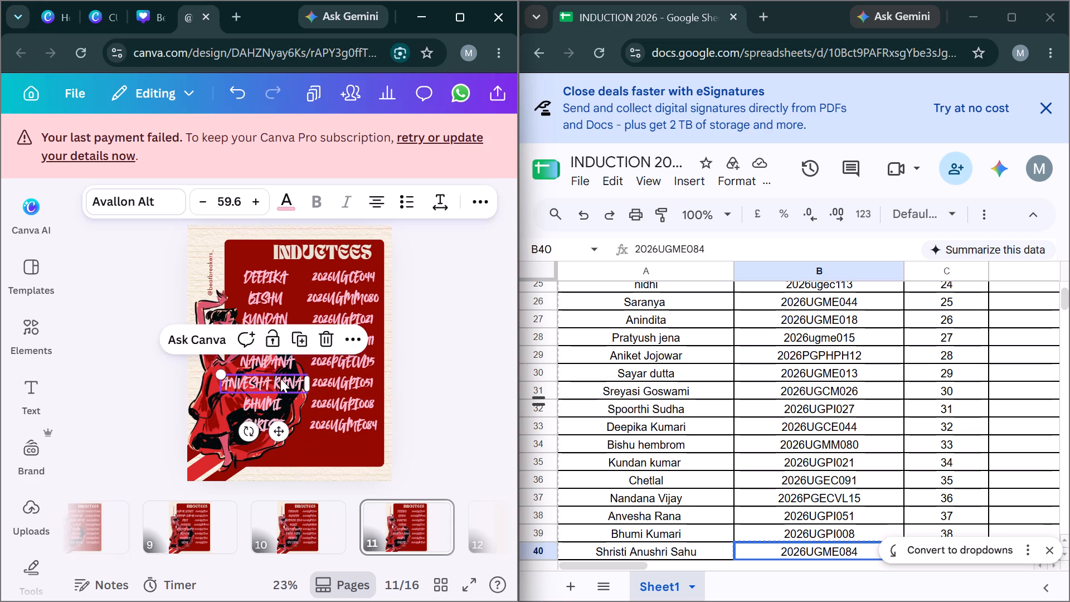
pyautogui.press('Up')
pyautogui.press('Right')
pyautogui.press('Right')
pyautogui.press('Right')
pyautogui.press('Right')
pyautogui.press('Right')
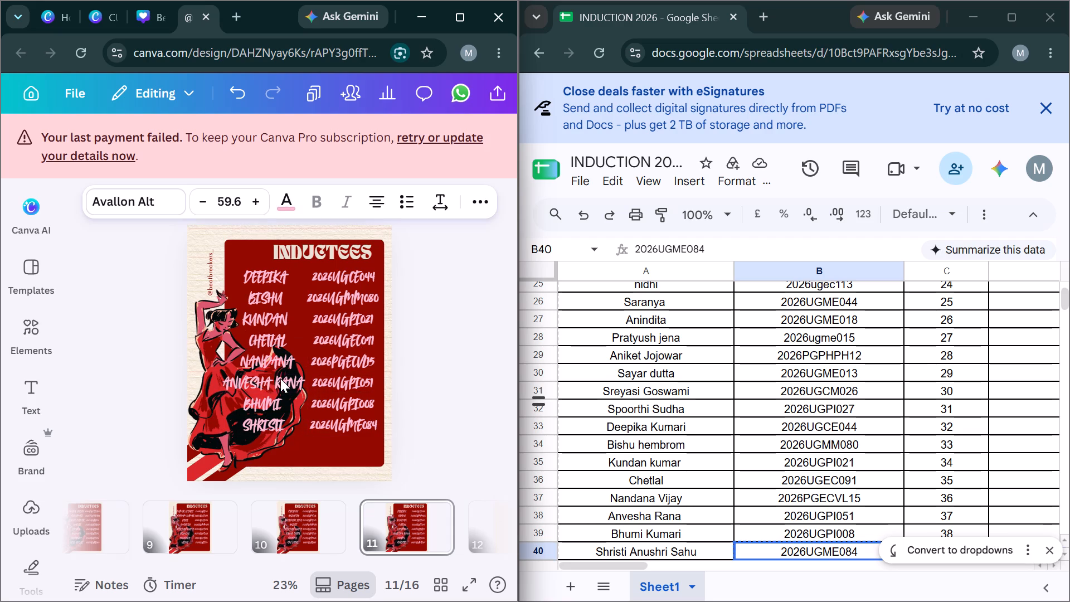
pyautogui.press('Left')
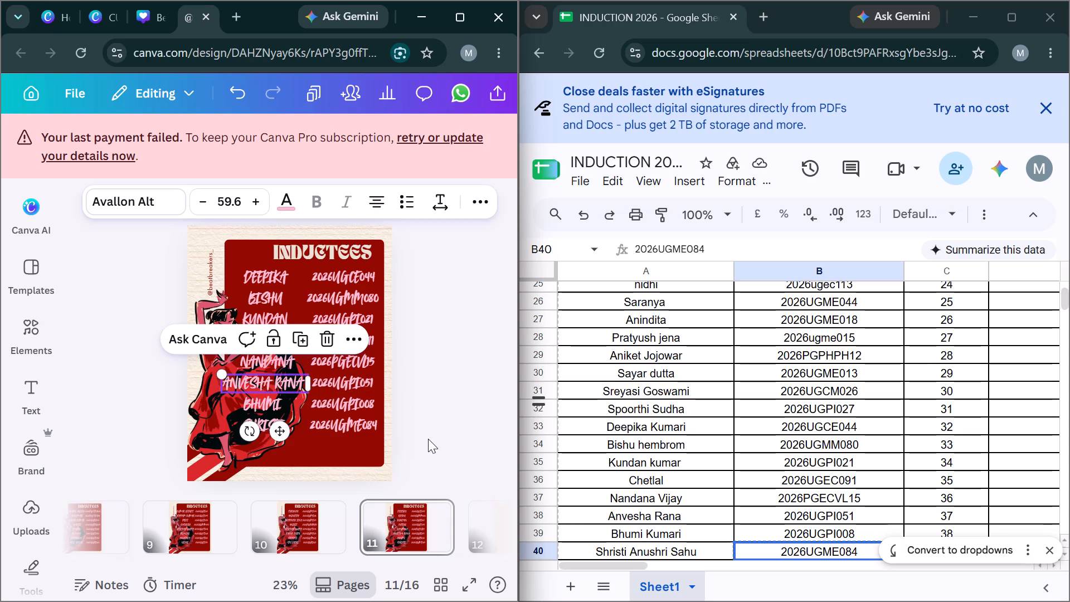
pyautogui.click(428, 439)
pyautogui.click(432, 512)
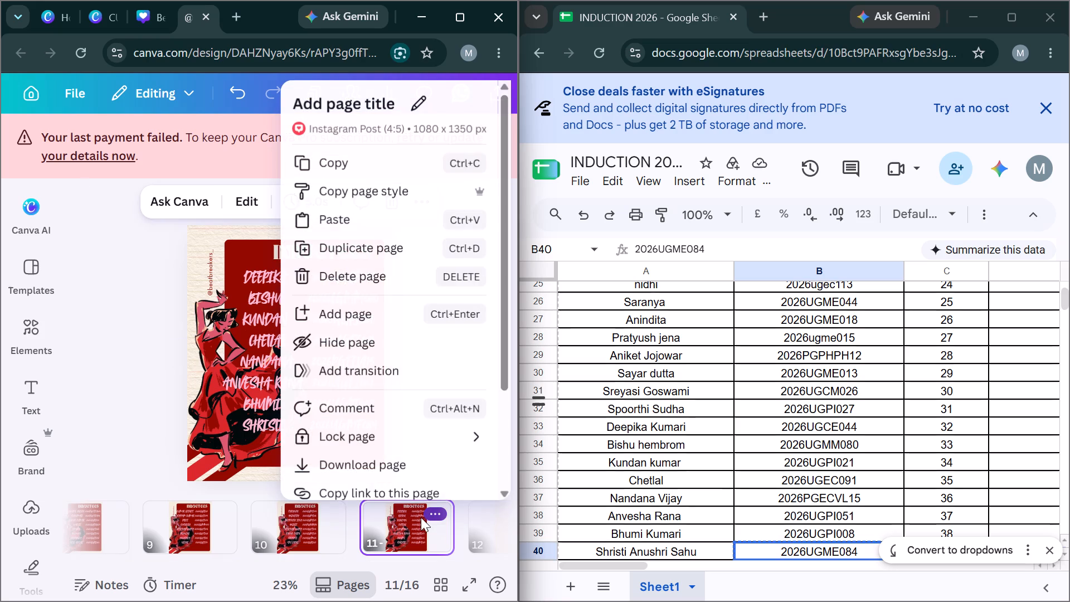
pyautogui.click(419, 518)
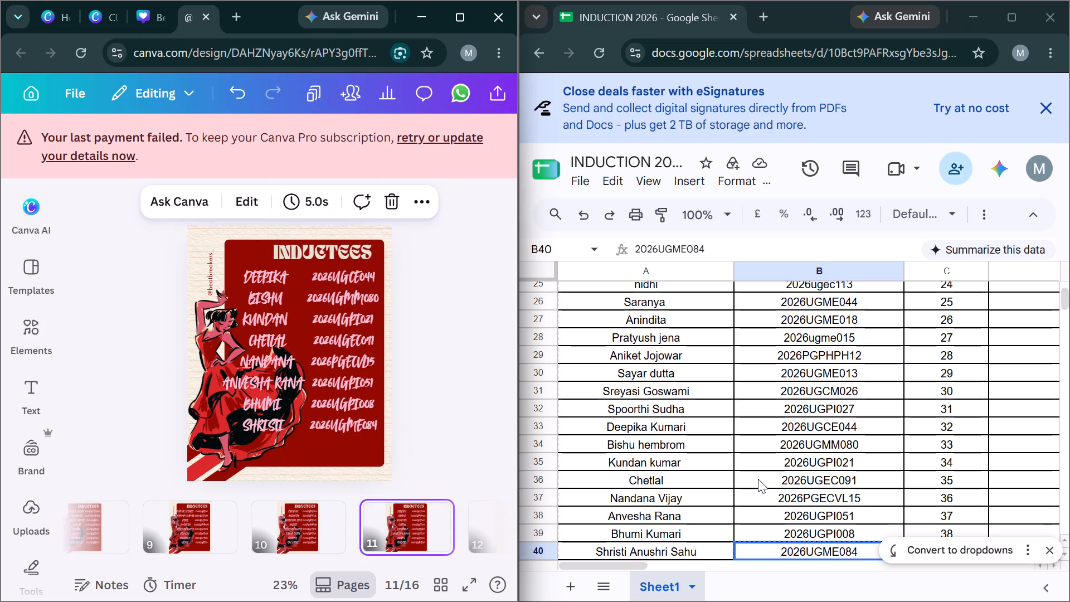
# Duplicate the name in page 11's eighth row and move the copy down and slightly to the left, below that row.
pyautogui.press('Down')
pyautogui.hotkey('alt', 'Tab')
pyautogui.press('Down')
pyautogui.press('Left')
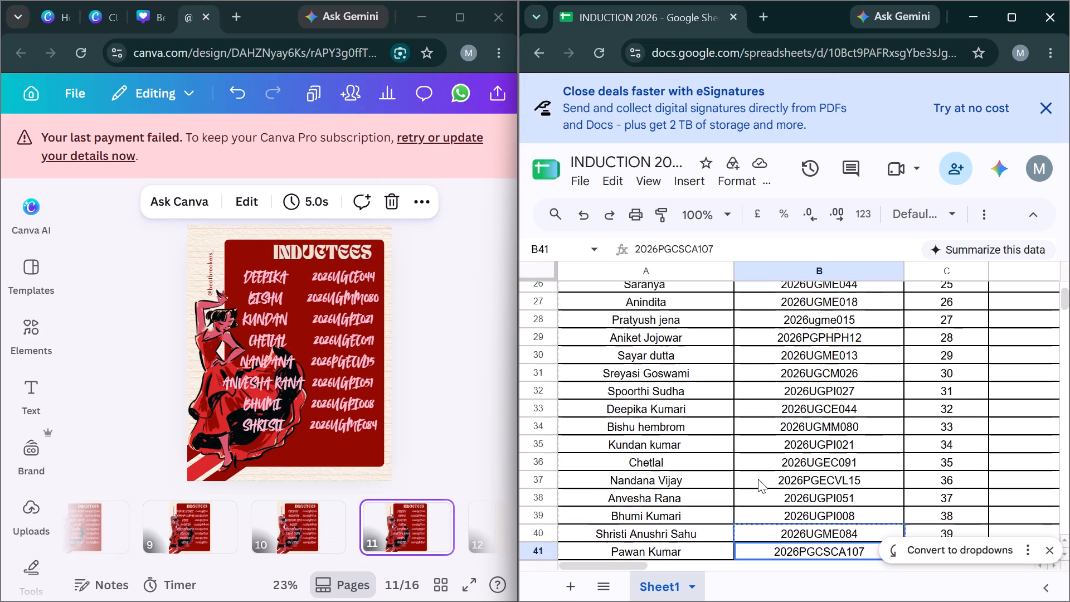
pyautogui.hotkey('ctrl', 'c')
pyautogui.hotkey('alt', 'Tab')
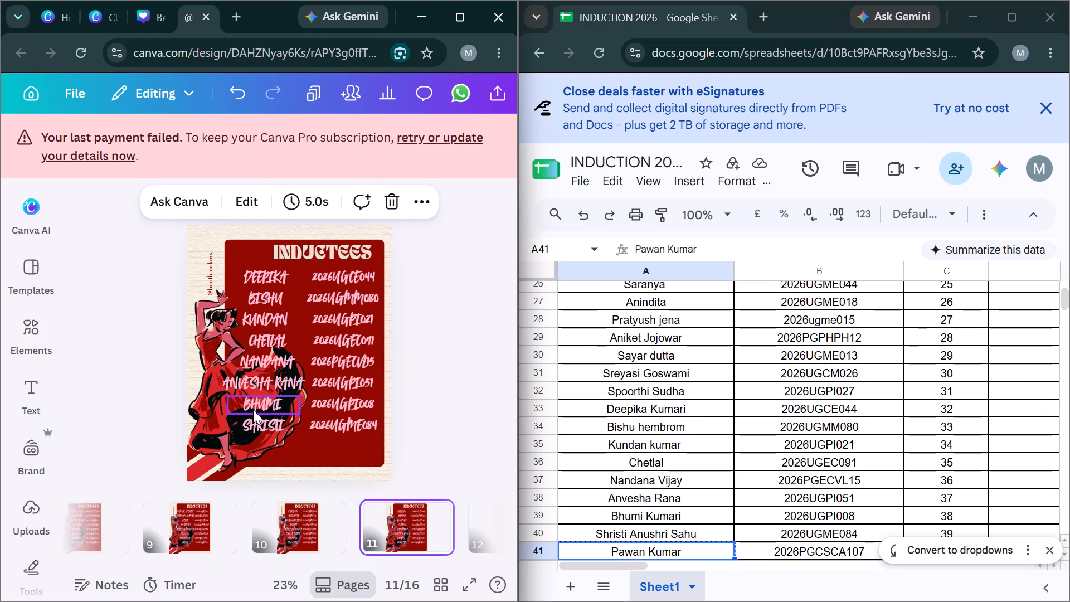
pyautogui.click(258, 426)
pyautogui.hotkey('ctrl', 'c')
pyautogui.hotkey('ctrl', 'v')
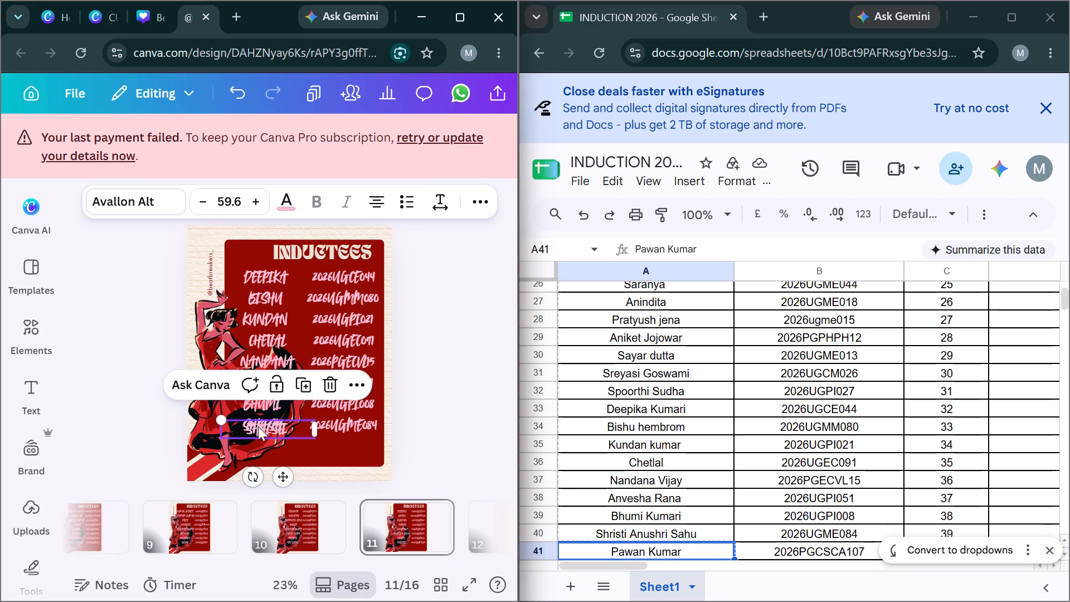
pyautogui.press('Left')
pyautogui.press('Left')
pyautogui.press('Left')
pyautogui.press('Left')
pyautogui.press('Left')
pyautogui.press('Left')
pyautogui.press('Left')
pyautogui.press('Left')
pyautogui.press('Left')
pyautogui.press('Left')
pyautogui.press('Left')
pyautogui.press('Left')
pyautogui.press('Left')
pyautogui.press('Left')
pyautogui.press('Left')
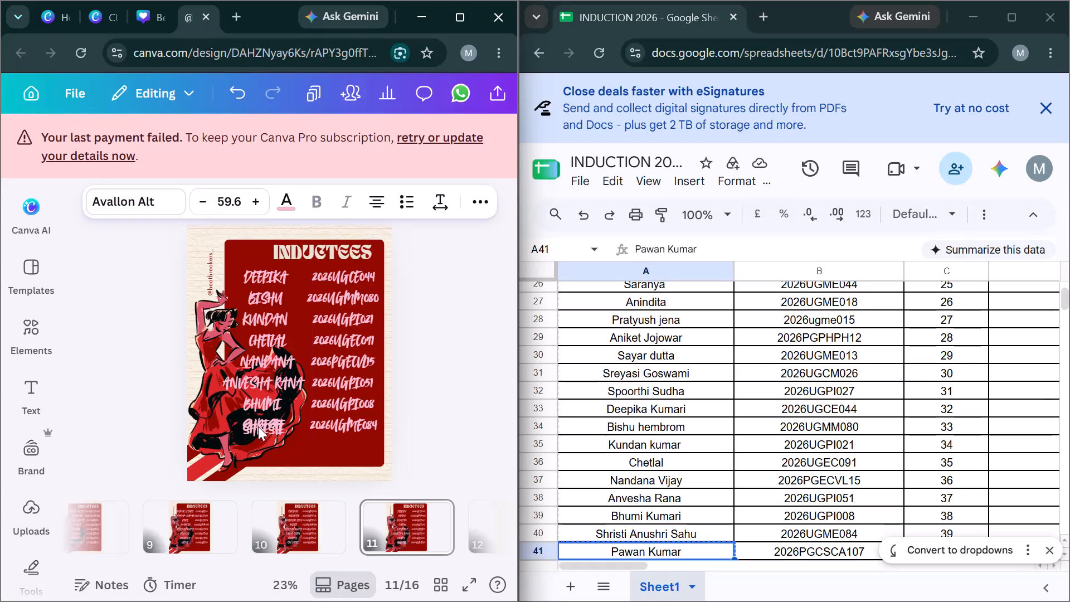
pyautogui.press('Left')
pyautogui.press('Down')
pyautogui.press('Down')
pyautogui.press('Down')
pyautogui.press('Down')
pyautogui.press('Down')
pyautogui.press('Down')
pyautogui.press('Down')
pyautogui.press('Down')
pyautogui.press('Down')
pyautogui.press('Down')
pyautogui.press('Down')
pyautogui.press('Down')
pyautogui.press('Down')
pyautogui.press('Down')
pyautogui.press('Down')
pyautogui.press('Down')
pyautogui.press('Down')
pyautogui.press('Down')
pyautogui.press('Down')
pyautogui.press('Down')
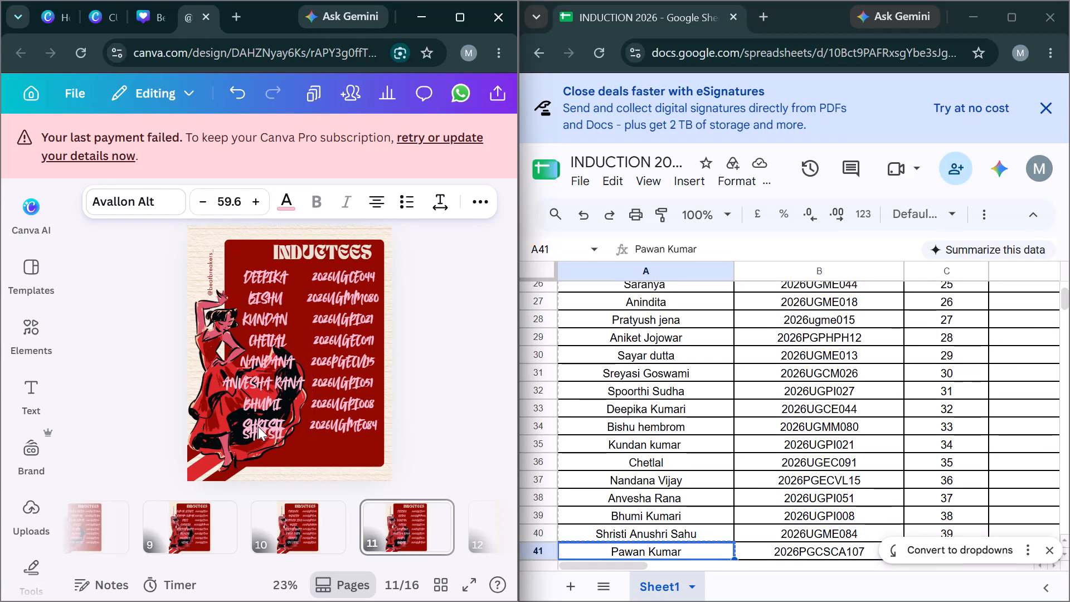
pyautogui.press('Down')
pyautogui.press('Down')
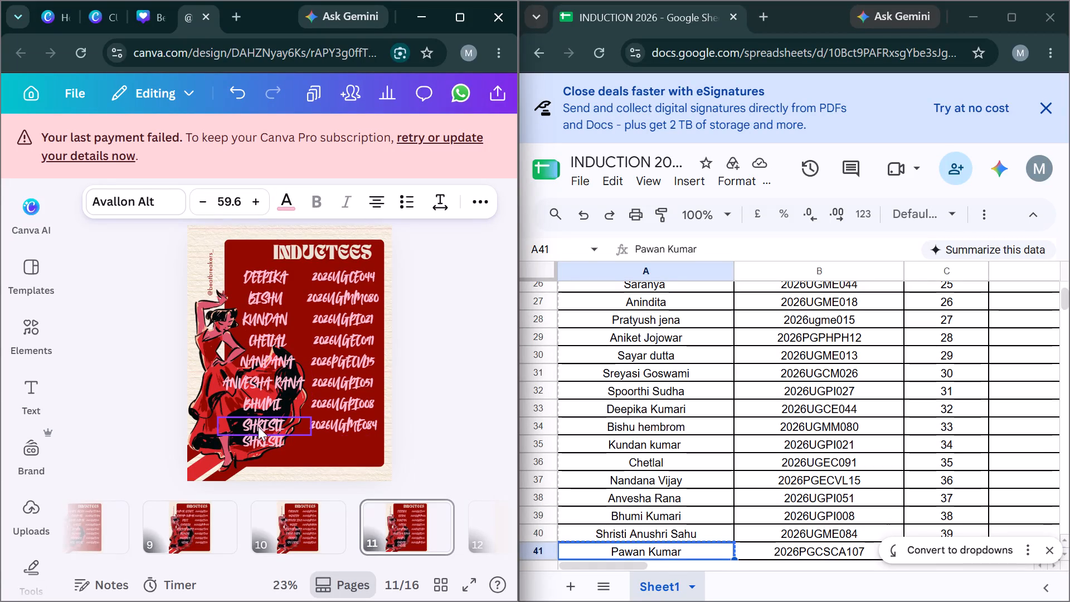
pyautogui.click(430, 455)
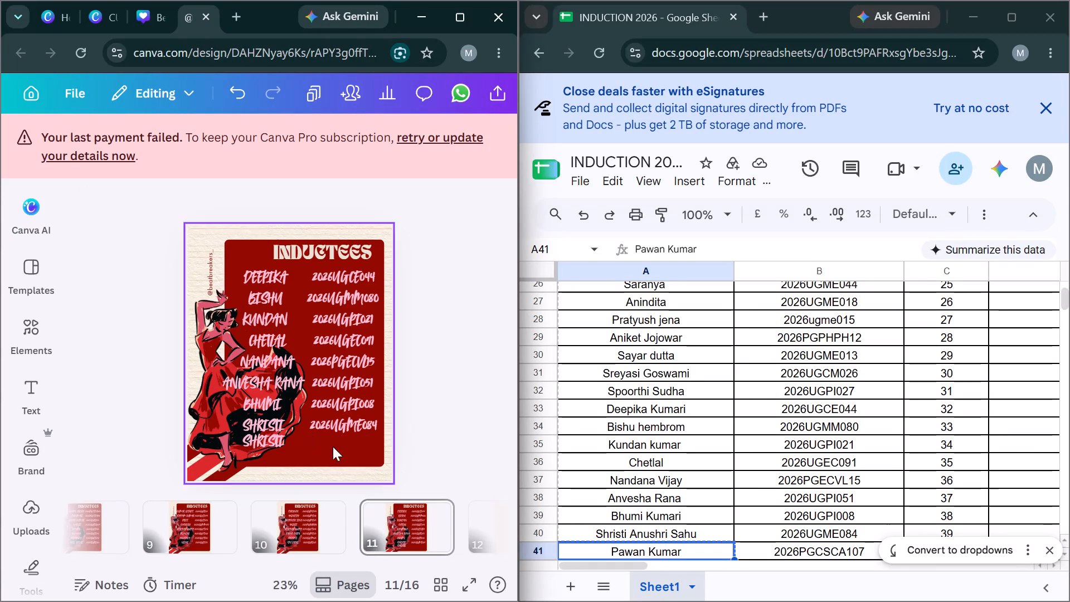
# Move the copied name on page 11 further down so it forms an evenly spaced ninth row.
pyautogui.click(252, 438)
pyautogui.press('Left')
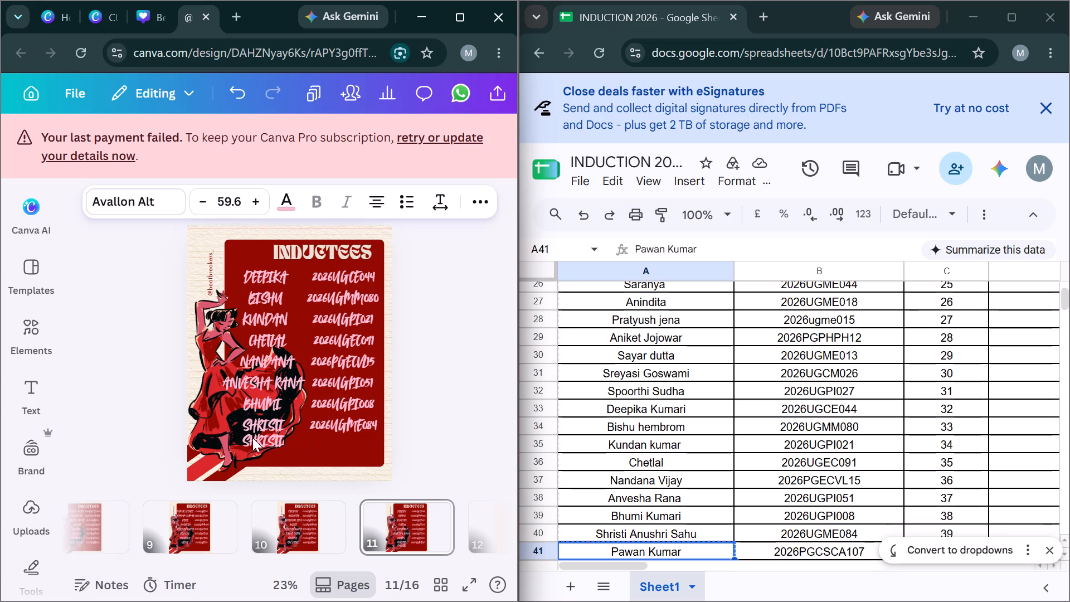
pyautogui.press('Down')
pyautogui.press('Down')
pyautogui.press('Down')
pyautogui.press('Left')
pyautogui.press('Down')
pyautogui.press('Down')
pyautogui.press('Down')
pyautogui.press('Down')
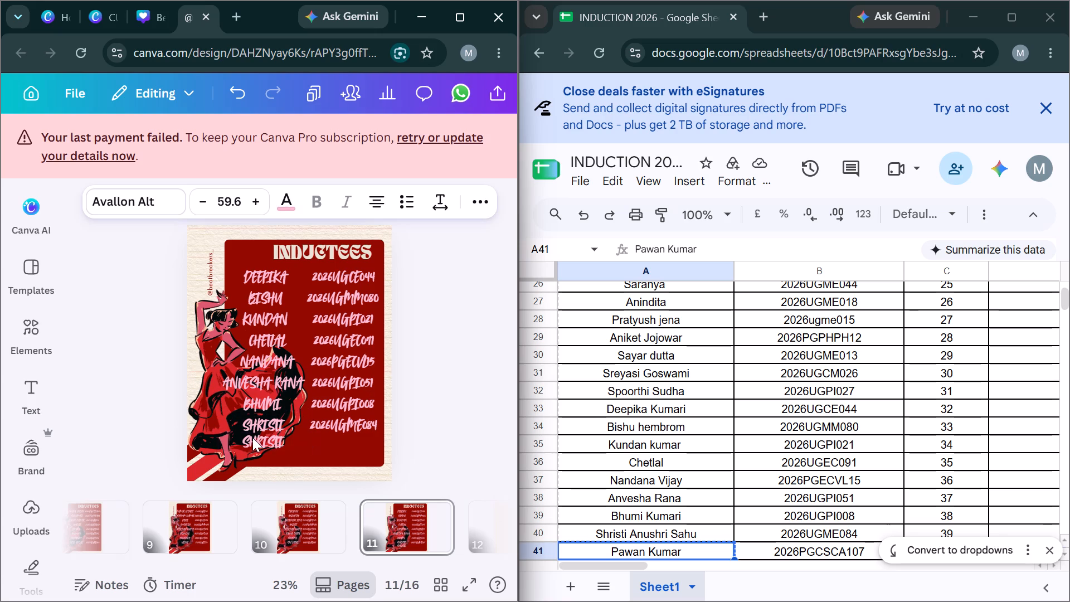
pyautogui.press('Down')
pyautogui.press('Down')
pyautogui.press('Down')
pyautogui.click(255, 441)
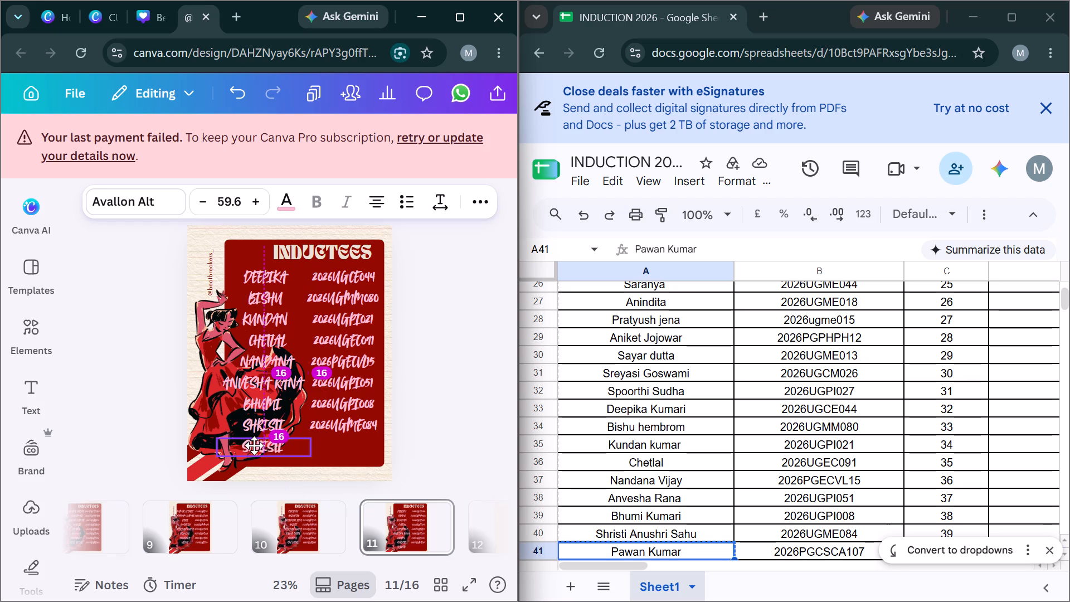
# Open the copied ninth-row name on page 11 for editing and copy the name from spreadsheet row 41 for it.
pyautogui.press('Return')
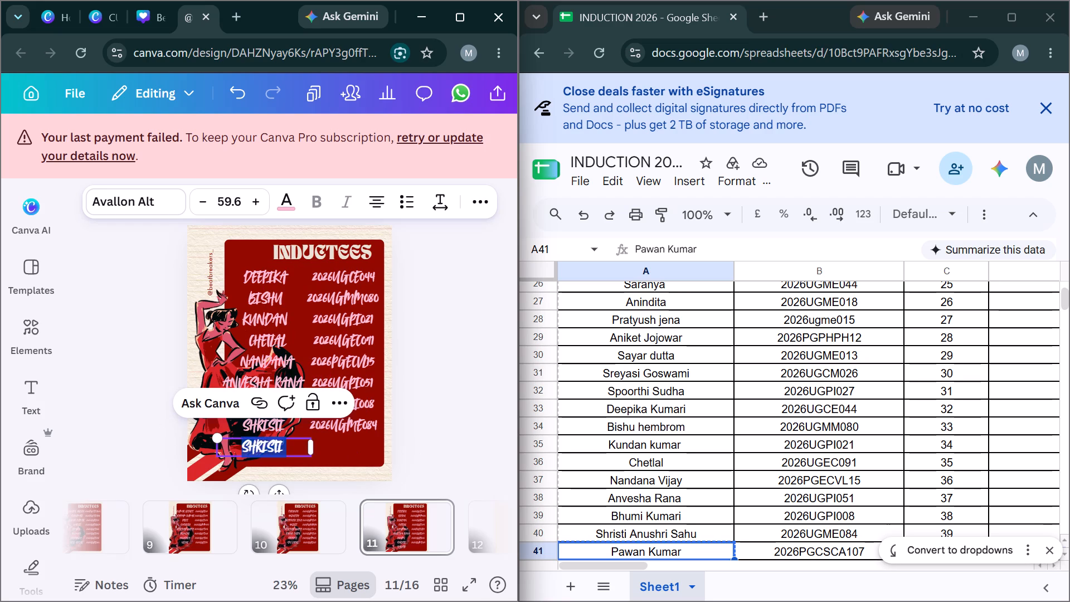
pyautogui.hotkey('ctrl', 'v')
pyautogui.hotkey('ctrl', 'z')
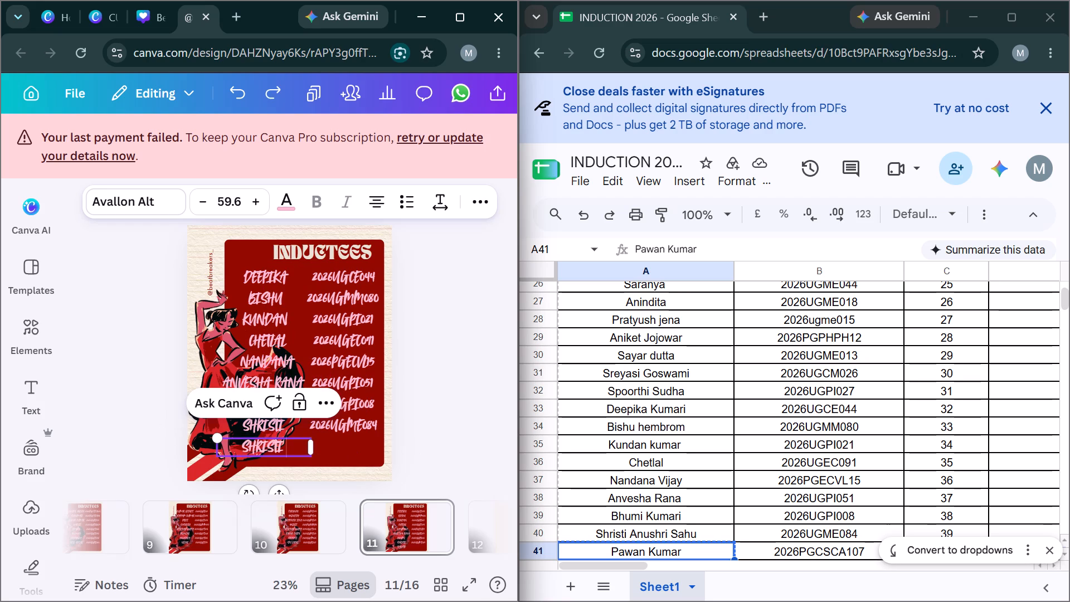
pyautogui.hotkey('alt', 'Tab')
pyautogui.hotkey('ctrl', 'c')
pyautogui.hotkey('alt', 'Tab')
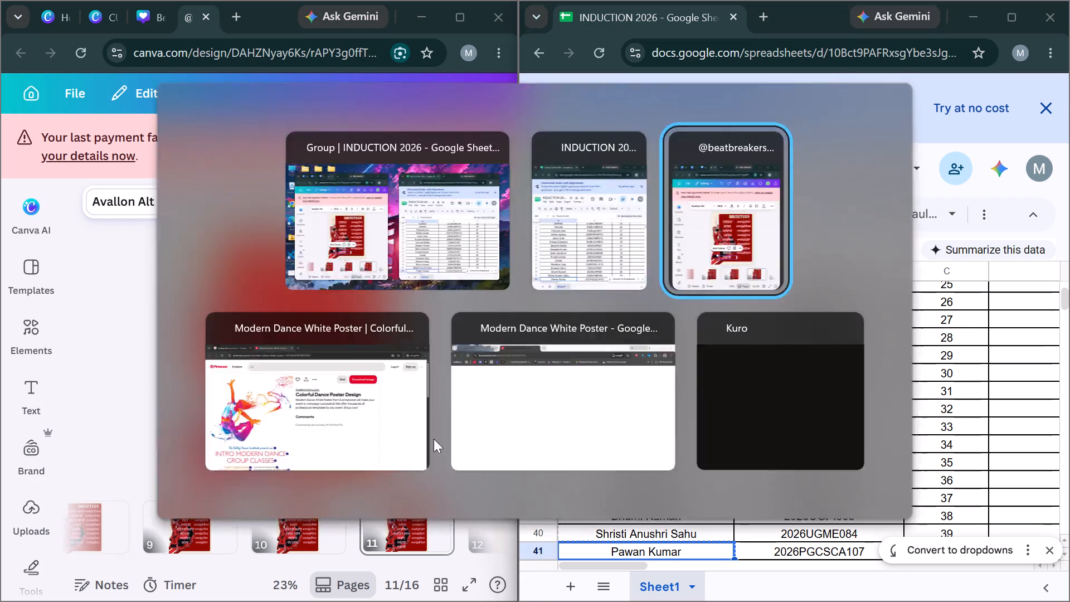
# Replace the ninth-row name on page 11 with the name copied from spreadsheet row 41.
pyautogui.hotkey('ctrl', 'a')
pyautogui.hotkey('ctrl', 'v')
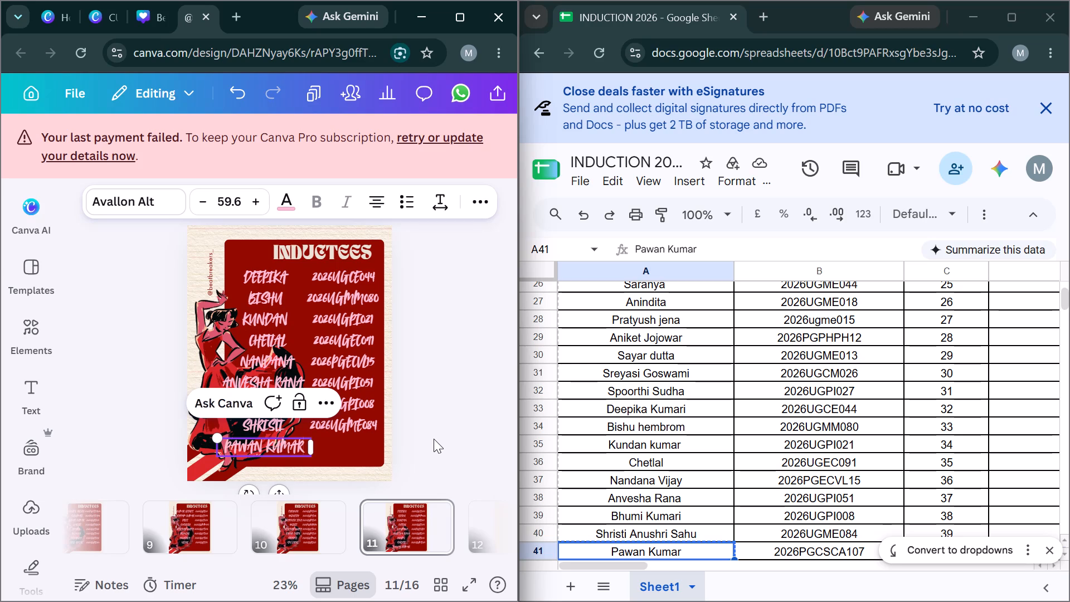
# Duplicate the eighth-row registration number on page 11 and place the copy below it, level with the ninth-row name.
pyautogui.click(359, 428)
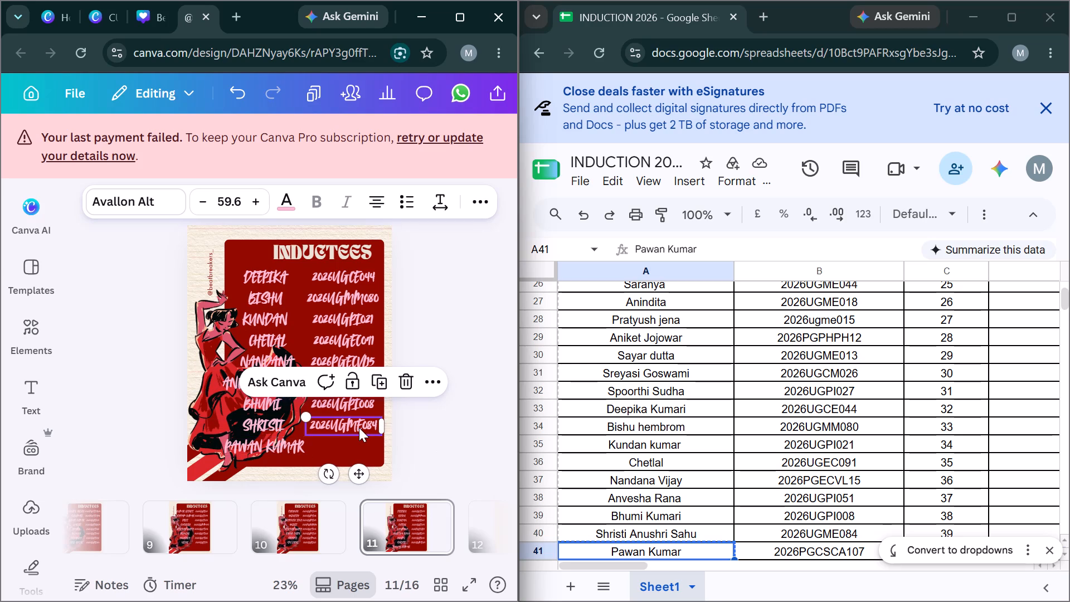
pyautogui.hotkey('ctrl', 'c')
pyautogui.hotkey('ctrl', 'v')
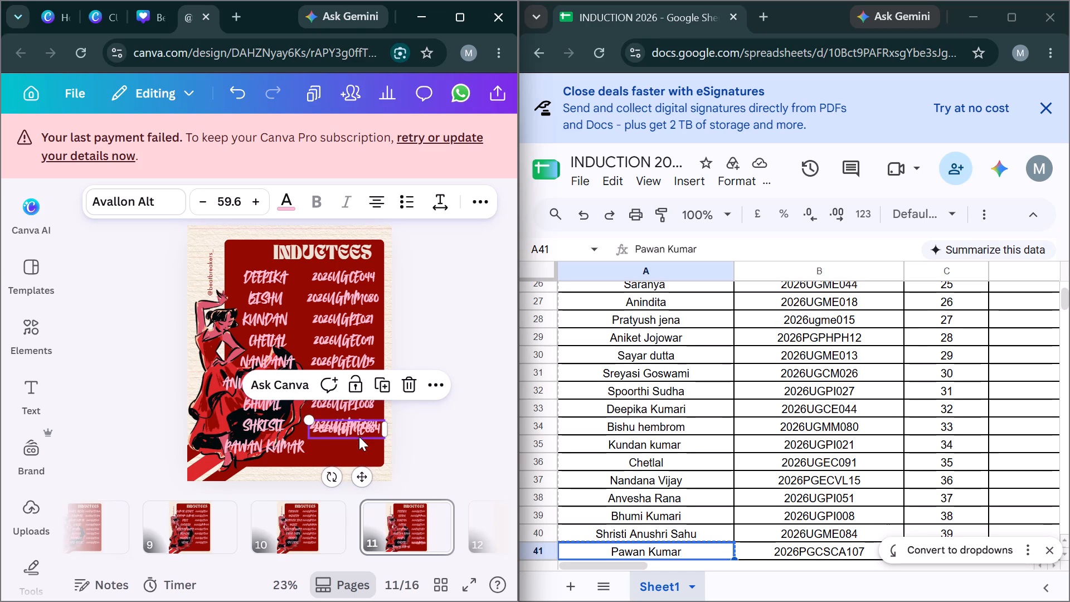
pyautogui.moveTo(359, 473); pyautogui.dragTo(358, 490)
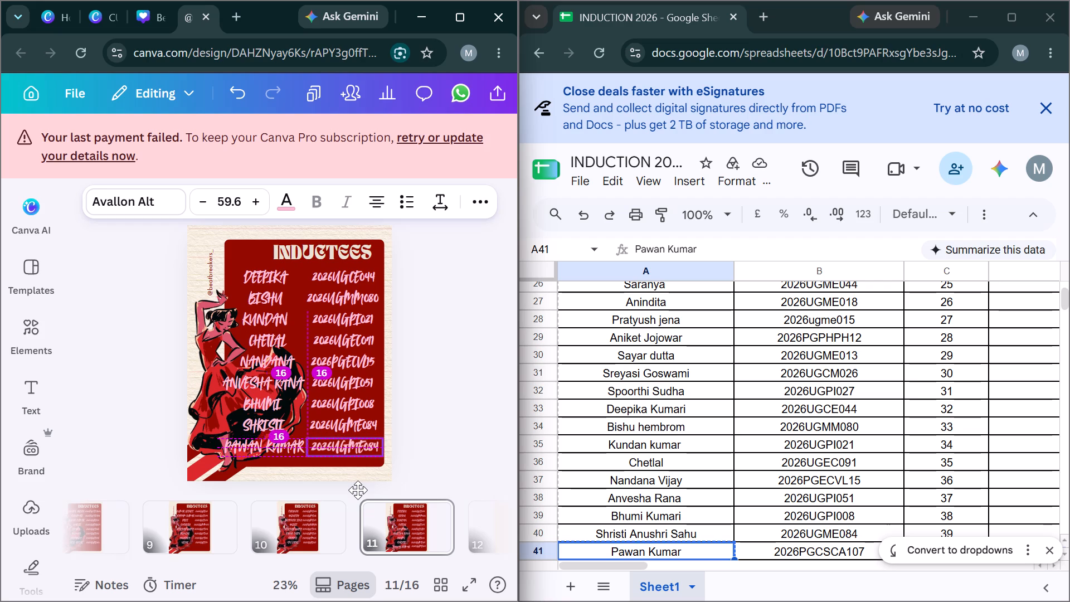
pyautogui.moveTo(358, 490); pyautogui.dragTo(358, 491)
# Replace the copied ninth-row number on page 11 with the registration number from spreadsheet cell B41.
pyautogui.hotkey('alt', 'Tab')
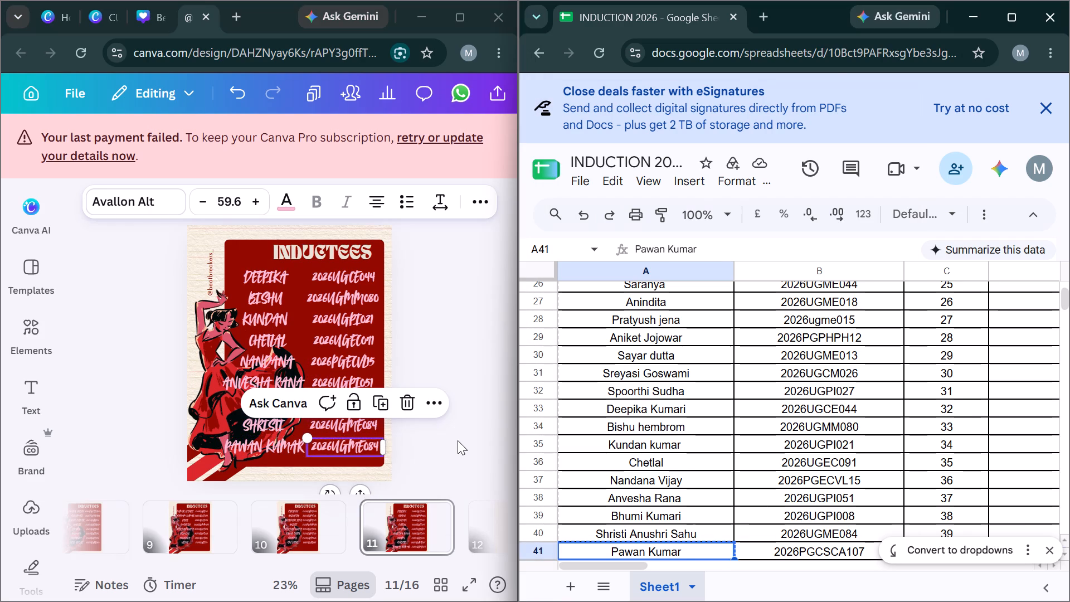
pyautogui.press('Right')
pyautogui.hotkey('ctrl', 'c')
pyautogui.hotkey('alt', 'Tab')
pyautogui.press('Return')
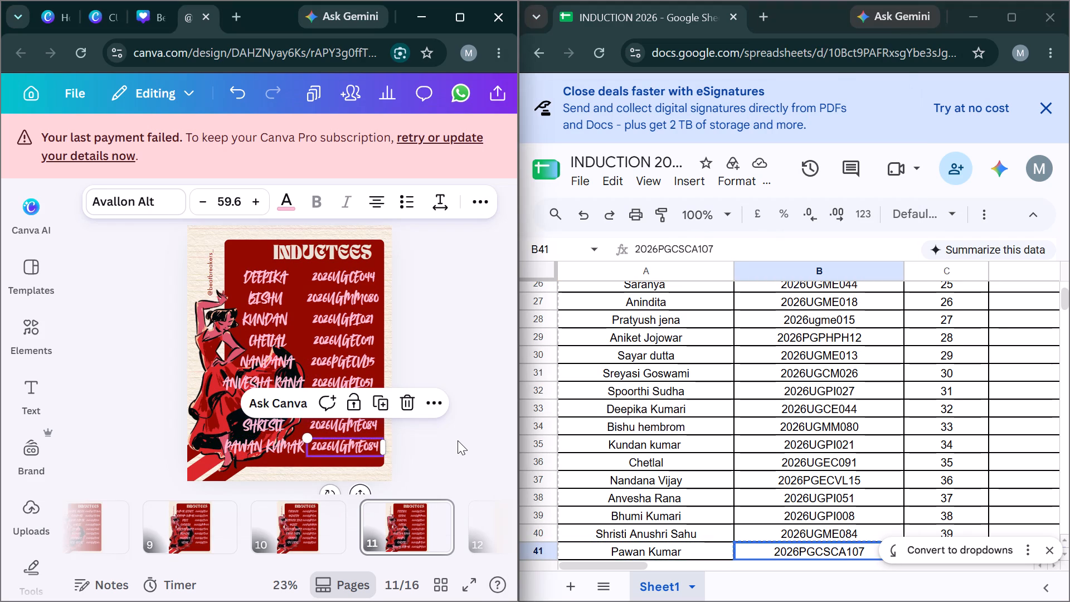
pyautogui.click(358, 449)
pyautogui.hotkey('ctrl', 'v')
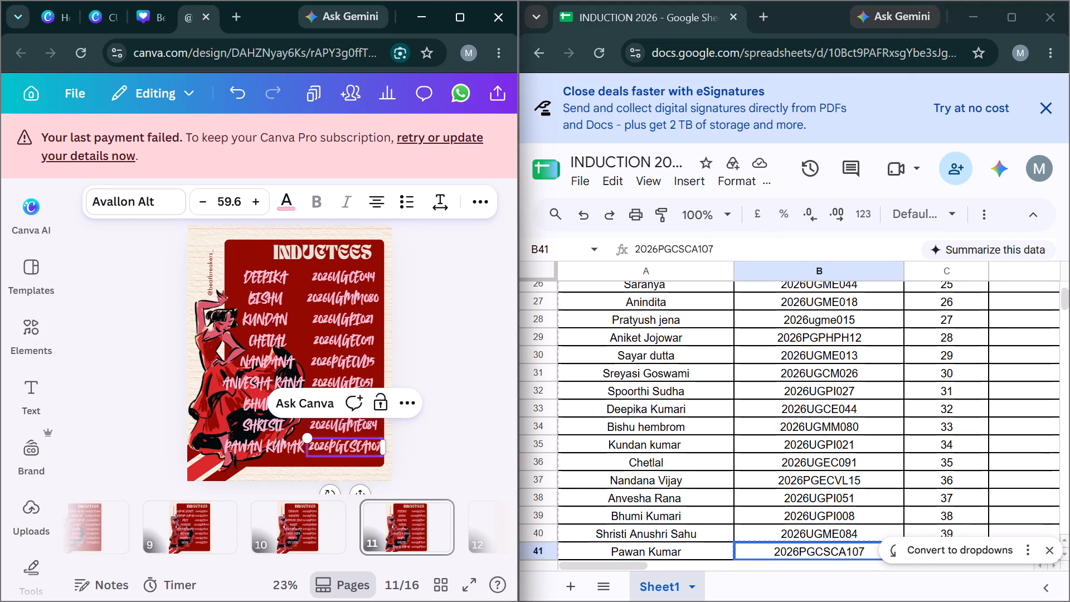
pyautogui.click(476, 425)
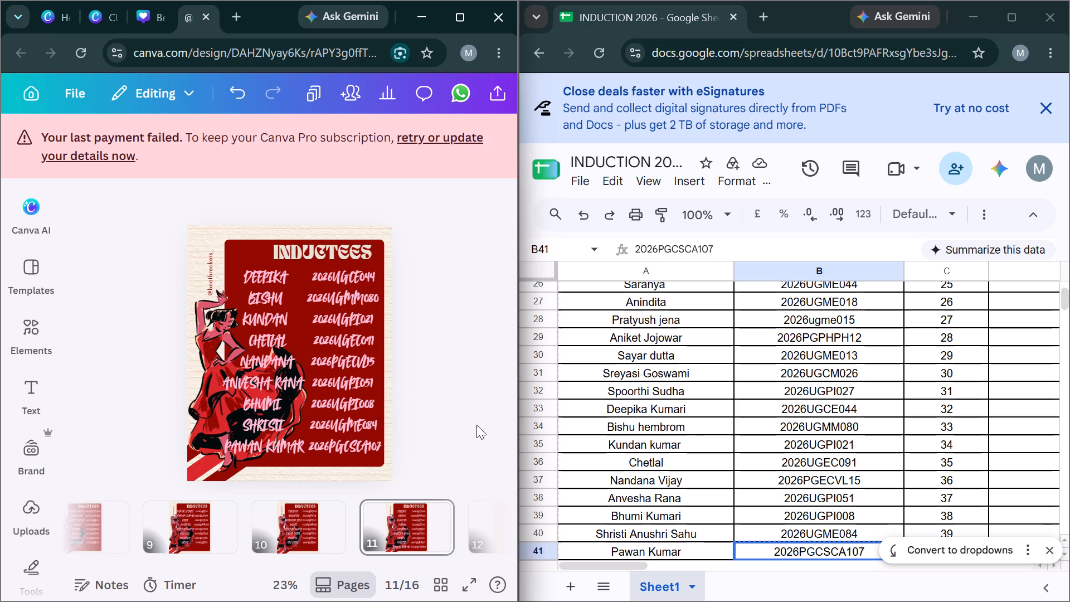
# On page 10, duplicate the eighth-row name and move the copy down to form an evenly spaced ninth row.
pyautogui.click(330, 523)
pyautogui.hotkey('alt', 'Tab')
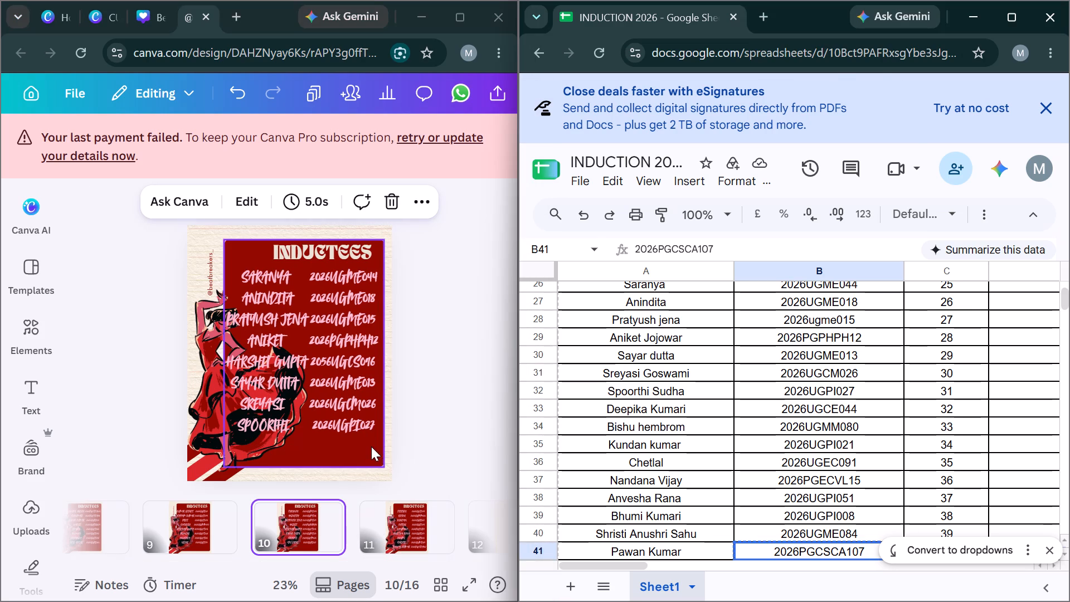
pyautogui.click(283, 427)
pyautogui.hotkey('ctrl', 'c')
pyautogui.hotkey('ctrl', 'v')
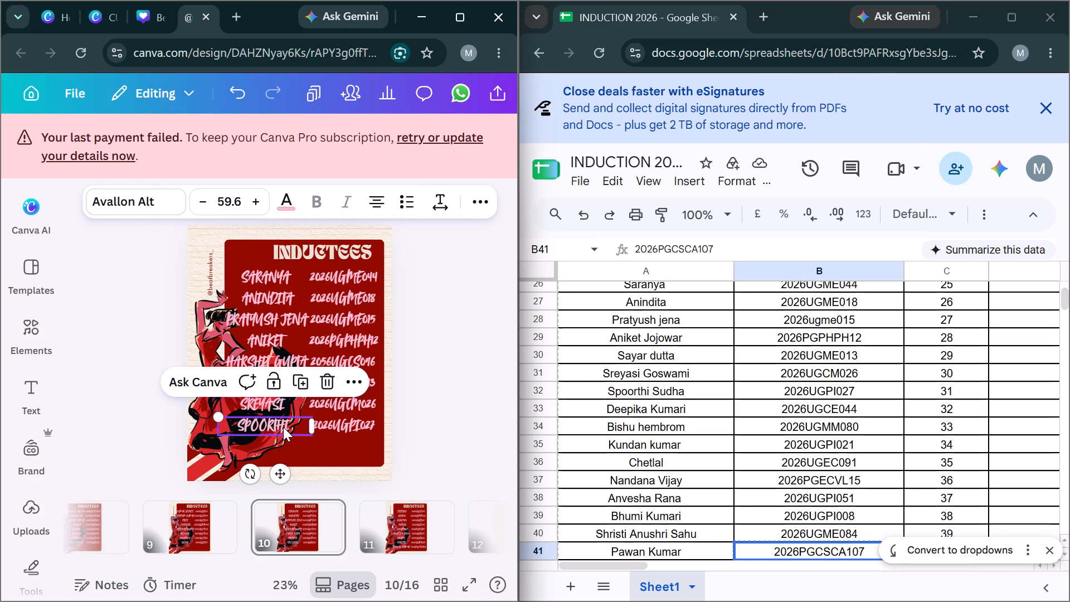
pyautogui.moveTo(284, 475); pyautogui.dragTo(281, 489)
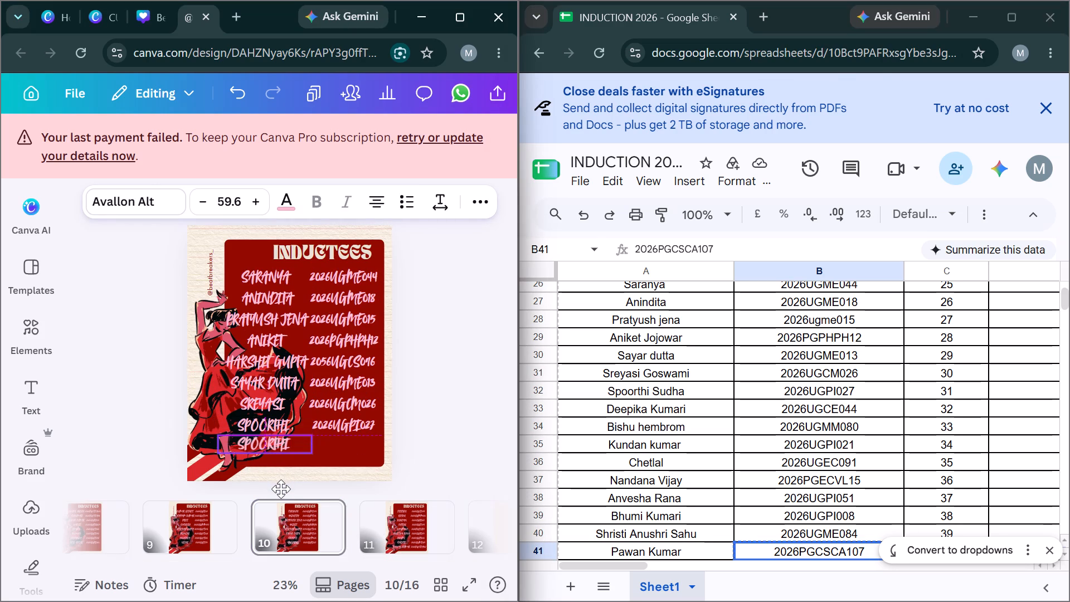
pyautogui.moveTo(281, 489); pyautogui.dragTo(279, 493)
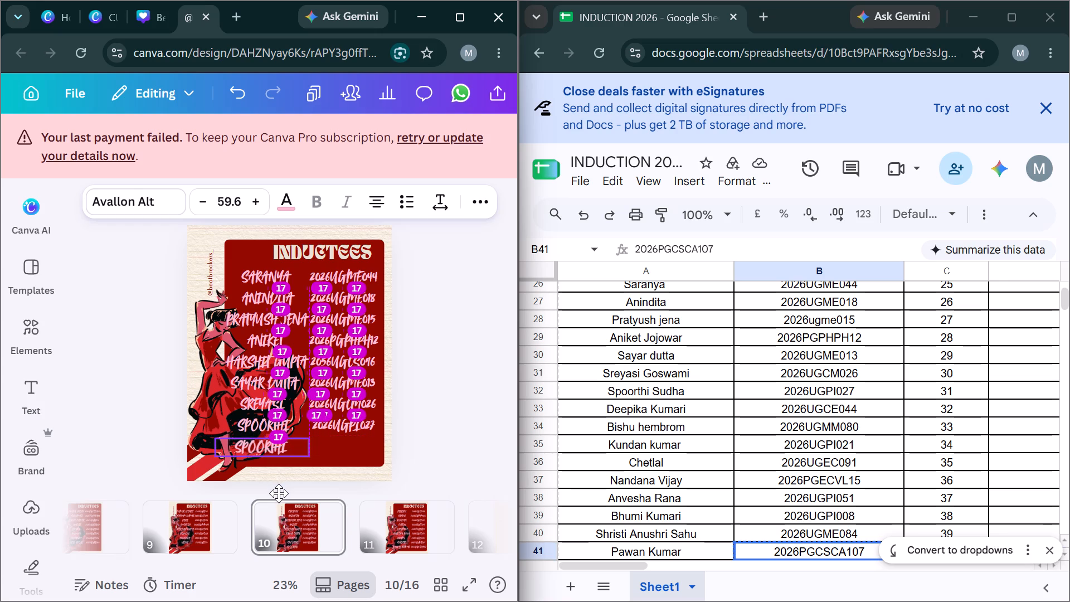
pyautogui.moveTo(279, 493); pyautogui.dragTo(279, 492)
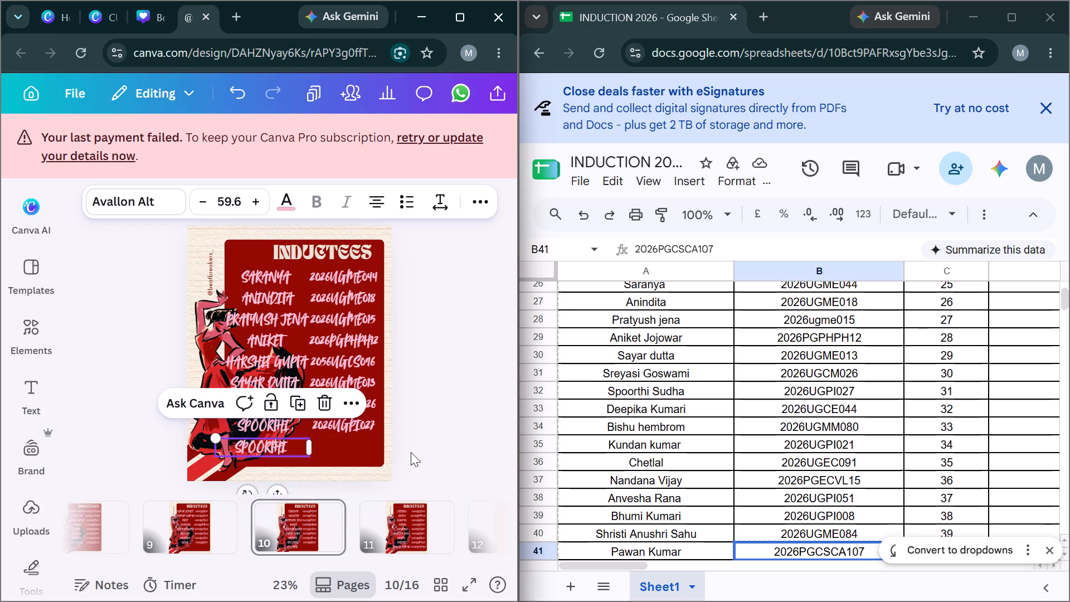
# Replace page 10's ninth-row name with the name from spreadsheet cell A42, leaving out the surname.
pyautogui.hotkey('alt', 'Tab')
pyautogui.press('Down')
pyautogui.press('Left')
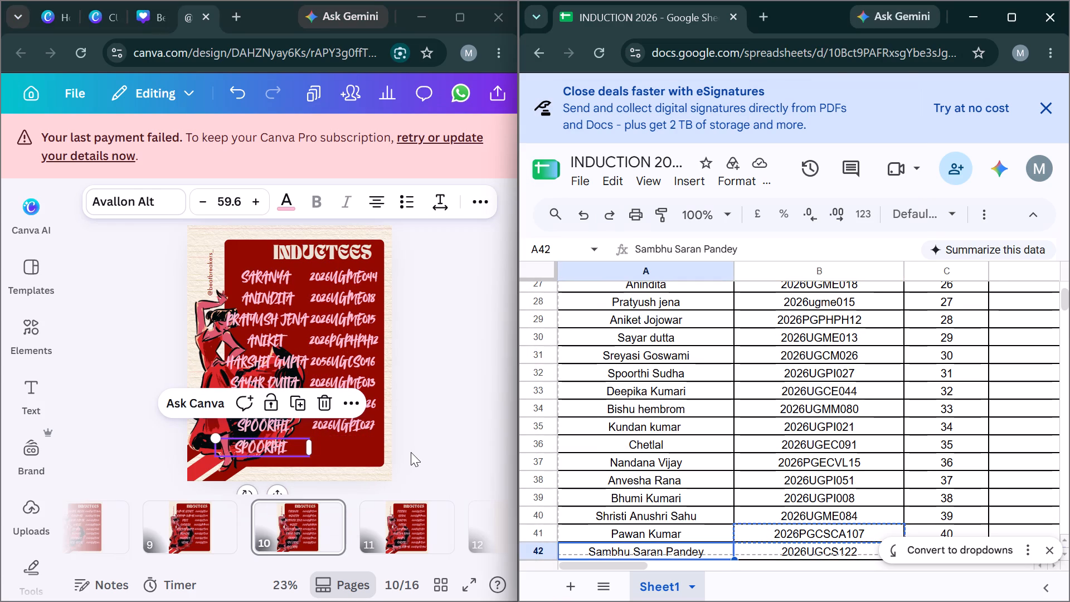
pyautogui.hotkey('ctrl', 'c')
pyautogui.hotkey('alt', 'Tab')
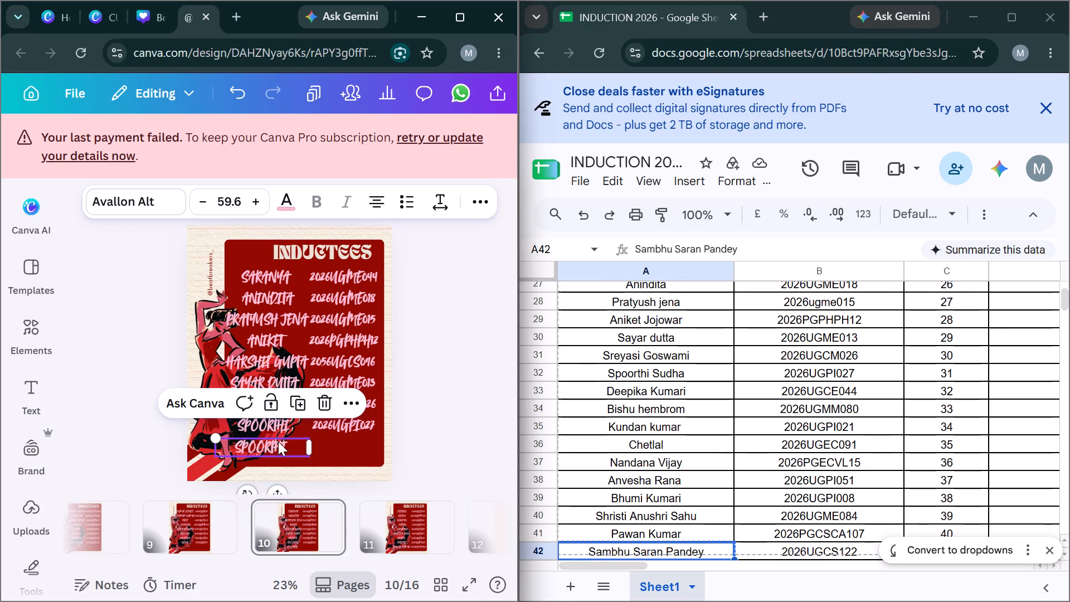
pyautogui.click(278, 441)
pyautogui.press('Return')
pyautogui.press('BackSpace')
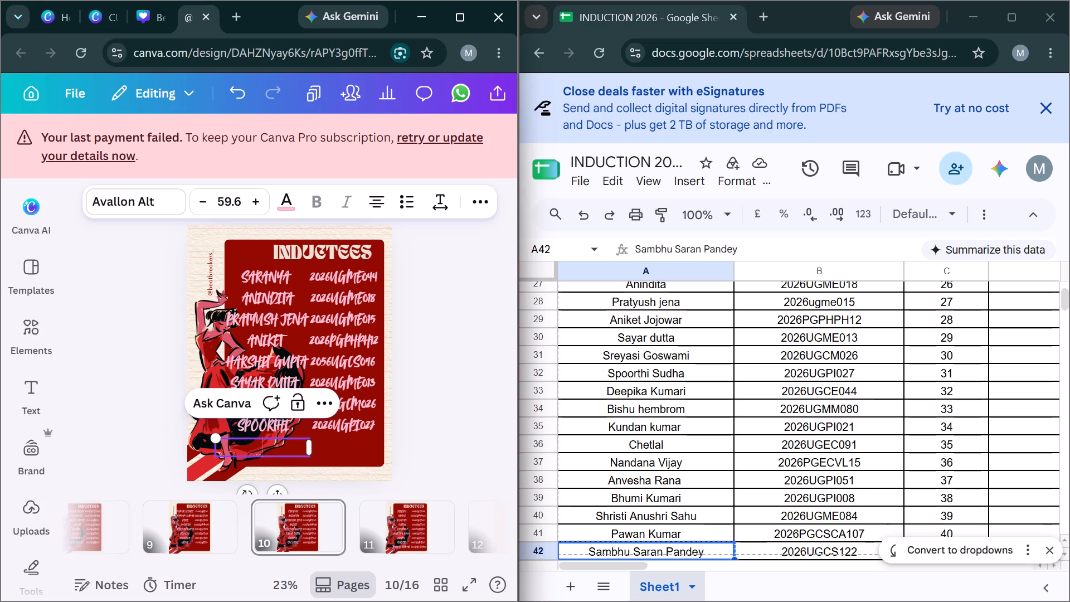
pyautogui.hotkey('ctrl', 'v')
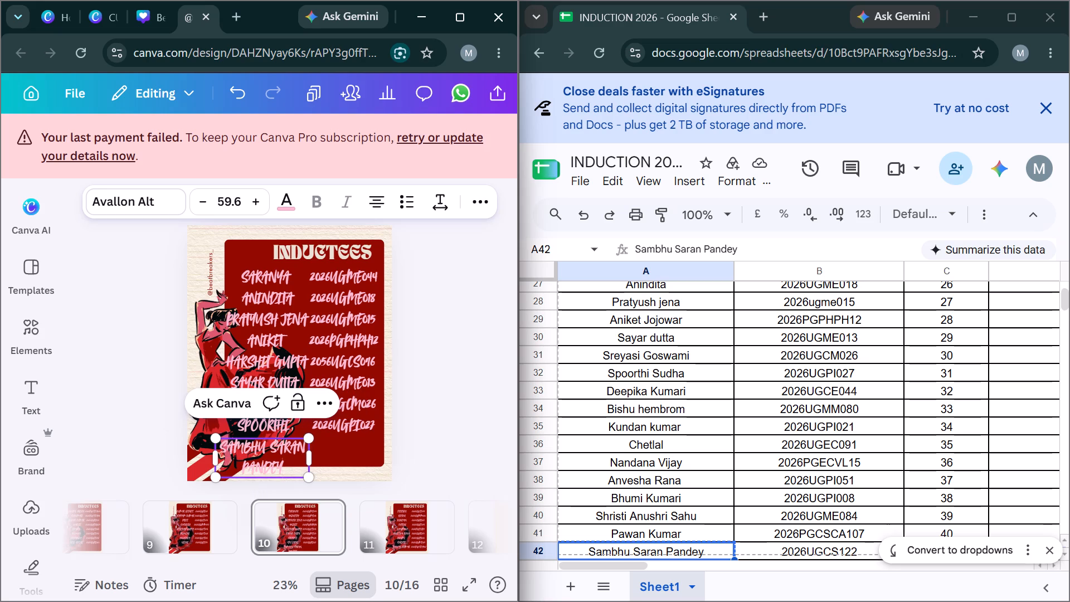
pyautogui.hotkey('ctrl', 'shift', 'Left')
pyautogui.press('BackSpace')
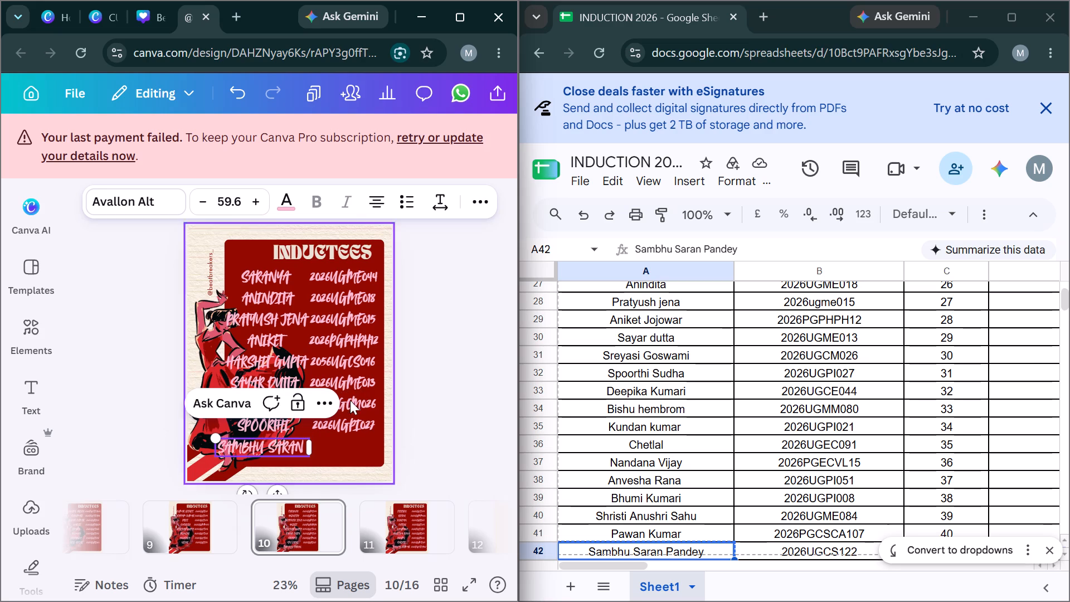
# Duplicate page 10's eighth-row registration number and move the copy slightly left and down into the ninth row.
pyautogui.click(346, 430)
pyautogui.hotkey('ctrl', 'c')
pyautogui.hotkey('ctrl', 'v')
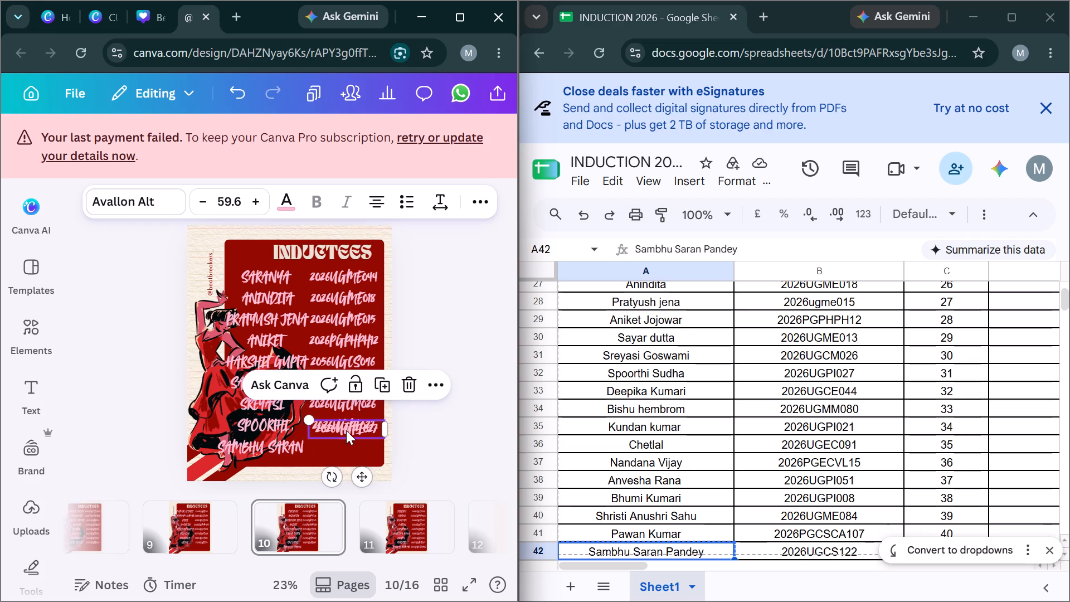
pyautogui.press('Left')
pyautogui.press('Left')
pyautogui.press('Left')
pyautogui.press('Left')
pyautogui.press('Left')
pyautogui.press('Left')
pyautogui.press('Left')
pyautogui.press('Left')
pyautogui.press('Left')
pyautogui.press('Left')
pyautogui.press('Left')
pyautogui.press('Left')
pyautogui.press('Left')
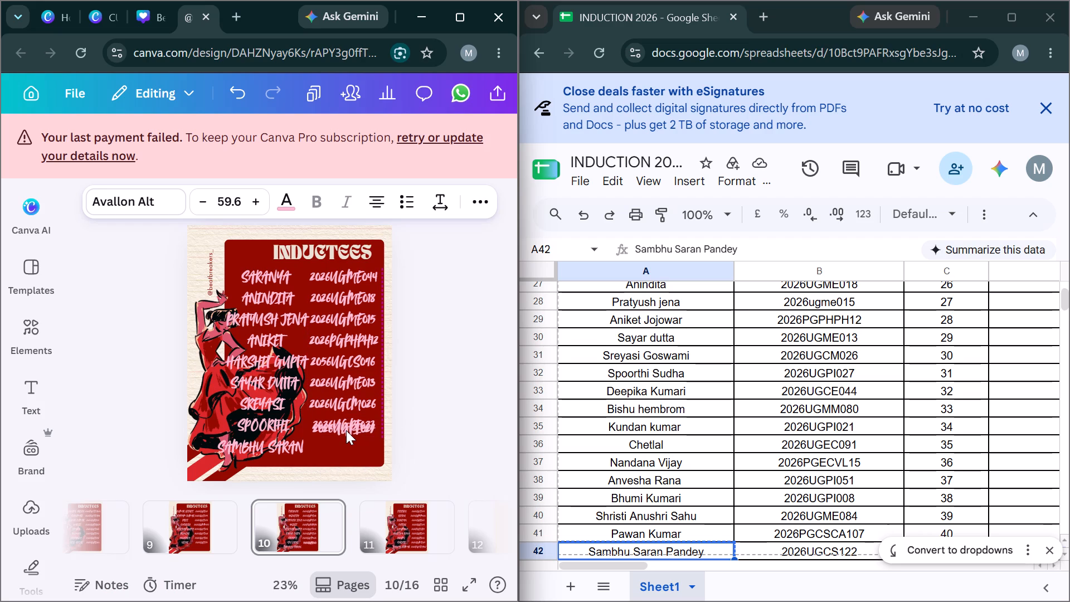
pyautogui.press('Left')
pyautogui.press('Down')
pyautogui.press('Down')
pyautogui.press('Down')
pyautogui.press('Down')
pyautogui.press('Down')
pyautogui.press('Down')
pyautogui.press('Down')
pyautogui.press('Down')
pyautogui.press('Down')
pyautogui.press('Down')
pyautogui.press('Down')
pyautogui.press('Down')
pyautogui.press('Down')
pyautogui.press('Down')
pyautogui.press('Down')
pyautogui.press('Down')
pyautogui.press('Down')
pyautogui.press('Down')
pyautogui.press('Down')
pyautogui.press('Down')
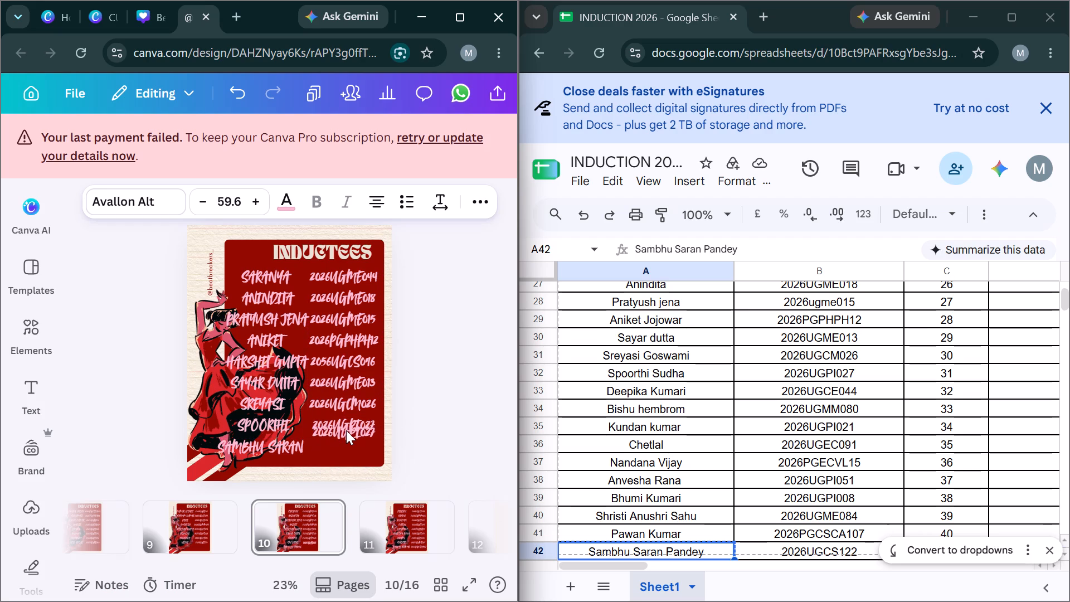
# Nudge the ninth-row name on page 10 slightly up.
pyautogui.click(288, 445)
pyautogui.press('Up')
pyautogui.press('Up')
pyautogui.press('Up')
pyautogui.press('Up')
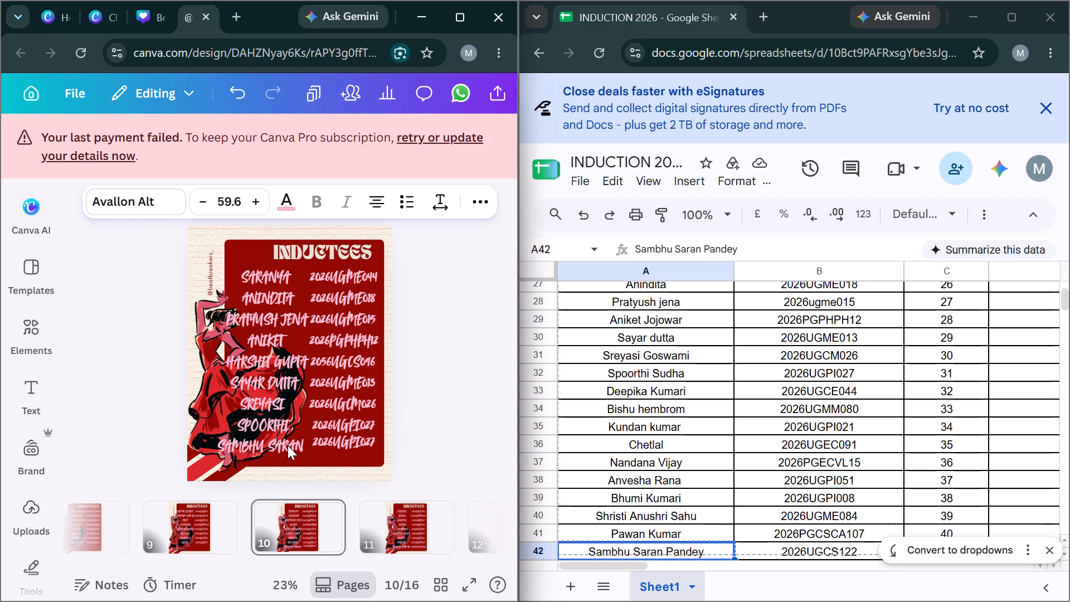
pyautogui.press('Up')
pyautogui.press('Up')
pyautogui.press('Up')
pyautogui.press('Up')
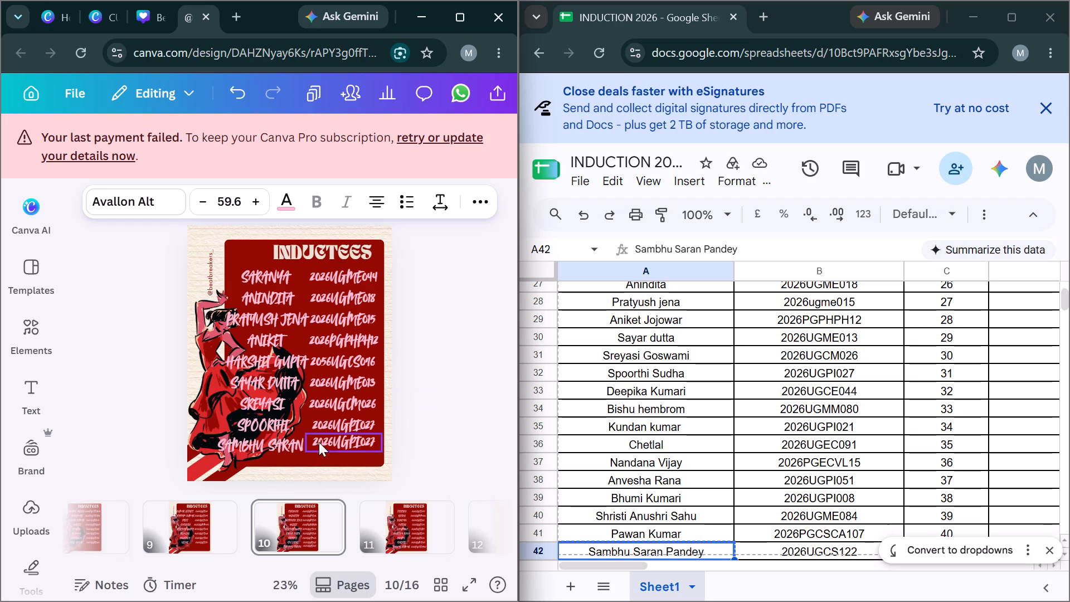
# Nudge the ninth-row registration number on page 10 down until it lines up with the name beside it.
pyautogui.click(328, 442)
pyautogui.press('Down')
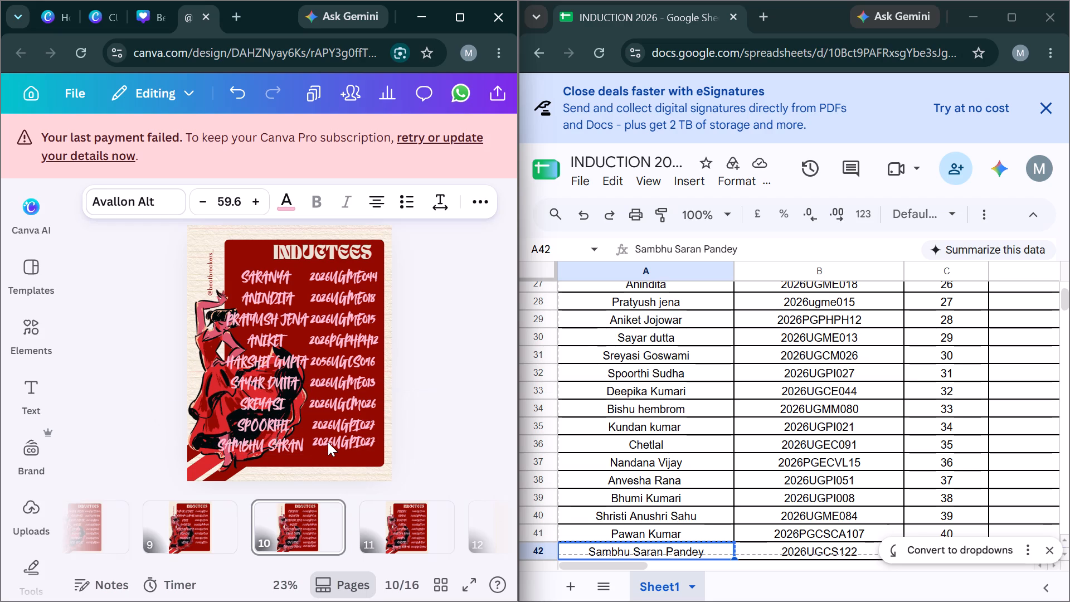
pyautogui.press('Down')
pyautogui.press('Down')
pyautogui.press('Down')
pyautogui.press('Down')
pyautogui.press('Down')
pyautogui.press('Down')
pyautogui.press('Down')
pyautogui.press('Down')
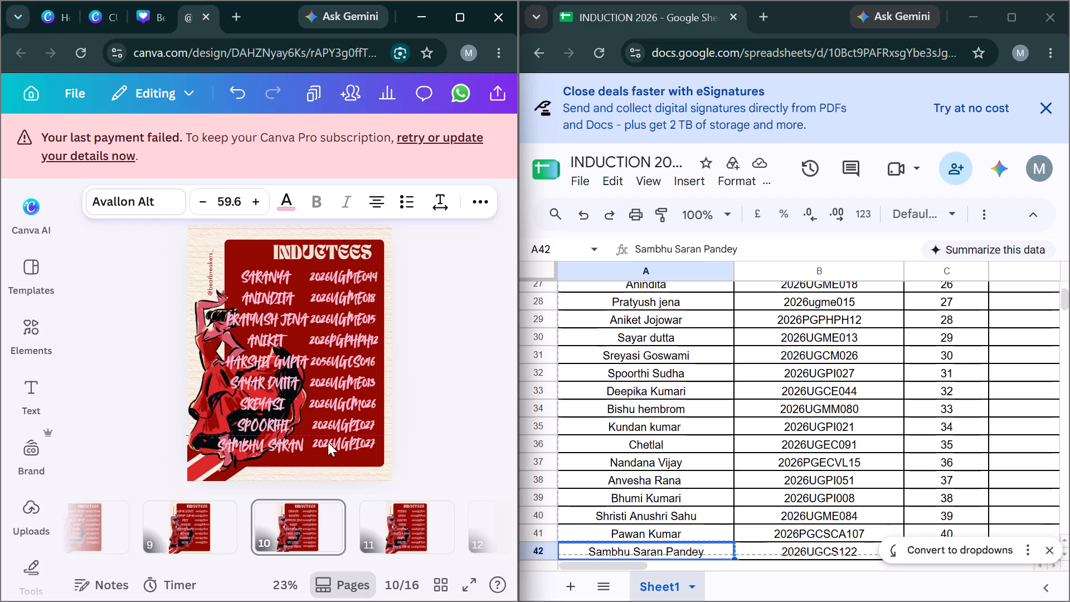
pyautogui.press('Down')
pyautogui.press('Down')
pyautogui.press('Down')
pyautogui.press('Down')
pyautogui.press('Down')
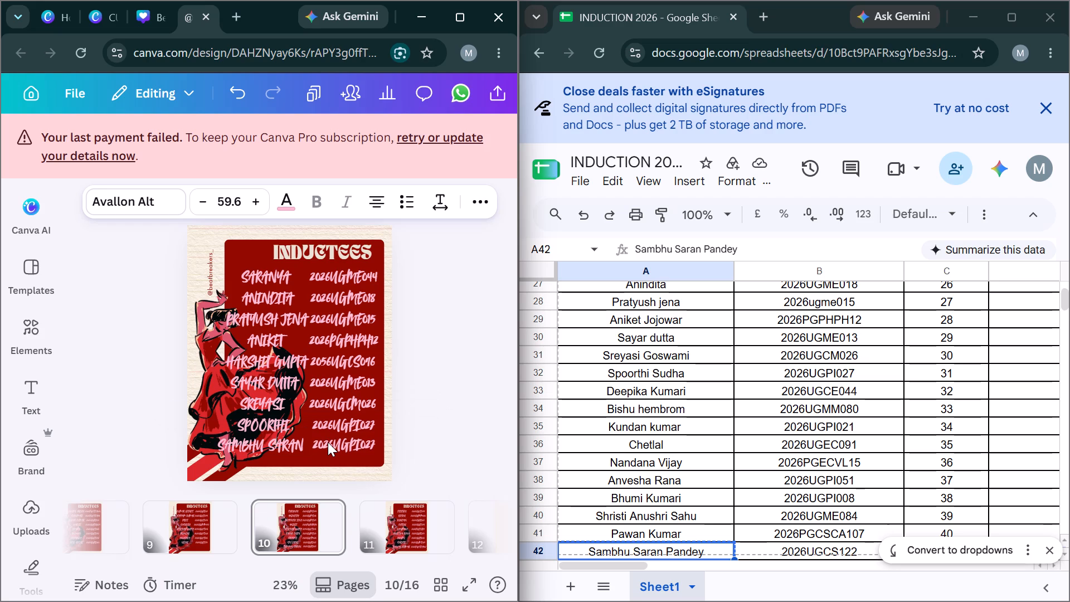
pyautogui.press('Down')
pyautogui.press('Down')
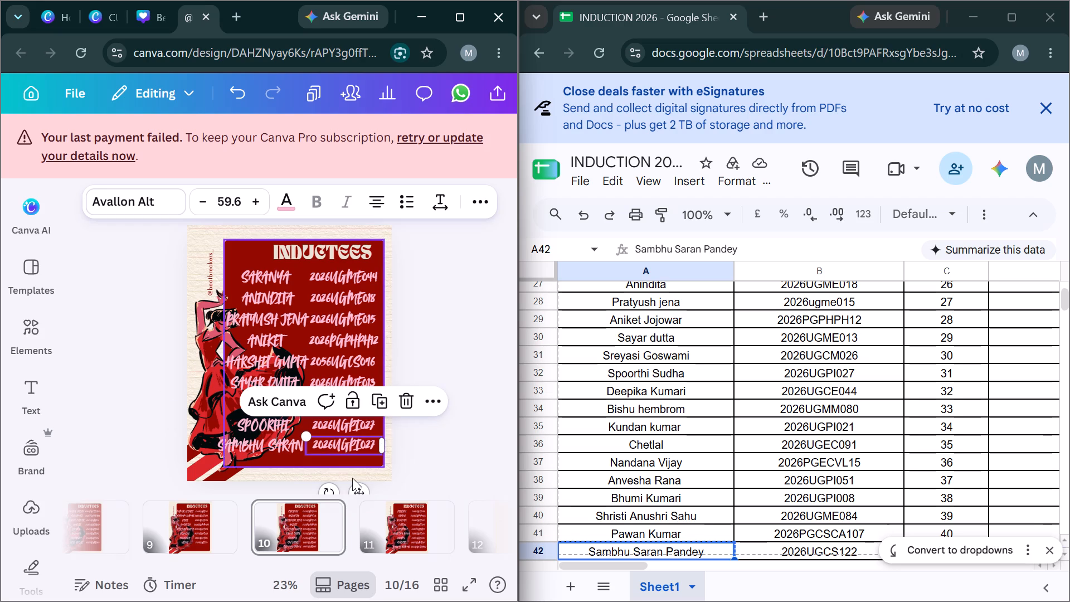
pyautogui.click(359, 485)
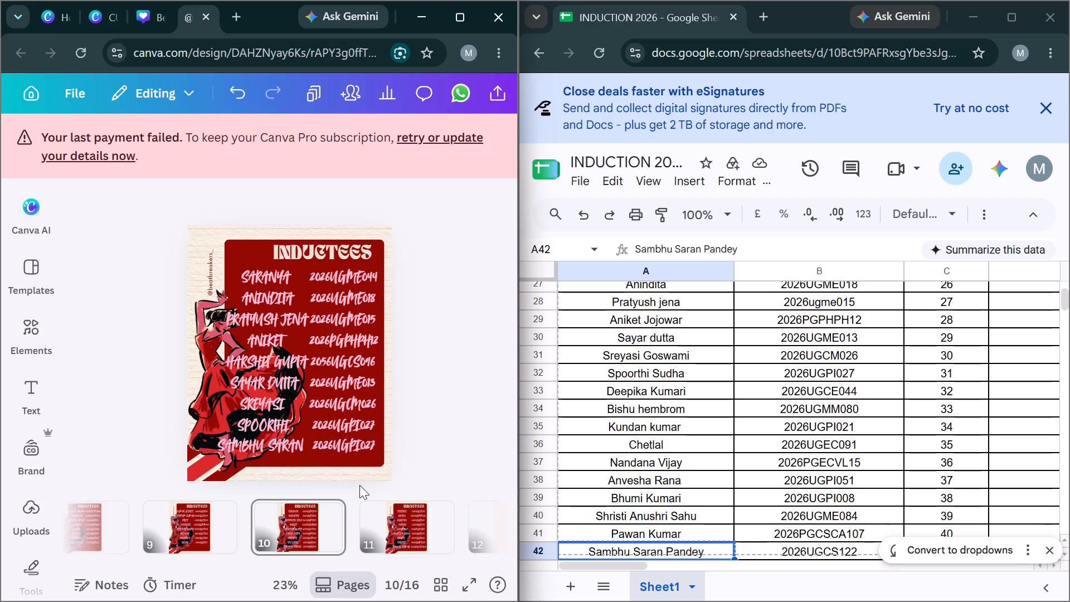
# Replace the ninth-row number on page 10 with the registration number from spreadsheet cell B42.
pyautogui.hotkey('alt', 'Tab')
pyautogui.press('Right')
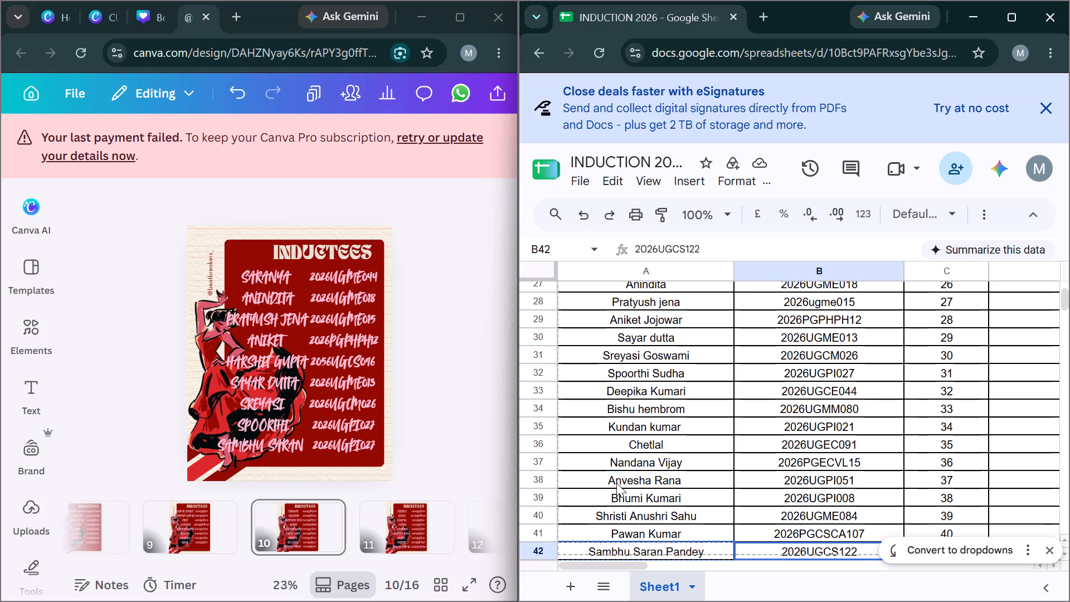
pyautogui.hotkey('ctrl', 'c')
pyautogui.hotkey('alt', 'Tab')
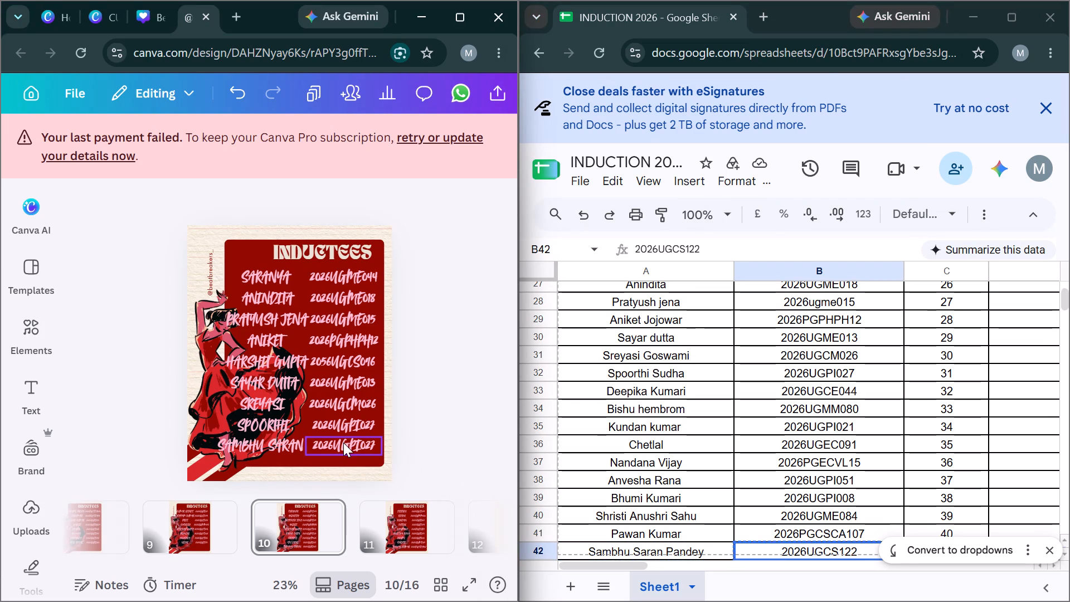
pyautogui.click(343, 443)
pyautogui.press('Return')
pyautogui.hotkey('ctrl', 'v')
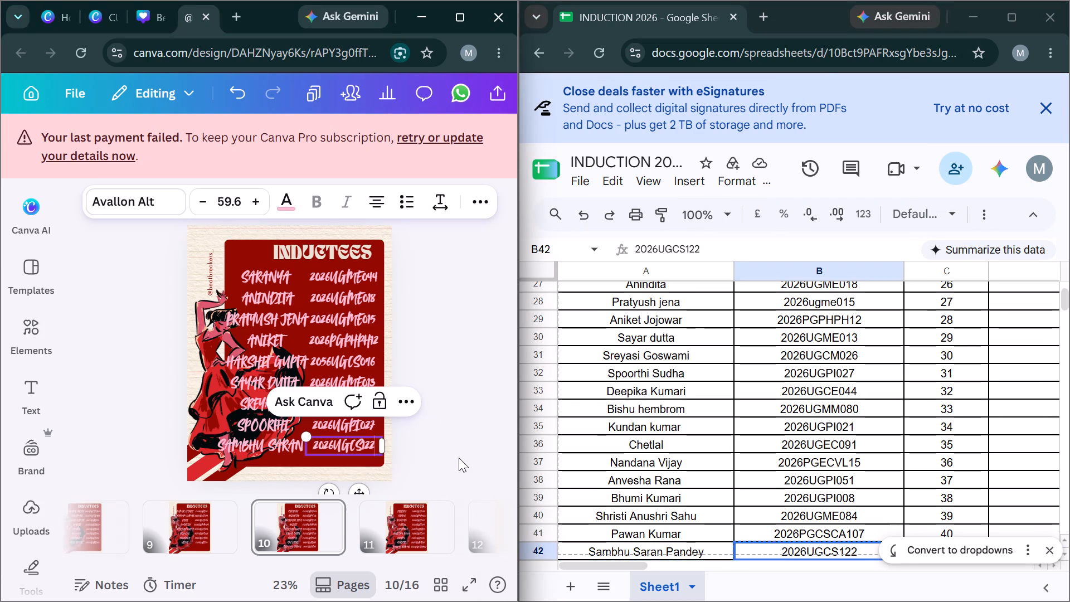
pyautogui.scroll(-1, 660, 435)
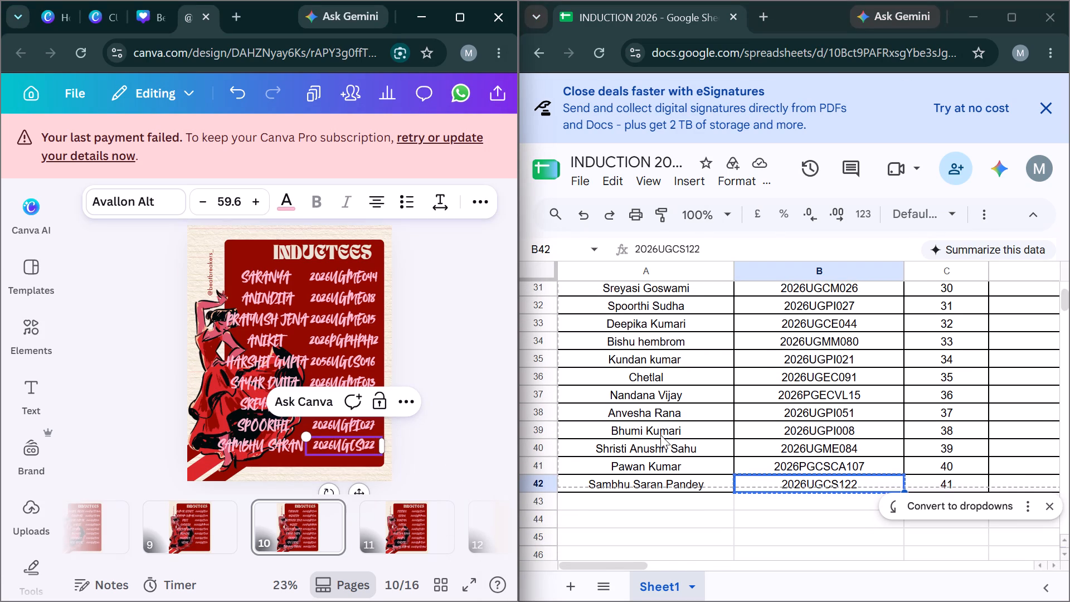
# On page 9, duplicate the eighth-row name and align the copy beneath it as an evenly spaced ninth row.
pyautogui.click(194, 533)
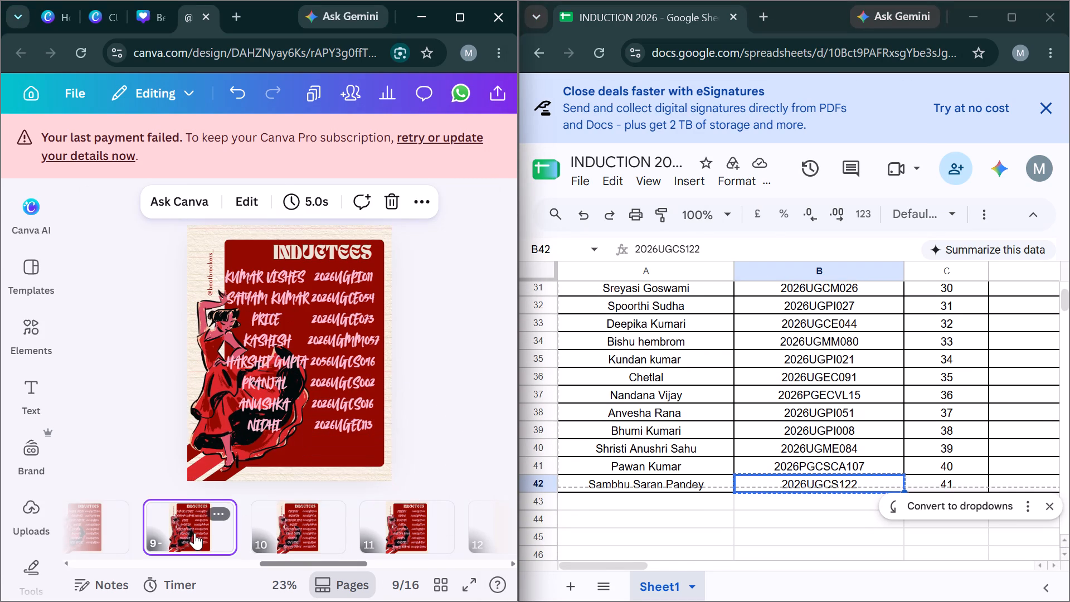
pyautogui.click(274, 426)
pyautogui.hotkey('ctrl', 'c')
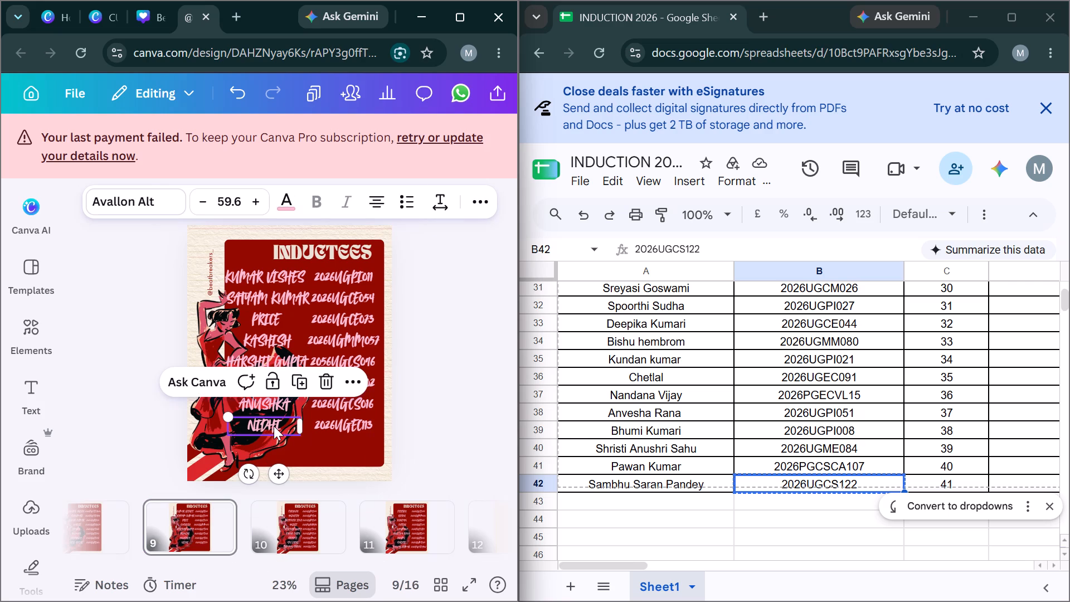
pyautogui.hotkey('ctrl', 'v')
pyautogui.press('Left')
pyautogui.press('Left')
pyautogui.press('Left')
pyautogui.press('Left')
pyautogui.press('Left')
pyautogui.press('Left')
pyautogui.press('Left')
pyautogui.press('Left')
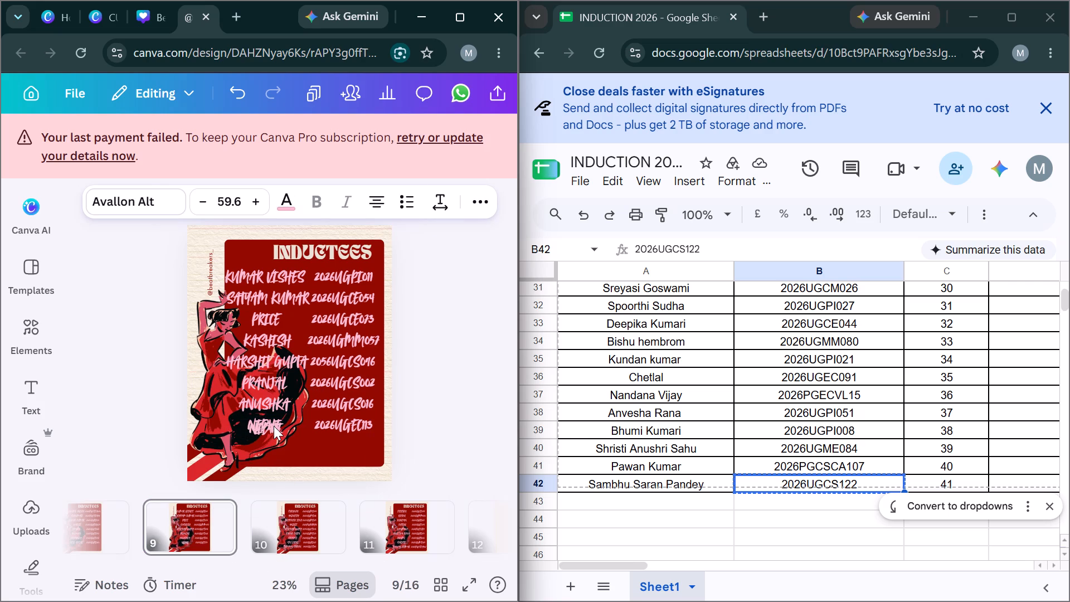
pyautogui.press('Left')
pyautogui.press('Left')
pyautogui.press('Left')
pyautogui.press('Left')
pyautogui.press('Left')
pyautogui.press('Left')
pyautogui.press('Left')
pyautogui.press('Left')
pyautogui.press('Left')
pyautogui.press('Right')
pyautogui.moveTo(277, 470); pyautogui.dragTo(278, 489)
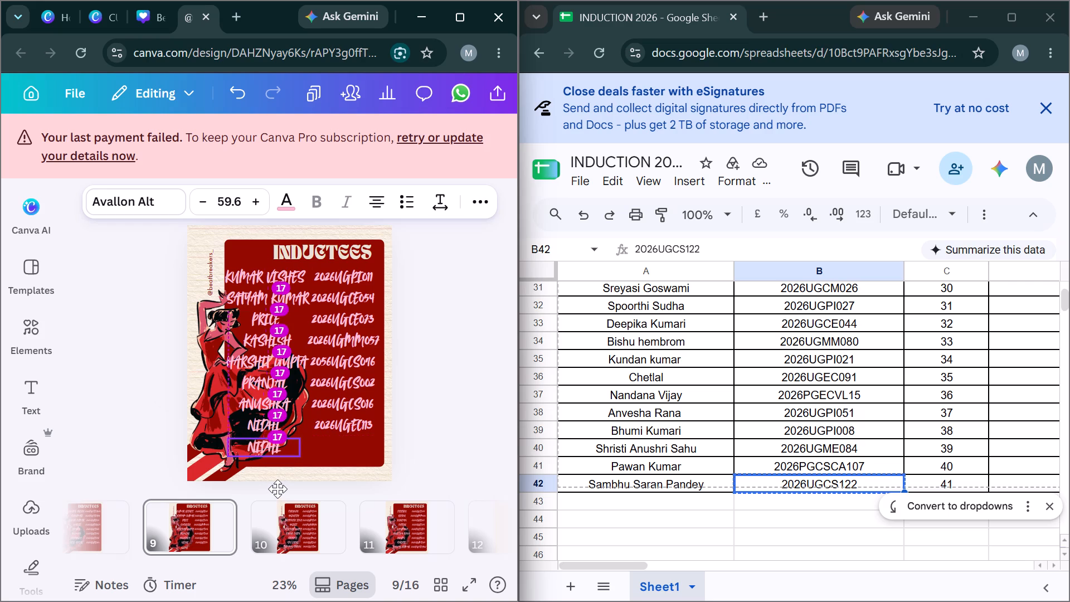
pyautogui.moveTo(278, 489); pyautogui.dragTo(278, 487)
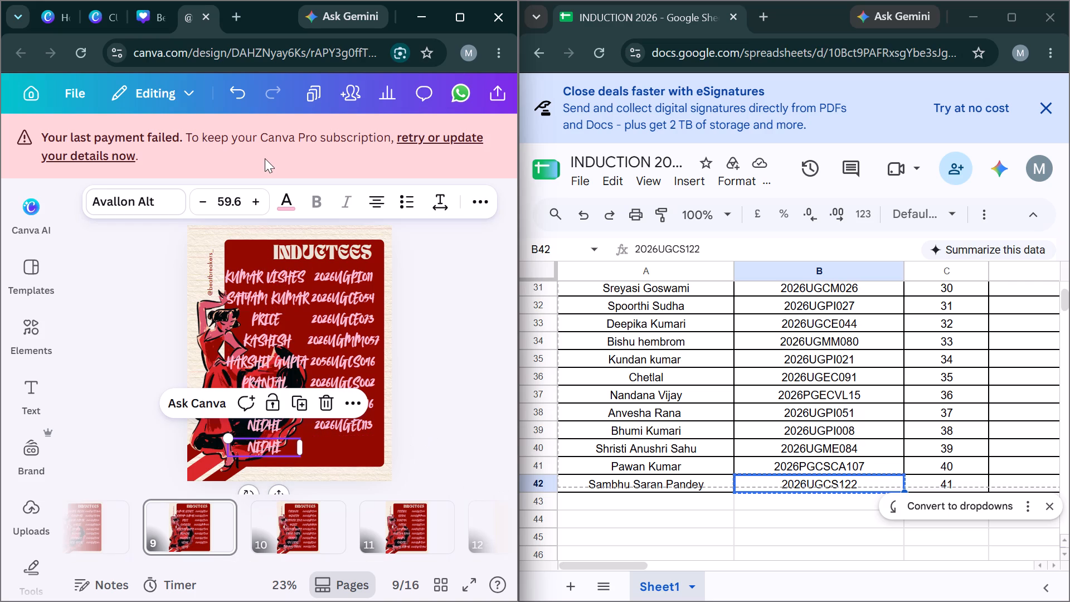
# Switch to the Beat BREAKERS design and compare the inductee lists on its pages 4 and 5 with the INDUCTION 2026 spreadsheet.
pyautogui.click(145, 21)
pyautogui.click(441, 518)
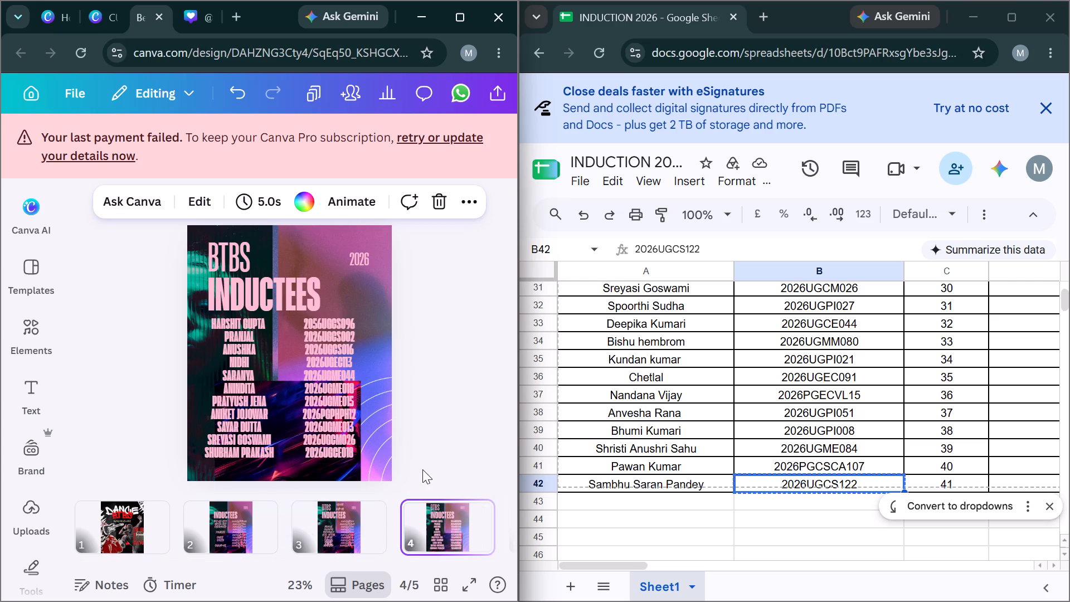
pyautogui.hscroll(-4, 444, 513)
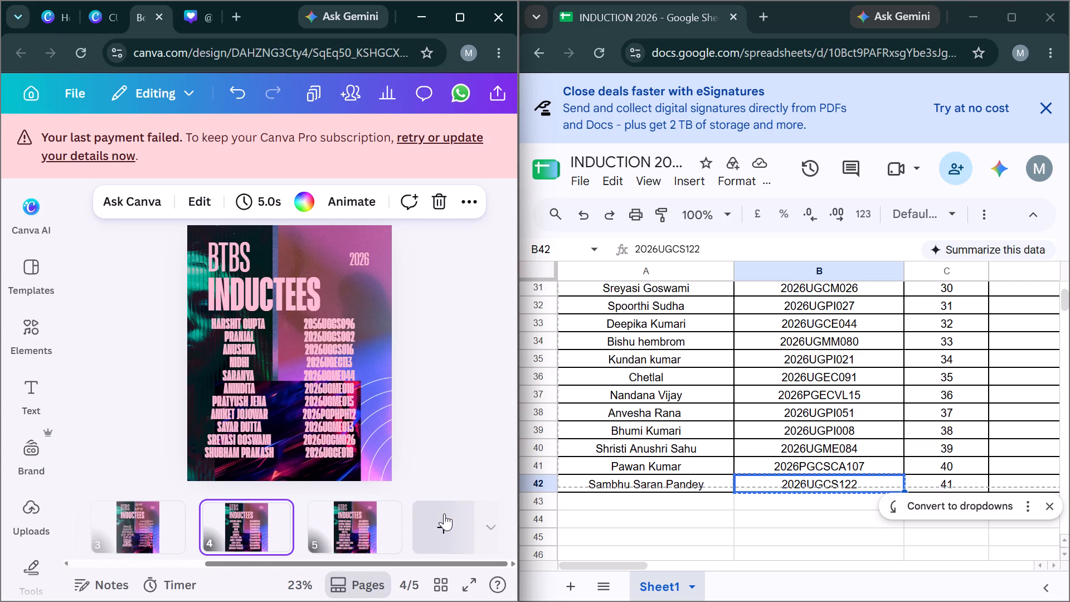
pyautogui.click(363, 535)
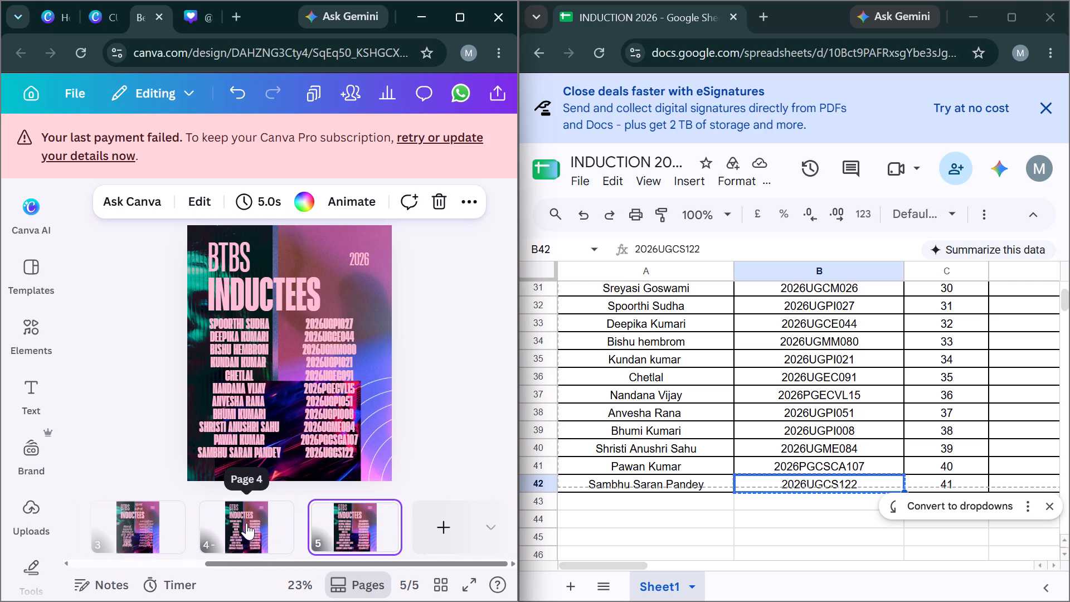
pyautogui.click(246, 523)
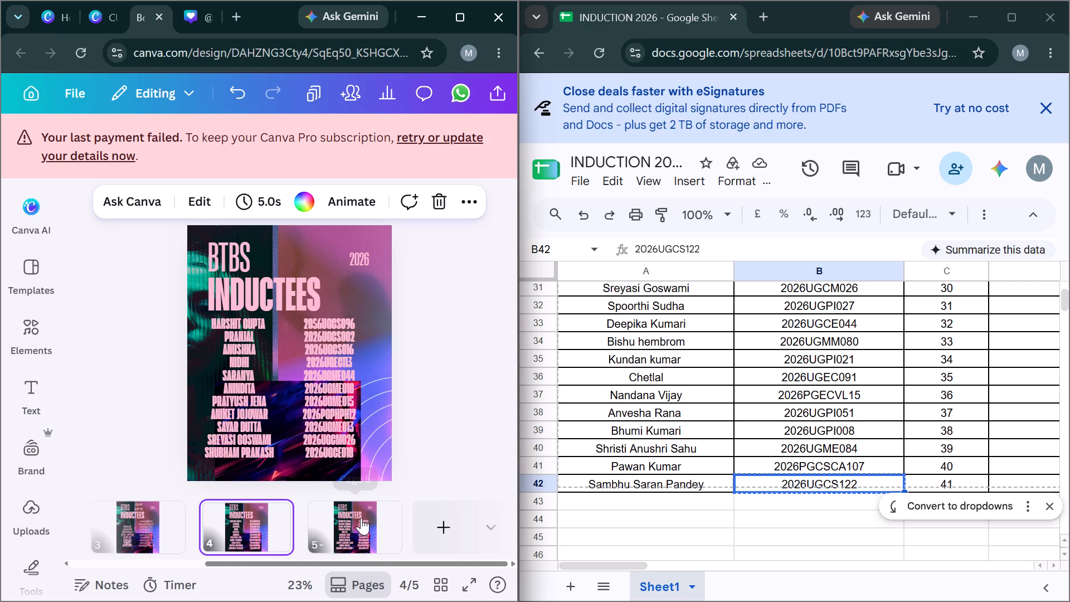
pyautogui.click(361, 518)
pyautogui.click(247, 518)
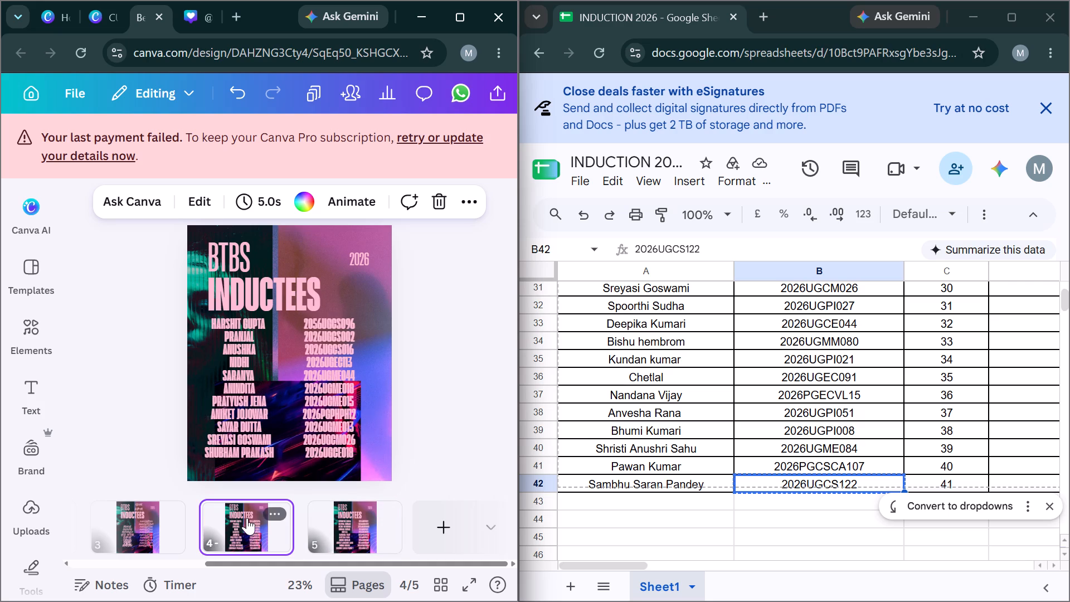
pyautogui.scroll(2, 673, 417)
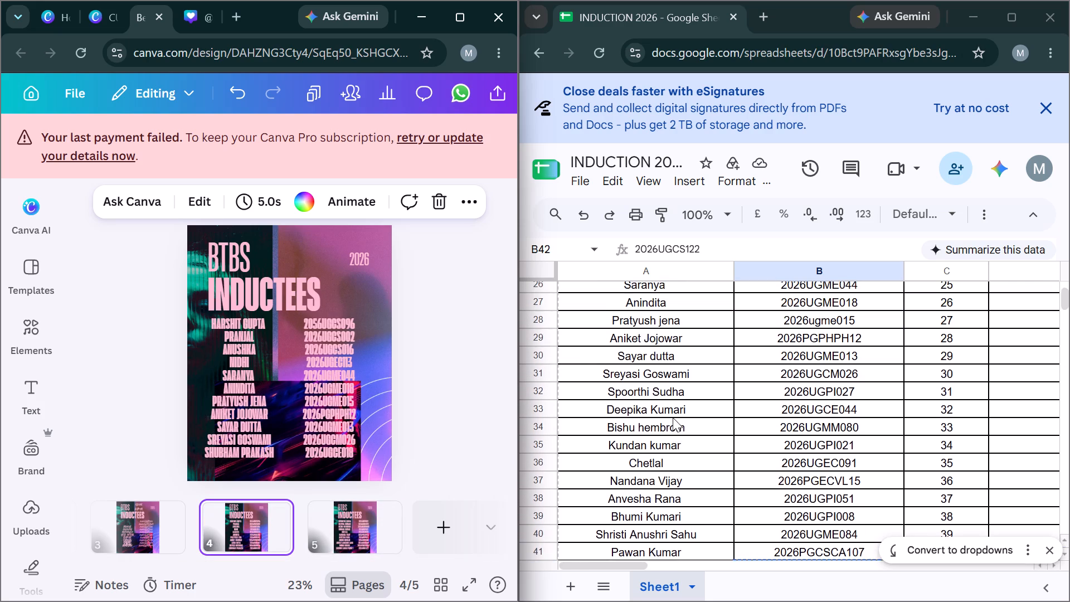
pyautogui.scroll(3, 673, 417)
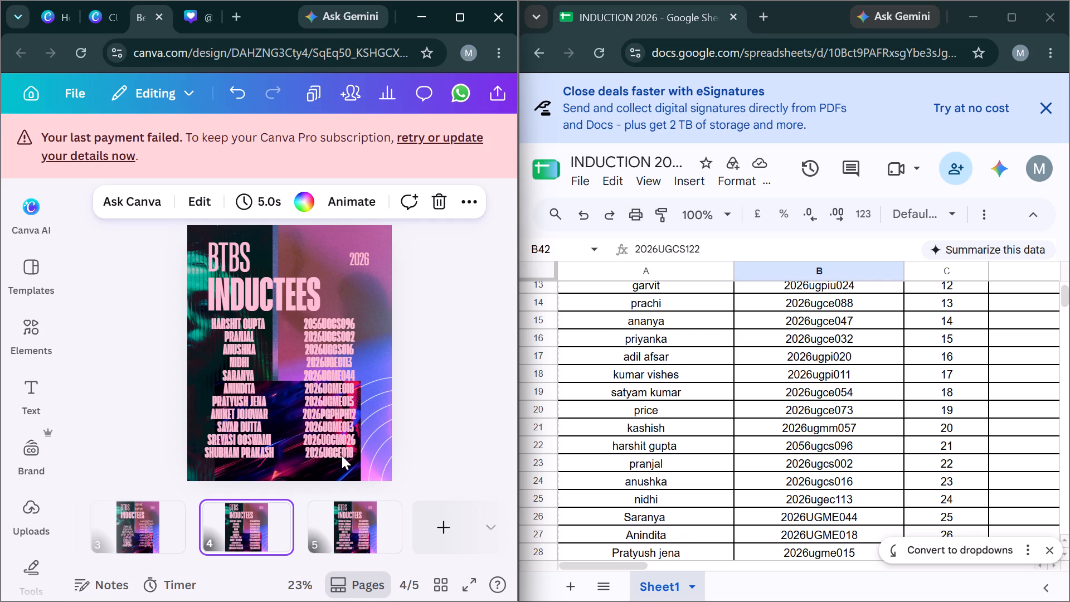
# Copy the last name on the Beat BREAKERS design's page 4 over page 9's ninth-row name in the red poster design, keeping only the first name.
pyautogui.click(245, 454)
pyautogui.hotkey('ctrl', 'c')
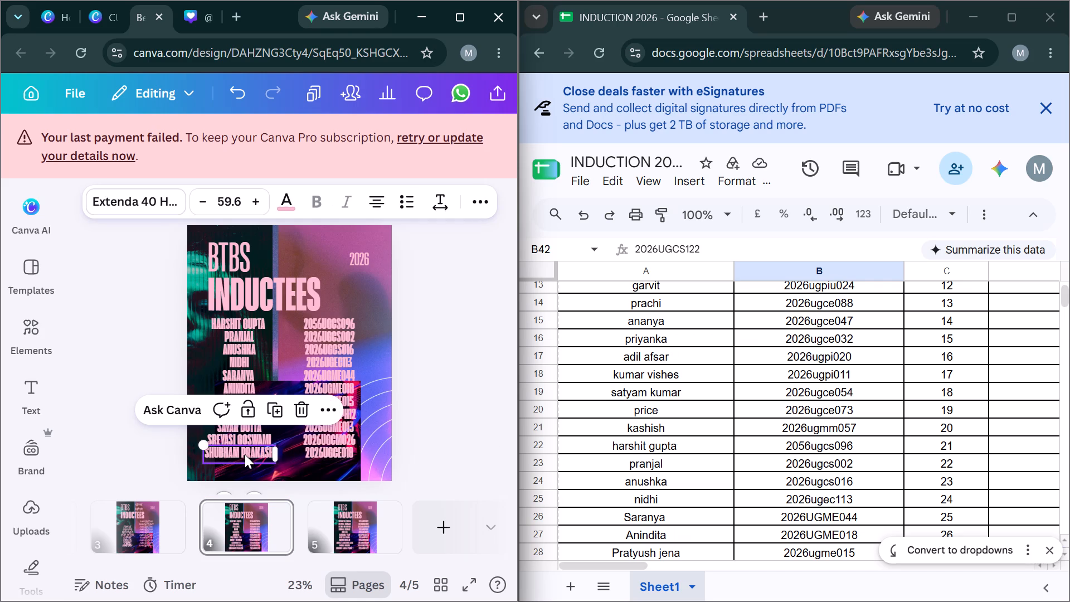
pyautogui.click(183, 13)
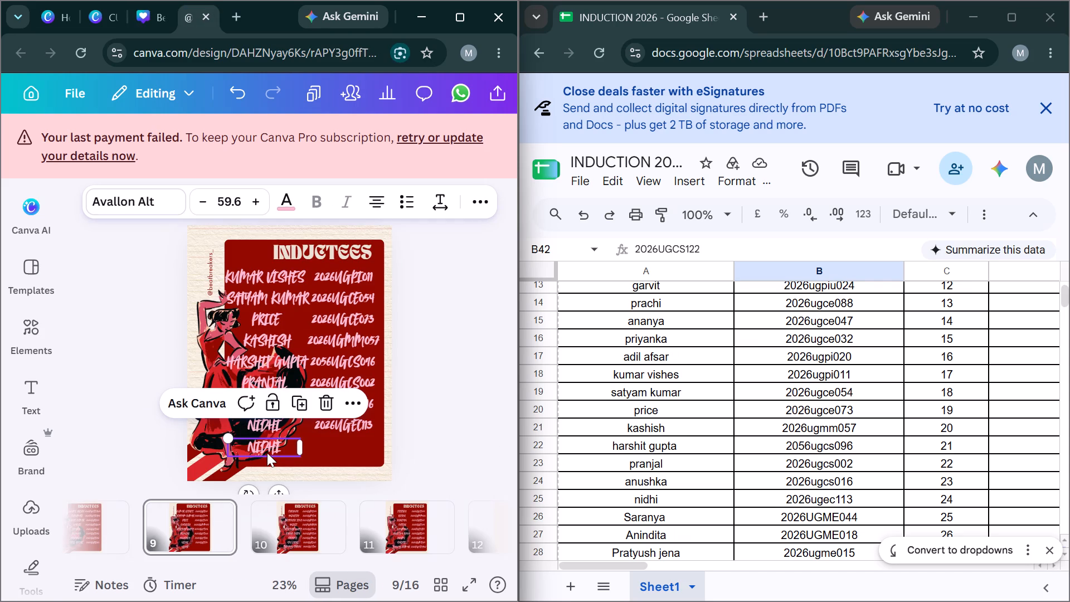
pyautogui.press('Return')
pyautogui.click(270, 448)
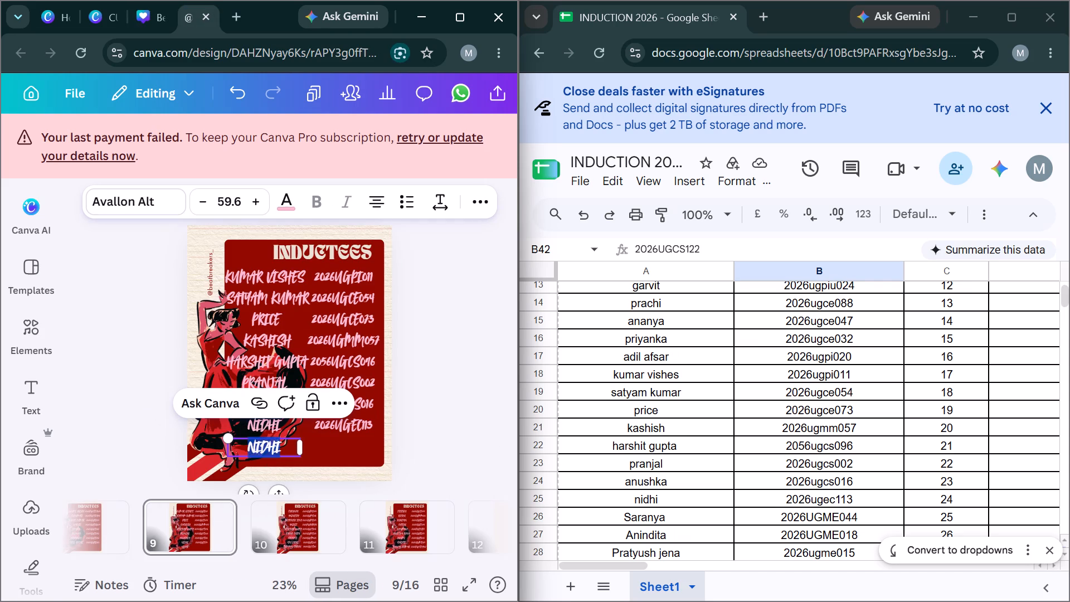
pyautogui.hotkey('ctrl', 'v')
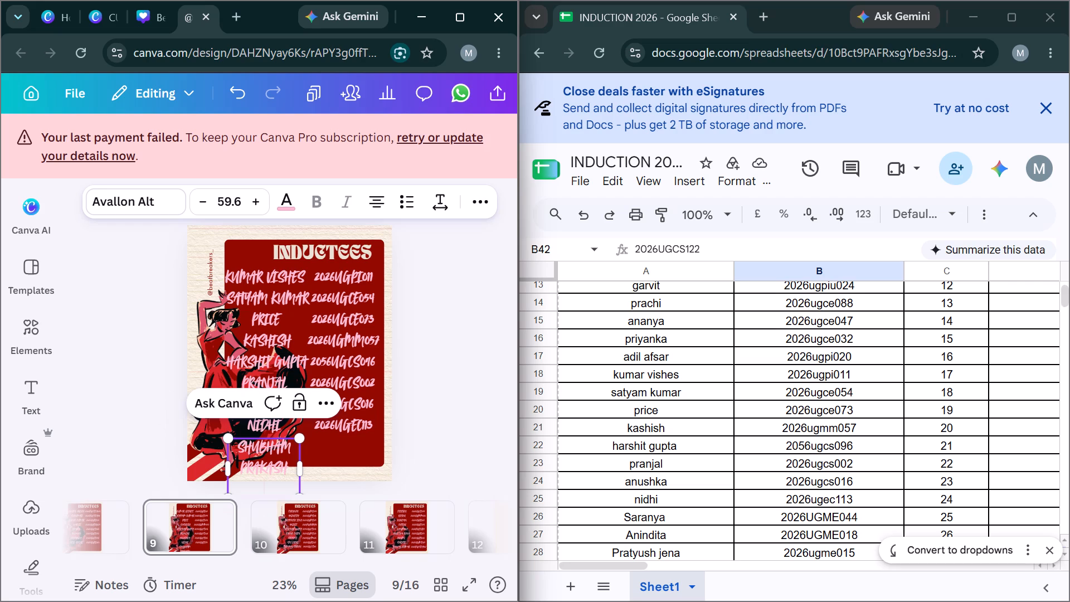
pyautogui.press('BackSpace')
pyautogui.hotkey('ctrl', 'shift', 'Left')
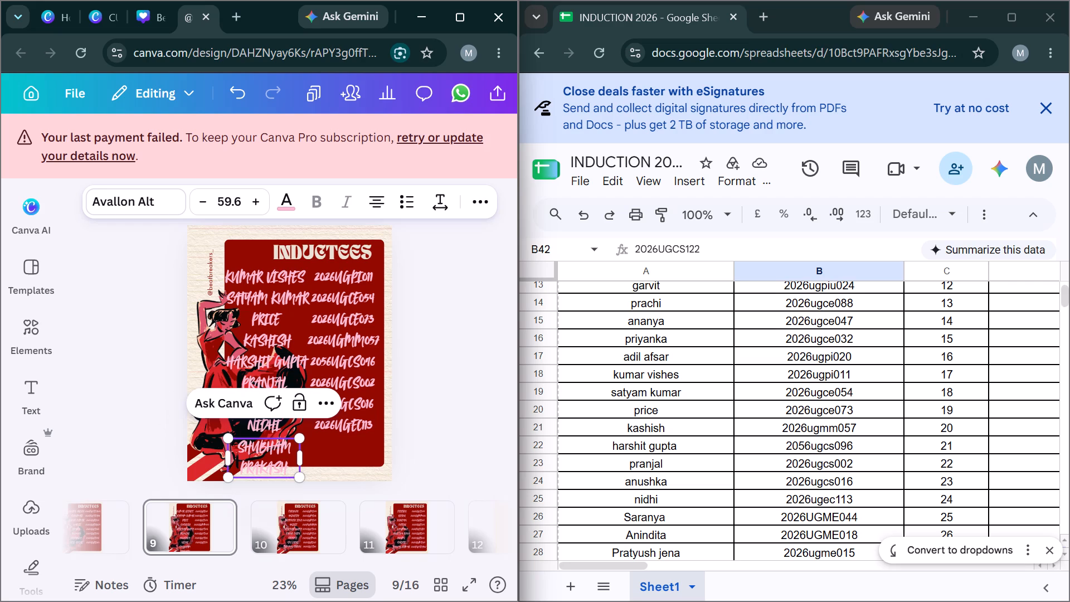
pyautogui.press('BackSpace')
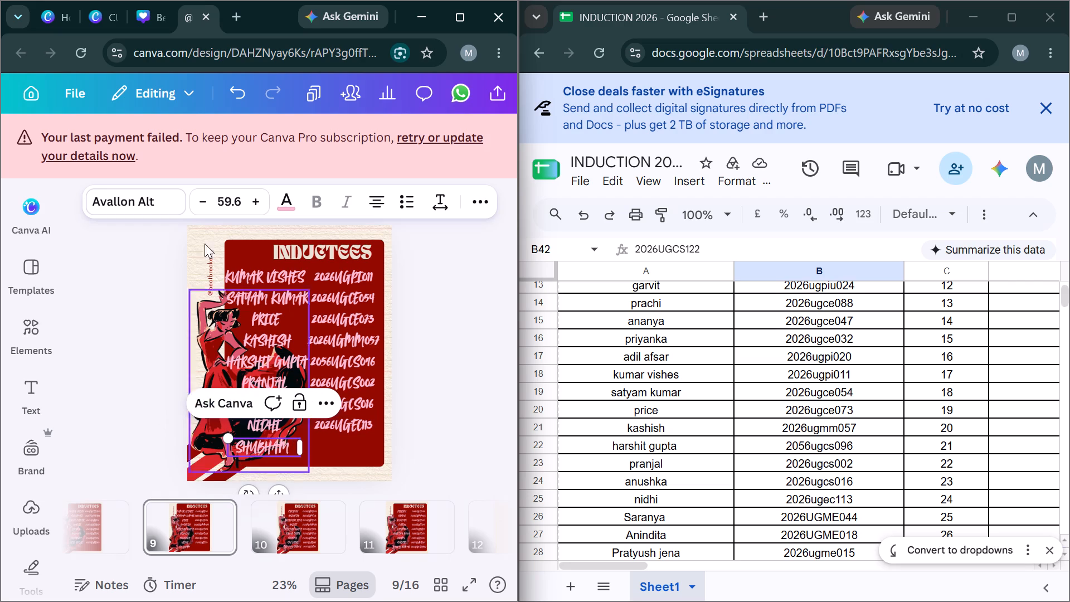
# Duplicate the registration number in page 9's eighth row and align the copy beside the ninth-row name.
pyautogui.click(147, 9)
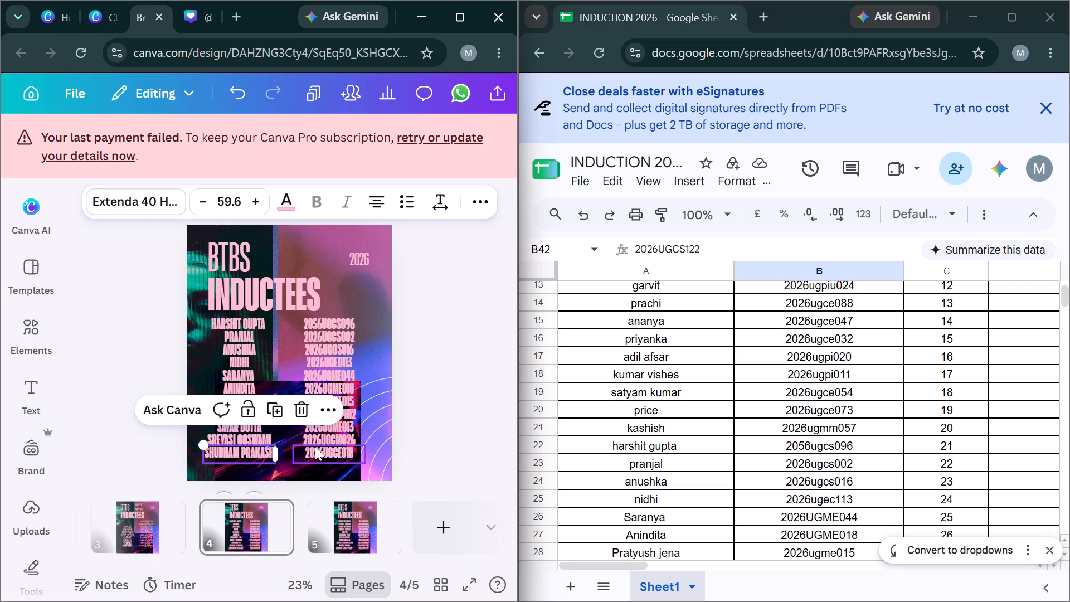
pyautogui.click(188, 10)
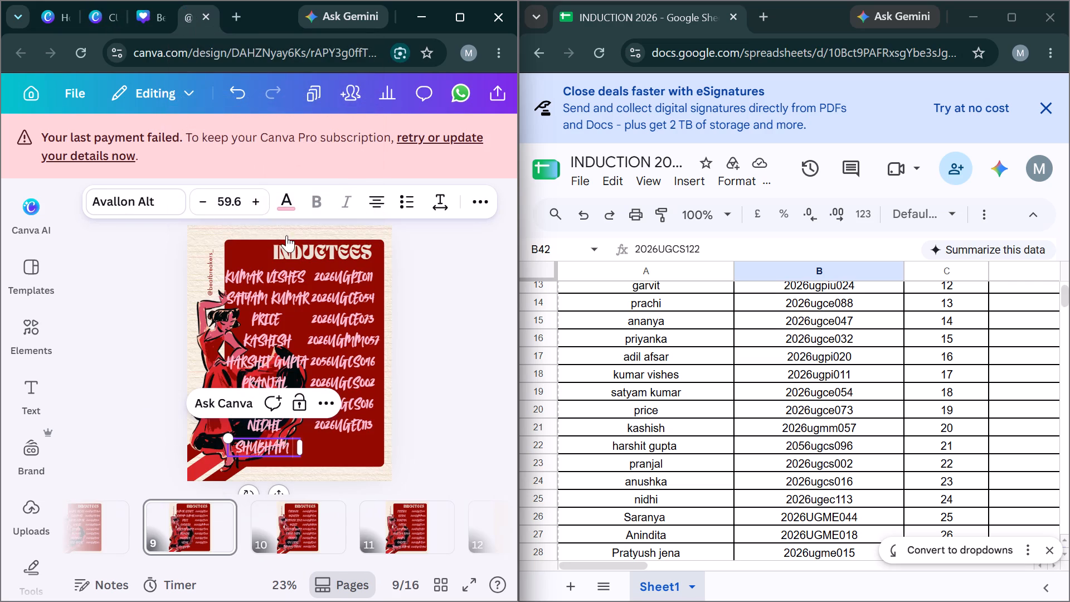
pyautogui.click(338, 420)
pyautogui.hotkey('ctrl', 'c')
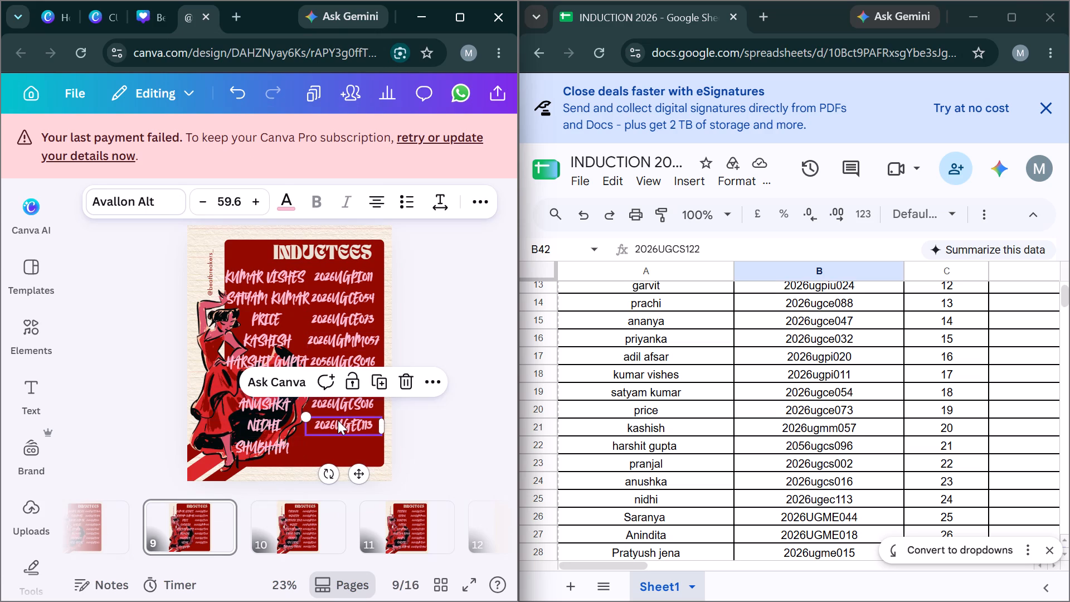
pyautogui.hotkey('ctrl', 'v')
pyautogui.moveTo(363, 481); pyautogui.dragTo(361, 483)
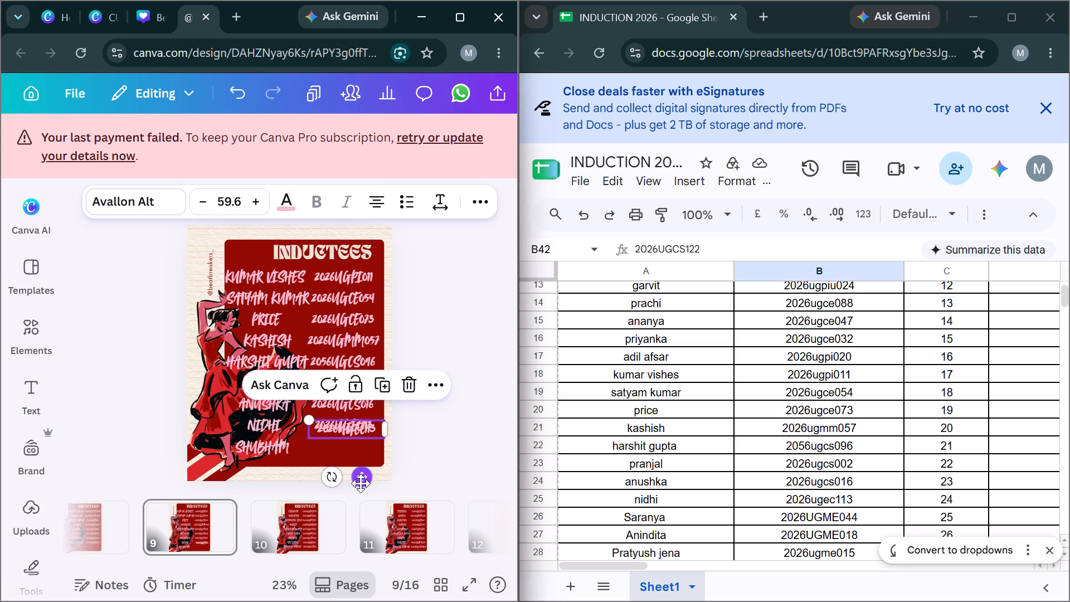
pyautogui.moveTo(361, 483); pyautogui.dragTo(358, 498)
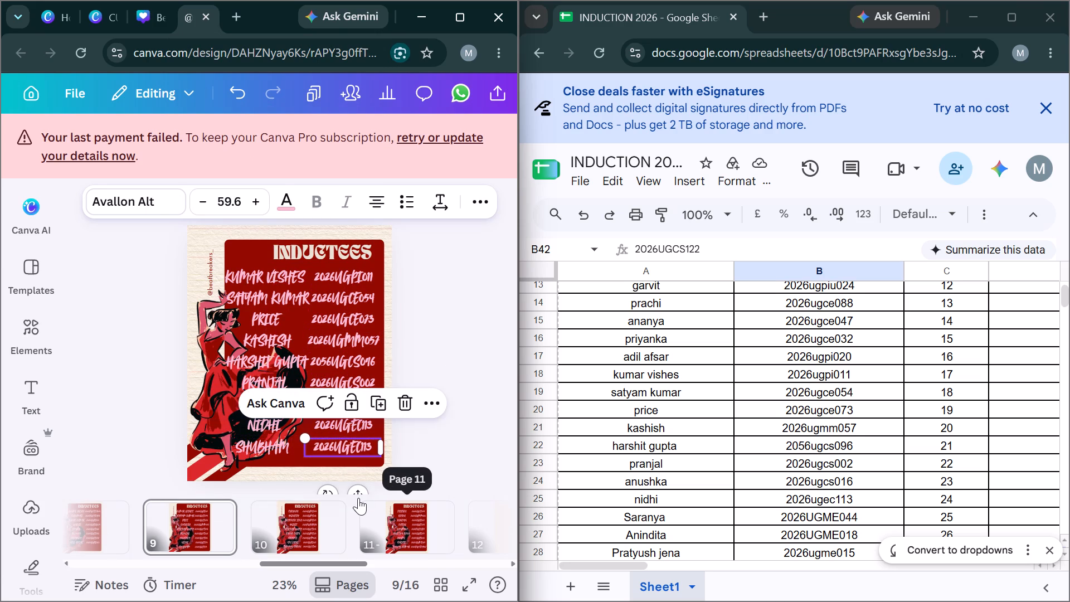
pyautogui.press('Left')
pyautogui.press('Left')
pyautogui.press('Left')
pyautogui.press('Left')
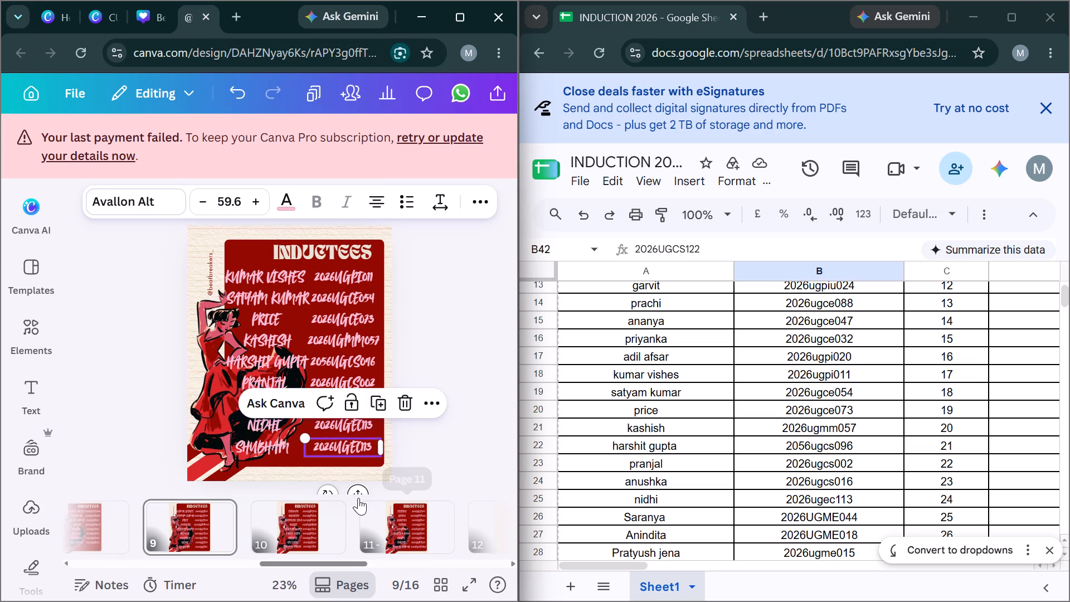
pyautogui.click(358, 490)
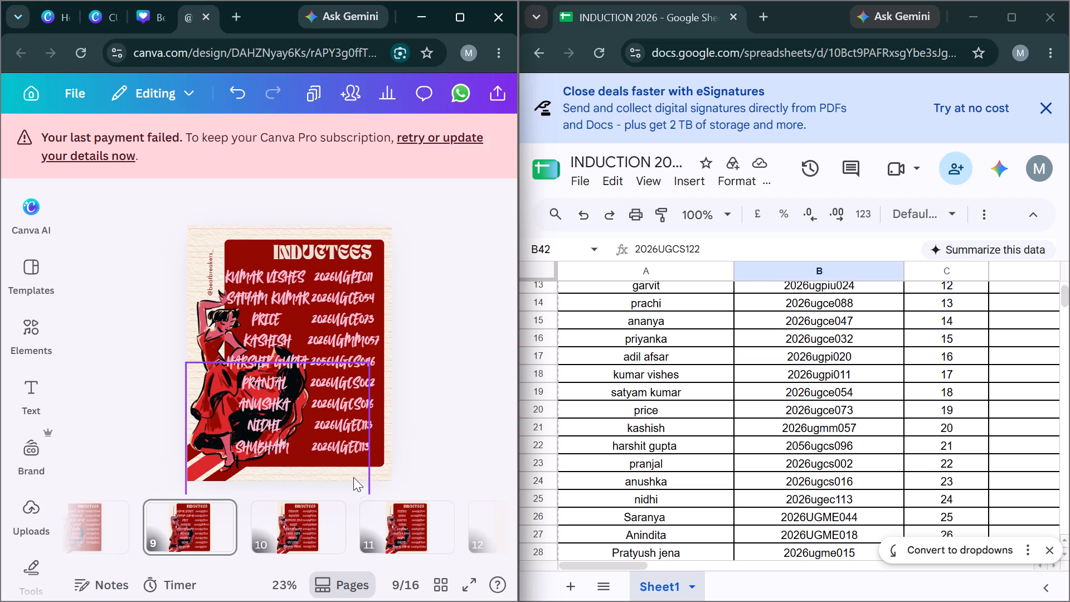
pyautogui.click(357, 452)
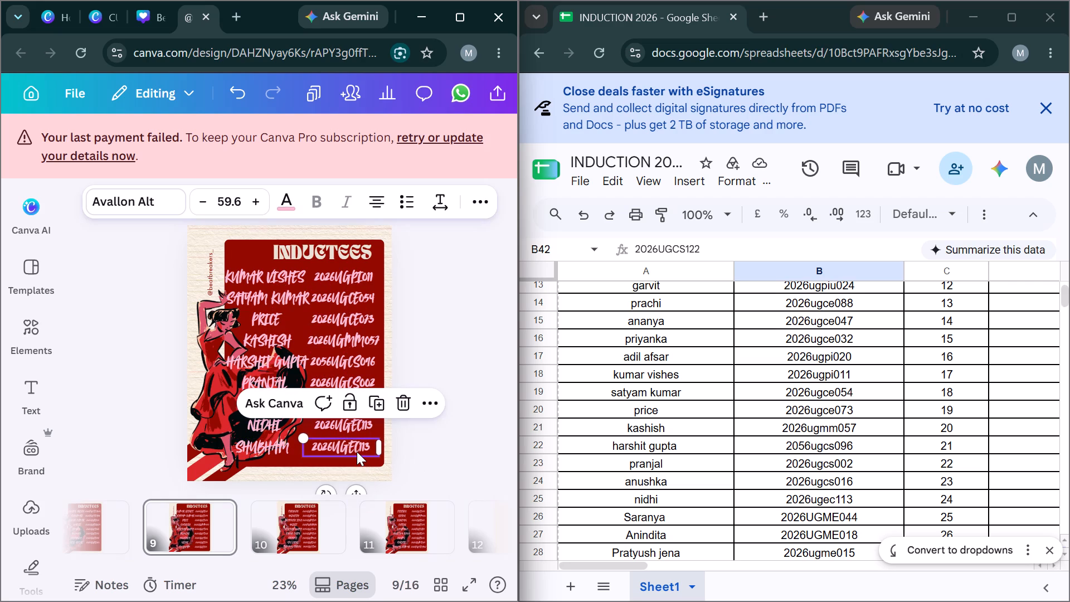
pyautogui.click(357, 491)
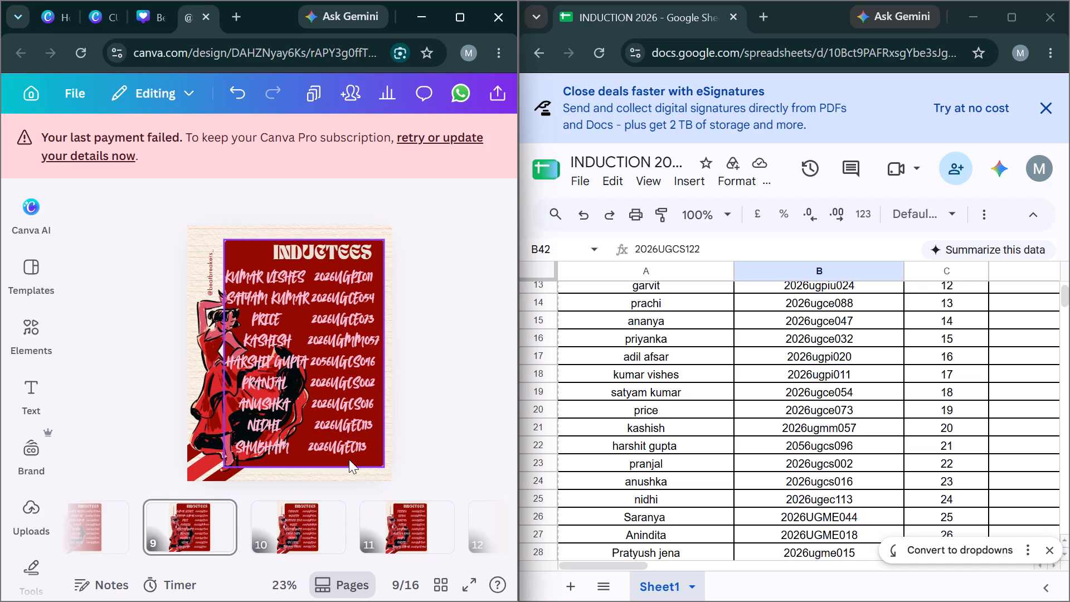
# Nudge page 9's eighth-row registration number slightly left so it lines up with the registration column.
pyautogui.click(351, 433)
pyautogui.press('Left')
pyautogui.press('Left')
pyautogui.press('Left')
pyautogui.press('Left')
pyautogui.press('Left')
pyautogui.press('Left')
pyautogui.press('Left')
pyautogui.press('Left')
pyautogui.press('Left')
pyautogui.press('Left')
pyautogui.press('Left')
pyautogui.press('Left')
pyautogui.press('Left')
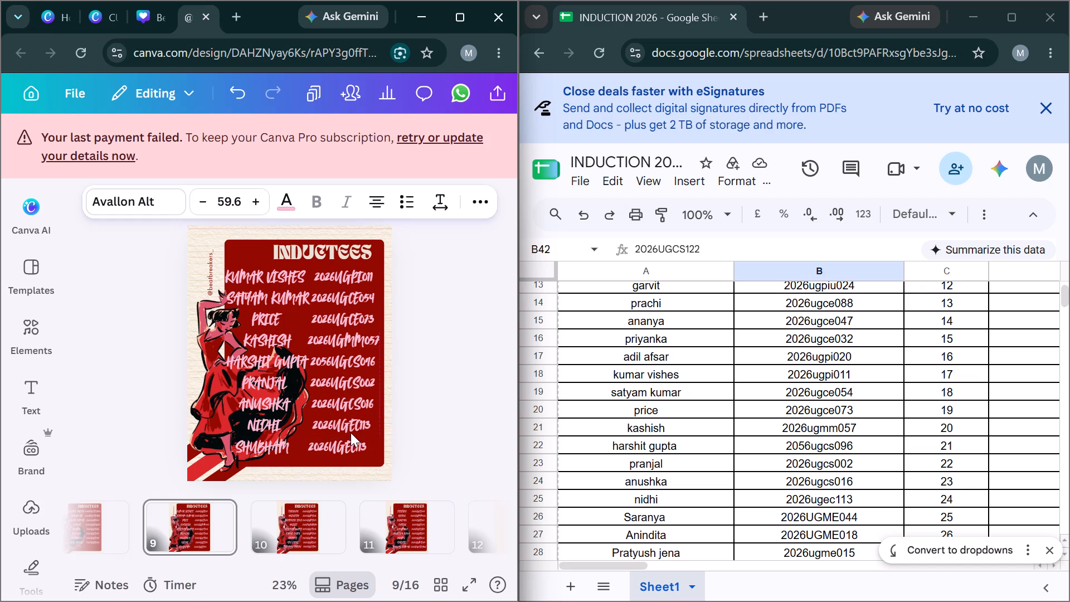
pyautogui.press('Left')
pyautogui.press('Left')
pyautogui.press('Left')
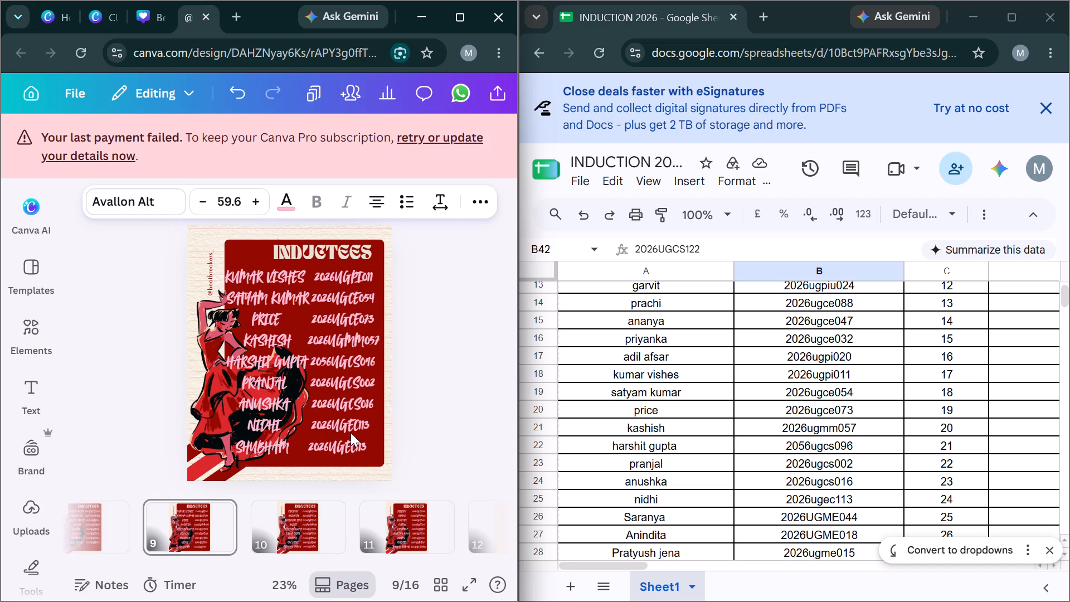
# Nudge page 9's ninth-row registration number to the right and level it with the ninth-row name.
pyautogui.click(352, 445)
pyautogui.press('Down')
pyautogui.press('Down')
pyautogui.press('Down')
pyautogui.press('Down')
pyautogui.press('Up')
pyautogui.press('Up')
pyautogui.press('Up')
pyautogui.press('Right')
pyautogui.press('Right')
pyautogui.press('Right')
pyautogui.press('Right')
pyautogui.press('Right')
pyautogui.press('Right')
pyautogui.press('Right')
pyautogui.press('Right')
pyautogui.press('Right')
pyautogui.press('Right')
pyautogui.press('Right')
pyautogui.press('Right')
pyautogui.press('Right')
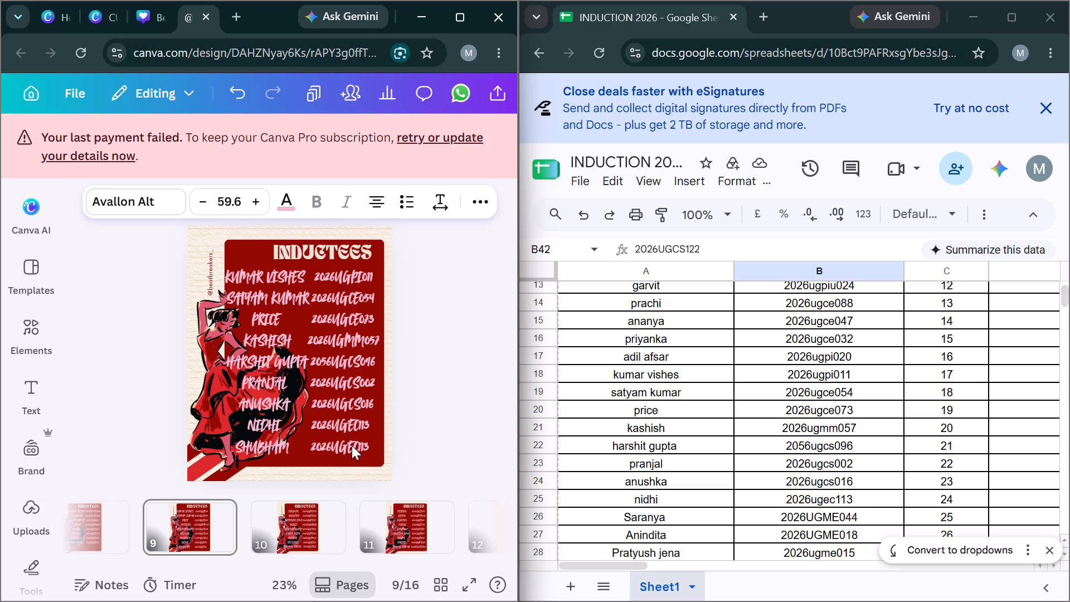
# Copy the last-row registration number from the Beat BREAKERS design's page 4 over page 9's ninth-row number in the red poster design.
pyautogui.hotkey('alt', 'Tab')
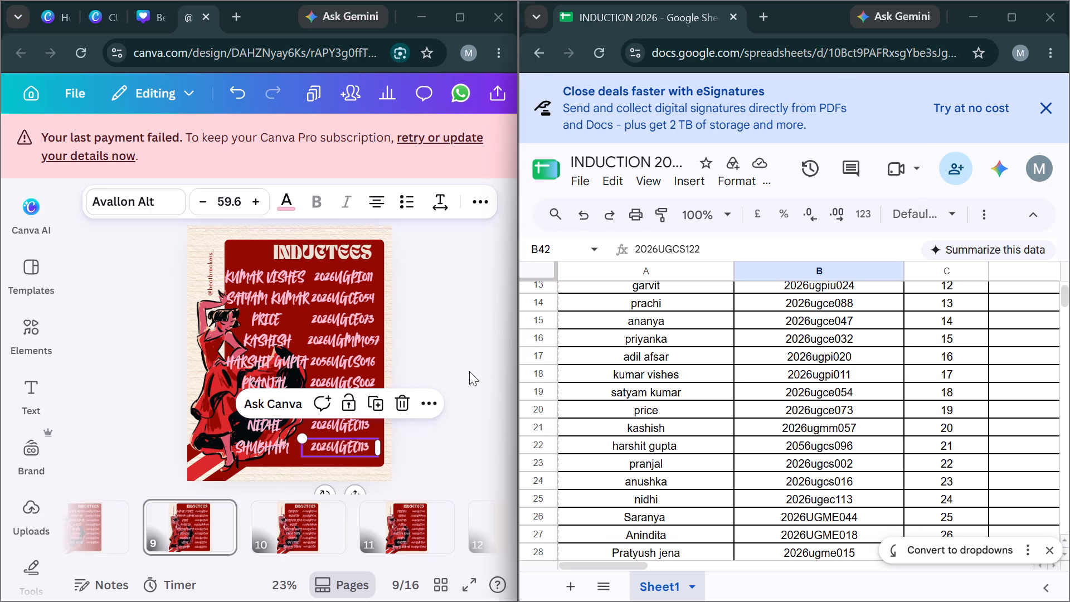
pyautogui.hotkey('alt', 'Tab')
pyautogui.click(168, 20)
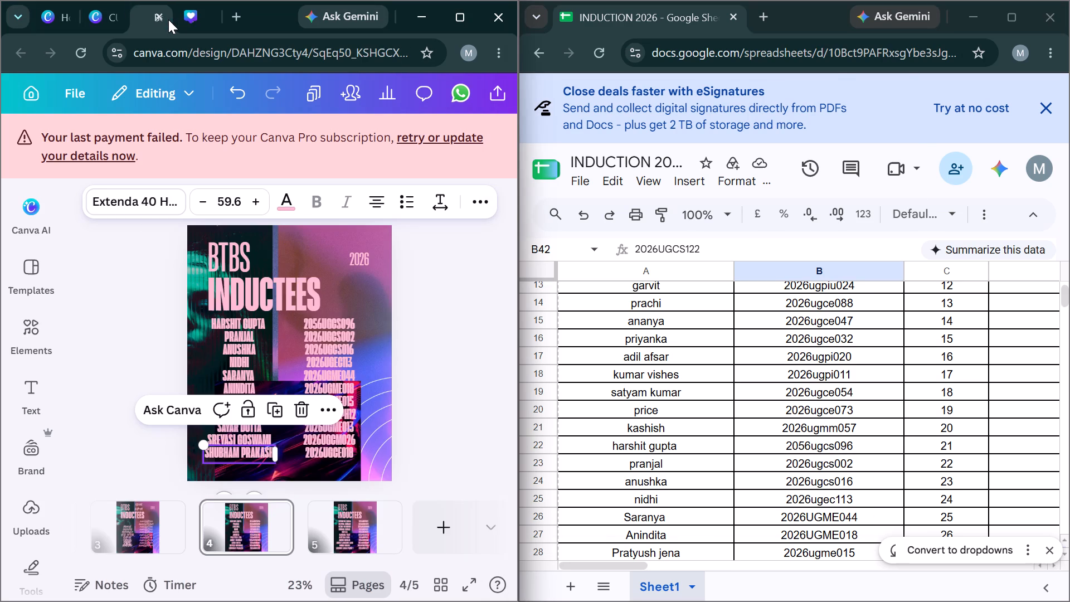
pyautogui.click(343, 453)
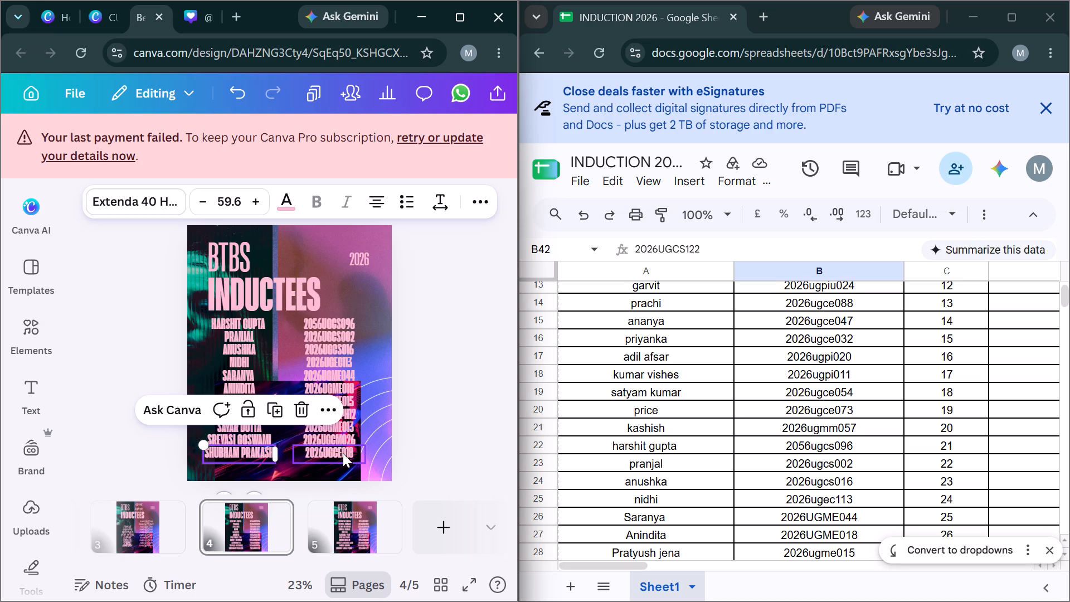
pyautogui.hotkey('ctrl', 'a')
pyautogui.click(343, 453)
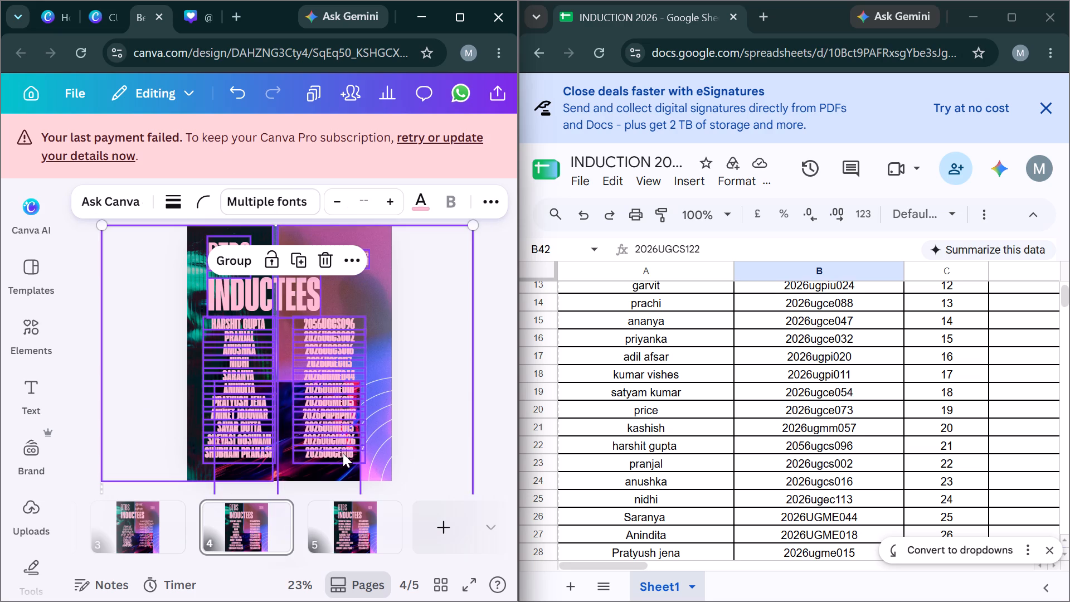
pyautogui.click(343, 453)
pyautogui.click(487, 439)
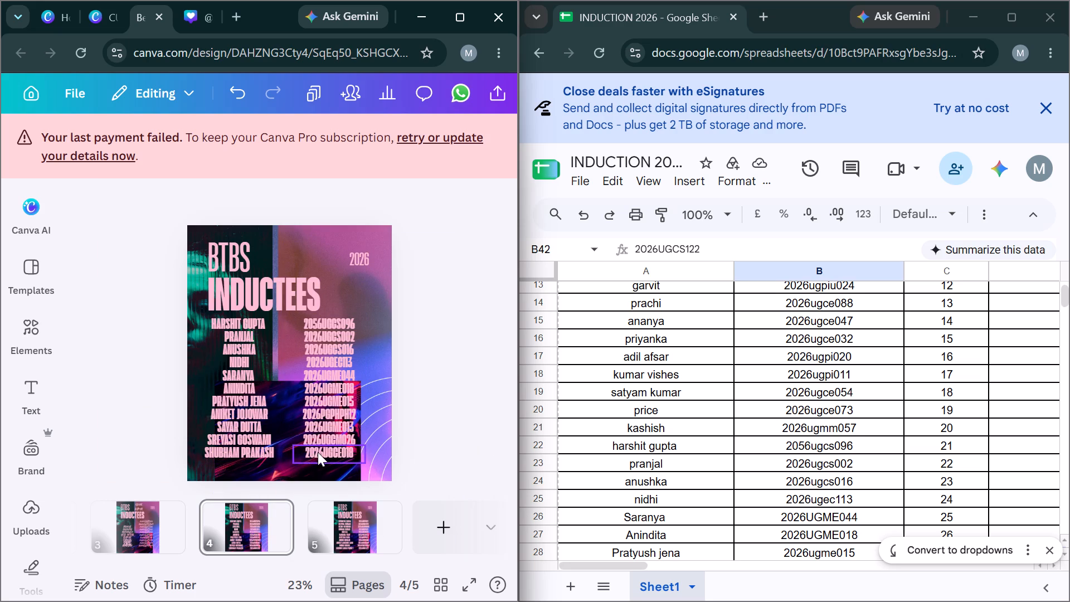
pyautogui.doubleClick(318, 453)
pyautogui.hotkey('ctrl', 'a')
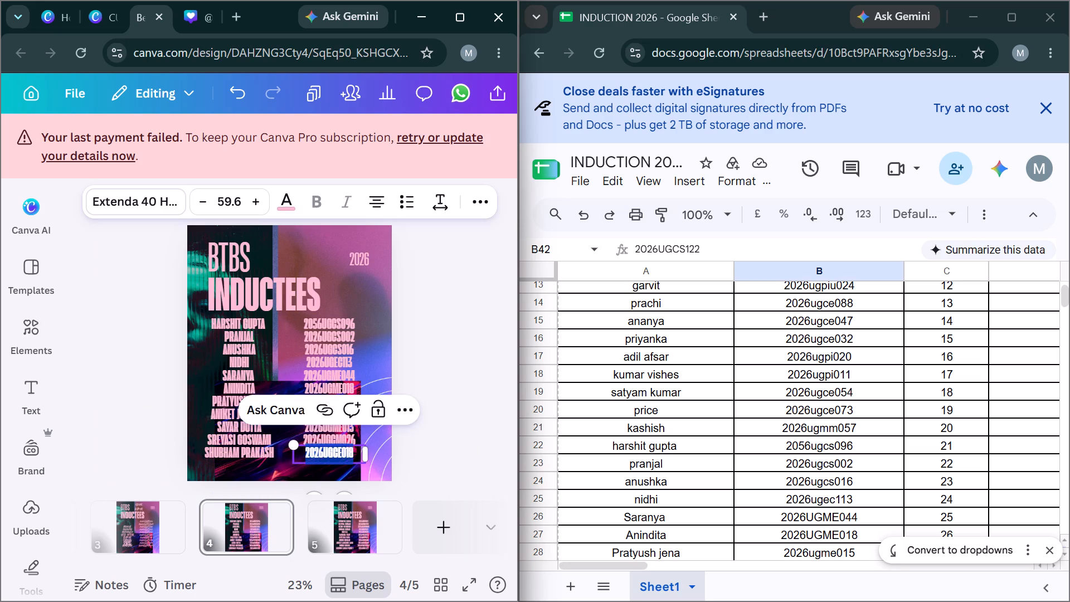
pyautogui.hotkey('ctrl', 'v')
pyautogui.hotkey('ctrl', 'z')
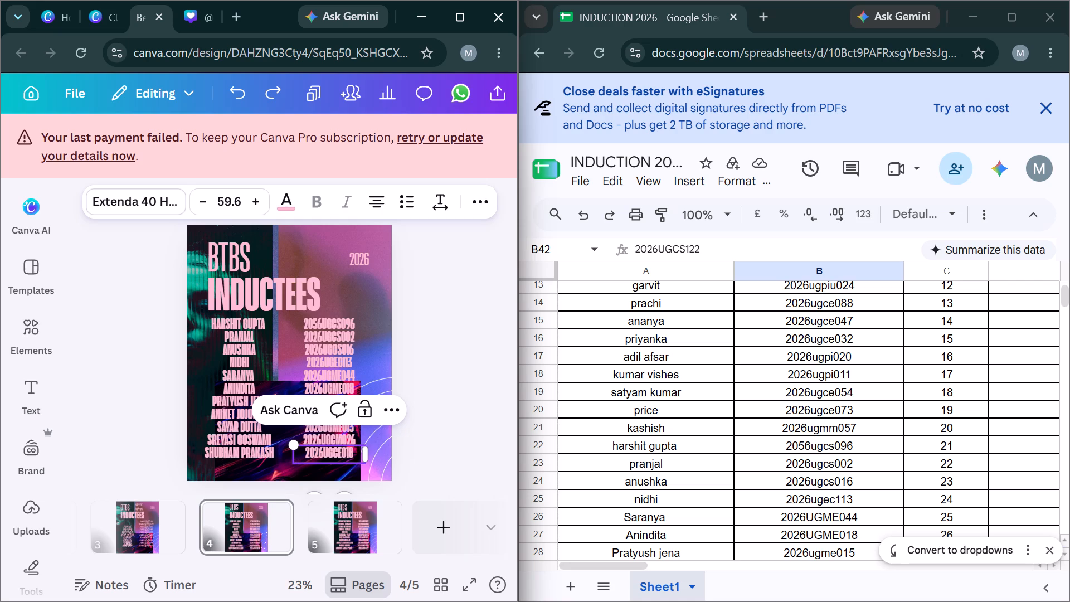
pyautogui.hotkey('ctrl', 'a')
pyautogui.hotkey('ctrl', 'c')
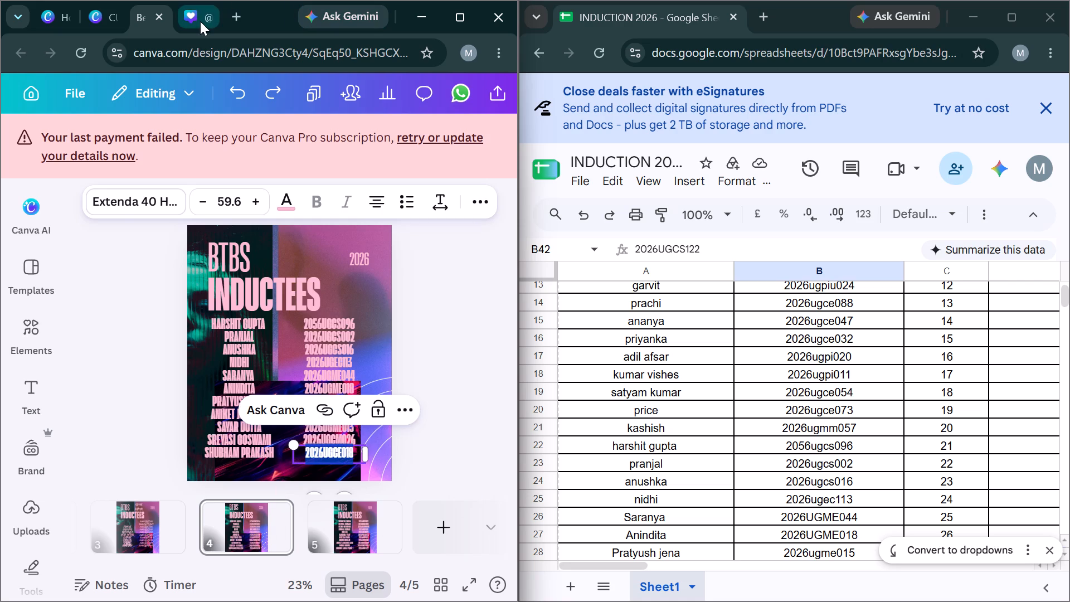
pyautogui.click(200, 21)
pyautogui.press('Return')
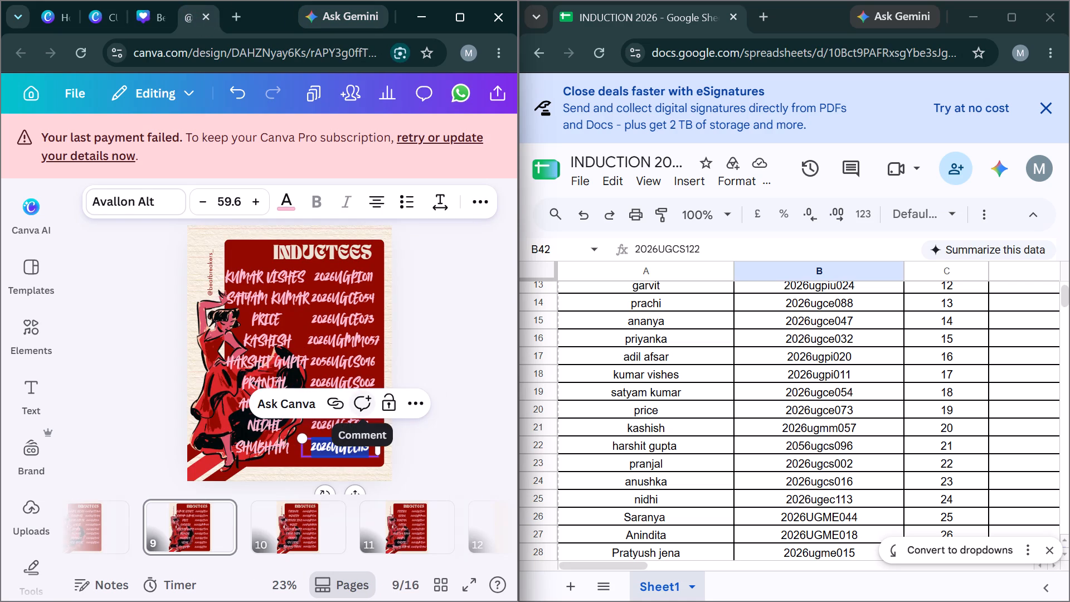
pyautogui.hotkey('ctrl', 'v')
pyautogui.click(449, 467)
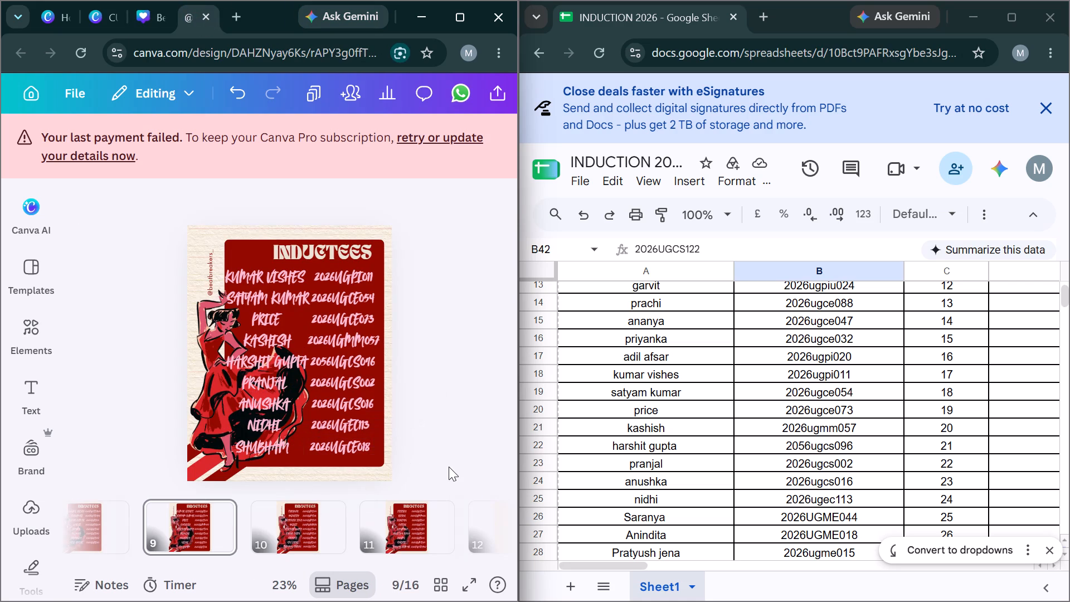
# Copy the dark translucent rectangle behind the Culfest design's "about us" text and paste it onto blank page 12 of the red poster design.
pyautogui.click(115, 13)
pyautogui.scroll(7, 193, 268)
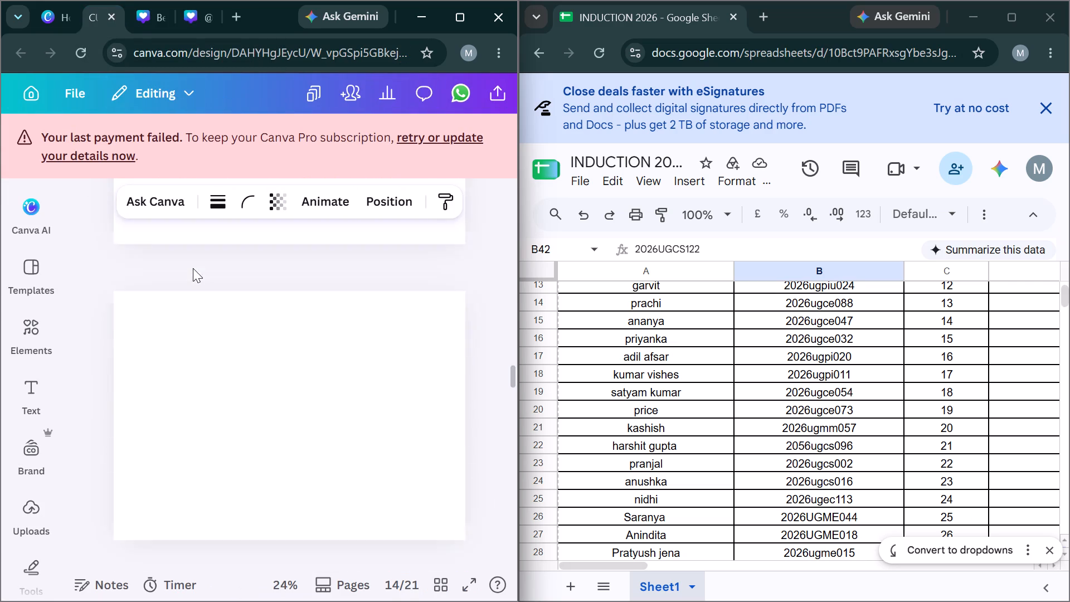
pyautogui.scroll(6, 193, 268)
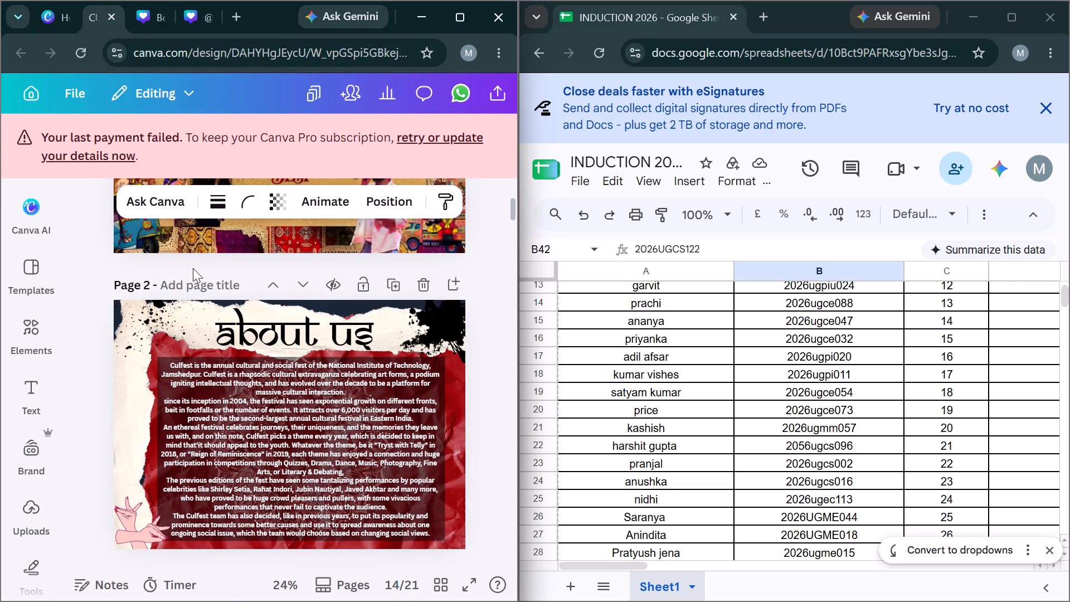
pyautogui.click(159, 360)
pyautogui.hotkey('ctrl', 'c')
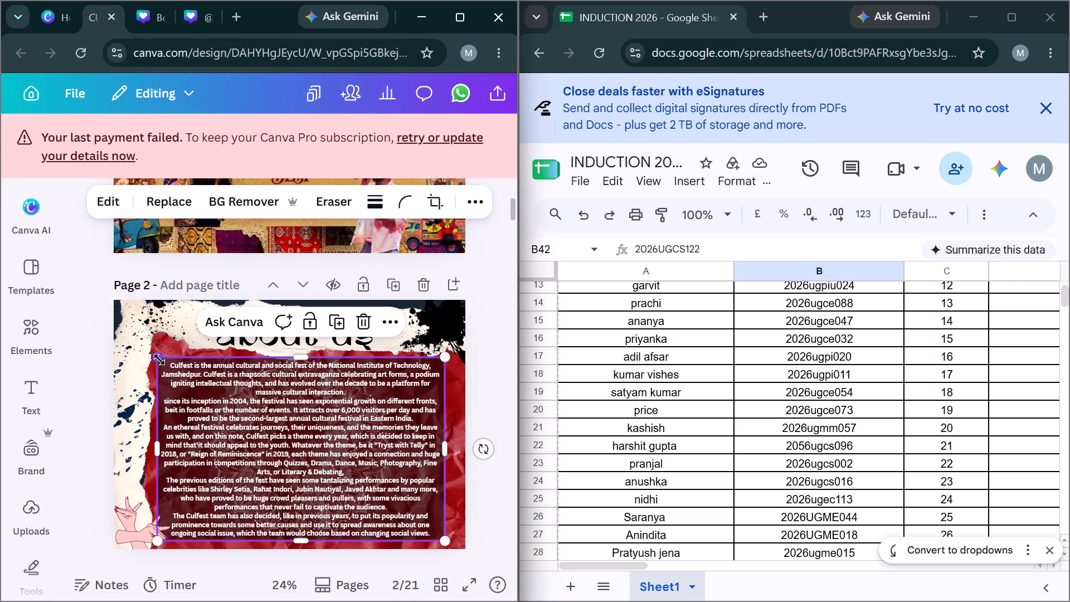
pyautogui.click(199, 11)
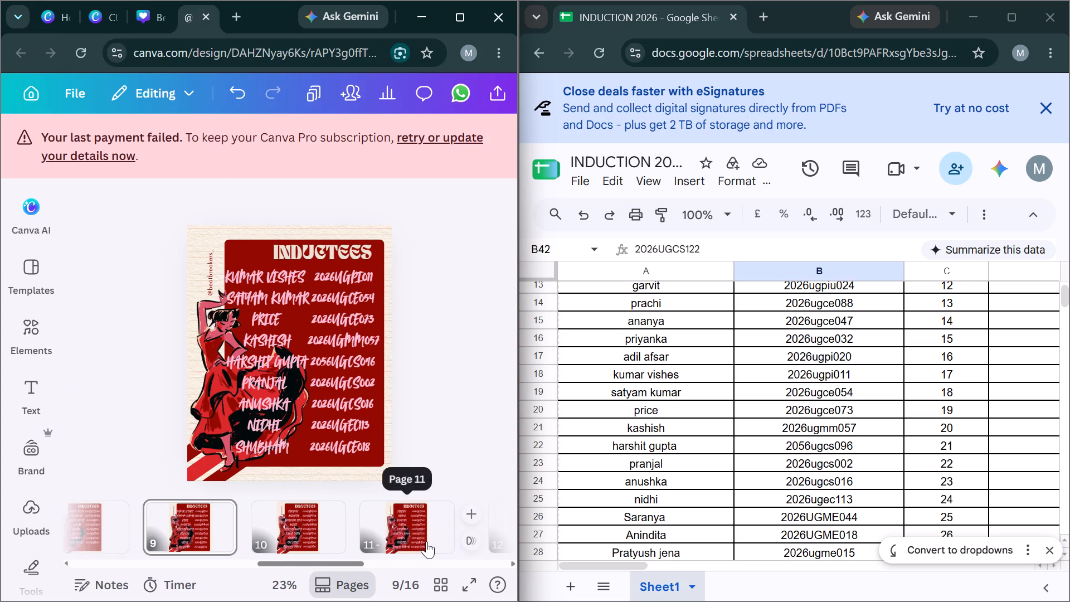
pyautogui.hscroll(-2, 426, 541)
pyautogui.click(382, 517)
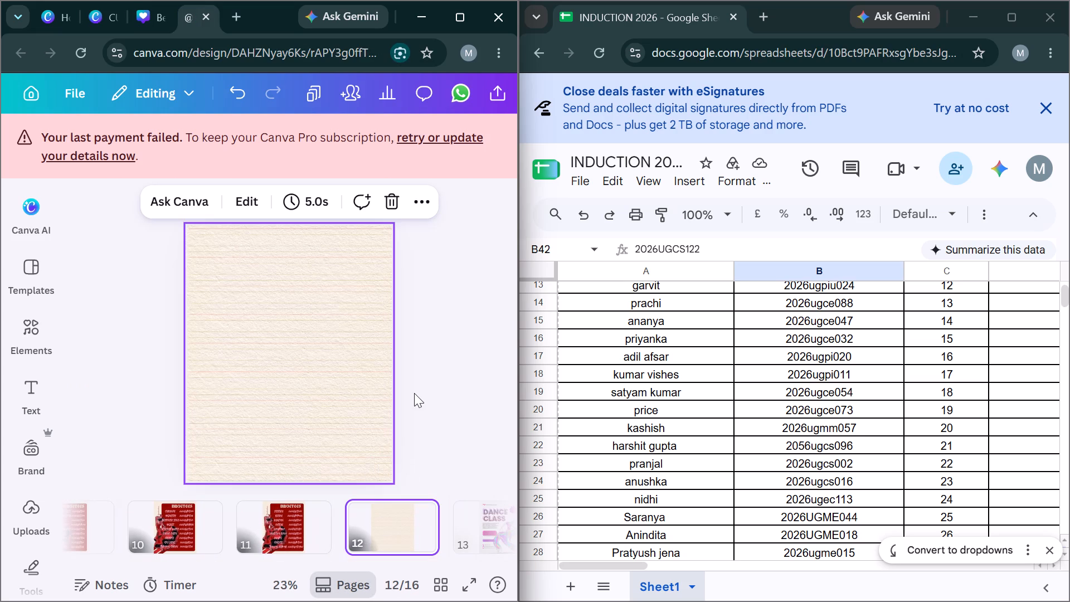
pyautogui.hotkey('ctrl', 'v')
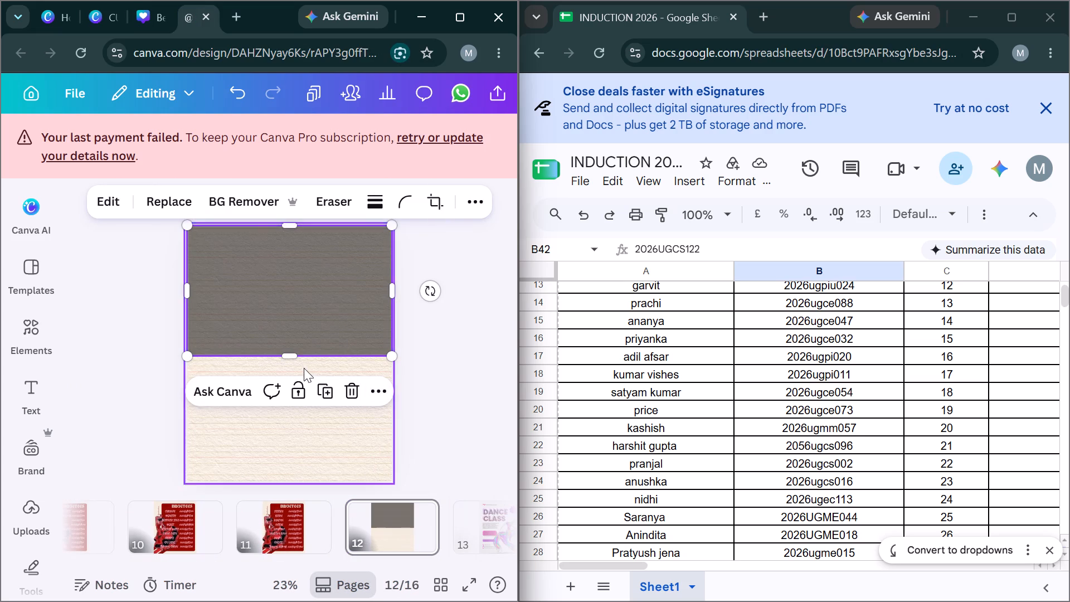
# Reshape page 12's dark rectangle into a tall, narrower panel nearly as high as the page and shift it slightly inward from the left edge.
pyautogui.moveTo(284, 354); pyautogui.dragTo(276, 465)
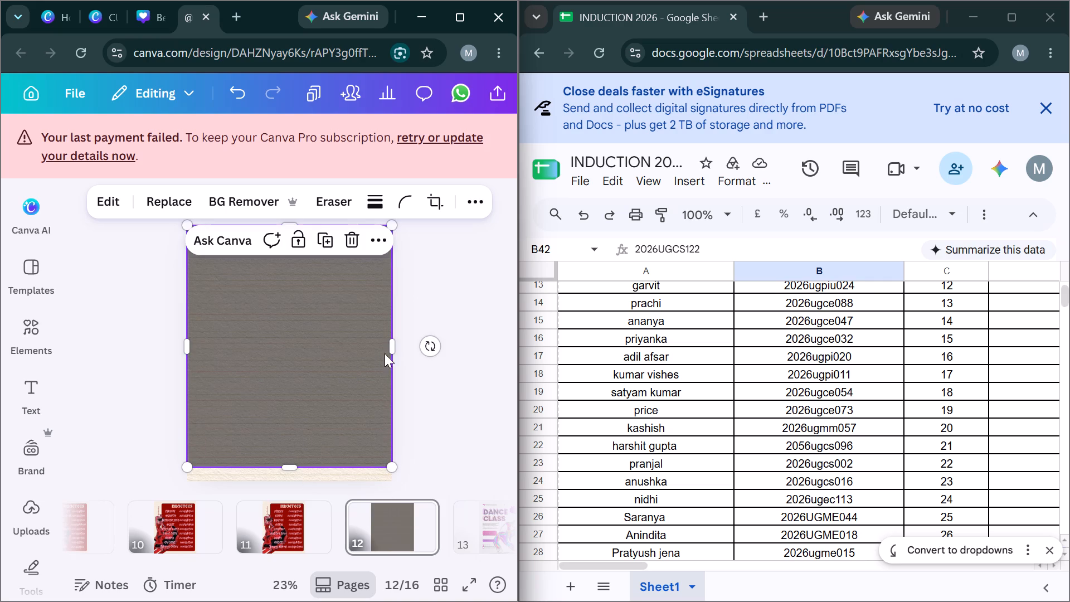
pyautogui.moveTo(391, 346); pyautogui.dragTo(307, 349)
pyautogui.moveTo(217, 335); pyautogui.dragTo(236, 341)
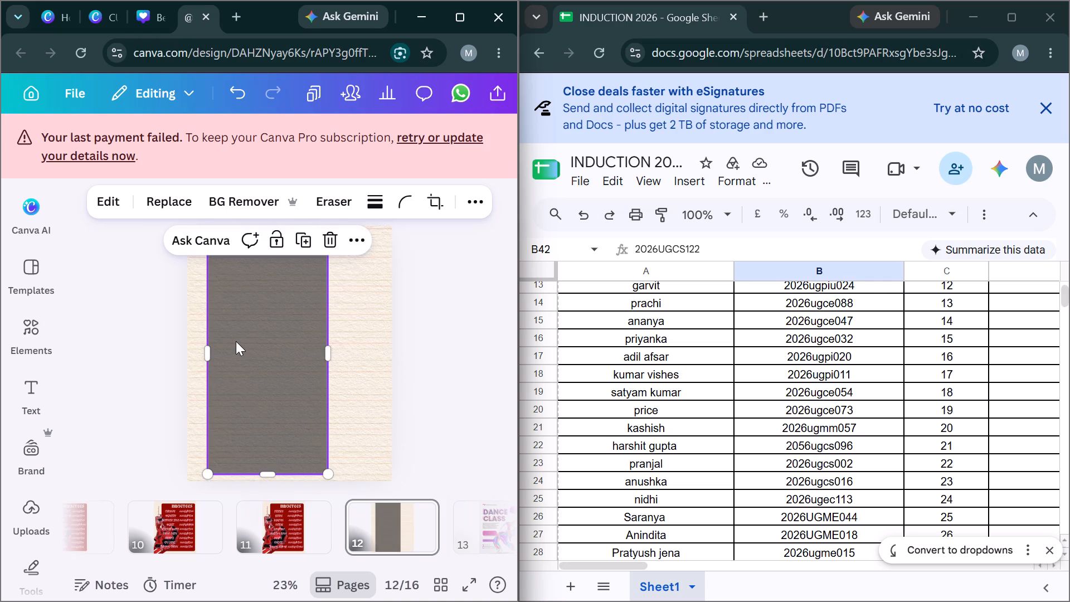
# Copy page 12's dark panel, duplicate INDUCTEES page 7, and paste the panel onto the duplicate over the names.
pyautogui.hotkey('ctrl', 'c')
pyautogui.hscroll(4, 201, 548)
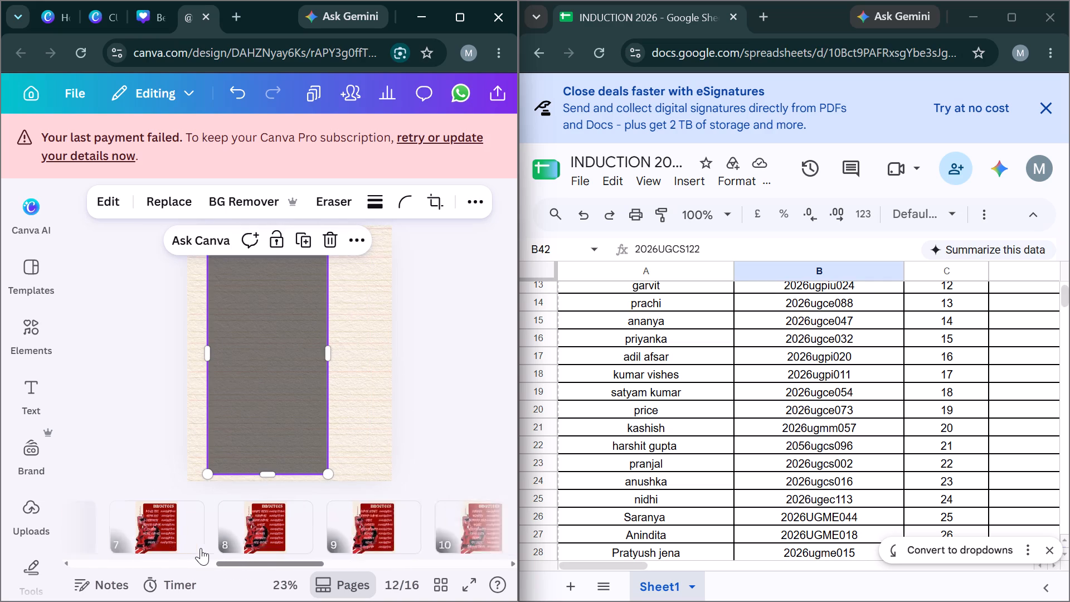
pyautogui.hscroll(-4, 201, 548)
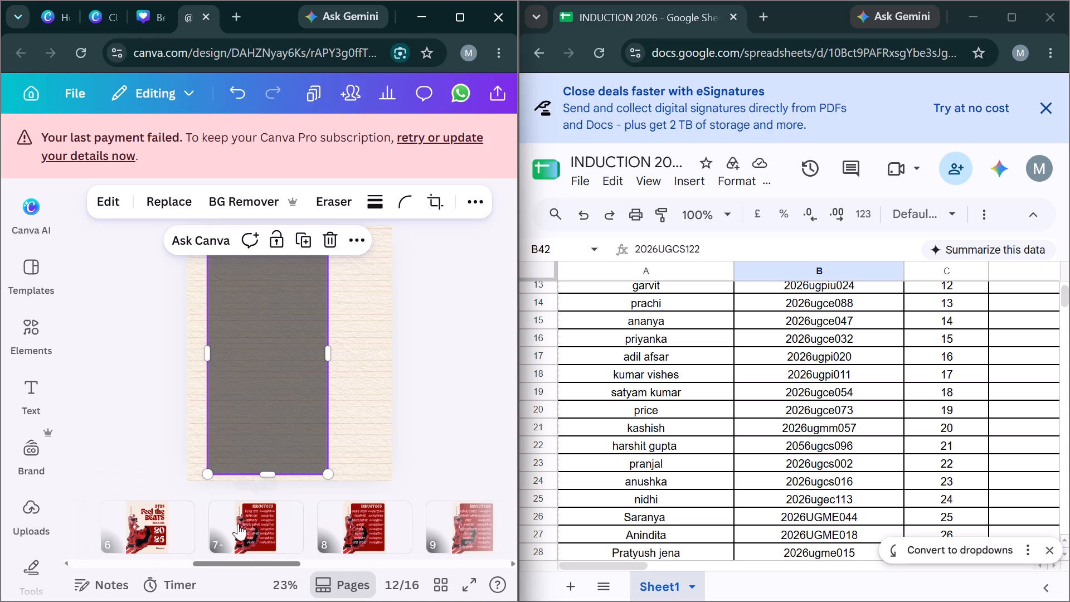
pyautogui.click(238, 523)
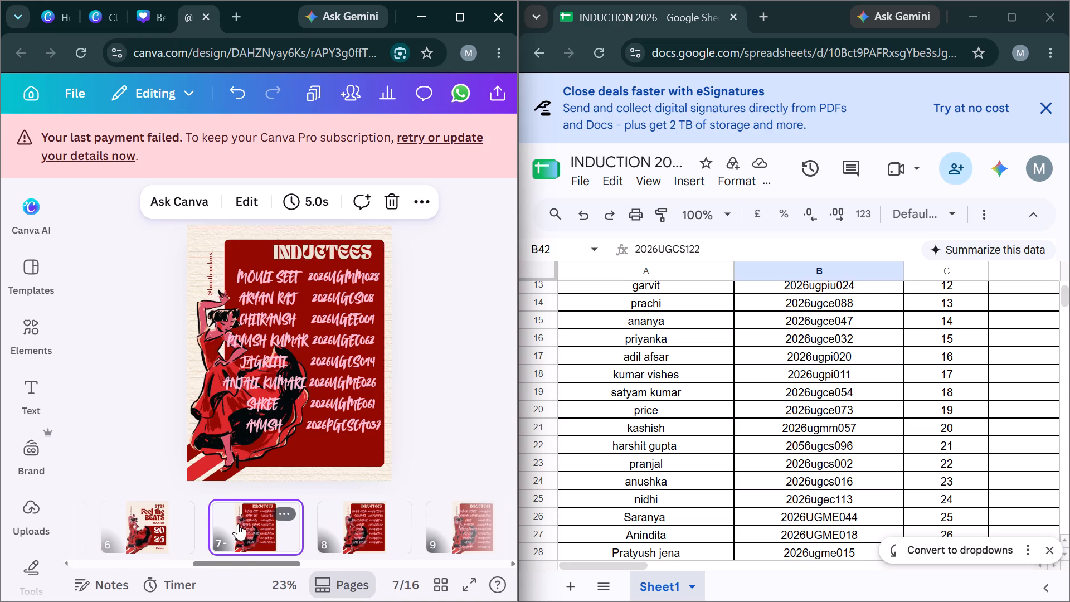
pyautogui.hotkey('ctrl', 'd')
pyautogui.hotkey('ctrl', 'v')
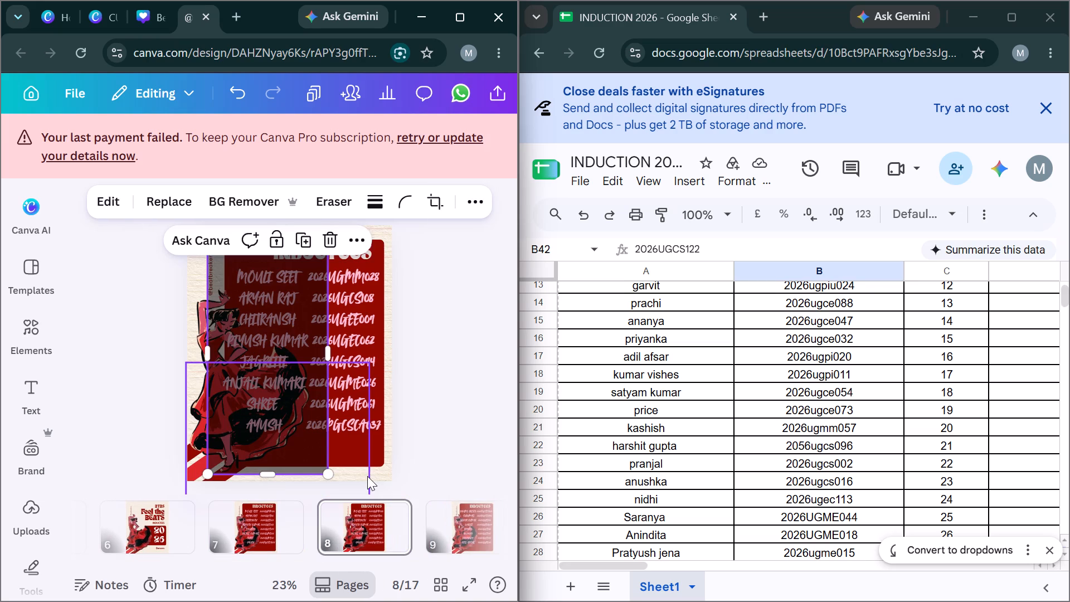
# Resize and position the dark rectangle over the names column, about 1,206 high, flush with the red panel's left and bottom edges.
pyautogui.moveTo(207, 468); pyautogui.dragTo(212, 463)
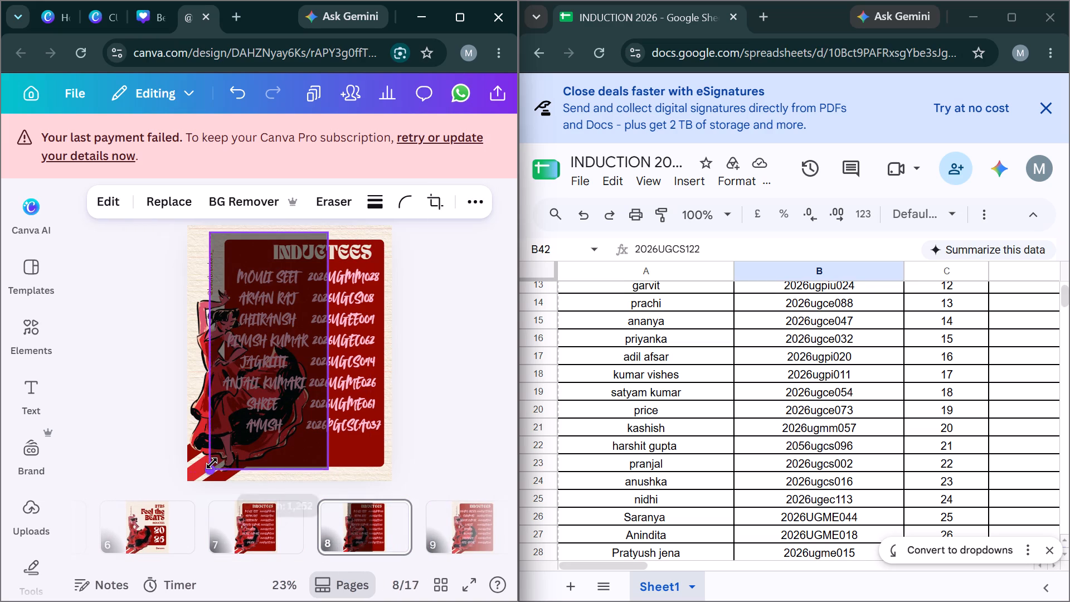
pyautogui.moveTo(212, 463); pyautogui.dragTo(233, 466)
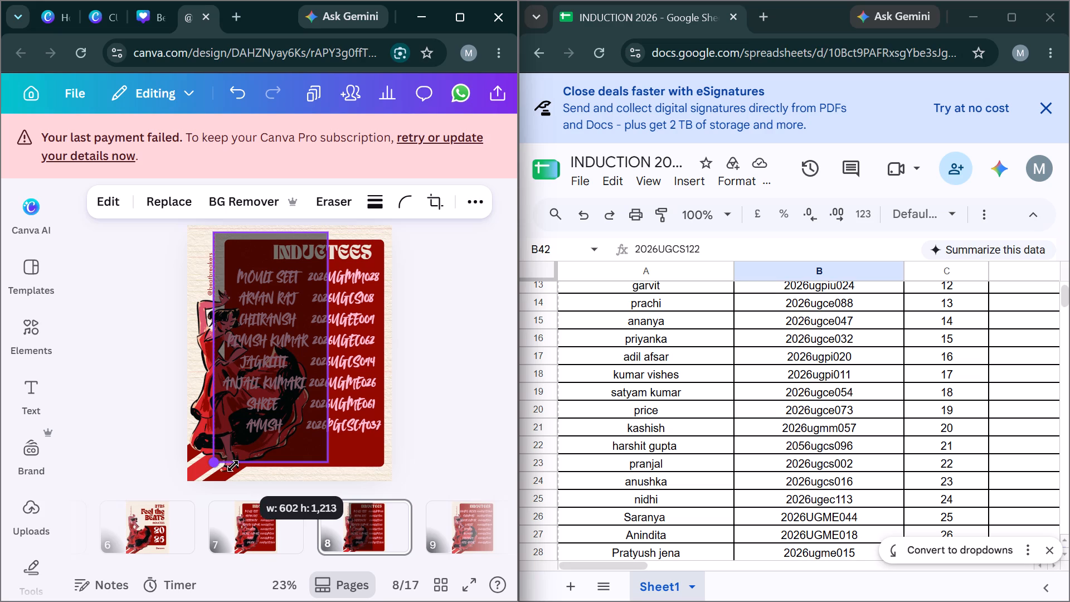
pyautogui.moveTo(233, 466); pyautogui.dragTo(244, 463)
pyautogui.moveTo(260, 385); pyautogui.dragTo(261, 395)
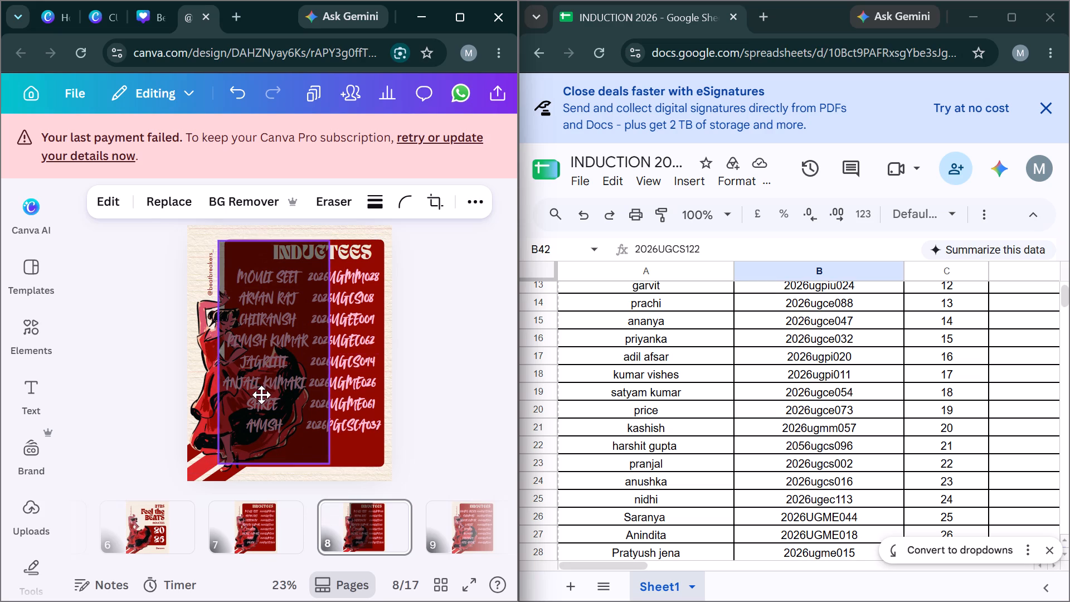
pyautogui.moveTo(261, 395); pyautogui.dragTo(272, 391)
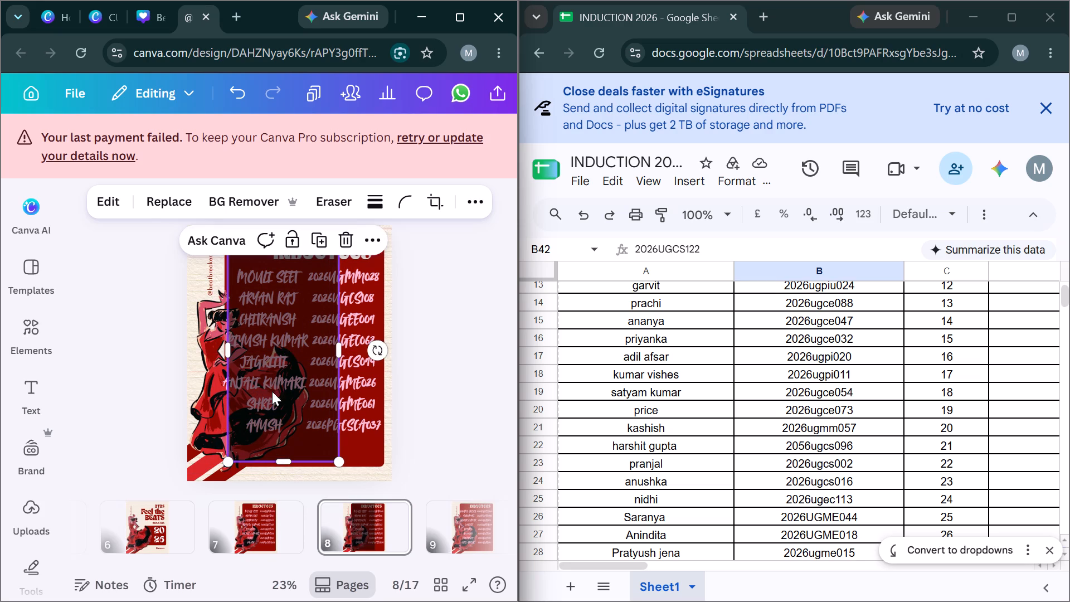
pyautogui.moveTo(337, 349); pyautogui.dragTo(315, 351)
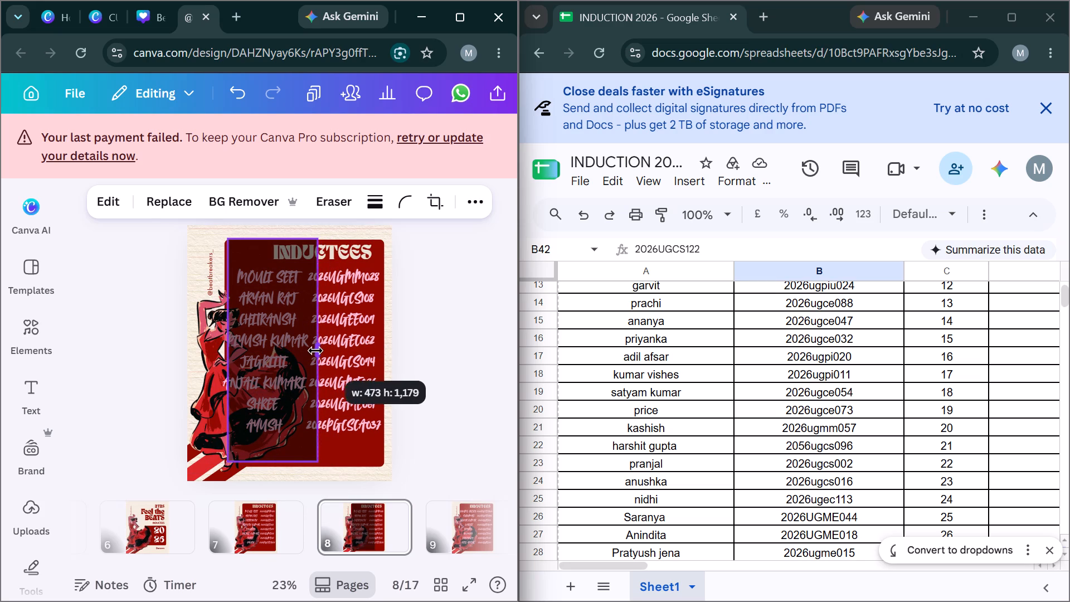
pyautogui.moveTo(315, 351); pyautogui.dragTo(307, 355)
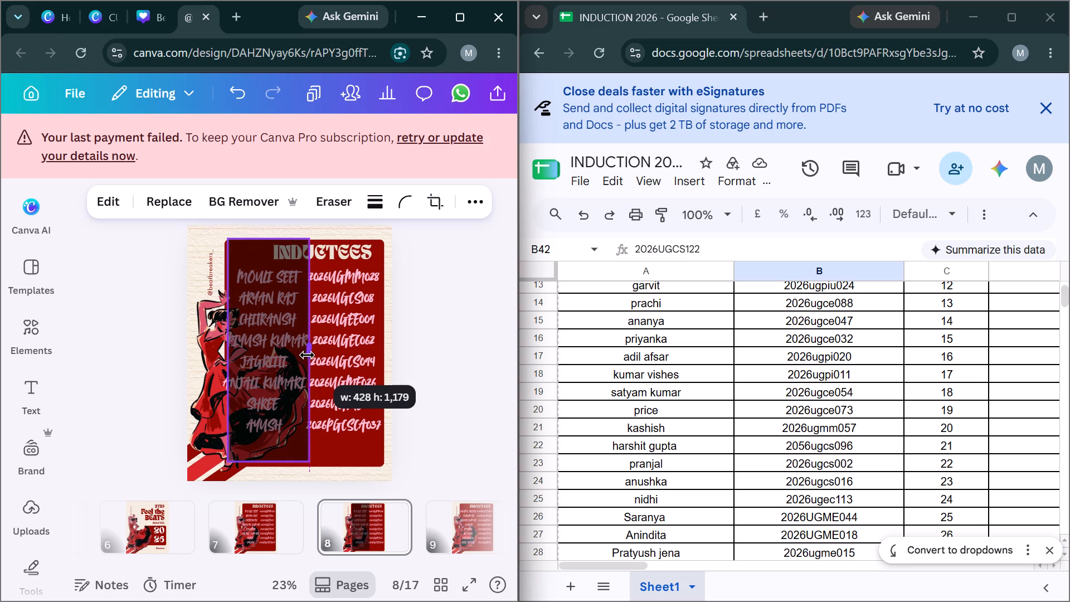
pyautogui.moveTo(307, 355); pyautogui.dragTo(309, 355)
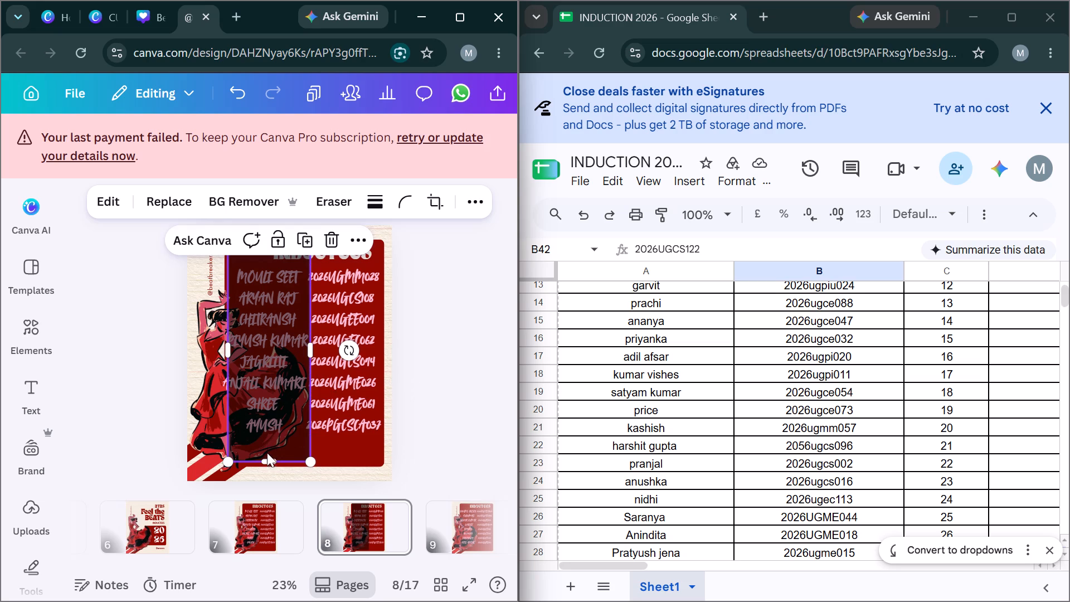
pyautogui.click(266, 460)
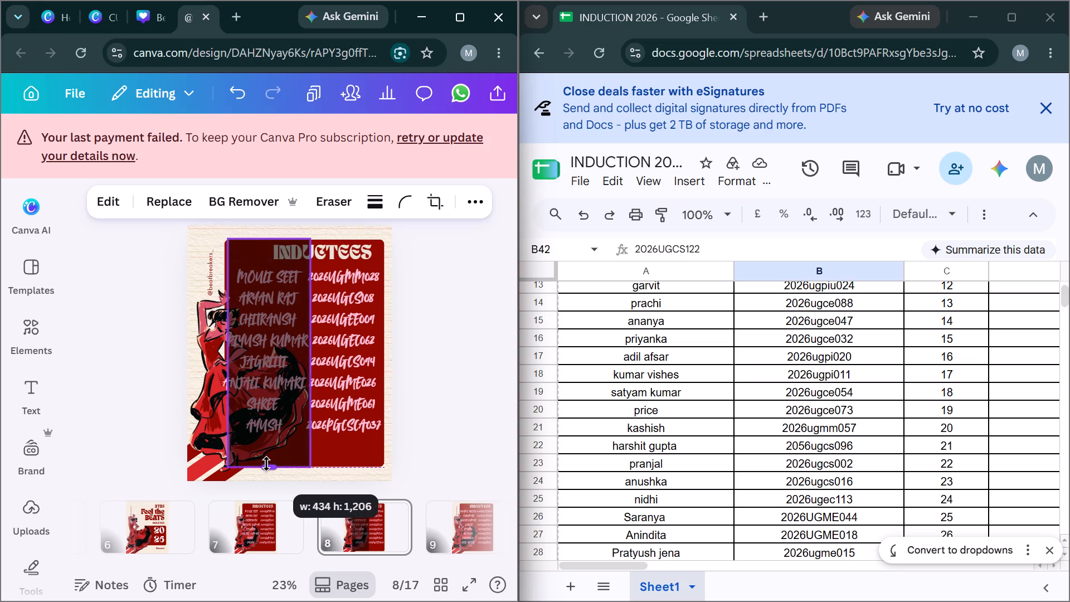
pyautogui.click(476, 240)
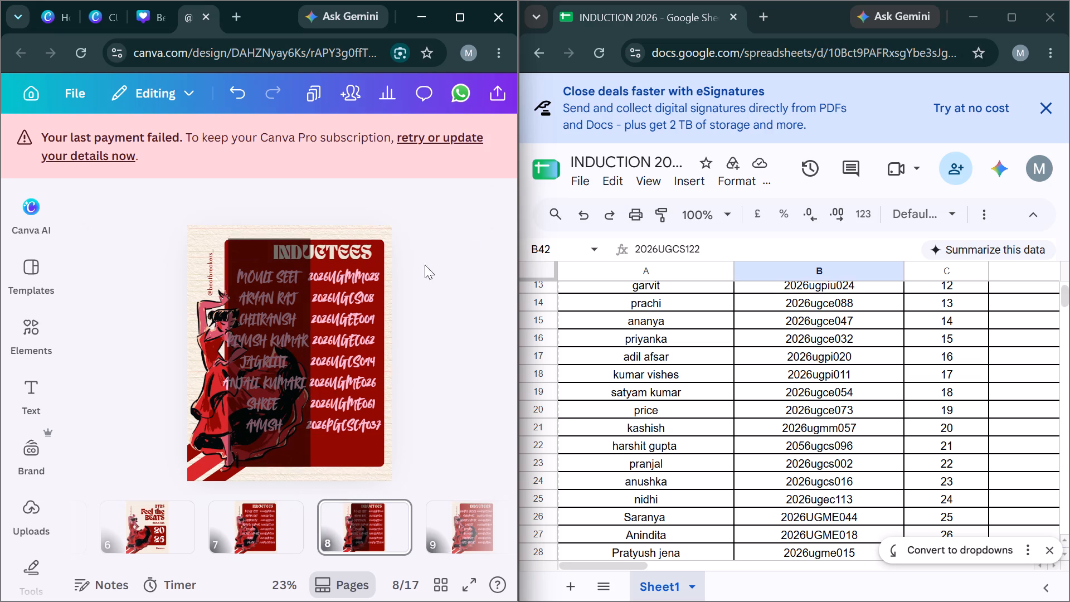
pyautogui.click(262, 298)
pyautogui.click(228, 355)
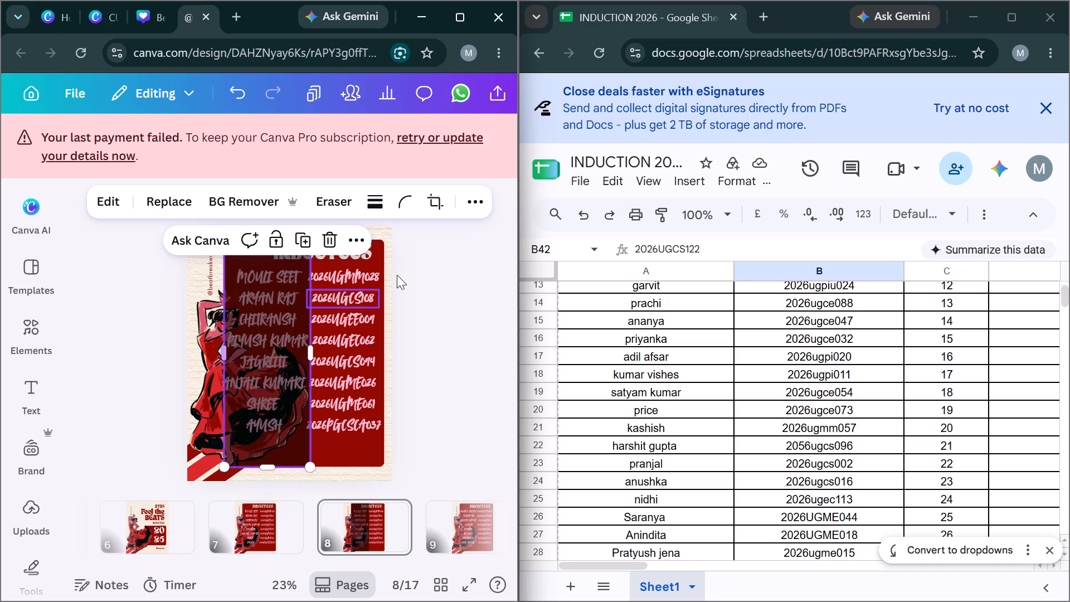
# Round the dark rectangle's corners to match the red panel's corners.
pyautogui.click(398, 206)
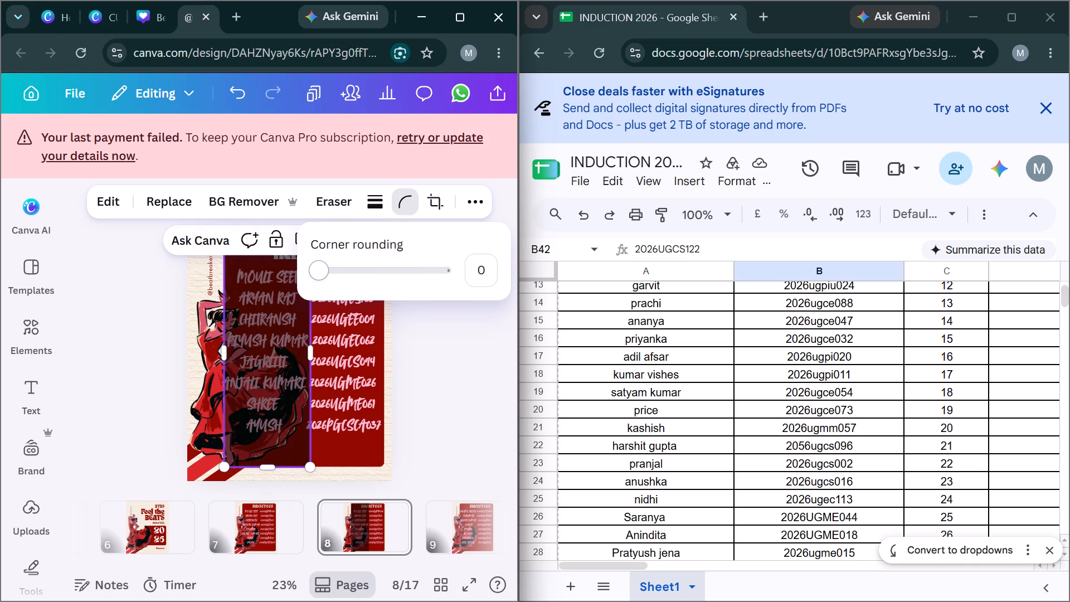
pyautogui.moveTo(314, 270); pyautogui.dragTo(353, 276)
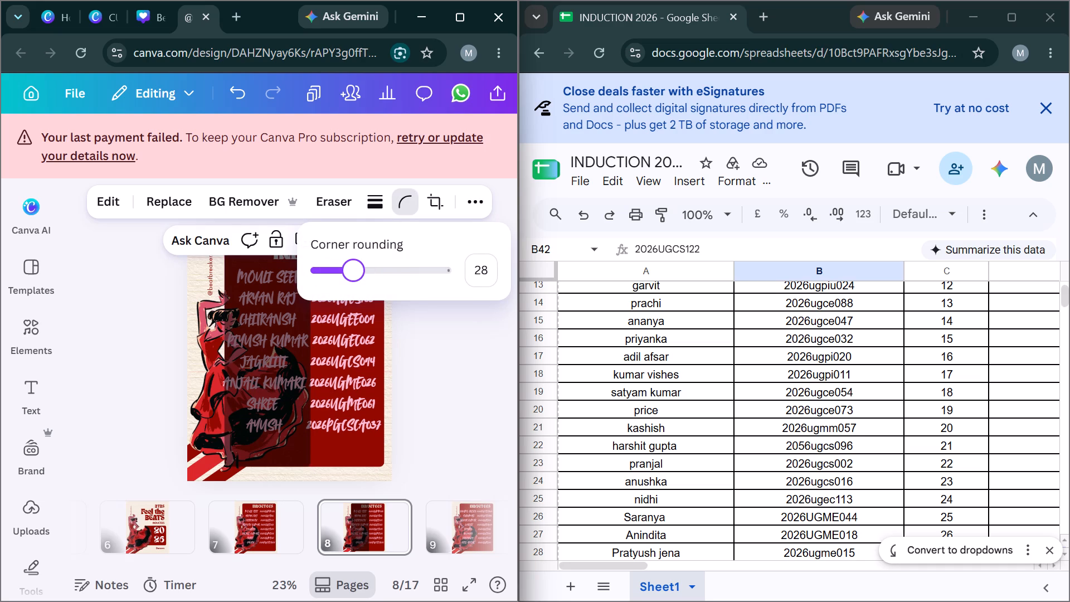
pyautogui.moveTo(353, 276); pyautogui.dragTo(402, 282)
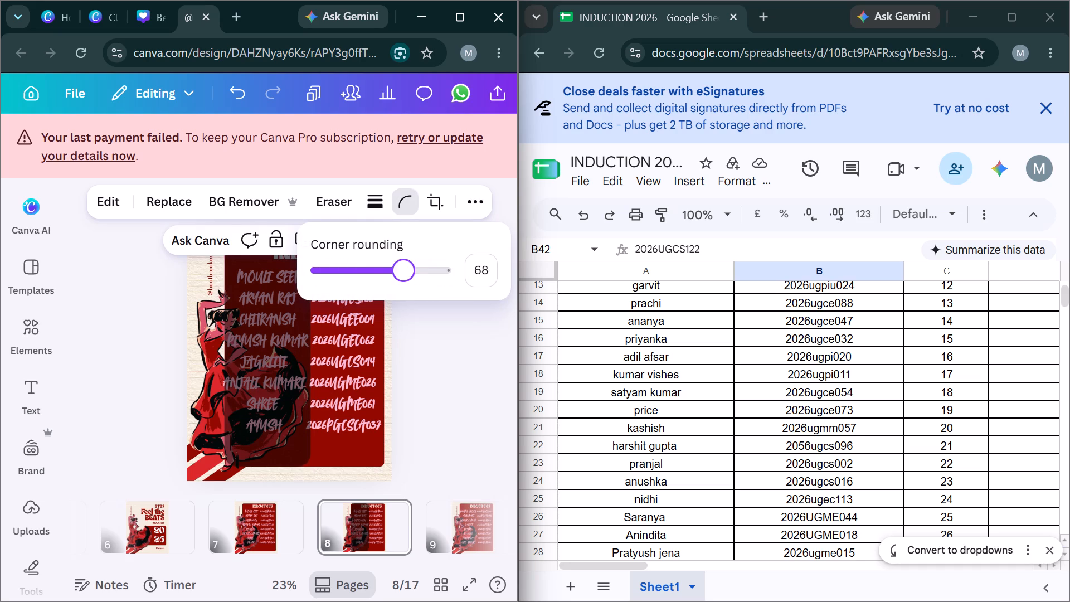
pyautogui.moveTo(402, 282); pyautogui.dragTo(372, 287)
pyautogui.click(431, 396)
pyautogui.click(431, 396)
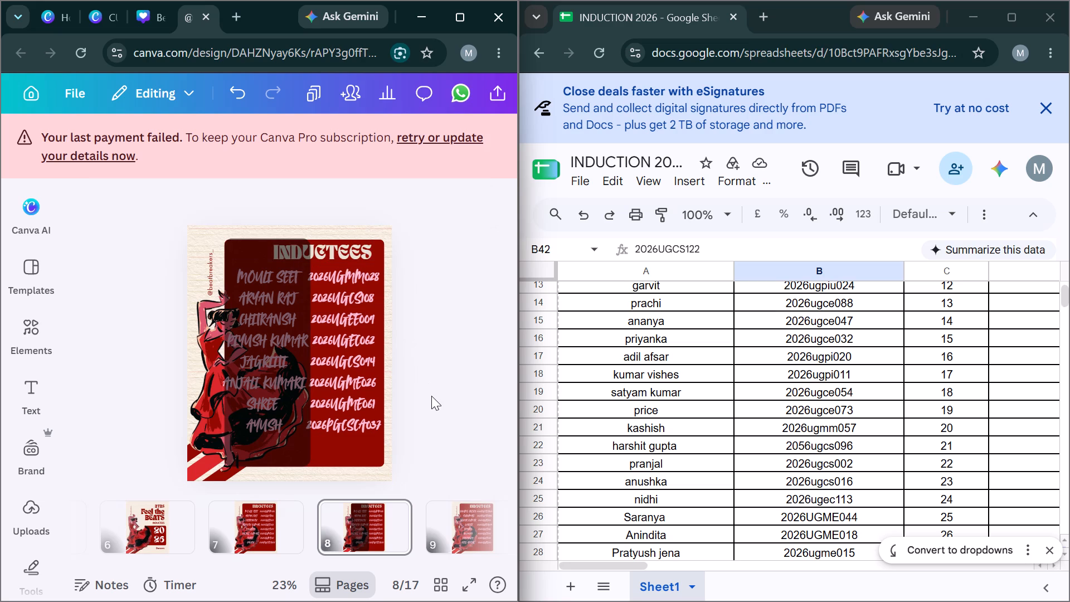
# Shorten the dark rectangle slightly from its bottom edge so it ends just above the red panel's lower edge.
pyautogui.click(301, 371)
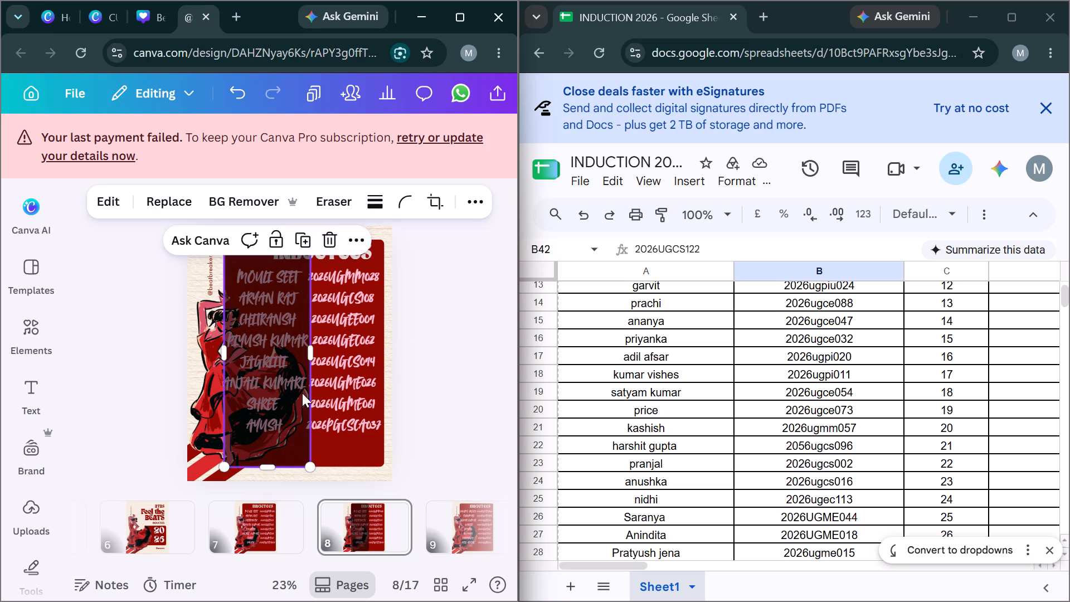
pyautogui.click(267, 463)
pyautogui.click(273, 433)
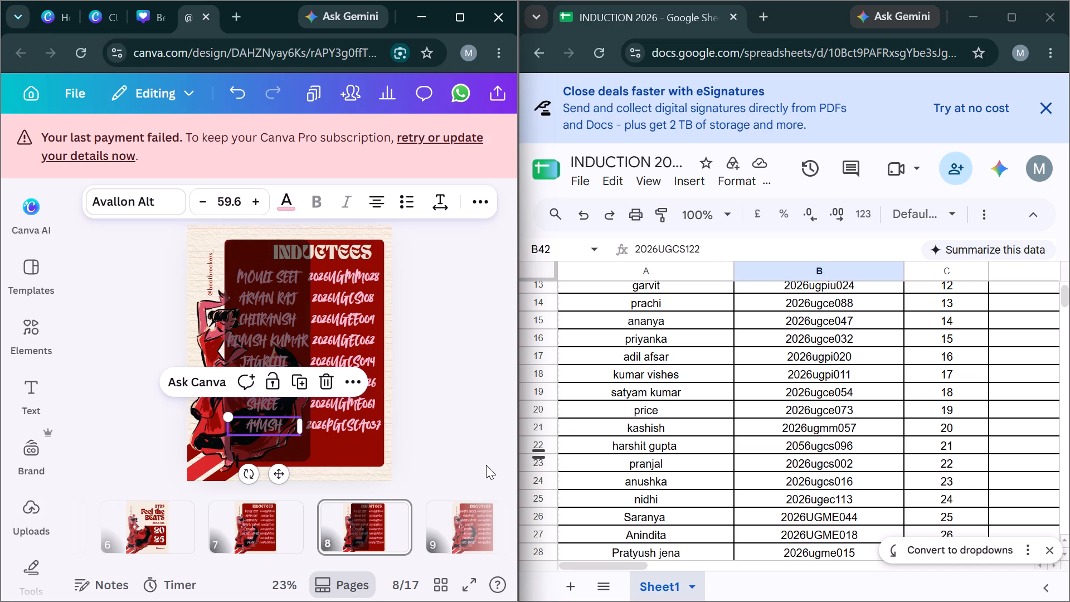
# Extend the dark rectangle's bottom edge to meet the red panel's lower edge, making it about 1,200 high.
pyautogui.click(483, 465)
pyautogui.click(292, 450)
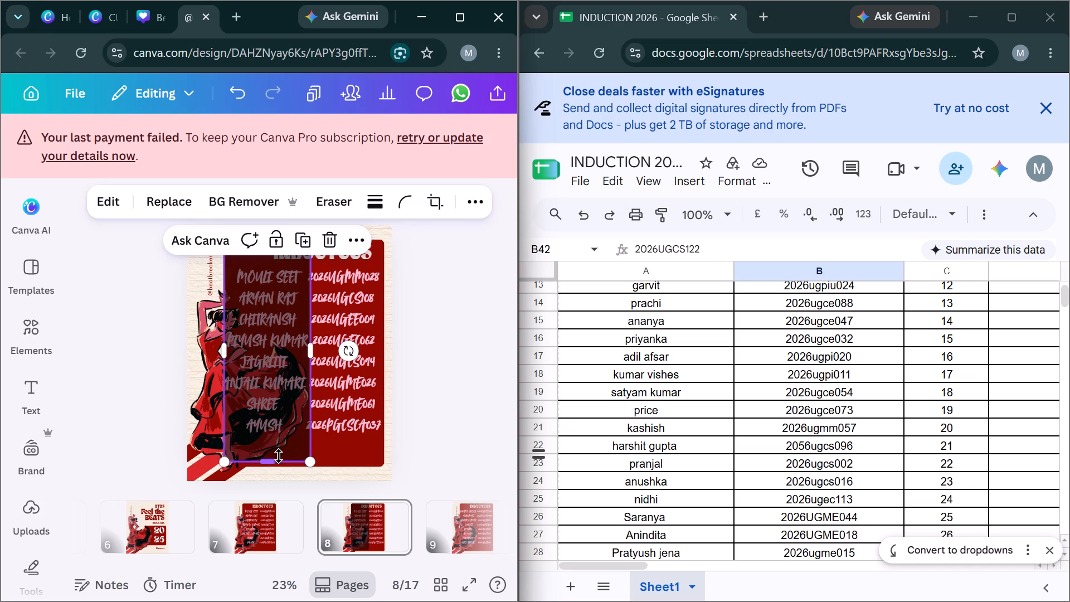
pyautogui.click(274, 461)
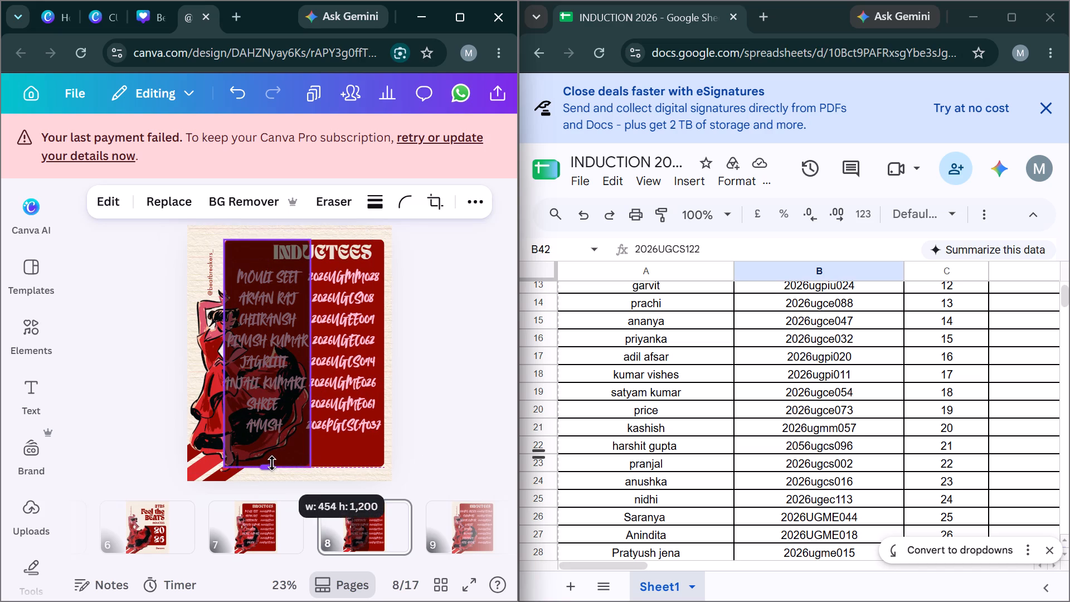
pyautogui.click(456, 383)
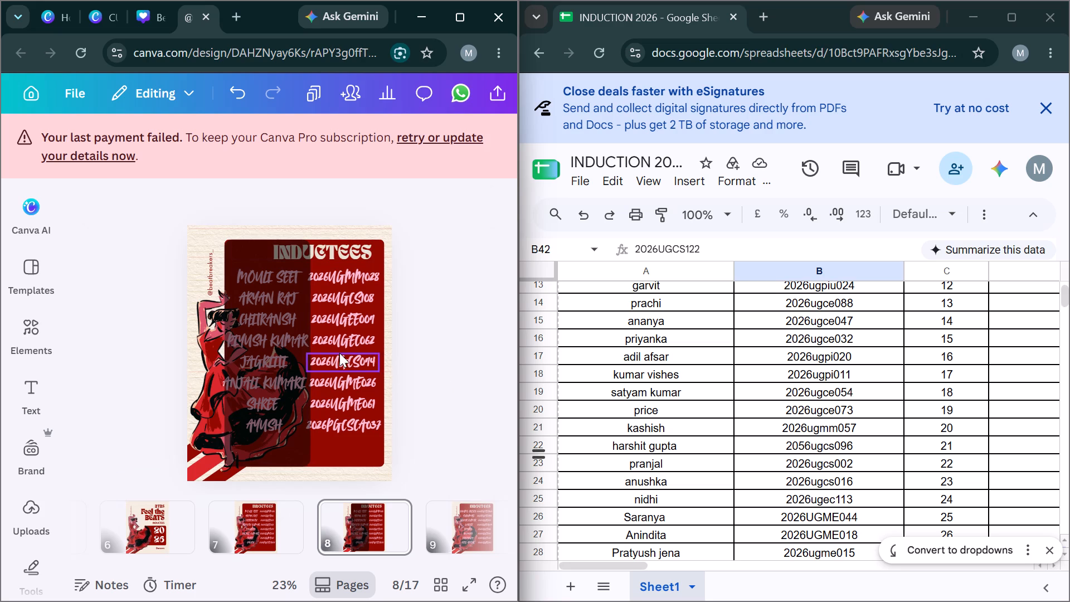
# Copy the resized dark rectangle on page 8.
pyautogui.click(279, 361)
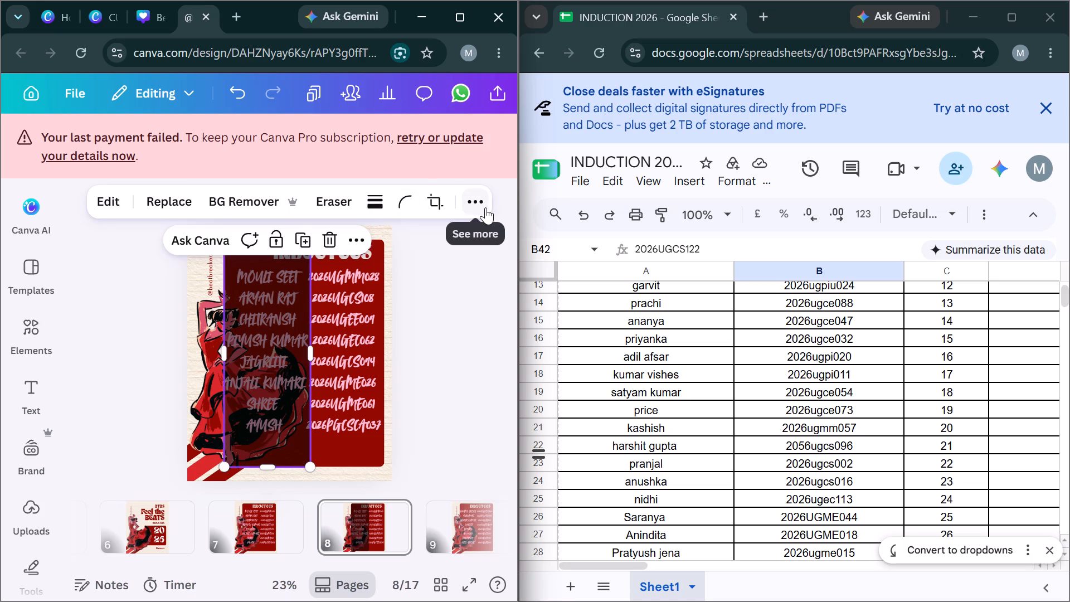
pyautogui.hotkey('ctrl', 'c')
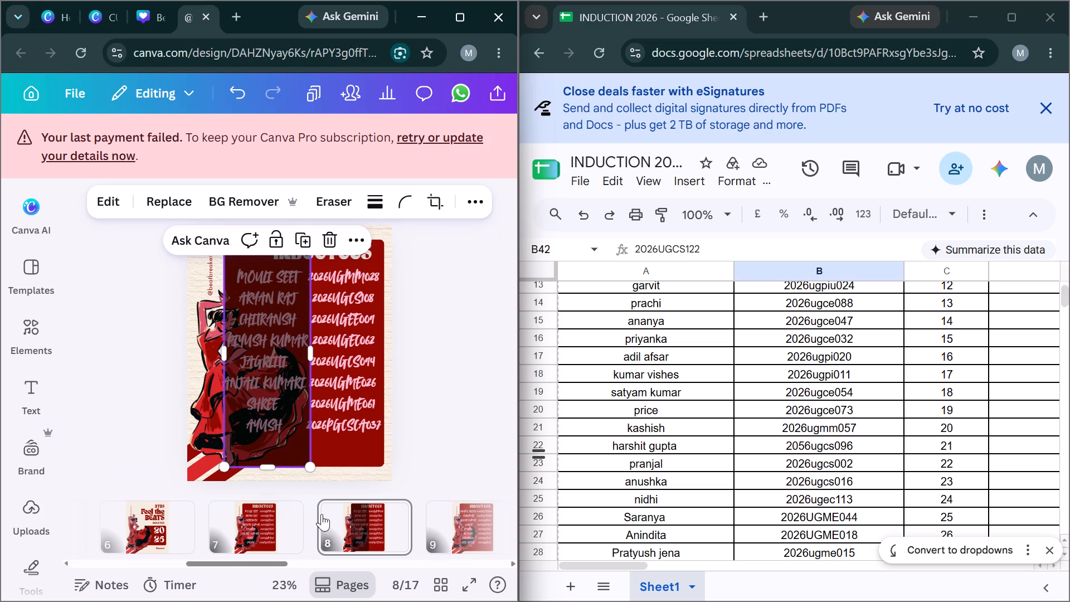
# Delete page 7, the original INDUCTEES page without the dark rectangle.
pyautogui.click(290, 511)
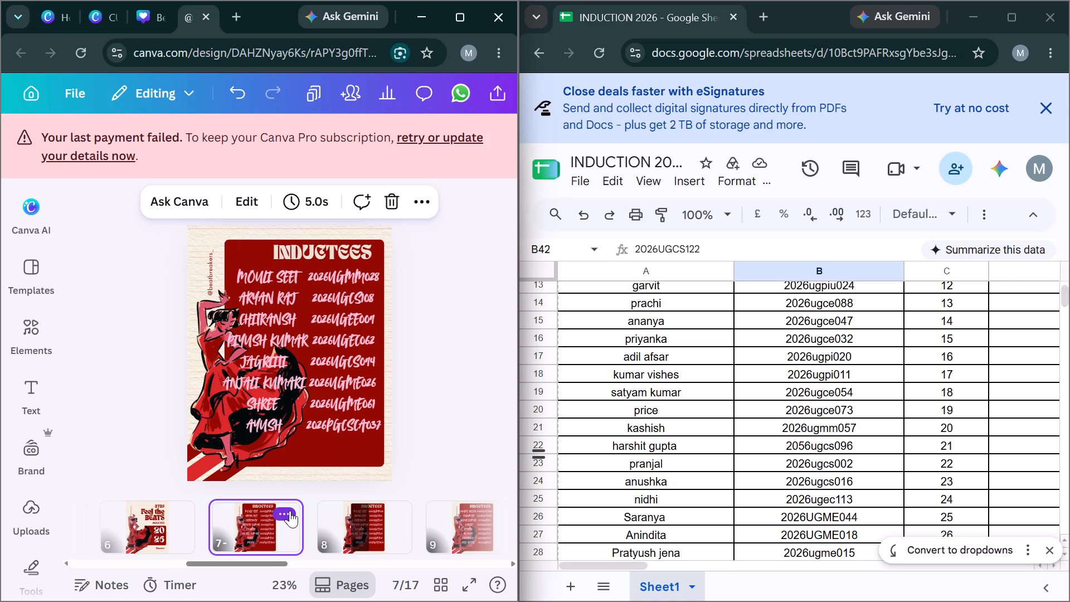
pyautogui.press('Delete')
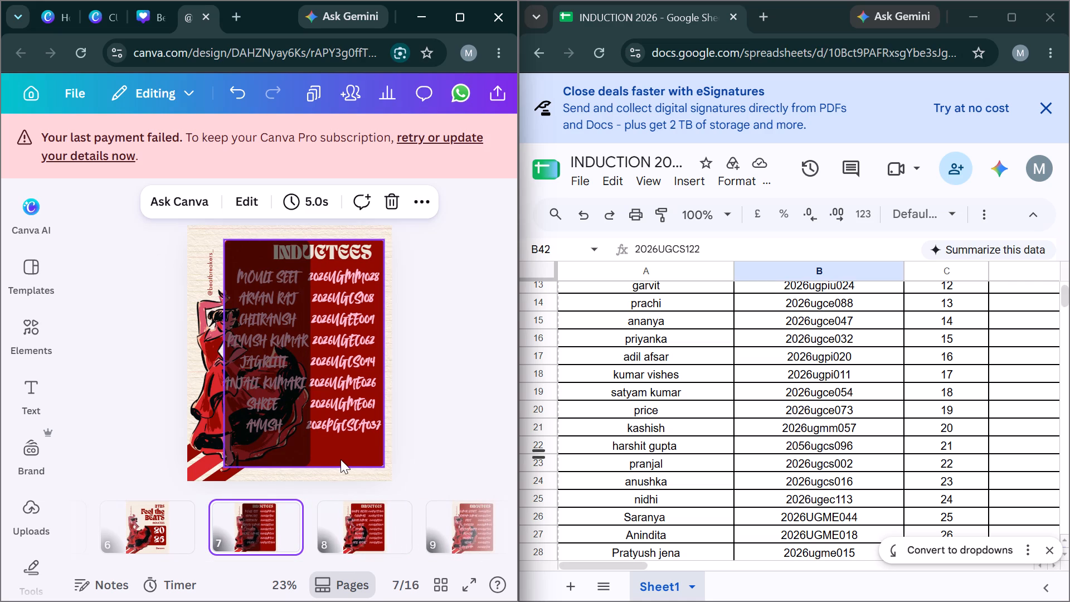
# Send the dark rectangle to the back and bring it forward three levels so it sits behind the names but above the dancer.
pyautogui.click(266, 309)
pyautogui.click(470, 210)
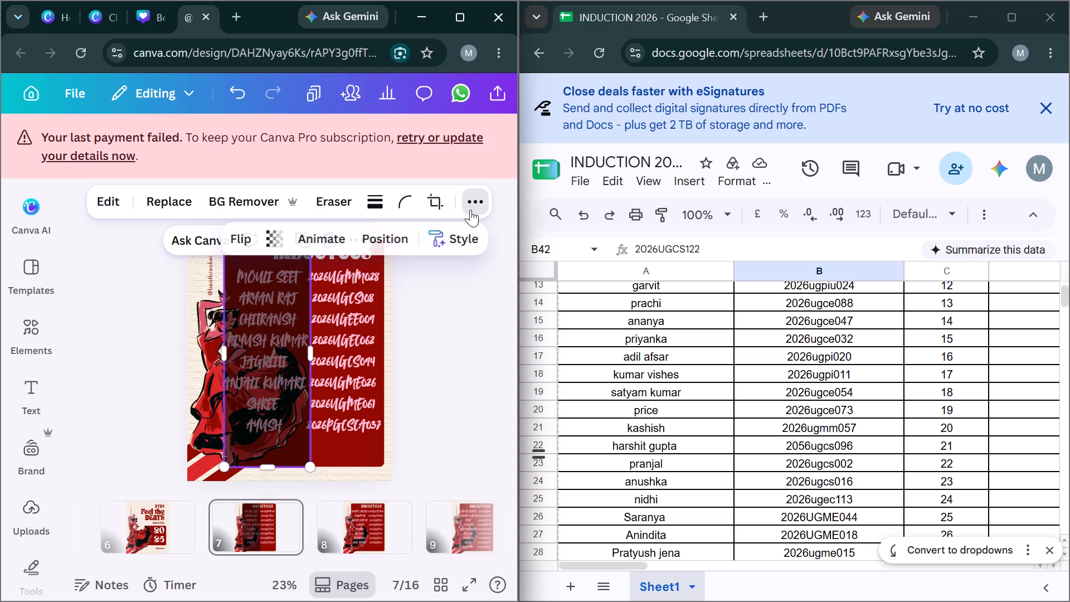
pyautogui.click(387, 239)
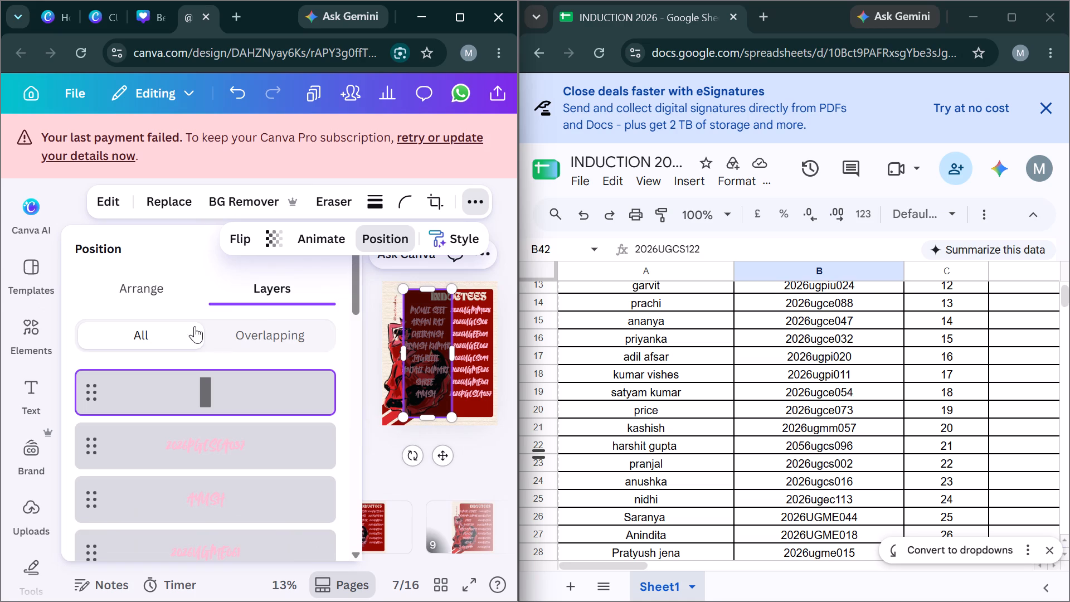
pyautogui.click(188, 292)
pyautogui.click(261, 369)
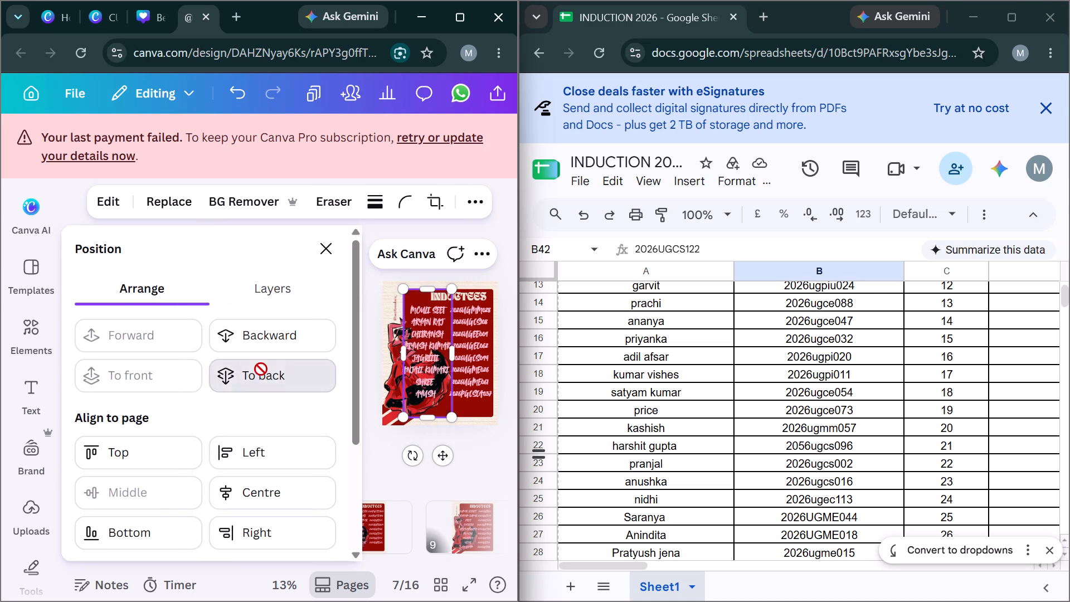
pyautogui.click(153, 337)
pyautogui.click(153, 337)
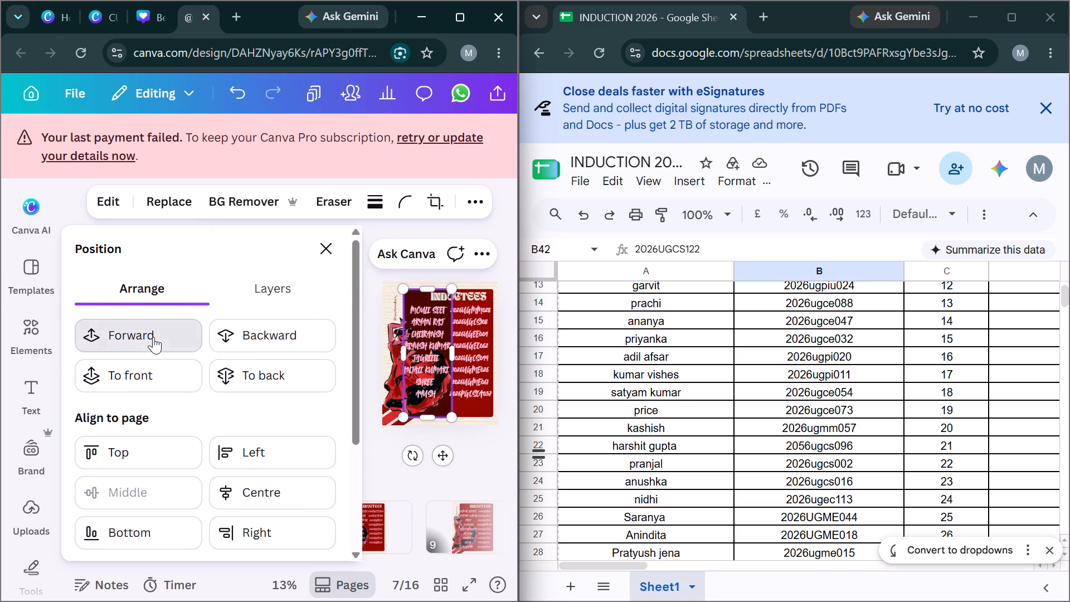
pyautogui.click(153, 337)
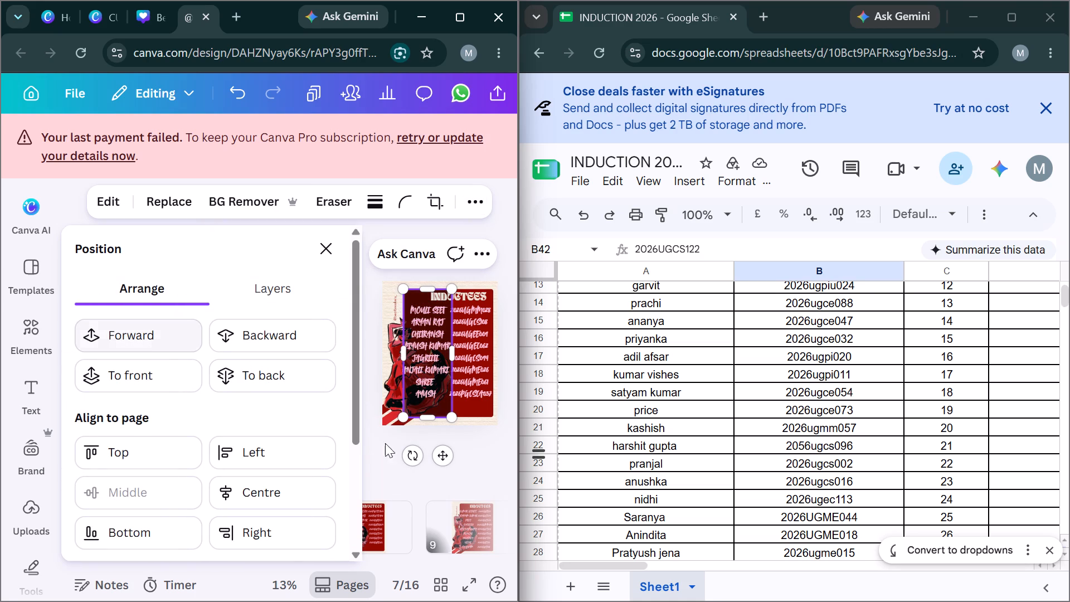
pyautogui.click(492, 464)
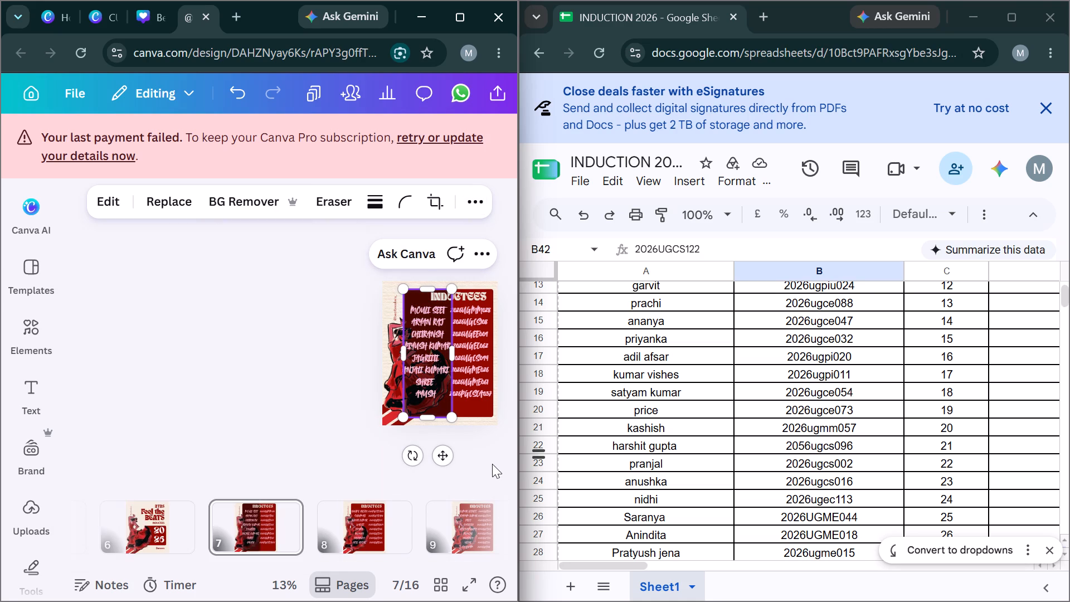
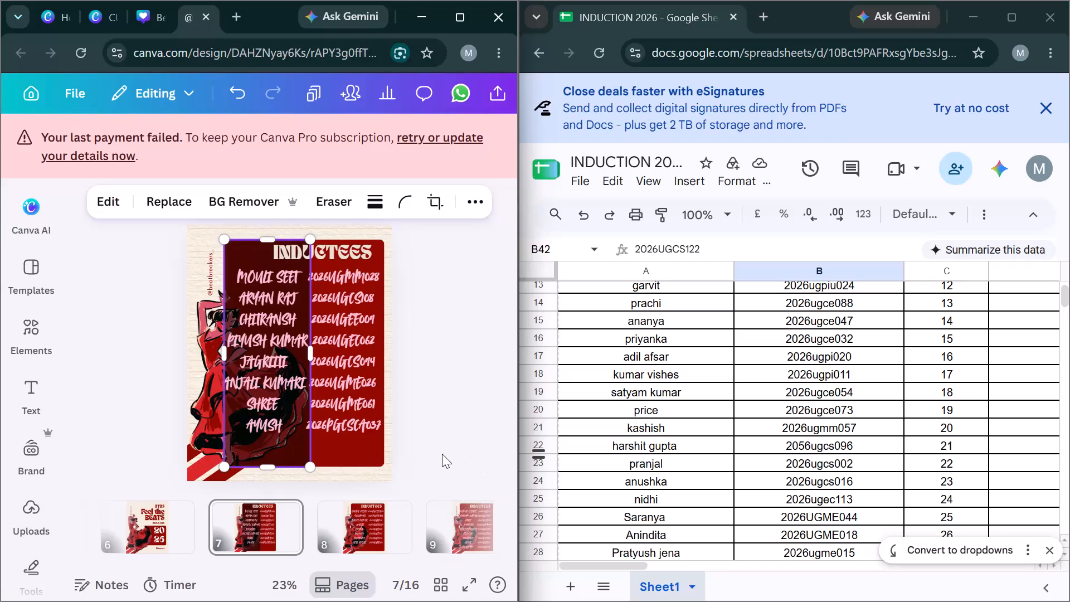
# Copy page 7's translucent dark rounded rectangle and paste it over the names column on pages 8, 9 and 10.
pyautogui.hotkey('ctrl', 'c')
pyautogui.click(353, 529)
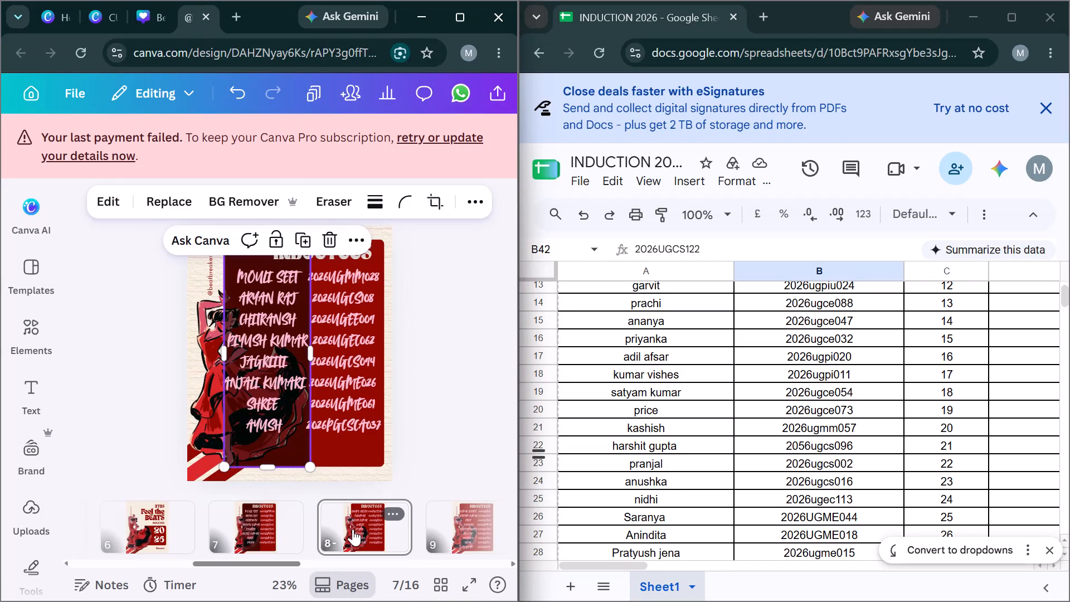
pyautogui.hotkey('ctrl', 'v')
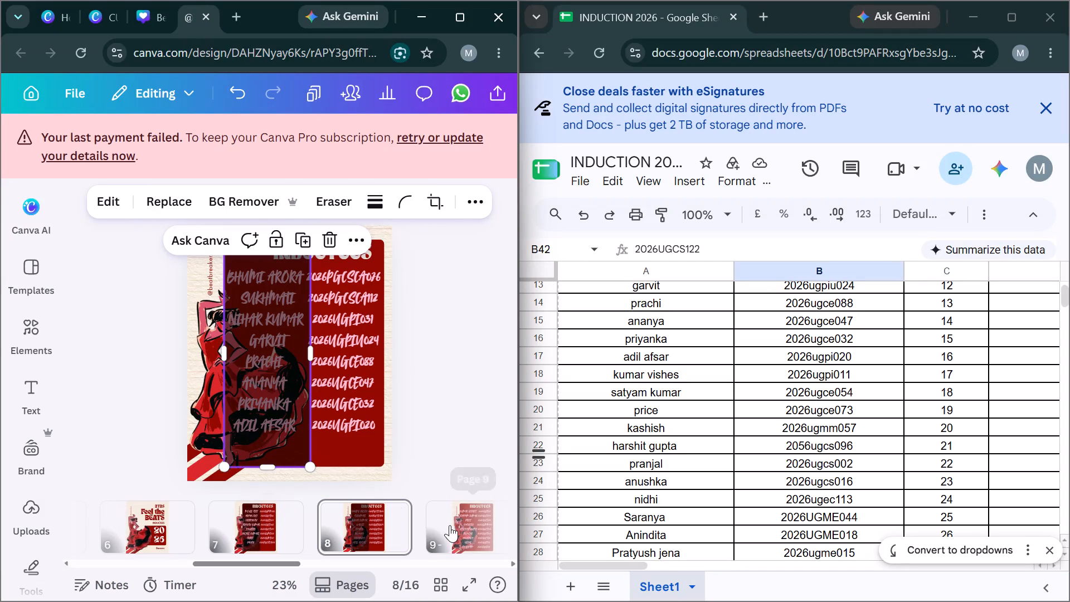
pyautogui.click(450, 525)
pyautogui.hotkey('ctrl', 'v')
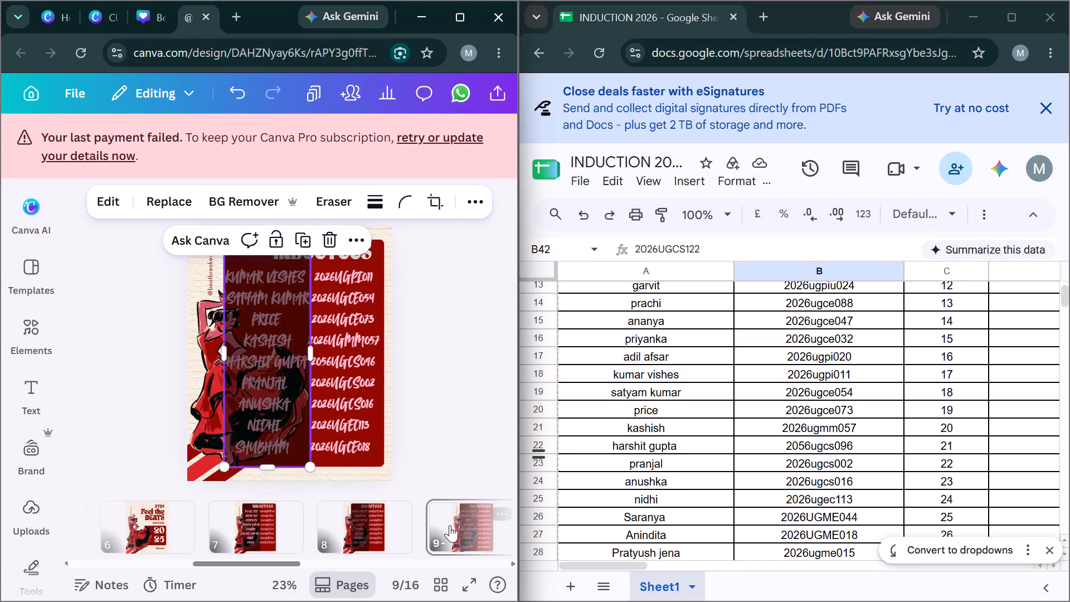
pyautogui.press('Right')
pyautogui.press('Right')
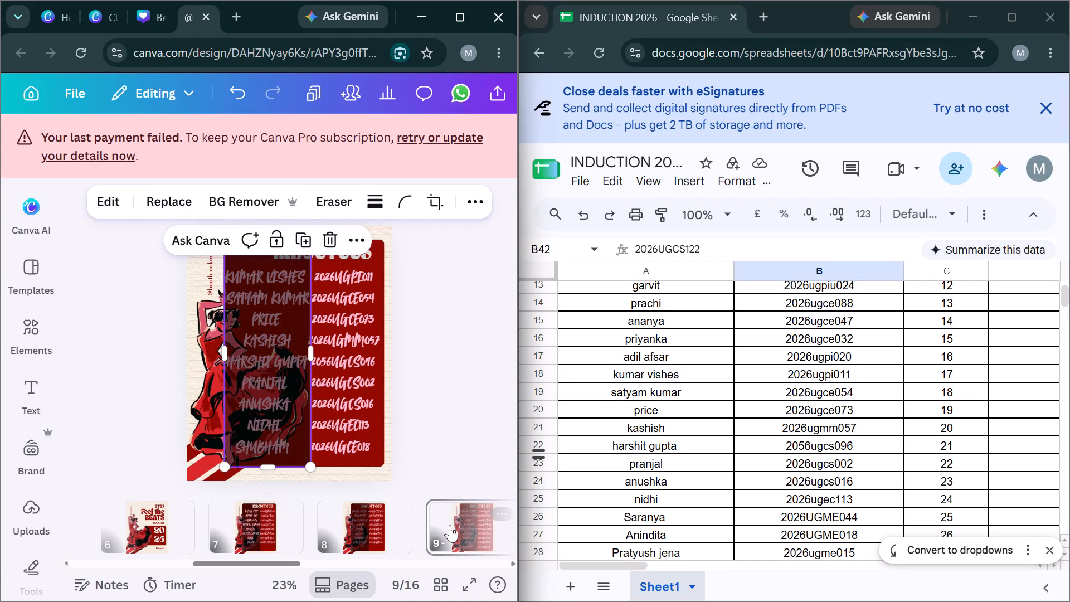
pyautogui.hscroll(-3, 463, 527)
pyautogui.click(463, 527)
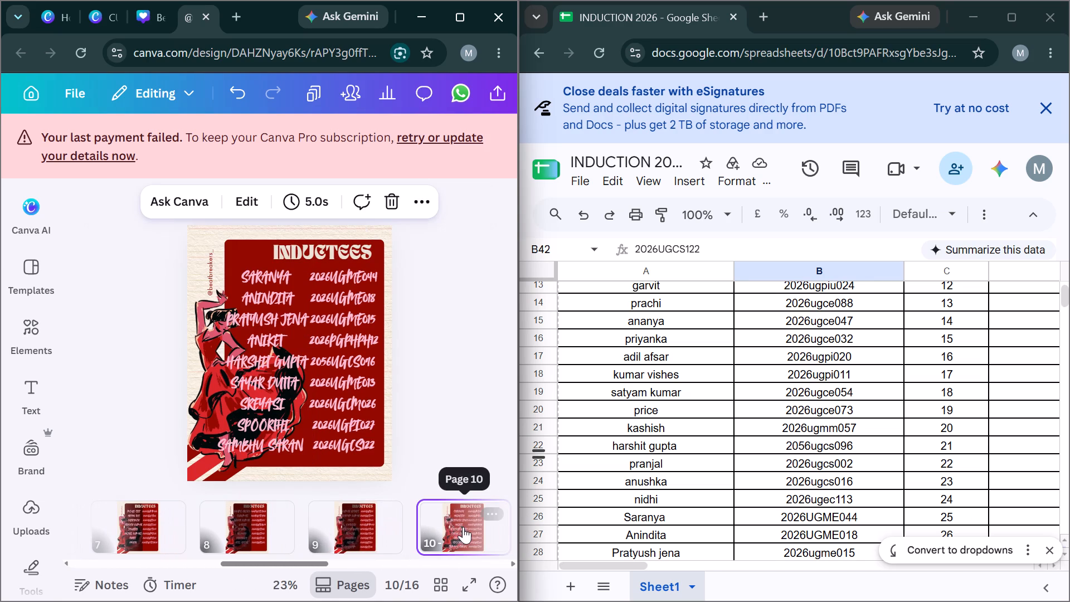
pyautogui.hotkey('ctrl', 'v')
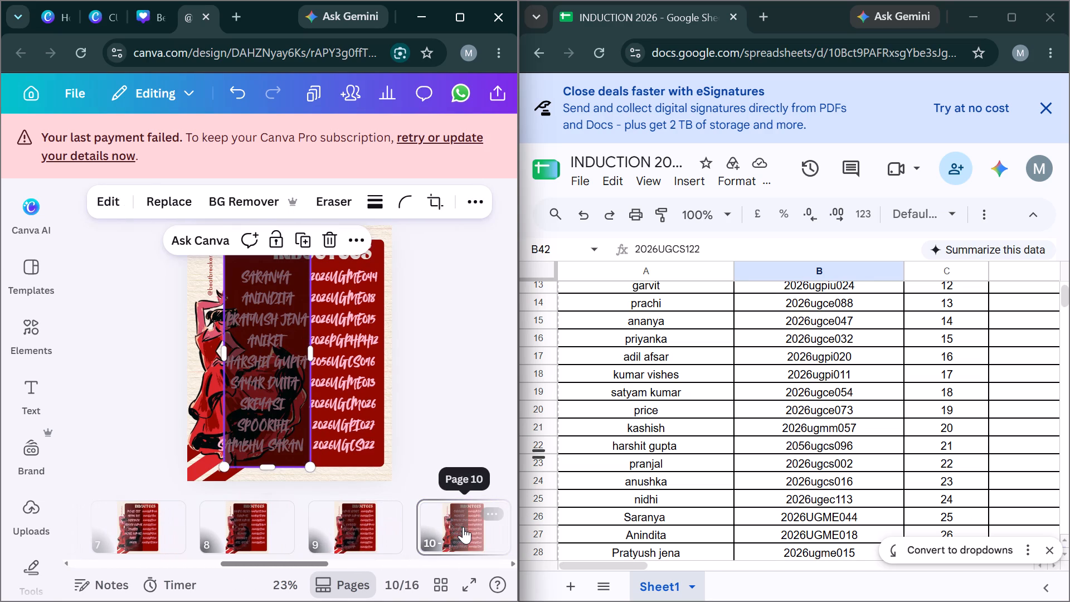
# Paste the translucent dark rectangle over the names column on page 11.
pyautogui.hscroll(-2, 463, 527)
pyautogui.click(463, 527)
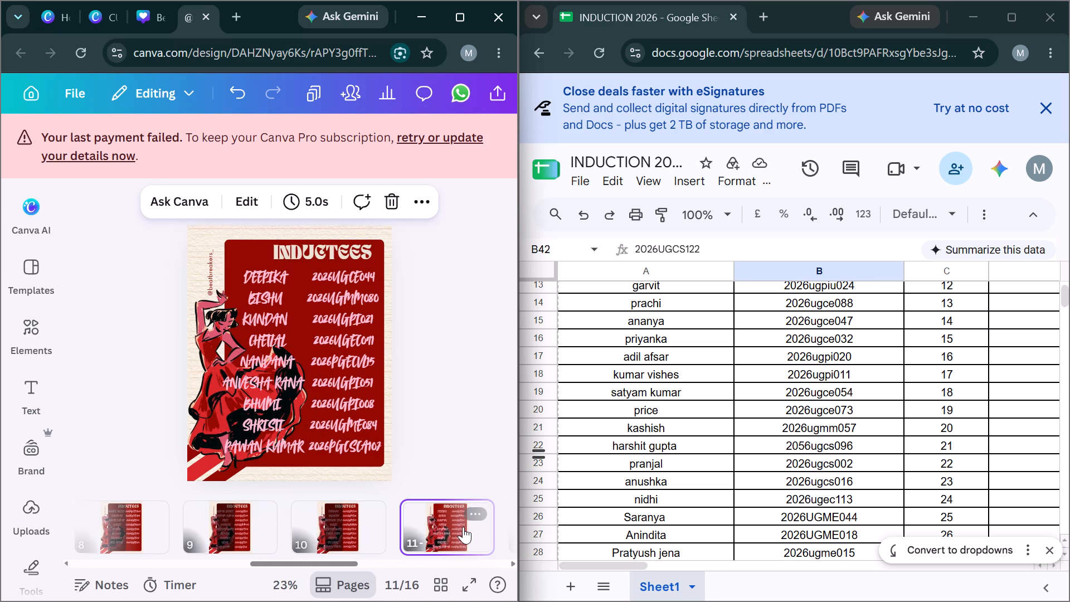
pyautogui.hotkey('ctrl', 'v')
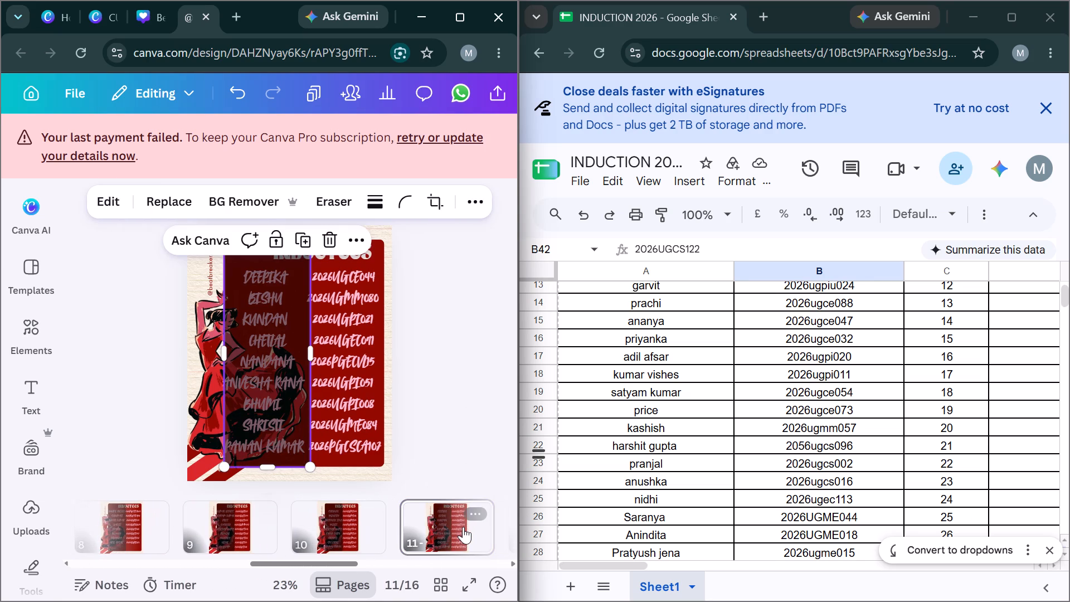
# Delete page 12, which holds only the dark rectangle on the textured background.
pyautogui.hscroll(-2, 463, 527)
pyautogui.click(362, 532)
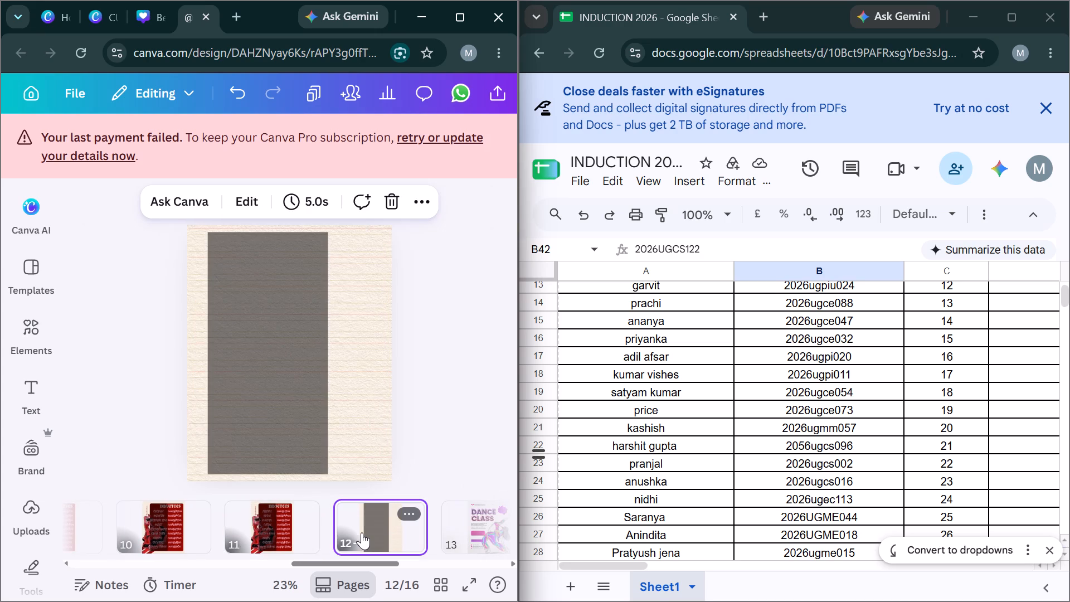
pyautogui.press('Delete')
# On page 8, send the dark rectangle to the back and bring it forward until it sits above the red panel but behind the names.
pyautogui.hscroll(4, 323, 532)
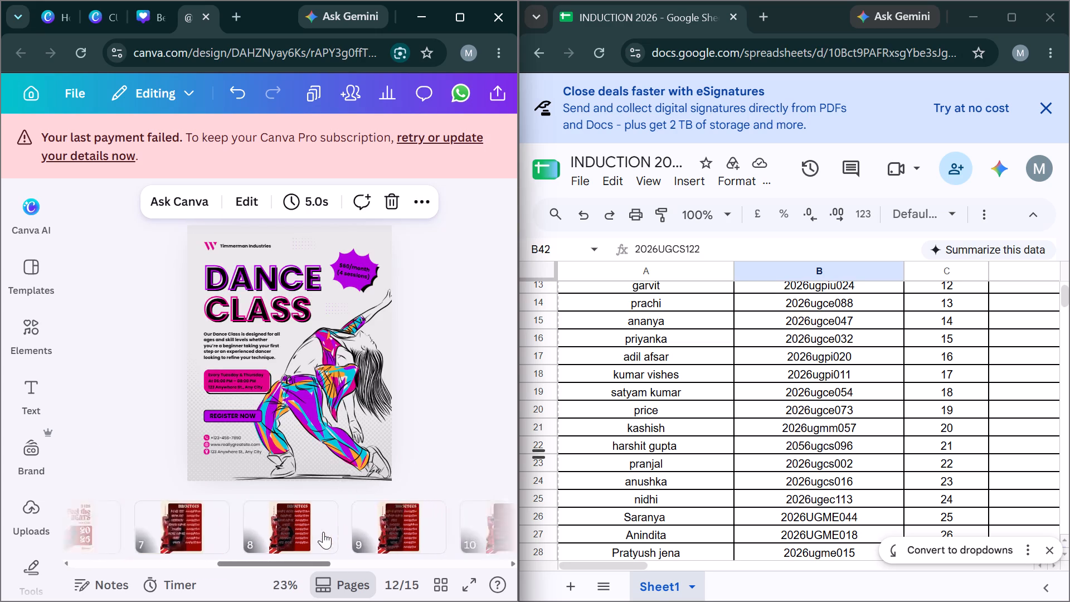
pyautogui.hscroll(1, 323, 532)
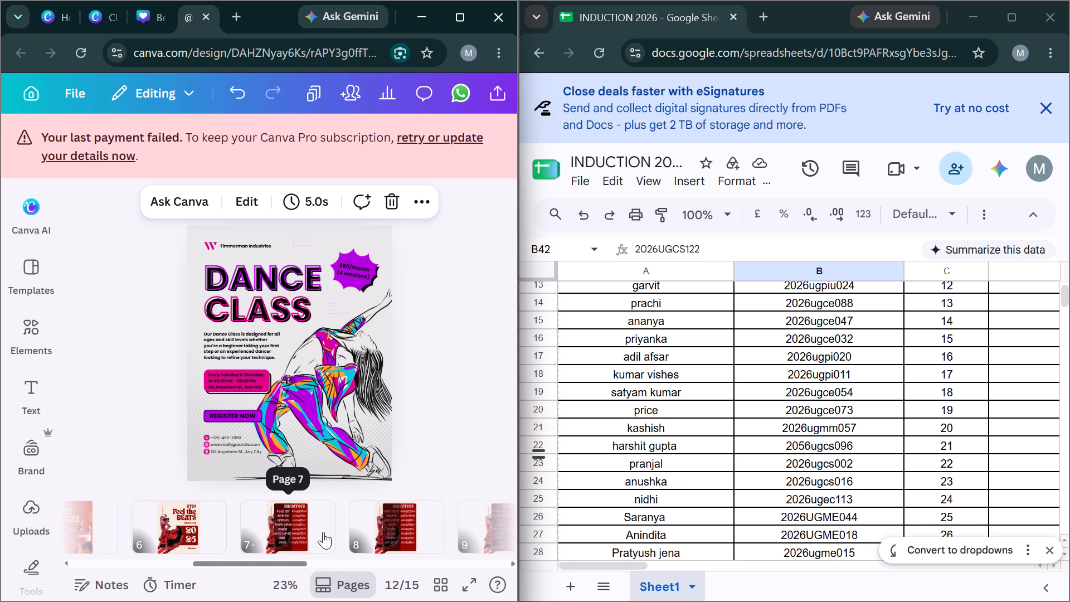
pyautogui.click(290, 545)
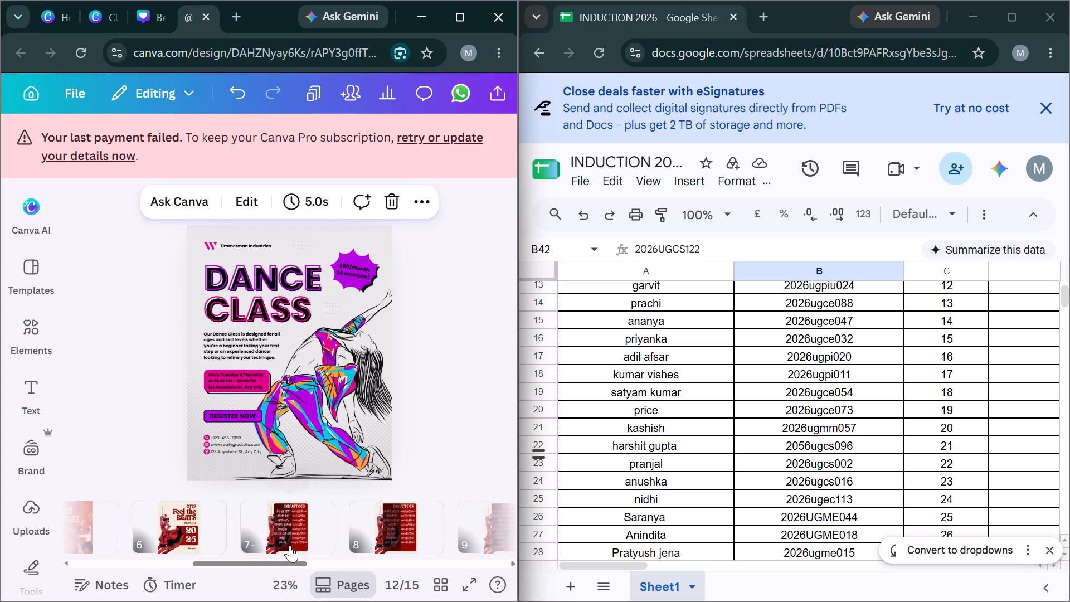
pyautogui.click(381, 530)
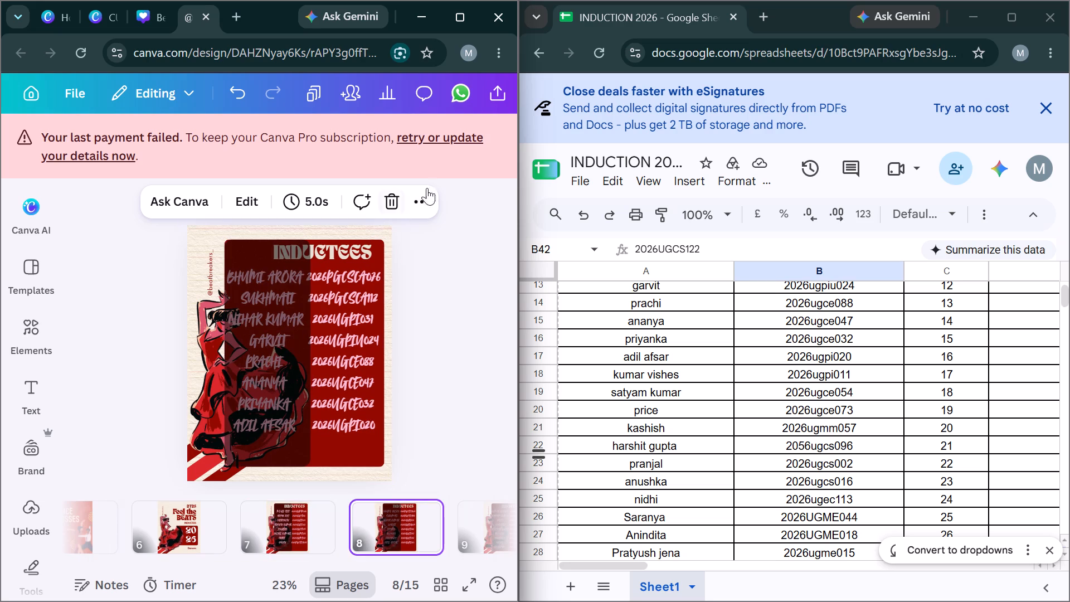
pyautogui.click(427, 191)
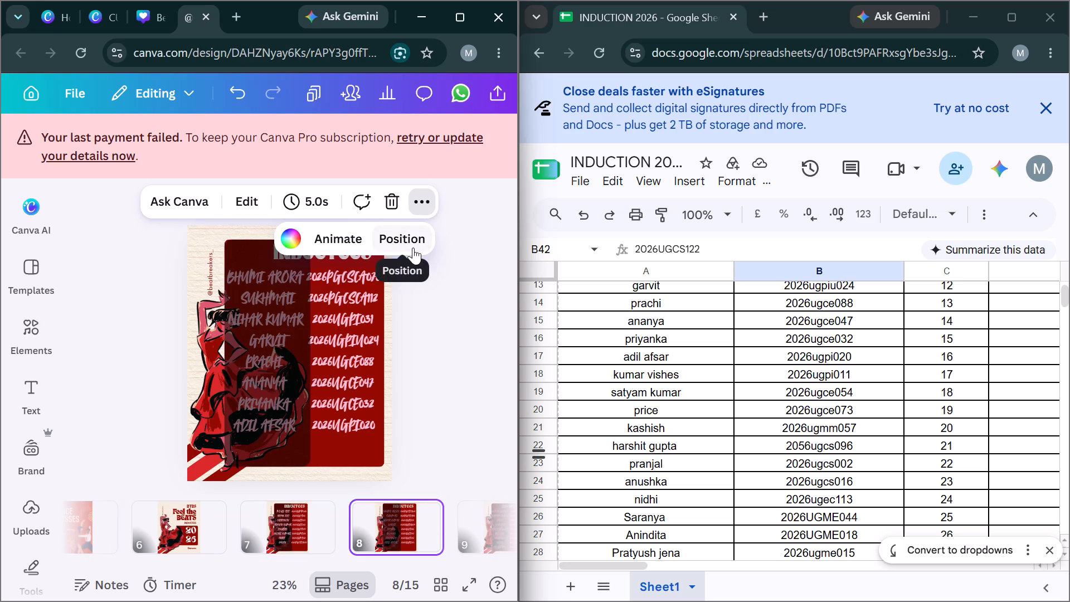
pyautogui.click(413, 247)
pyautogui.click(176, 279)
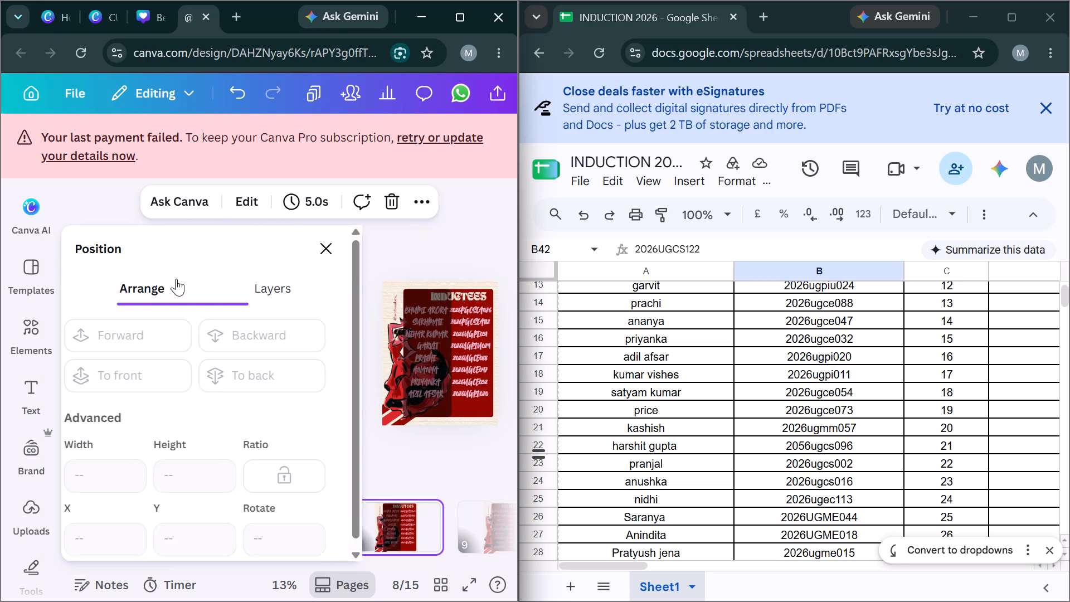
pyautogui.click(421, 388)
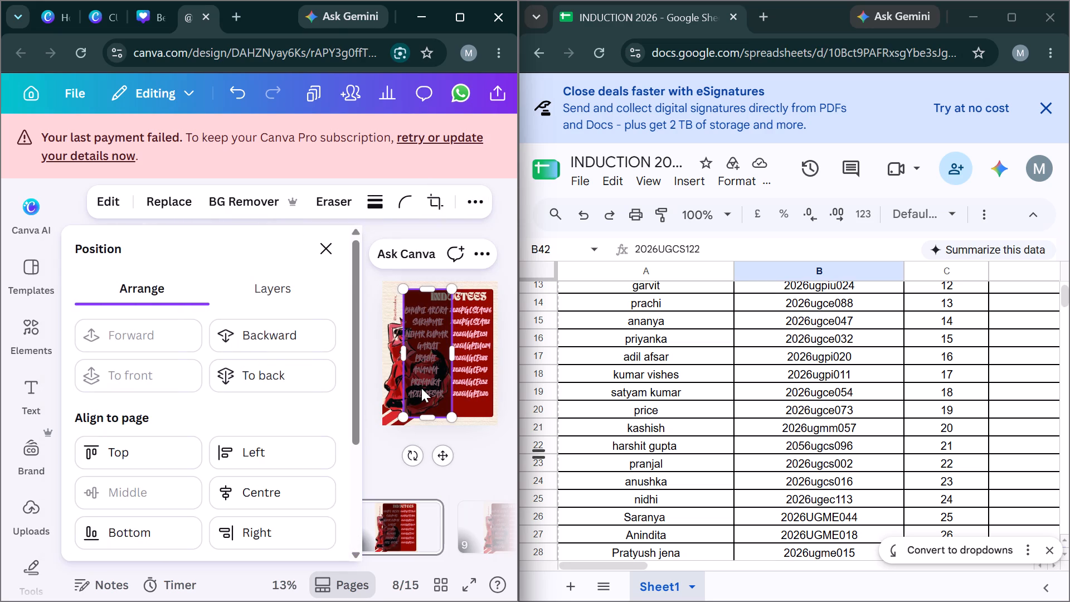
pyautogui.click(274, 361)
pyautogui.doubleClick(164, 334)
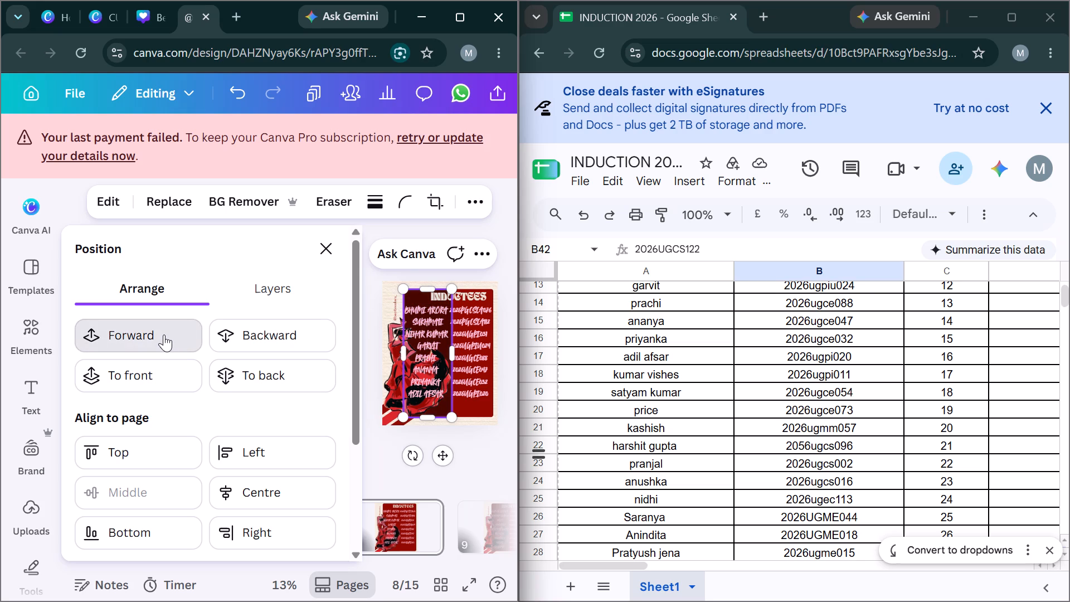
pyautogui.click(164, 334)
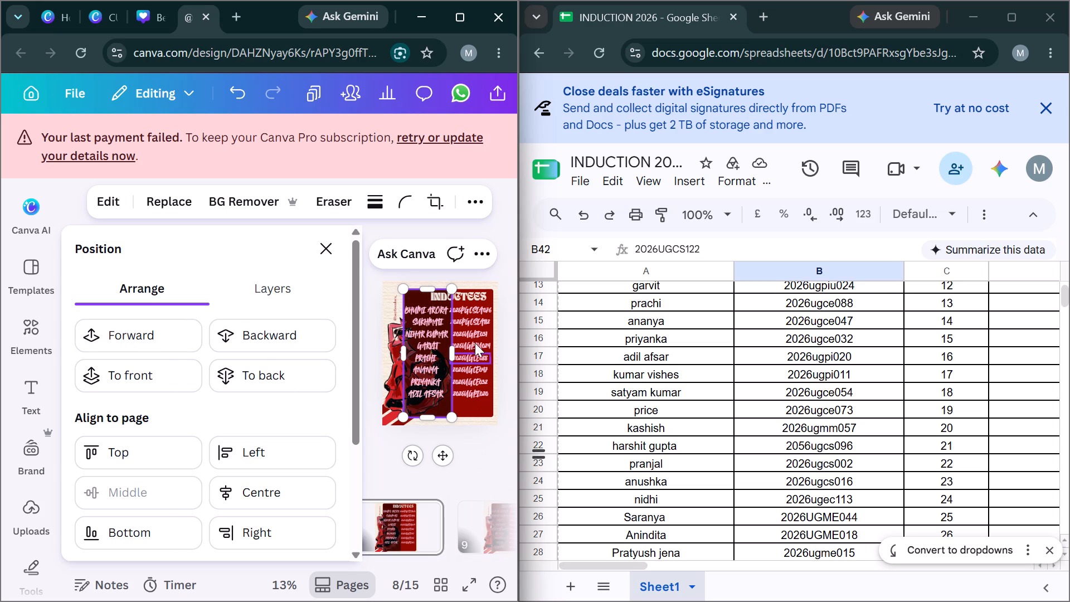
# Narrow the dark rectangle on page 8 slightly from its right edge so it clears the registration numbers.
pyautogui.click(449, 354)
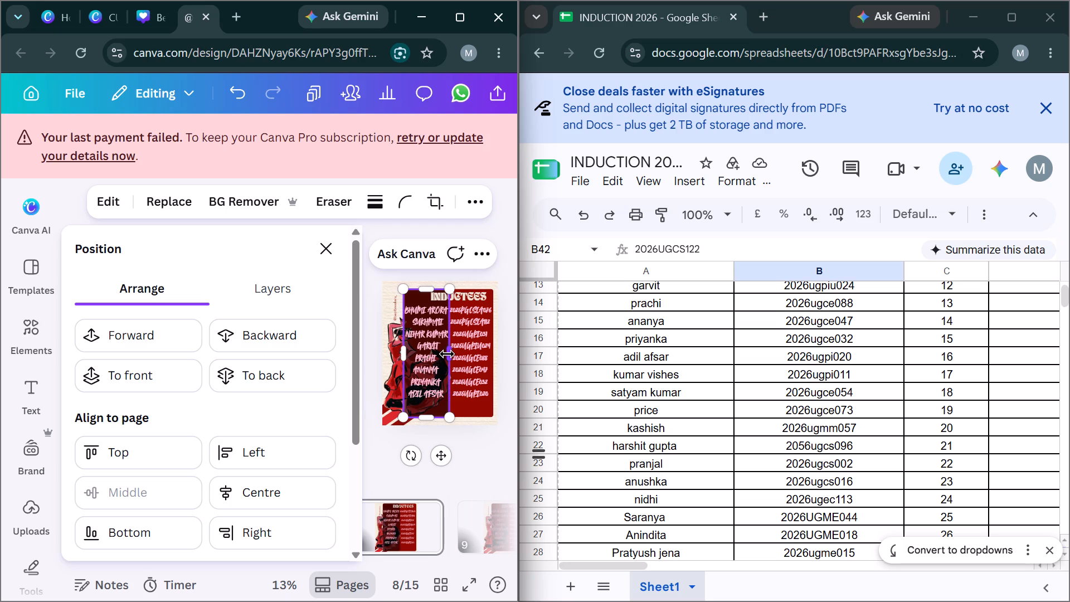
pyautogui.click(494, 441)
pyautogui.click(494, 441)
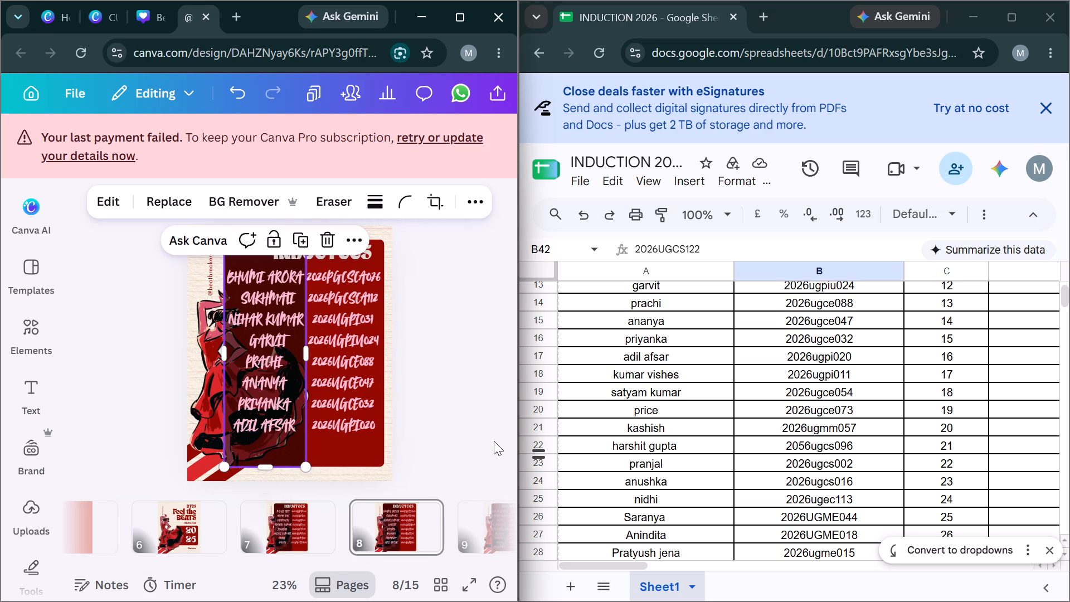
# On page 9, send the dark rectangle to the back and bring it forward to sit above the red panel but behind the names.
pyautogui.hscroll(-1, 470, 524)
pyautogui.click(470, 524)
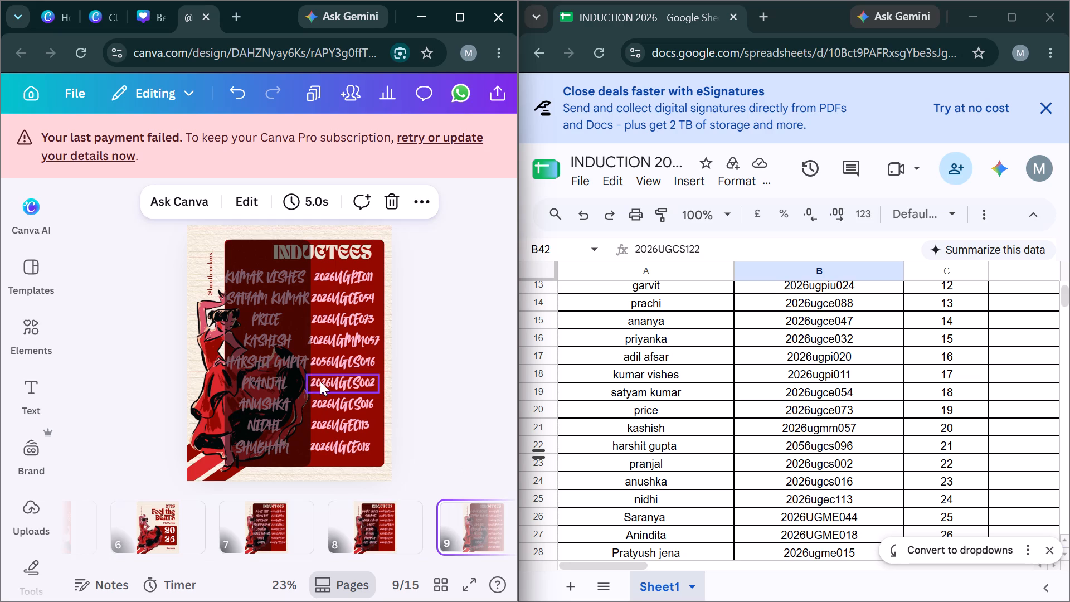
pyautogui.click(290, 380)
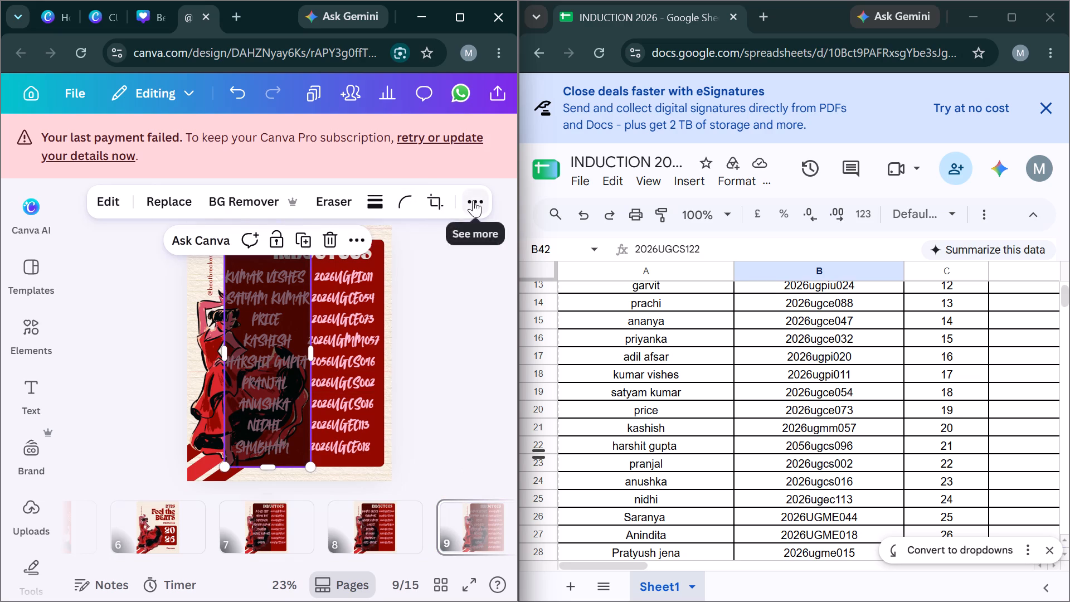
pyautogui.click(473, 200)
pyautogui.click(406, 245)
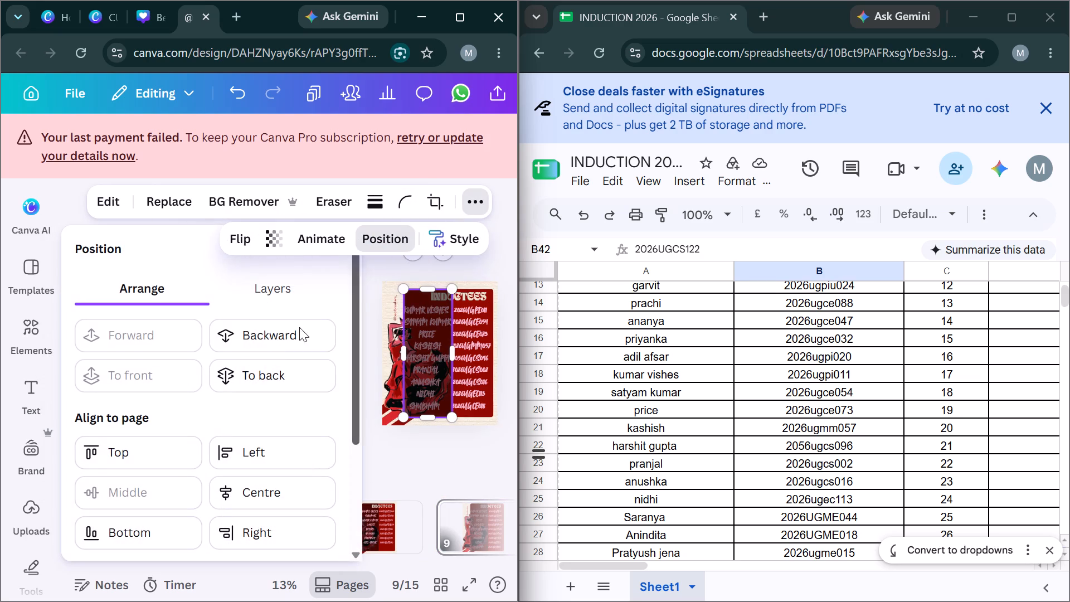
pyautogui.click(259, 383)
pyautogui.click(171, 337)
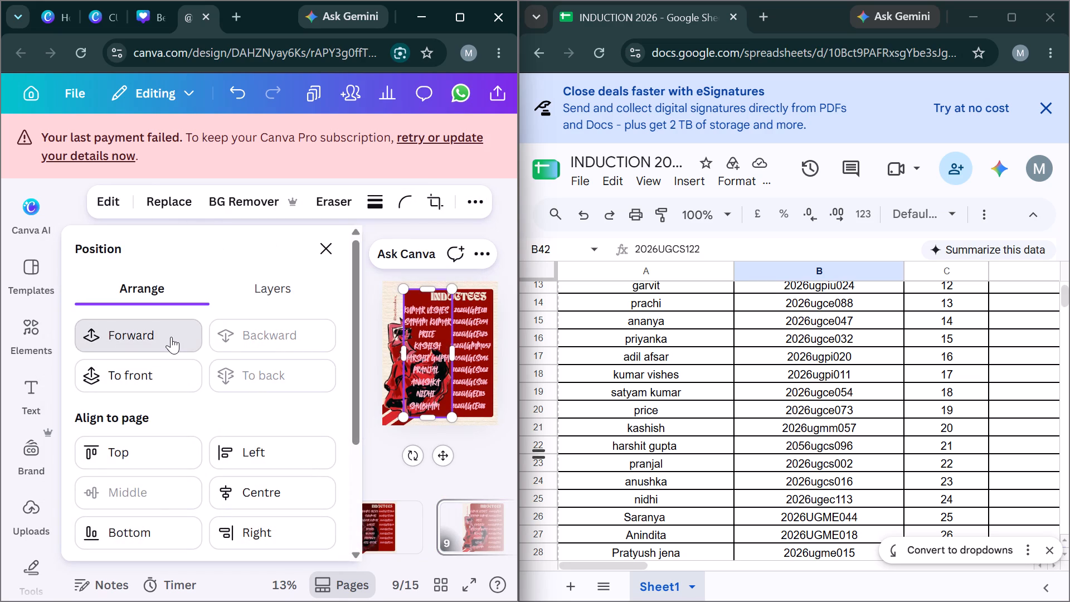
pyautogui.click(171, 337)
pyautogui.click(171, 337)
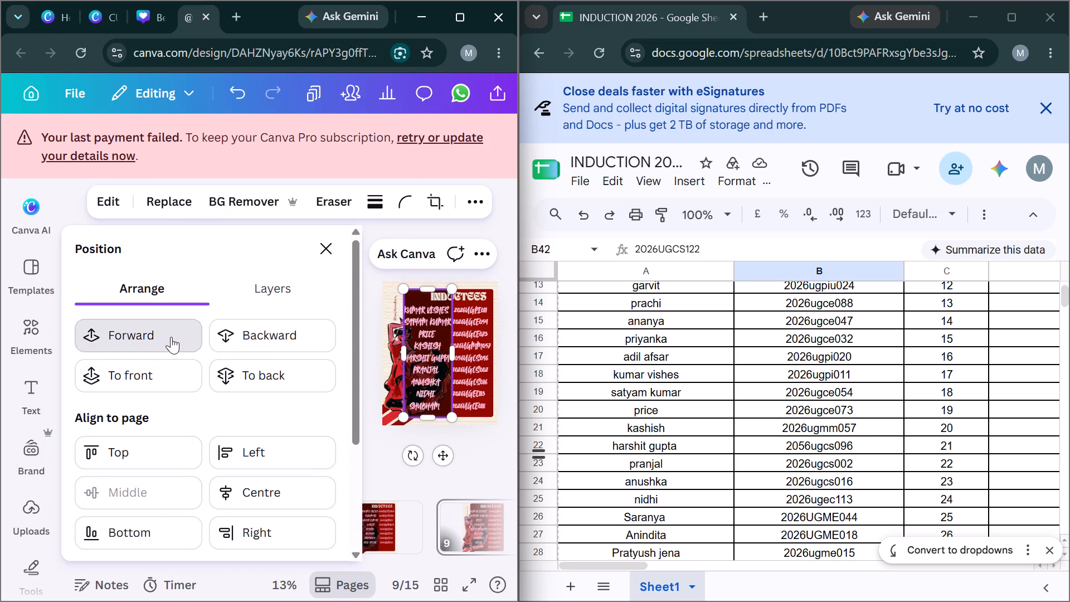
pyautogui.click(446, 357)
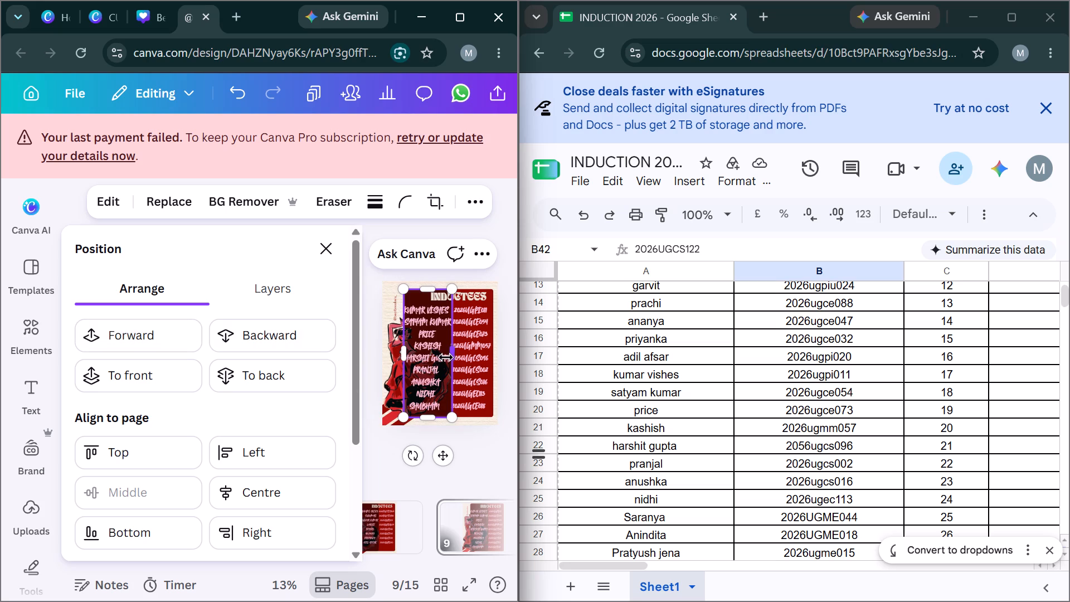
pyautogui.click(495, 434)
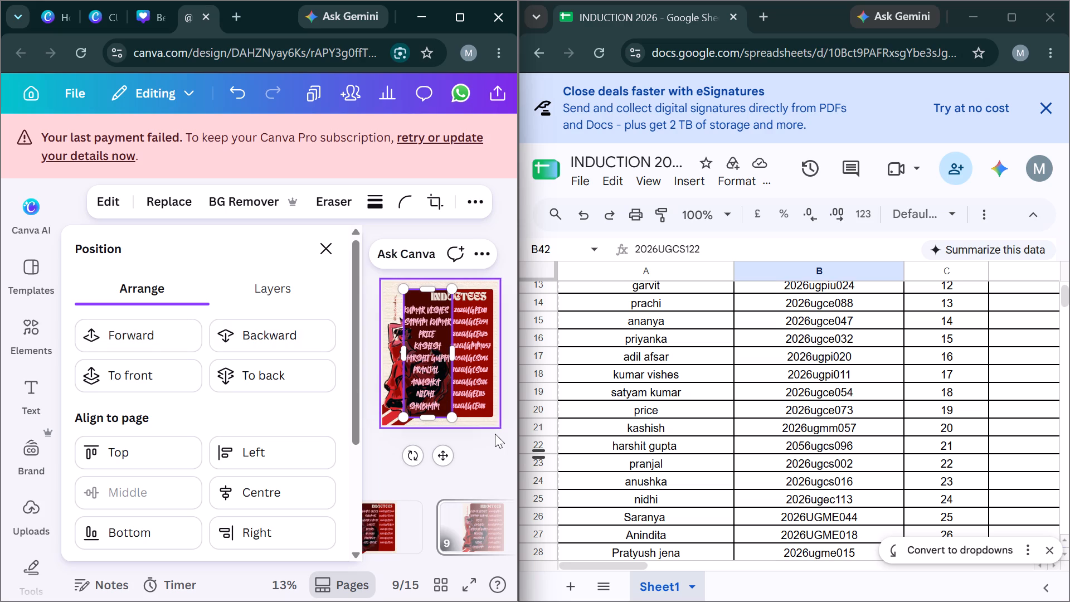
# Nudge the fourth-row registration number on page 9 slightly to the right, off the dark rectangle, keeping its vertical position.
pyautogui.click(420, 335)
pyautogui.click(359, 339)
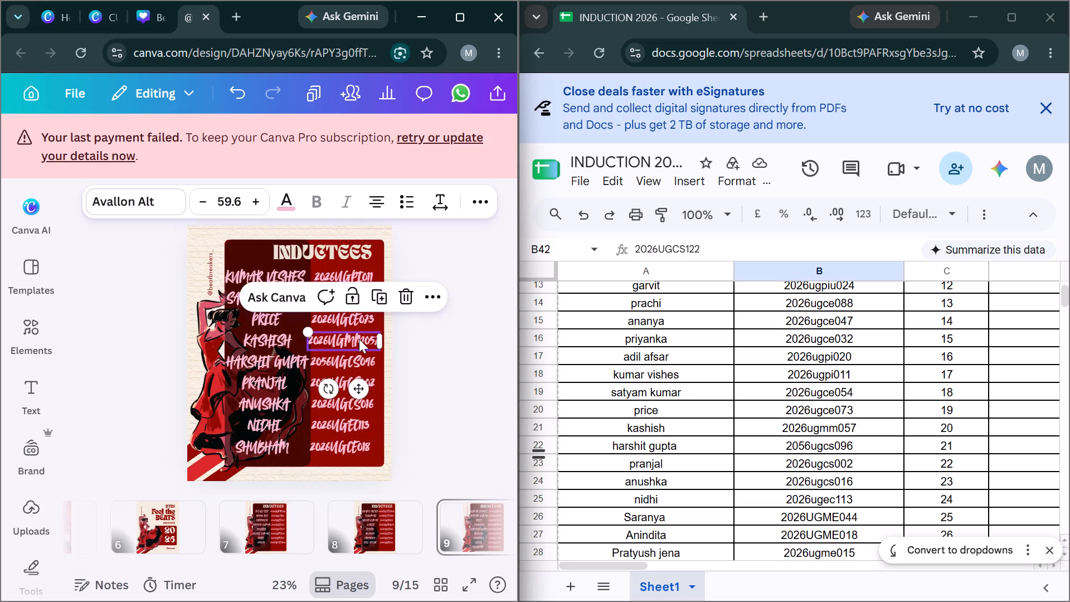
pyautogui.press('Down')
pyautogui.press('Down')
pyautogui.press('Down')
pyautogui.press('Up')
pyautogui.press('Up')
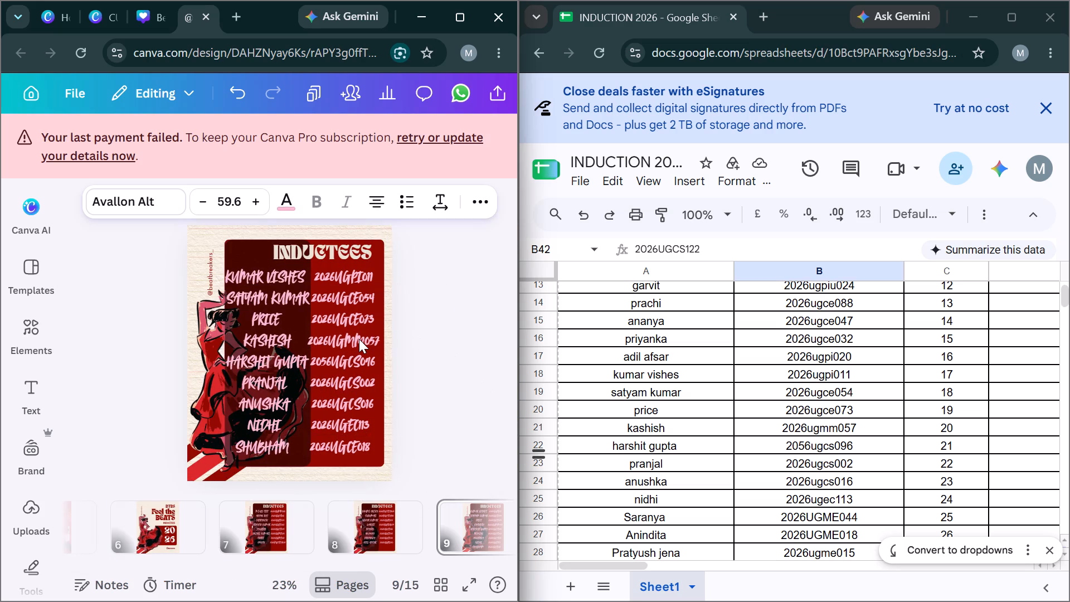
pyautogui.press('Up')
pyautogui.press('Right')
pyautogui.press('Right')
pyautogui.press('Right')
pyautogui.press('Right')
pyautogui.press('Right')
pyautogui.press('Right')
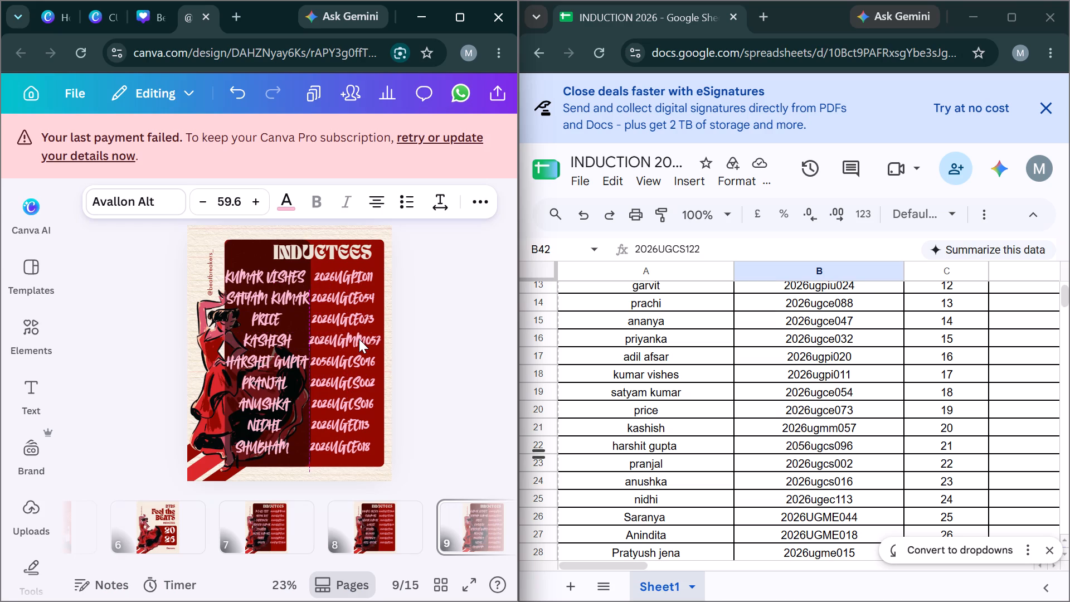
pyautogui.press('Right')
pyautogui.press('Right')
pyautogui.press('Right')
pyautogui.press('Right')
pyautogui.press('Right')
pyautogui.press('Right')
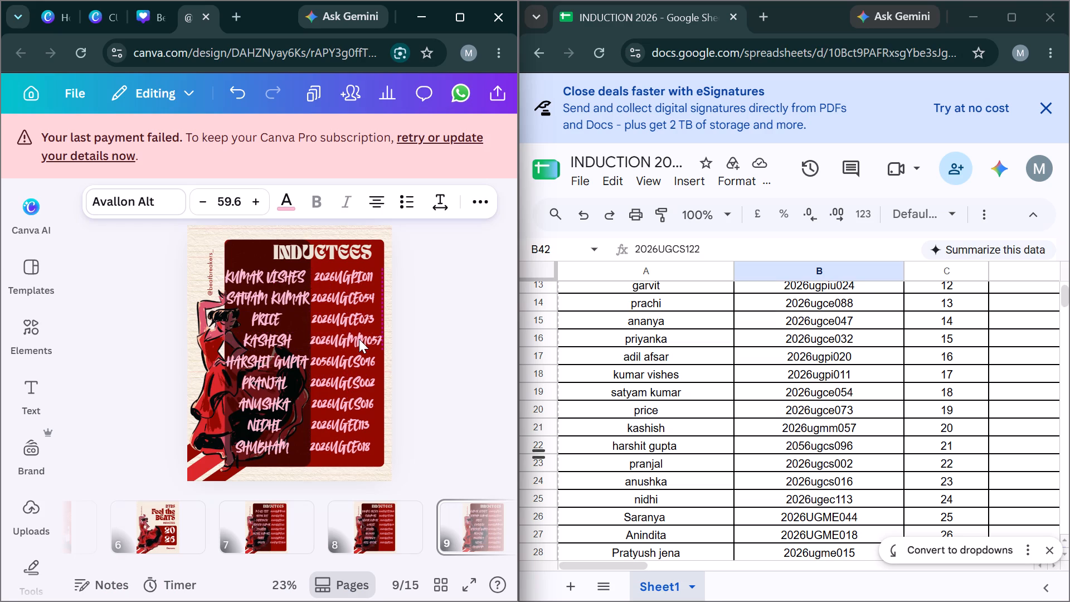
pyautogui.click(428, 411)
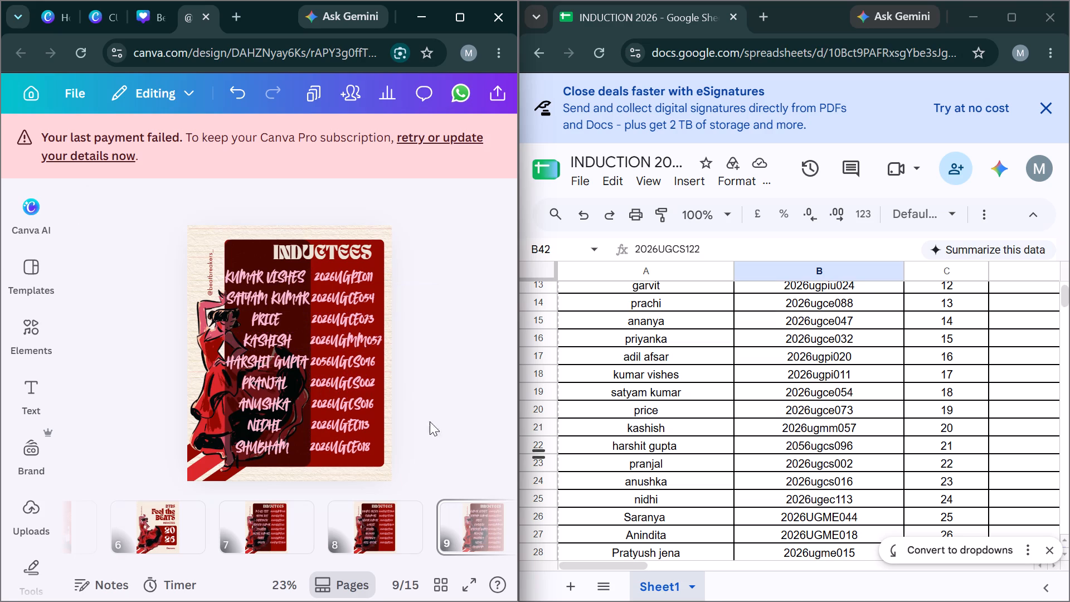
# On page 10, send the dark rectangle to the back and bring it forward to sit above the red panel but behind the names.
pyautogui.press('Right')
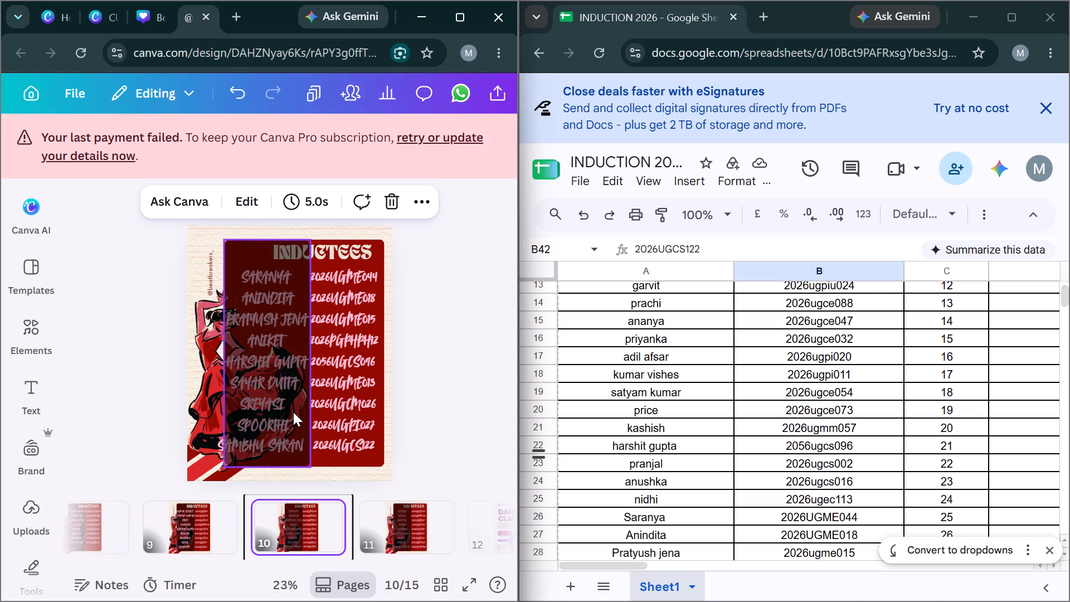
pyautogui.click(293, 412)
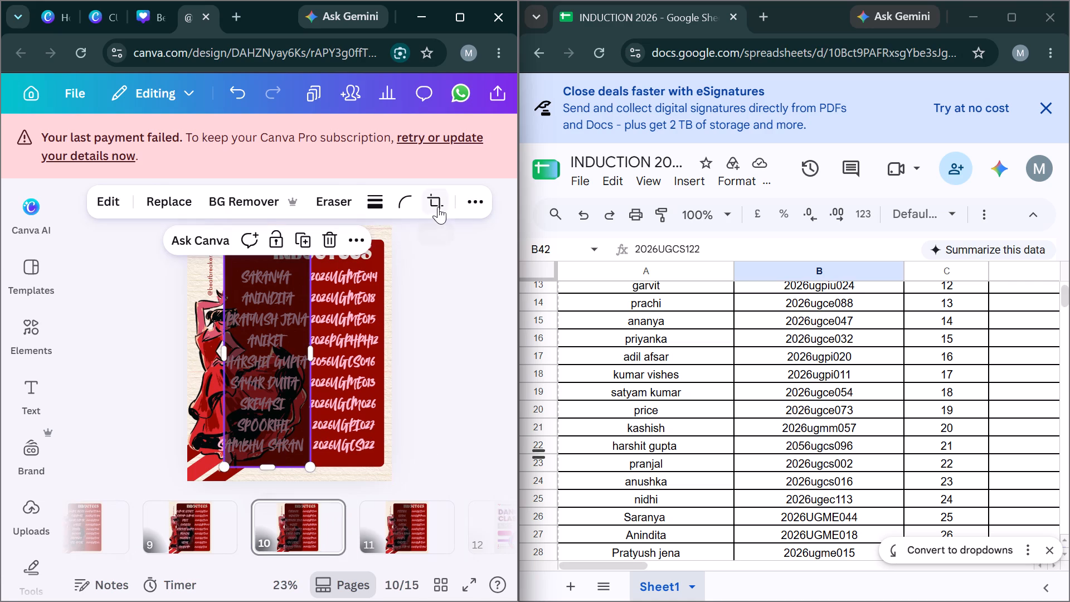
pyautogui.click(465, 200)
pyautogui.click(374, 241)
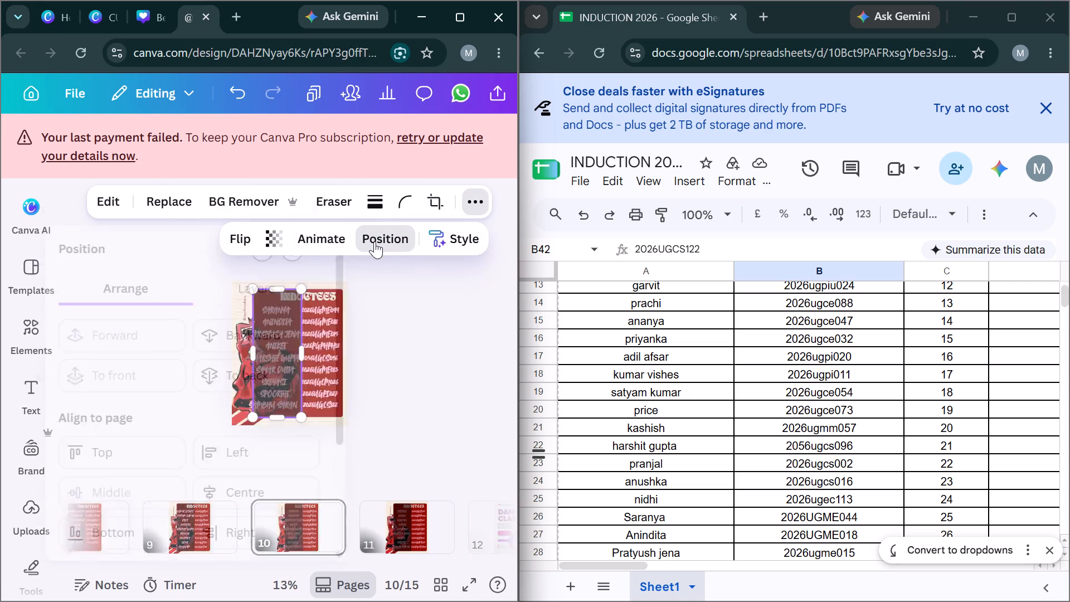
pyautogui.click(251, 367)
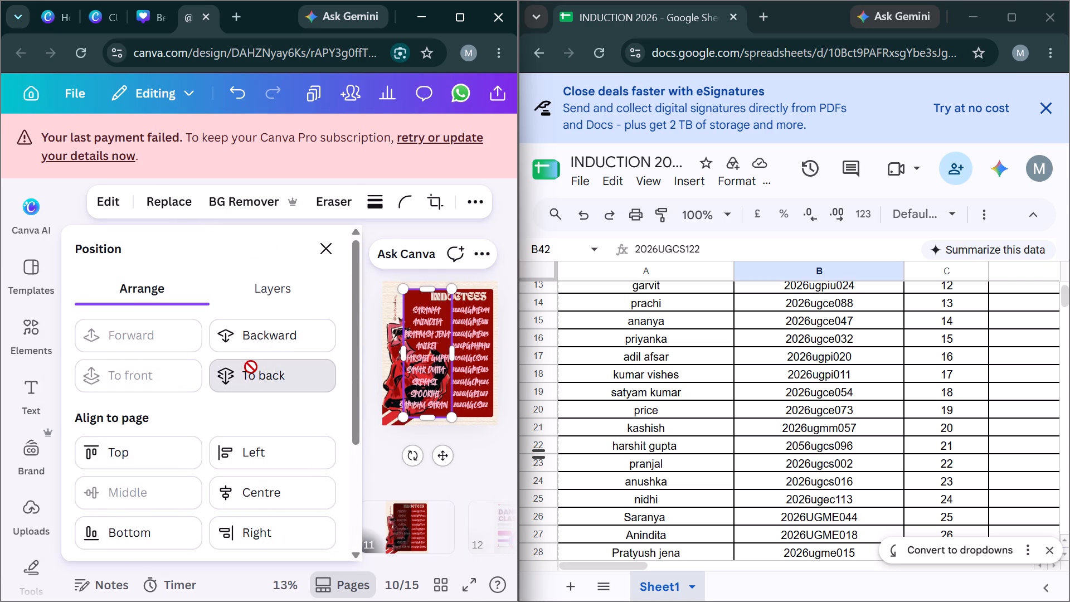
pyautogui.doubleClick(132, 324)
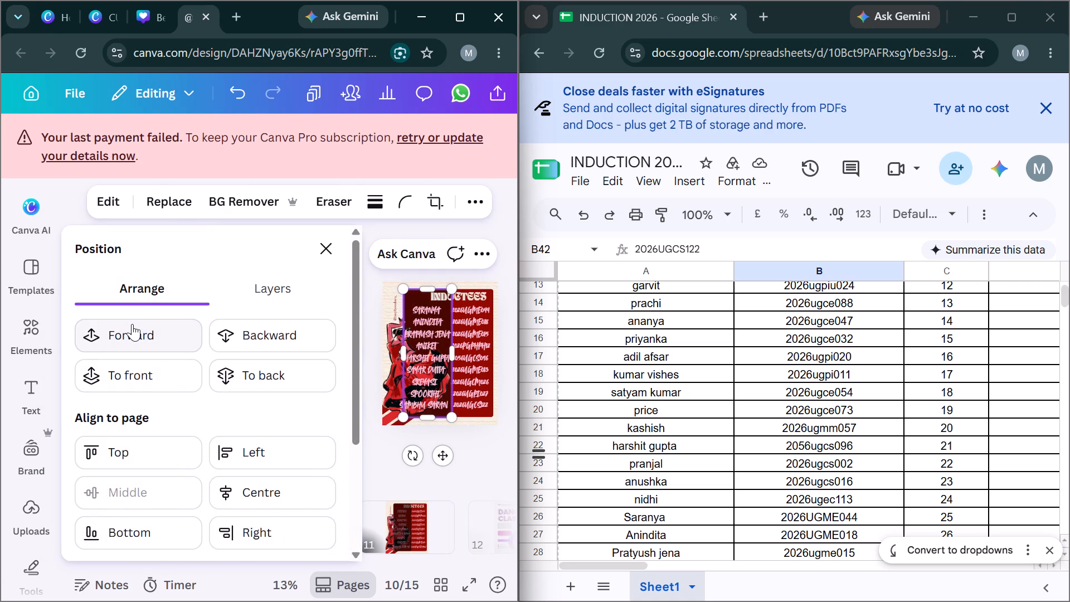
pyautogui.click(132, 324)
pyautogui.click(474, 467)
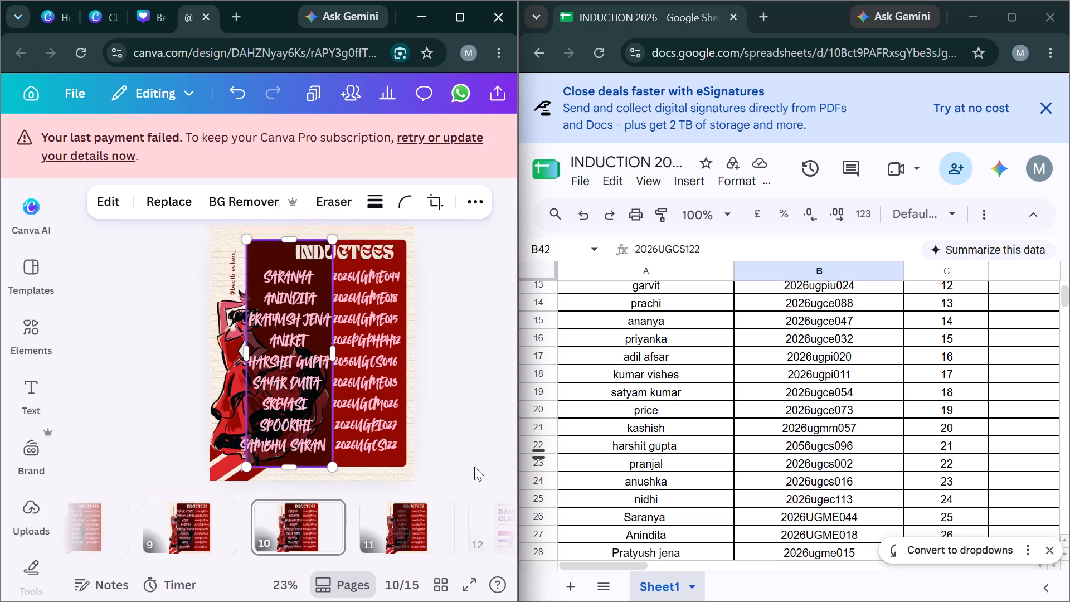
pyautogui.press('Right')
pyautogui.click(474, 467)
# On page 11, send the dark rectangle to the back and bring it forward to sit above the red panel but behind the names.
pyautogui.press('Right')
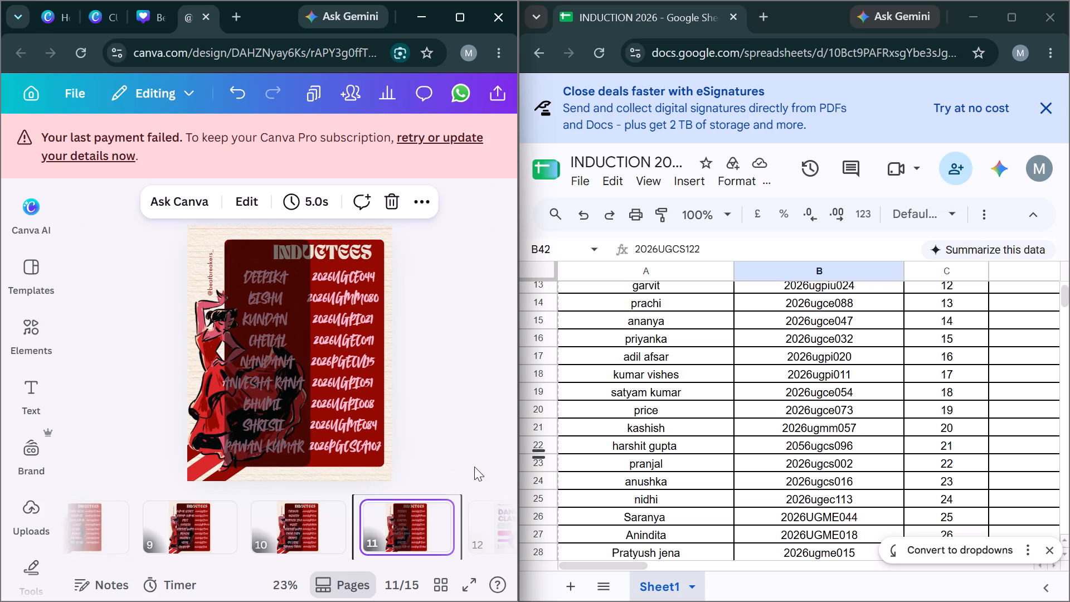
pyautogui.click(278, 375)
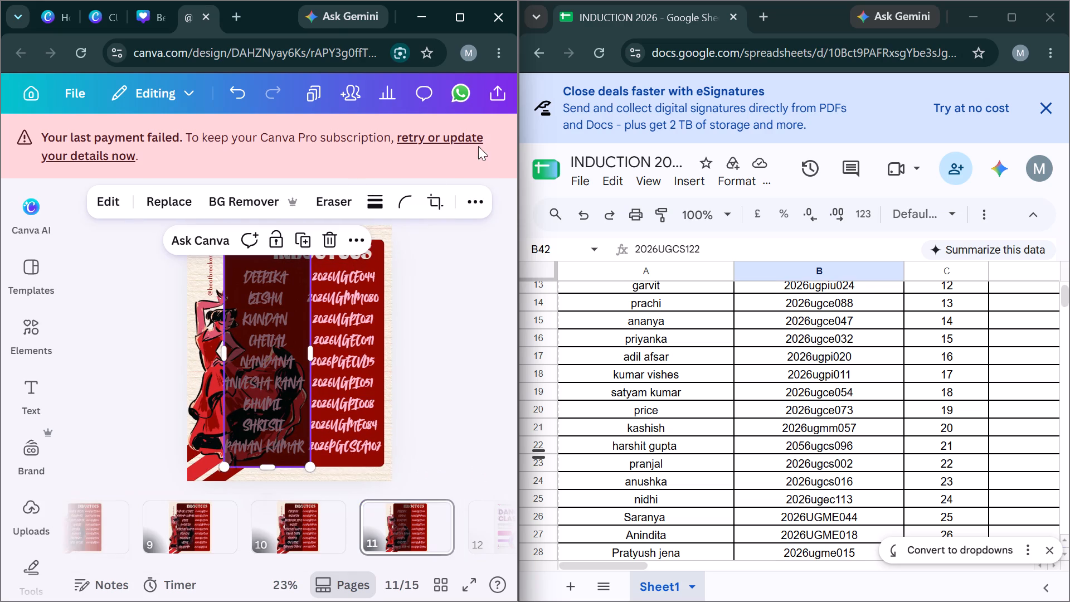
pyautogui.click(474, 191)
pyautogui.click(376, 240)
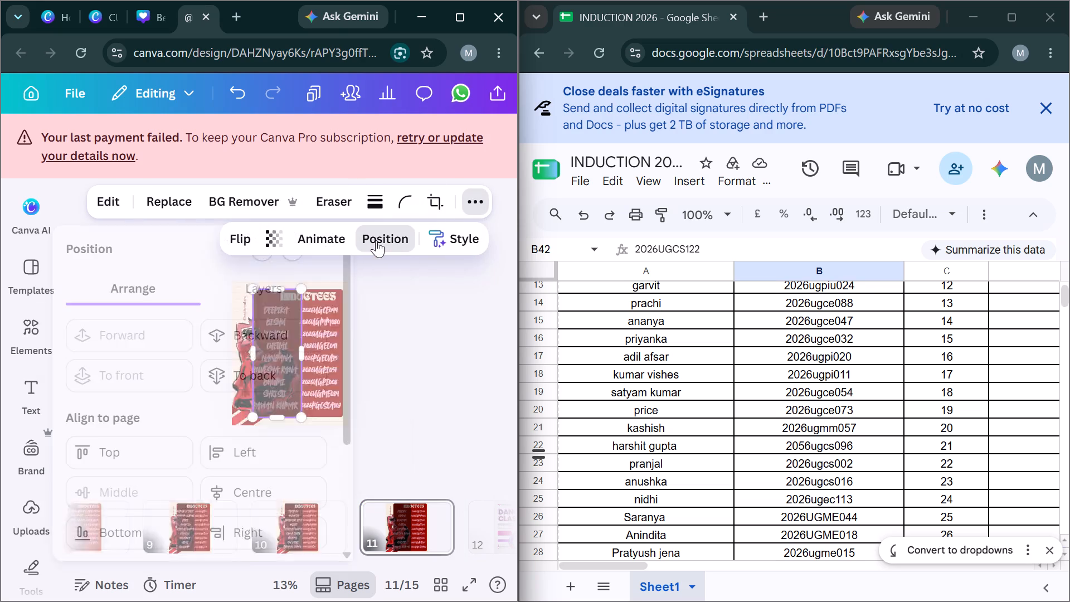
pyautogui.click(246, 371)
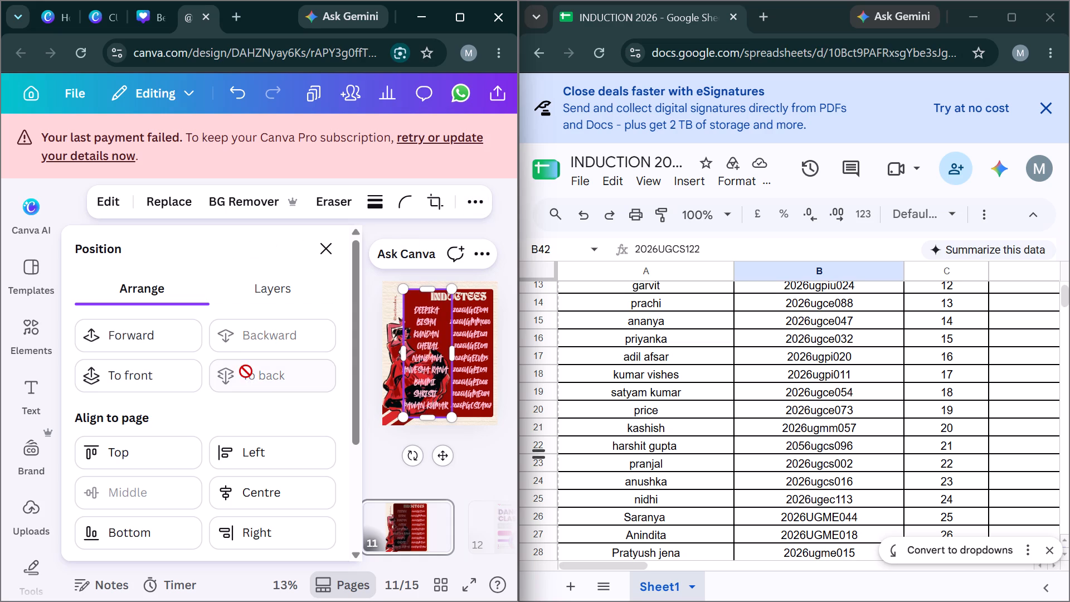
pyautogui.click(144, 335)
pyautogui.click(144, 335)
pyautogui.click(144, 335)
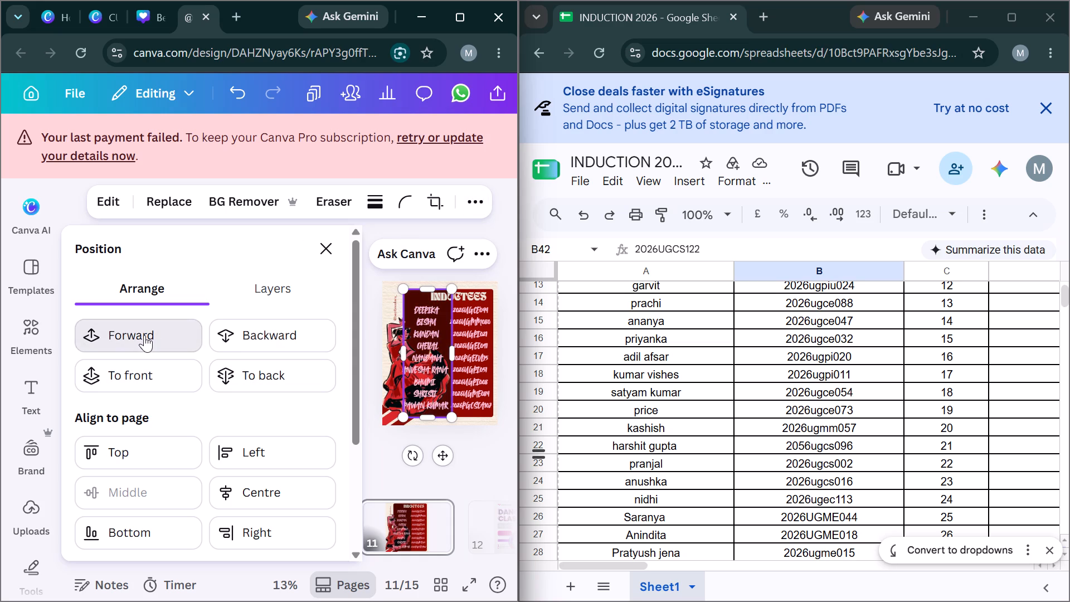
pyautogui.click(463, 474)
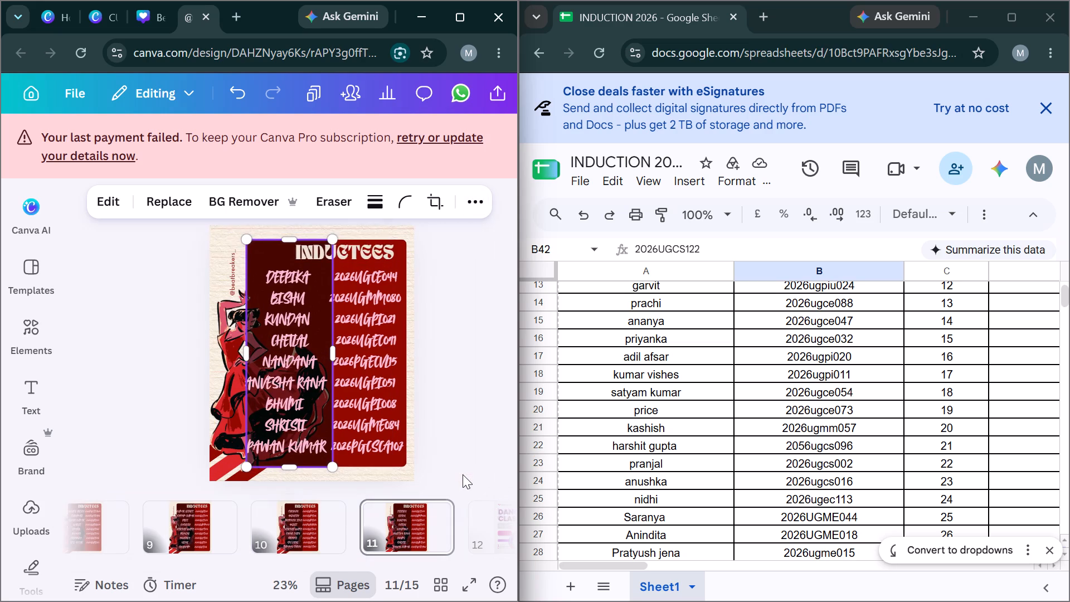
pyautogui.click(463, 474)
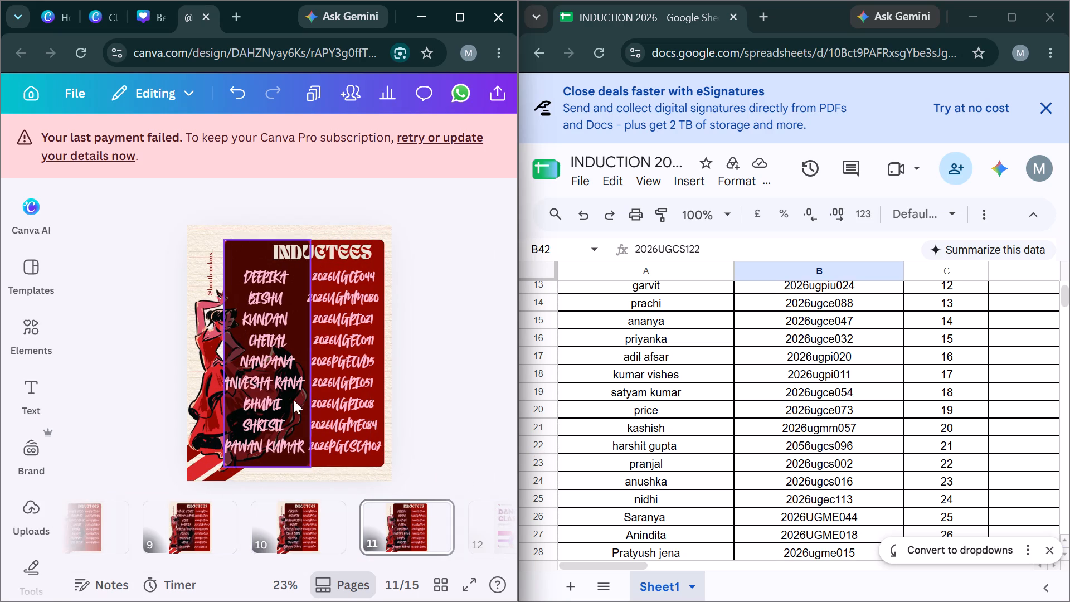
# Nudge the sixth-row name on page 11 slightly to the right, keeping it in line with its row.
pyautogui.click(275, 379)
pyautogui.press('Down')
pyautogui.press('Down')
pyautogui.press('Down')
pyautogui.press('Up')
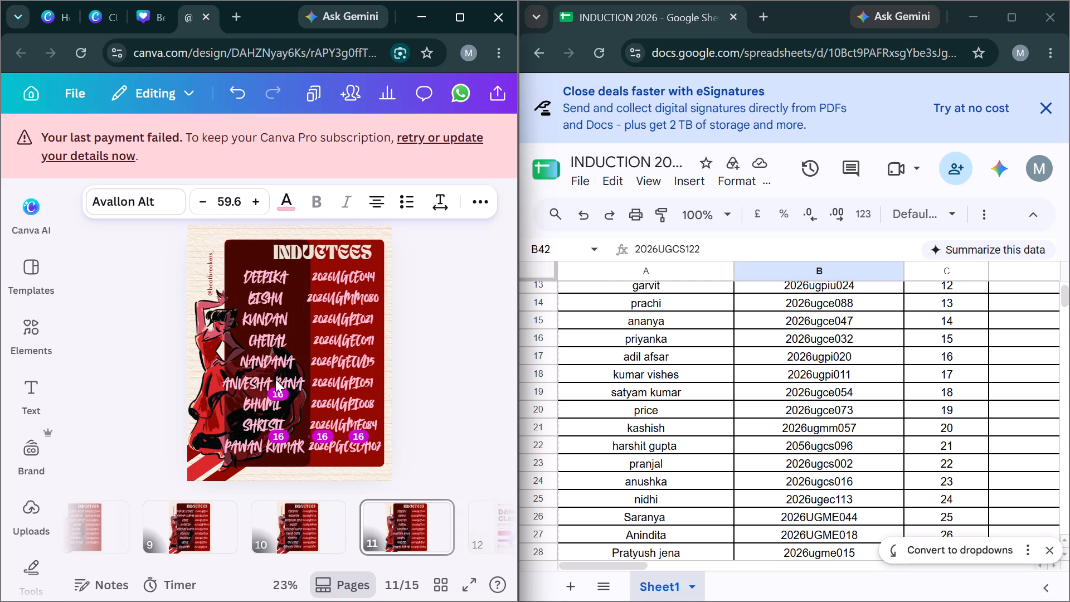
pyautogui.press('Up')
pyautogui.press('Right')
pyautogui.press('Right')
pyautogui.press('Right')
pyautogui.press('Right')
pyautogui.press('Right')
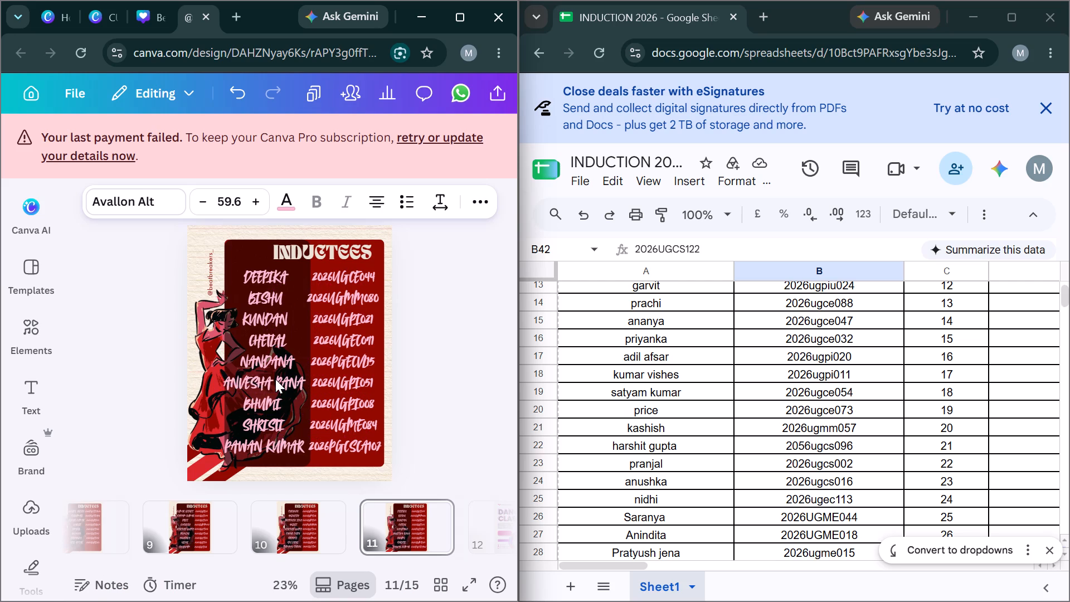
pyautogui.press('Right')
pyautogui.press('Right')
pyautogui.press('Right')
pyautogui.press('Right')
pyautogui.press('Right')
pyautogui.press('Right')
pyautogui.press('Right')
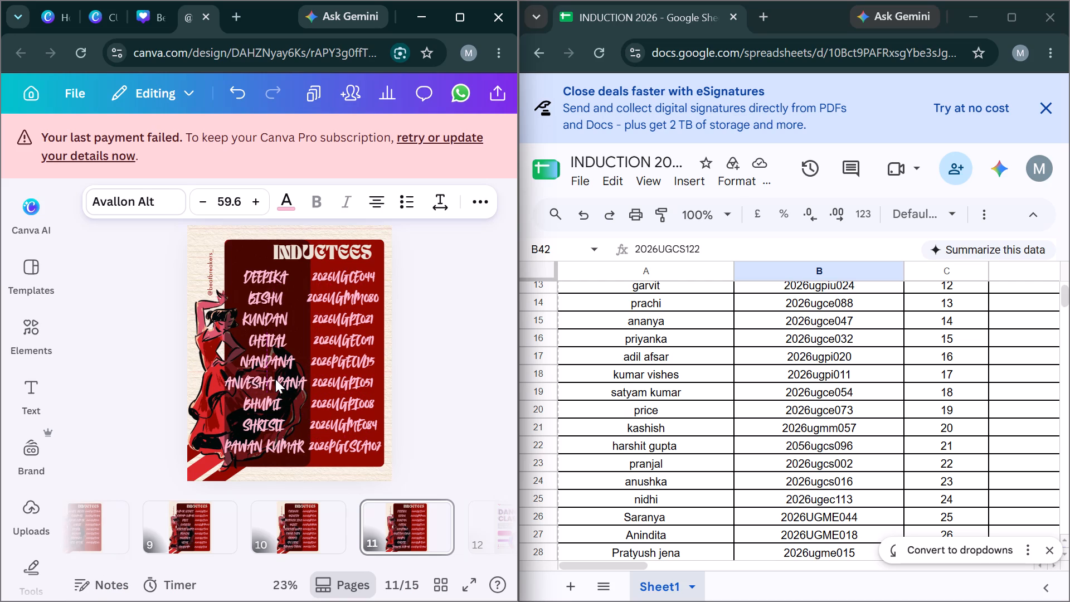
pyautogui.press('Right')
pyautogui.press('Right')
pyautogui.press('Right')
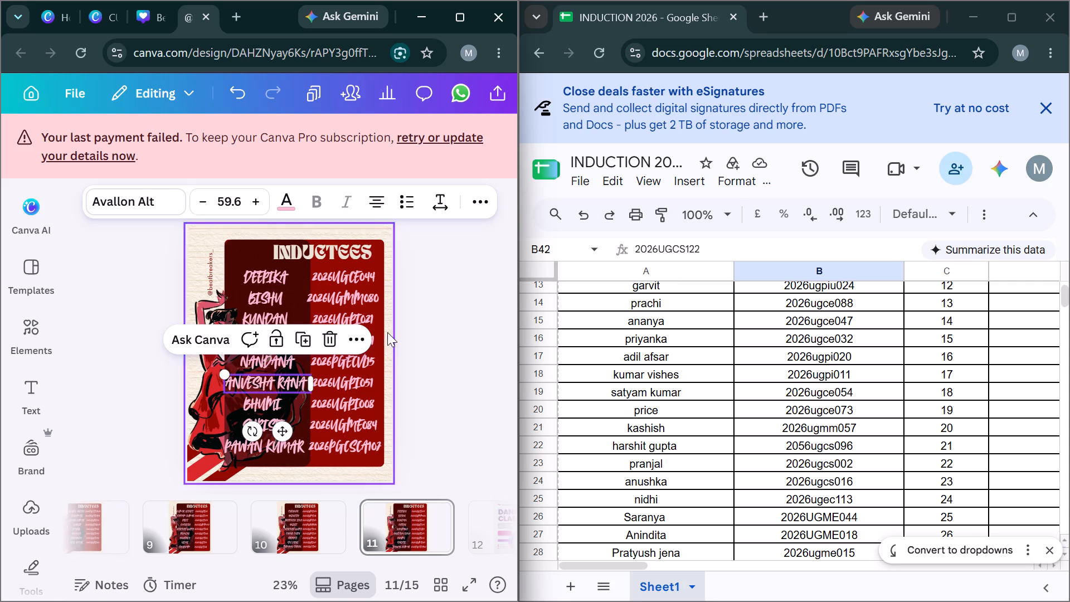
# Nudge the second-row registration number on page 11 to the right until it clears the dark rectangle.
pyautogui.click(372, 297)
pyautogui.press('Right')
pyautogui.press('Right')
pyautogui.press('Right')
pyautogui.press('Right')
pyautogui.press('Right')
pyautogui.press('Right')
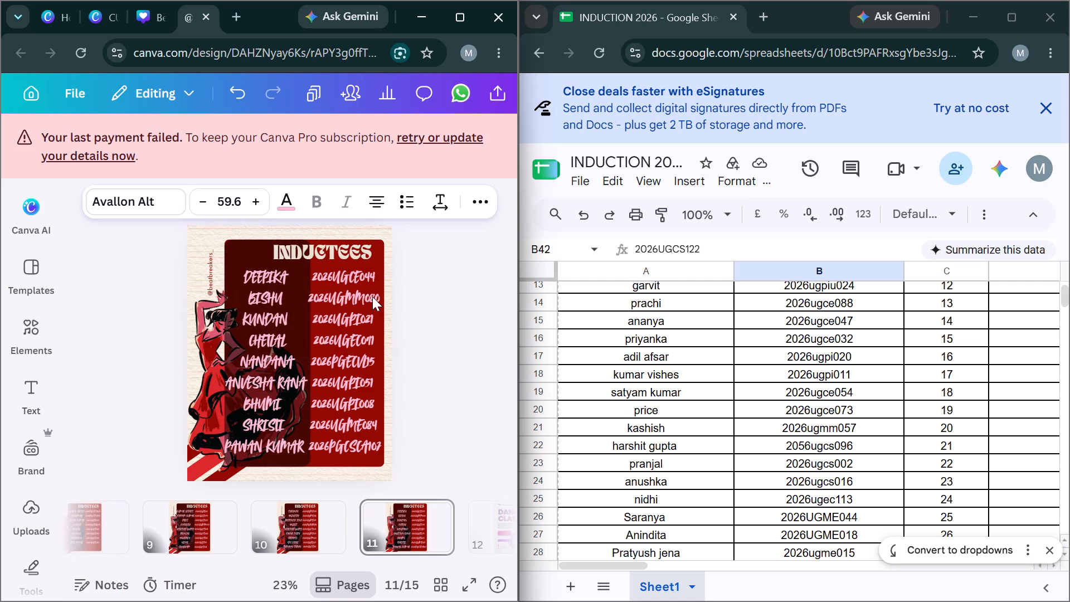
pyautogui.press('Right')
pyautogui.press('Right')
pyautogui.press('Right')
pyautogui.press('Right')
pyautogui.press('Right')
pyautogui.press('Right')
pyautogui.press('Right')
pyautogui.press('Right')
pyautogui.press('Right')
pyautogui.press('Right')
pyautogui.press('Right')
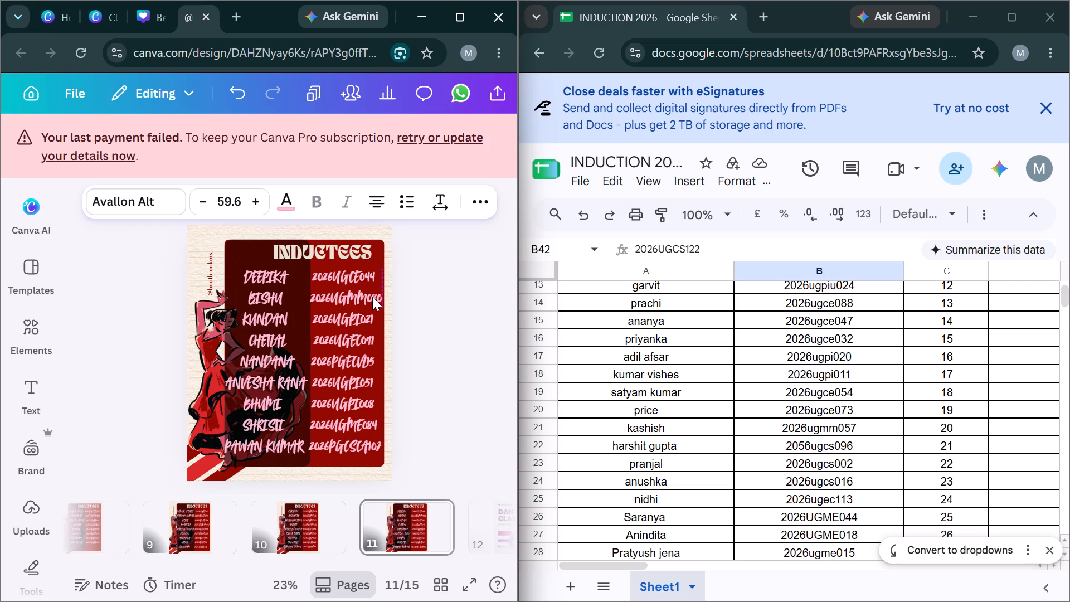
pyautogui.press('Right')
pyautogui.press('Right')
pyautogui.press('Right')
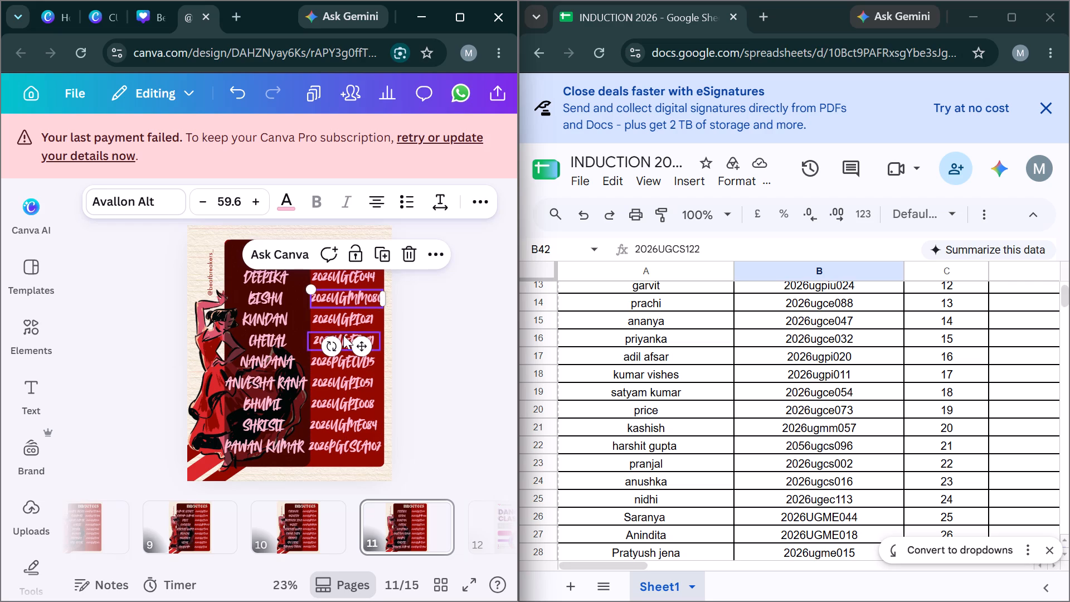
# Nudge the eighth-row registration number on page 11 slightly to the right, away from the dark rectangle.
pyautogui.click(332, 427)
pyautogui.press('Right')
pyautogui.press('Right')
pyautogui.press('Right')
pyautogui.press('Right')
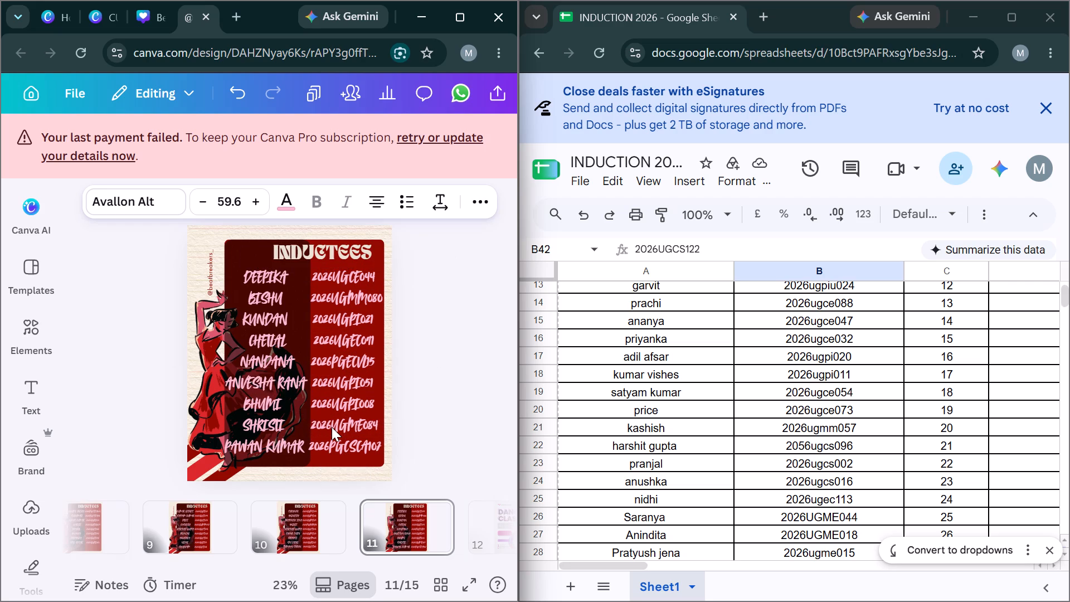
pyautogui.press('Right')
# Nudge the last-row registration number on page 11 slightly to the right, off the dark rectangle, and deselect it.
pyautogui.click(333, 442)
pyautogui.press('Right')
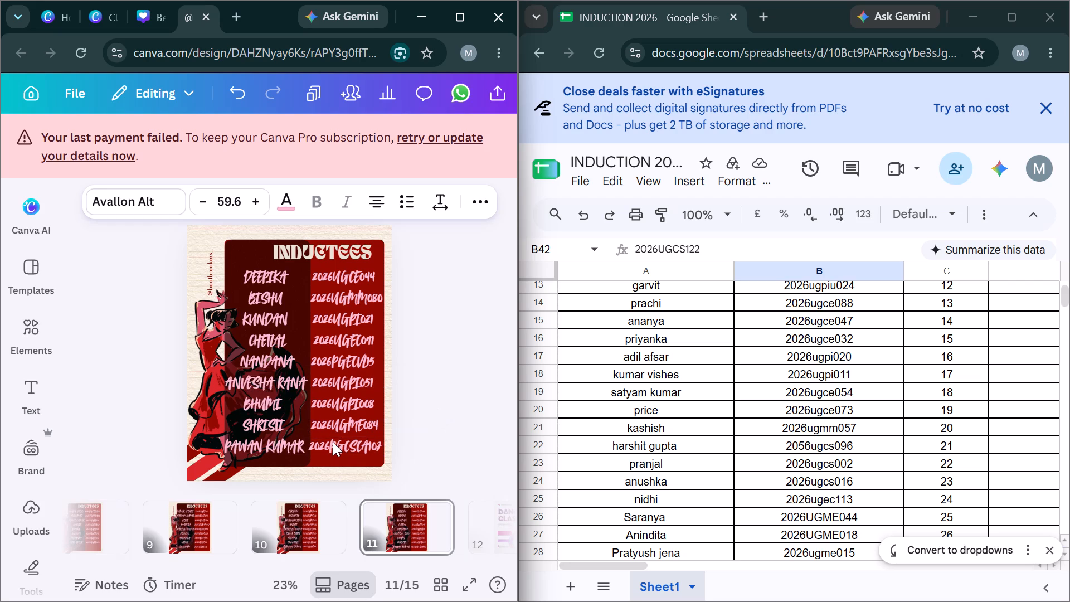
pyautogui.press('Right')
pyautogui.press('Right')
pyautogui.press('Right')
pyautogui.press('Right')
pyautogui.press('Right')
pyautogui.press('Right')
pyautogui.click(453, 430)
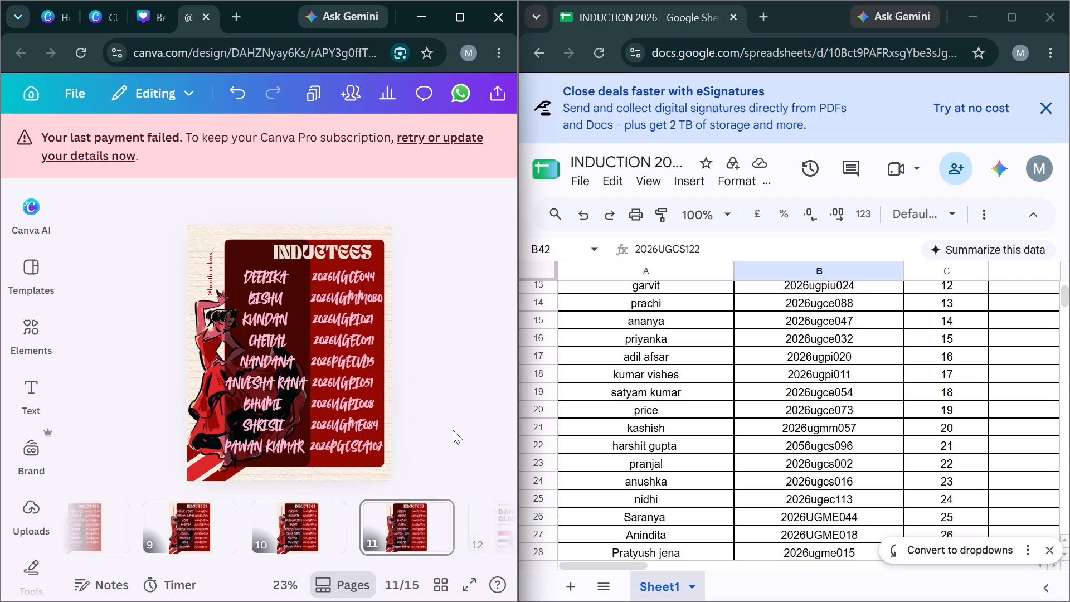
# Maximise the design window and review the poster pages backwards from page 11 to page 1.
pyautogui.click(474, 8)
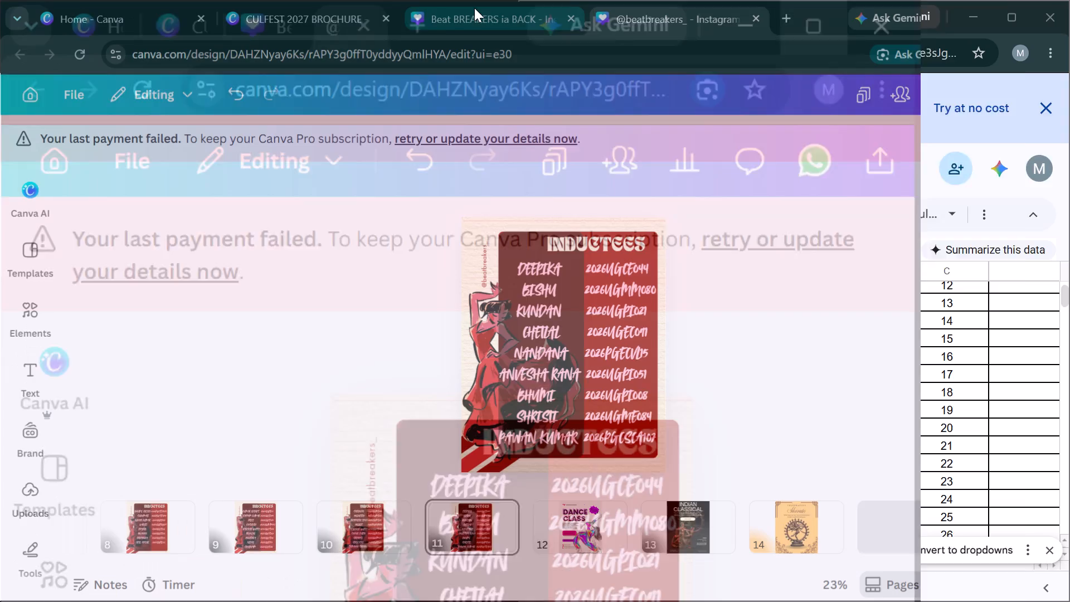
pyautogui.press('Left')
pyautogui.press('Left')
pyautogui.press('Left')
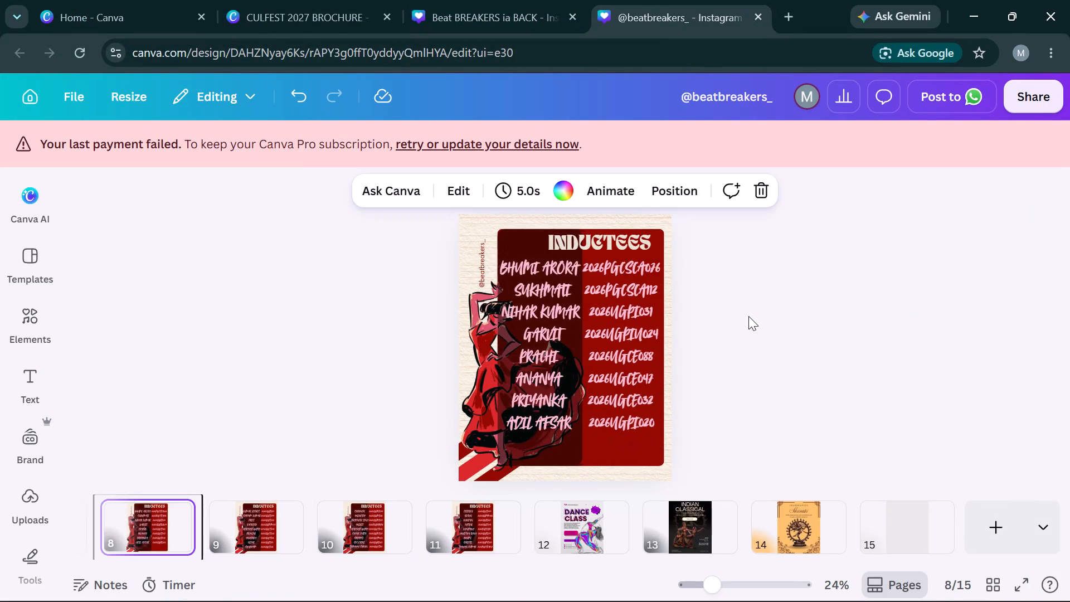
pyautogui.press('Left')
pyautogui.press('Left')
pyautogui.press('Right')
pyautogui.press('Left')
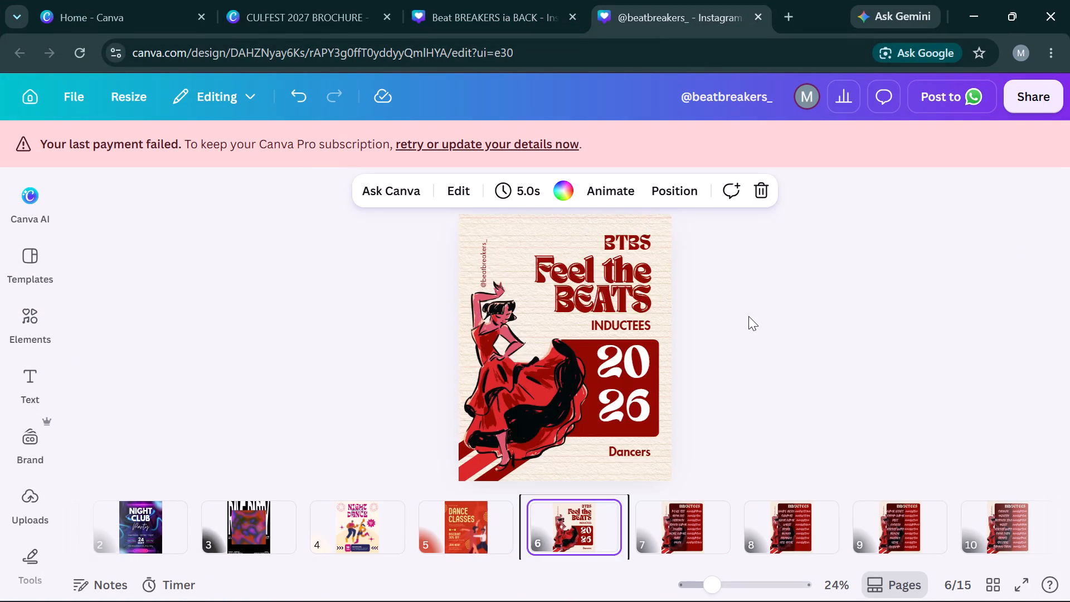
pyautogui.press('Left')
pyautogui.press('Left')
pyautogui.press('Left')
pyautogui.press('Left')
pyautogui.press('Left')
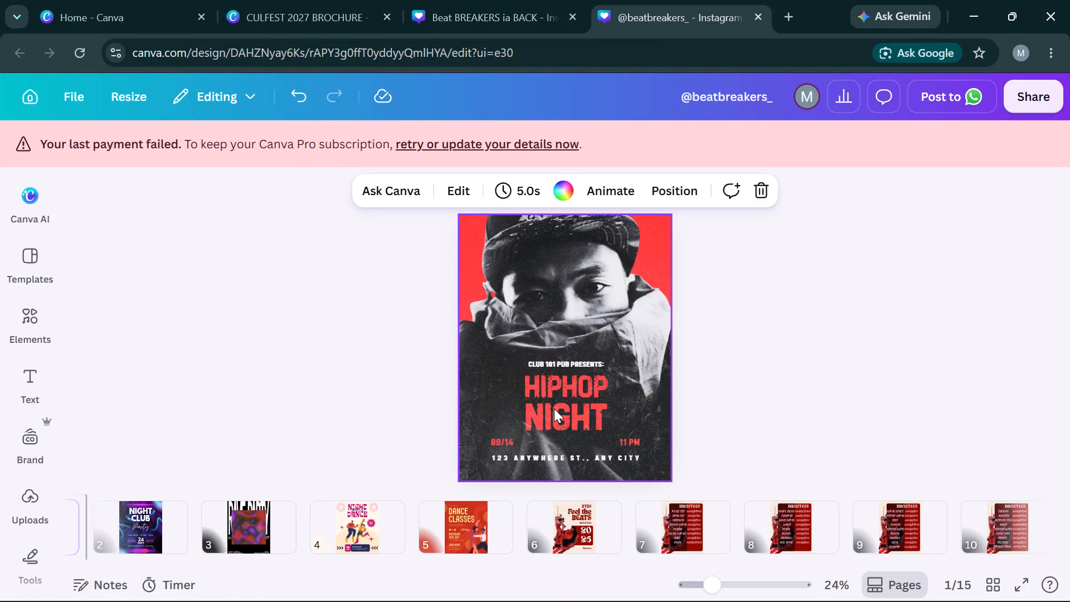
# Copy the dancing Shiva statue image from the Shivratri design on page 14 and paste it onto the page 6 cover.
pyautogui.press('Right')
pyautogui.press('Right')
pyautogui.press('Right')
pyautogui.press('Right')
pyautogui.press('Right')
pyautogui.press('Right')
pyautogui.press('Right')
pyautogui.press('Right')
pyautogui.press('Right')
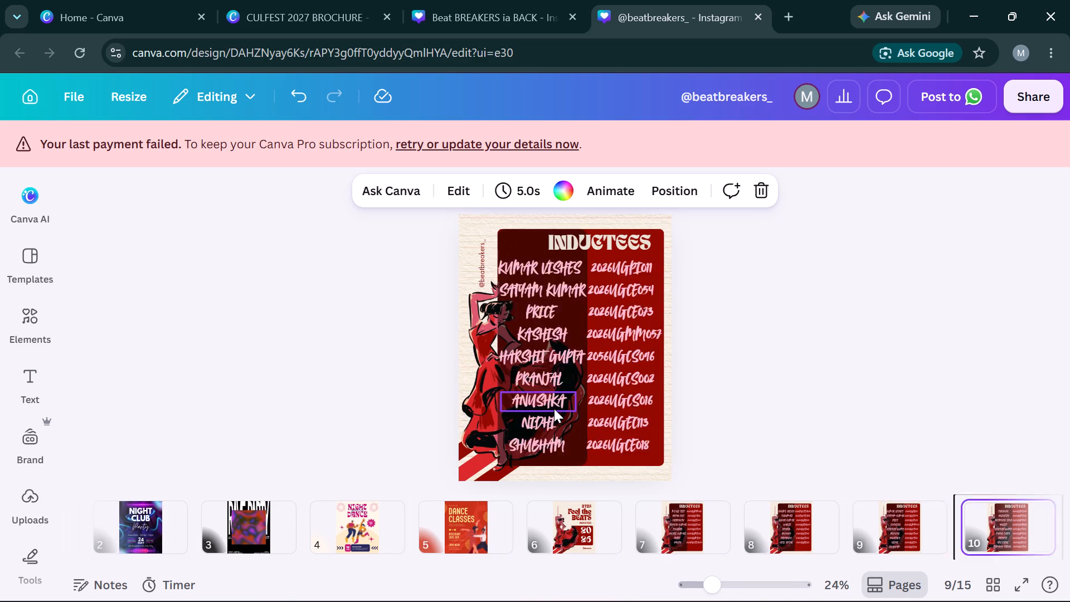
pyautogui.press('Right')
pyautogui.press('Right')
pyautogui.press('Right')
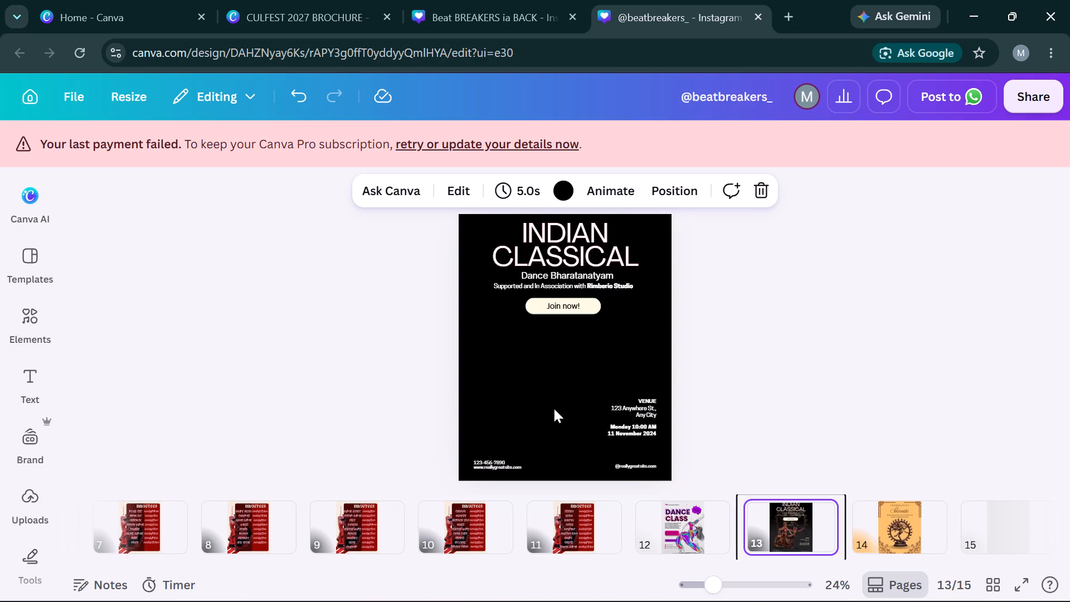
pyautogui.press('Right')
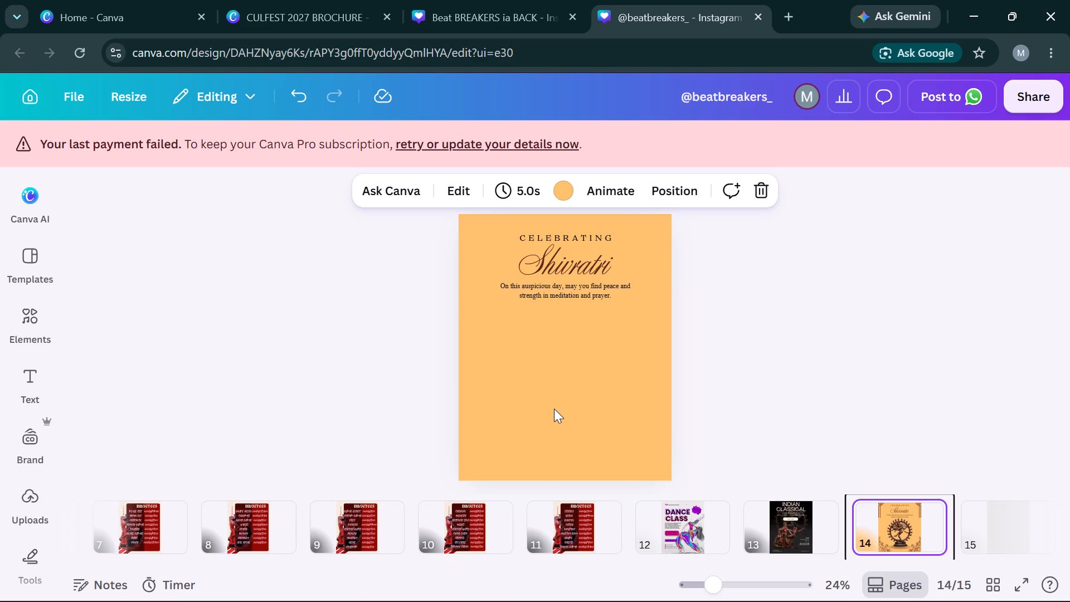
pyautogui.click(561, 393)
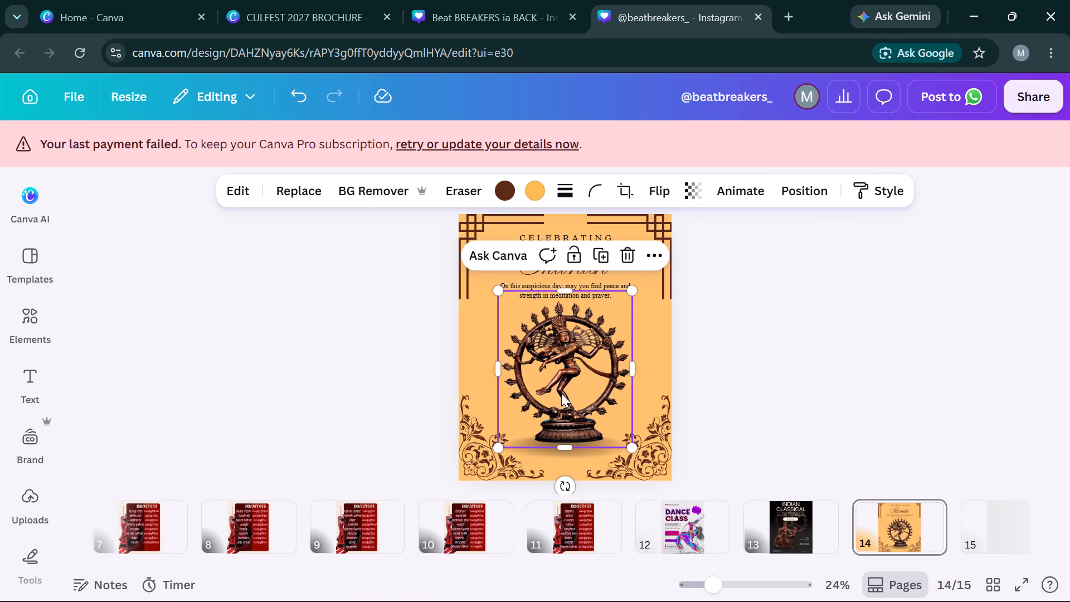
pyautogui.hotkey('ctrl', 'c')
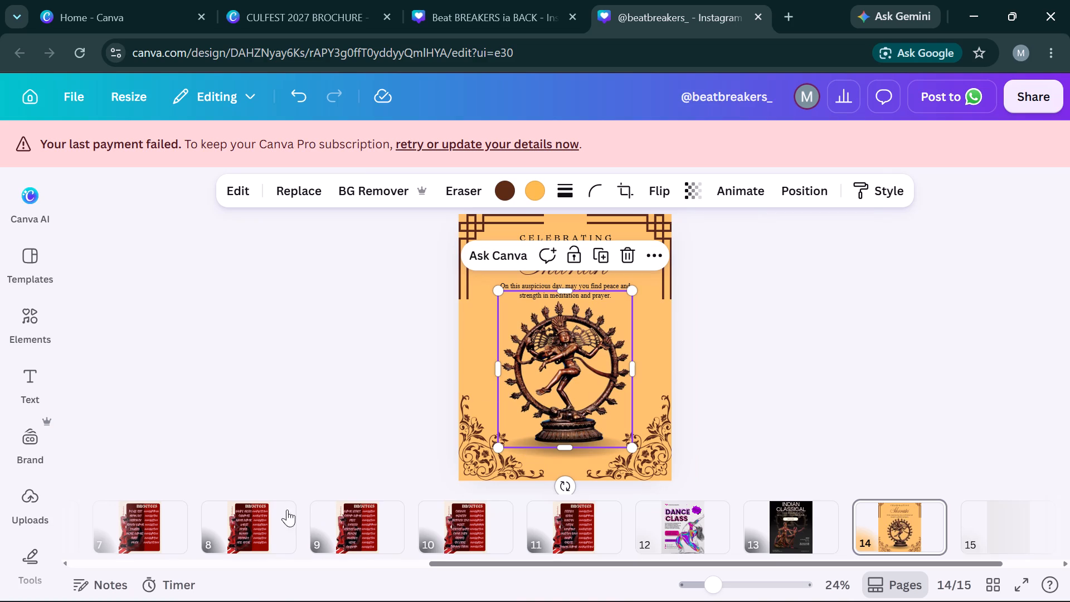
pyautogui.hscroll(2, 263, 514)
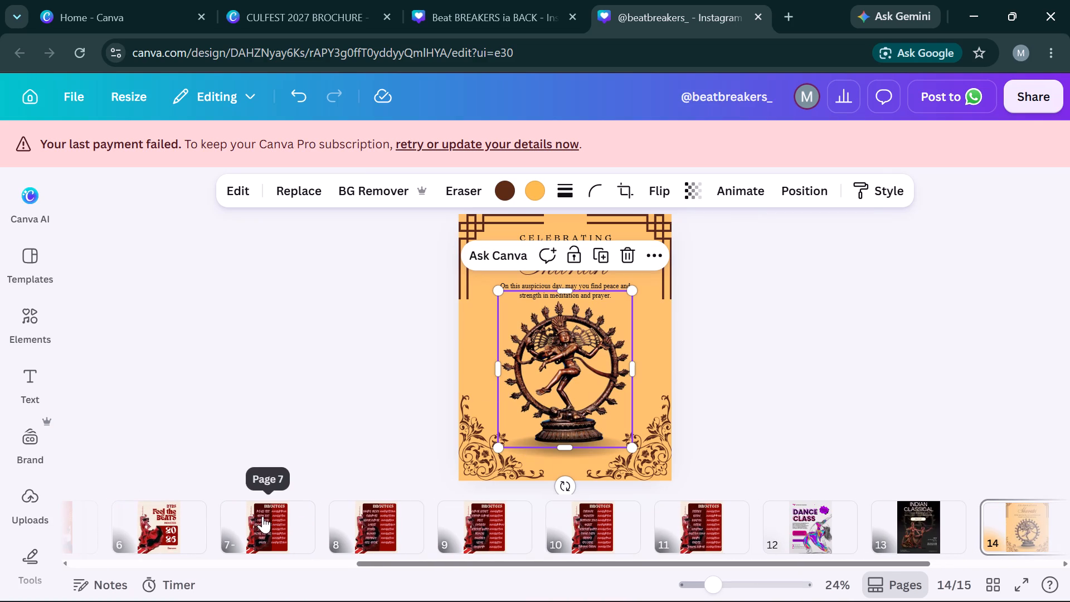
pyautogui.click(191, 525)
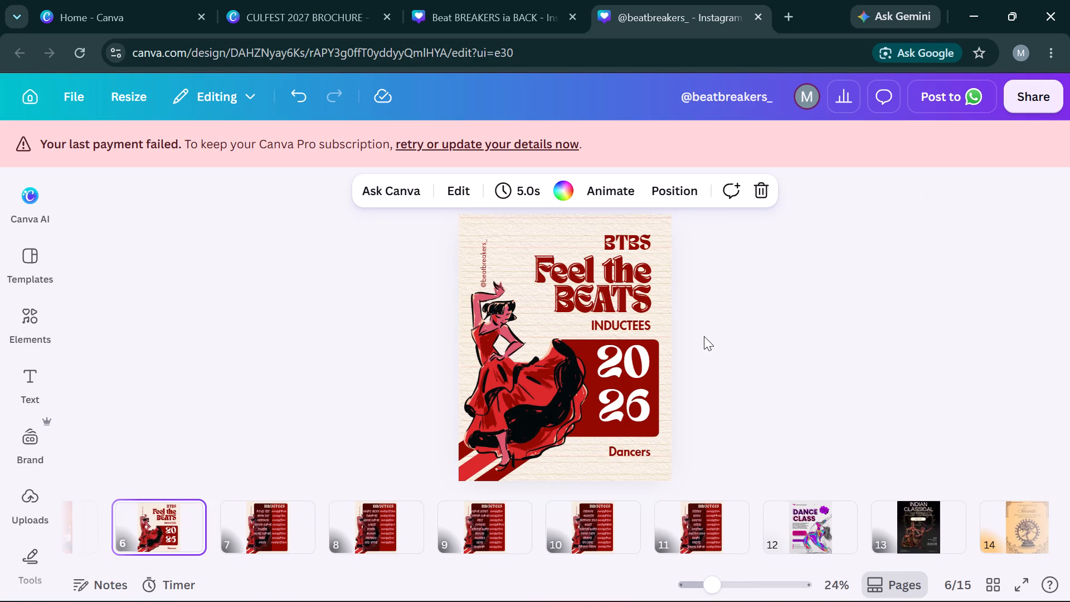
pyautogui.hotkey('ctrl', 'v')
# Remove the background of the pasted statue image on page 6 and set its transparency to 28.
pyautogui.click(410, 189)
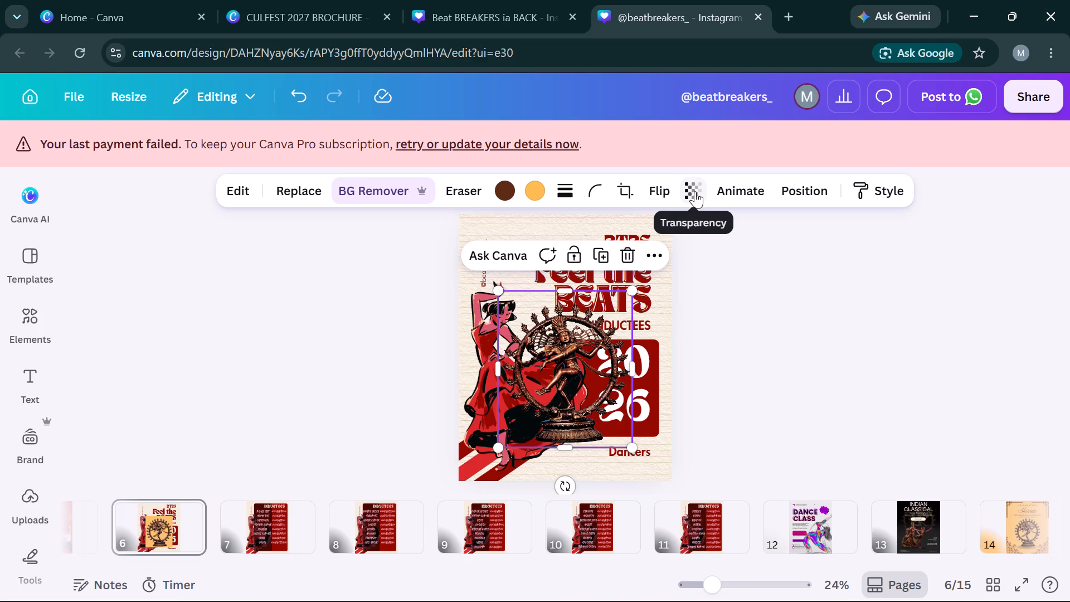
pyautogui.click(695, 191)
pyautogui.moveTo(675, 268); pyautogui.dragTo(641, 267)
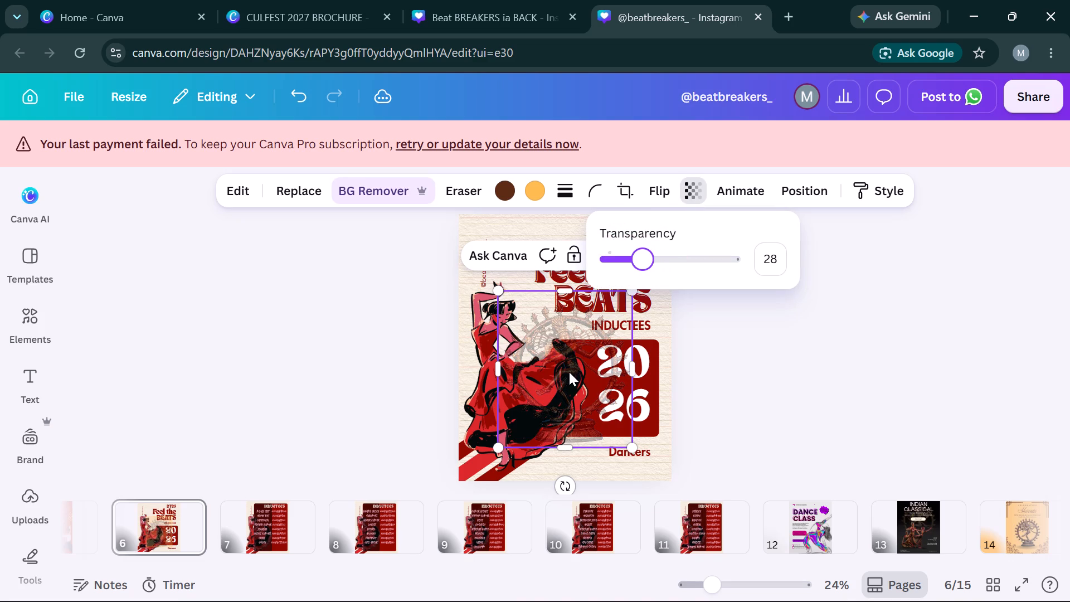
# Enlarge the faded statue on page 6 to about 1,085 by 1,269, spanning the page width, and shift it slightly upward.
pyautogui.moveTo(566, 376); pyautogui.dragTo(566, 360)
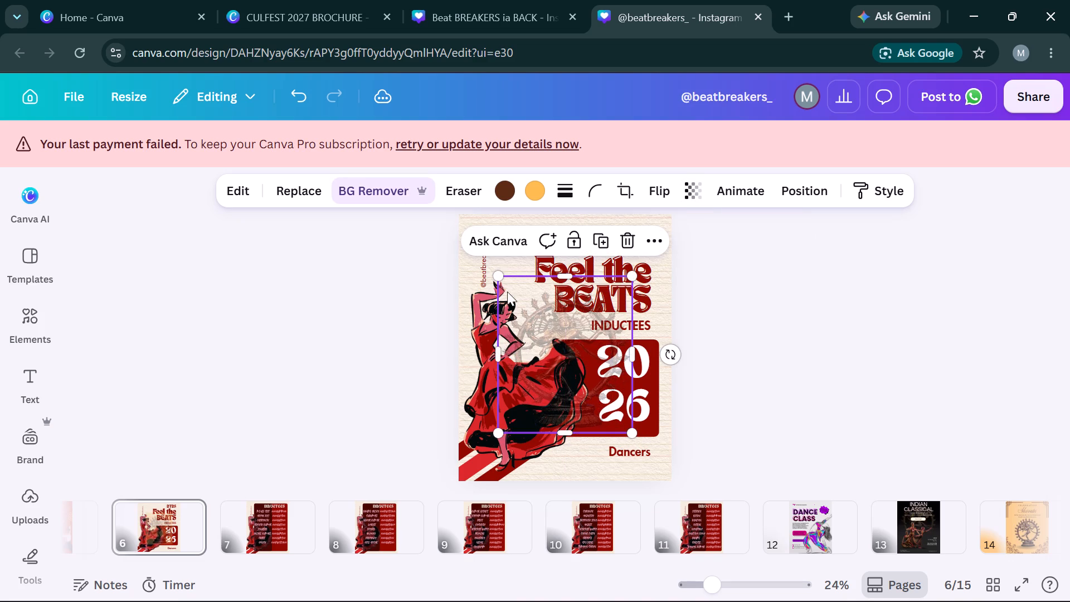
pyautogui.moveTo(502, 281); pyautogui.dragTo(469, 227)
pyautogui.moveTo(628, 432); pyautogui.dragTo(649, 458)
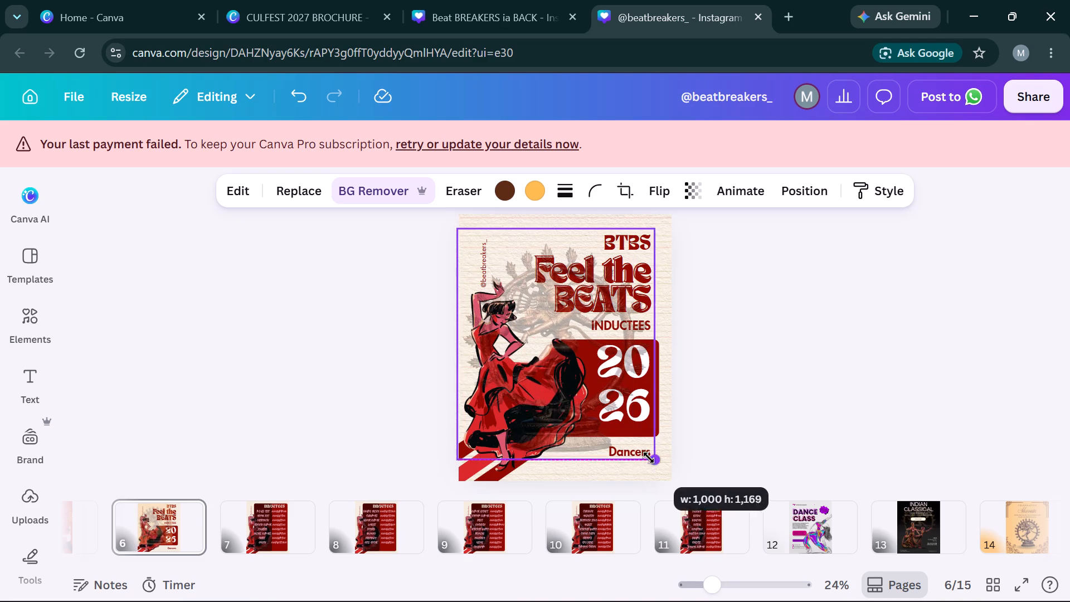
pyautogui.moveTo(649, 458); pyautogui.dragTo(666, 477)
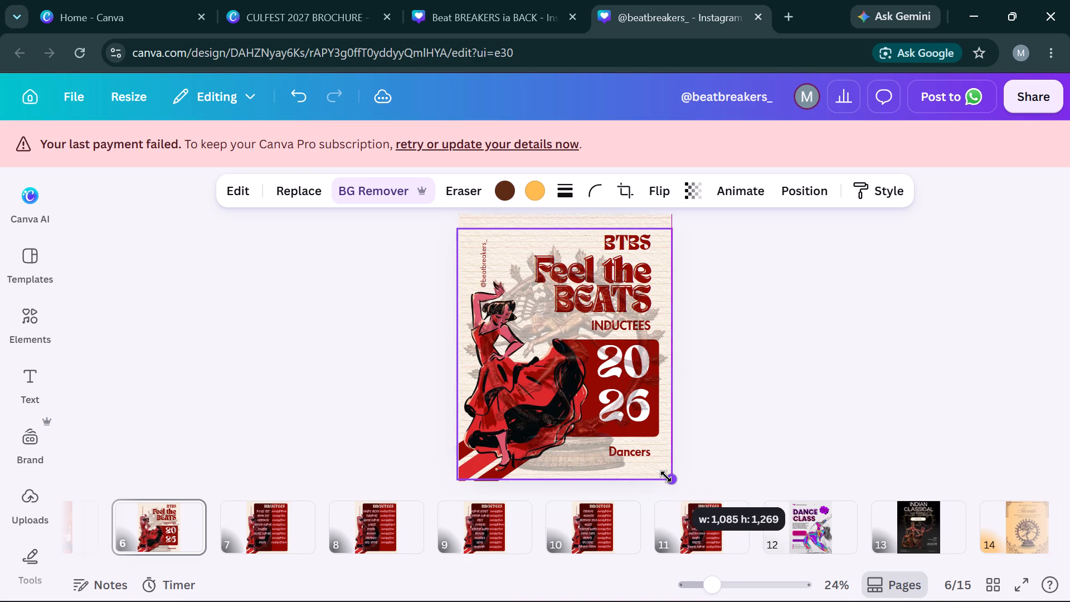
pyautogui.moveTo(606, 376); pyautogui.dragTo(606, 366)
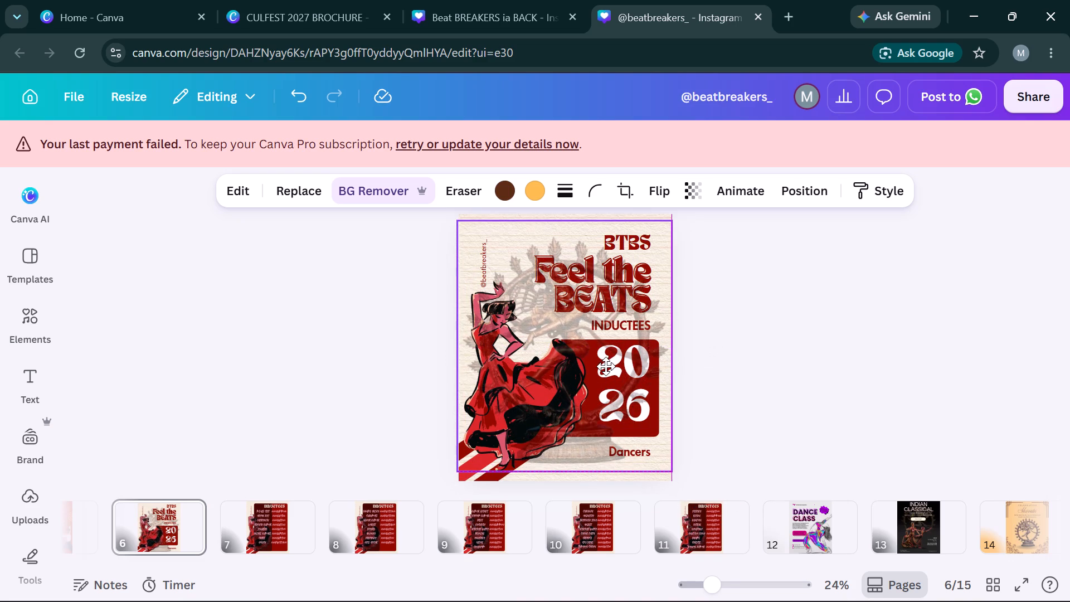
# Nudge the faded statue on page 6 slightly downward and send it to the back, behind the dancer and the text.
pyautogui.moveTo(606, 366); pyautogui.dragTo(606, 370)
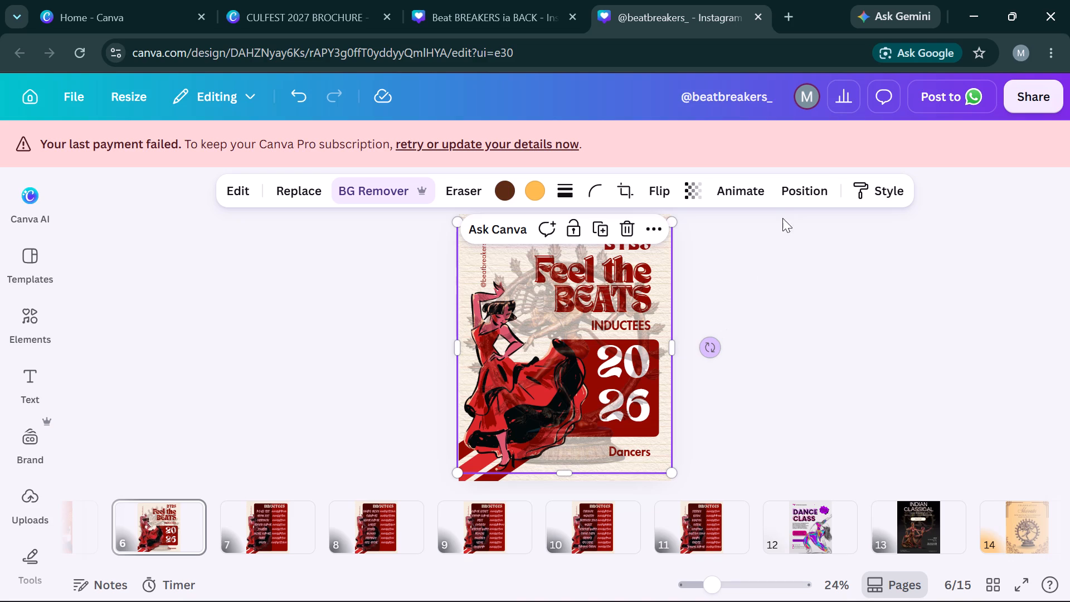
pyautogui.click(798, 193)
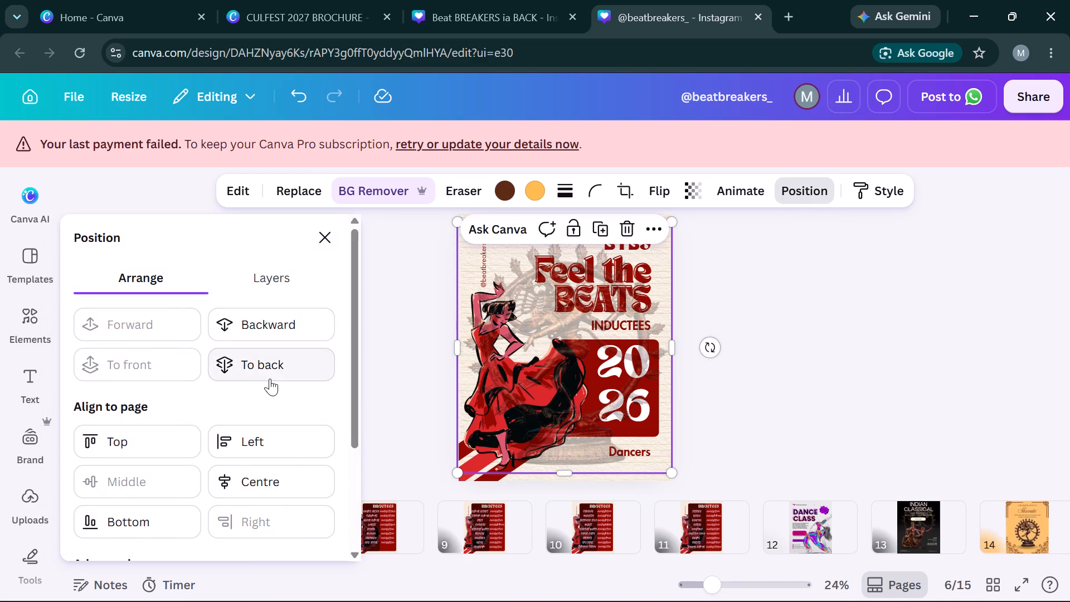
pyautogui.click(270, 378)
pyautogui.click(801, 305)
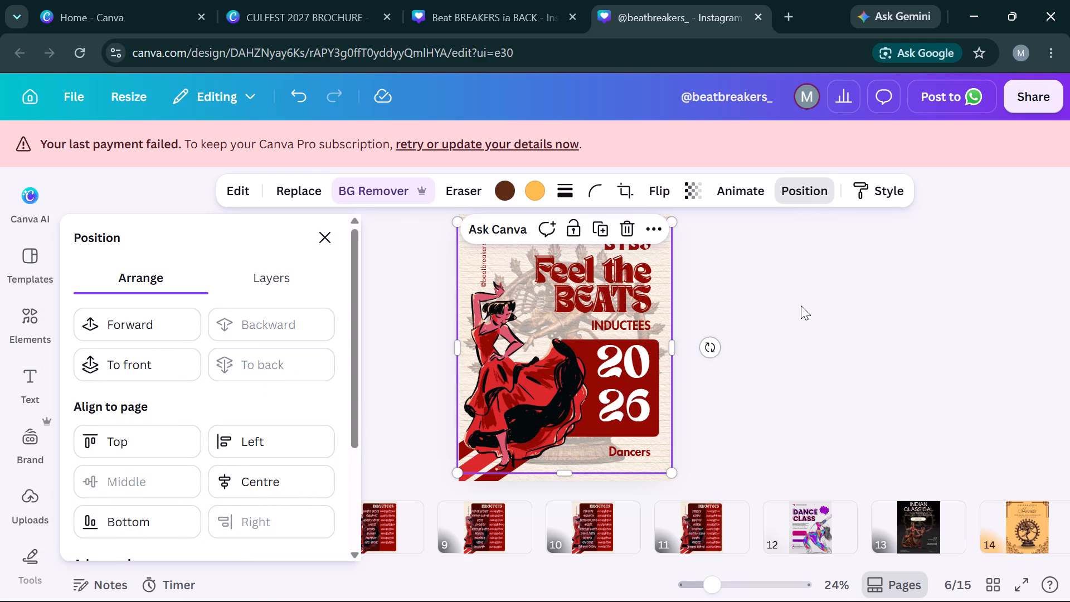
pyautogui.click(801, 305)
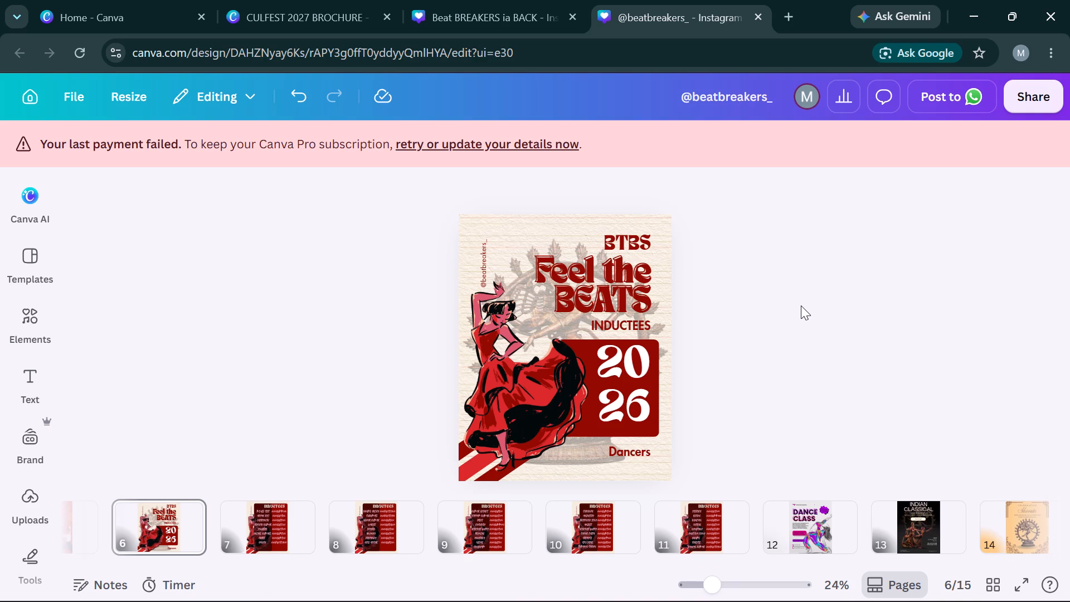
# Copy the corner line ornament from the Shivratri design on page 14 and paste it onto the page 7 names poster.
pyautogui.click(991, 501)
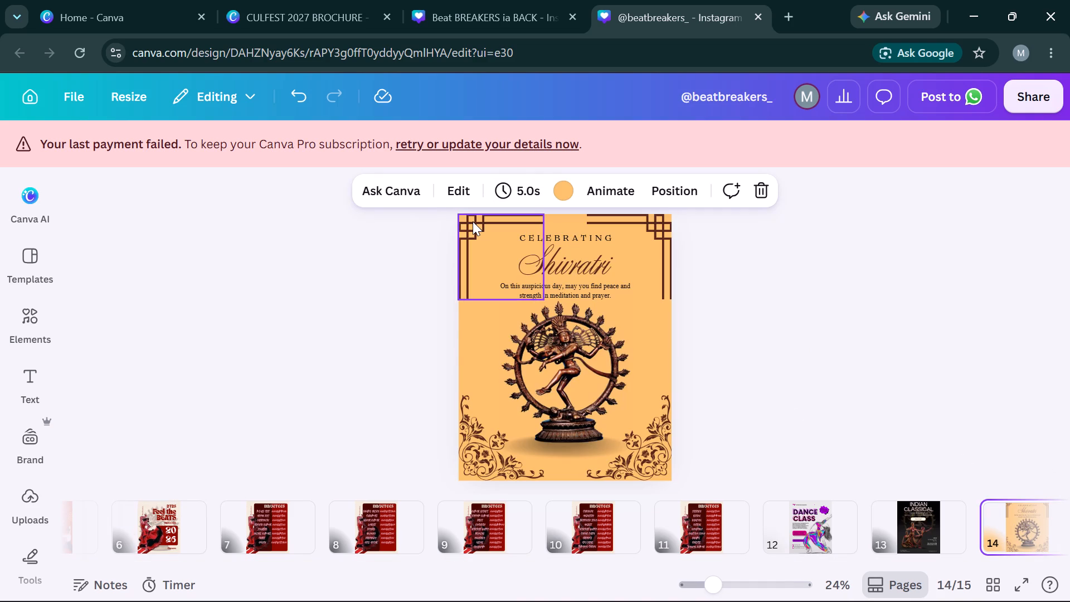
pyautogui.click(473, 221)
pyautogui.hotkey('ctrl', 'c')
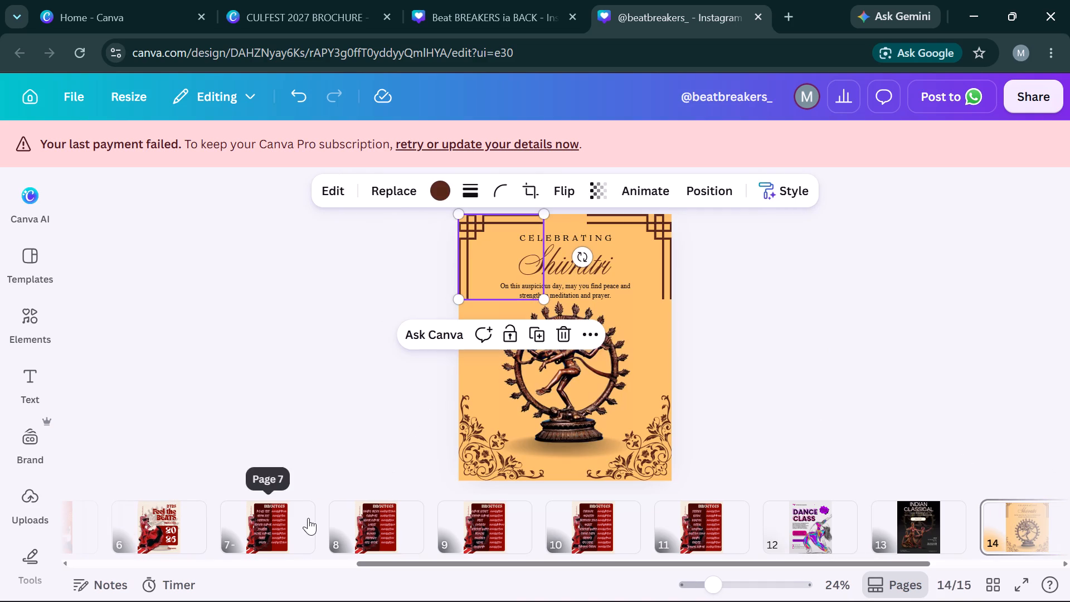
pyautogui.click(308, 518)
pyautogui.hotkey('ctrl', 'v')
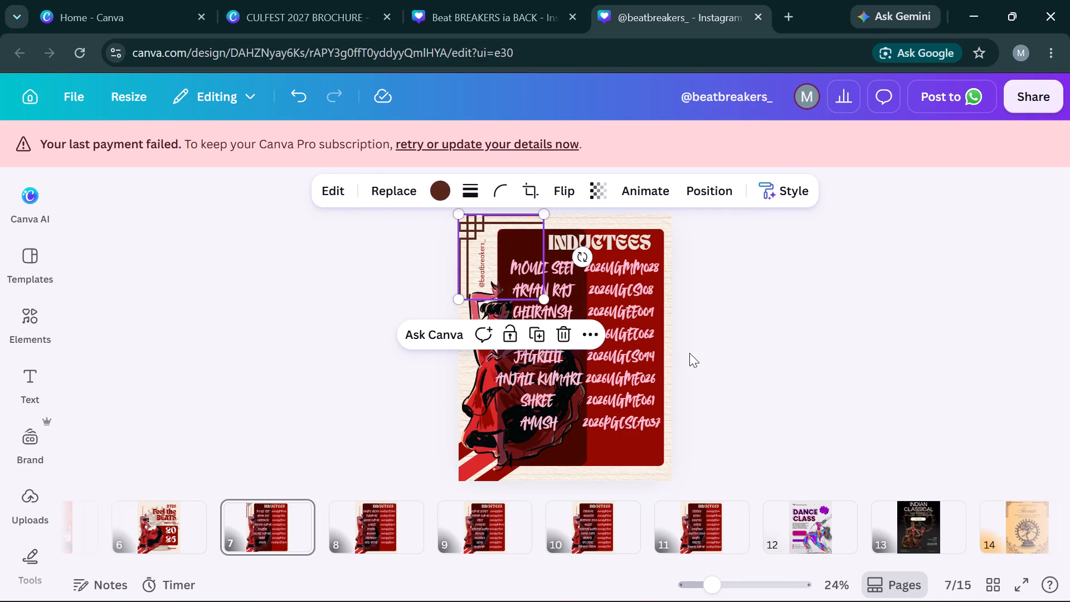
pyautogui.click(848, 339)
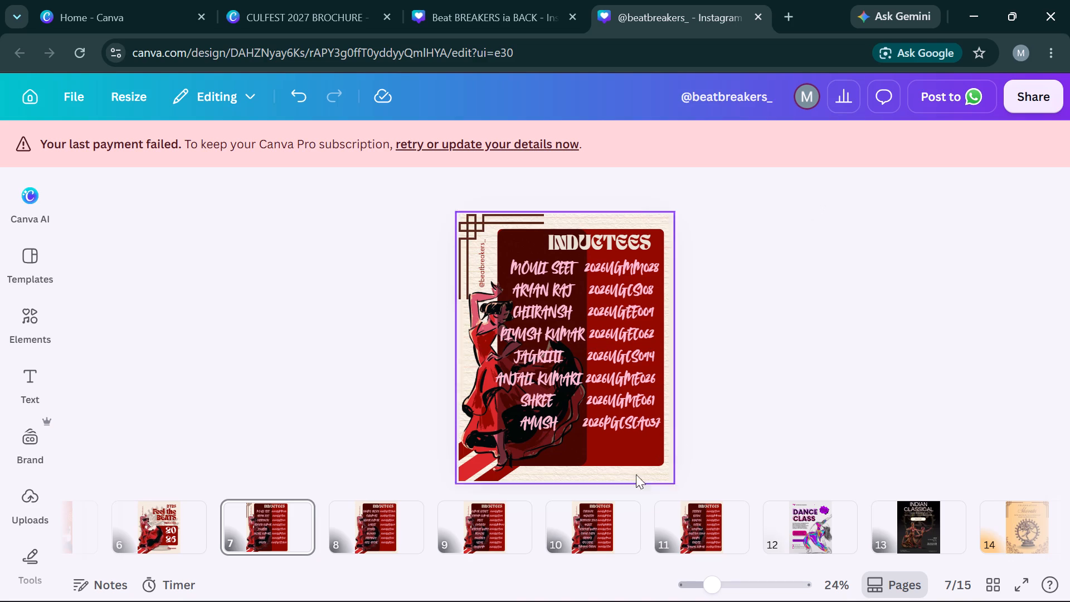
# Paste the same corner line ornament onto the names posters on pages 8, 10, 11 and 9.
pyautogui.click(384, 526)
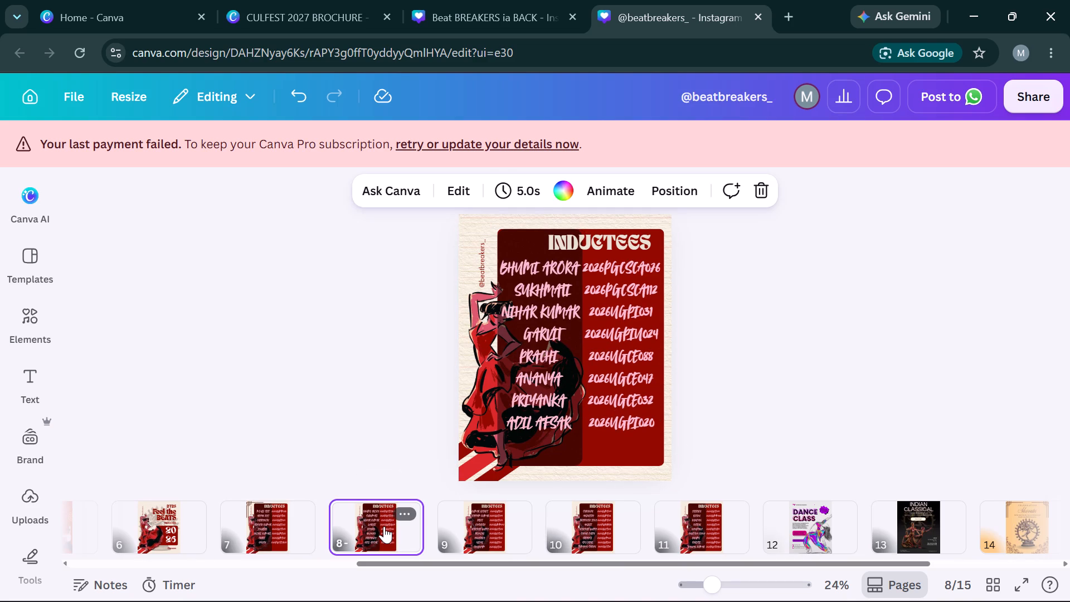
pyautogui.hotkey('ctrl', 'v')
pyautogui.click(592, 511)
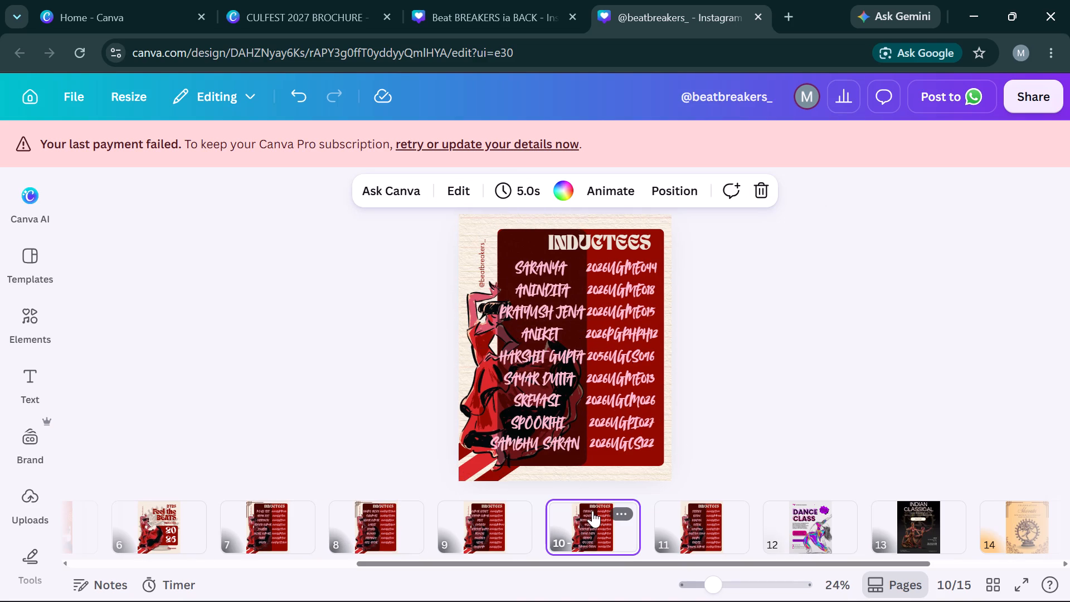
pyautogui.hotkey('ctrl', 'v')
pyautogui.click(683, 513)
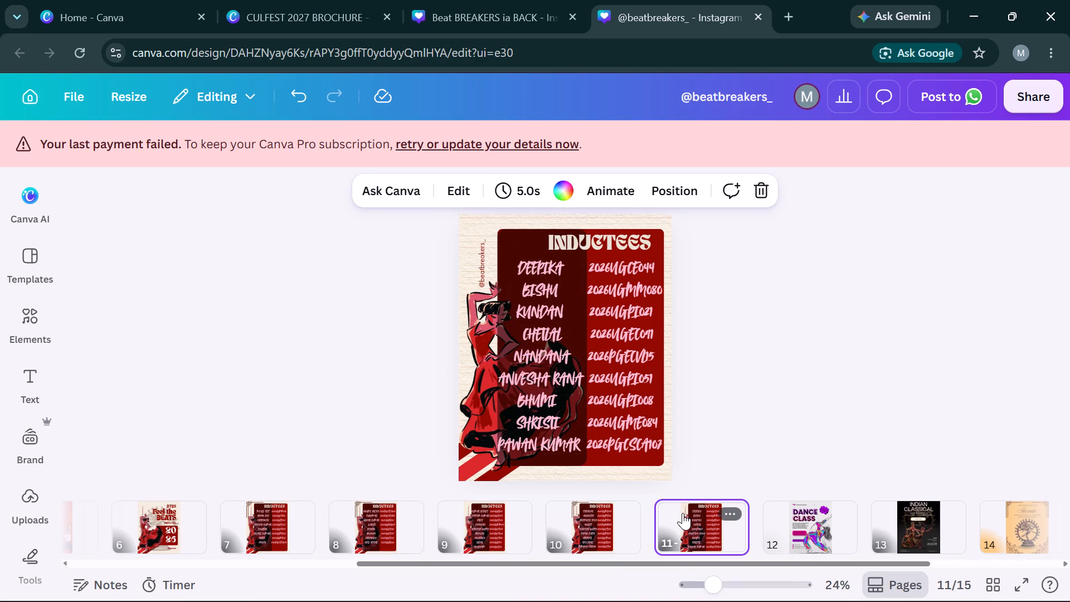
pyautogui.hotkey('ctrl', 'v')
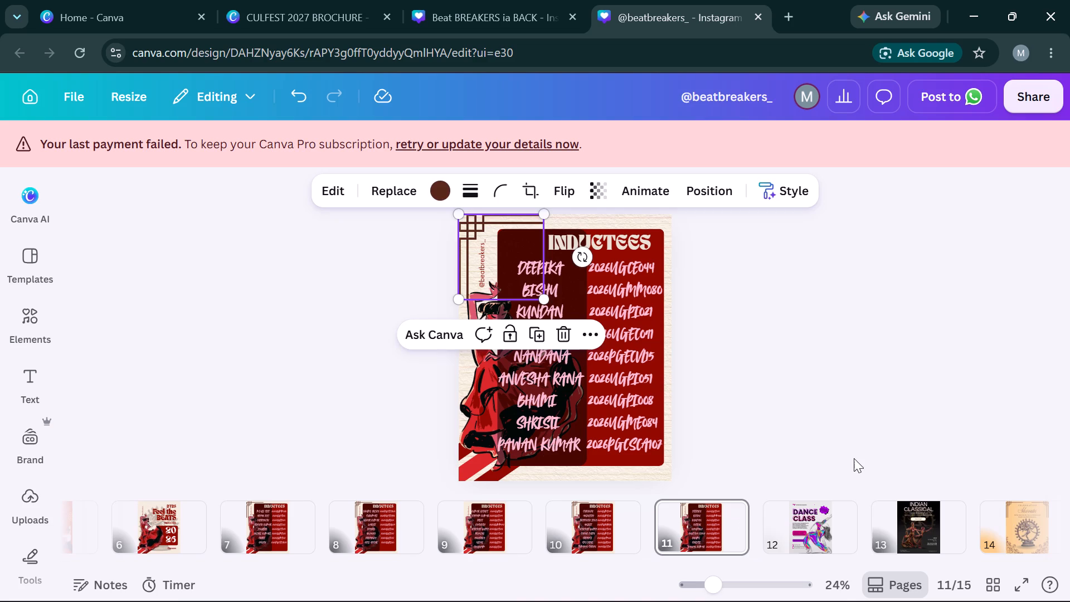
pyautogui.click(854, 458)
pyautogui.click(474, 526)
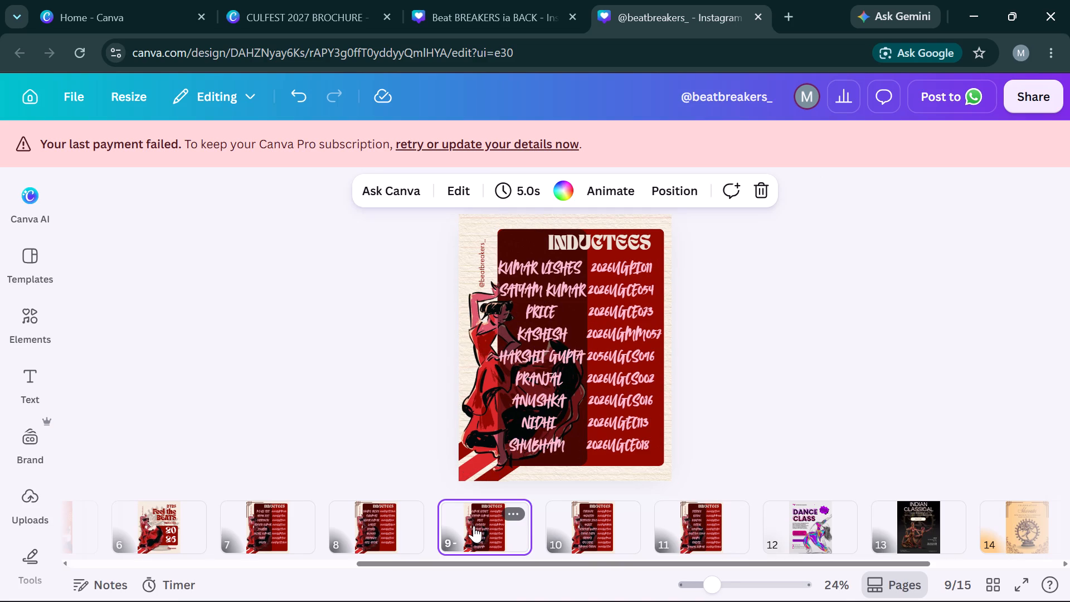
pyautogui.hotkey('ctrl', 'v')
pyautogui.click(754, 400)
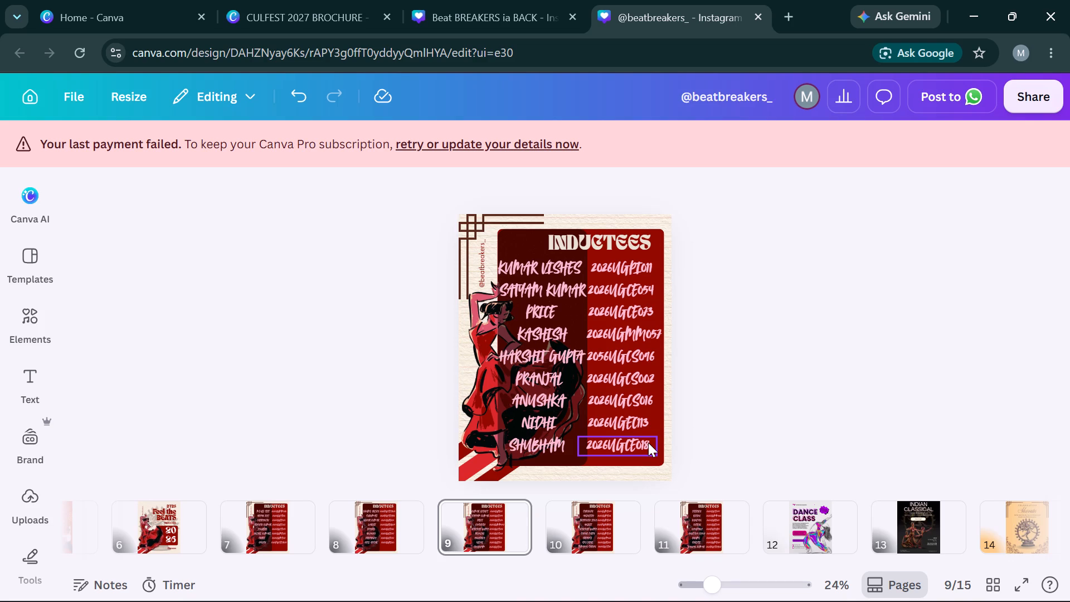
# Copy the faded statue from the page 6 cover and paste it onto the page 7 names poster.
pyautogui.click(197, 522)
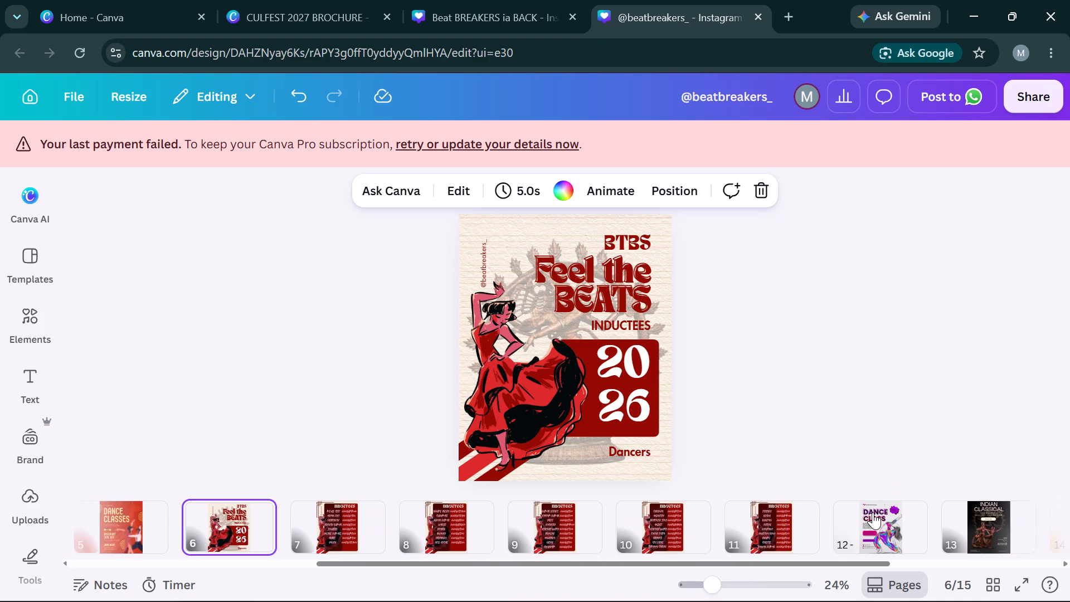
pyautogui.click(547, 240)
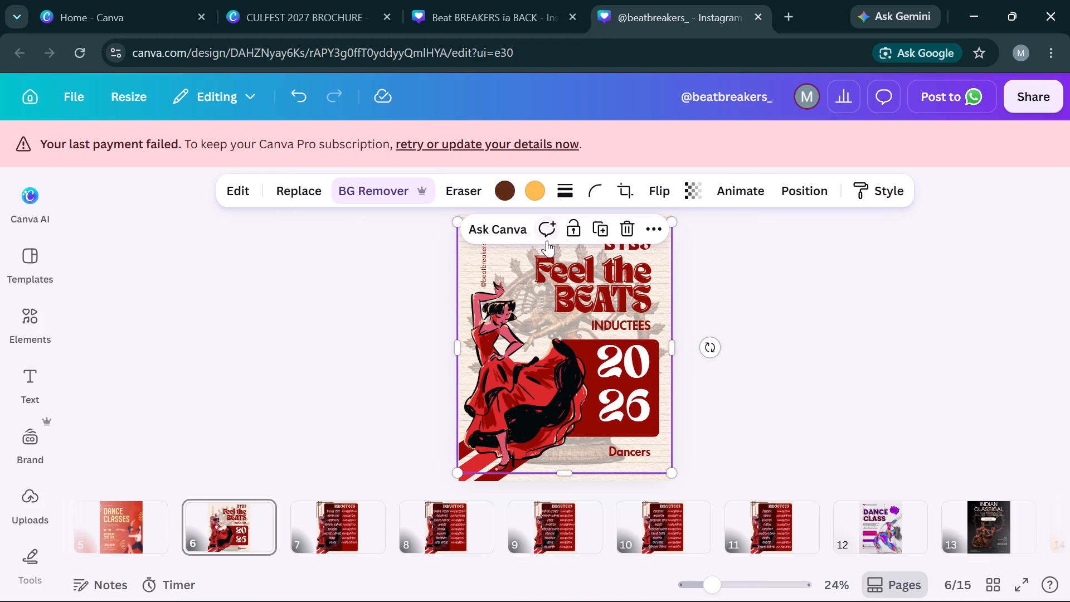
pyautogui.hotkey('ctrl', 'c')
pyautogui.click(334, 516)
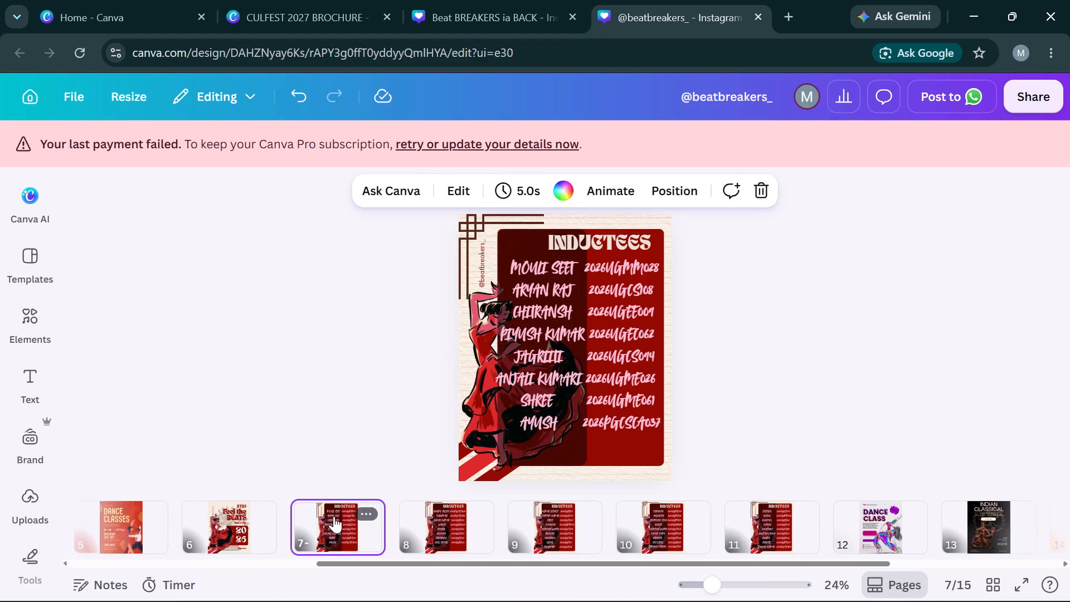
pyautogui.hotkey('ctrl', 'v')
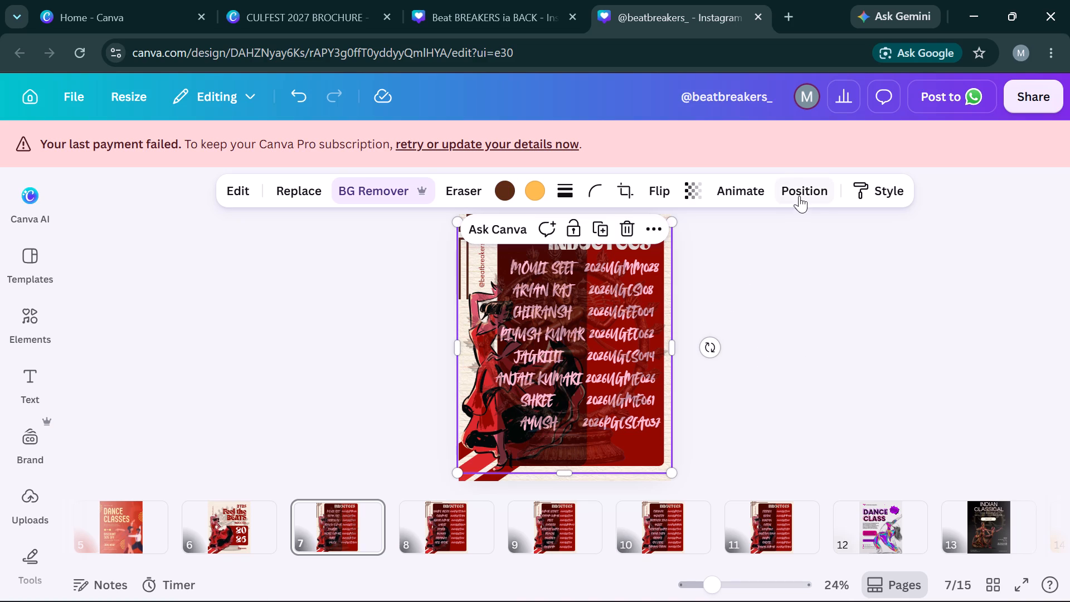
# Send the statue on page 7 to the back and bring it forward two levels, so it sits over the red rectangle but behind the names.
pyautogui.click(799, 196)
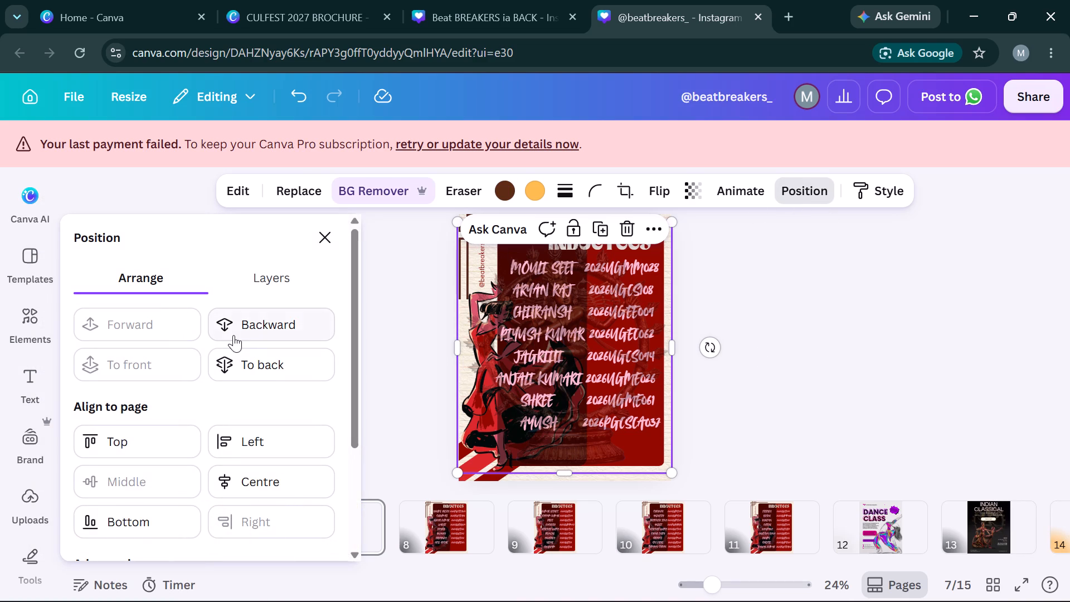
pyautogui.click(234, 335)
pyautogui.click(234, 335)
pyautogui.tripleClick(234, 335)
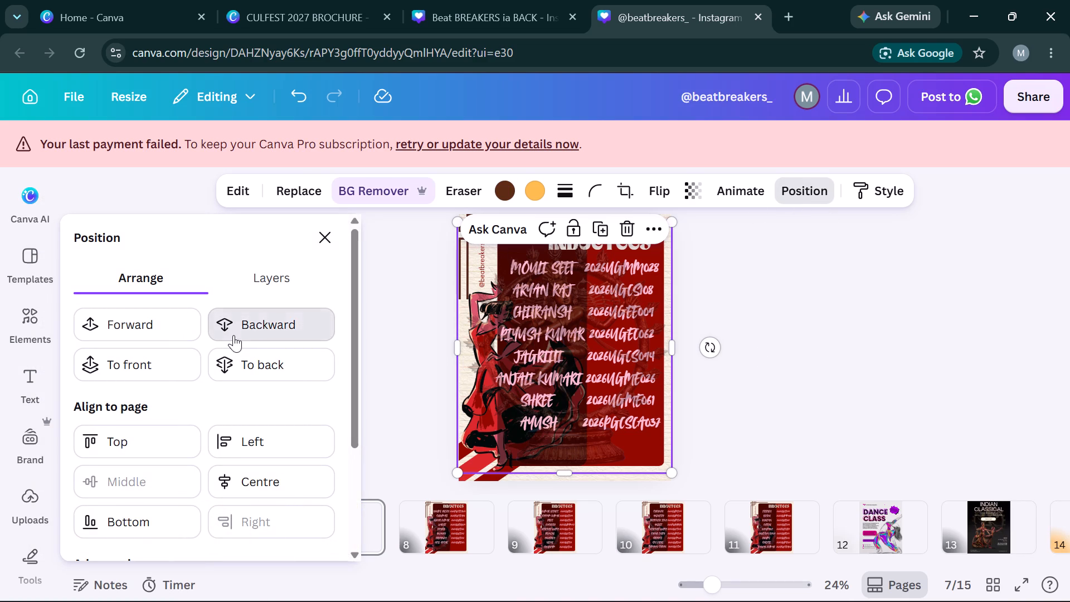
pyautogui.click(234, 335)
pyautogui.moveTo(234, 335); pyautogui.dragTo(232, 361)
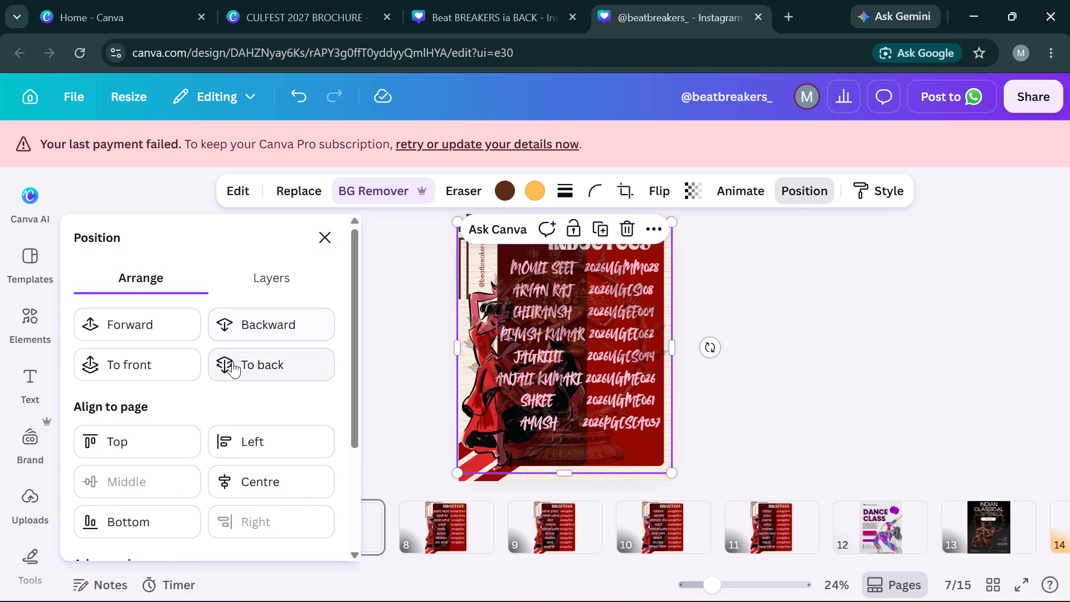
pyautogui.click(232, 361)
pyautogui.click(163, 332)
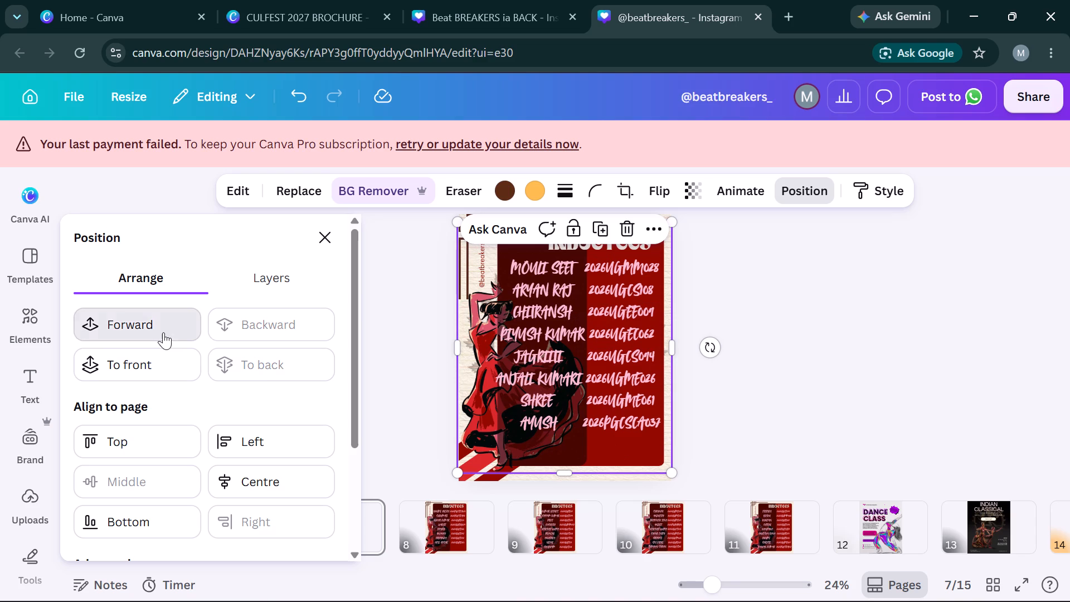
pyautogui.click(163, 332)
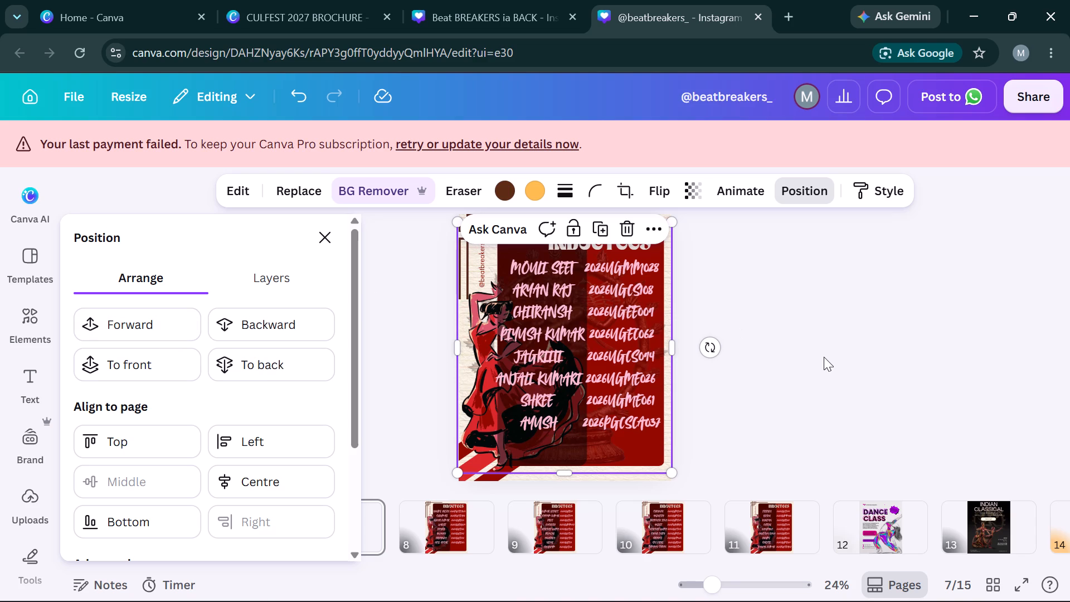
pyautogui.click(824, 357)
pyautogui.click(824, 357)
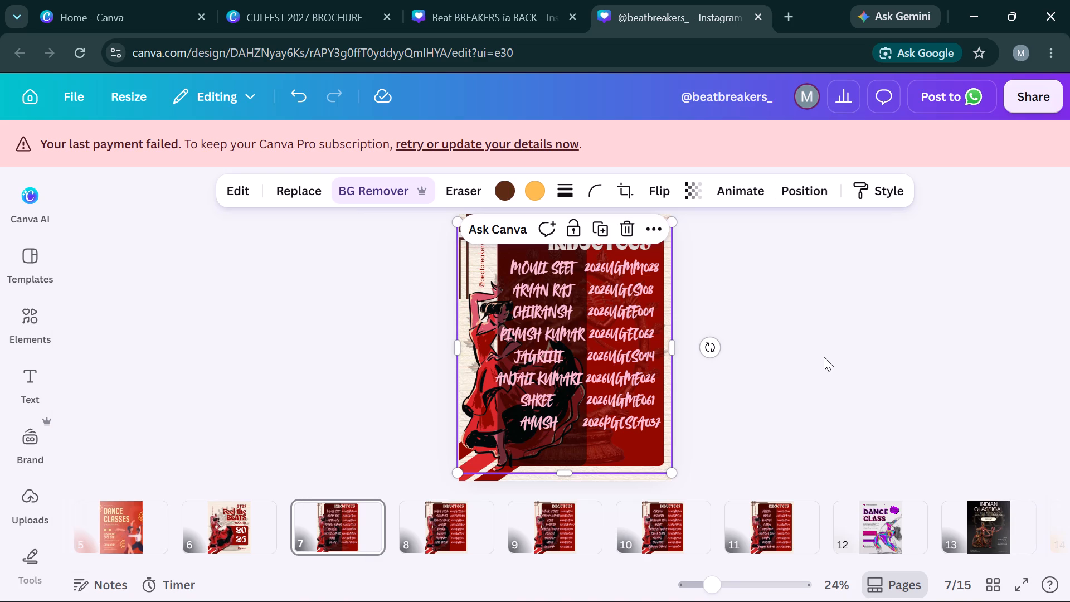
# Paste the faded statue onto page 8, send it to the back, bring it forward two levels, and compare with page 7.
pyautogui.click(468, 523)
pyautogui.hotkey('ctrl', 'v')
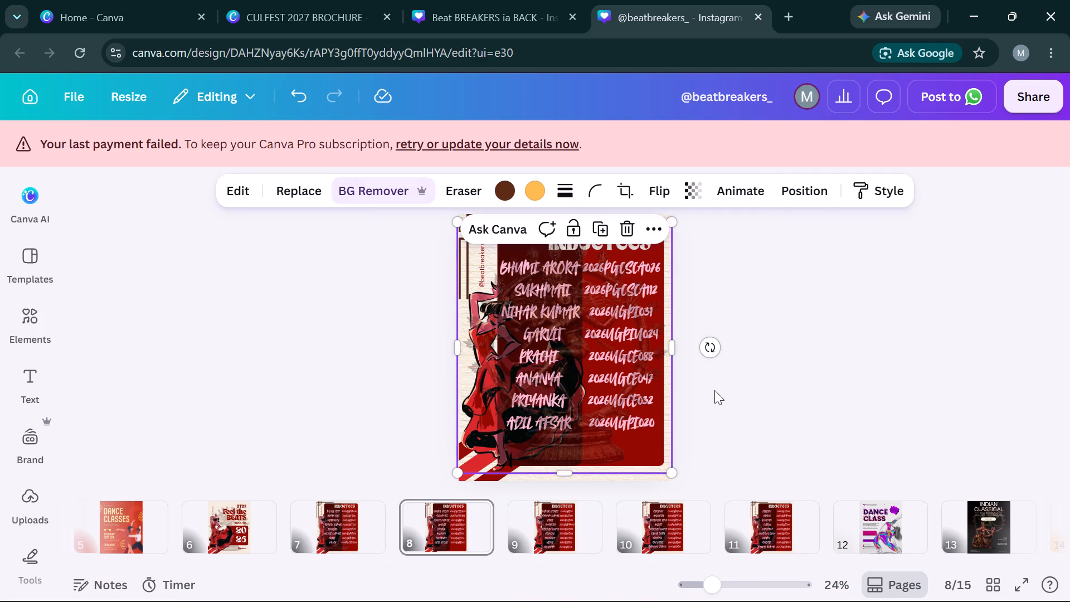
pyautogui.click(796, 186)
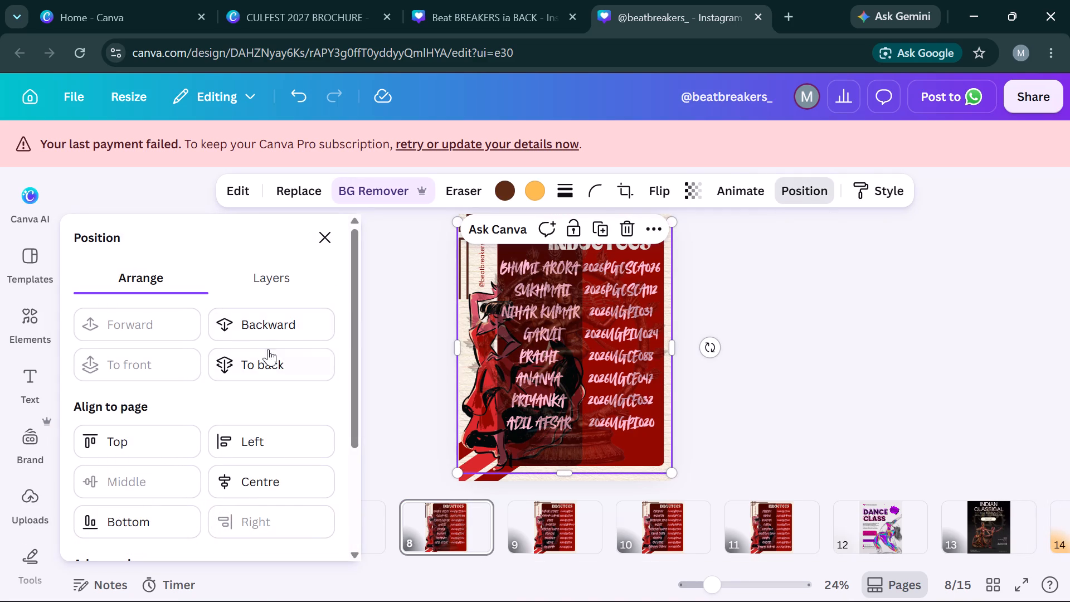
pyautogui.click(264, 357)
pyautogui.click(173, 334)
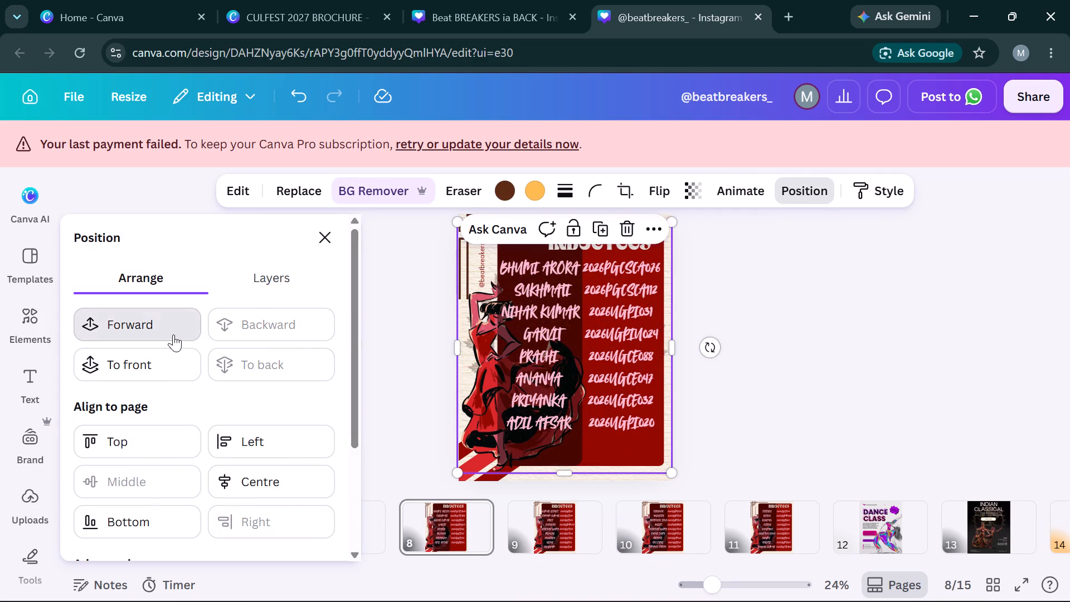
pyautogui.click(173, 334)
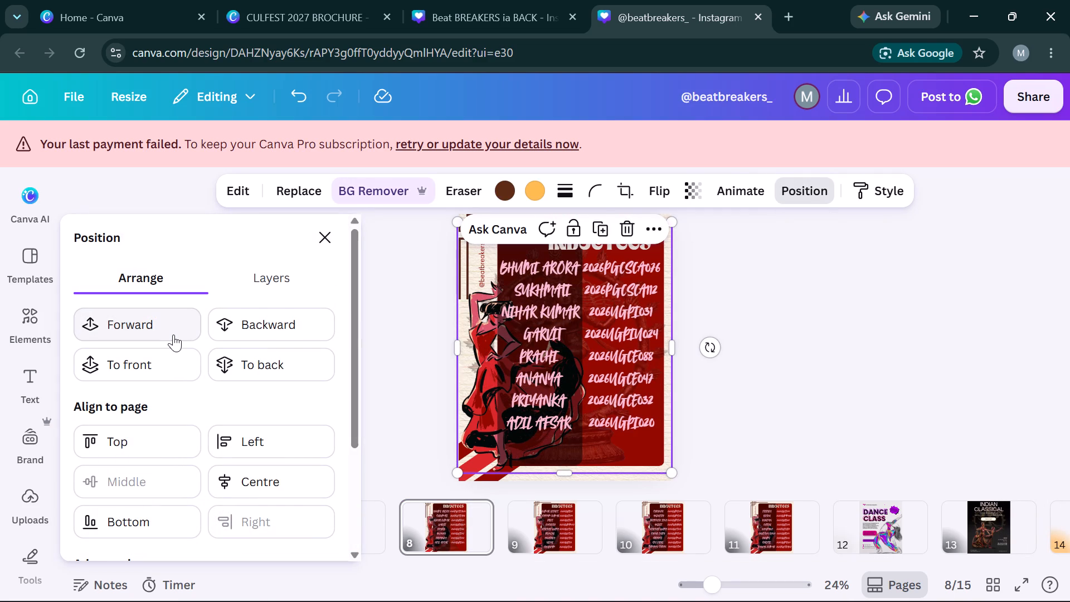
pyautogui.hscroll(1, 416, 524)
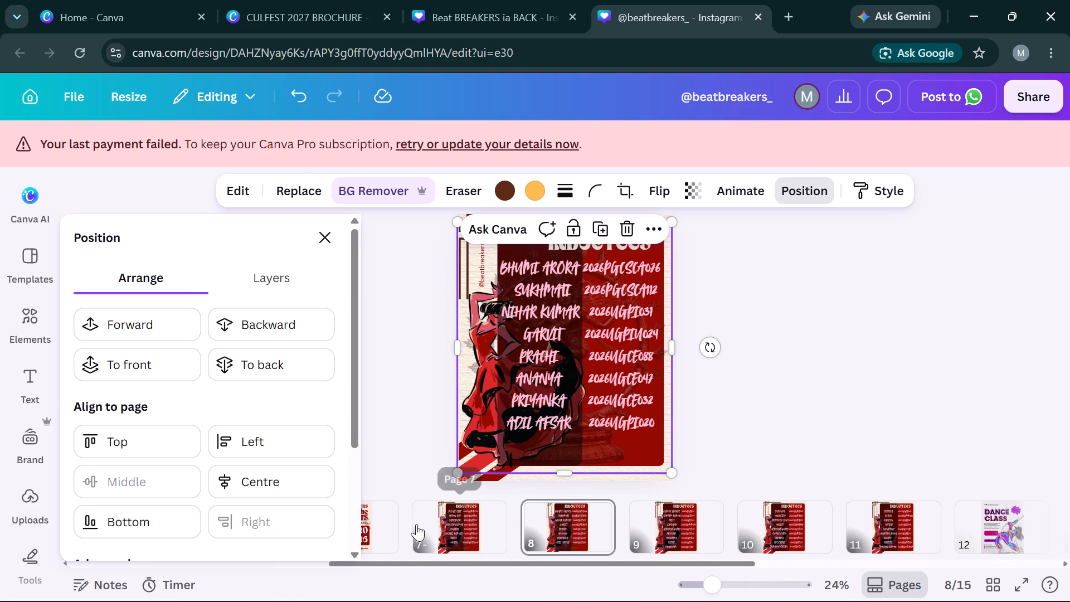
pyautogui.click(475, 517)
pyautogui.click(564, 515)
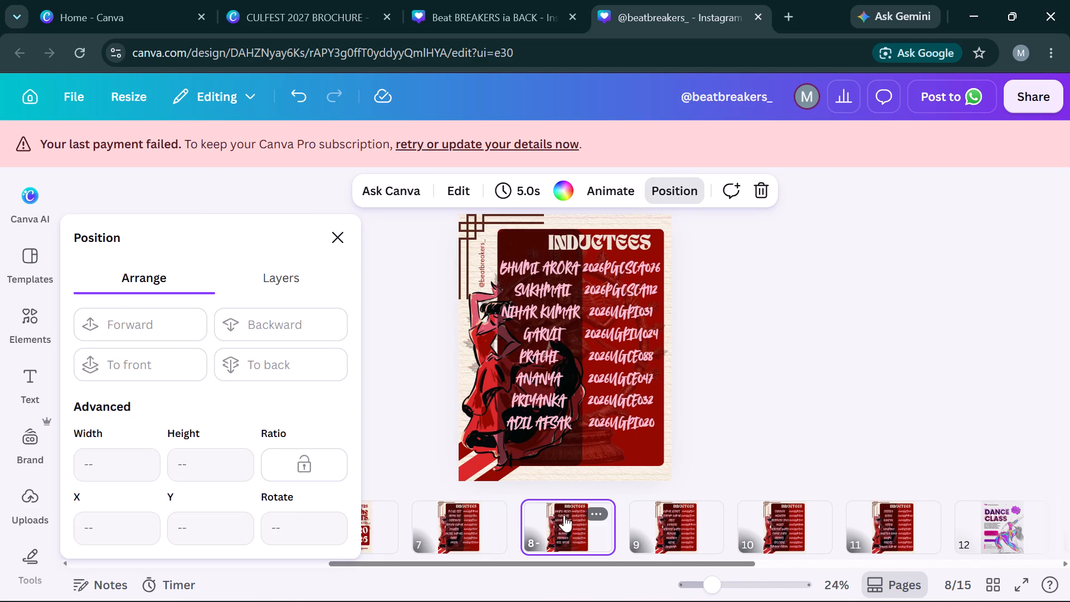
# Paste the faded statue onto page 9, send it to the back and bring it forward two levels.
pyautogui.click(674, 507)
pyautogui.hotkey('ctrl', 'v')
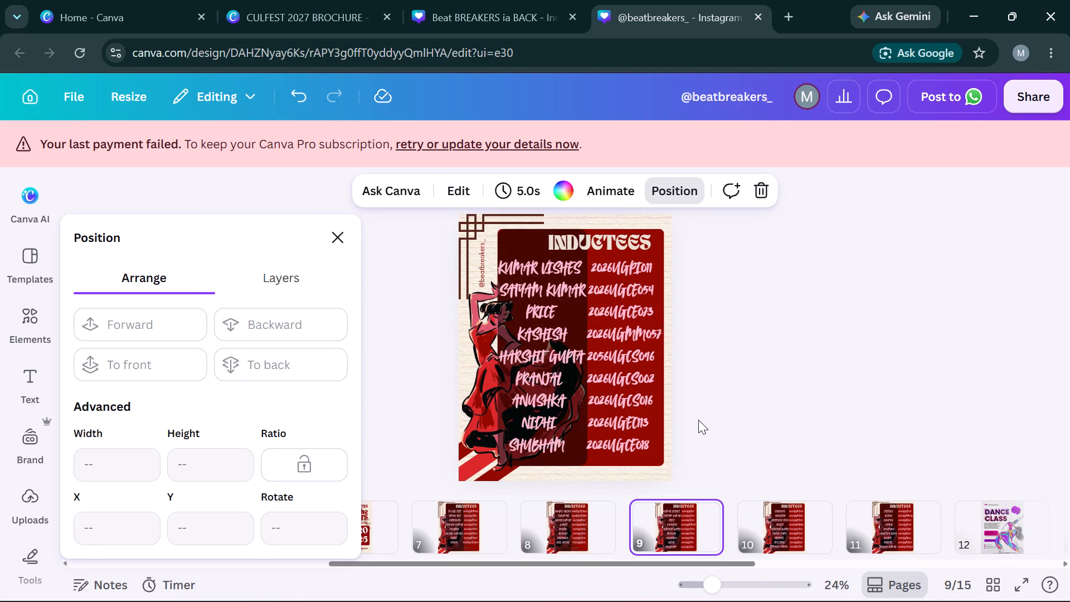
pyautogui.click(265, 360)
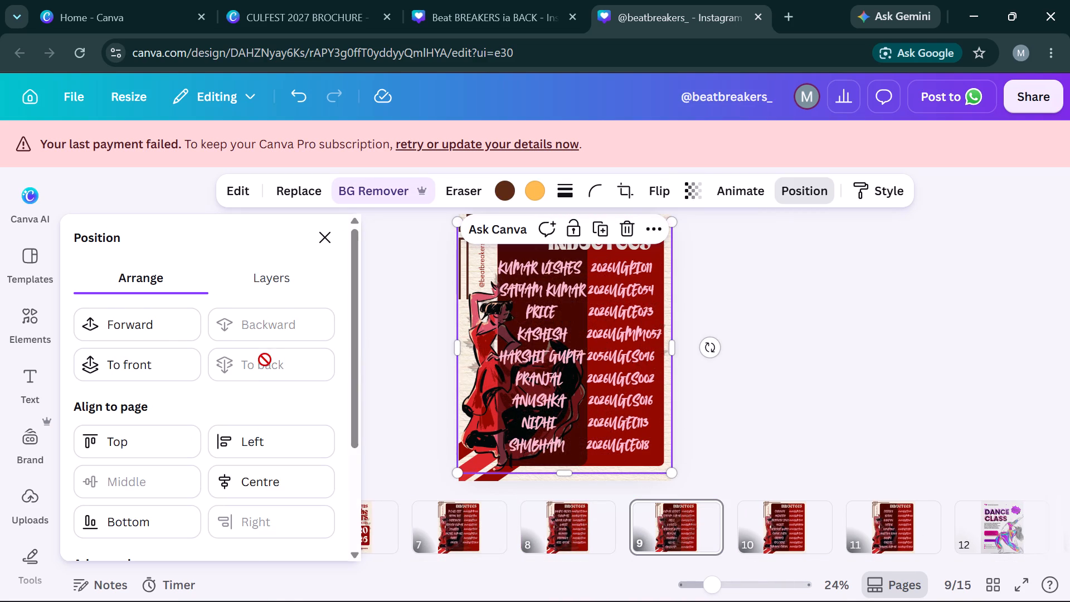
pyautogui.click(143, 332)
pyautogui.click(143, 332)
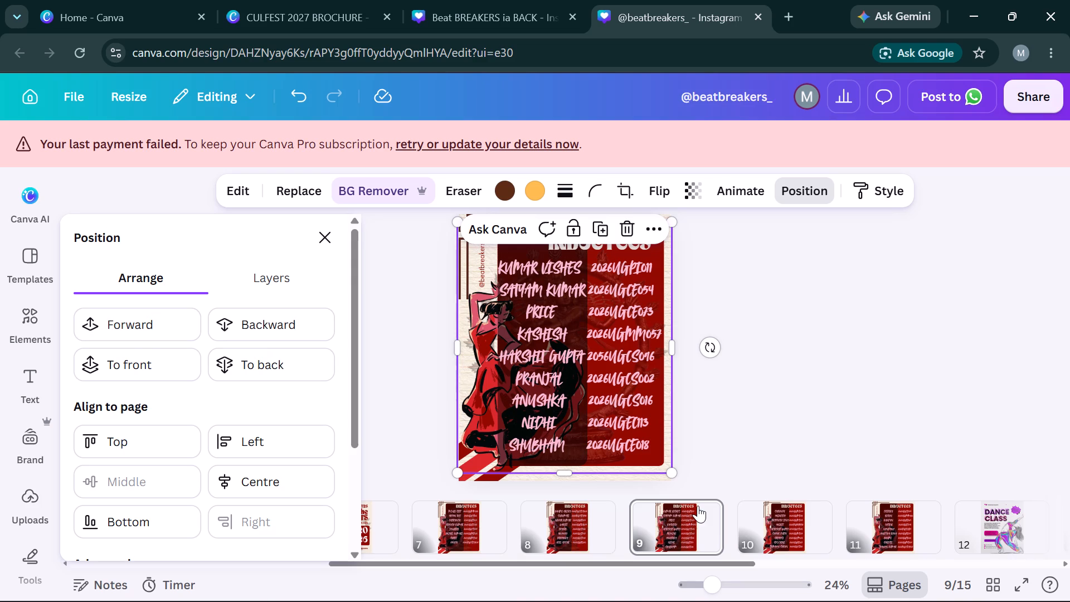
# Paste the faded statue onto page 10, send it to the back and bring it forward two levels.
pyautogui.click(783, 530)
pyautogui.hotkey('ctrl', 'v')
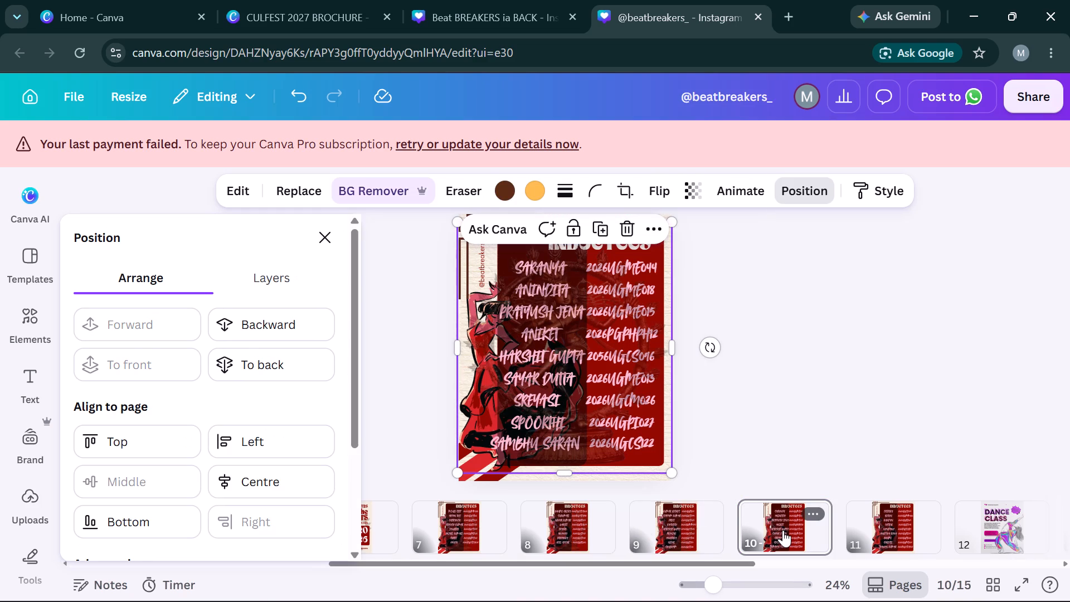
pyautogui.click(275, 347)
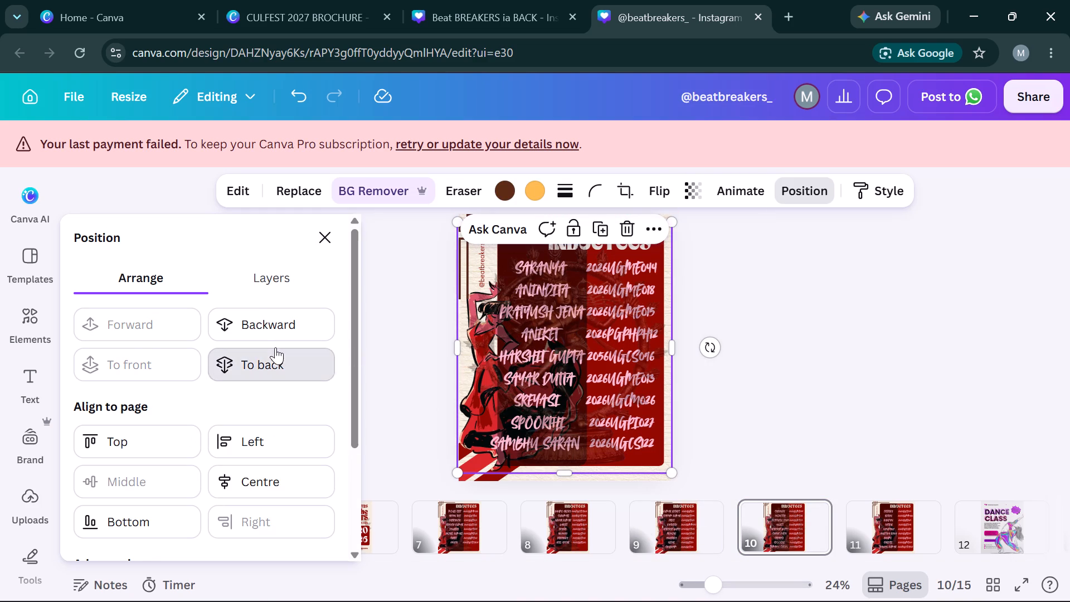
pyautogui.click(188, 327)
pyautogui.click(188, 327)
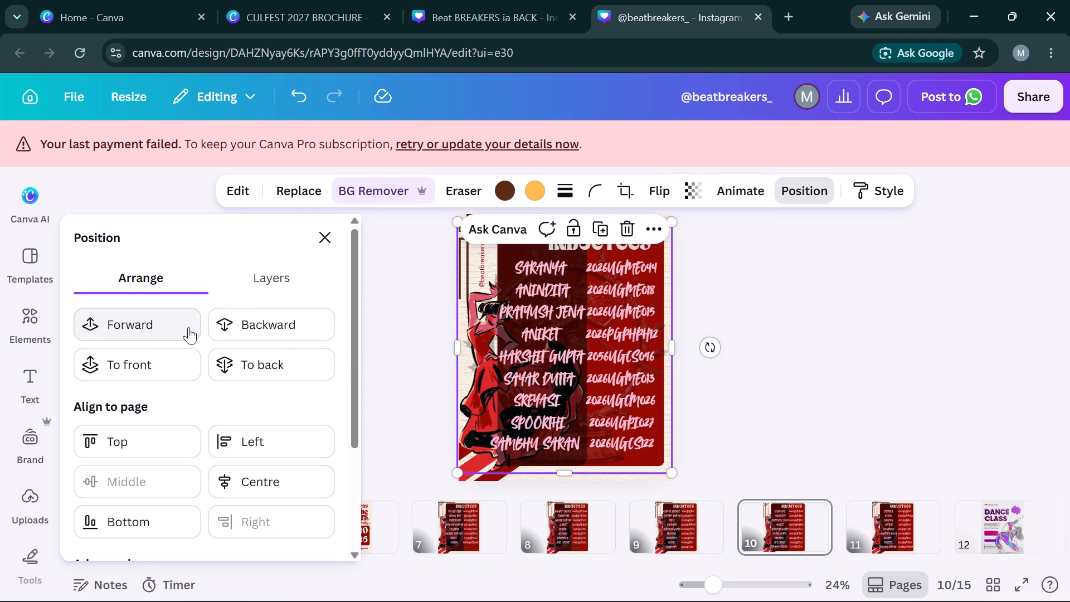
# Delete the surname from the last entry in page 10's names list and shift that text box slightly right to re-centre it.
pyautogui.click(566, 441)
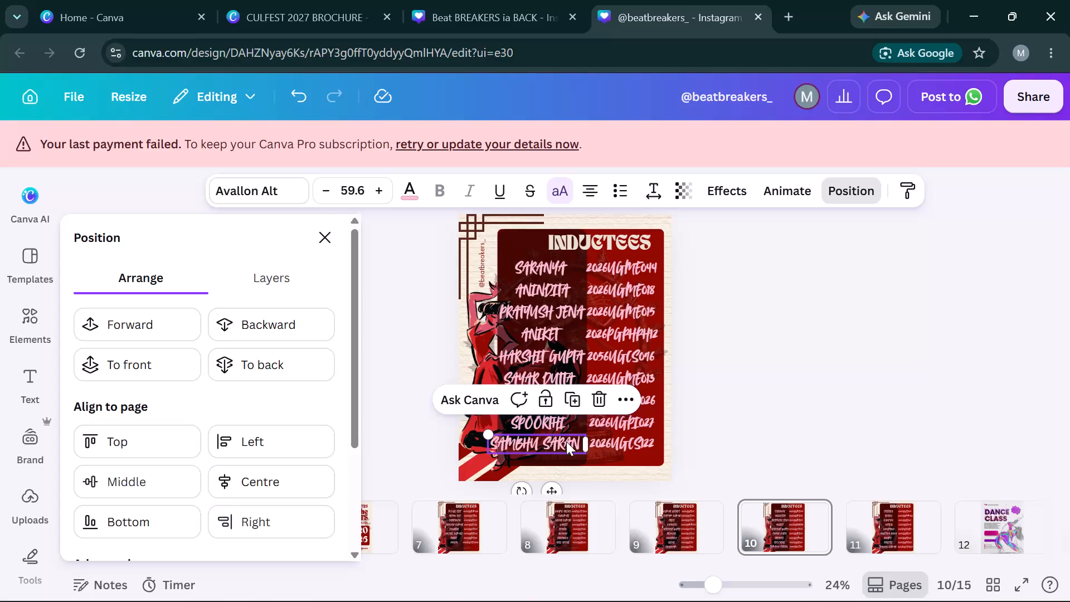
pyautogui.click(566, 441)
pyautogui.press('Right')
pyautogui.press('Right')
pyautogui.press('Right')
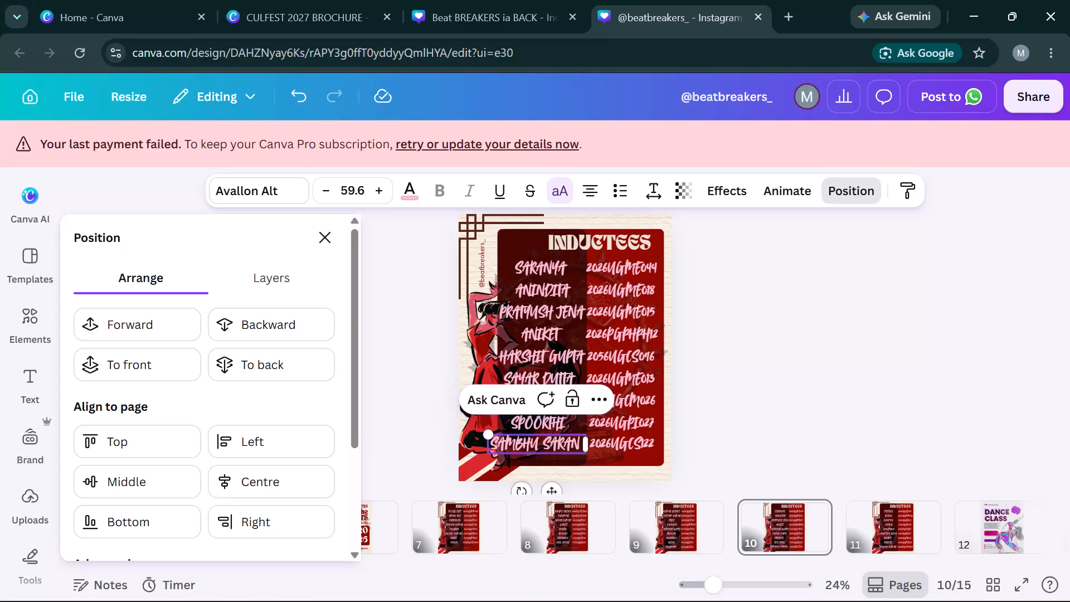
pyautogui.press('Right')
pyautogui.hotkey('ctrl', 'shift', 'Left')
pyautogui.press('BackSpace')
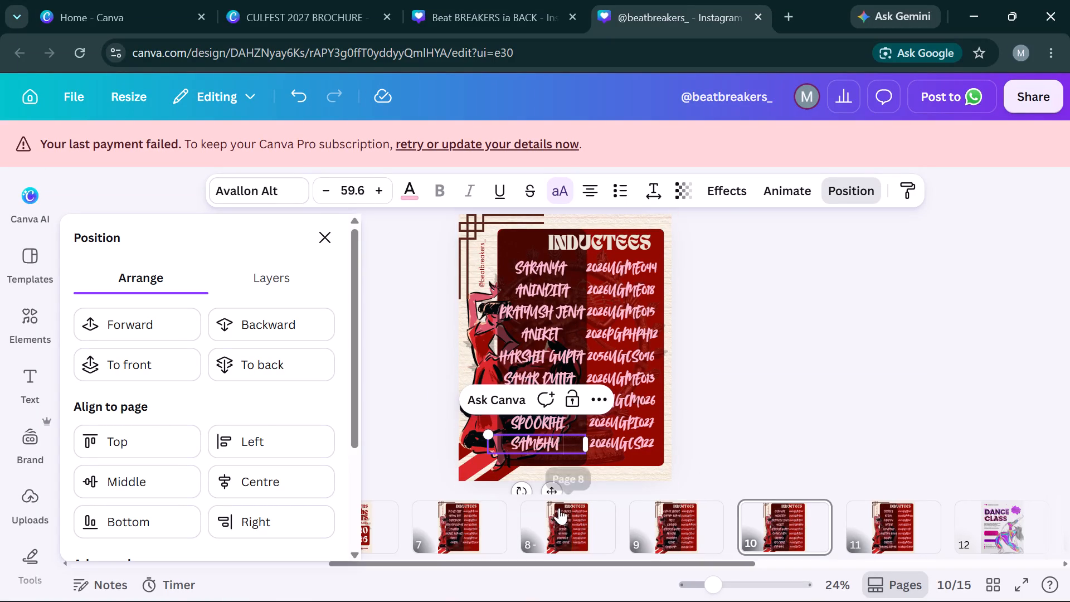
pyautogui.click(556, 488)
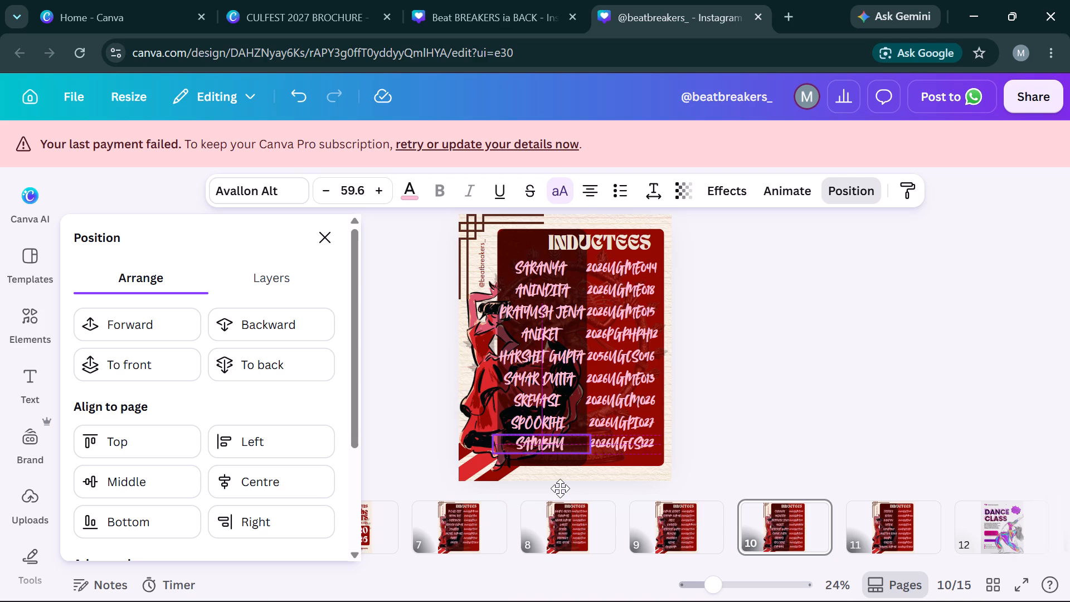
pyautogui.click(777, 433)
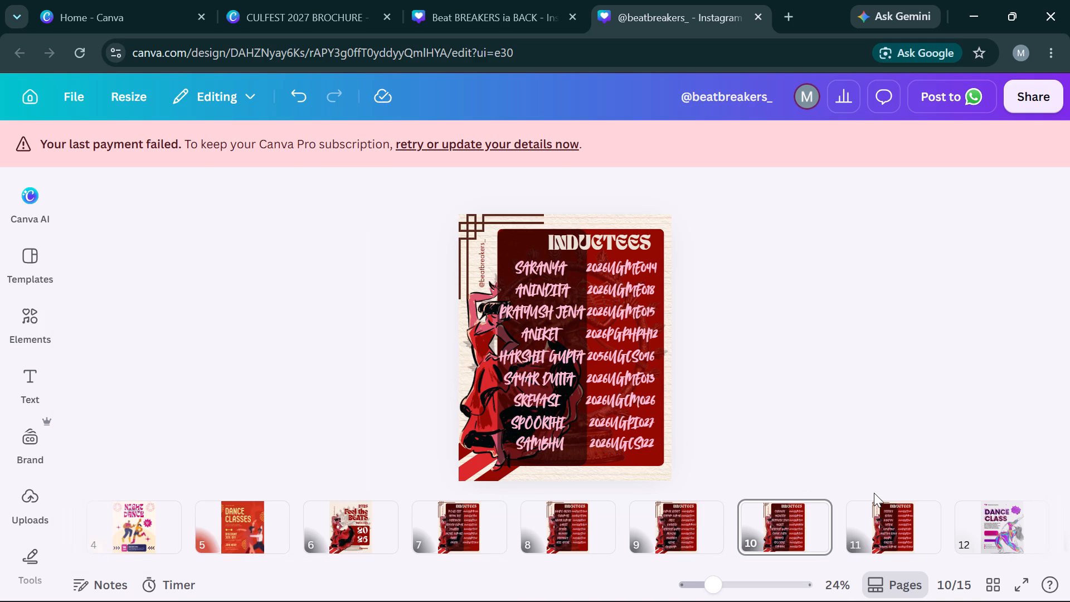
# Paste the faded statue onto page 11, send it to the back and bring it forward two levels.
pyautogui.press('Right')
pyautogui.hotkey('ctrl', 'v')
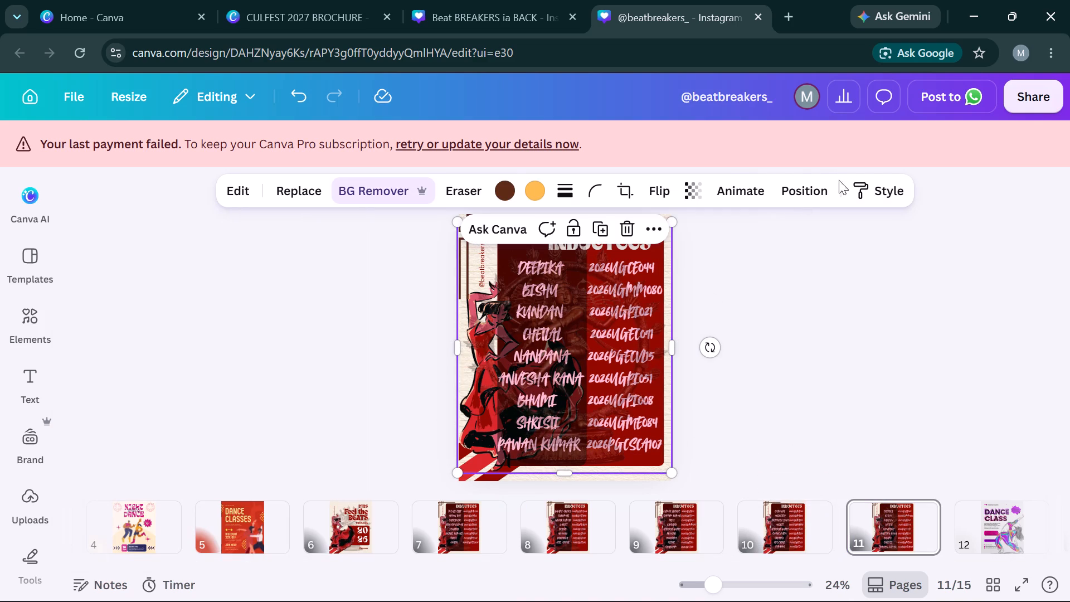
pyautogui.click(821, 187)
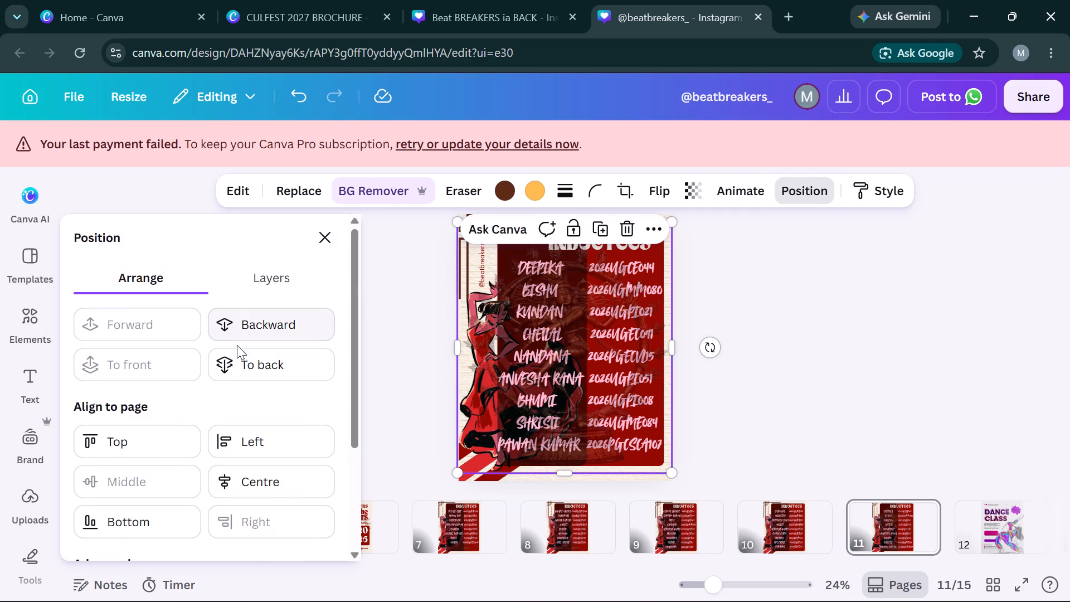
pyautogui.click(231, 362)
pyautogui.click(154, 328)
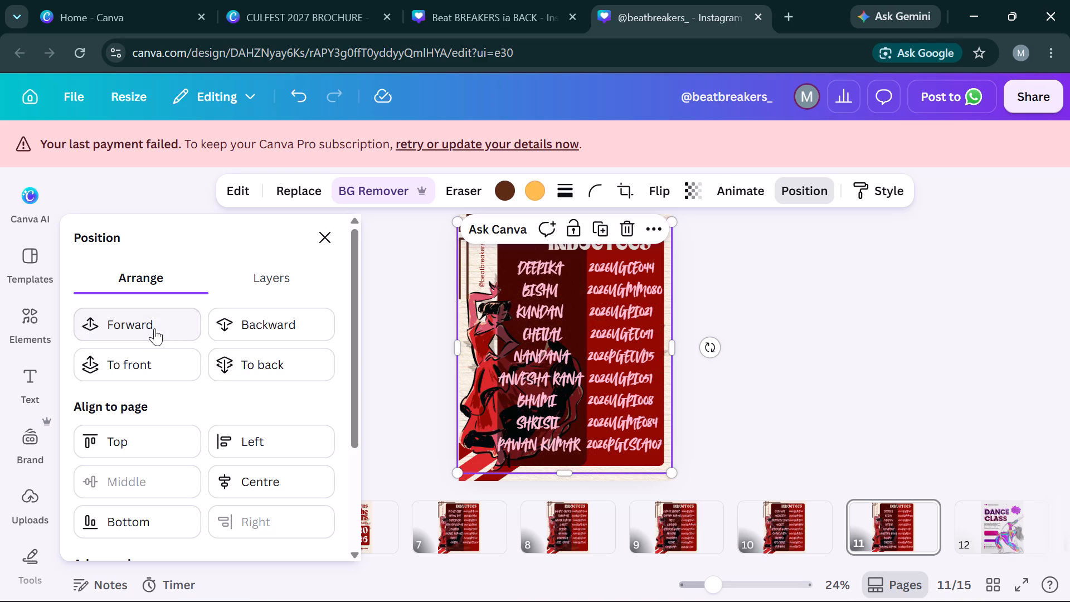
pyautogui.click(154, 328)
pyautogui.click(795, 385)
pyautogui.click(795, 385)
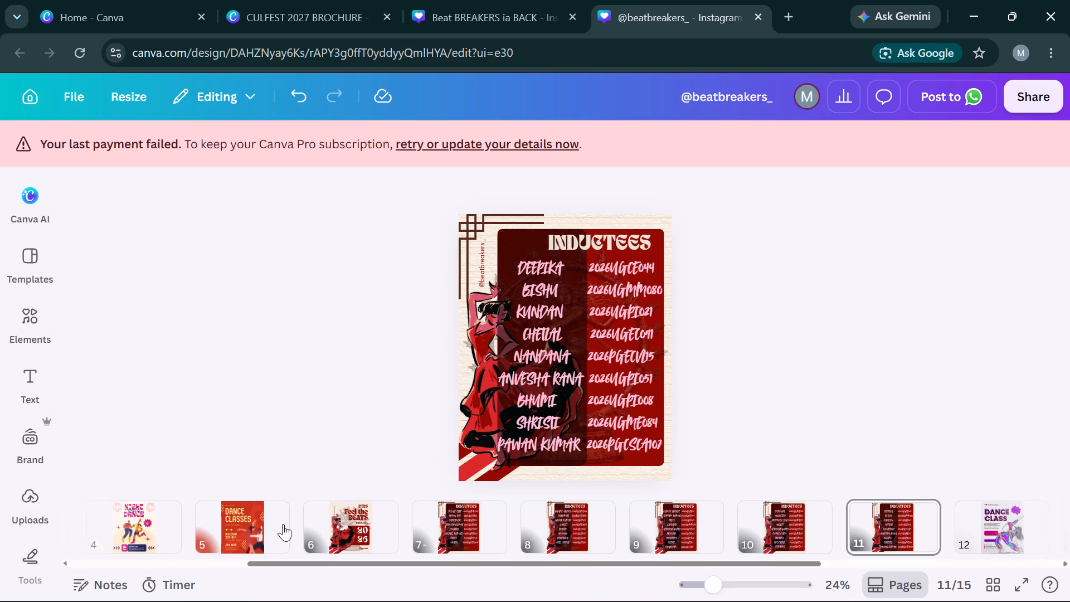
# Copy the central dancer image from the Indian Classical poster on page 13 and paste it onto the page 6 cover.
pyautogui.hscroll(5, 283, 524)
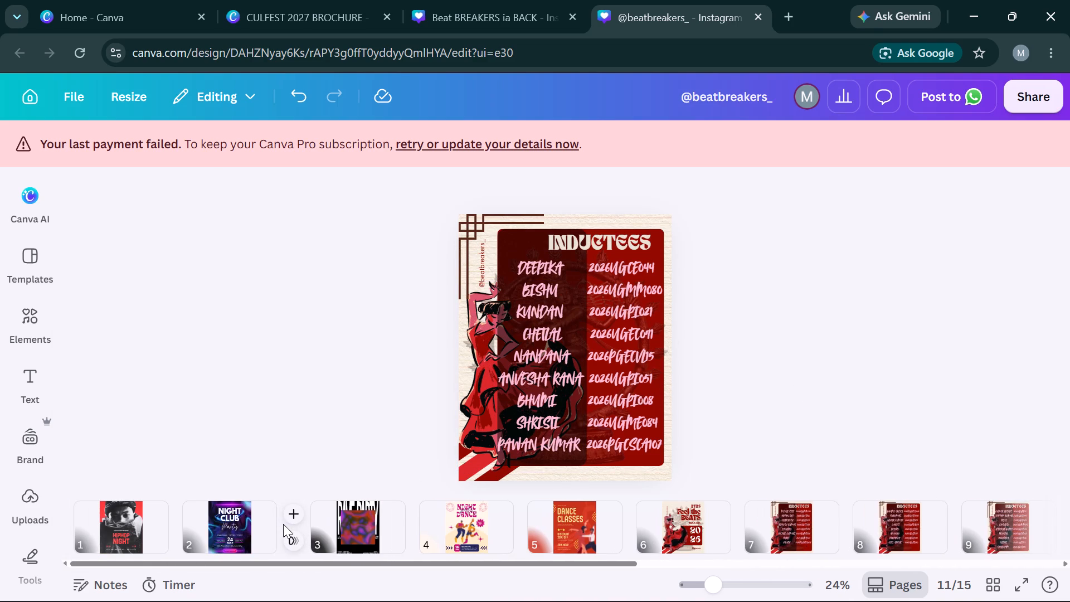
pyautogui.hscroll(-7, 283, 524)
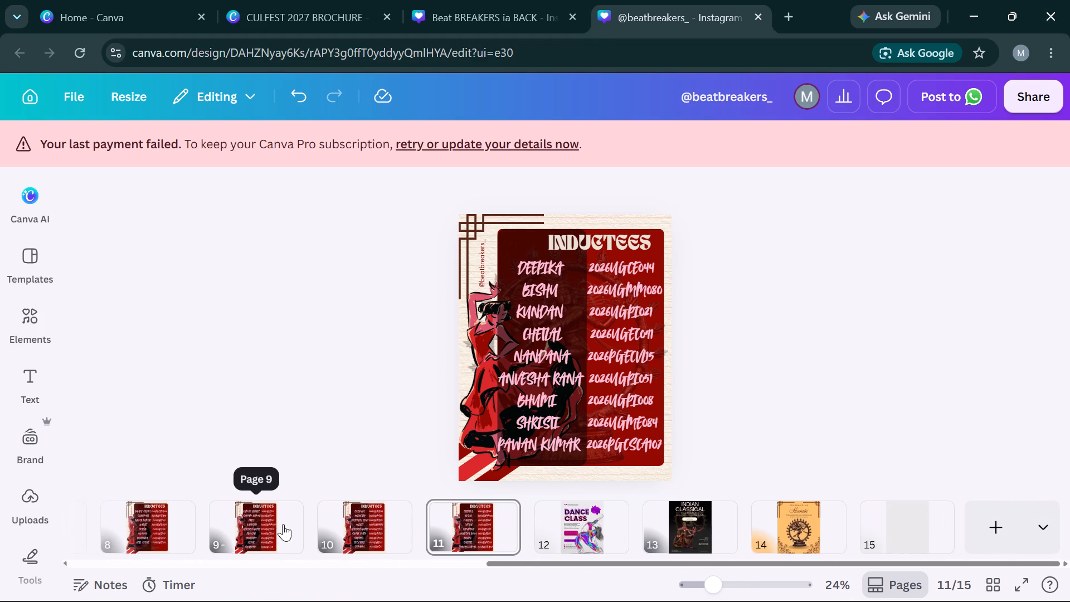
pyautogui.click(683, 517)
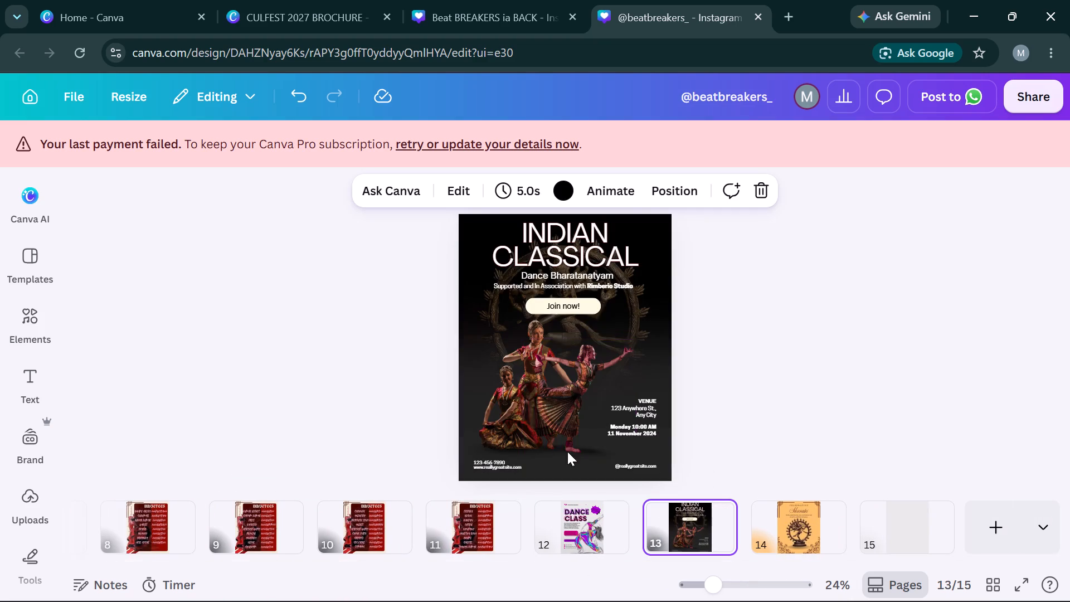
pyautogui.click(533, 330)
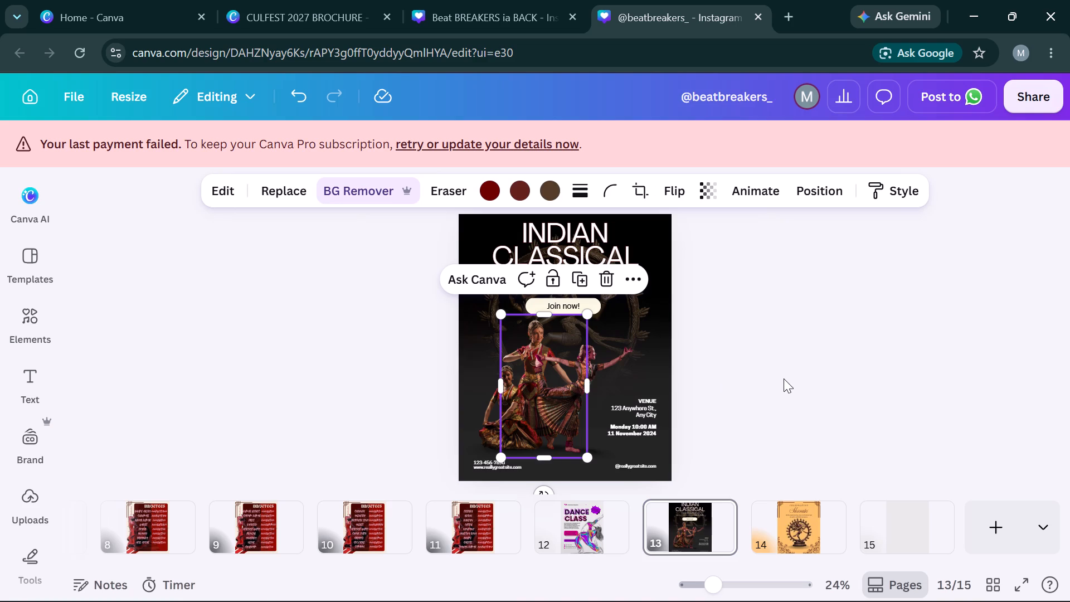
pyautogui.hotkey('ctrl', 'c')
pyautogui.hscroll(3, 407, 508)
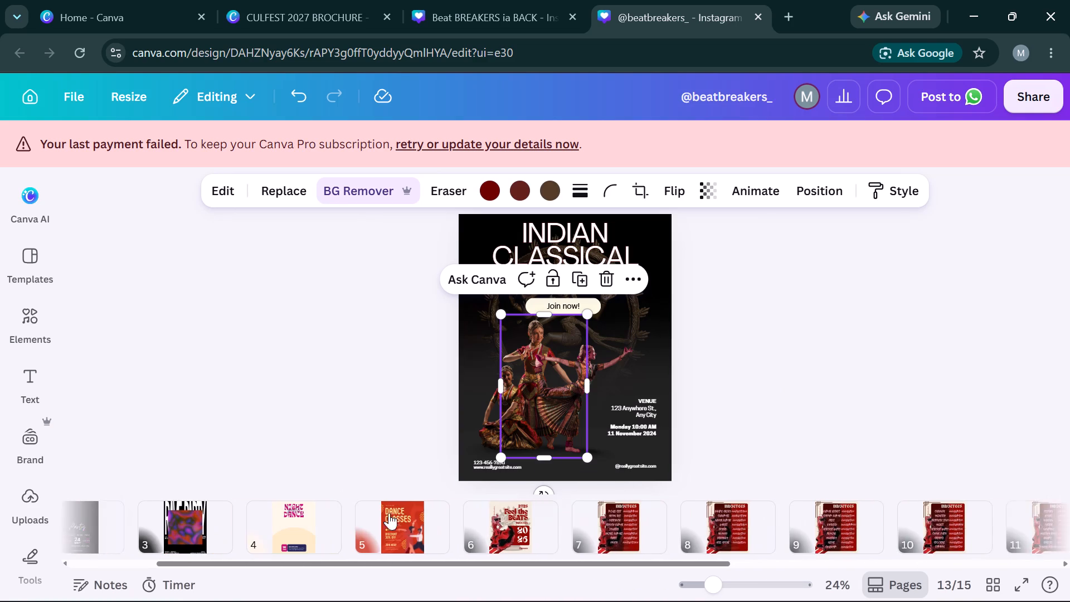
pyautogui.click(541, 526)
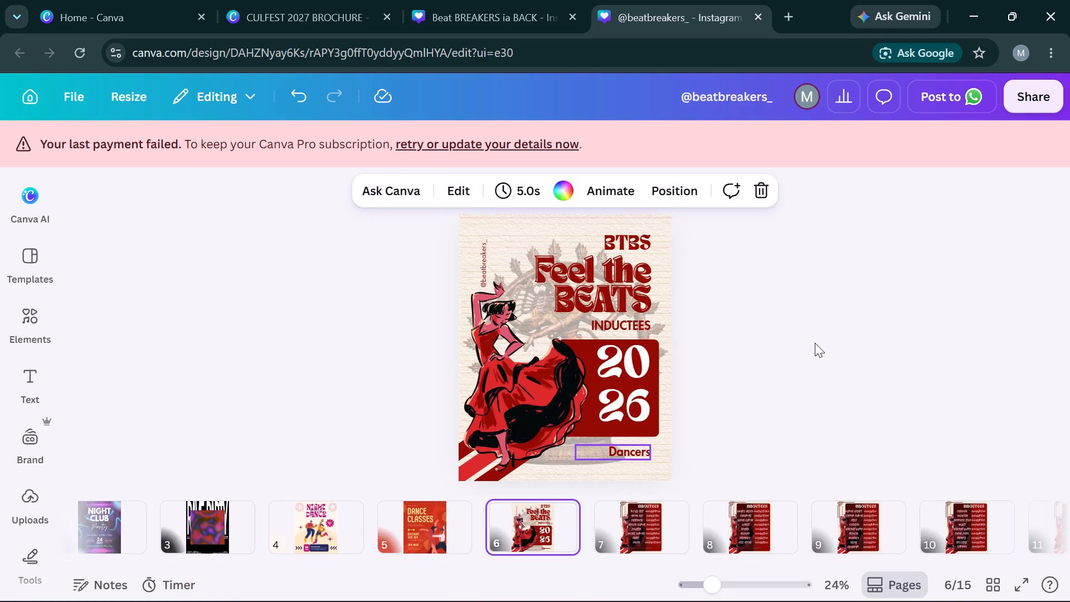
pyautogui.hotkey('ctrl', 'v')
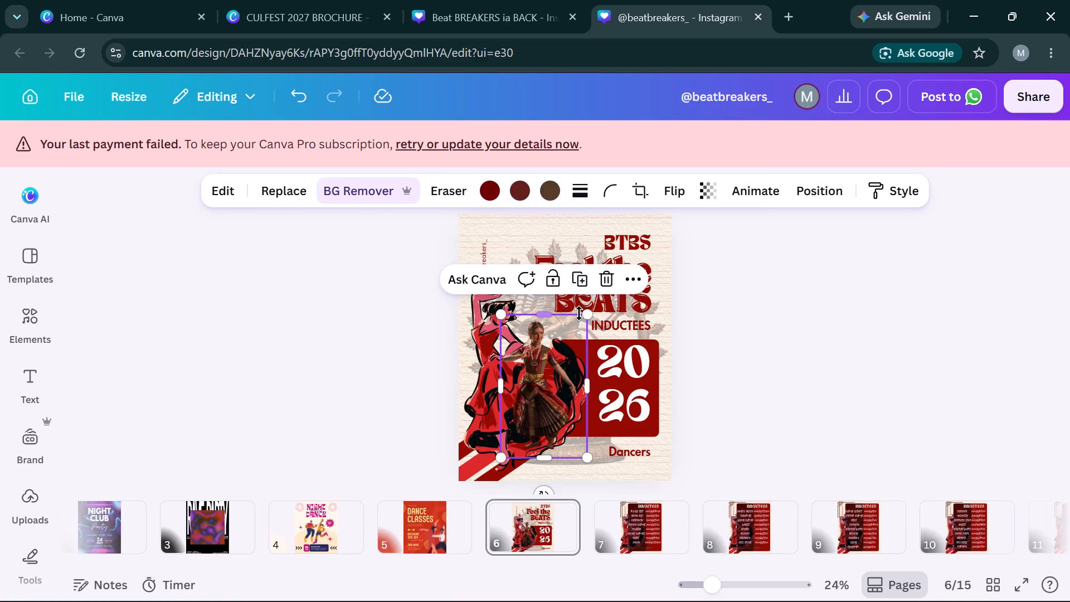
# Set the pasted dancer's transparency to 39.
pyautogui.click(696, 191)
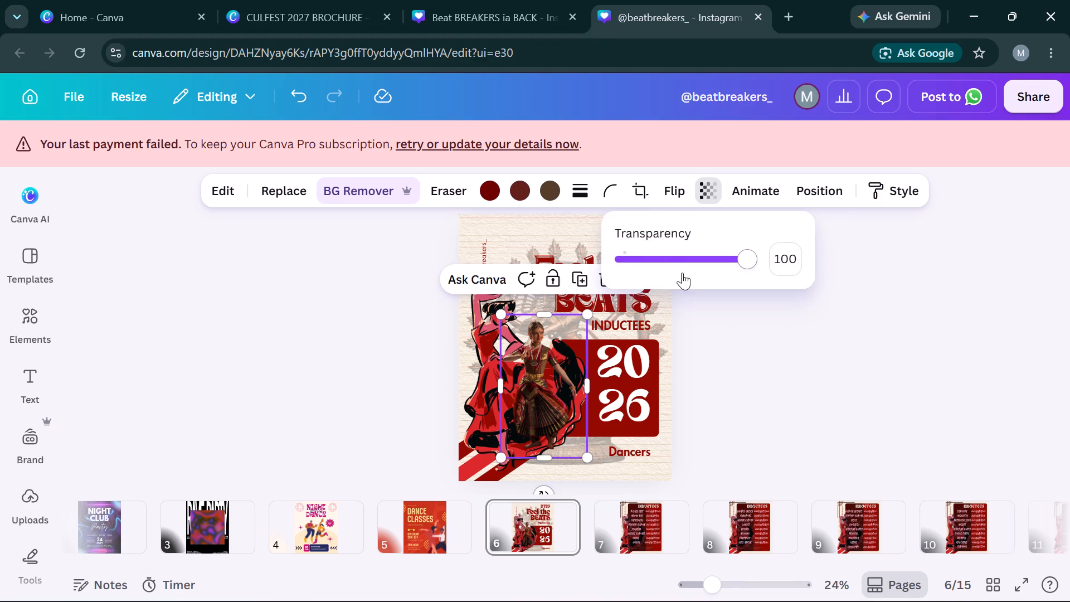
pyautogui.moveTo(689, 266); pyautogui.dragTo(672, 264)
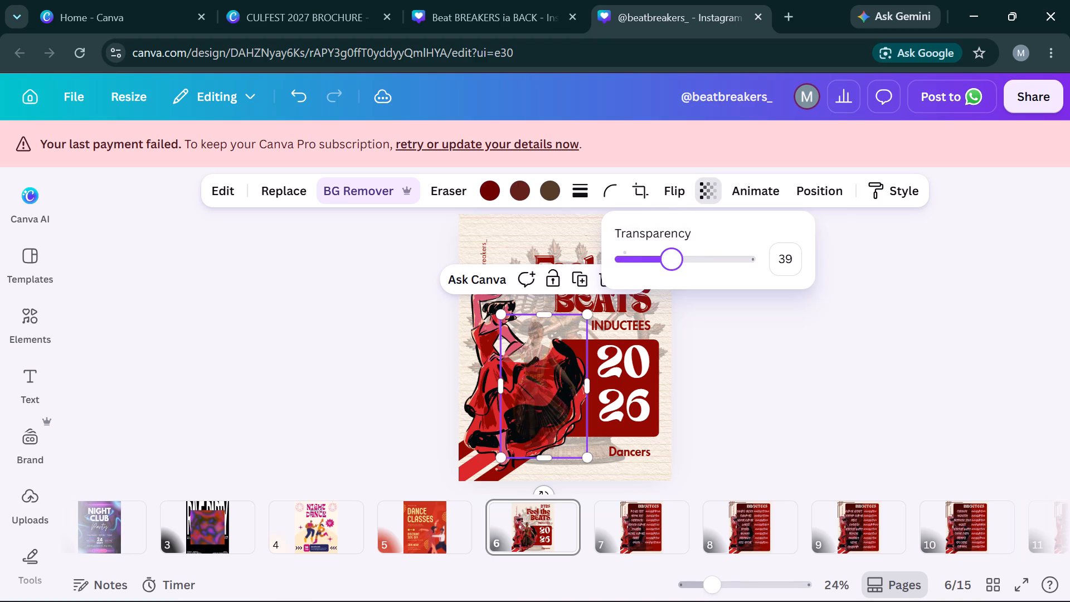
# Move the faded dancer over the right end of the red 2026 rectangle, with its top aligned to the rectangle's top edge.
pyautogui.moveTo(538, 392); pyautogui.dragTo(633, 410)
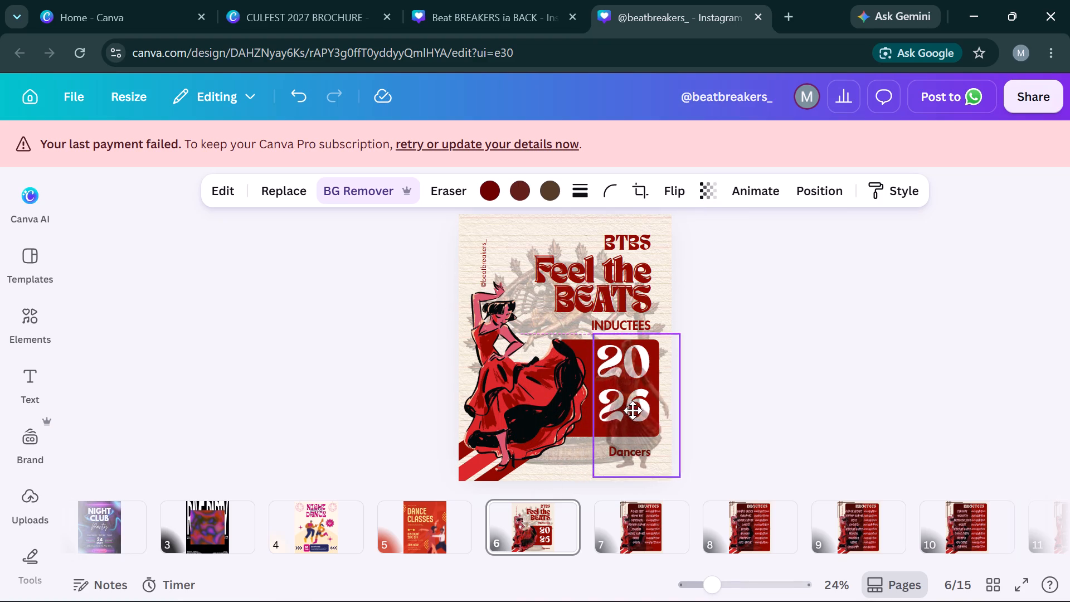
pyautogui.moveTo(633, 410); pyautogui.dragTo(650, 404)
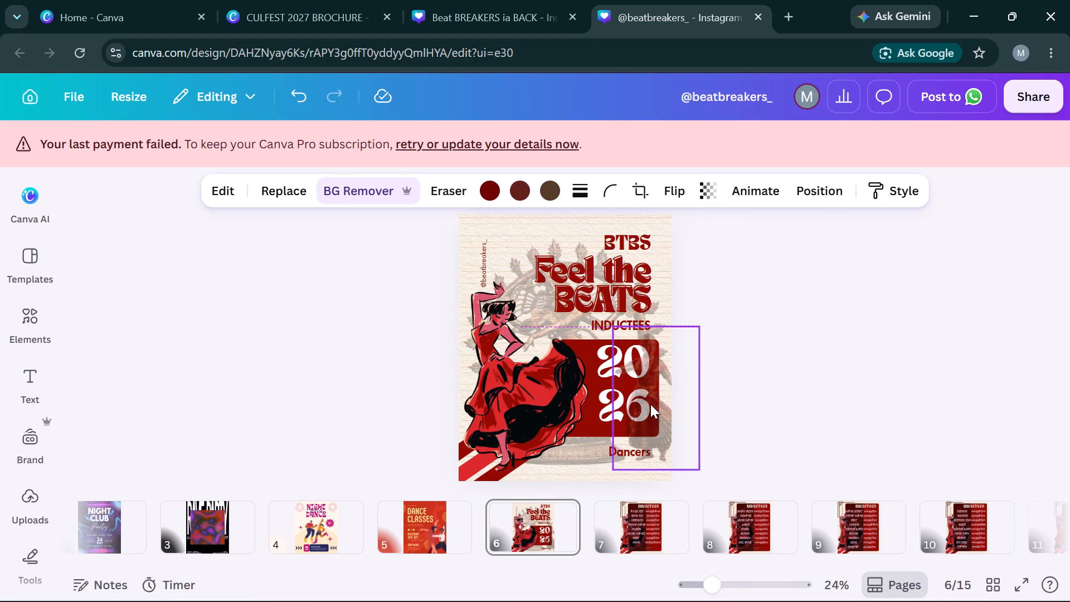
pyautogui.moveTo(650, 404); pyautogui.dragTo(648, 404)
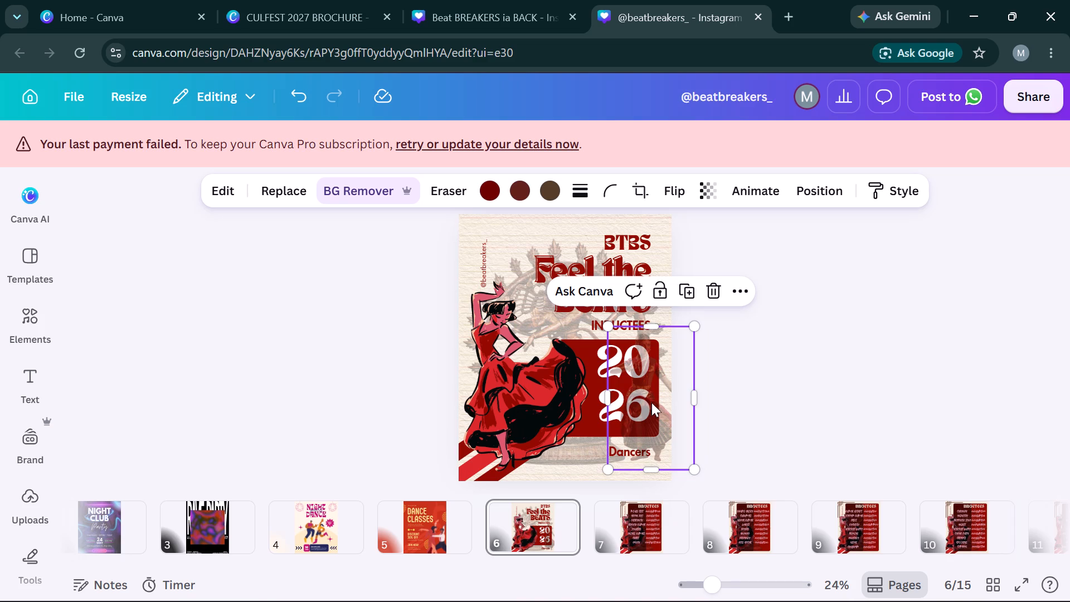
pyautogui.click(699, 396)
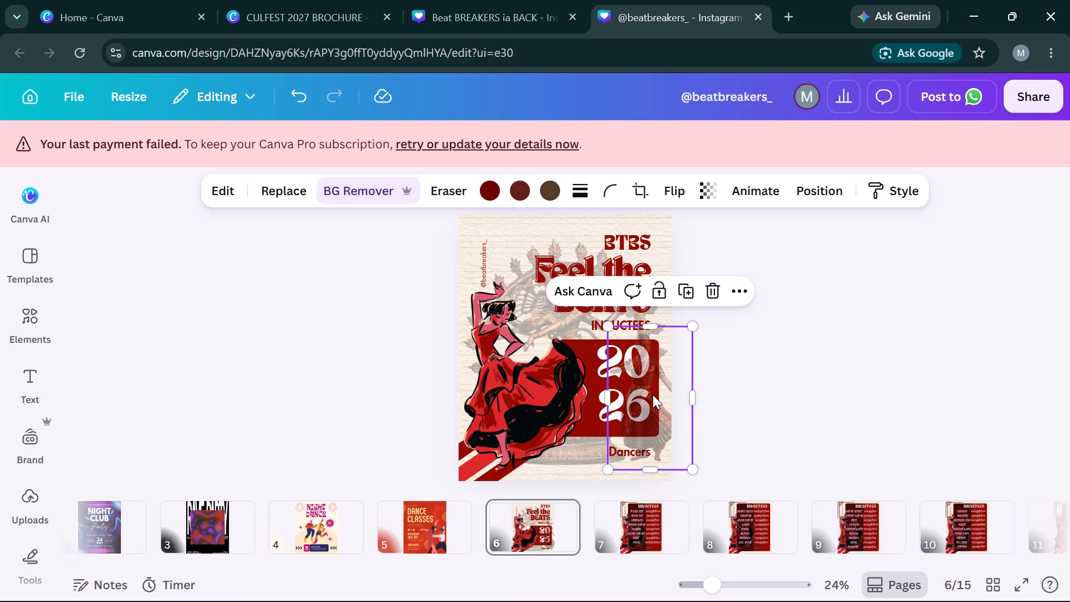
pyautogui.moveTo(653, 395); pyautogui.dragTo(643, 412)
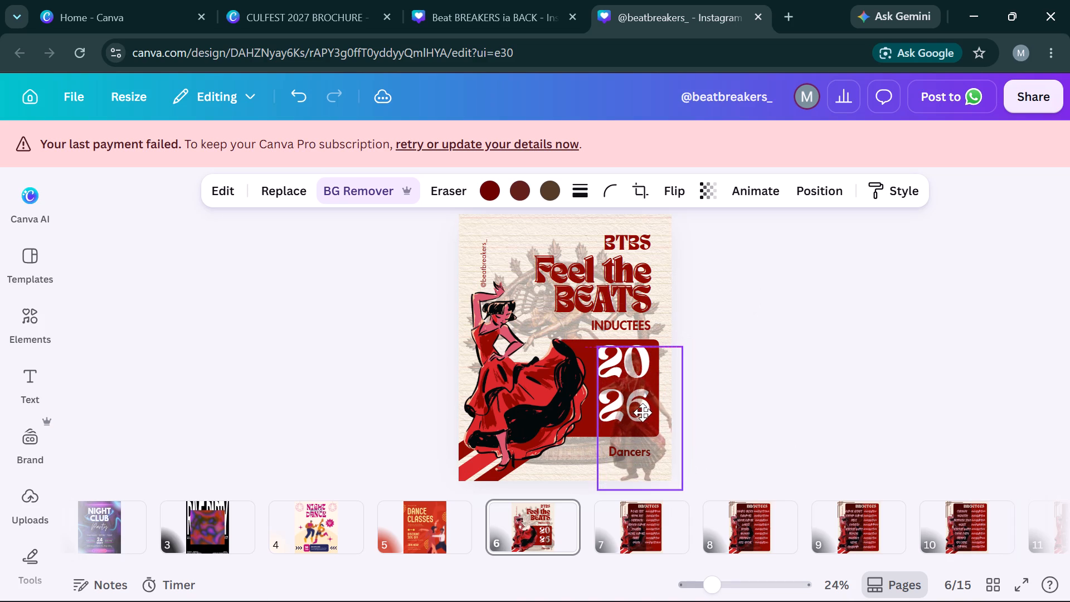
pyautogui.moveTo(643, 412); pyautogui.dragTo(646, 409)
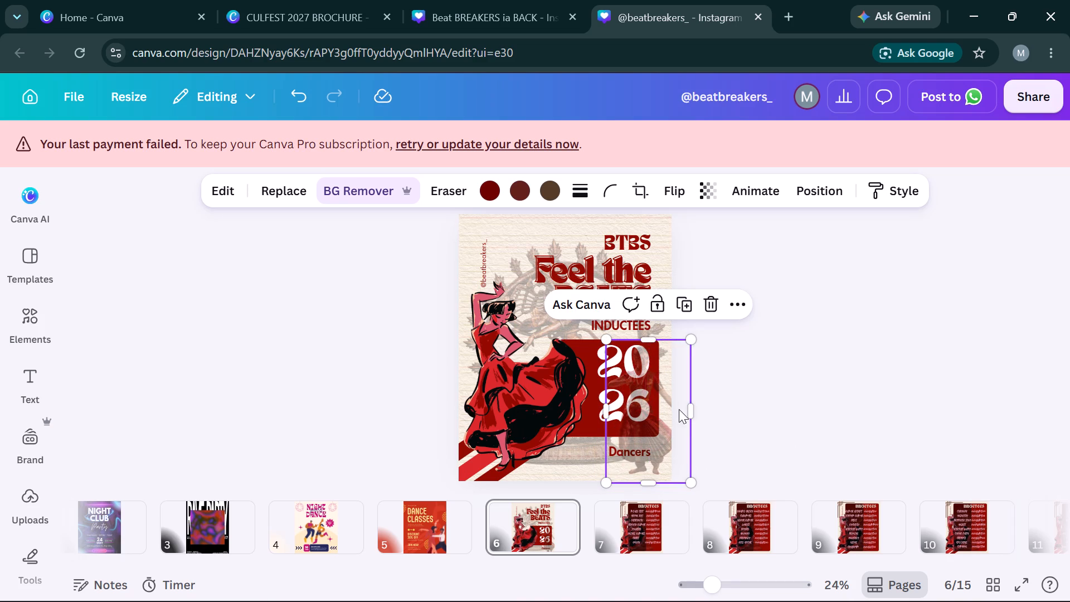
# Crop the dancer image's right side and bottom to the red rectangle's edges, making it about 268 wide.
pyautogui.moveTo(689, 410); pyautogui.dragTo(658, 413)
pyautogui.moveTo(634, 479); pyautogui.dragTo(631, 454)
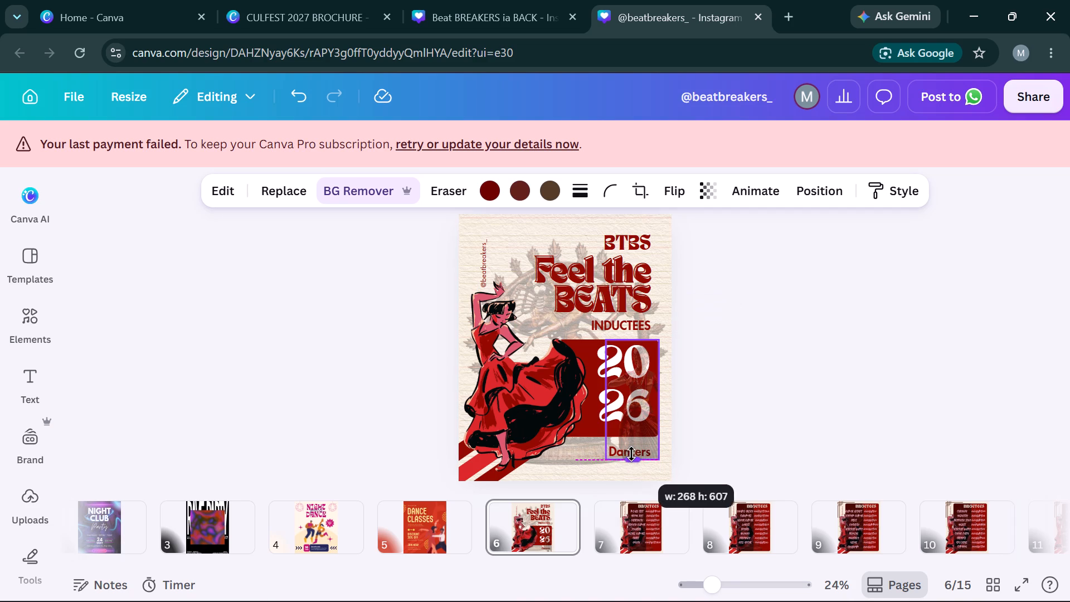
pyautogui.moveTo(631, 454); pyautogui.dragTo(632, 441)
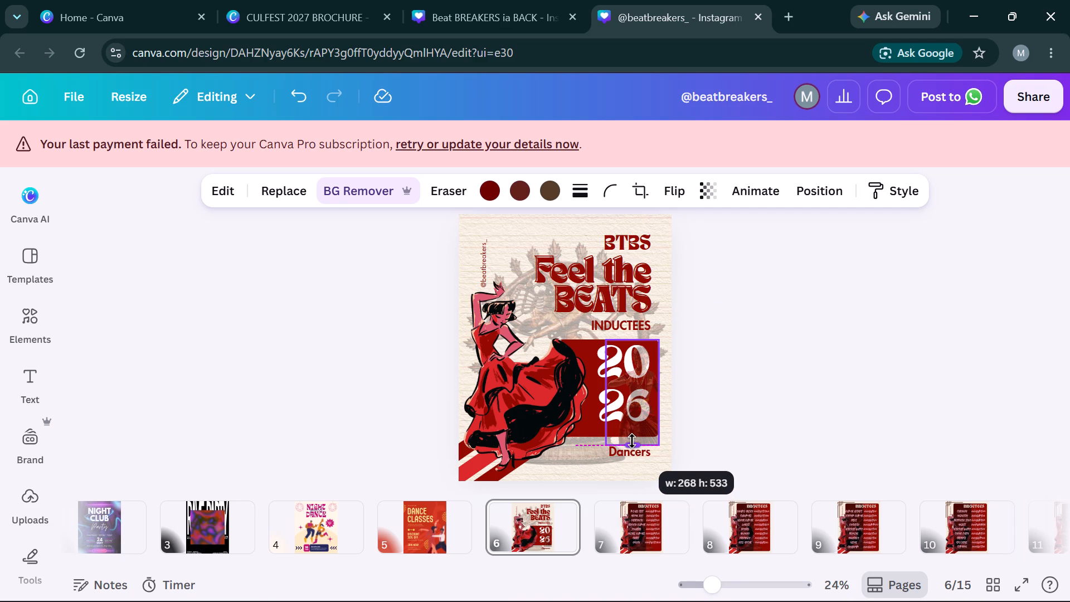
pyautogui.moveTo(632, 441); pyautogui.dragTo(626, 435)
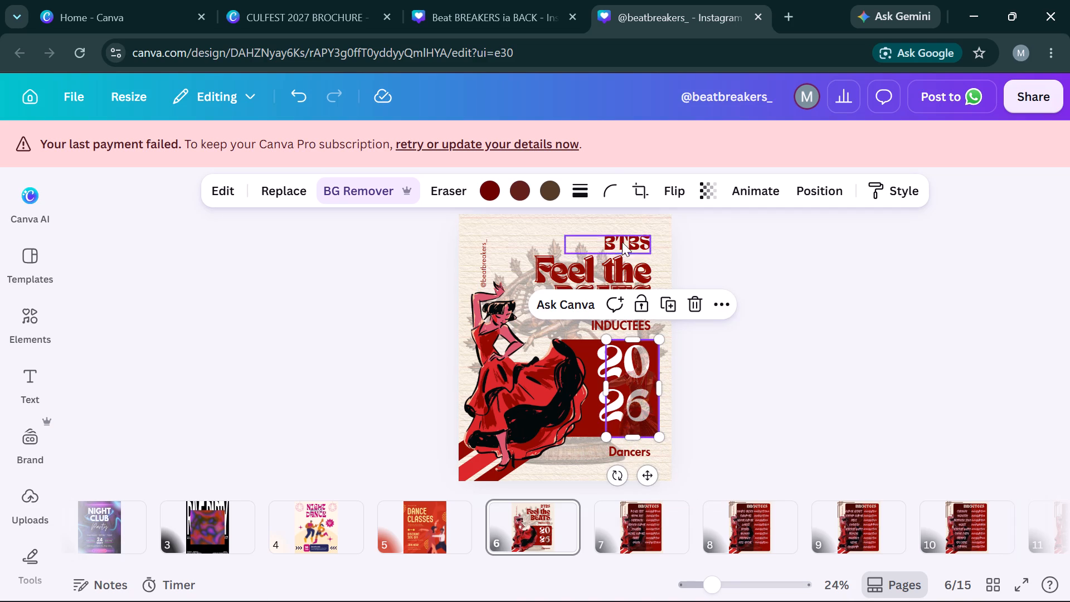
# Round the cropped dancer image's corners to about 27 to match the red rectangle.
pyautogui.click(609, 197)
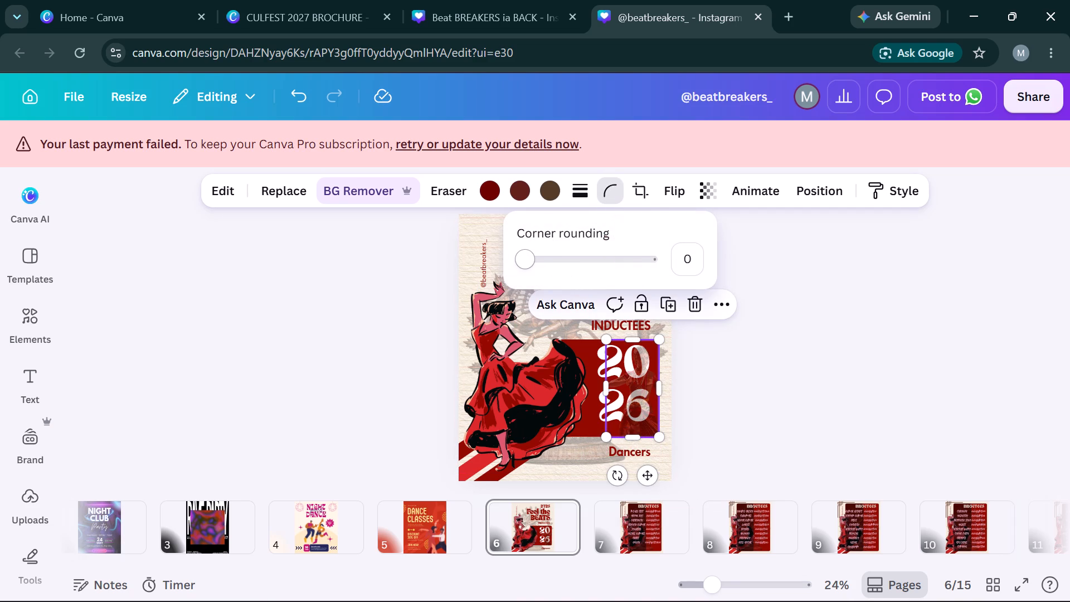
pyautogui.moveTo(536, 260); pyautogui.dragTo(558, 264)
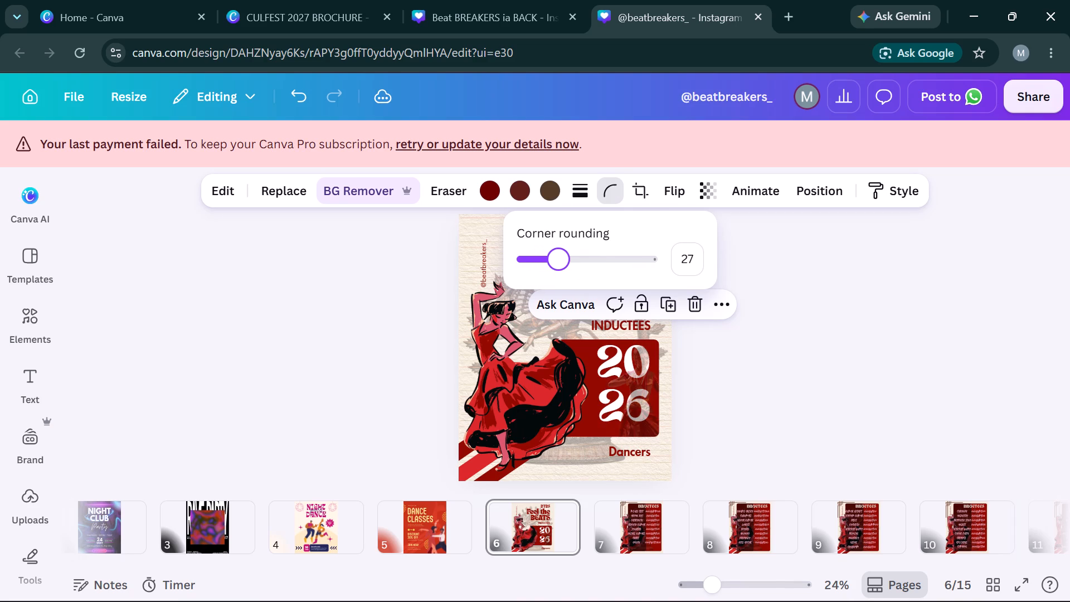
pyautogui.moveTo(558, 264); pyautogui.dragTo(560, 264)
pyautogui.click(900, 426)
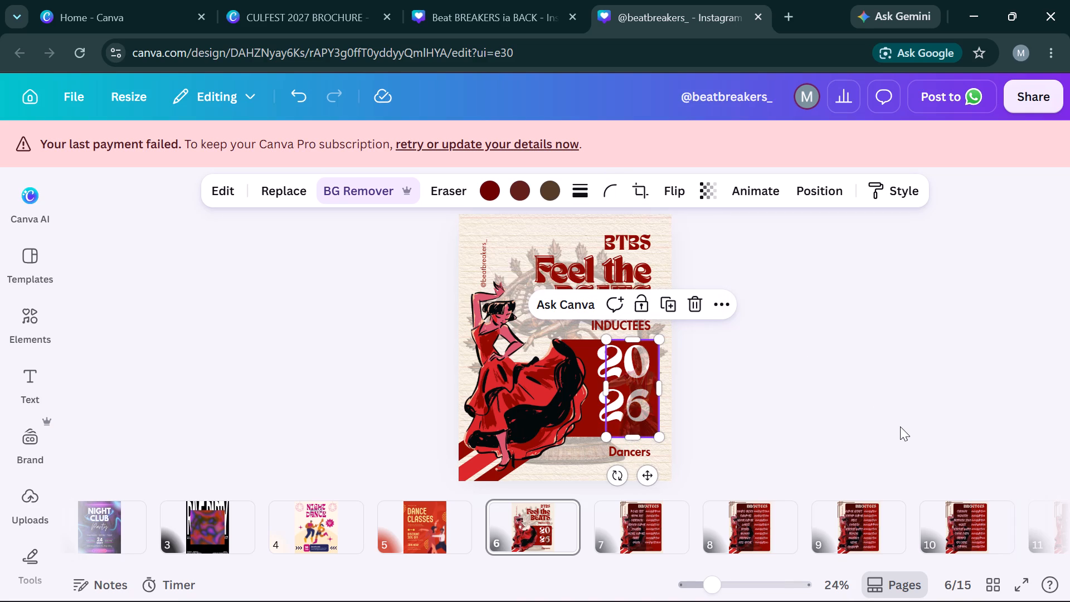
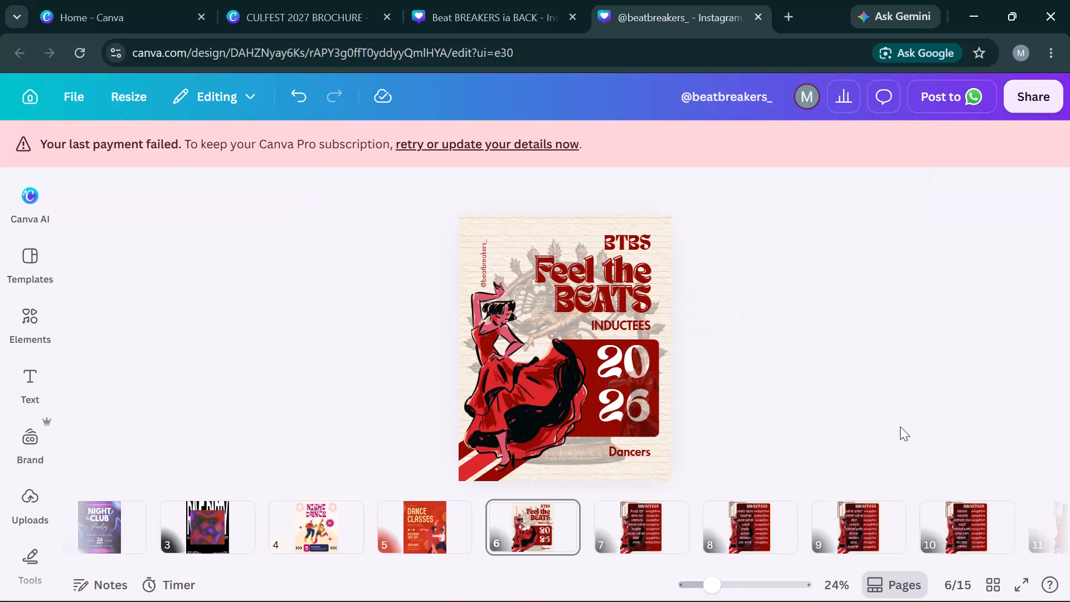
# Review the inductee names pages 7 to 11 one after another to check the finished poster set.
pyautogui.press('Right')
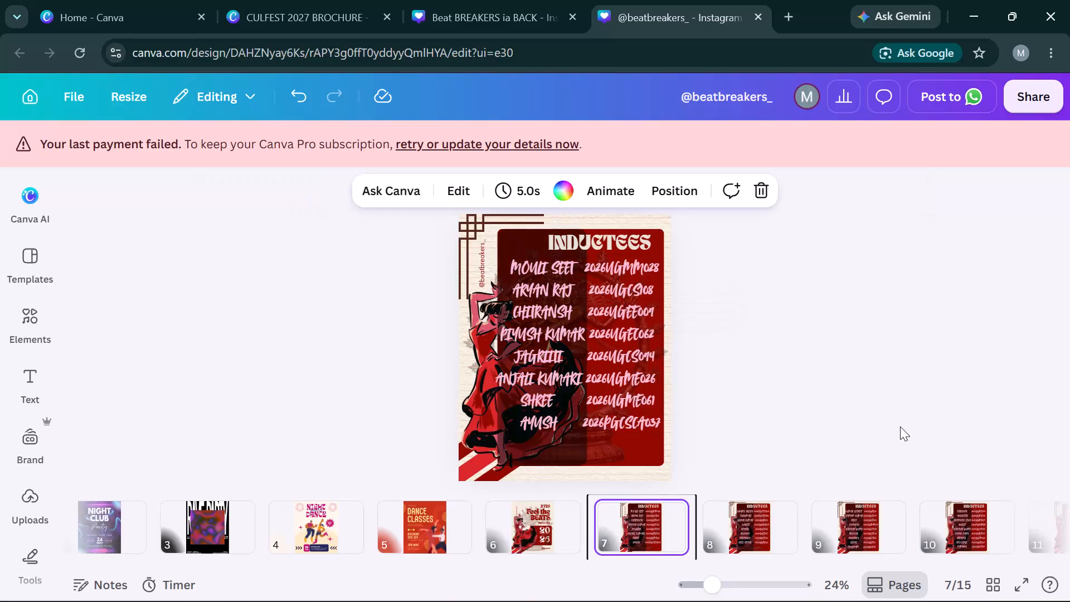
pyautogui.press('Right')
pyautogui.press('Right')
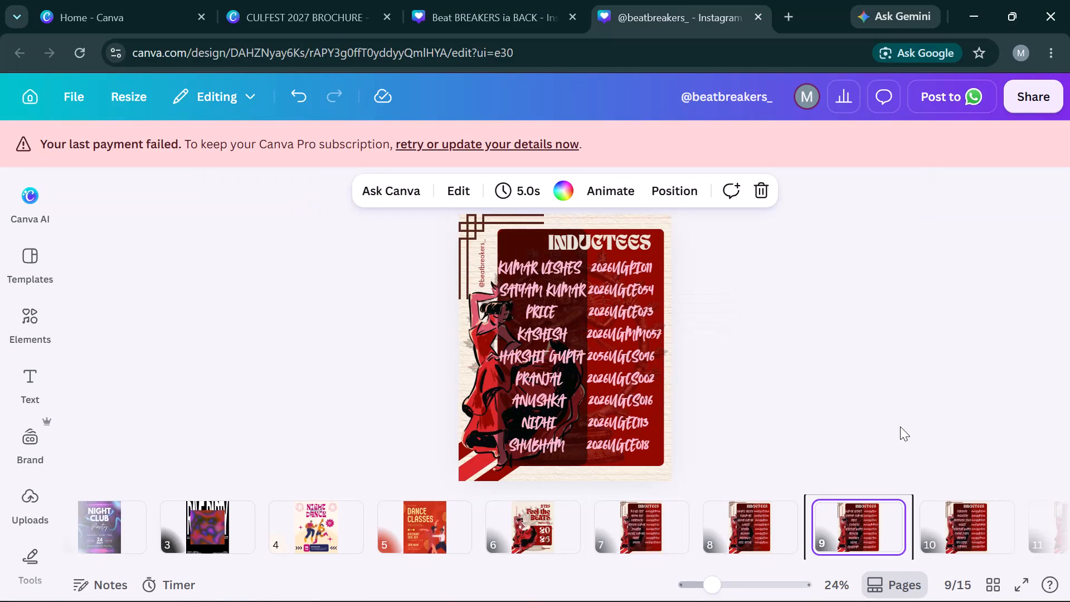
pyautogui.press('Right')
pyautogui.press('Right')
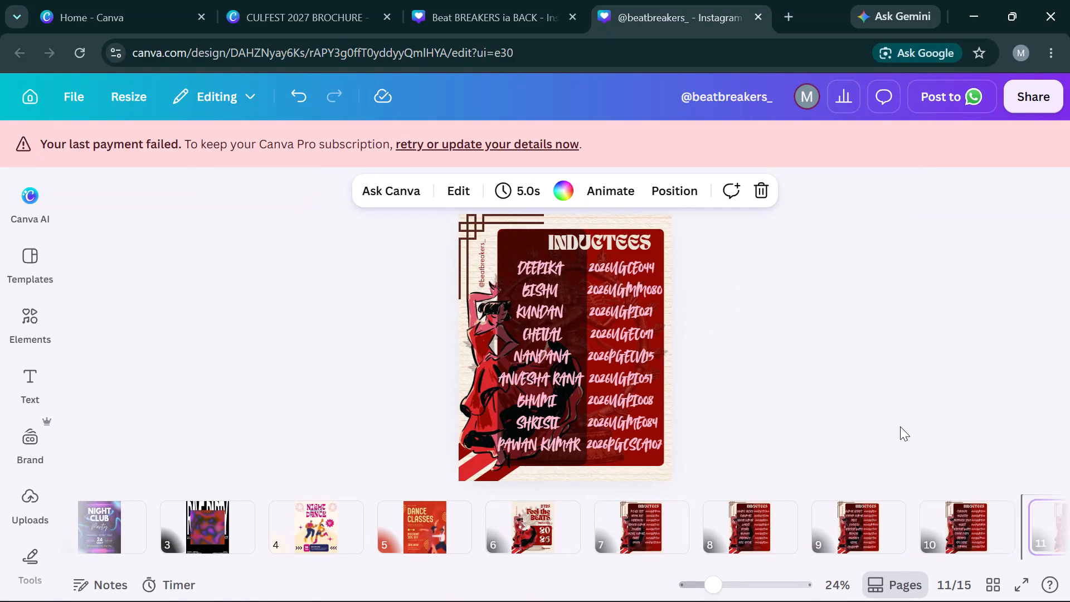
pyautogui.press('Right')
pyautogui.press('Left')
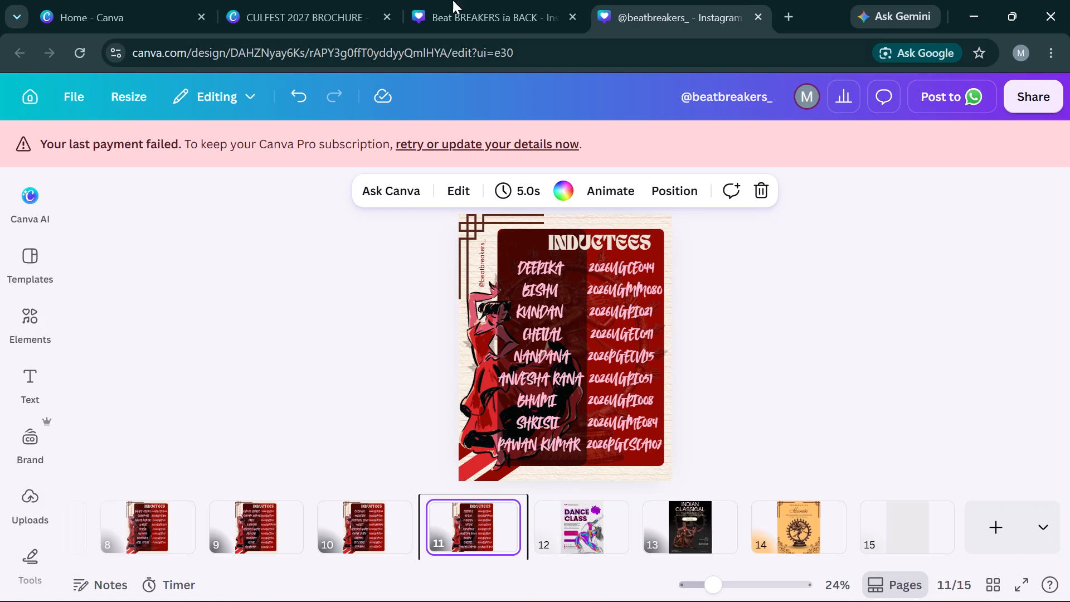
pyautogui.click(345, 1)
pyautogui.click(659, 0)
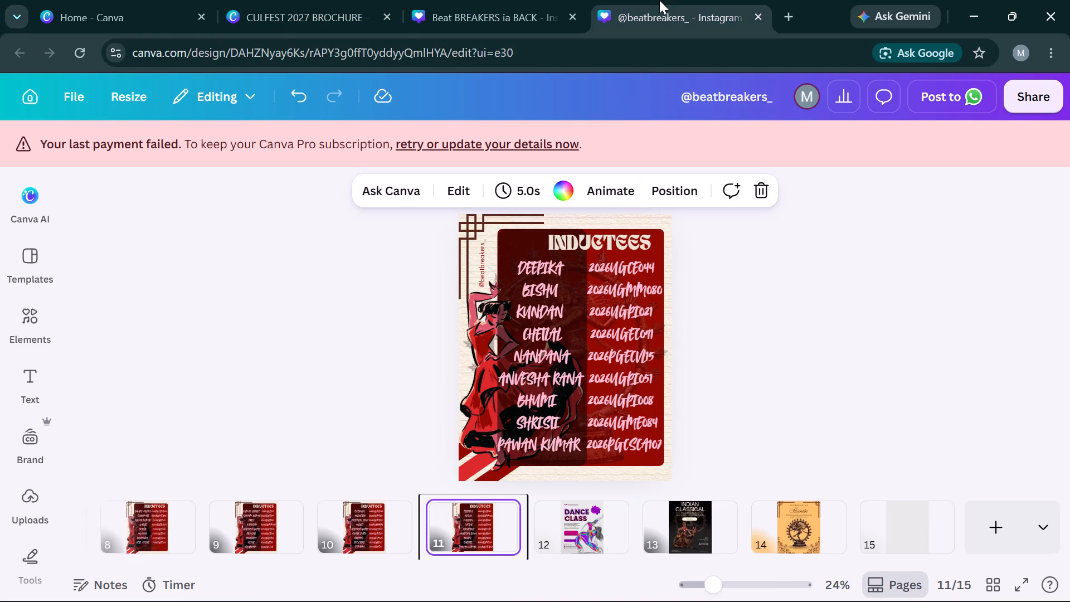
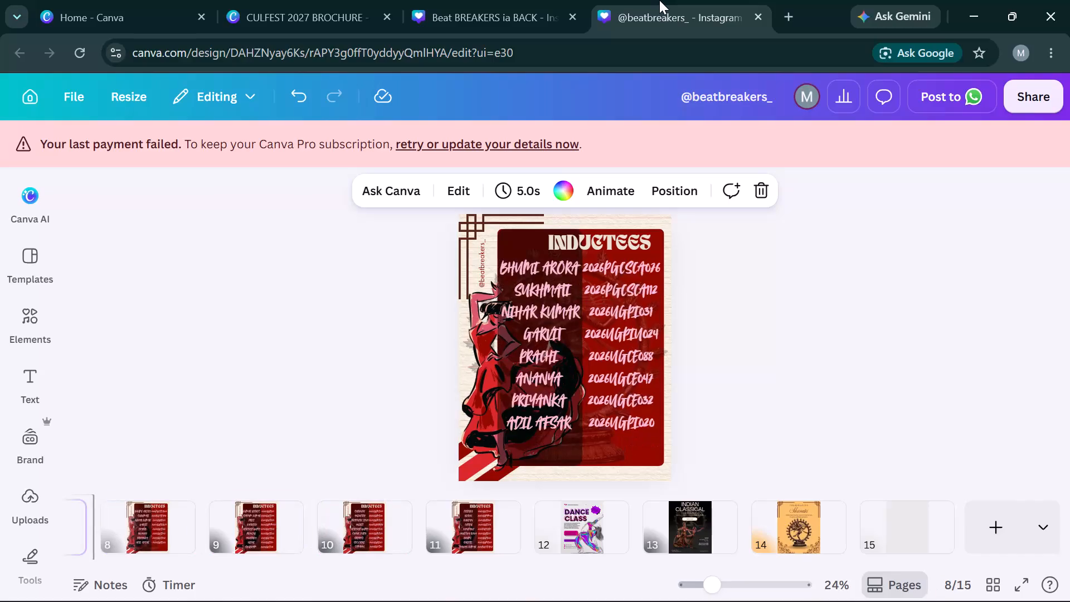
# Look through the remaining pages of the design up to the blank page 15.
pyautogui.press('Left')
pyautogui.press('Right')
pyautogui.press('Right')
pyautogui.press('Right')
pyautogui.press('Right')
pyautogui.press('Right')
pyautogui.press('Right')
pyautogui.press('Right')
pyautogui.press('Right')
pyautogui.press('Right')
pyautogui.press('Right')
pyautogui.press('Right')
pyautogui.press('Right')
pyautogui.press('Right')
pyautogui.press('Right')
pyautogui.press('Right')
pyautogui.press('Right')
pyautogui.press('Right')
pyautogui.press('Right')
pyautogui.press('Right')
pyautogui.press('Right')
pyautogui.press('Right')
pyautogui.press('Right')
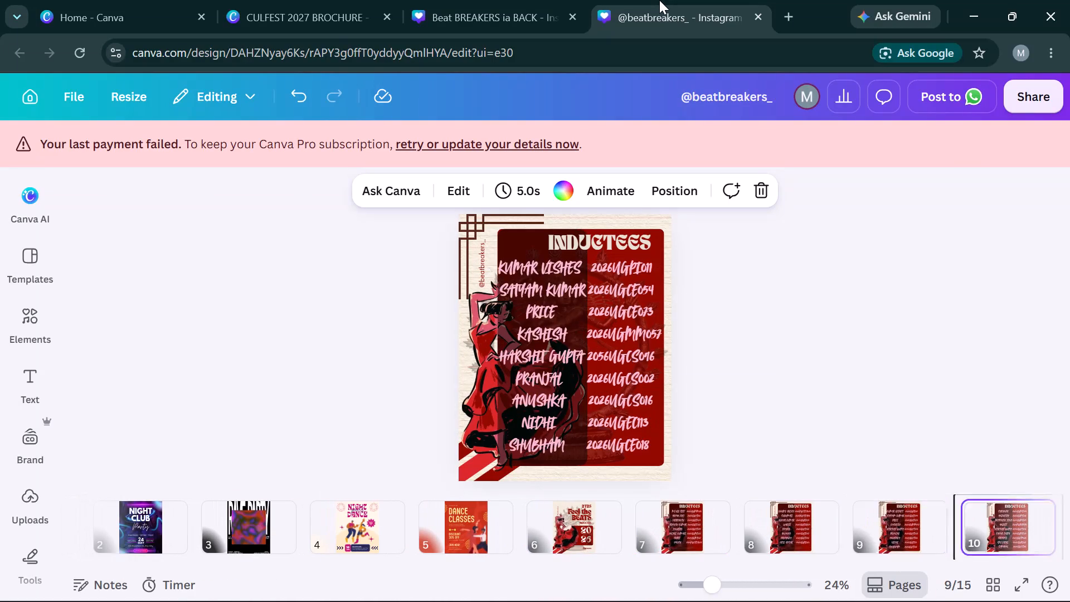
pyautogui.press('Right')
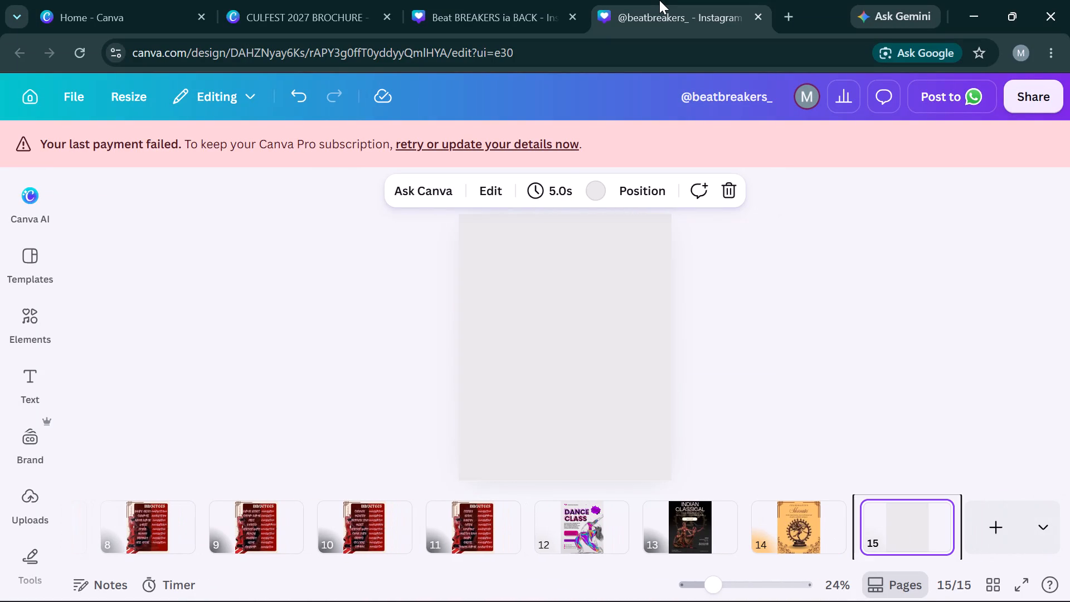
# Search the templates for "CLASSICAL DANCE".
pyautogui.click(13, 273)
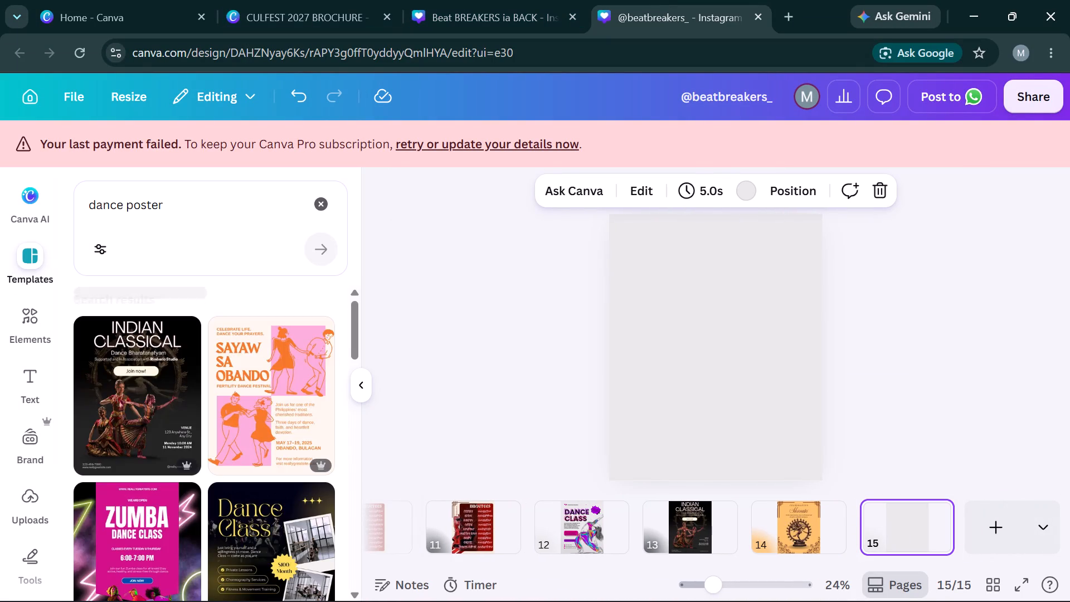
pyautogui.doubleClick(188, 215)
pyautogui.press('BackSpace')
pyautogui.press('BackSpace')
pyautogui.press('BackSpace')
pyautogui.press('BackSpace')
pyautogui.press('BackSpace')
pyautogui.press('BackSpace')
pyautogui.press('BackSpace')
pyautogui.press('BackSpace')
pyautogui.press('BackSpace')
pyautogui.press('BackSpace')
pyautogui.press('BackSpace')
pyautogui.press('BackSpace')
pyautogui.press('BackSpace')
pyautogui.press('BackSpace')
pyautogui.press('BackSpace')
pyautogui.press('BackSpace')
pyautogui.press('BackSpace')
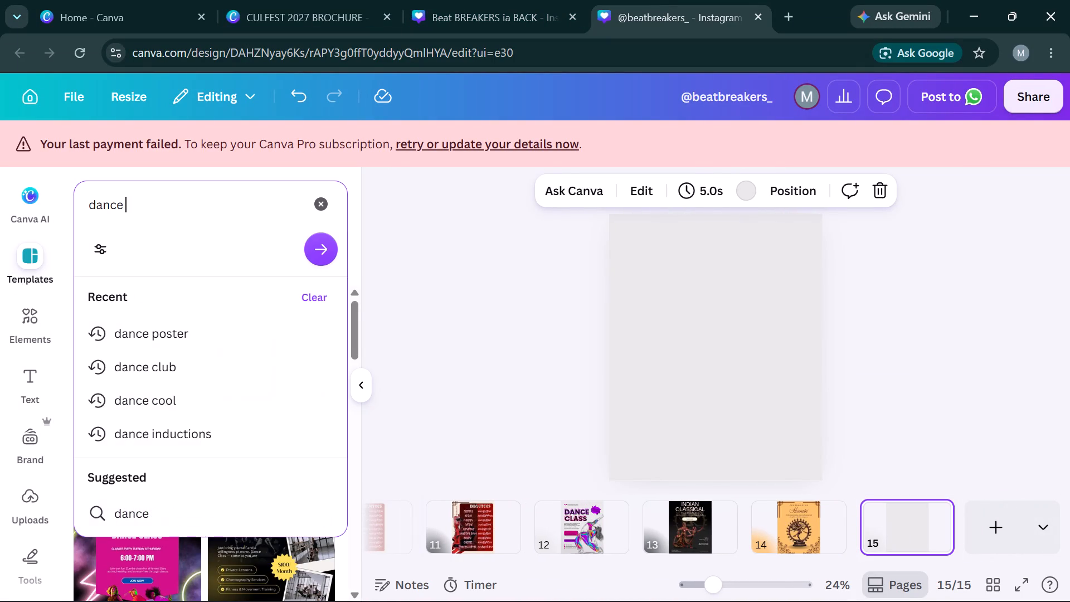
pyautogui.write('CLASSICALD')
pyautogui.press('BackSpace')
pyautogui.press('space')
pyautogui.write('DANCE')
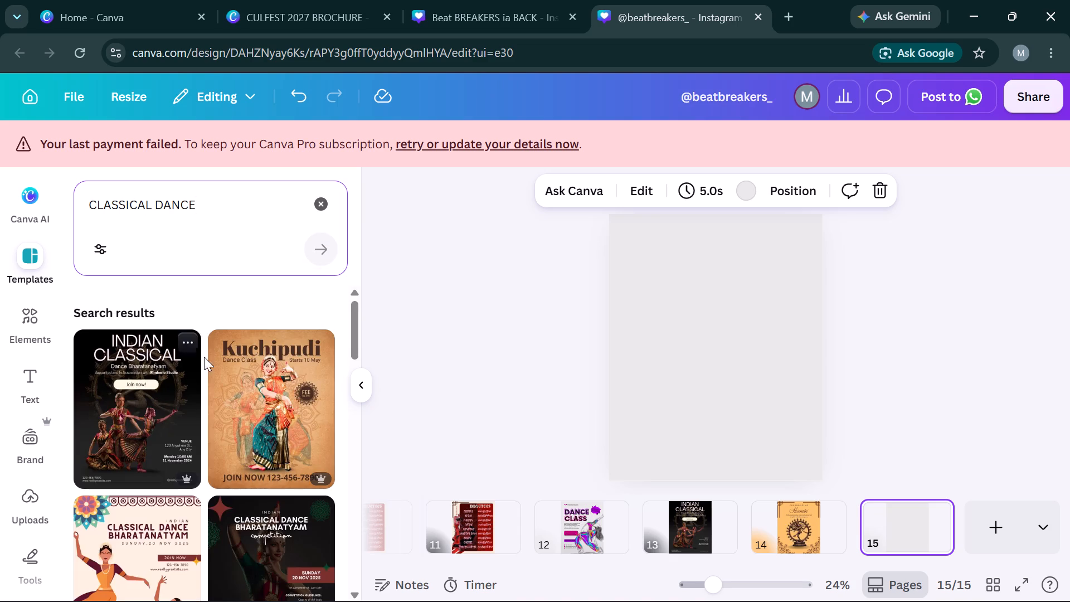
# Browse the classical dance templates and apply the brown and orange Kuchipudi one to blank page 15.
pyautogui.hscroll(1, 208, 357)
pyautogui.scroll(1, 208, 357)
pyautogui.scroll(-1, 208, 357)
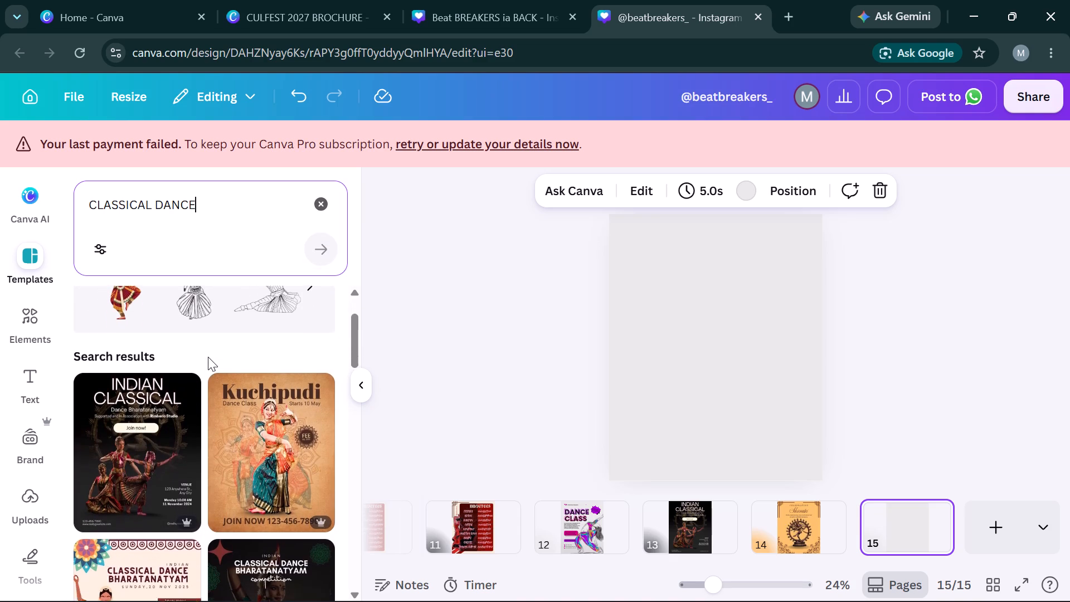
pyautogui.scroll(-2, 208, 357)
pyautogui.hscroll(1, 208, 357)
pyautogui.scroll(-1, 208, 357)
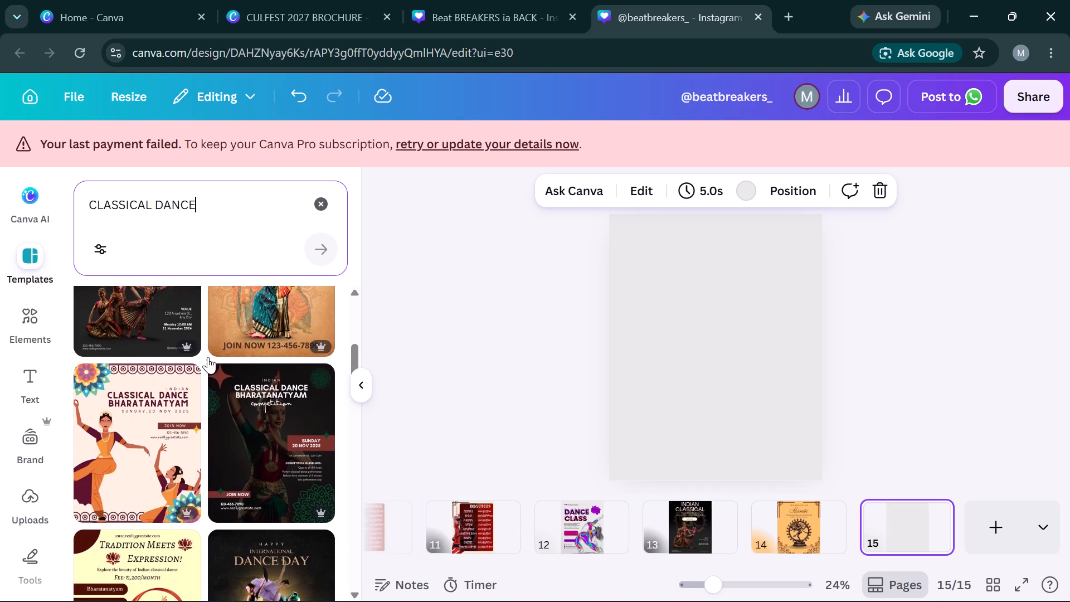
pyautogui.scroll(-1, 208, 357)
pyautogui.scroll(1, 208, 357)
pyautogui.click(304, 331)
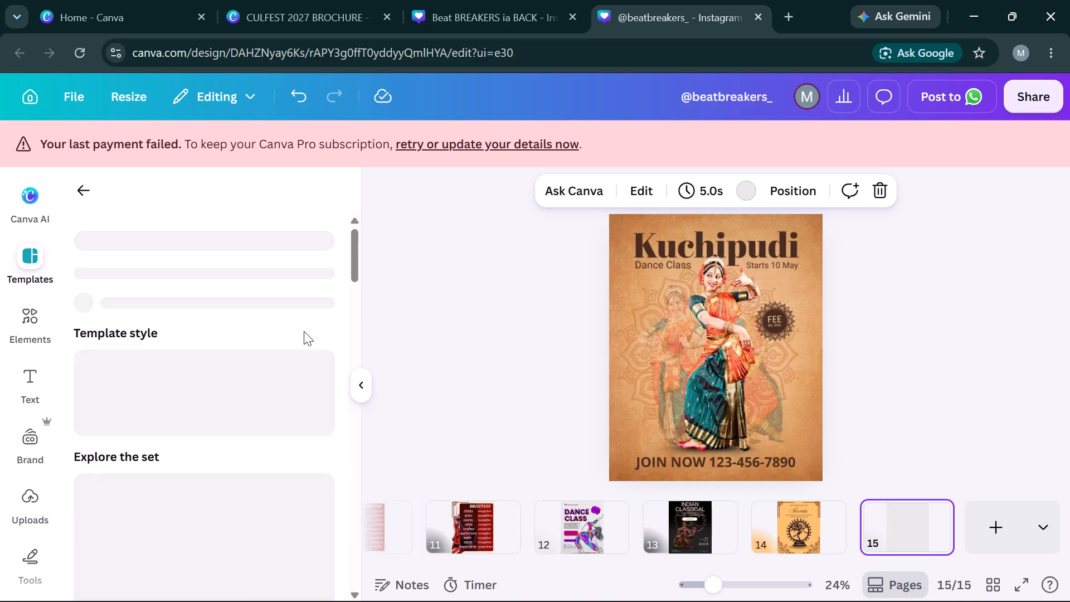
# Copy the main Kuchipudi dancer photo from page 15 and paste it onto the cover, page 6.
pyautogui.click(731, 314)
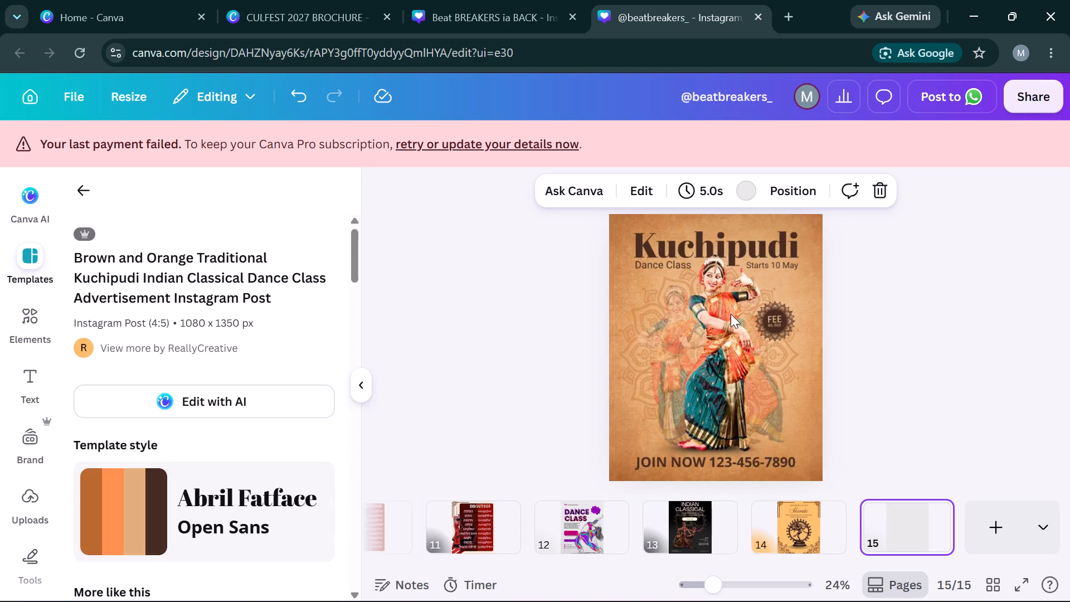
pyautogui.click(710, 328)
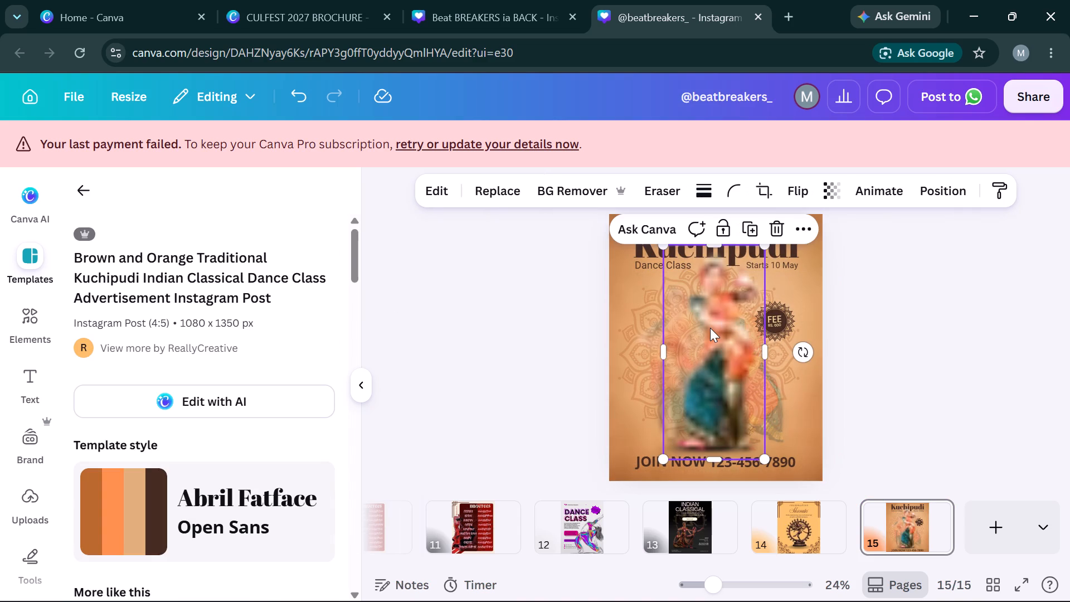
pyautogui.hotkey('ctrl', 'c')
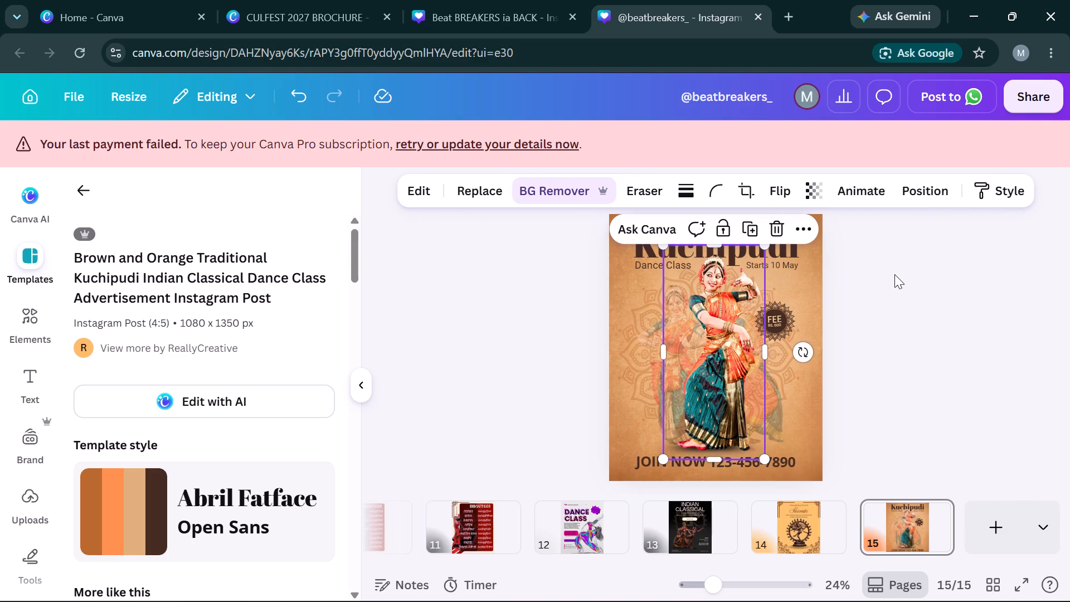
pyautogui.hscroll(3, 894, 274)
pyautogui.hscroll(5, 485, 553)
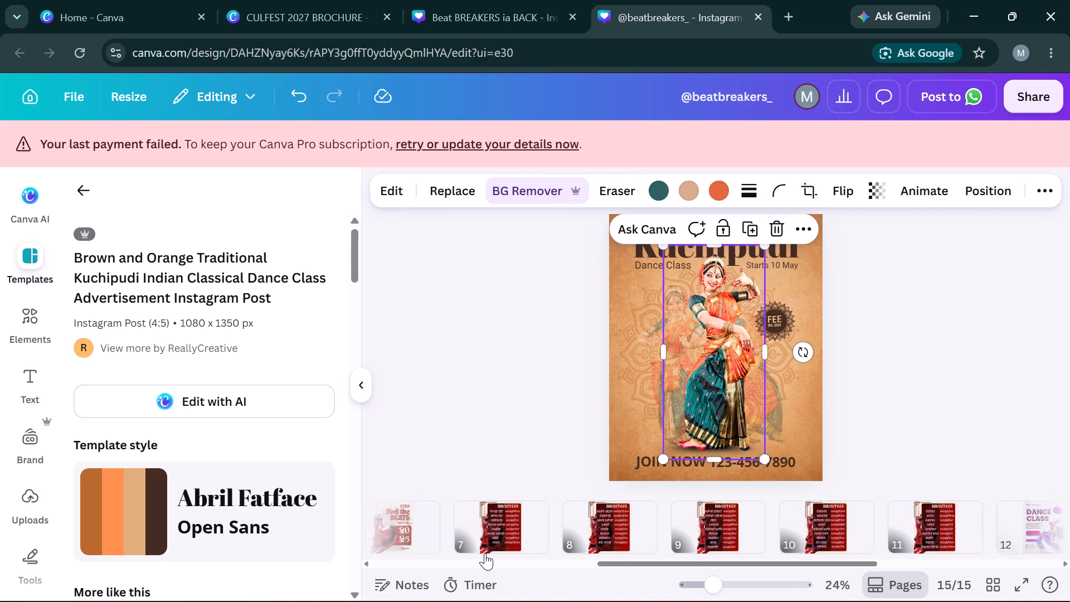
pyautogui.hscroll(1, 485, 553)
pyautogui.click(558, 514)
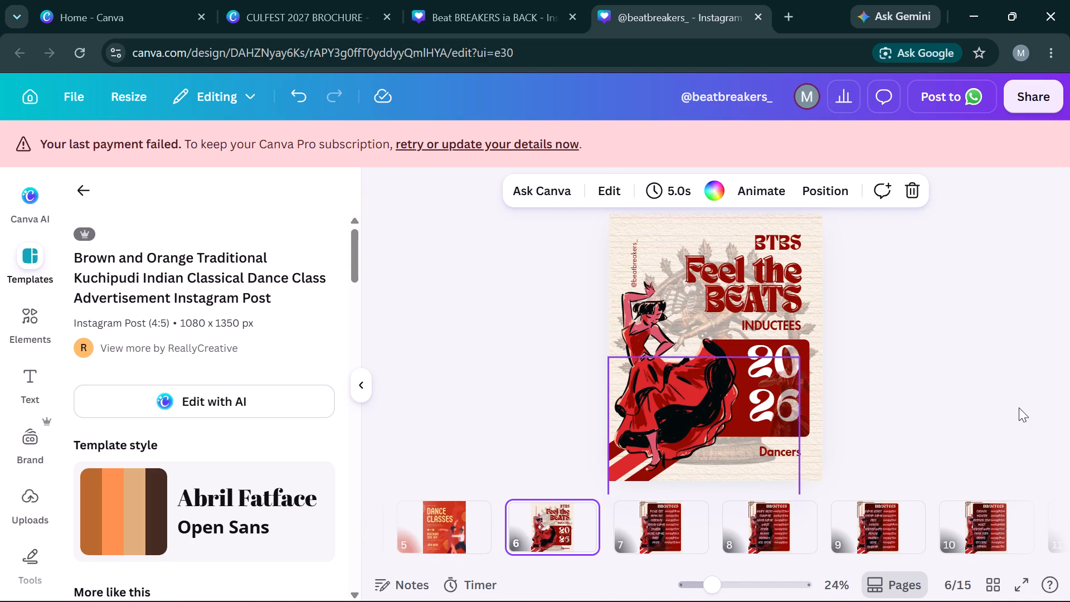
pyautogui.hotkey('ctrl', 'v')
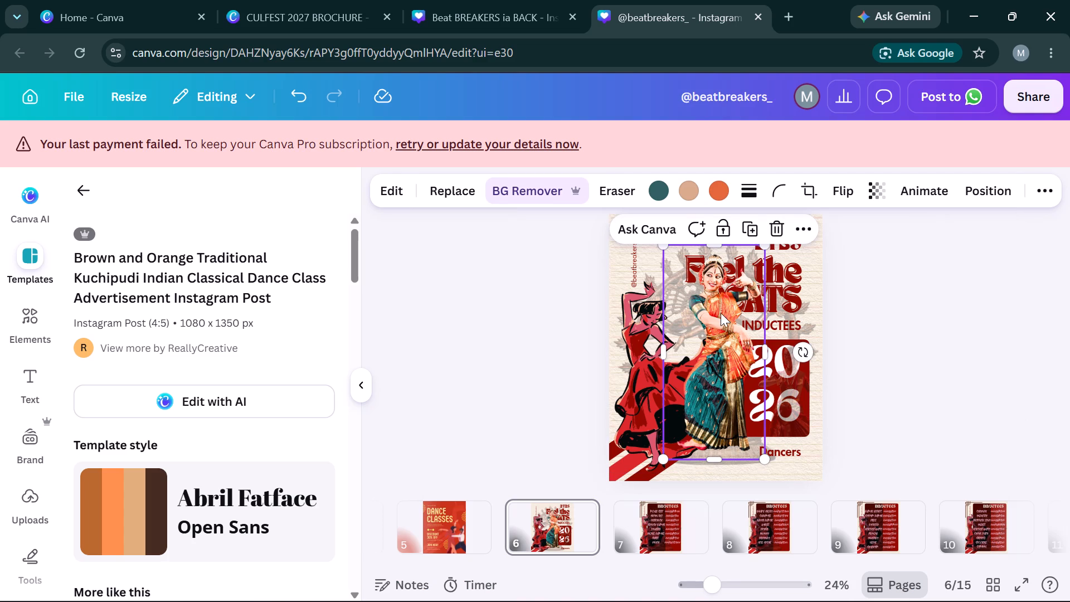
# Shrink the pasted classical dancer and place her over the inner side of the cover's red 2026 panel.
pyautogui.moveTo(721, 314); pyautogui.dragTo(734, 397)
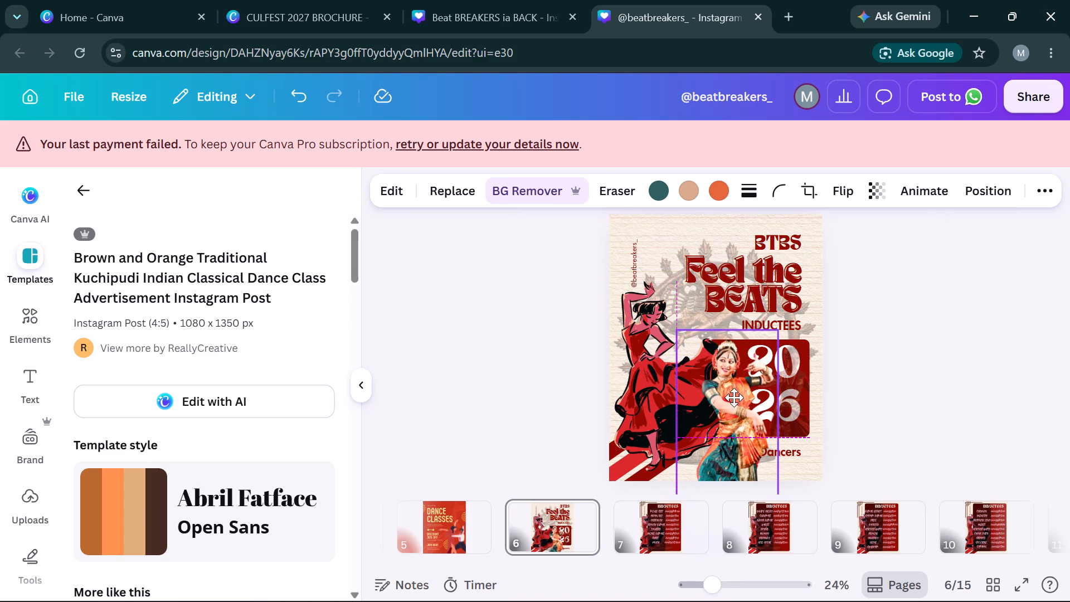
pyautogui.moveTo(734, 397); pyautogui.dragTo(738, 390)
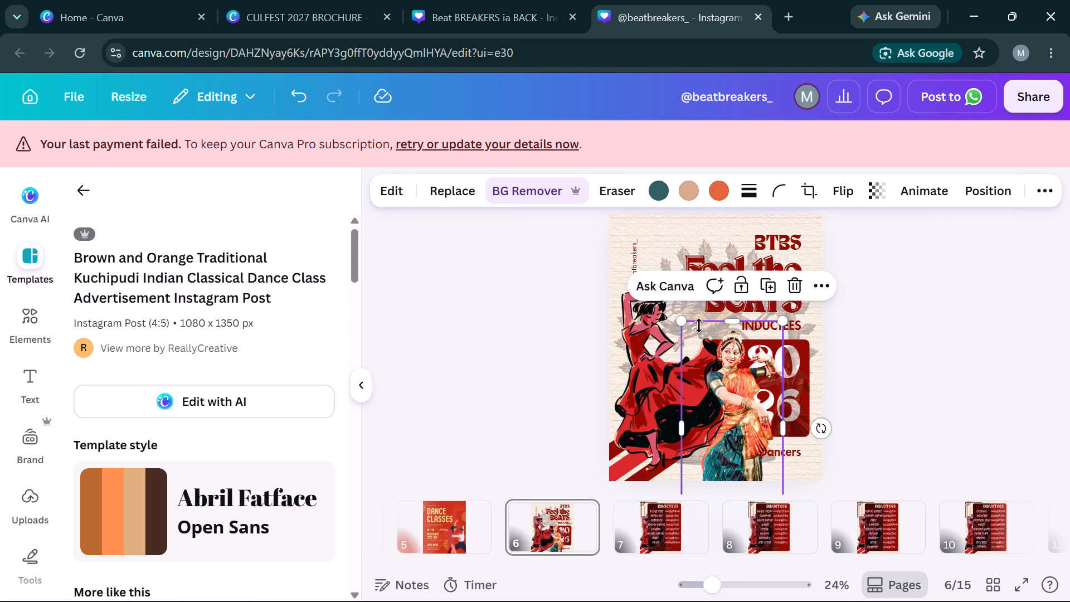
pyautogui.moveTo(680, 318); pyautogui.dragTo(716, 352)
pyautogui.moveTo(756, 396); pyautogui.dragTo(753, 368)
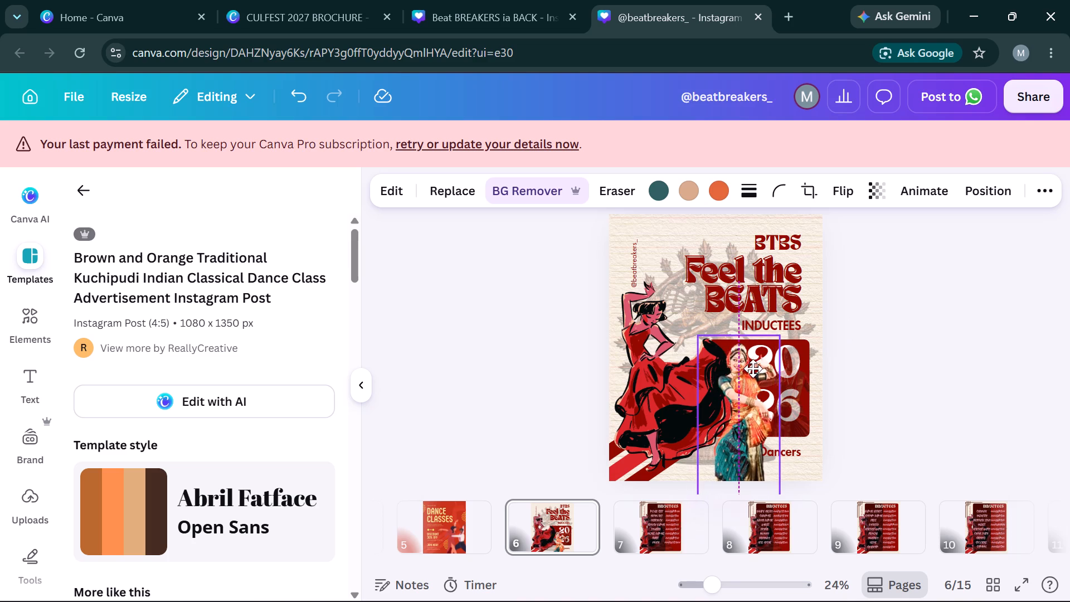
pyautogui.moveTo(753, 368); pyautogui.dragTo(753, 400)
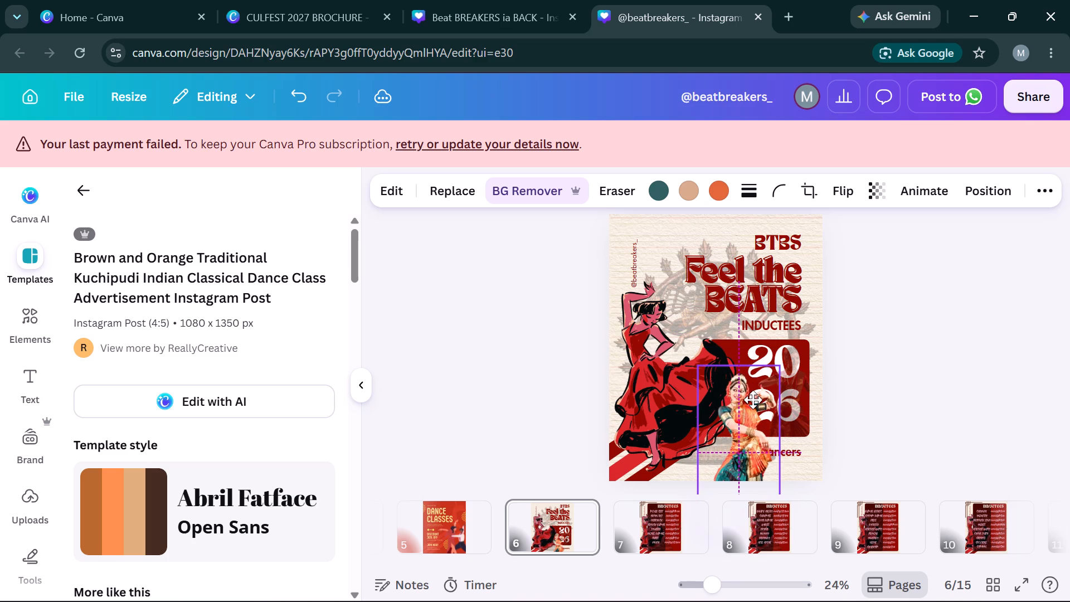
pyautogui.moveTo(753, 400); pyautogui.dragTo(755, 365)
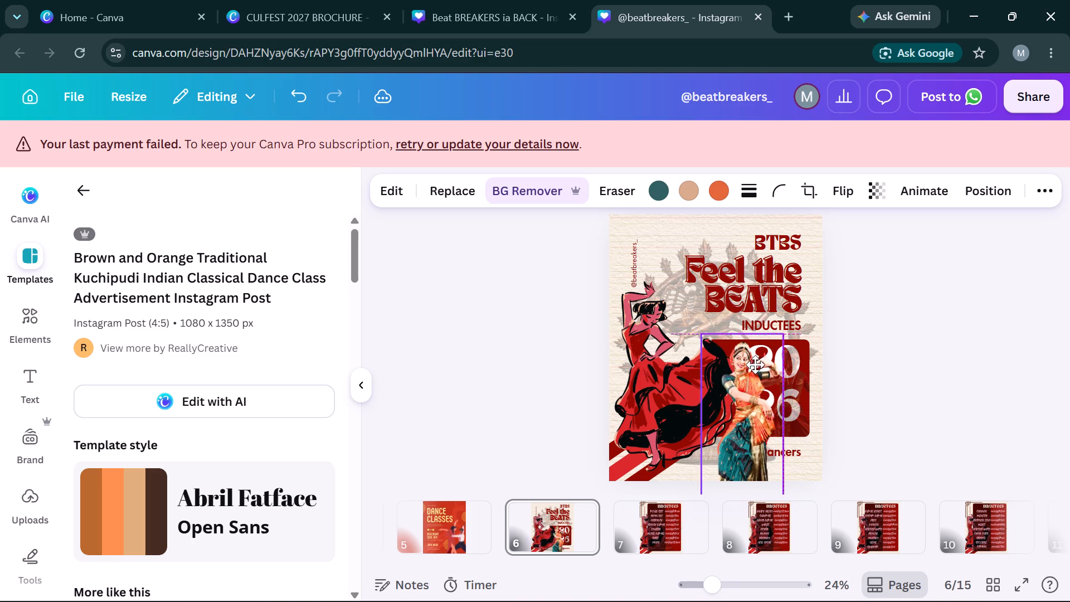
pyautogui.moveTo(755, 365); pyautogui.dragTo(755, 362)
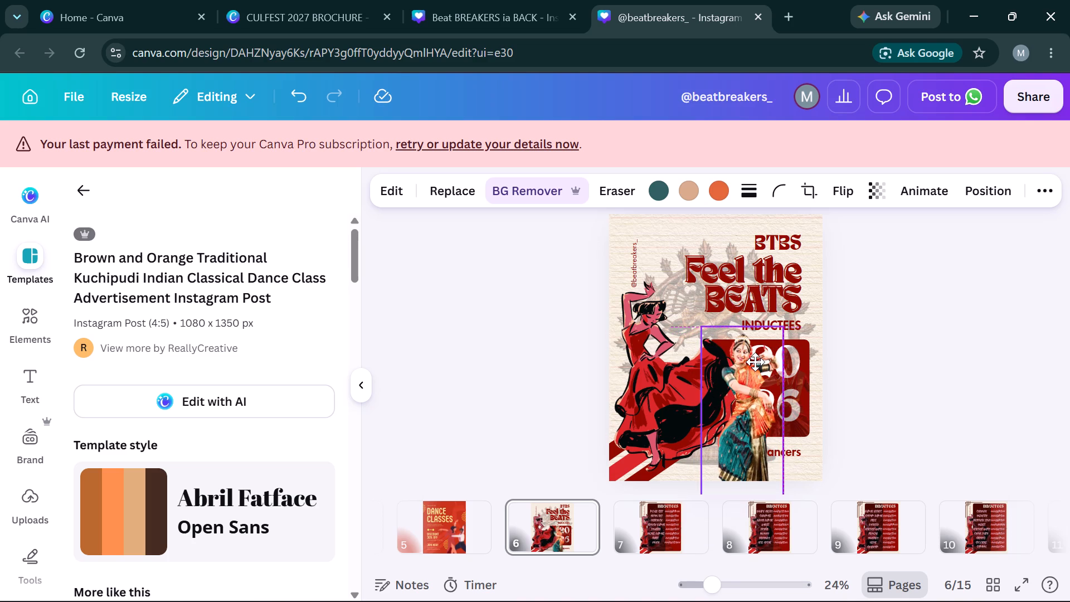
pyautogui.moveTo(755, 362); pyautogui.dragTo(755, 362)
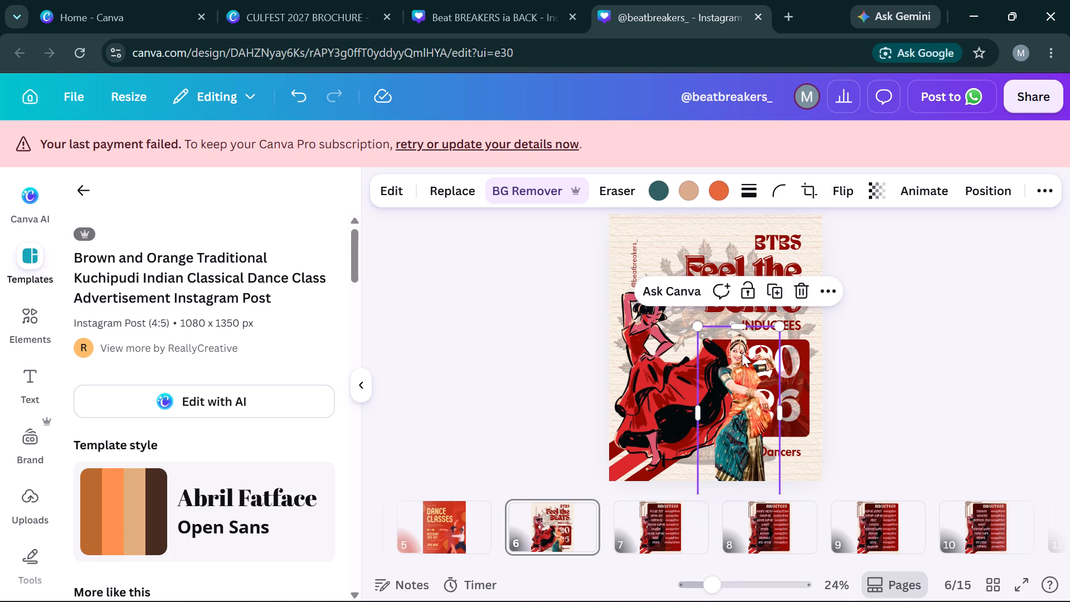
# Nudge the classical dancer slightly downward on the cover.
pyautogui.press('Down')
pyautogui.press('Down')
pyautogui.press('Down')
pyautogui.press('Down')
pyautogui.press('Down')
pyautogui.press('Down')
pyautogui.press('Down')
pyautogui.press('Down')
pyautogui.press('Down')
pyautogui.press('Down')
pyautogui.press('Down')
pyautogui.press('Down')
pyautogui.press('Down')
pyautogui.press('Down')
pyautogui.press('Down')
pyautogui.press('Down')
pyautogui.press('Down')
pyautogui.press('Down')
pyautogui.press('Down')
pyautogui.press('Down')
pyautogui.press('Down')
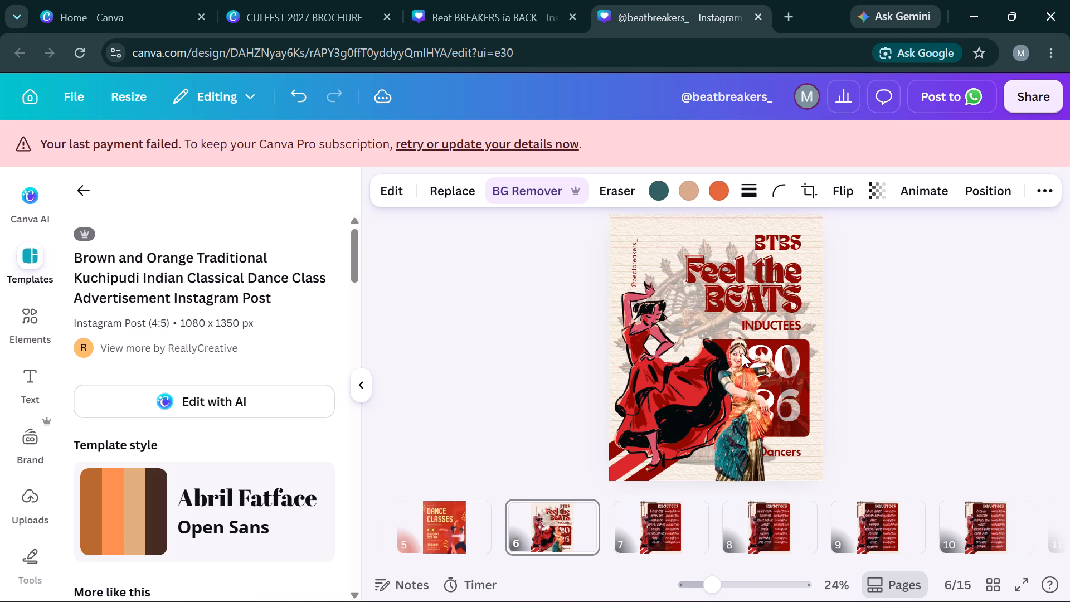
pyautogui.press('Down')
pyautogui.press('Down')
pyautogui.press('Down')
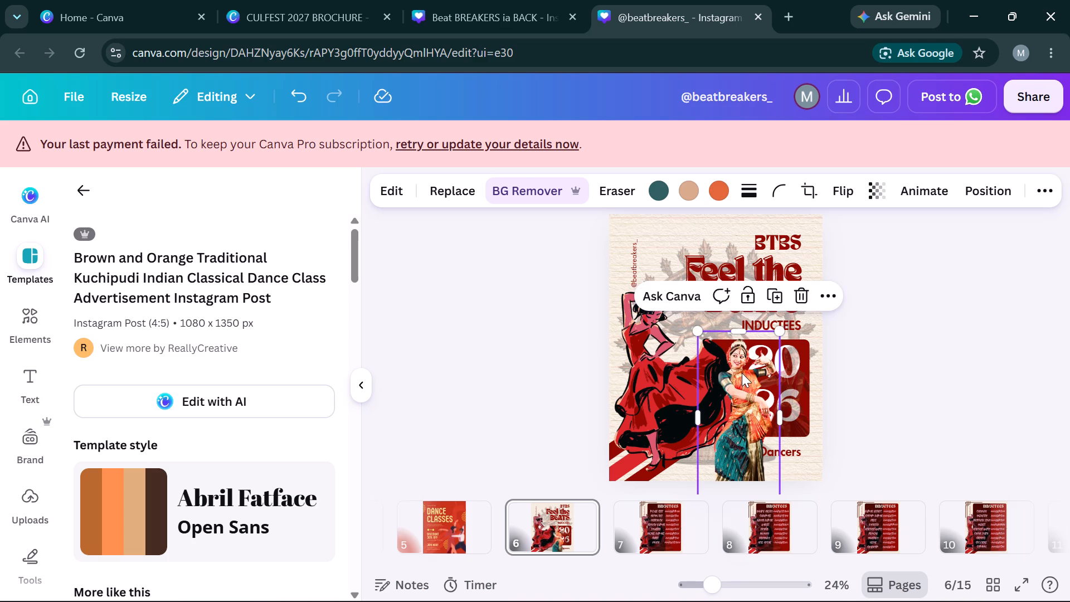
# Crop the top of the classical dancer photo to the red 2026 panel's upper edge.
pyautogui.scroll(-1, 884, 418)
pyautogui.moveTo(741, 333); pyautogui.dragTo(741, 338)
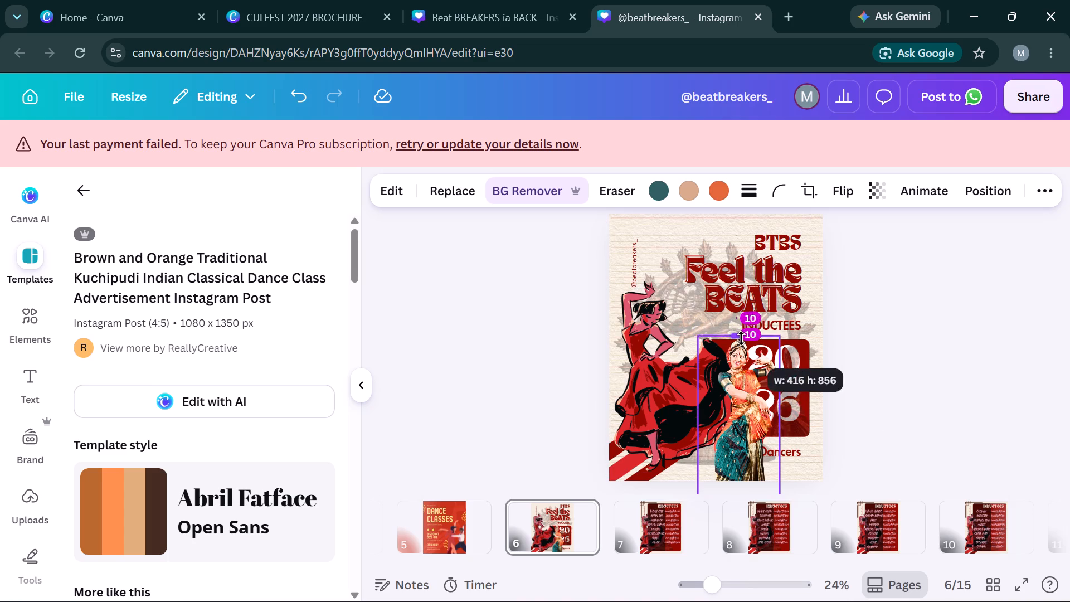
pyautogui.moveTo(741, 338); pyautogui.dragTo(741, 341)
# In the scrolling page view, crop the dancer photo's bottom to the red panel's lower edge, about 493 px high, and trim its left side slightly.
pyautogui.click(893, 580)
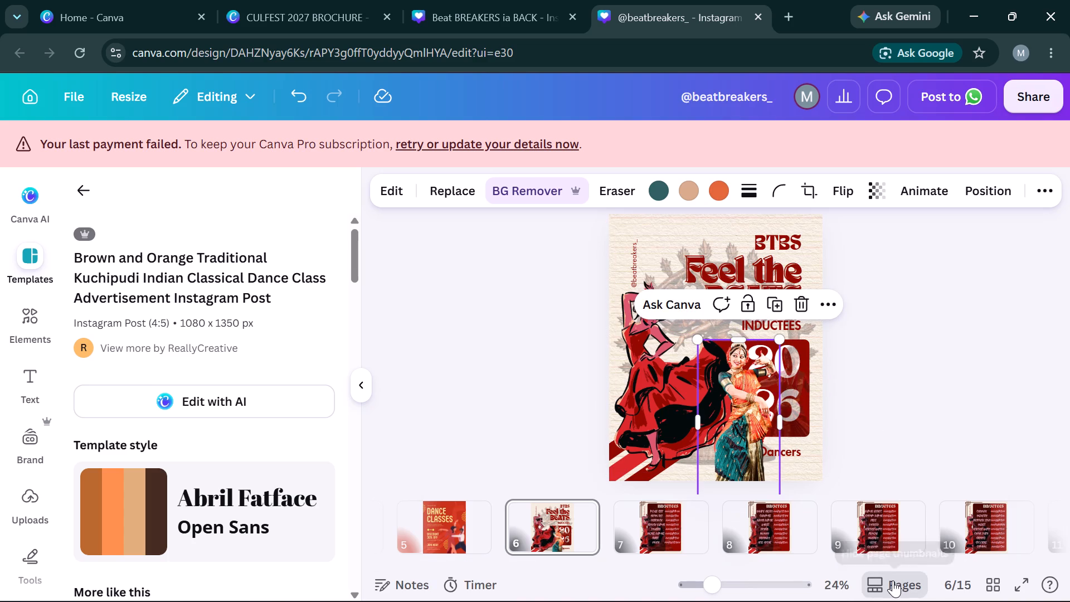
pyautogui.scroll(-1, 884, 414)
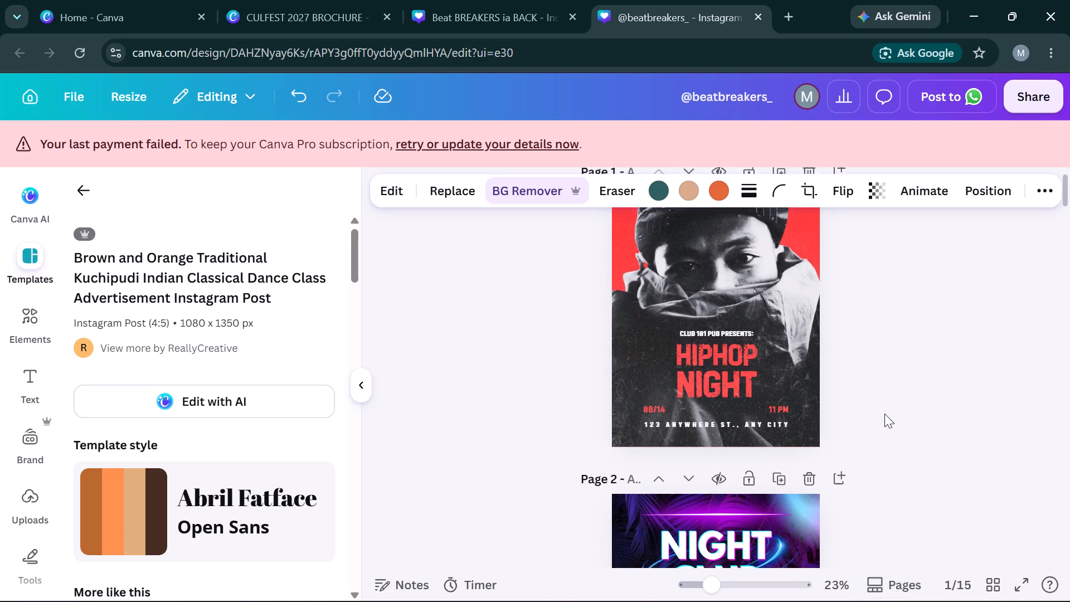
pyautogui.scroll(-7, 884, 414)
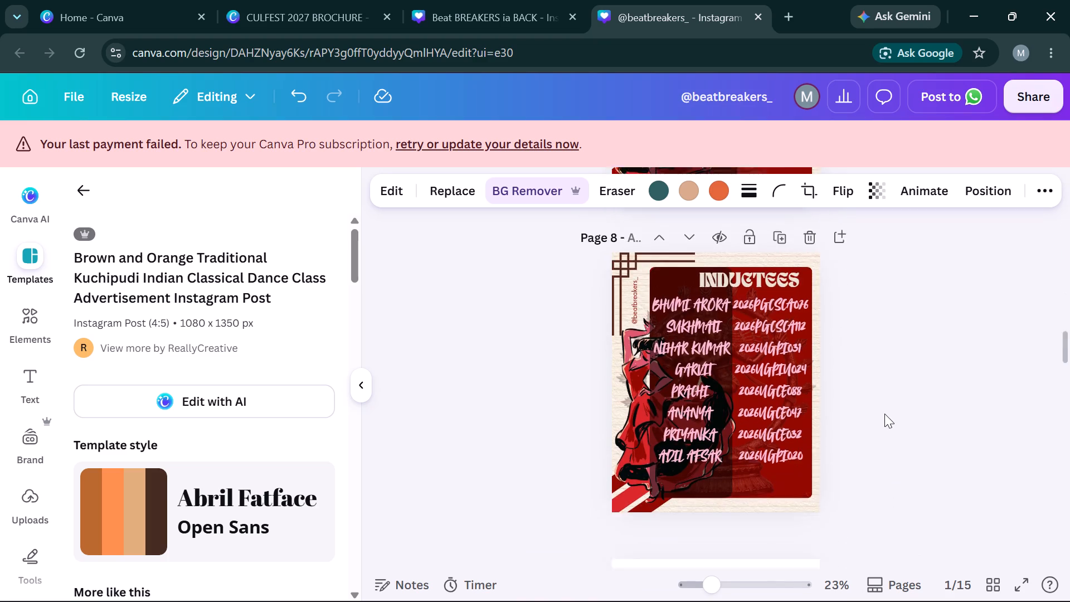
pyautogui.scroll(2, 884, 414)
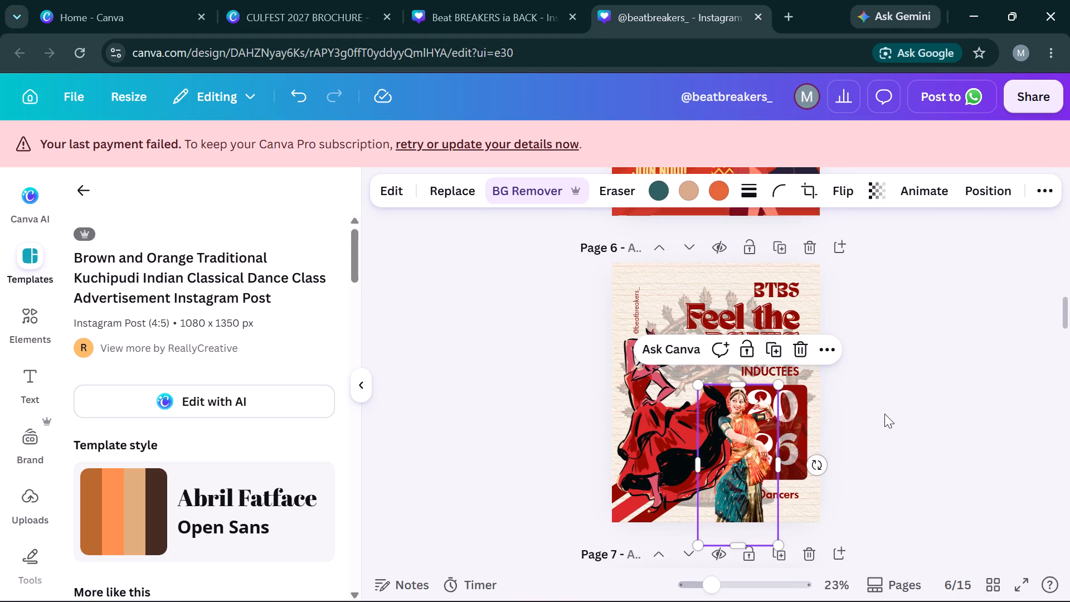
pyautogui.scroll(-1, 870, 423)
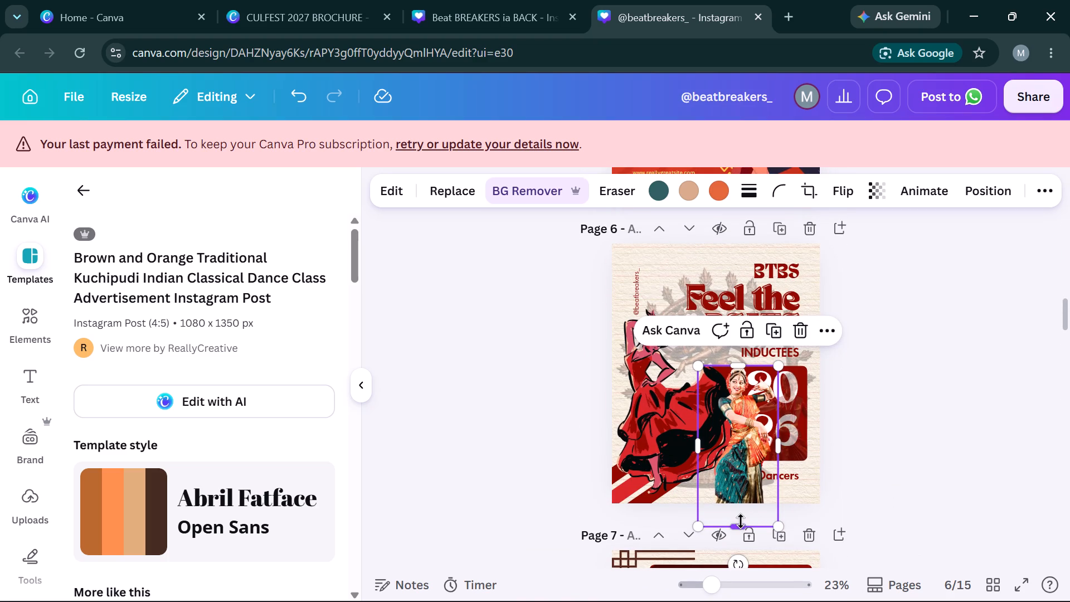
pyautogui.moveTo(741, 521); pyautogui.dragTo(735, 455)
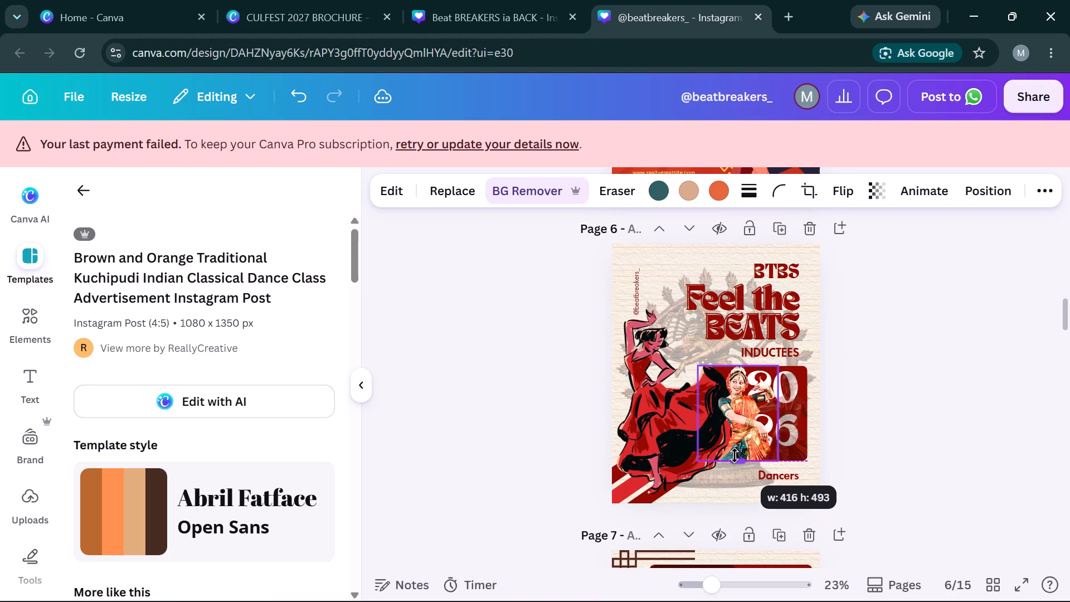
pyautogui.moveTo(735, 455); pyautogui.dragTo(735, 454)
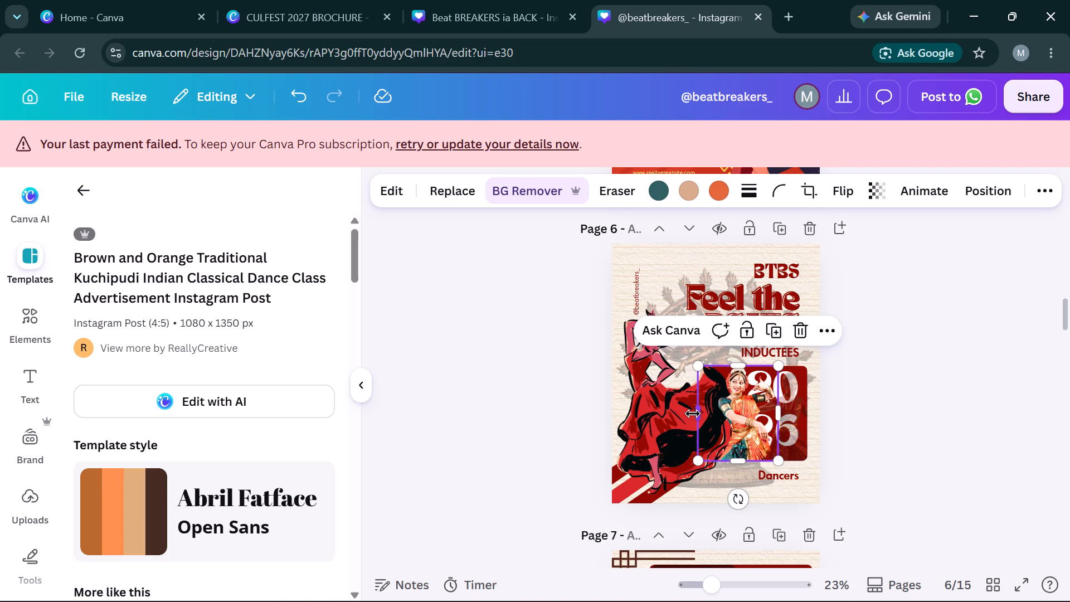
pyautogui.moveTo(693, 414); pyautogui.dragTo(698, 414)
# Check the transparency of the faded image on the outer side of the cover's 2026 panel.
pyautogui.click(800, 414)
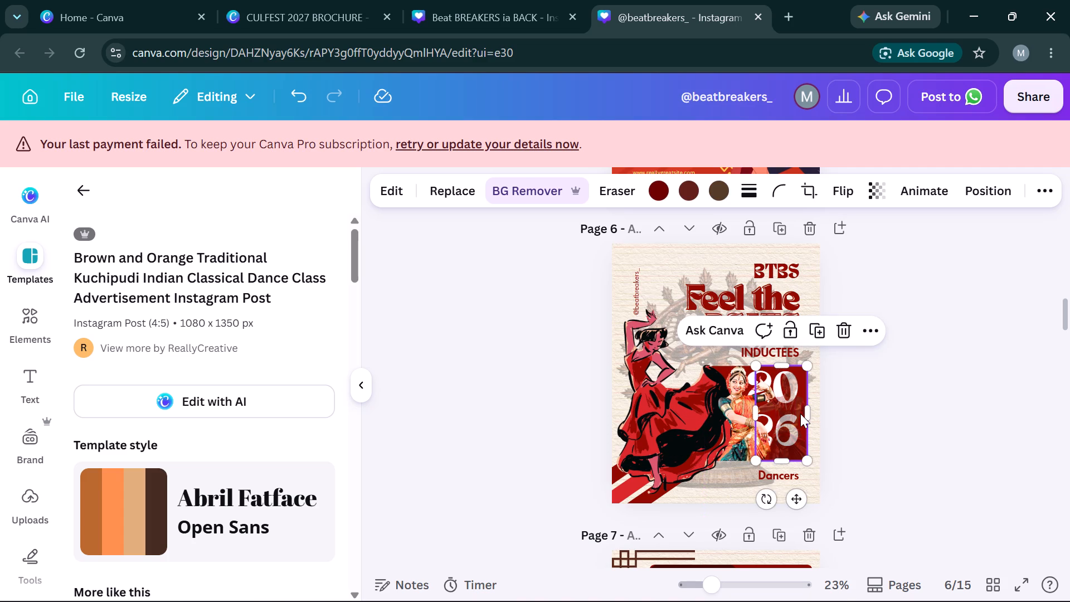
pyautogui.click(865, 182)
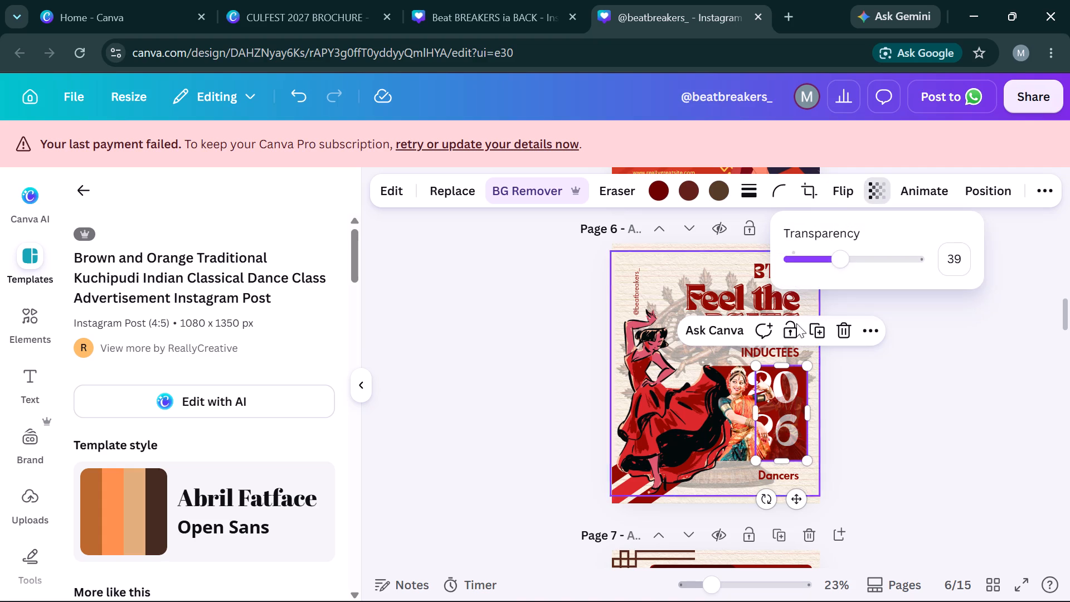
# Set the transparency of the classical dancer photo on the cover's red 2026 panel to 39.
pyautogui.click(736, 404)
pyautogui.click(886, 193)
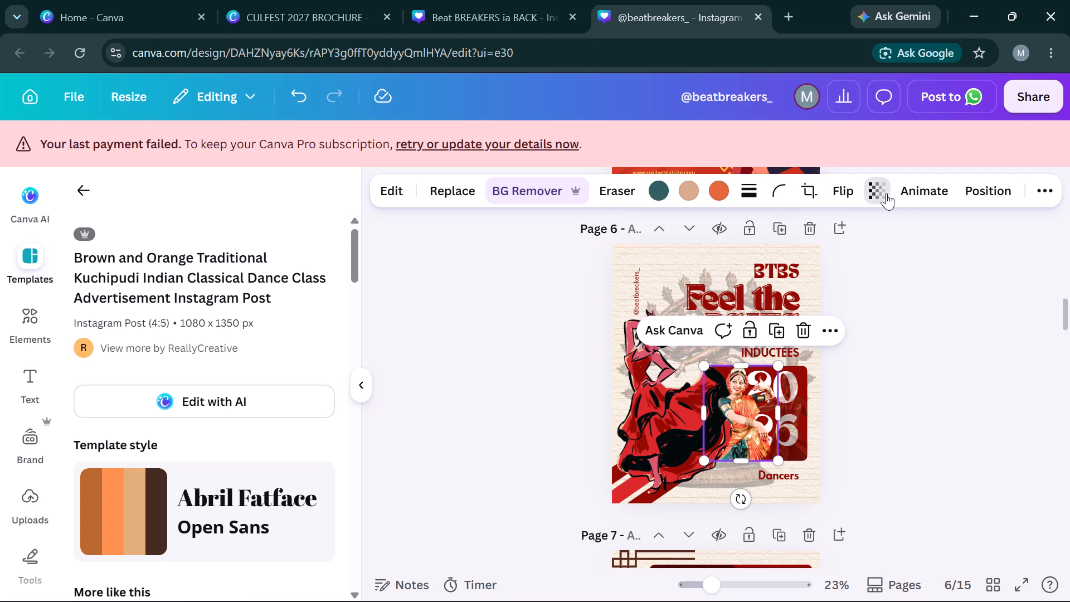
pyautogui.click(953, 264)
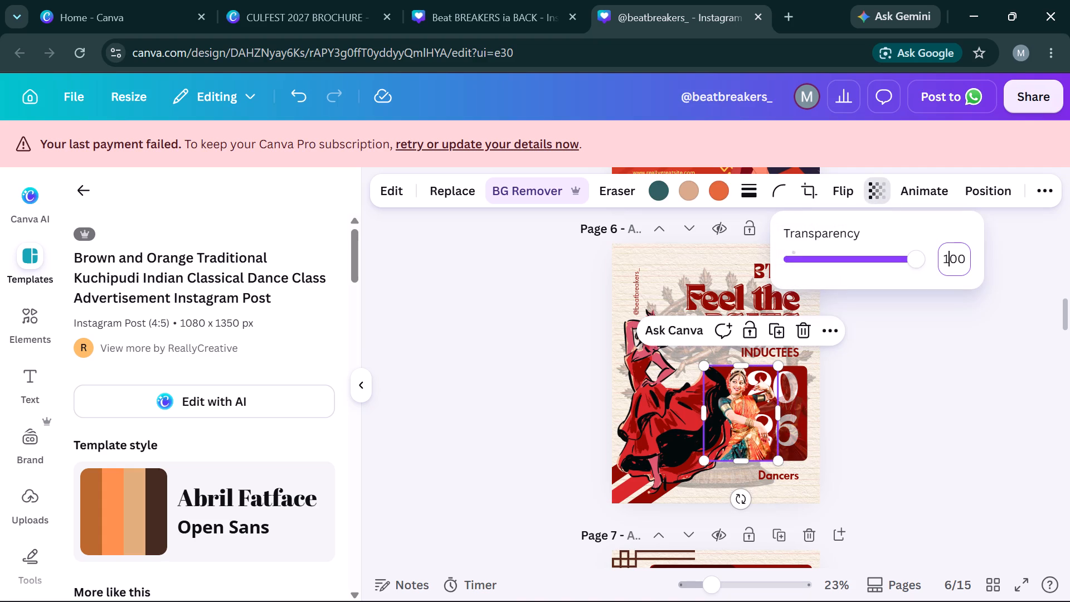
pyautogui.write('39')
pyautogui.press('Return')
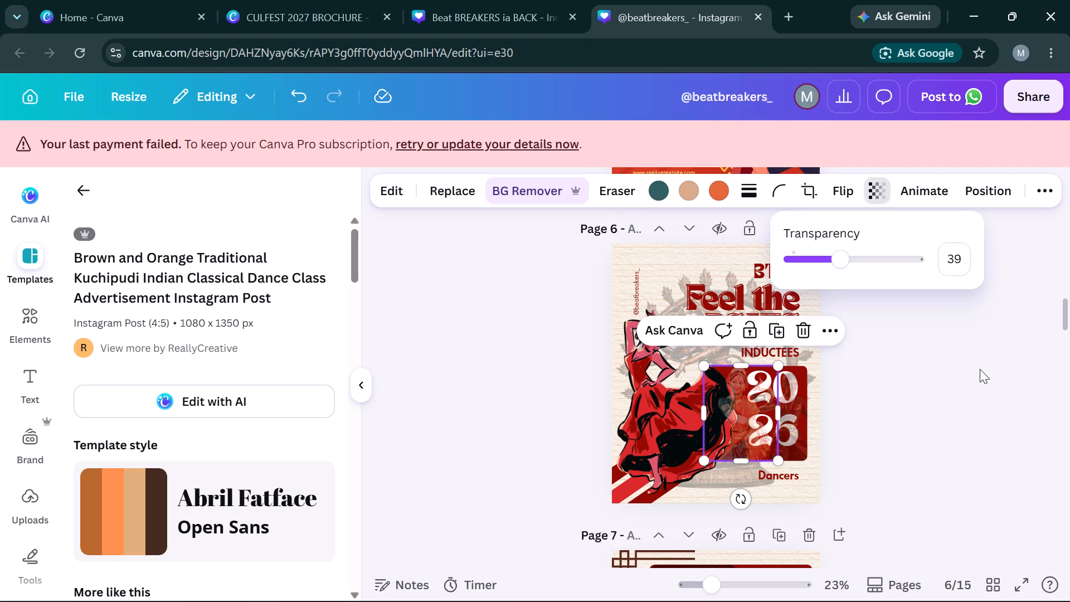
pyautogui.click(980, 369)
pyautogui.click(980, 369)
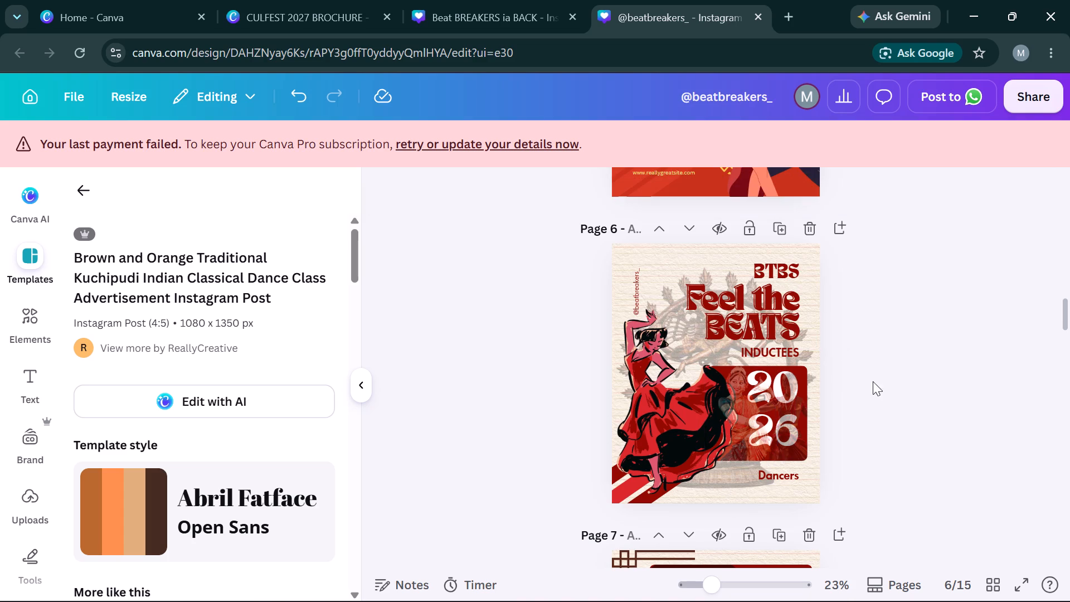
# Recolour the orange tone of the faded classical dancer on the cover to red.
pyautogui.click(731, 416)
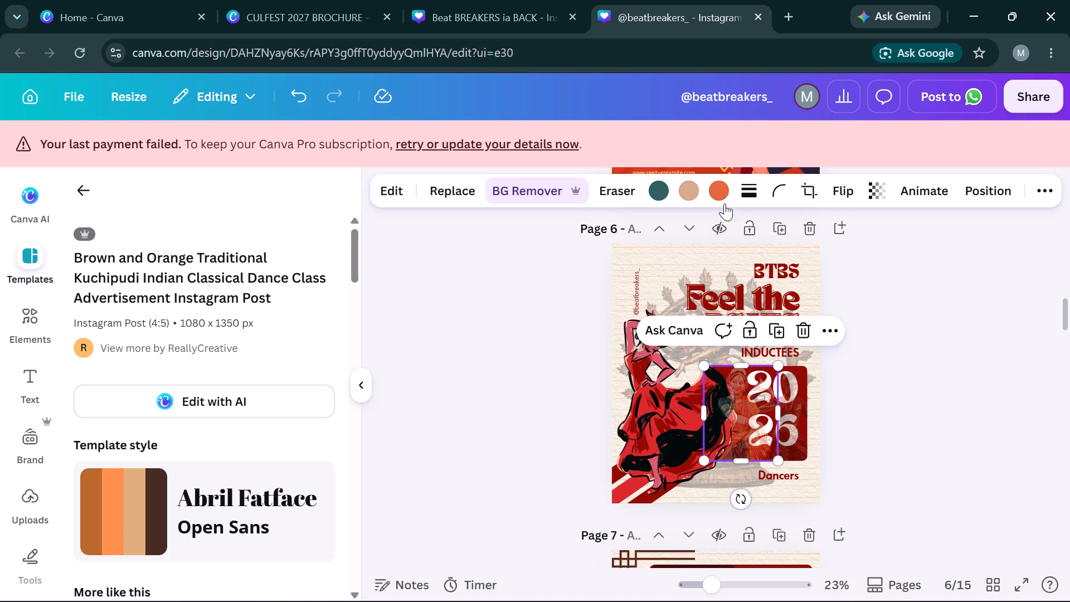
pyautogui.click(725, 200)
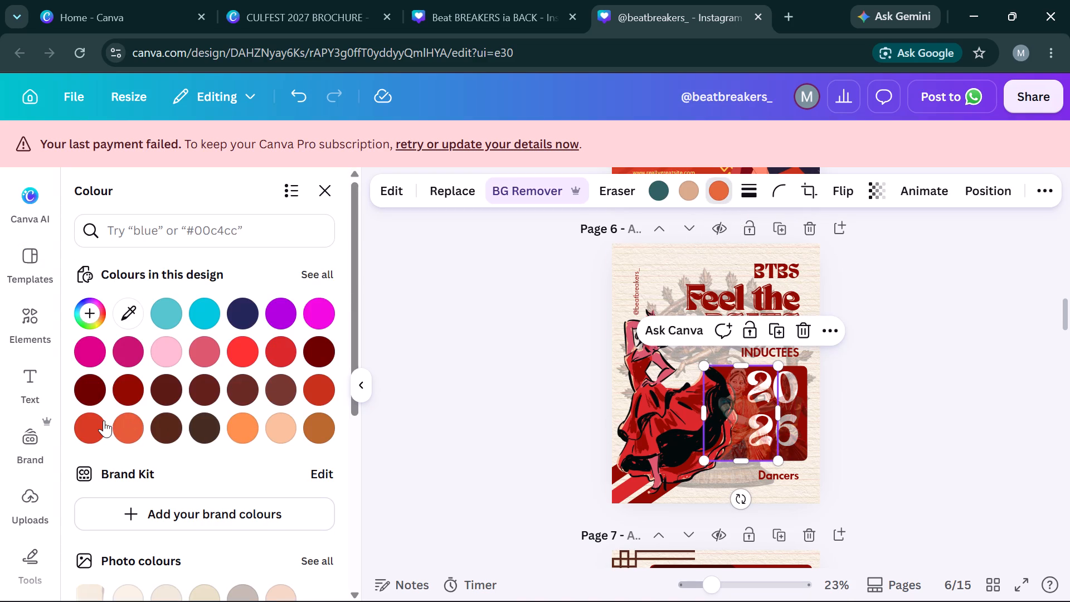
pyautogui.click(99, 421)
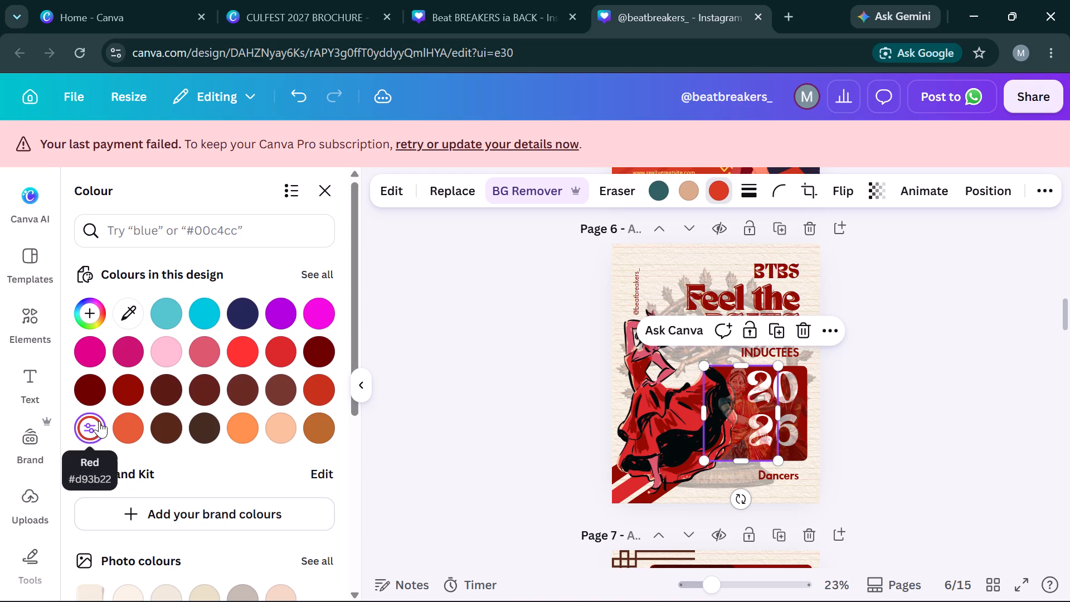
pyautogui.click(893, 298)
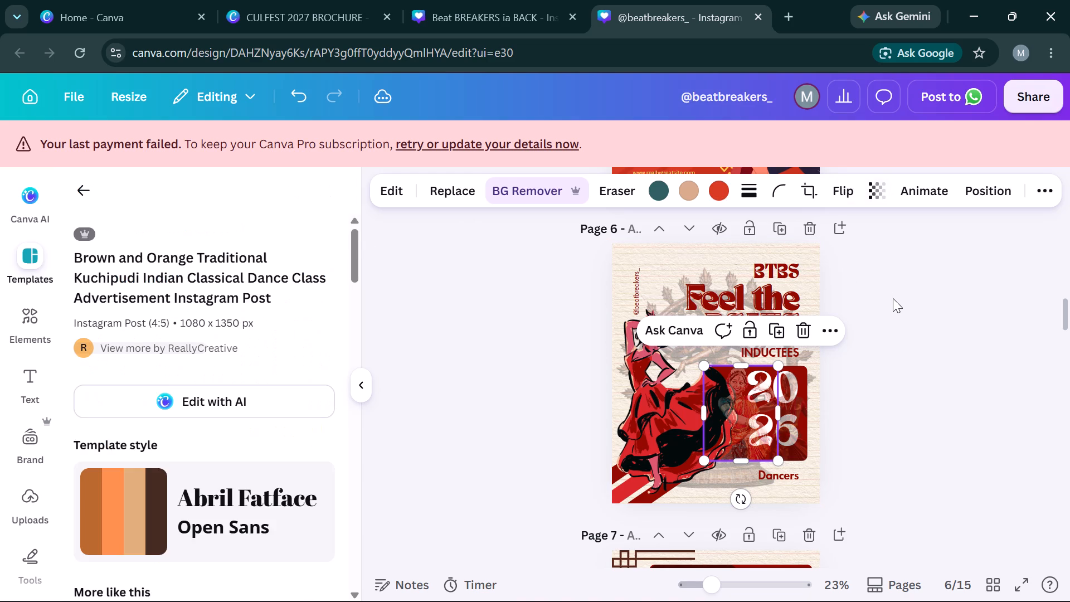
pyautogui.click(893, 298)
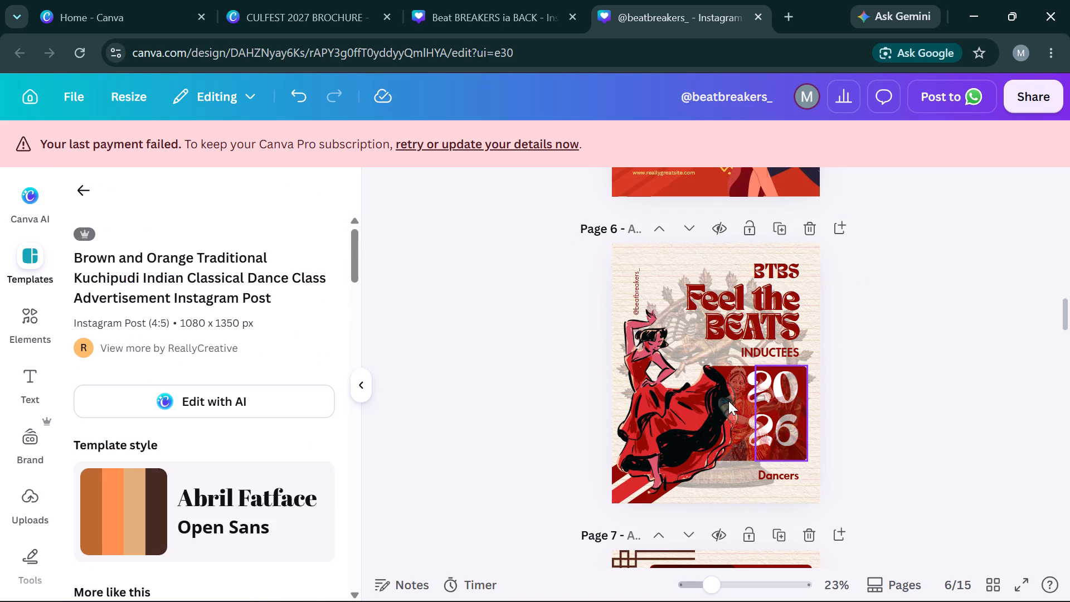
# Delete the faded classical dancer from the cover's red 2026 panel.
pyautogui.click(728, 401)
pyautogui.press('Delete')
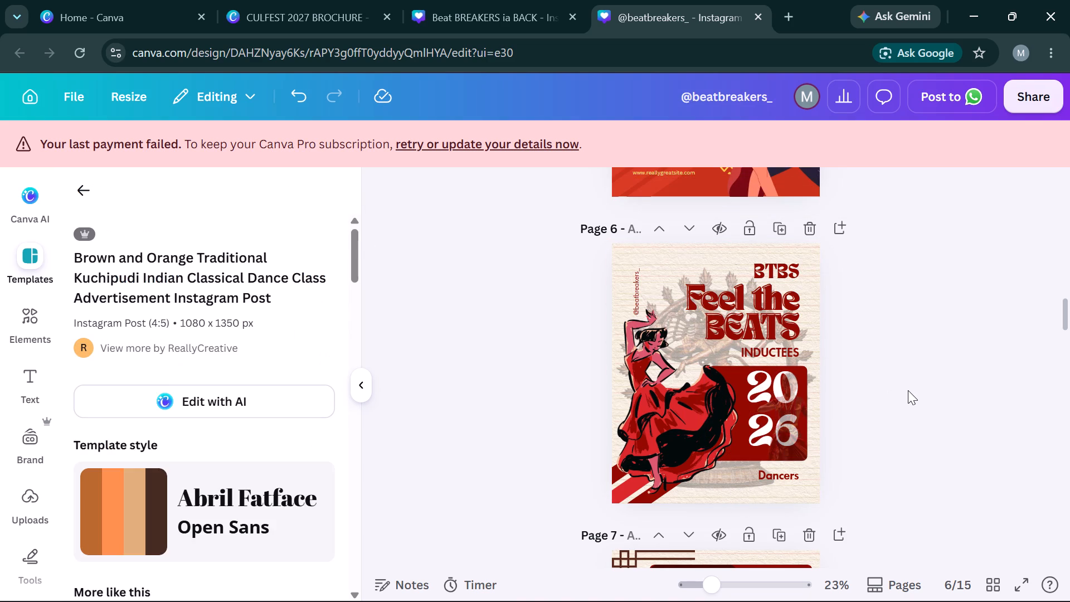
# On the Kuchipudi template on page 15, shift the background mandala slightly toward the page's upper left and copy it.
pyautogui.scroll(-1, 908, 390)
pyautogui.hscroll(1, 908, 390)
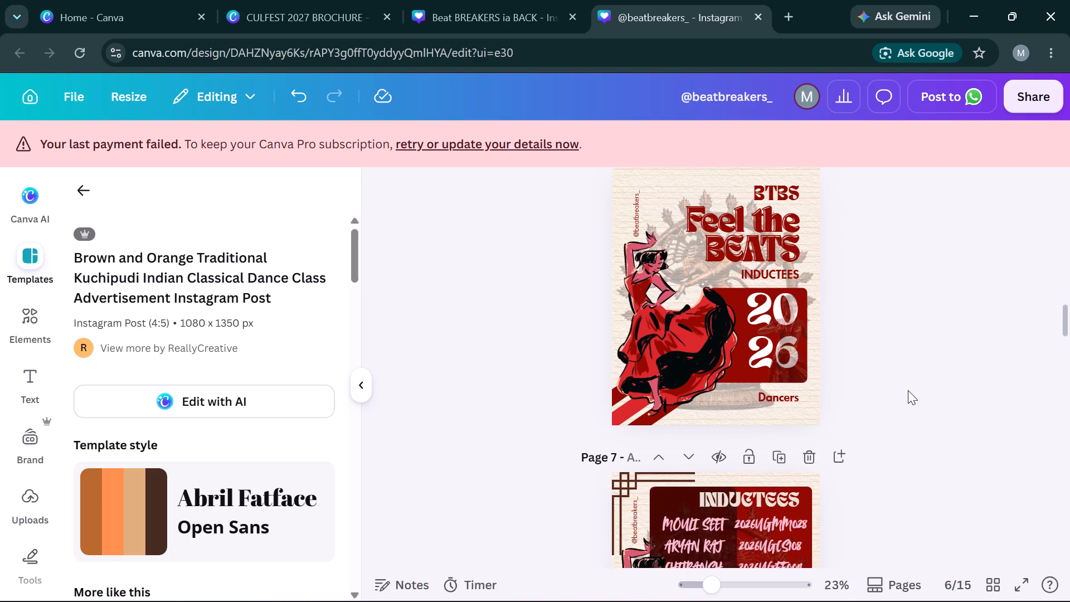
pyautogui.hscroll(1, 908, 390)
pyautogui.scroll(-2, 908, 390)
pyautogui.hscroll(2, 908, 390)
pyautogui.scroll(-1, 908, 390)
pyautogui.hscroll(2, 908, 390)
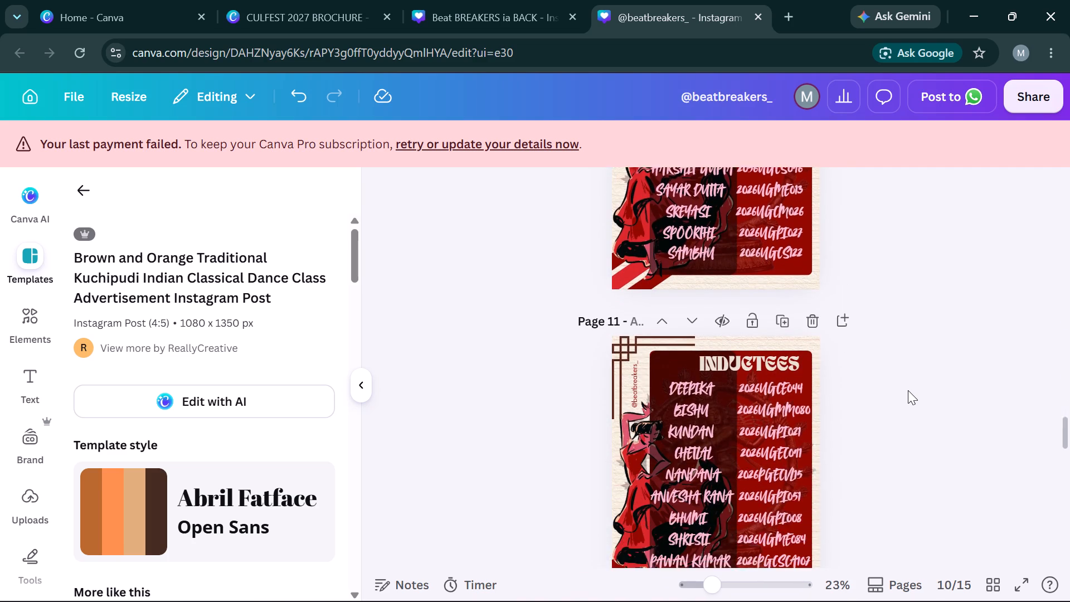
pyautogui.hscroll(2, 908, 390)
pyautogui.scroll(-1, 908, 390)
pyautogui.hscroll(1, 908, 390)
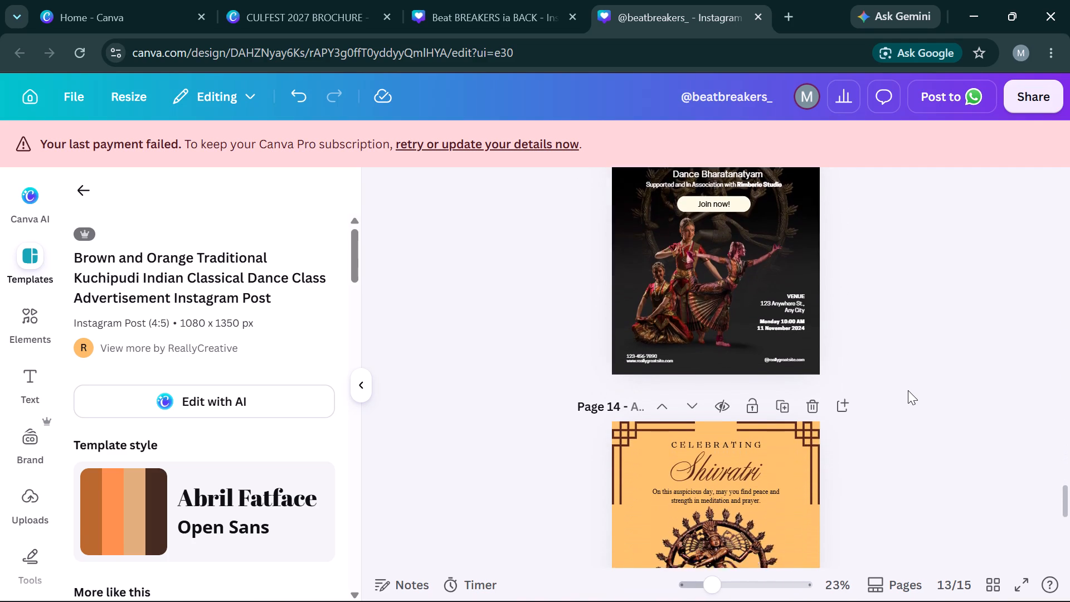
pyautogui.hscroll(3, 908, 390)
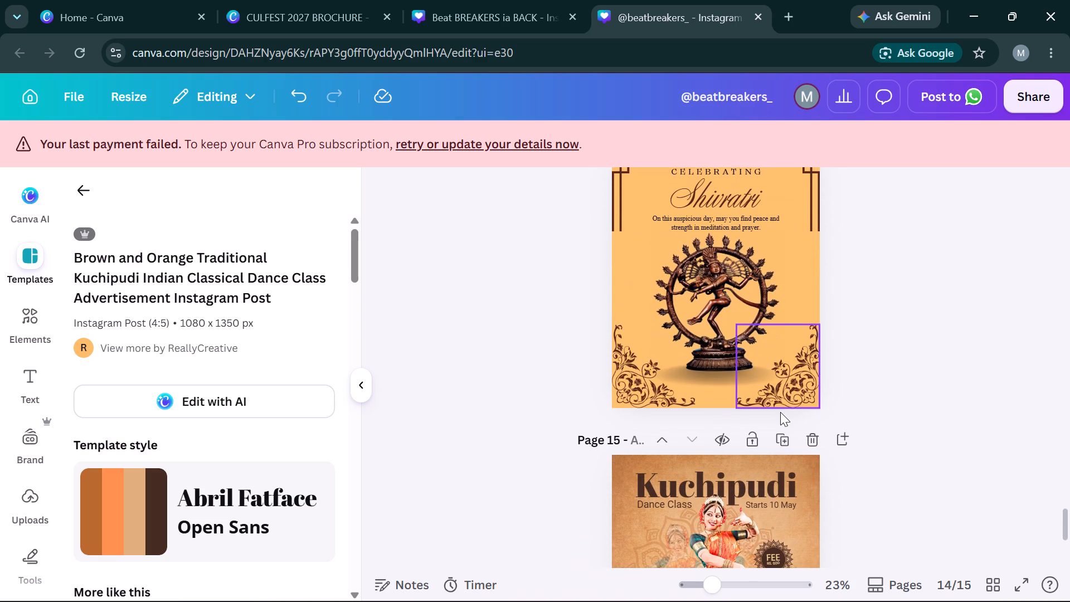
pyautogui.hscroll(2, 780, 412)
pyautogui.click(631, 448)
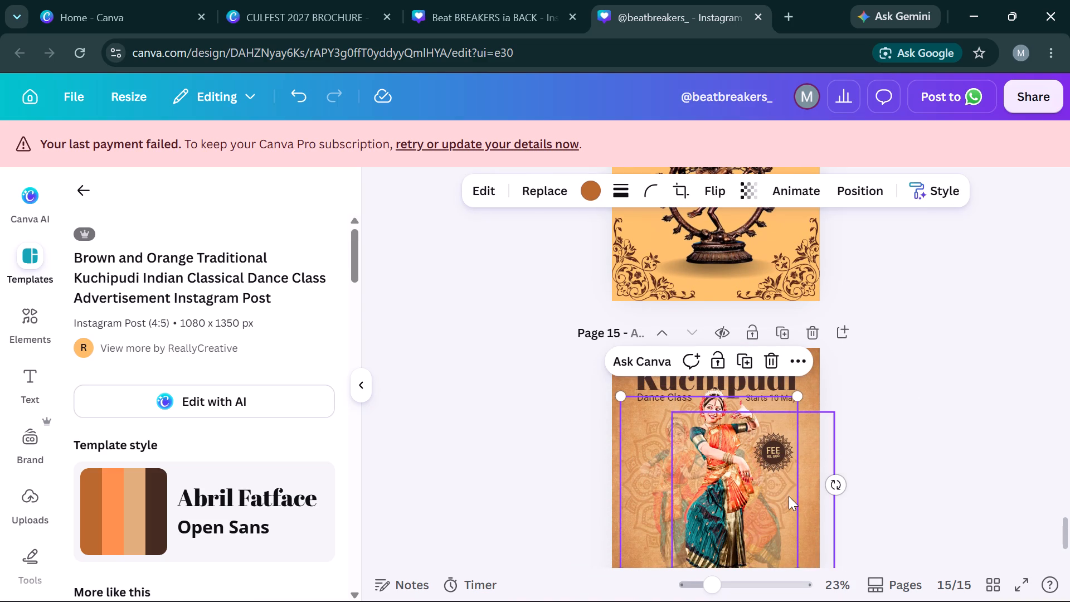
pyautogui.moveTo(626, 475); pyautogui.dragTo(603, 464)
pyautogui.hotkey('ctrl', 'c')
# Paste the mandala onto the page 7 inductees poster and shift it slightly upward.
pyautogui.scroll(3, 1023, 317)
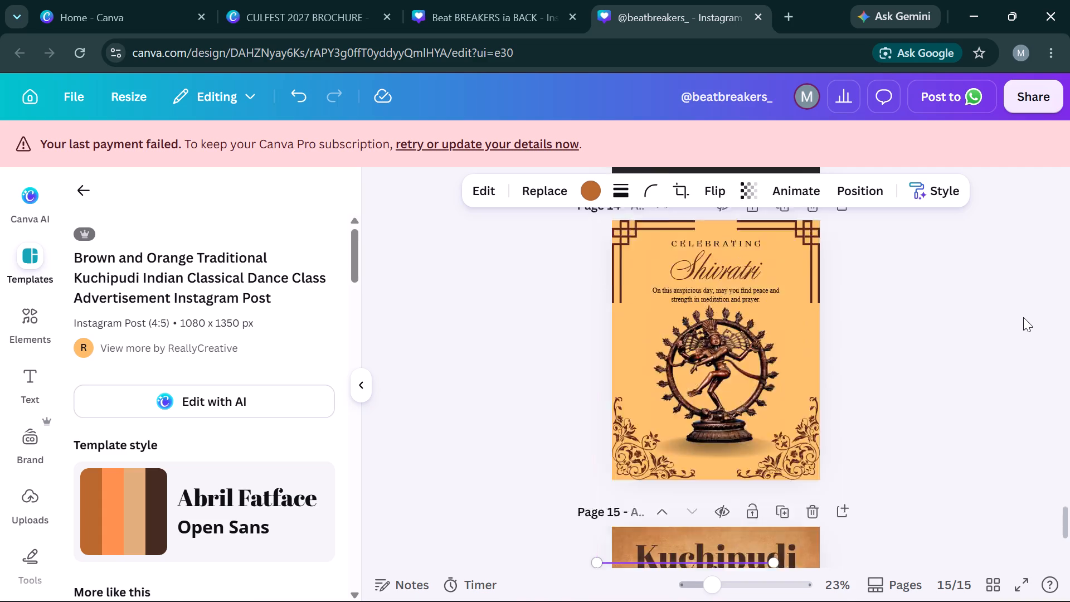
pyautogui.scroll(5, 1023, 317)
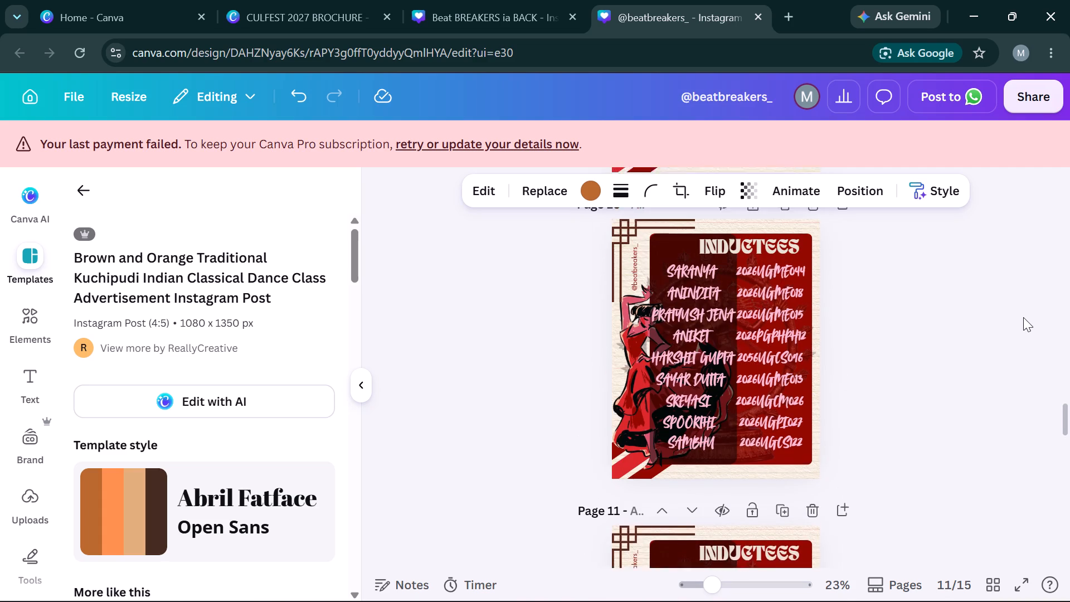
pyautogui.scroll(1, 1023, 317)
pyautogui.hscroll(1, 1023, 317)
pyautogui.scroll(-1, 1023, 317)
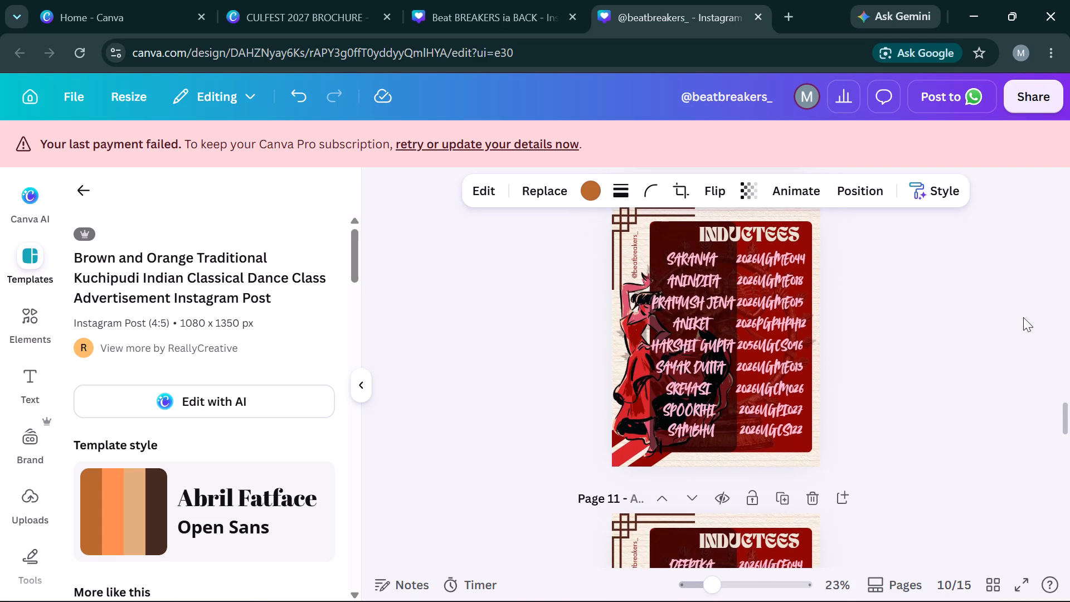
pyautogui.scroll(4, 1023, 317)
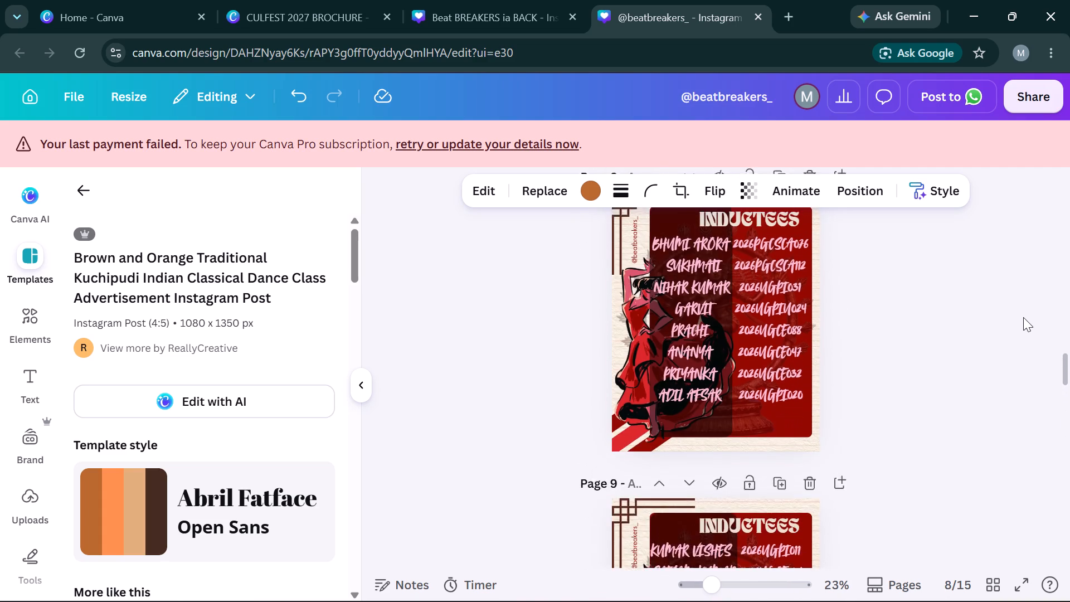
pyautogui.scroll(3, 1023, 317)
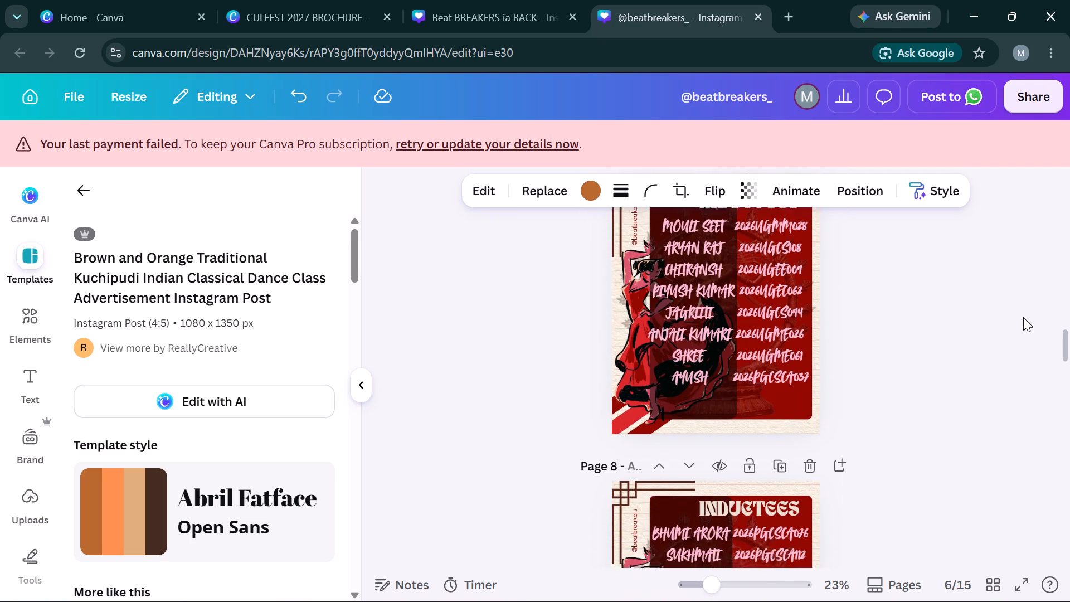
pyautogui.hotkey('ctrl', 'v')
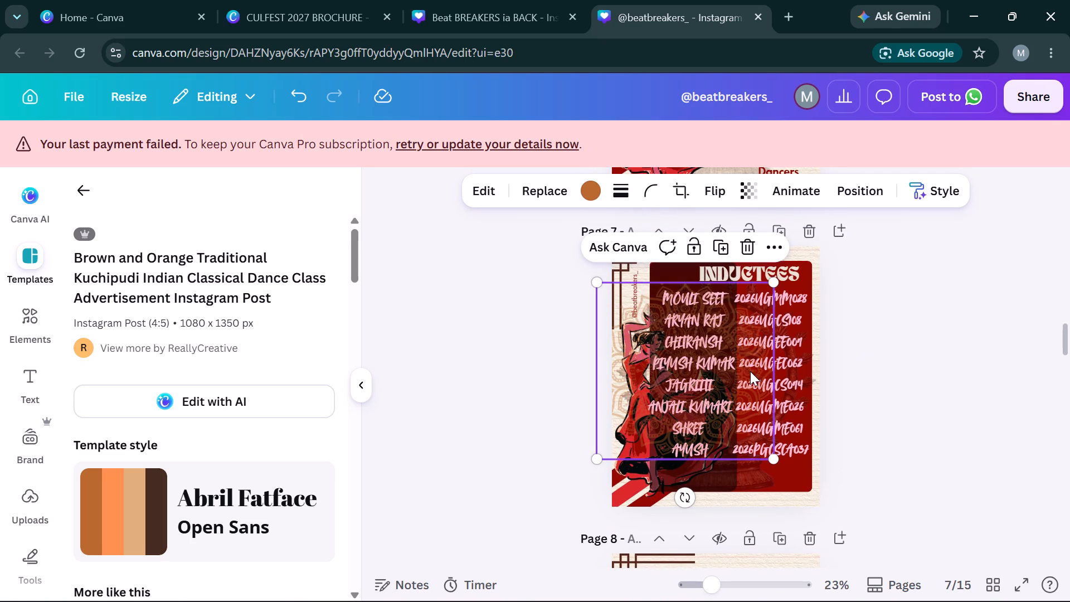
pyautogui.moveTo(698, 371); pyautogui.dragTo(703, 359)
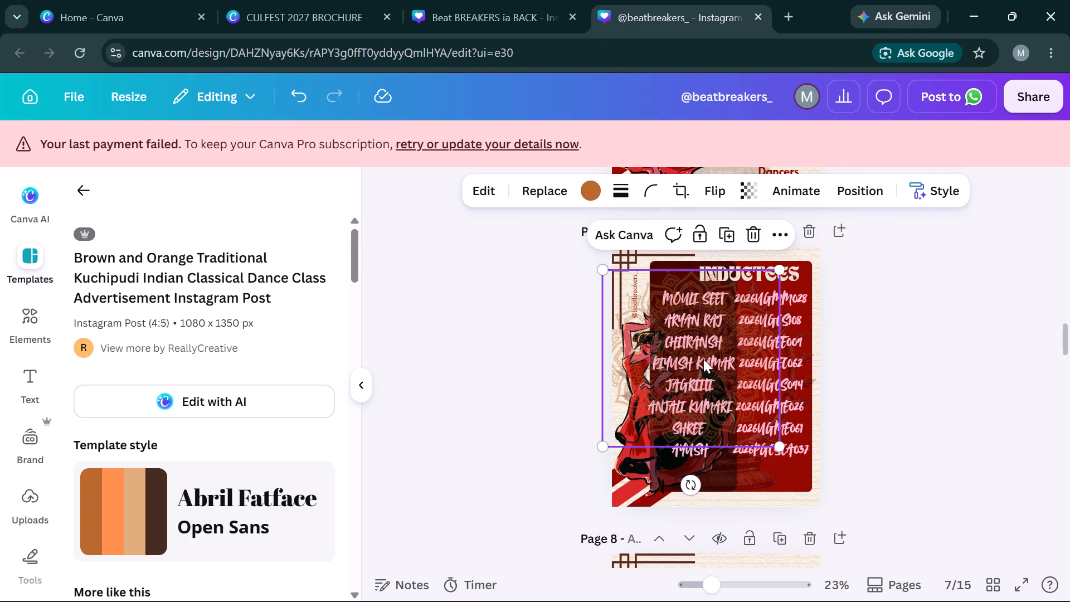
# Recolour the mandala on page 7 from its graphic colours to black.
pyautogui.click(593, 194)
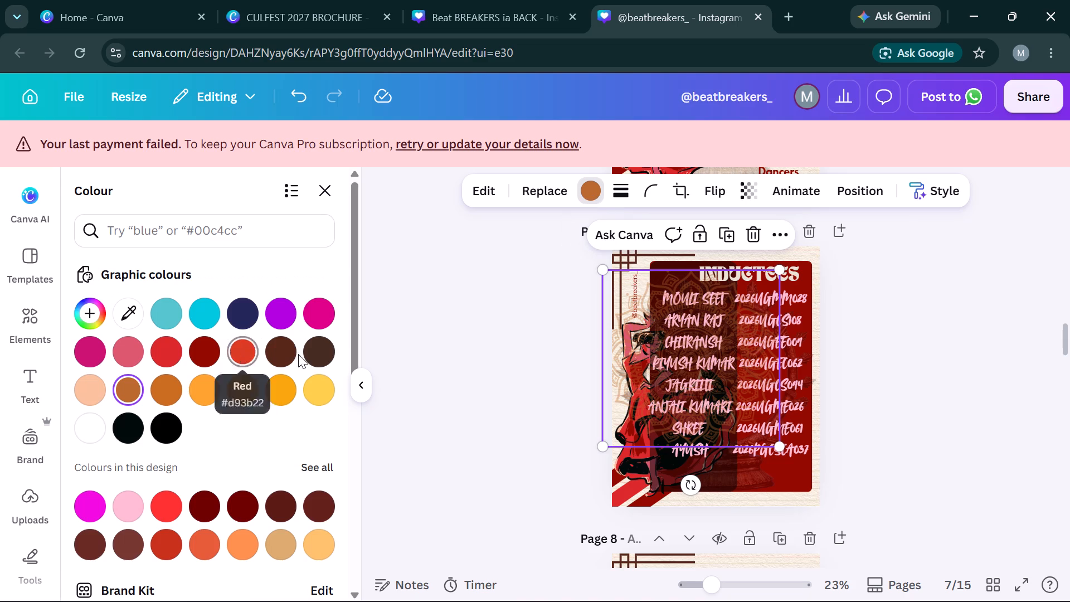
pyautogui.click(171, 427)
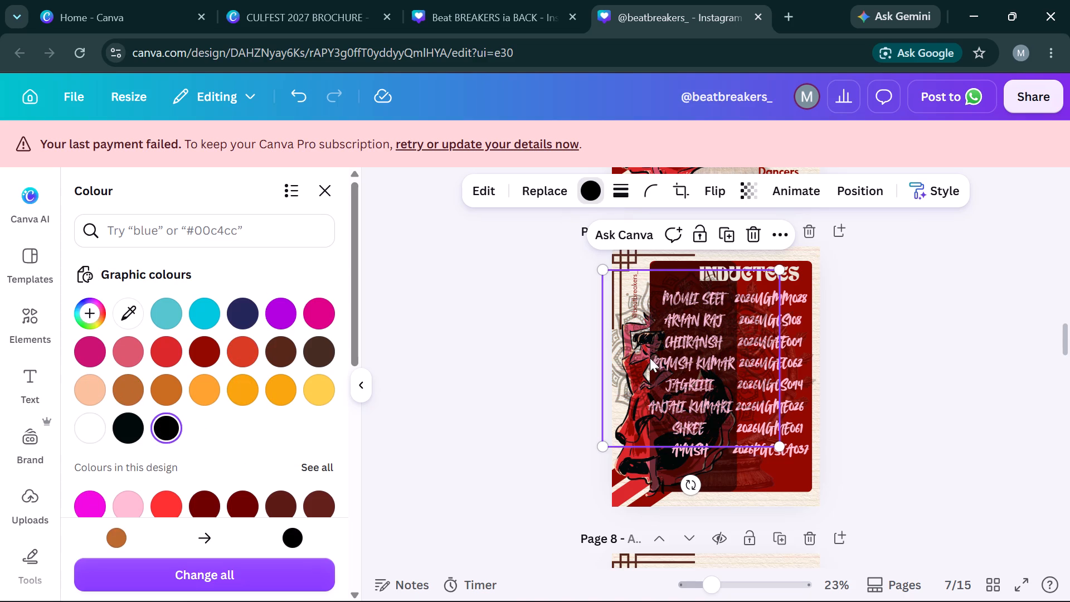
# Move the black mandala to page 7's bottom-right corner, partly off the page, and copy it.
pyautogui.moveTo(683, 358); pyautogui.dragTo(787, 491)
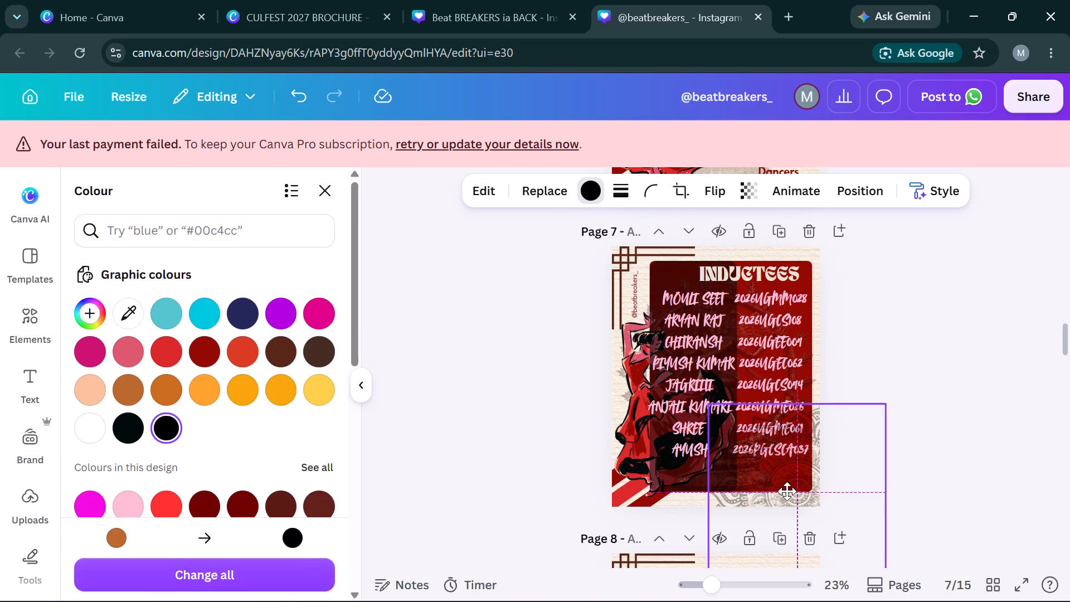
pyautogui.moveTo(787, 491); pyautogui.dragTo(809, 504)
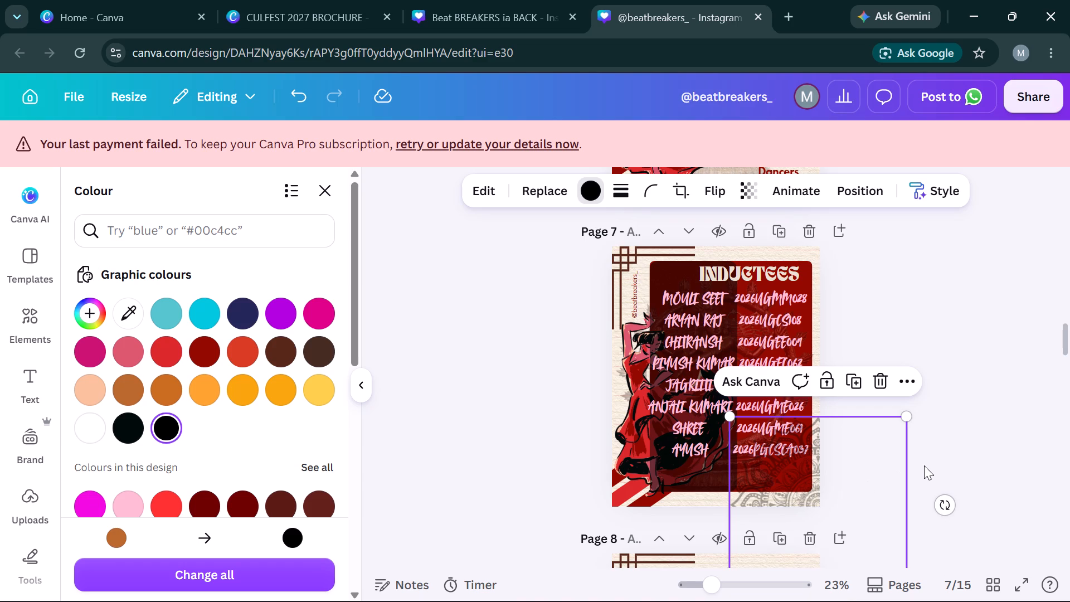
pyautogui.press('Right')
pyautogui.click(829, 468)
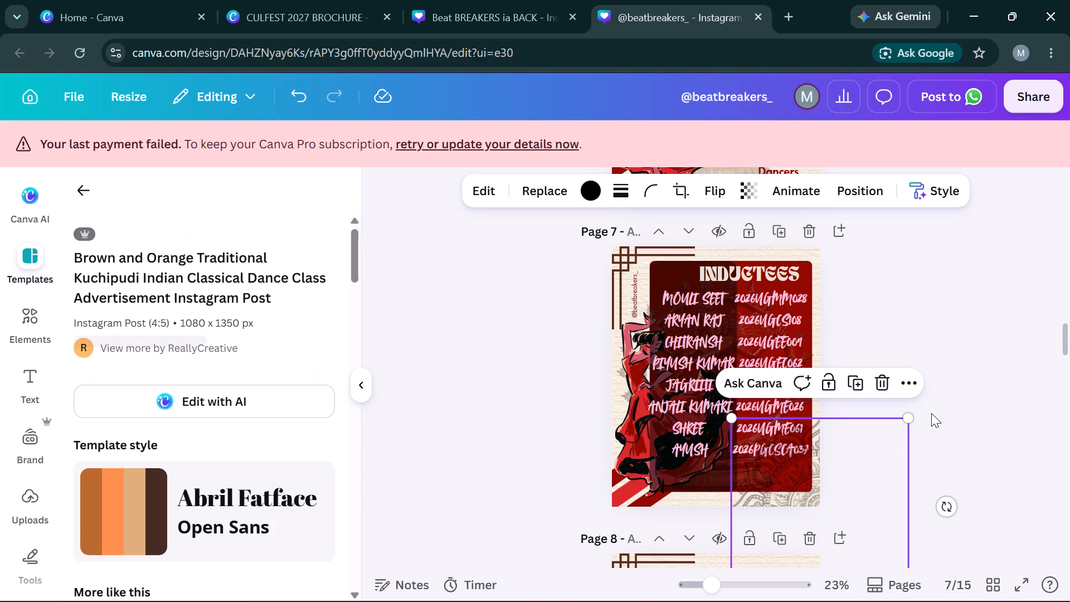
pyautogui.hotkey('ctrl', 'c')
# Send page 7's mandala to the back, and bring it forward two levels so it sits behind the red panel.
pyautogui.click(848, 187)
pyautogui.click(299, 316)
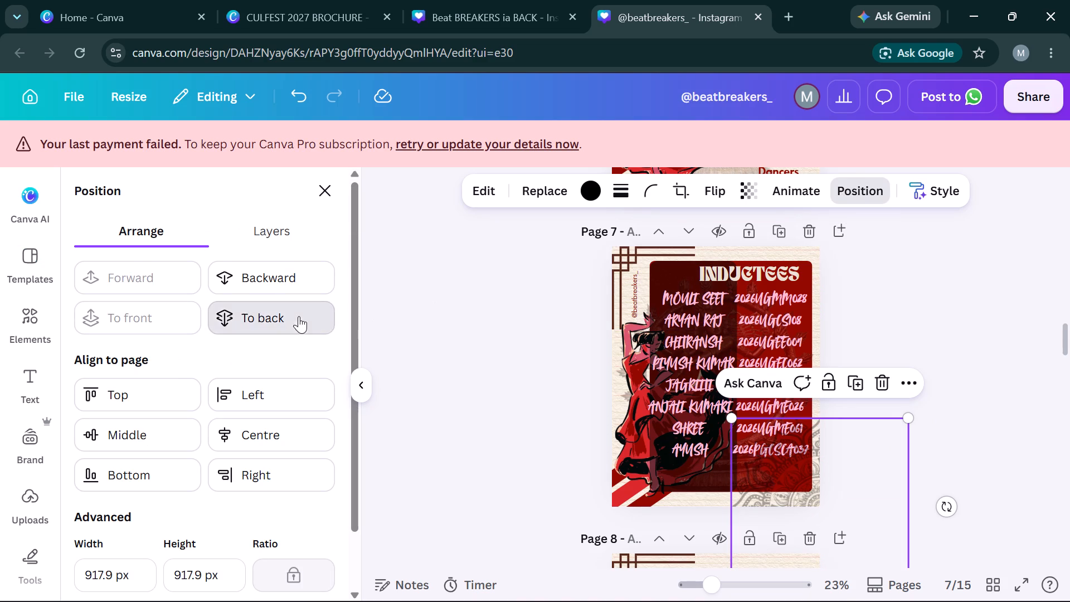
pyautogui.click(162, 266)
pyautogui.click(162, 266)
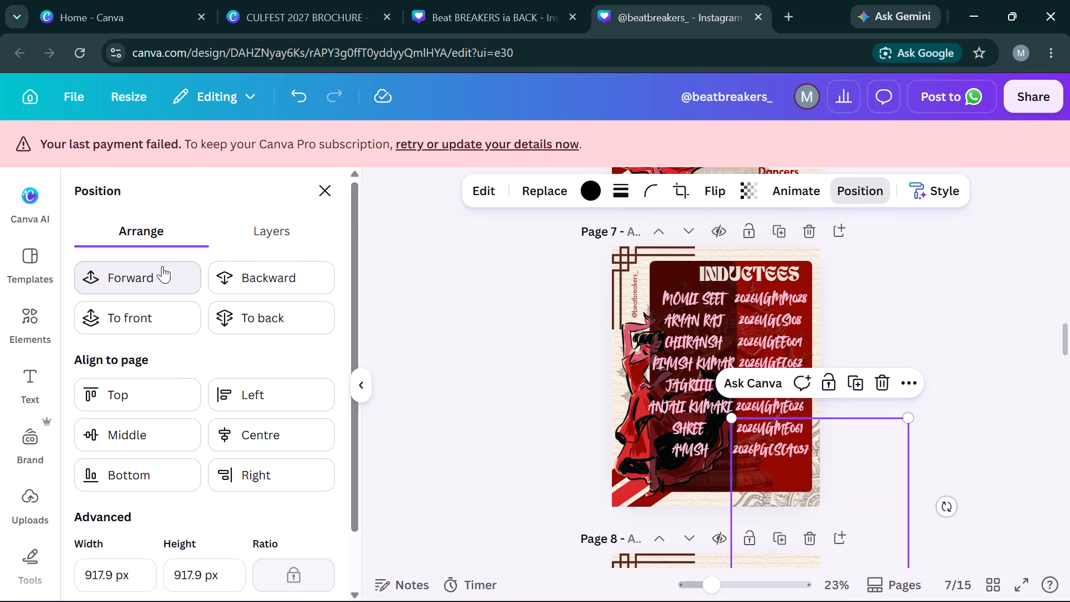
pyautogui.click(911, 280)
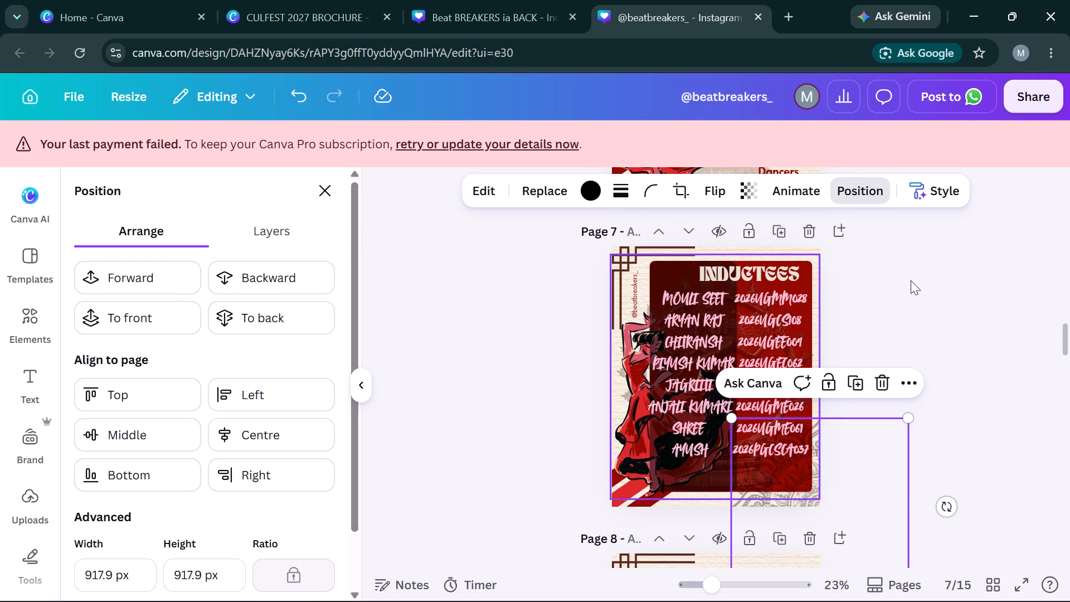
pyautogui.click(911, 280)
# Set the transparency of the black mandala on page 7 to 20.
pyautogui.scroll(-1, 911, 280)
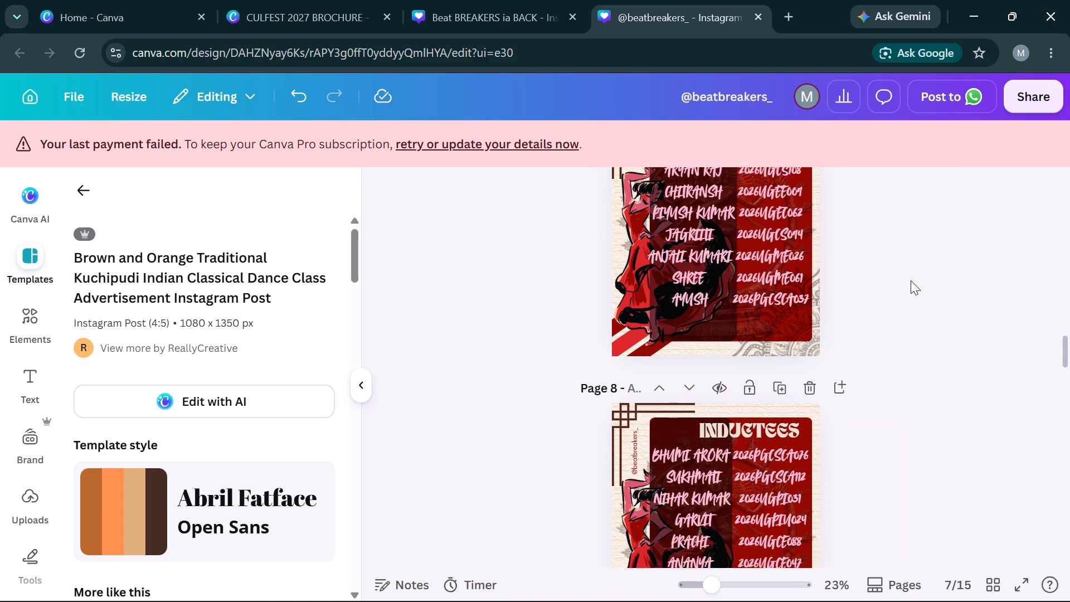
pyautogui.scroll(-2, 911, 280)
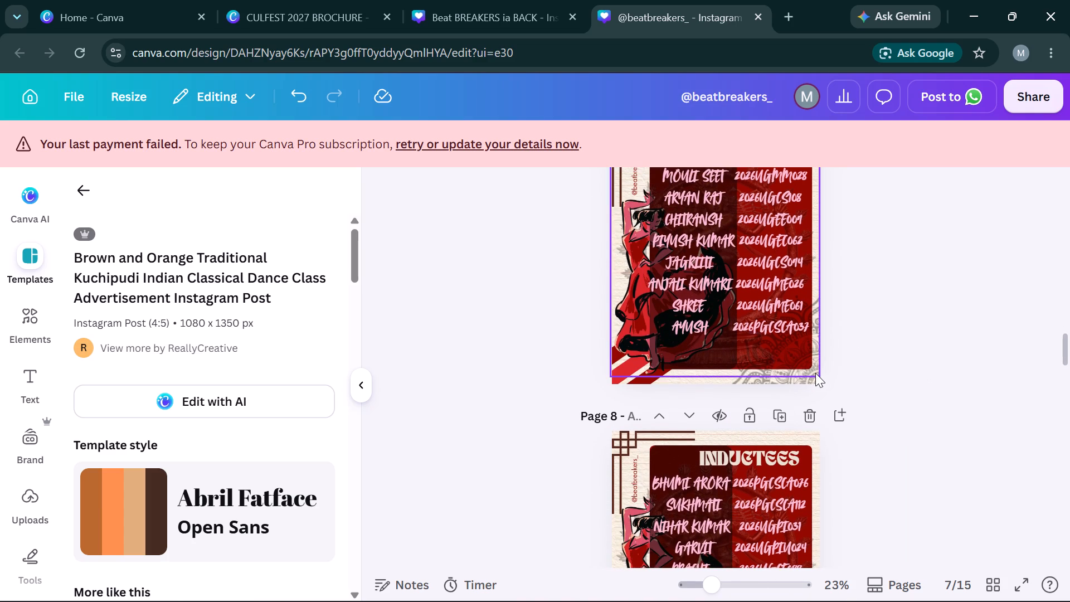
pyautogui.click(816, 380)
pyautogui.scroll(1, 816, 380)
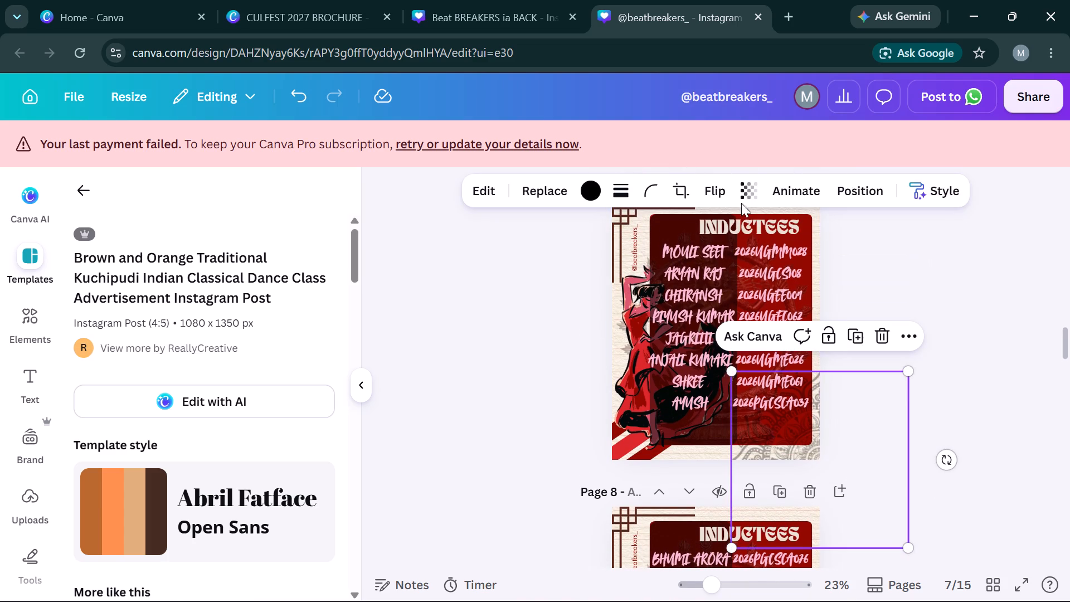
pyautogui.click(738, 198)
pyautogui.moveTo(701, 263); pyautogui.dragTo(699, 263)
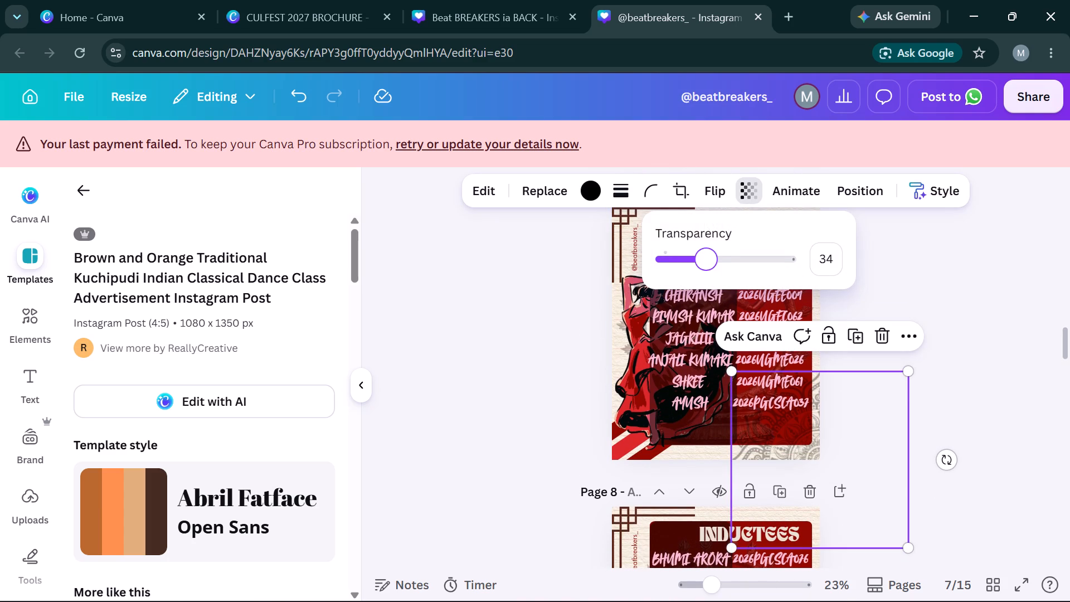
pyautogui.moveTo(699, 263); pyautogui.dragTo(690, 266)
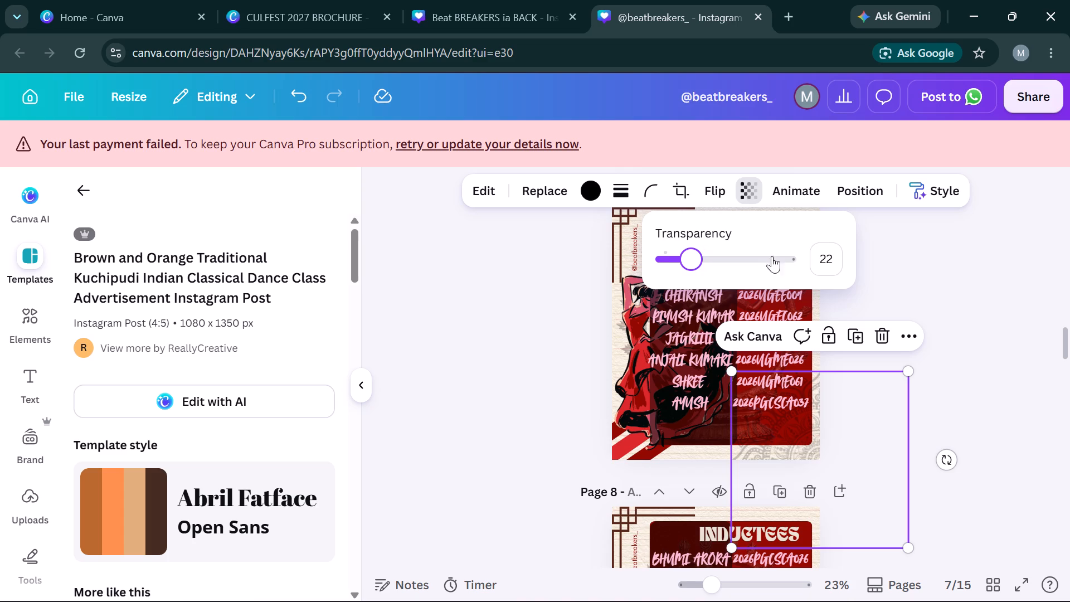
pyautogui.click(824, 258)
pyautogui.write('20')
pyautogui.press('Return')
pyautogui.click(966, 269)
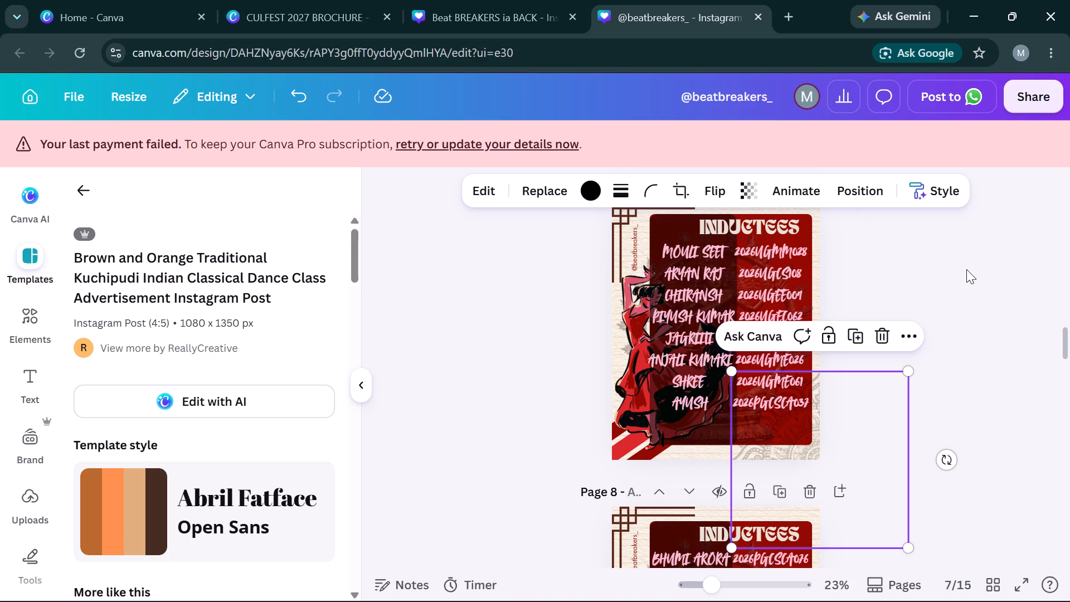
# Copy page 7's faded mandala and paste it onto the inductees posters on pages 8, 9, 10 and 11.
pyautogui.hotkey('ctrl', 'c')
pyautogui.click(956, 335)
pyautogui.scroll(-1, 956, 335)
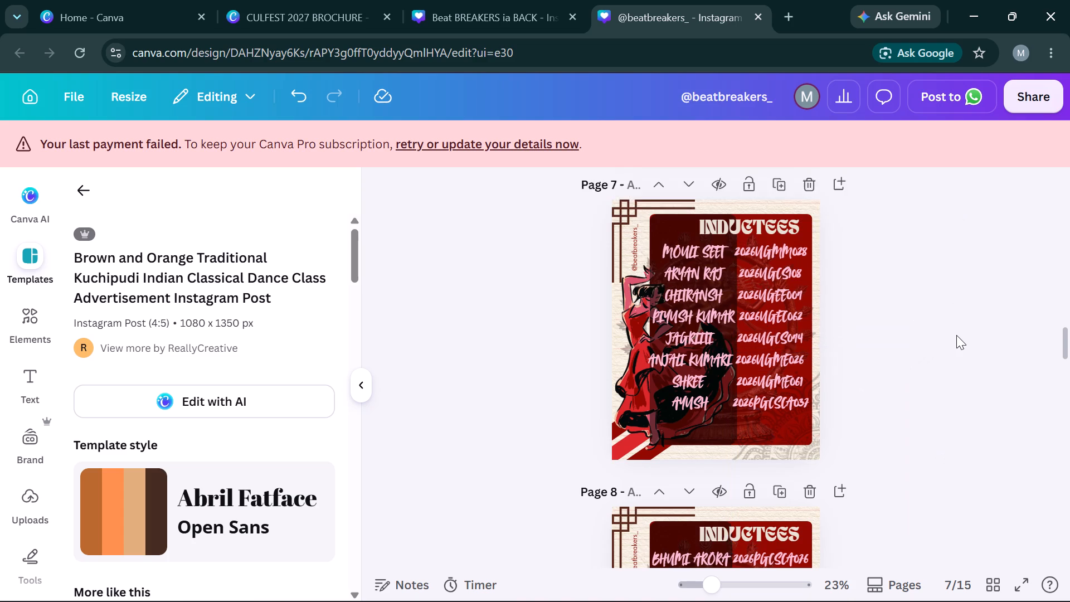
pyautogui.scroll(-3, 956, 335)
pyautogui.hotkey('ctrl', 'v')
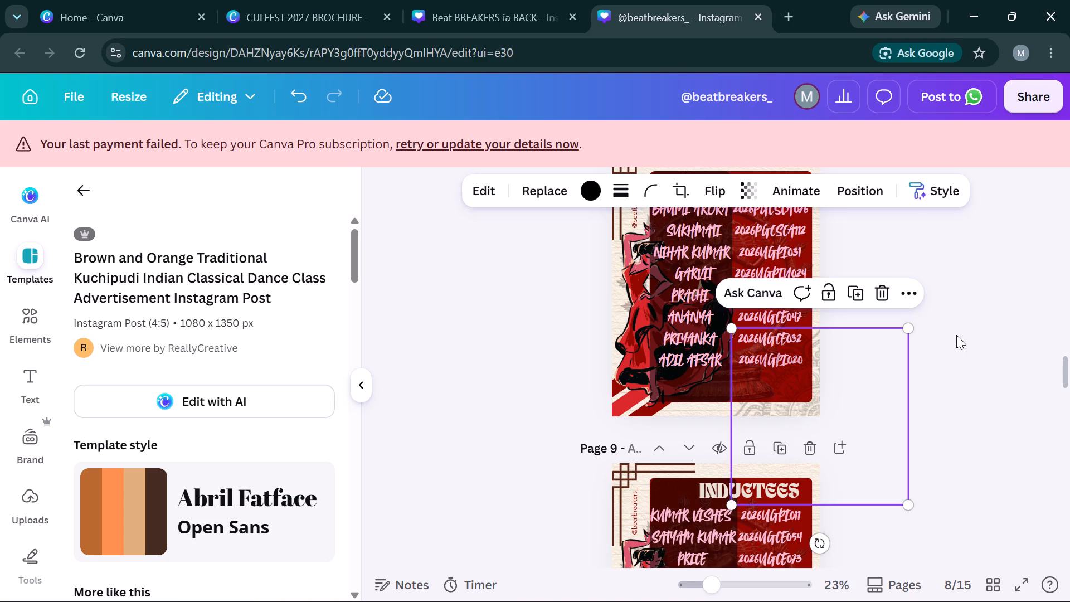
pyautogui.scroll(-2, 956, 335)
pyautogui.hscroll(2, 956, 335)
pyautogui.hotkey('ctrl', 'v')
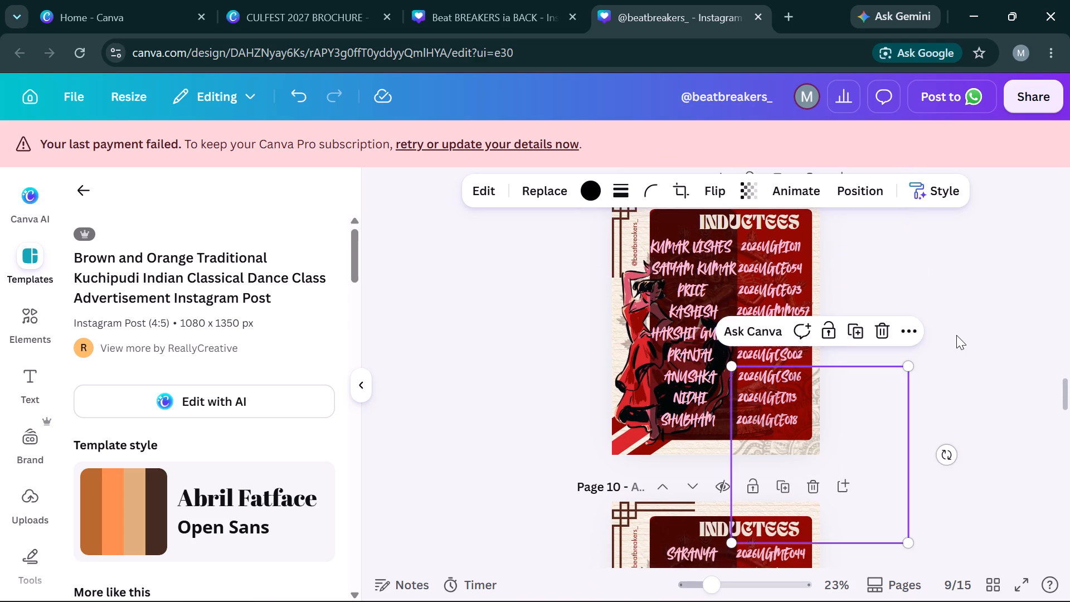
pyautogui.scroll(-2, 956, 335)
pyautogui.hscroll(4, 956, 335)
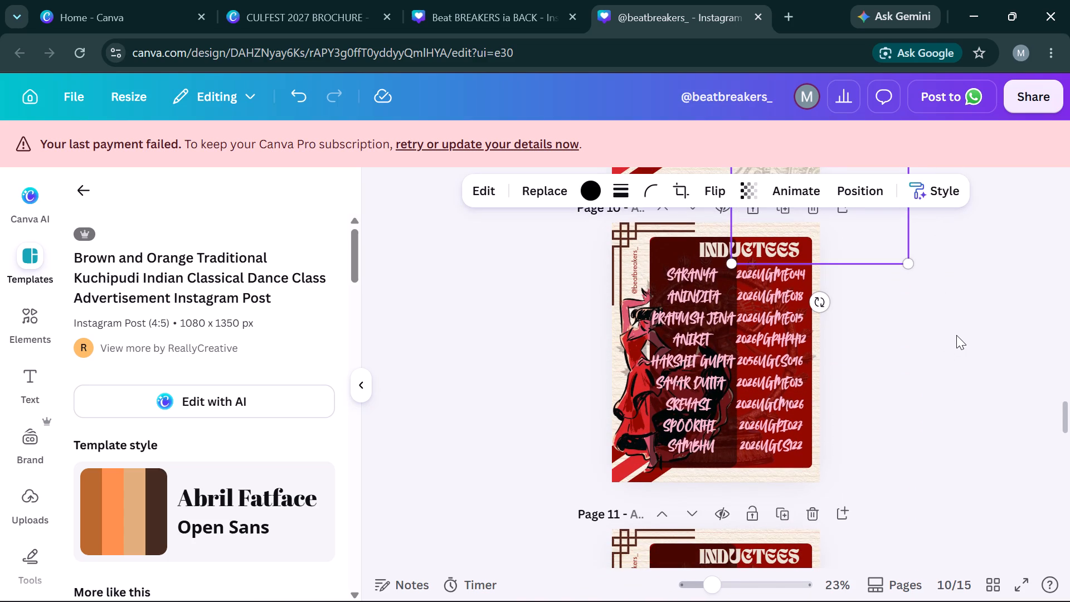
pyautogui.hotkey('ctrl', 'v')
pyautogui.hscroll(3, 956, 335)
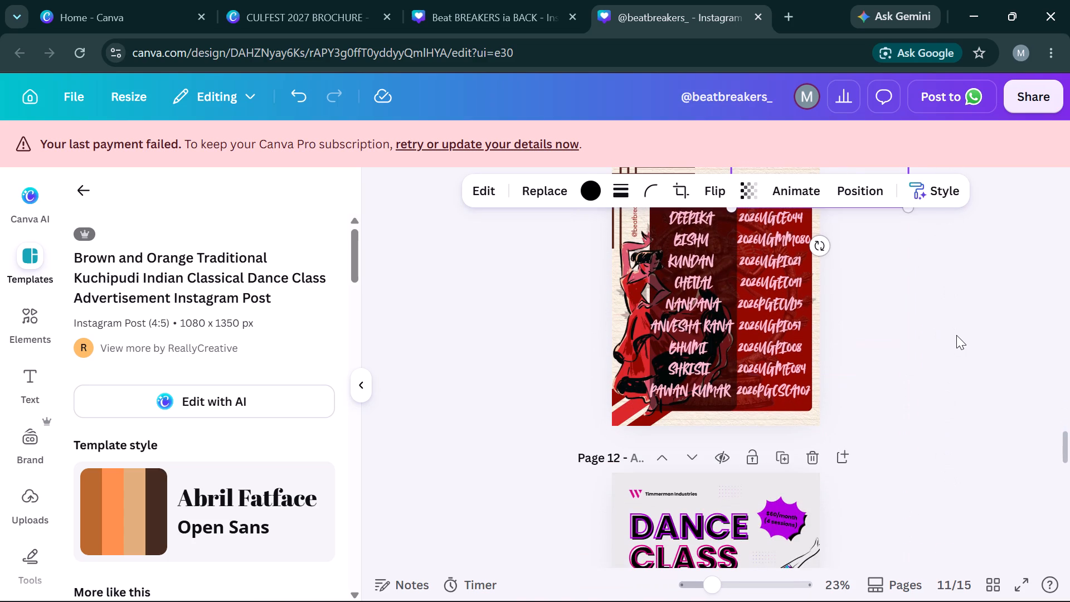
pyautogui.hotkey('ctrl', 'v')
# Send page 11's mandala to the back, and bring it forward two levels so it sits behind the red panel.
pyautogui.click(869, 198)
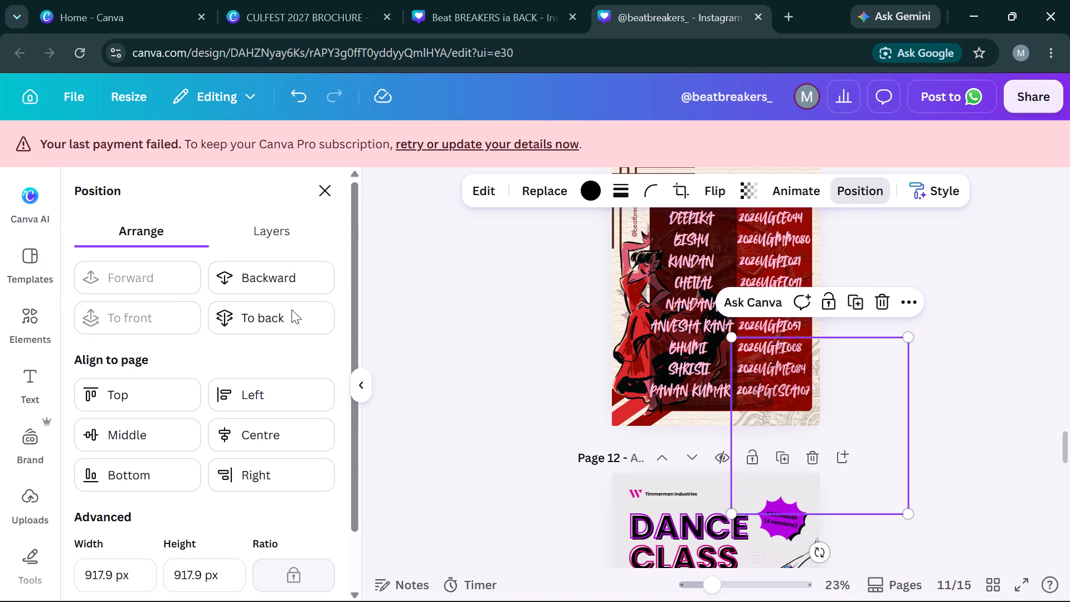
pyautogui.click(215, 329)
pyautogui.click(153, 263)
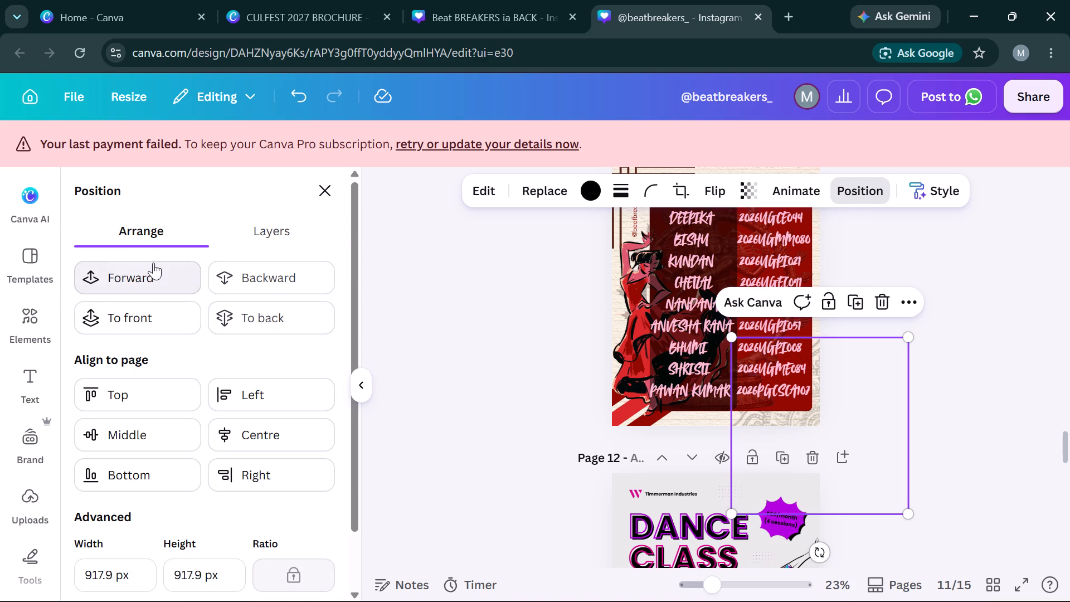
pyautogui.click(153, 263)
# Send page 10's mandala to the back, and bring it forward two levels so it sits behind the red panel.
pyautogui.scroll(1, 966, 310)
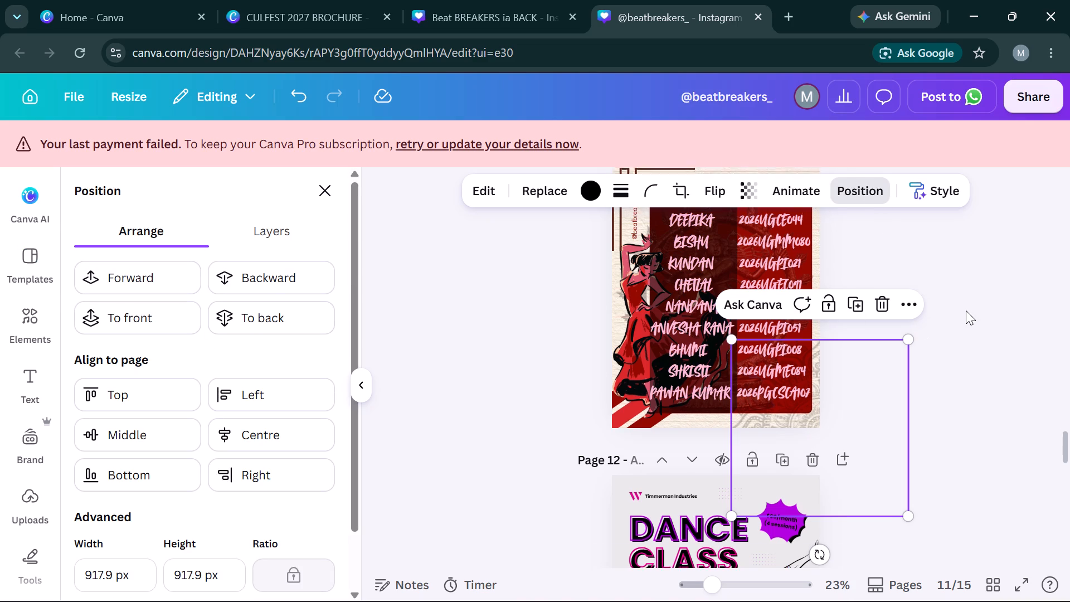
pyautogui.scroll(2, 966, 310)
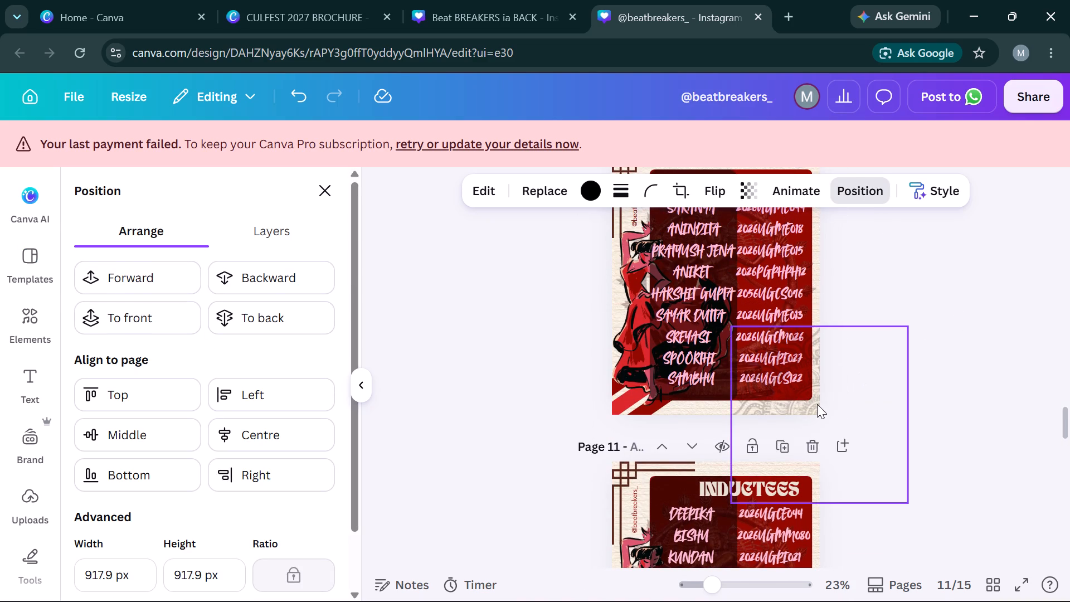
pyautogui.click(817, 404)
pyautogui.click(313, 321)
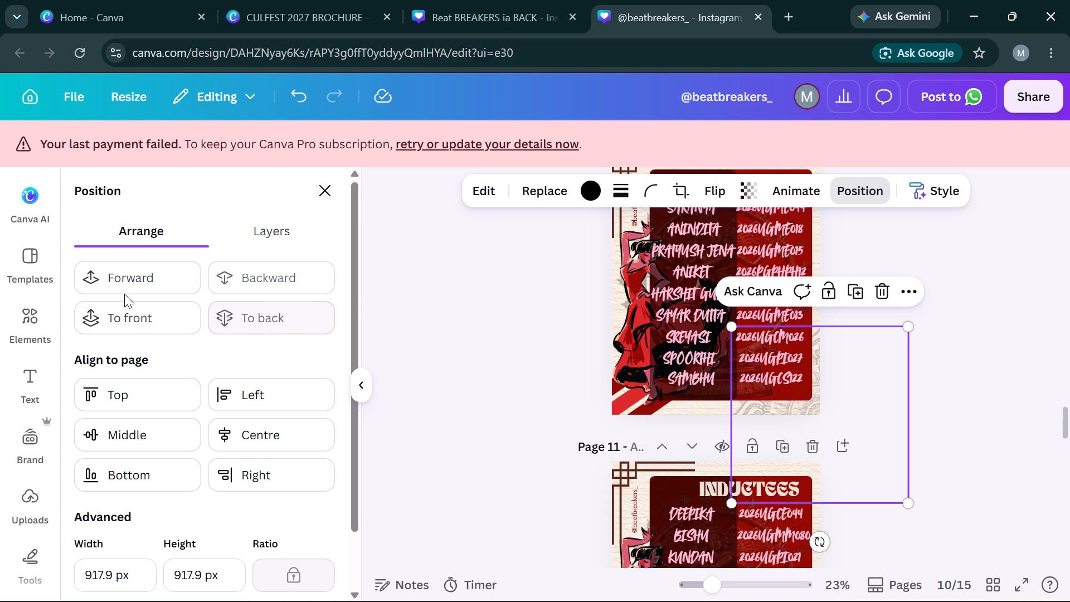
pyautogui.click(127, 287)
pyautogui.click(127, 287)
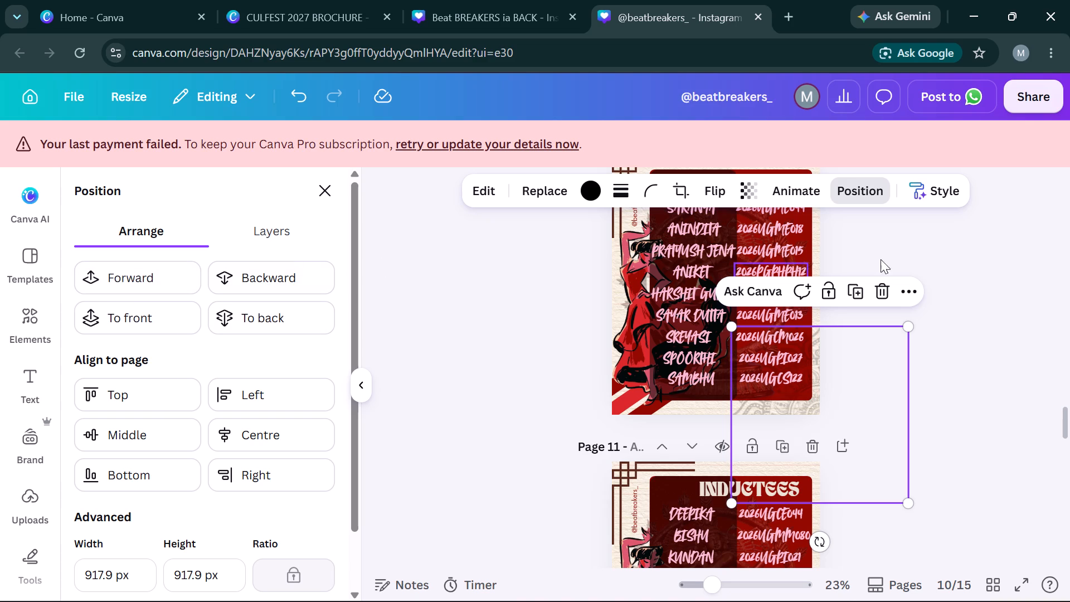
# Send page 9's corner mandala to the back and bring it forward two levels, behind the red panel.
pyautogui.scroll(3, 903, 258)
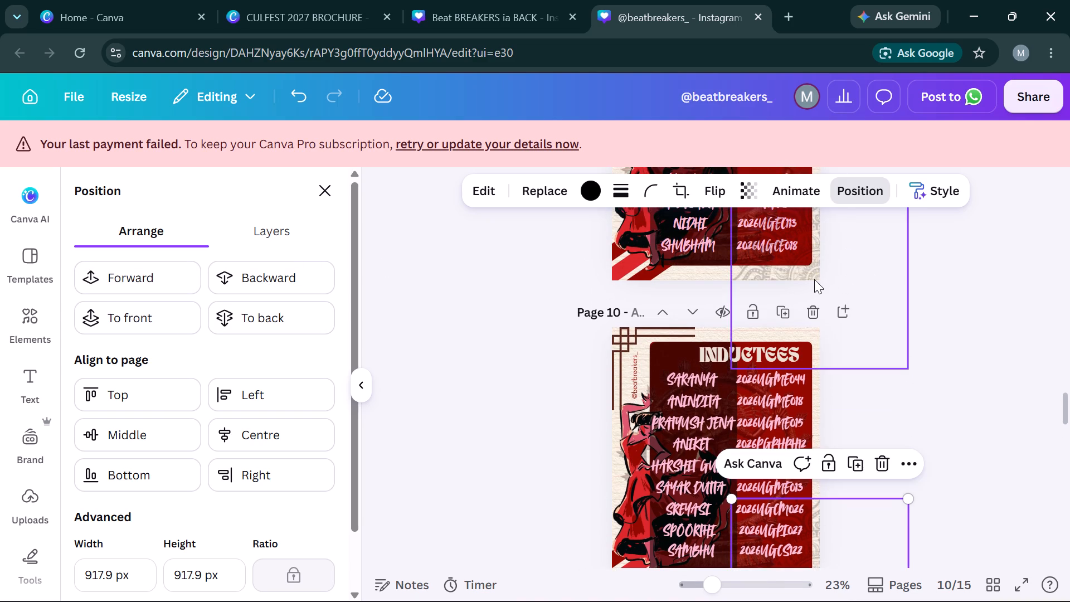
pyautogui.click(814, 279)
pyautogui.click(294, 323)
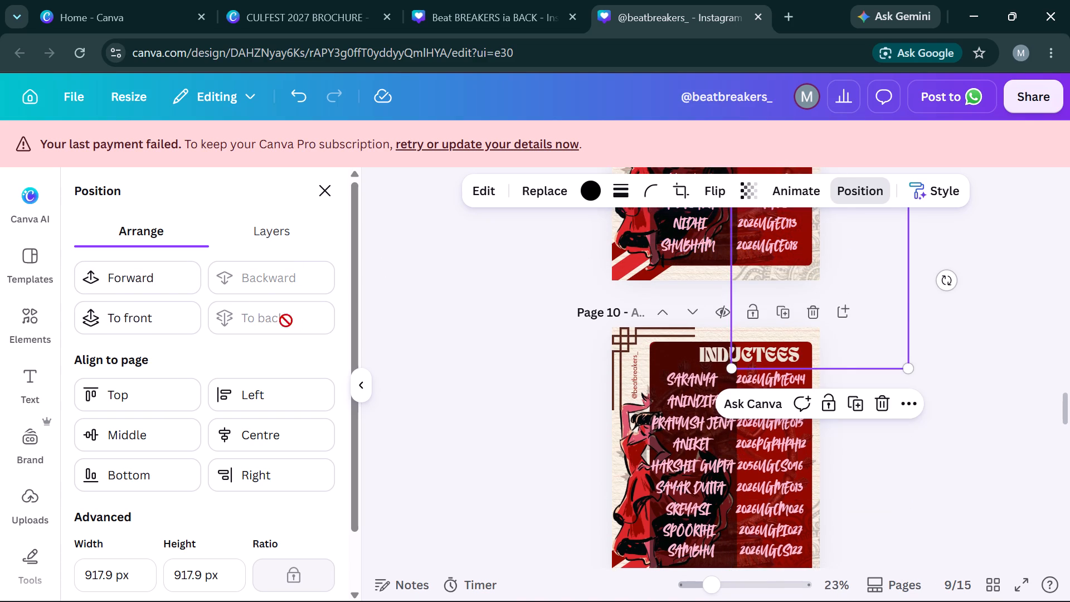
pyautogui.click(160, 283)
pyautogui.click(160, 283)
# Send page 8's corner mandala to the back and bring it forward two levels, behind the red panel.
pyautogui.scroll(2, 708, 278)
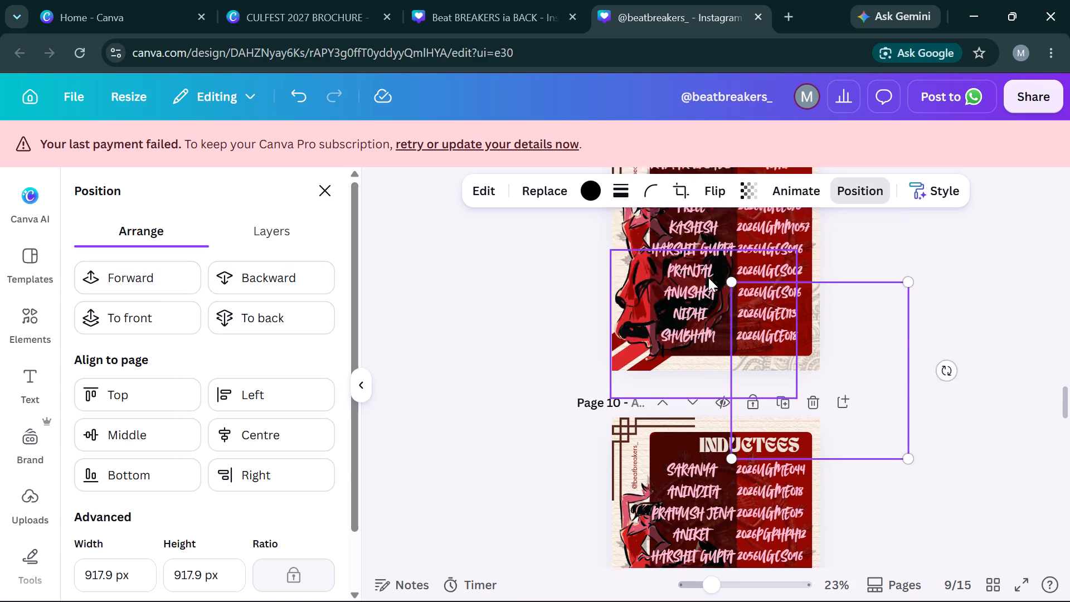
pyautogui.scroll(2, 708, 278)
pyautogui.click(797, 336)
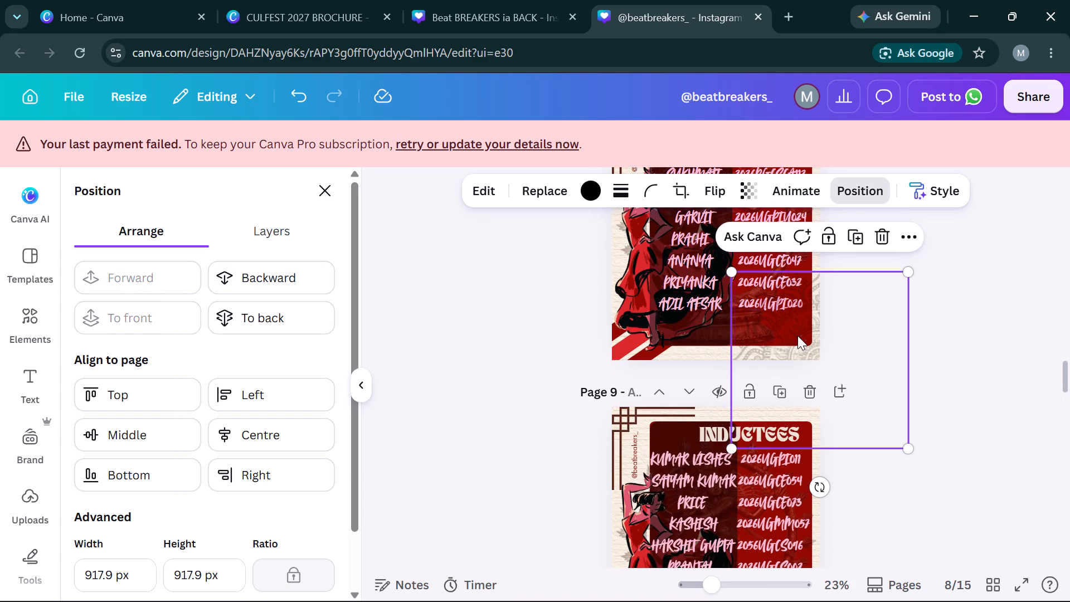
pyautogui.click(319, 307)
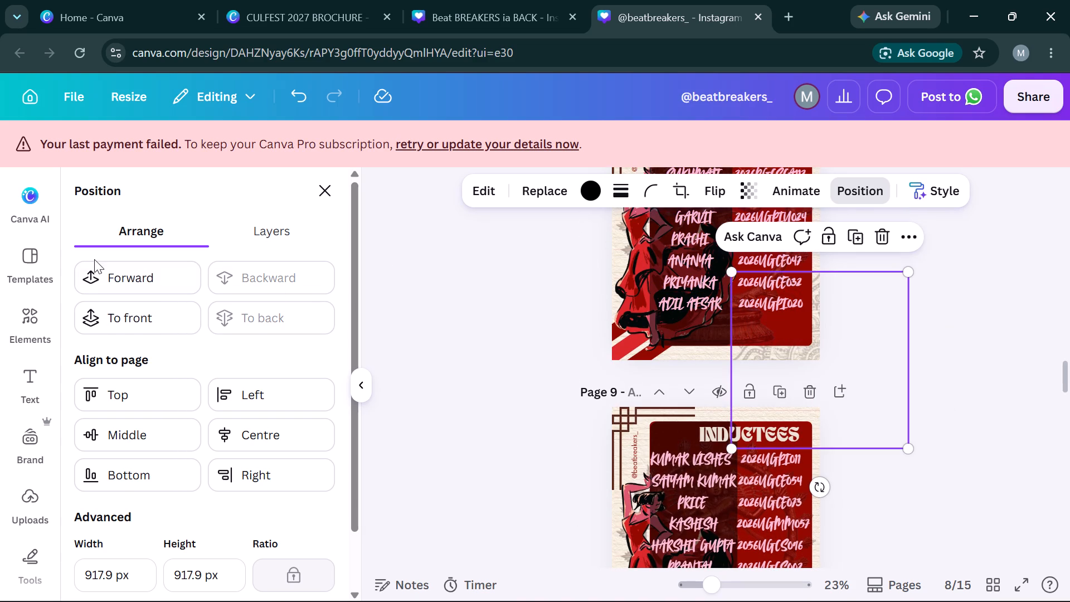
pyautogui.click(105, 272)
pyautogui.click(105, 272)
# Send page 7's corner mandala to the back again and bring it forward two levels, behind the red panel.
pyautogui.scroll(3, 712, 323)
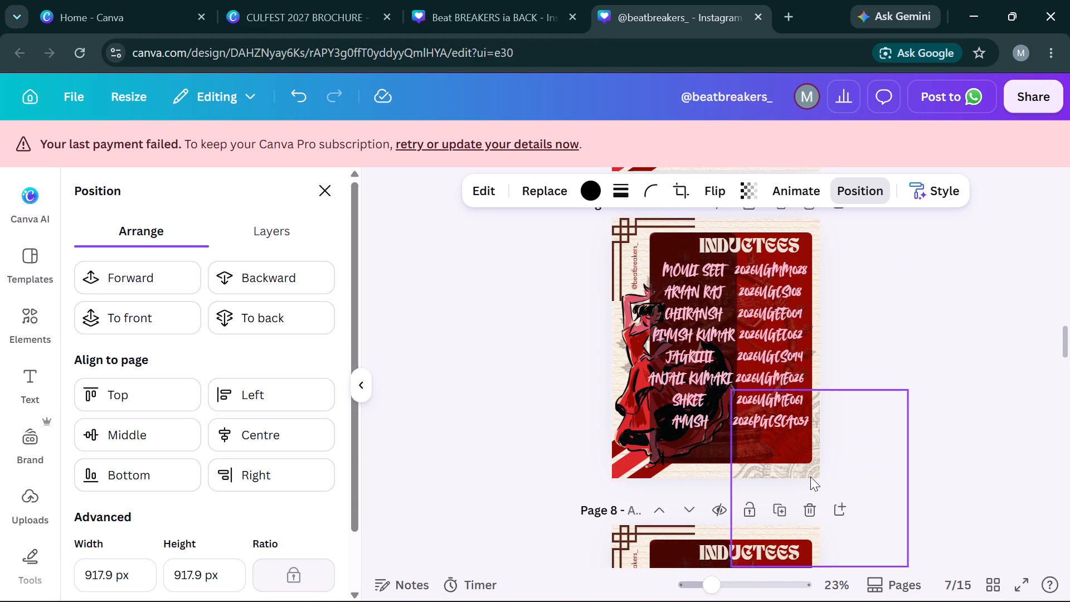
pyautogui.click(810, 477)
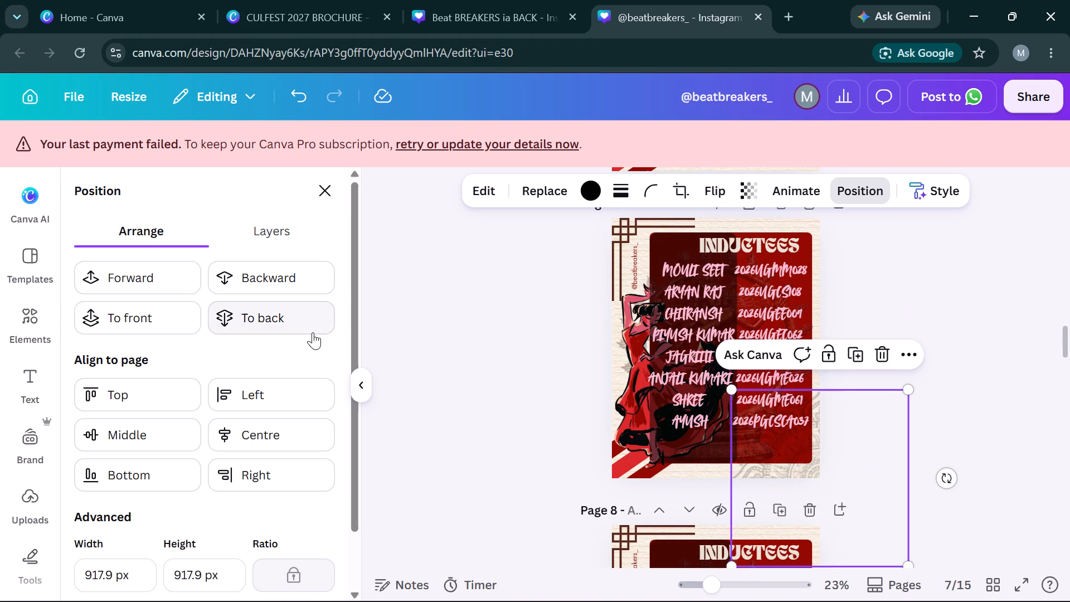
pyautogui.click(313, 332)
pyautogui.click(156, 273)
pyautogui.click(156, 273)
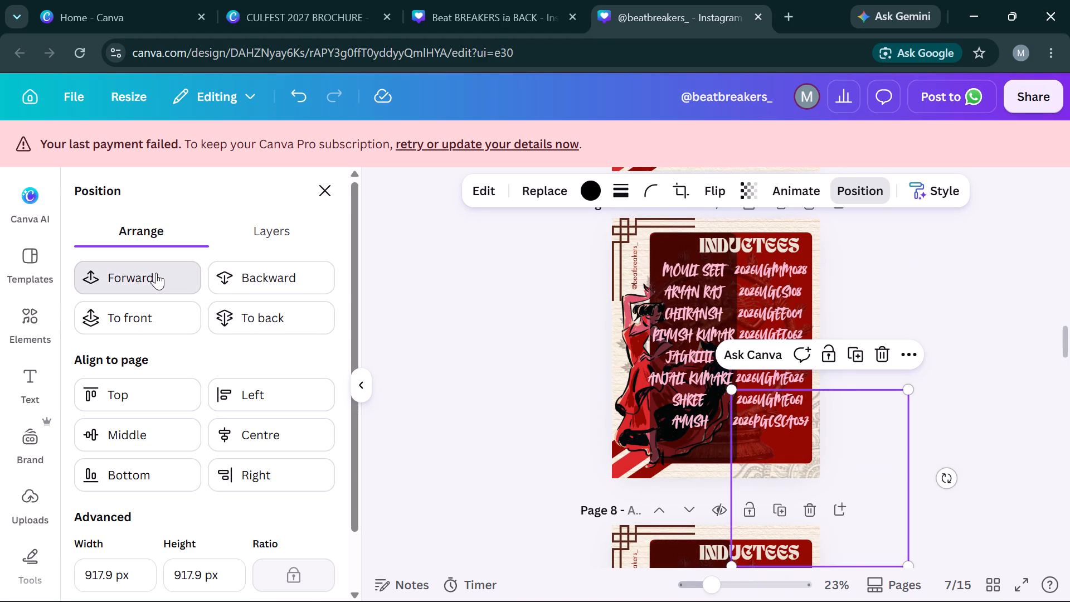
# Deselect the mandala and check the layout of the inductees pages from page 6 onward.
pyautogui.scroll(3, 537, 313)
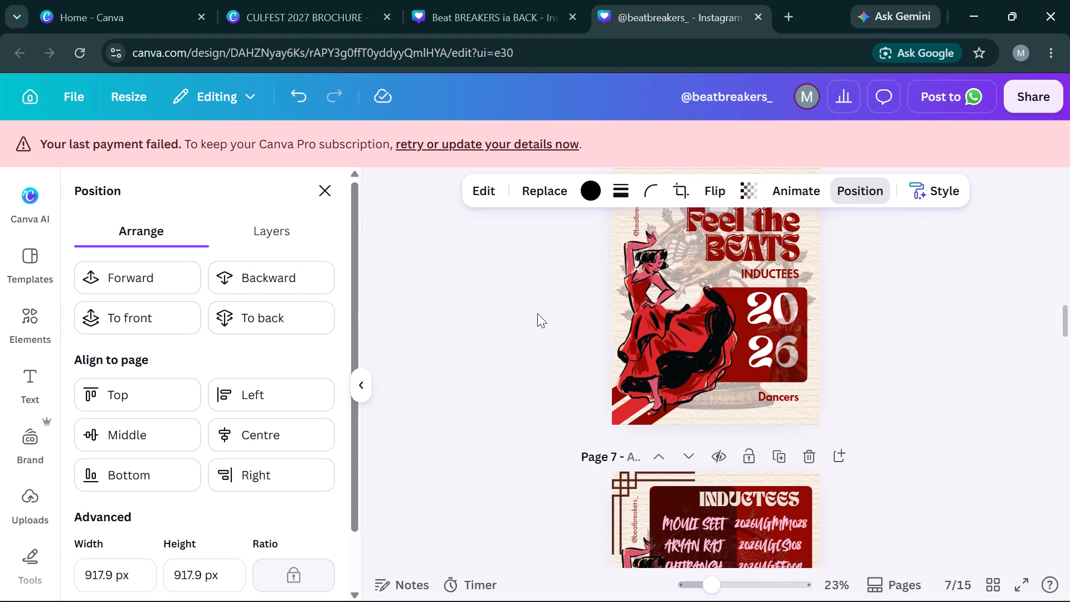
pyautogui.click(932, 284)
pyautogui.scroll(-3, 932, 284)
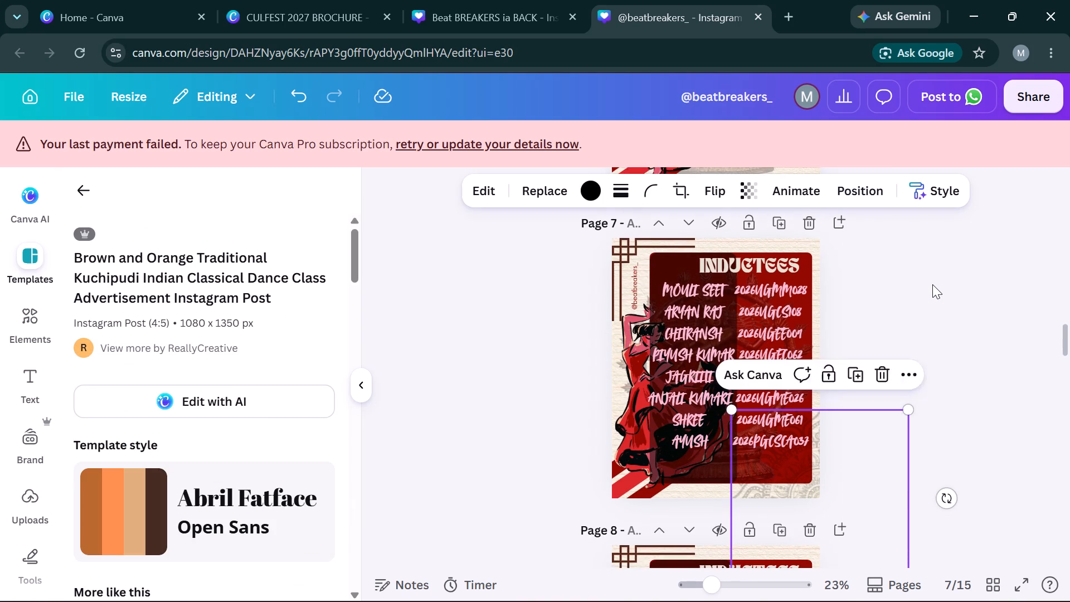
pyautogui.scroll(-1, 932, 284)
pyautogui.click(932, 284)
pyautogui.scroll(-3, 932, 284)
pyautogui.scroll(2, 932, 284)
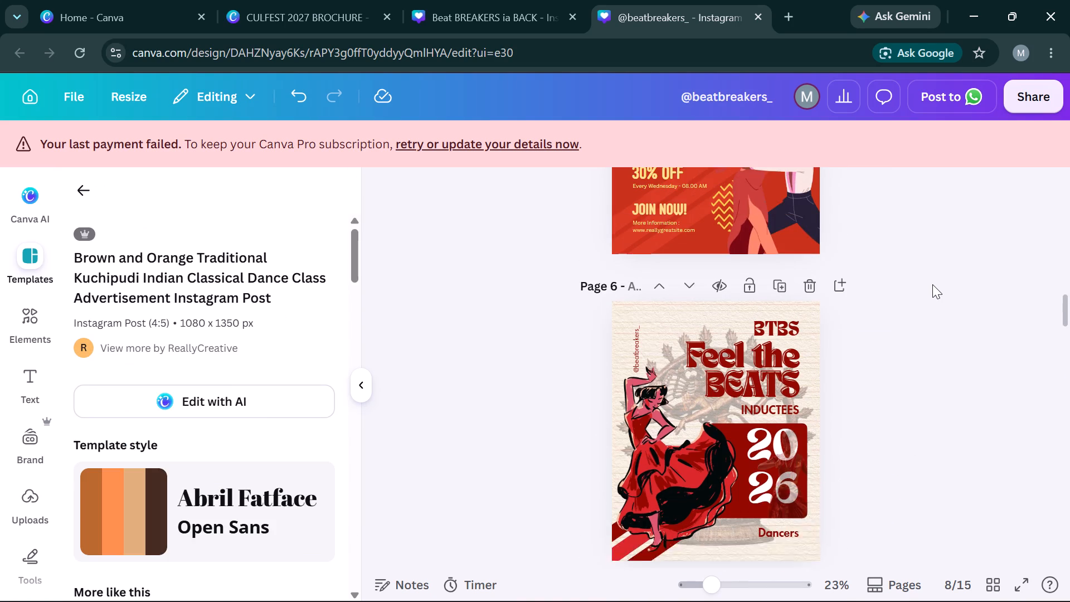
# Review the name lists and panel layout on the INDUCTEES pages from page 6 through page 11.
pyautogui.scroll(-5, 932, 284)
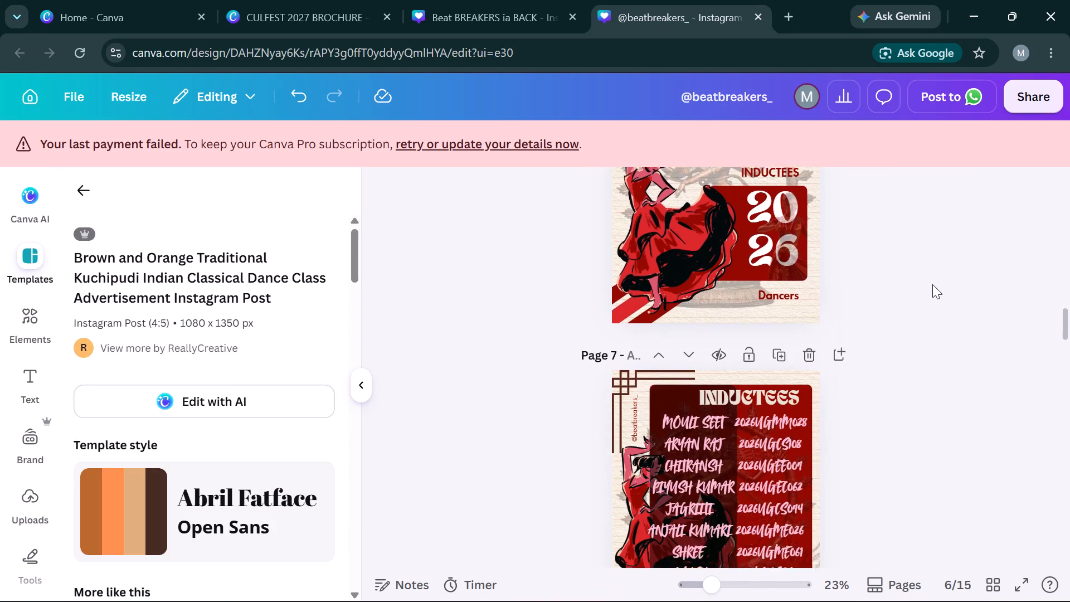
pyautogui.scroll(-1, 932, 284)
pyautogui.hscroll(6, 932, 284)
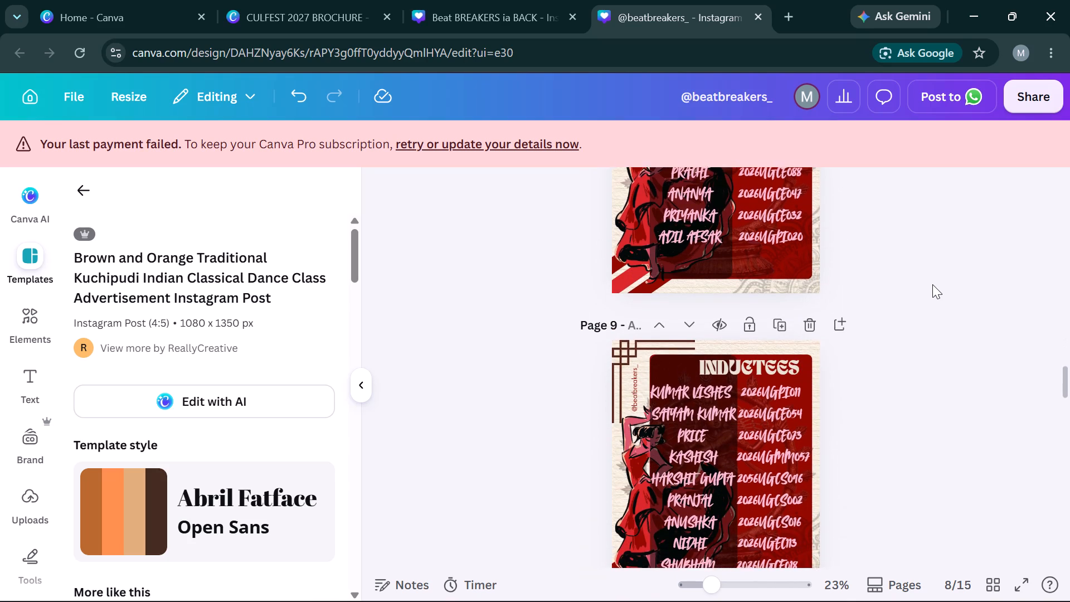
pyautogui.hscroll(7, 932, 284)
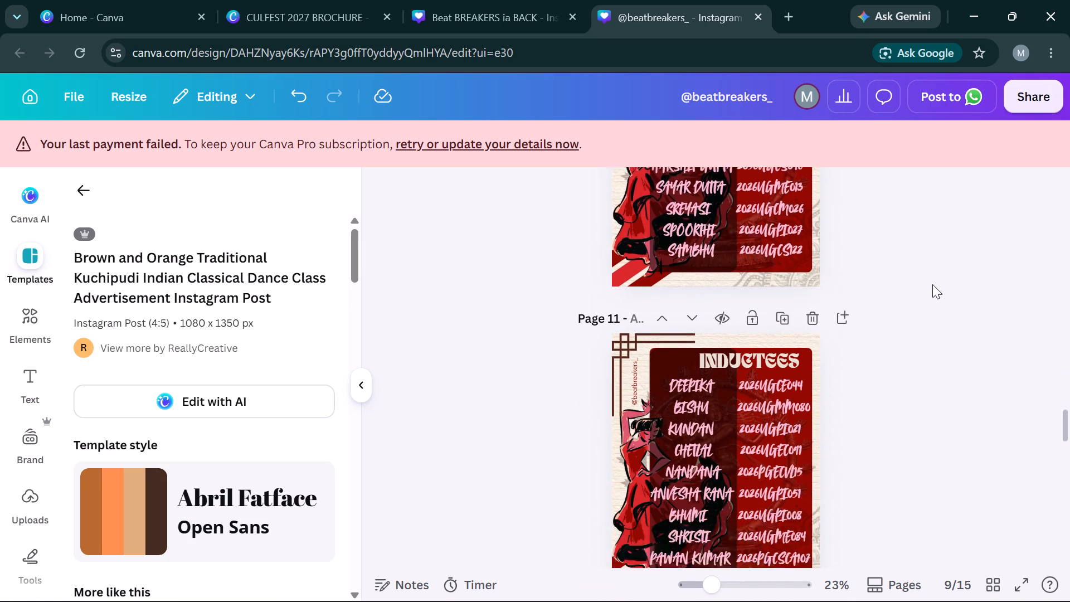
pyautogui.hscroll(1, 932, 284)
pyautogui.scroll(-1, 932, 284)
pyautogui.scroll(5, 932, 284)
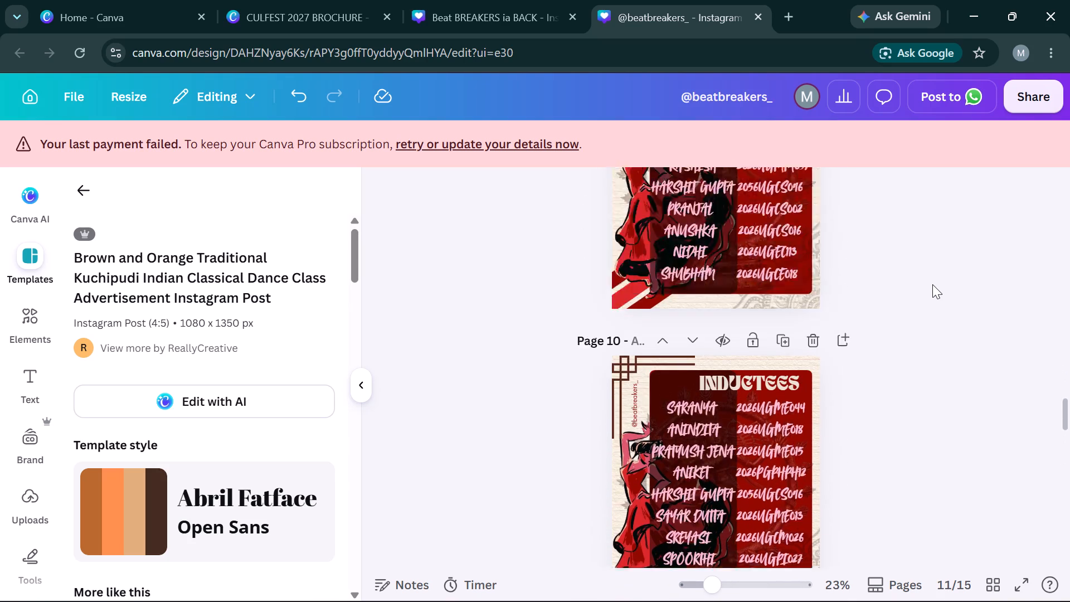
pyautogui.scroll(2, 932, 284)
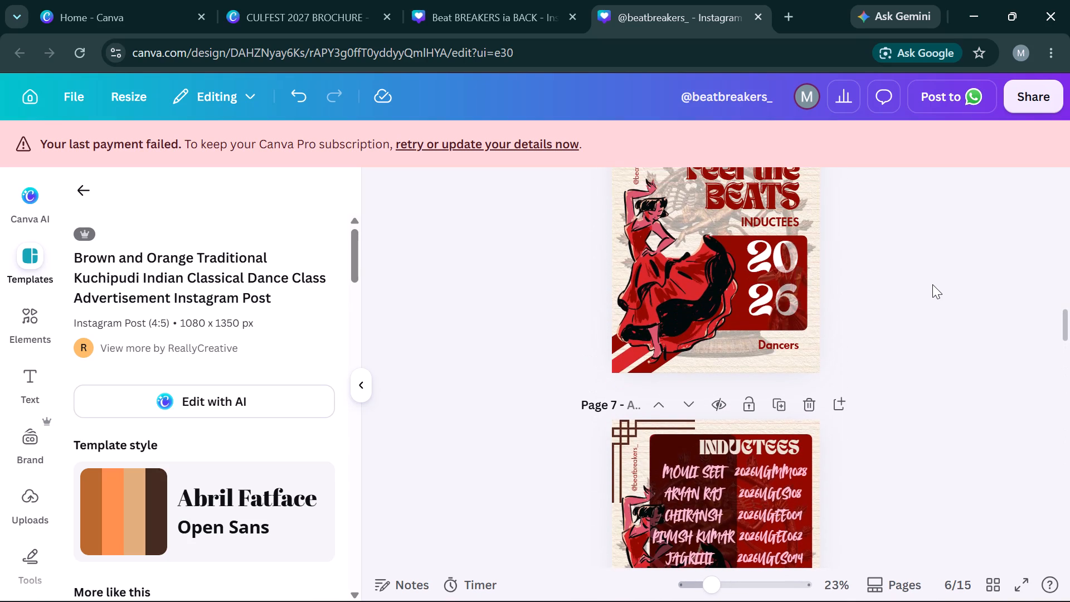
pyautogui.scroll(2, 679, 308)
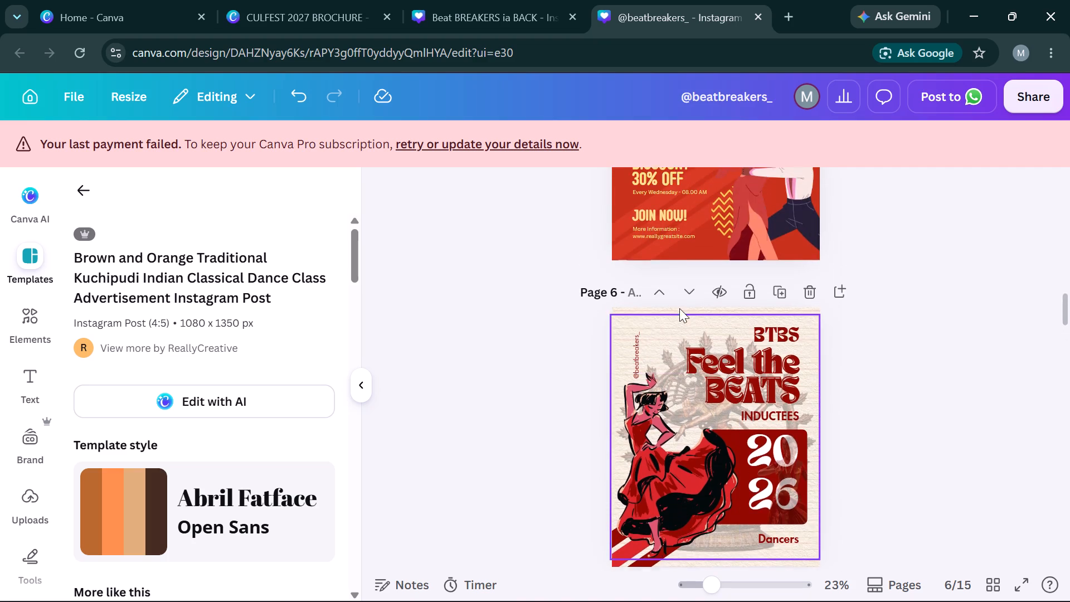
# Shorten page 7's dark name panel from its top edge so it starts just below the INDUCTEES heading.
pyautogui.hscroll(1, 679, 308)
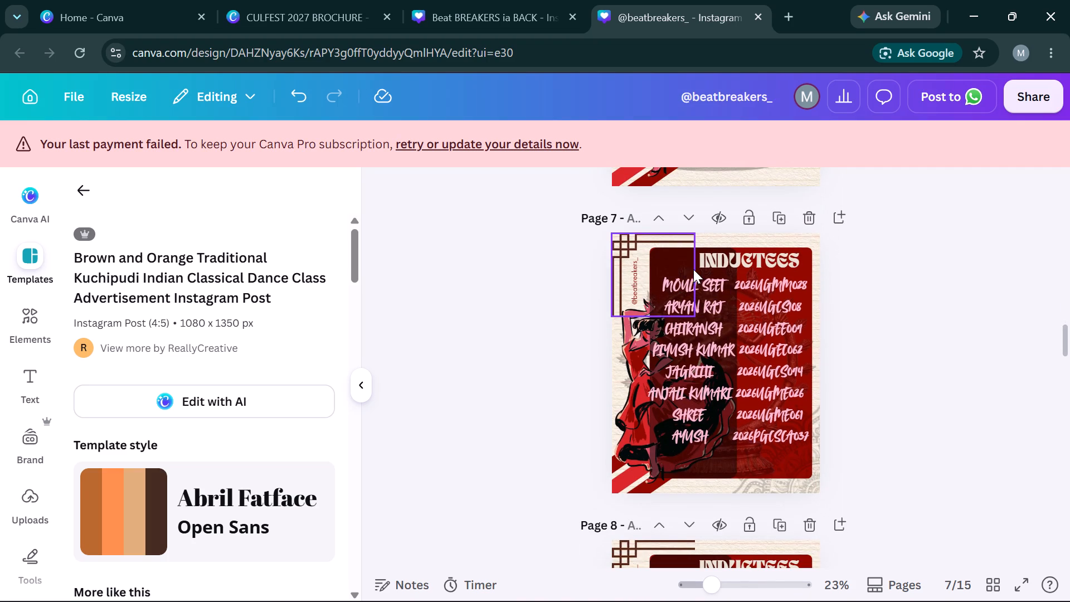
pyautogui.click(698, 452)
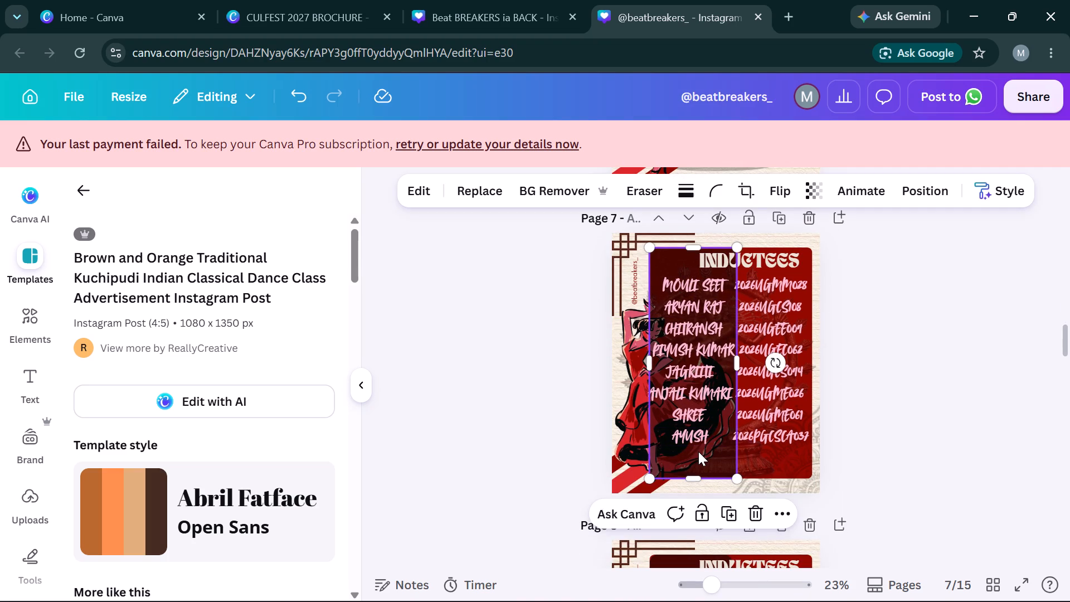
pyautogui.moveTo(692, 244); pyautogui.dragTo(692, 262)
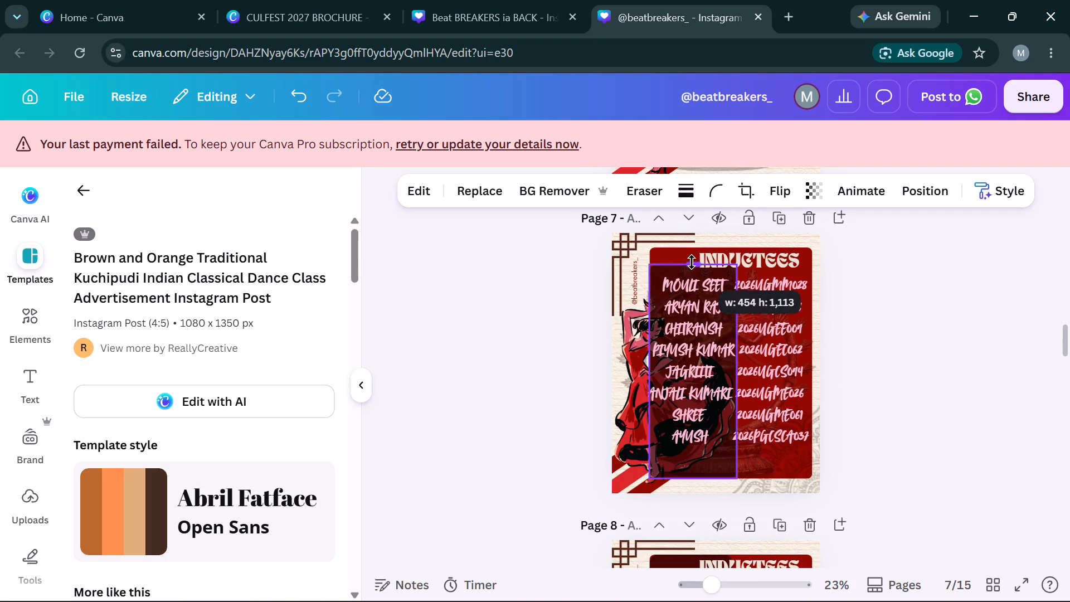
pyautogui.moveTo(692, 262); pyautogui.dragTo(692, 269)
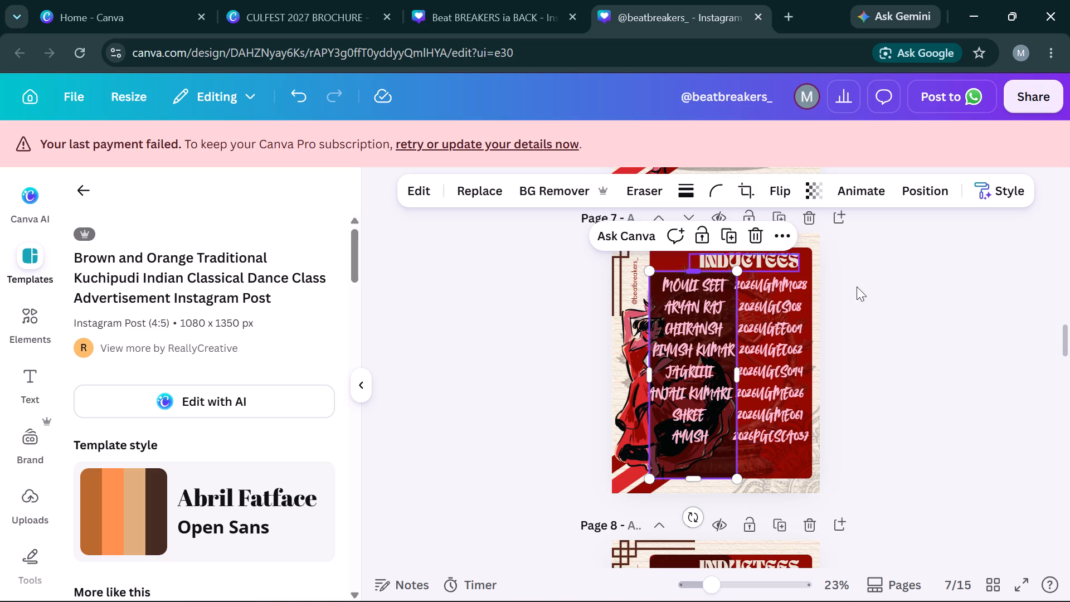
# Nudge the roll number in page 7's first row slightly right, away from the dark name panel, and deselect it.
pyautogui.click(799, 289)
pyautogui.press('Right')
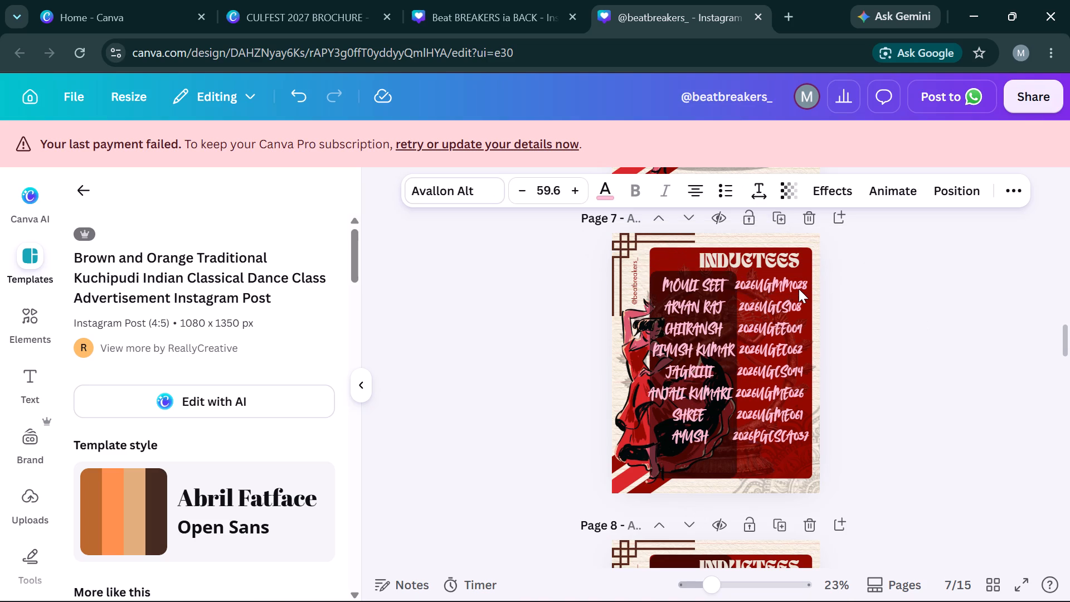
pyautogui.press('Right')
pyautogui.press('Right')
pyautogui.press('Right')
pyautogui.press('Right')
pyautogui.press('Right')
pyautogui.press('Right')
pyautogui.press('Right')
pyautogui.press('Right')
pyautogui.press('Right')
pyautogui.press('Right')
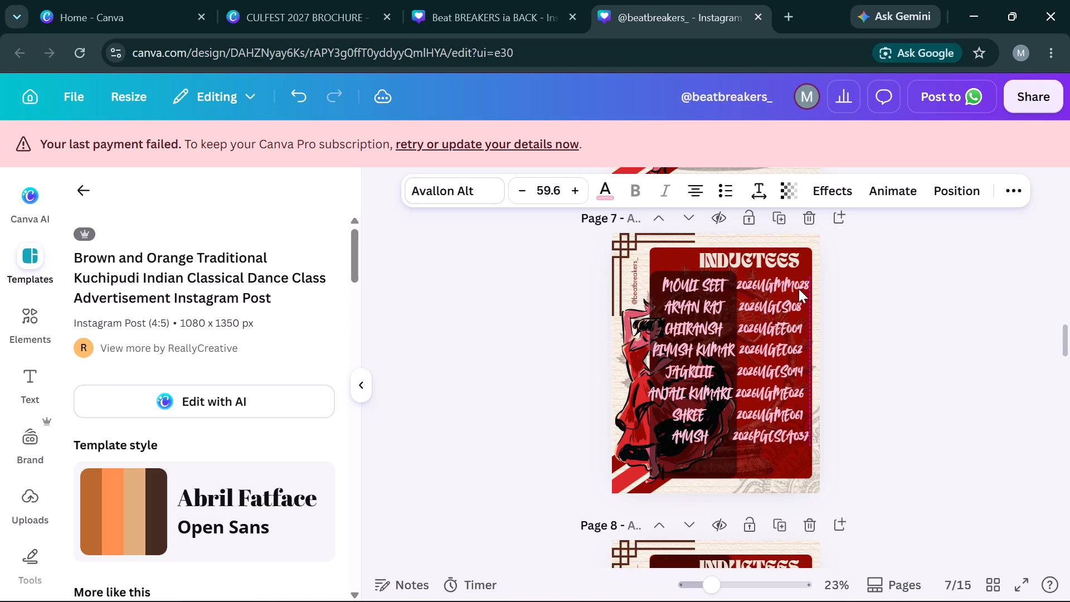
pyautogui.press('Right')
pyautogui.click(975, 286)
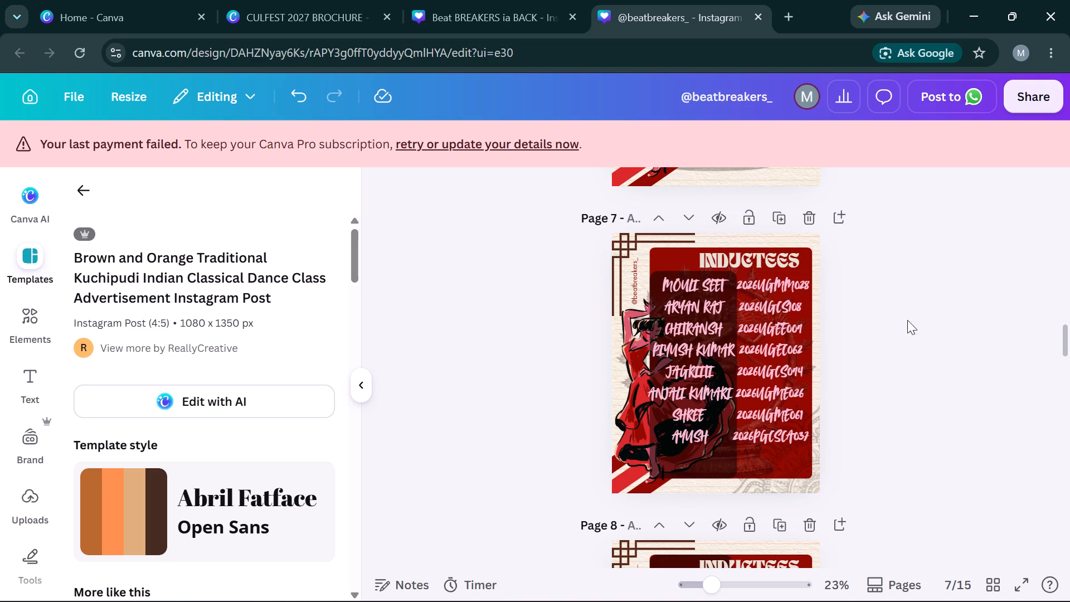
# Raise the bottom edge of page 7's dark name panel to just below the last name, and deselect it.
pyautogui.click(688, 465)
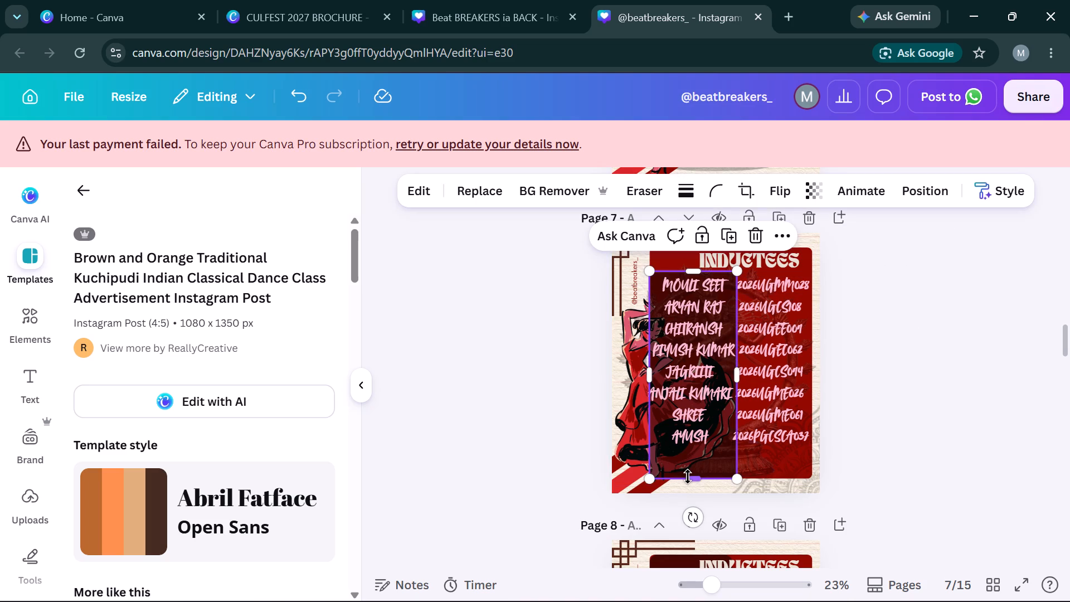
pyautogui.moveTo(688, 477); pyautogui.dragTo(690, 461)
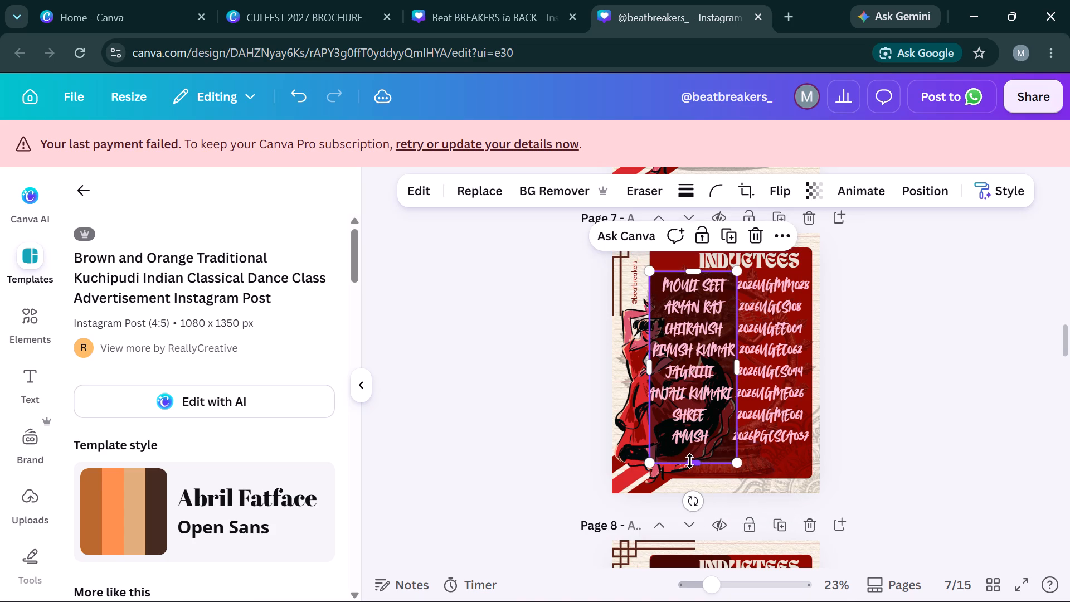
pyautogui.click(908, 439)
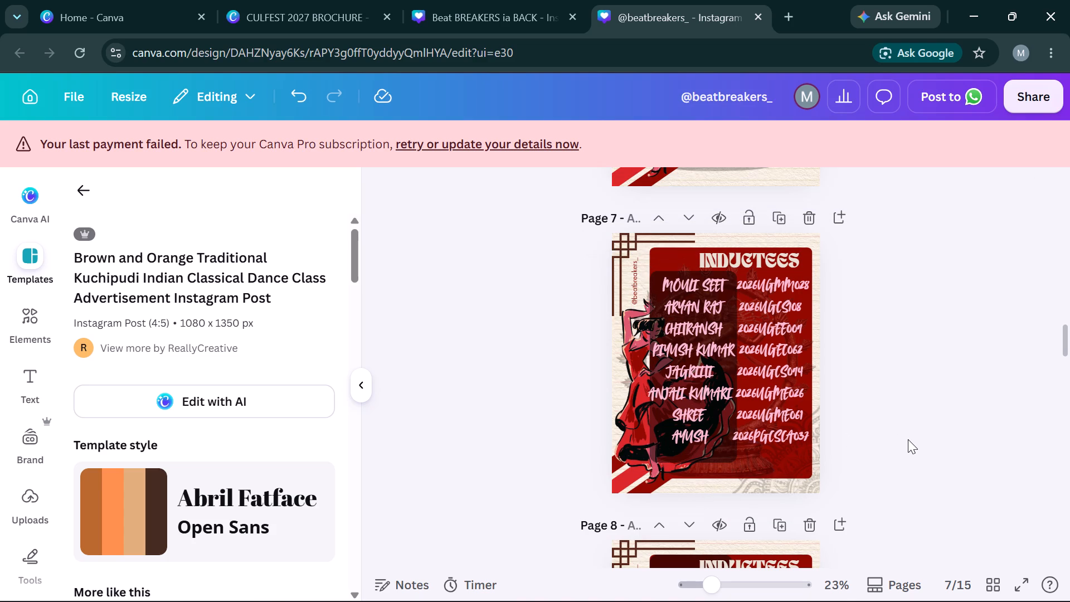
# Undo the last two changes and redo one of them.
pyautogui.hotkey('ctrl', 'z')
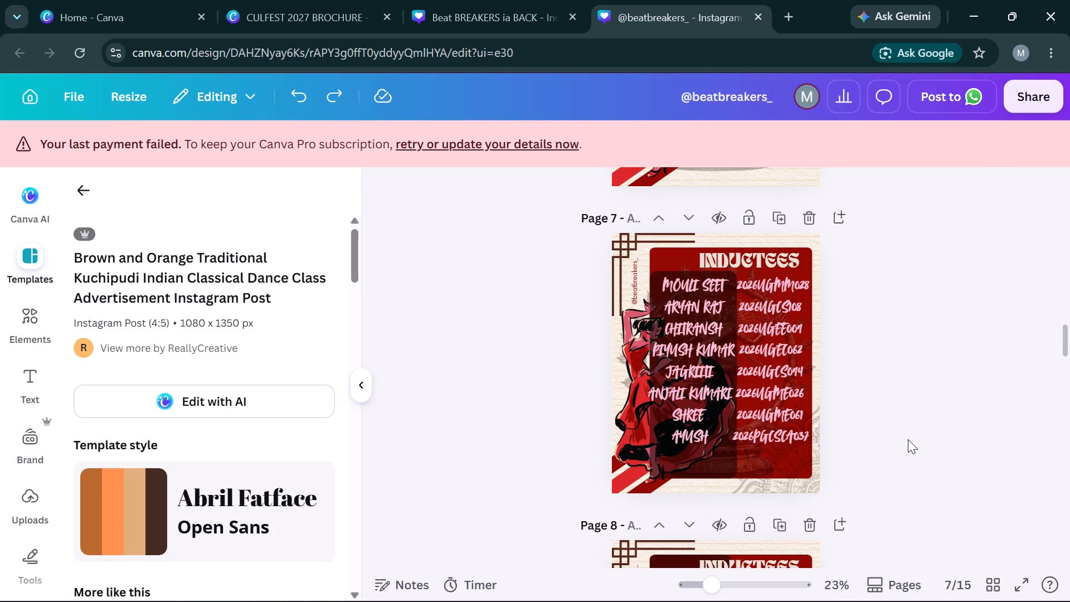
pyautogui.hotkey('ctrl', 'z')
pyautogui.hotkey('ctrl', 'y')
# Stretch page 7's dark overlay behind the names up to the red panel's top edge, about 1,200 px high.
pyautogui.click(719, 459)
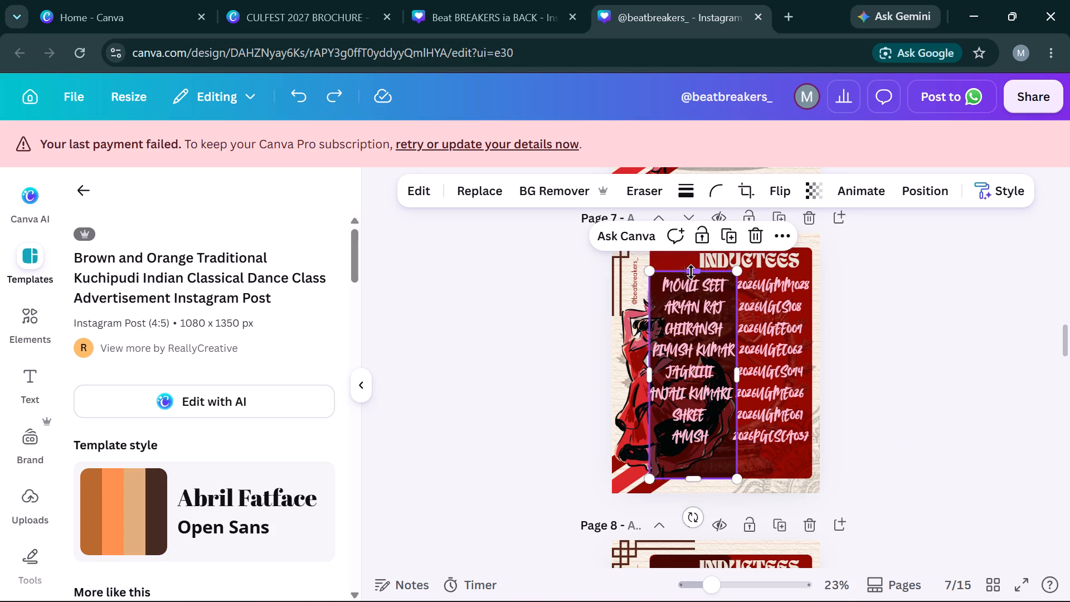
pyautogui.moveTo(694, 272); pyautogui.dragTo(702, 250)
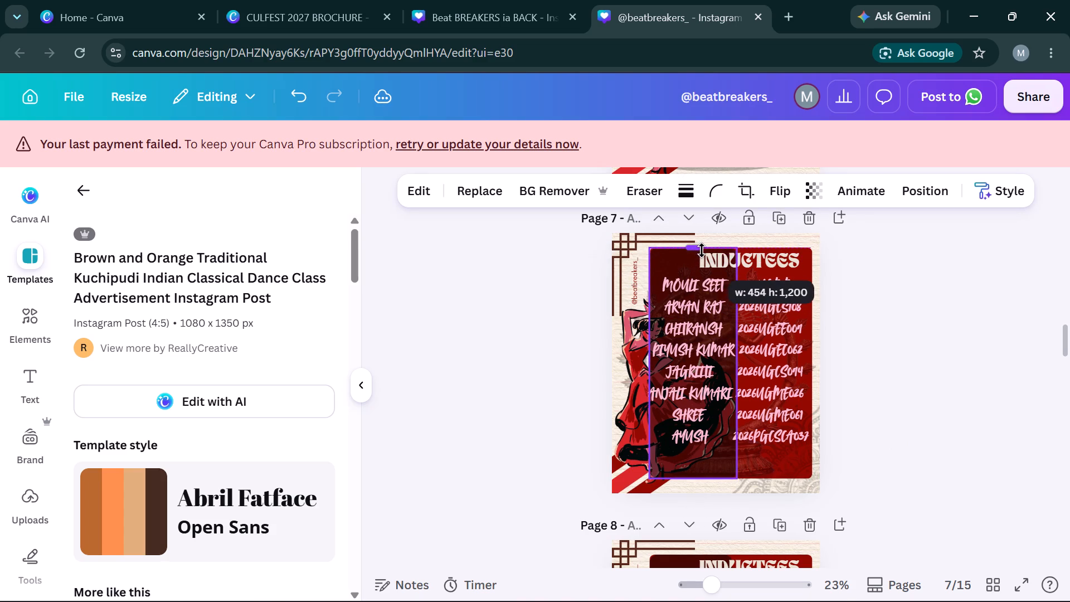
pyautogui.moveTo(702, 250); pyautogui.dragTo(700, 252)
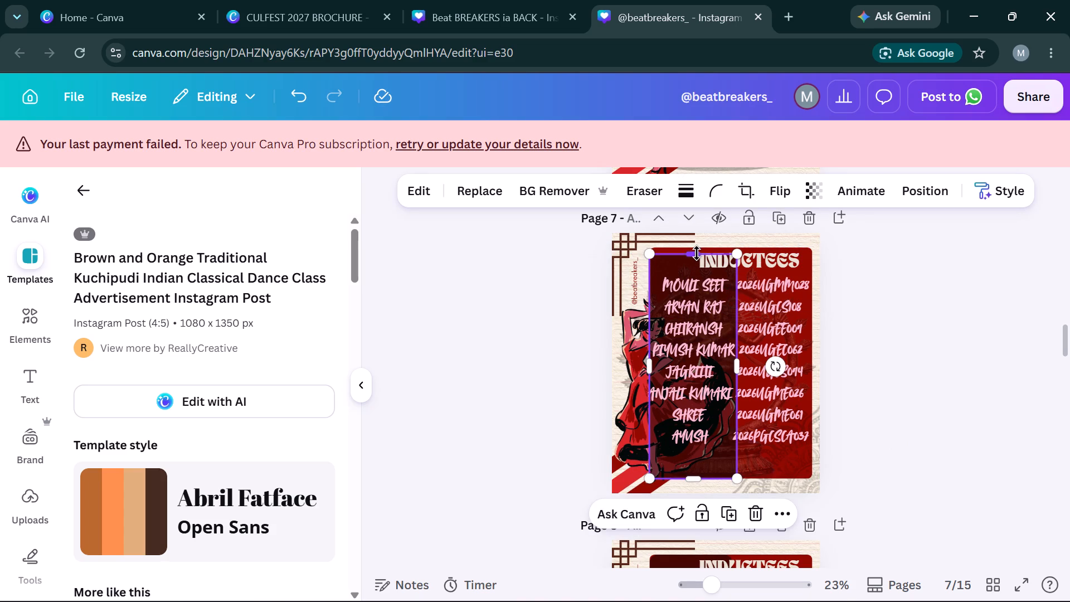
pyautogui.click(697, 254)
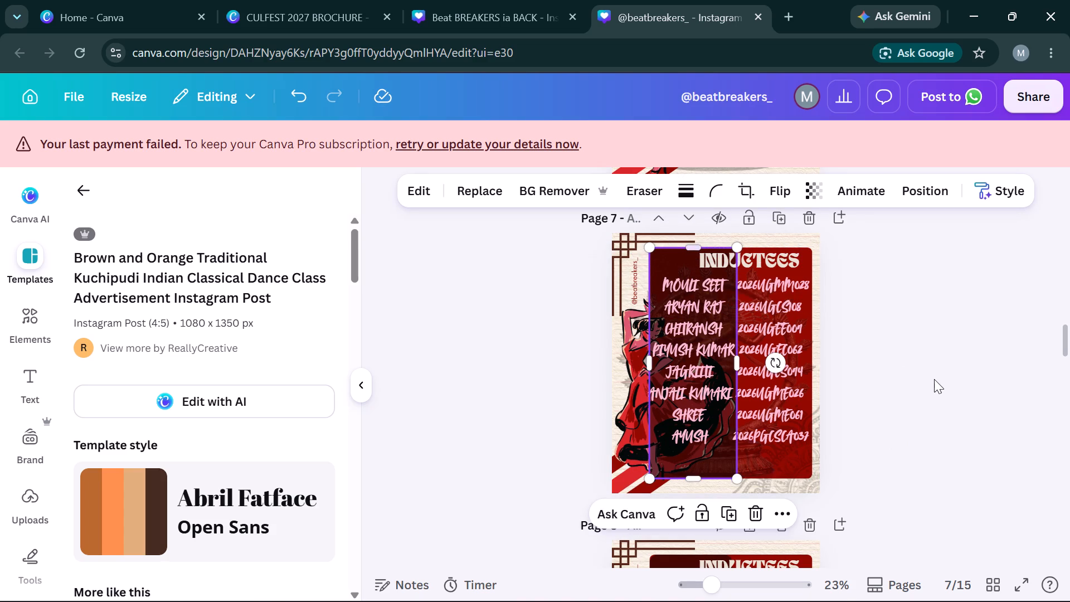
pyautogui.click(936, 382)
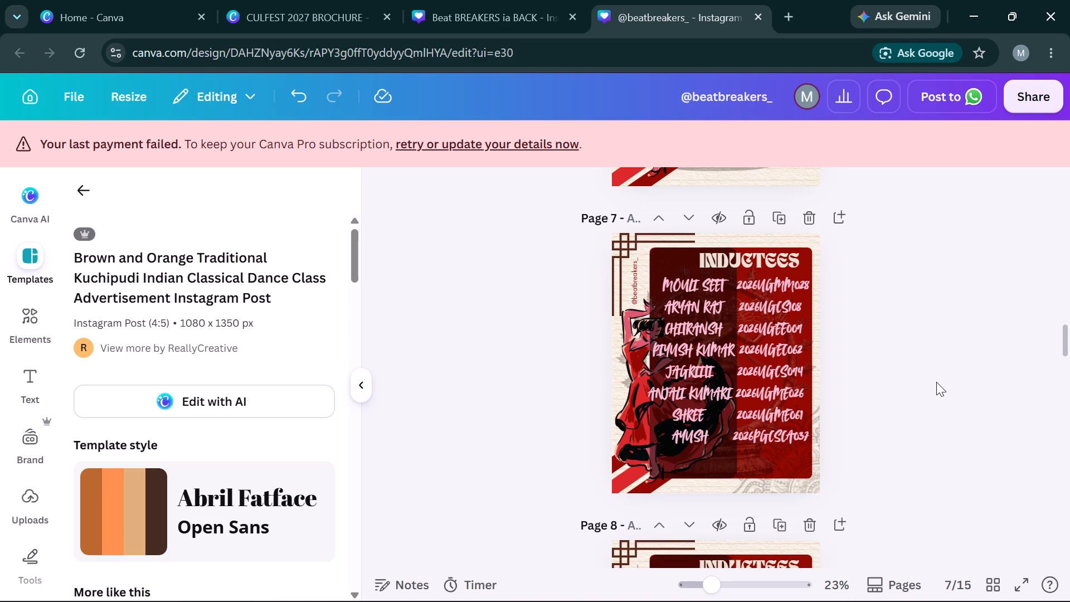
# Nudge the bottom ID entry in page 7's list slightly to the right.
pyautogui.click(781, 433)
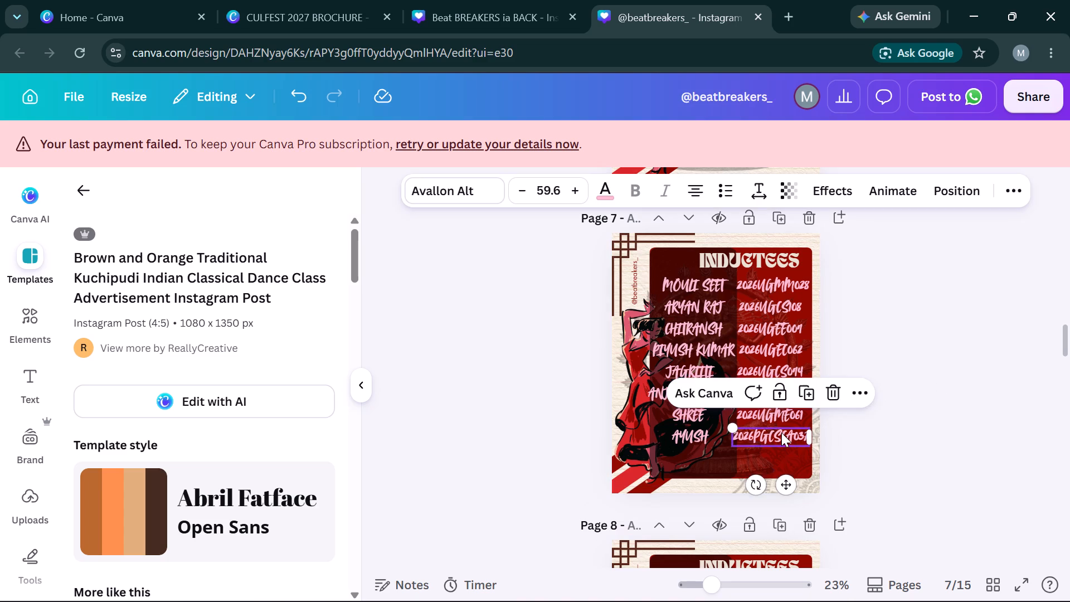
pyautogui.press('Right')
pyautogui.press('Right')
pyautogui.press('Right')
pyautogui.press('Right')
pyautogui.press('Right')
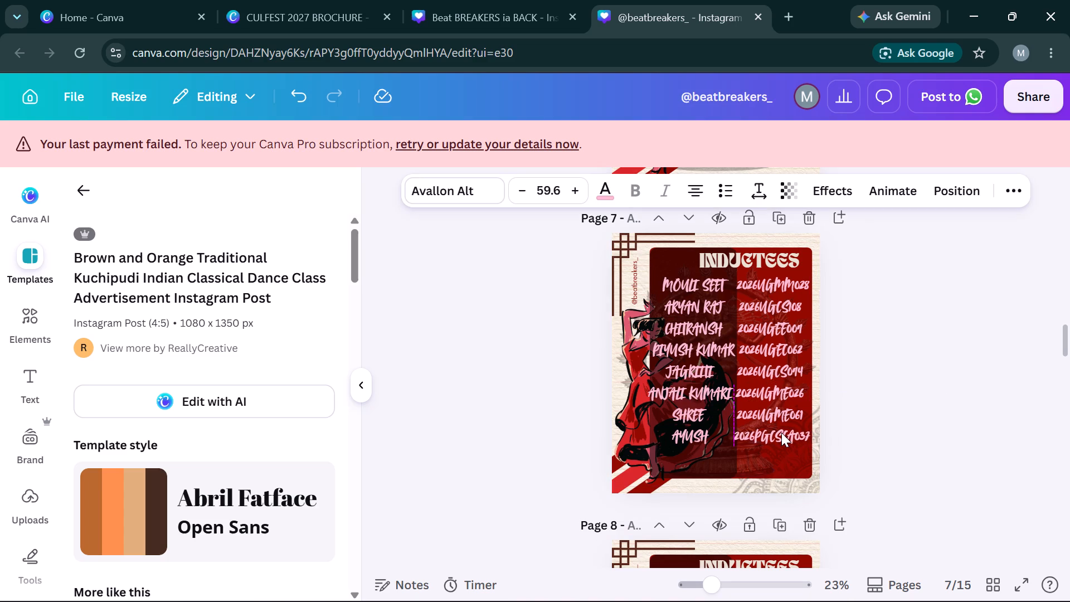
pyautogui.press('Right')
pyautogui.press('Right')
pyautogui.press('Right')
pyautogui.press('Right')
pyautogui.press('Right')
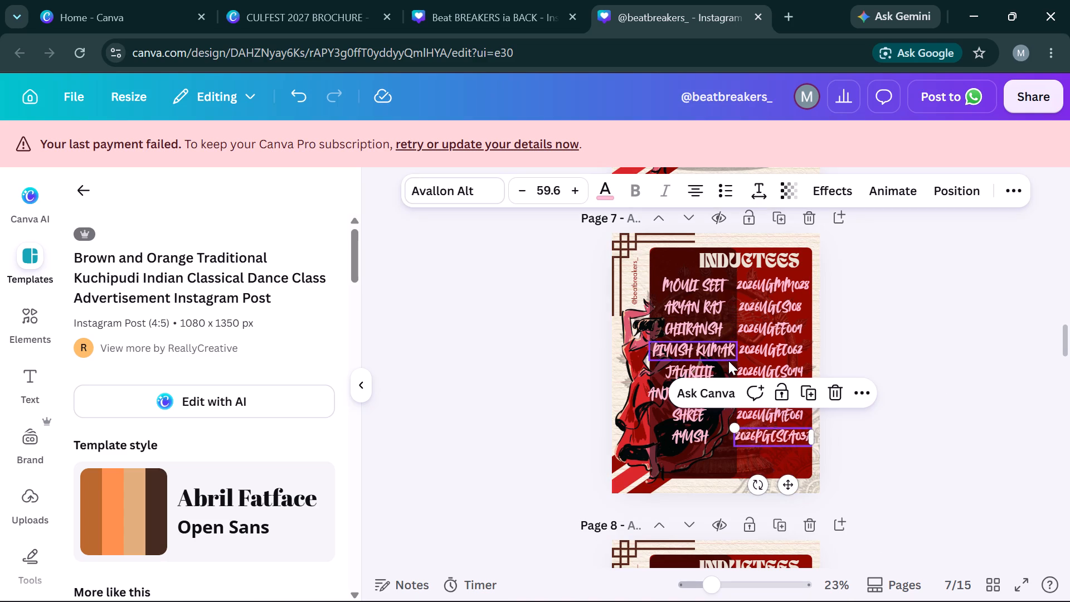
# Narrow page 7's dark overlay slightly by pulling in its right edge between the names and the ID entries.
pyautogui.click(732, 327)
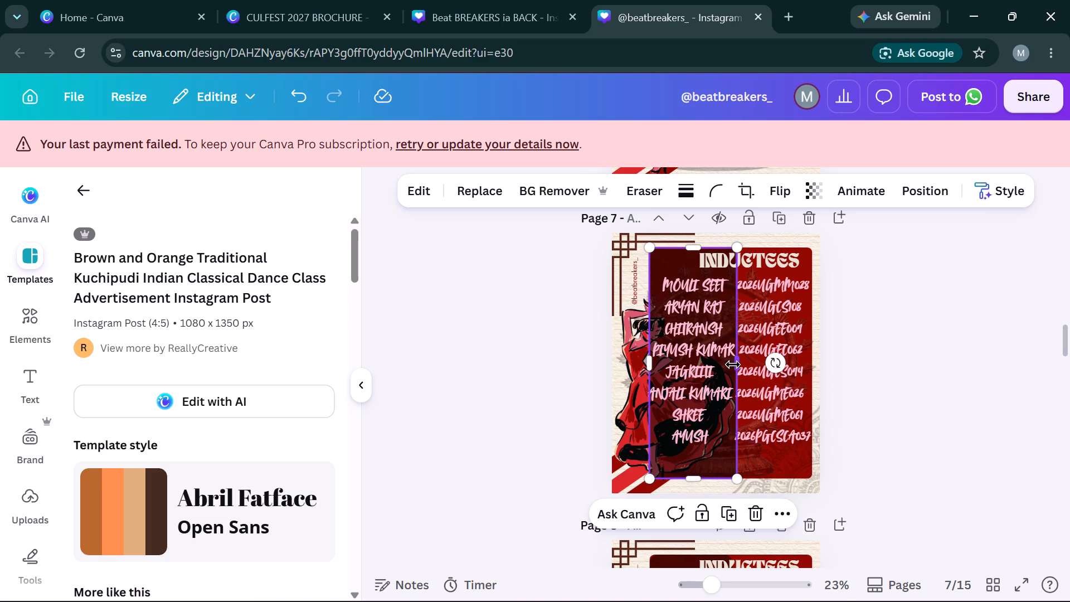
pyautogui.click(733, 365)
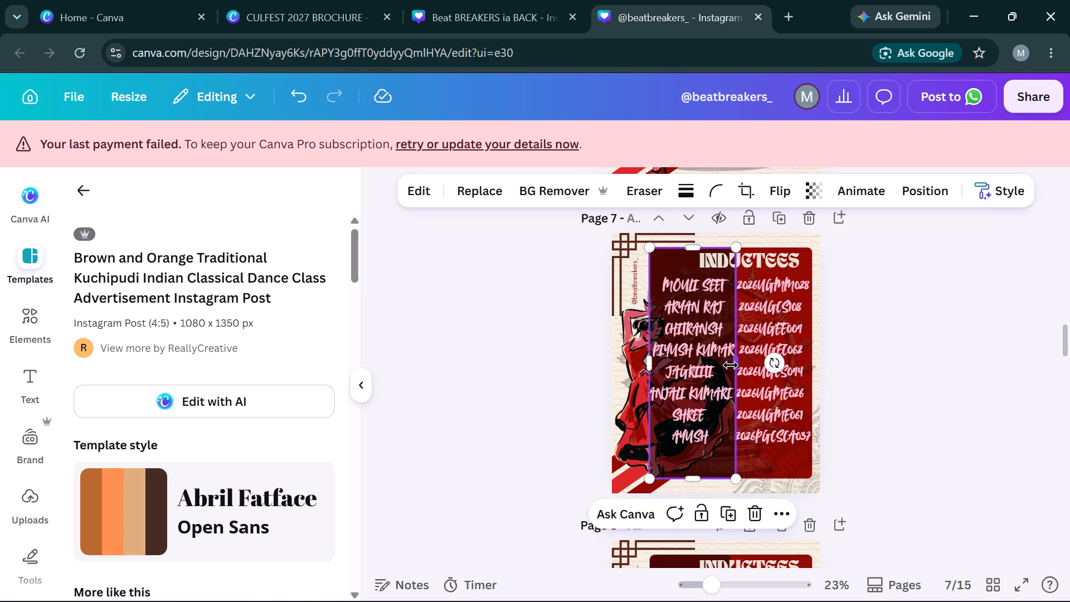
pyautogui.click(983, 390)
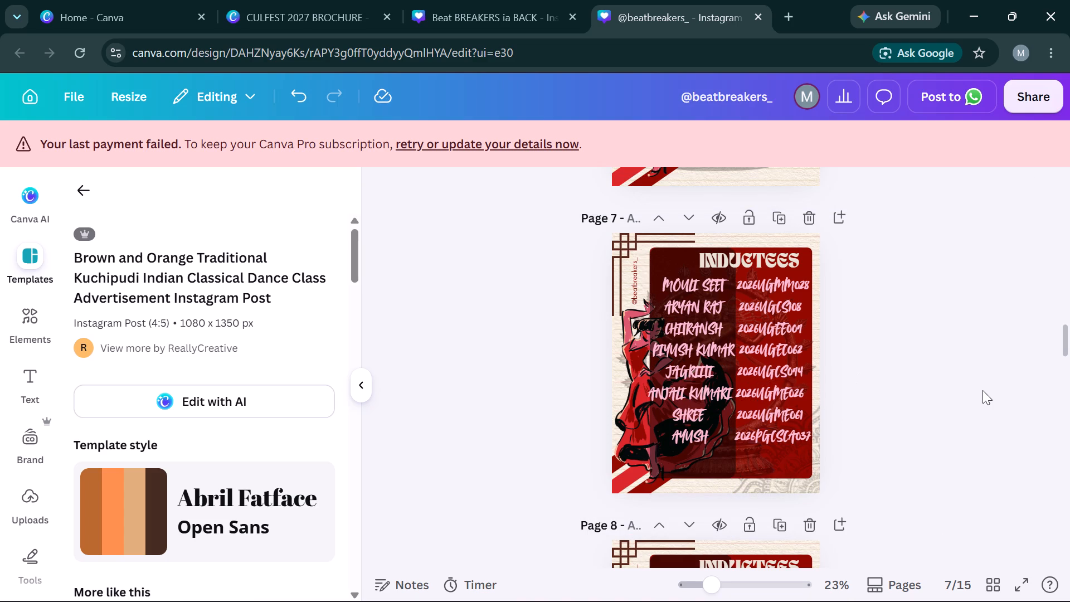
pyautogui.hscroll(1, 983, 390)
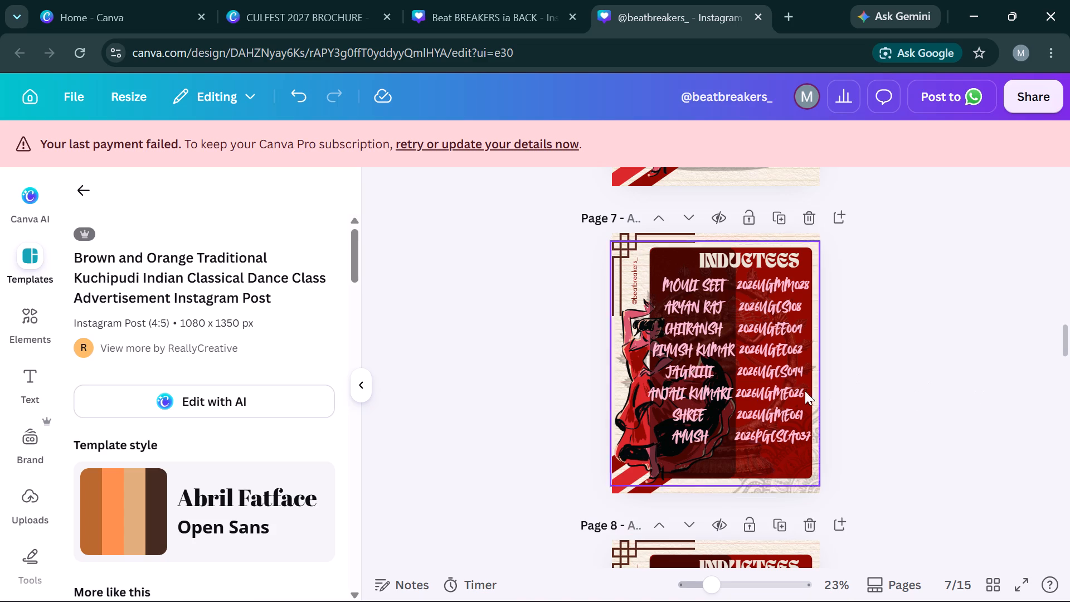
# Nudge the sixth name in page 7's list slightly to the right and deselect it.
pyautogui.click(699, 400)
pyautogui.press('Right')
pyautogui.press('Right')
pyautogui.press('Right')
pyautogui.press('Right')
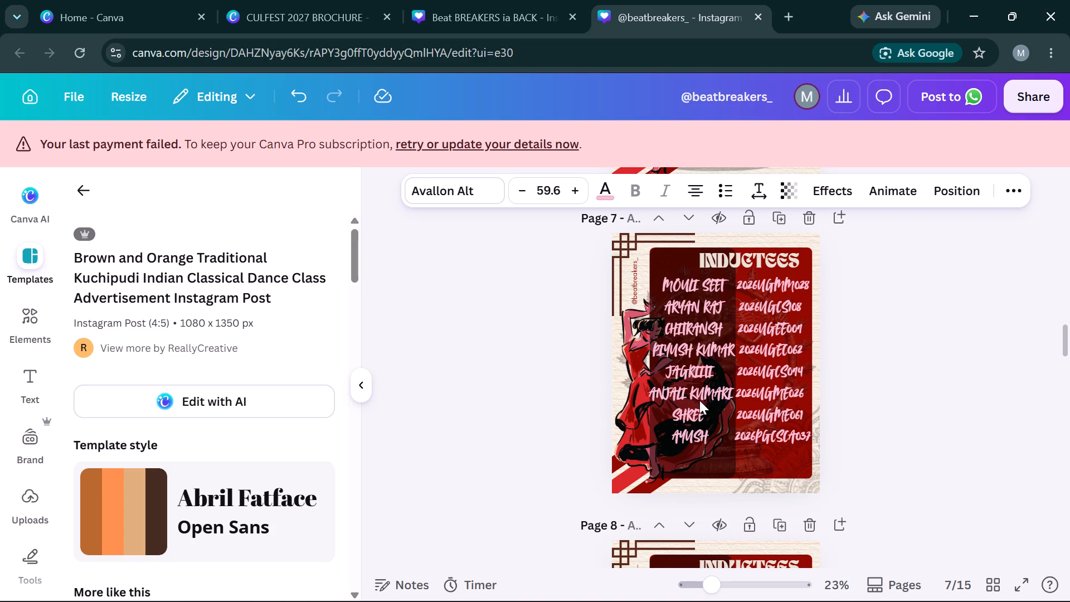
pyautogui.press('Right')
pyautogui.press('Right')
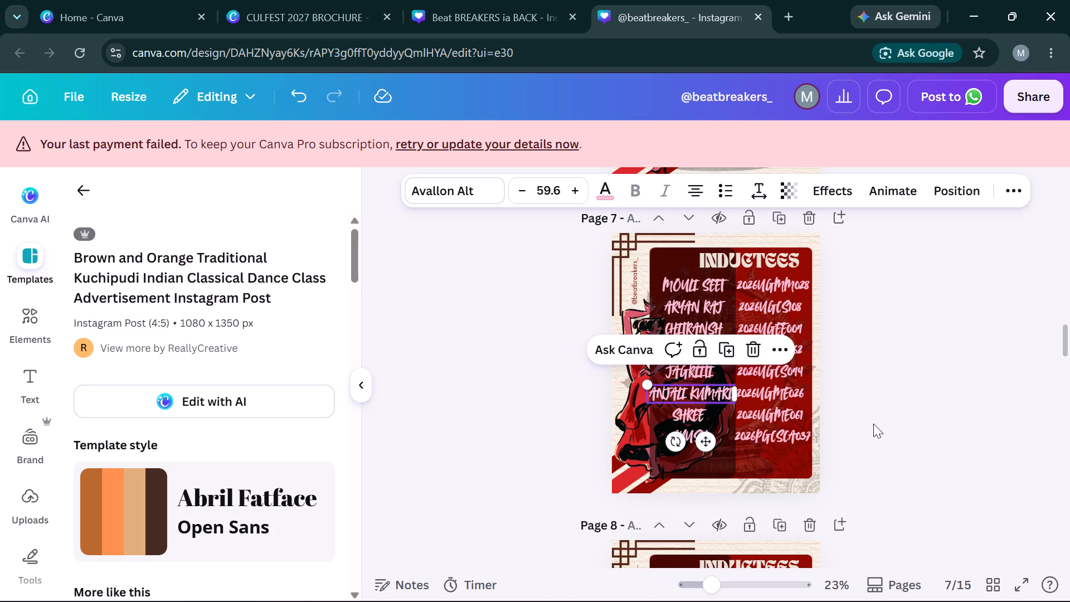
pyautogui.click(873, 424)
# Open the design's download settings and set the file type to PDF.
pyautogui.scroll(-2, 873, 424)
pyautogui.scroll(1, 873, 424)
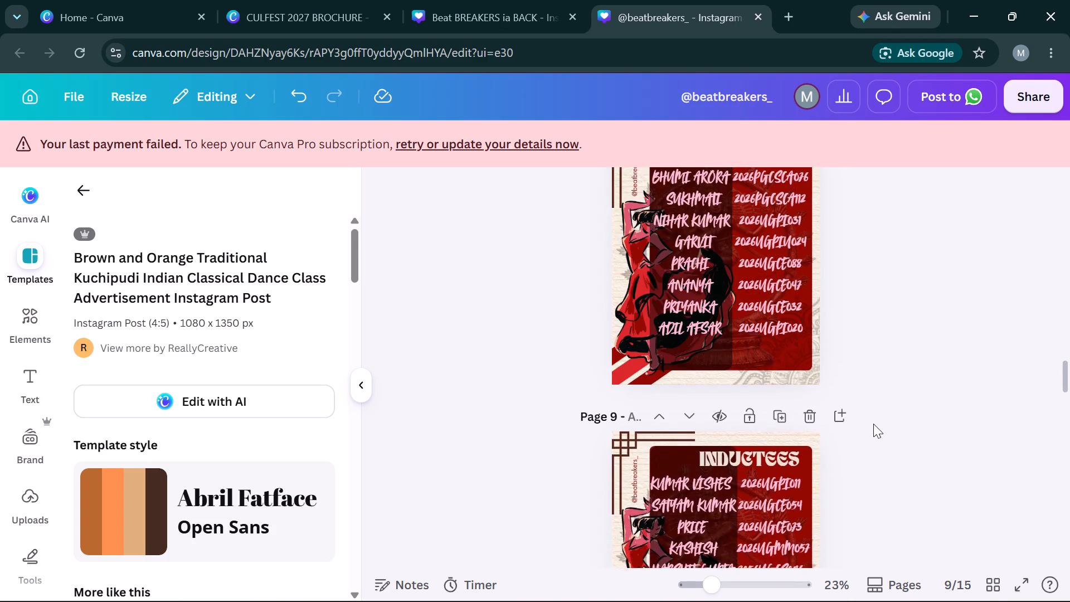
pyautogui.scroll(1, 873, 424)
pyautogui.scroll(-2, 873, 424)
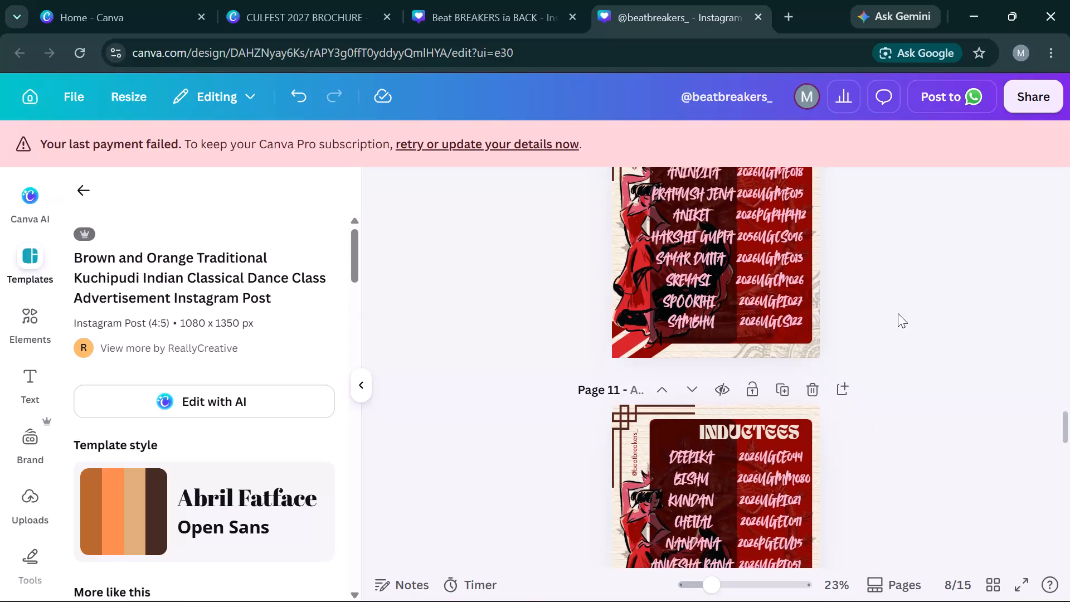
pyautogui.click(1024, 81)
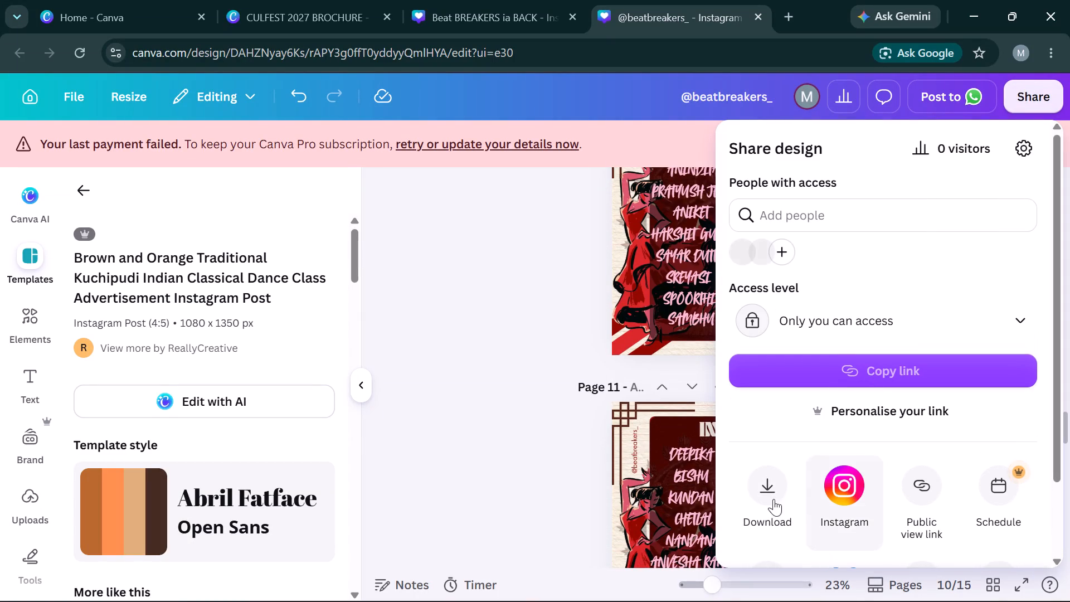
pyautogui.click(758, 491)
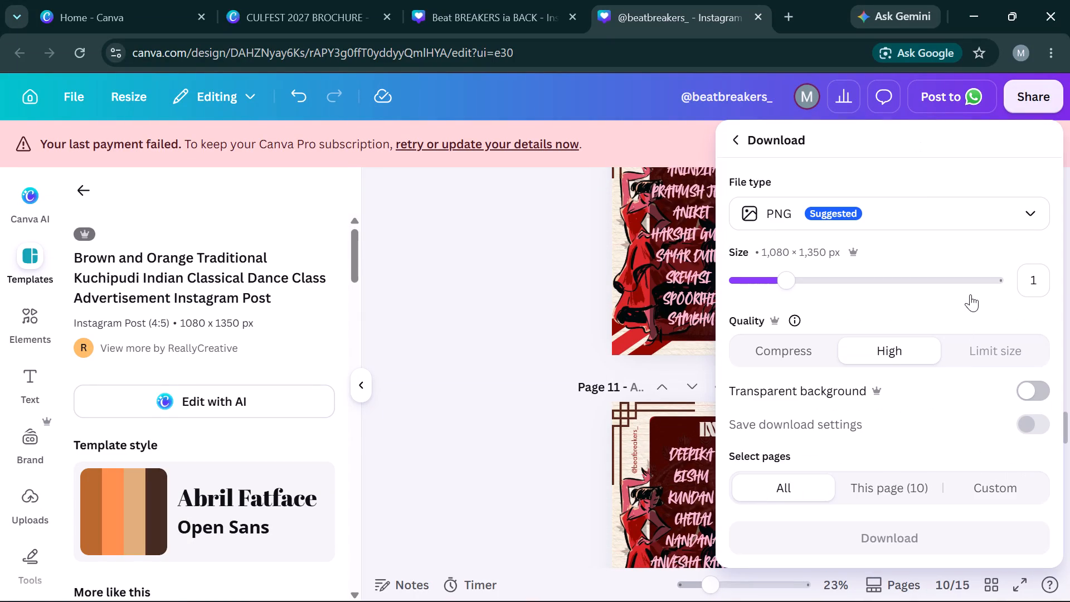
pyautogui.click(1033, 229)
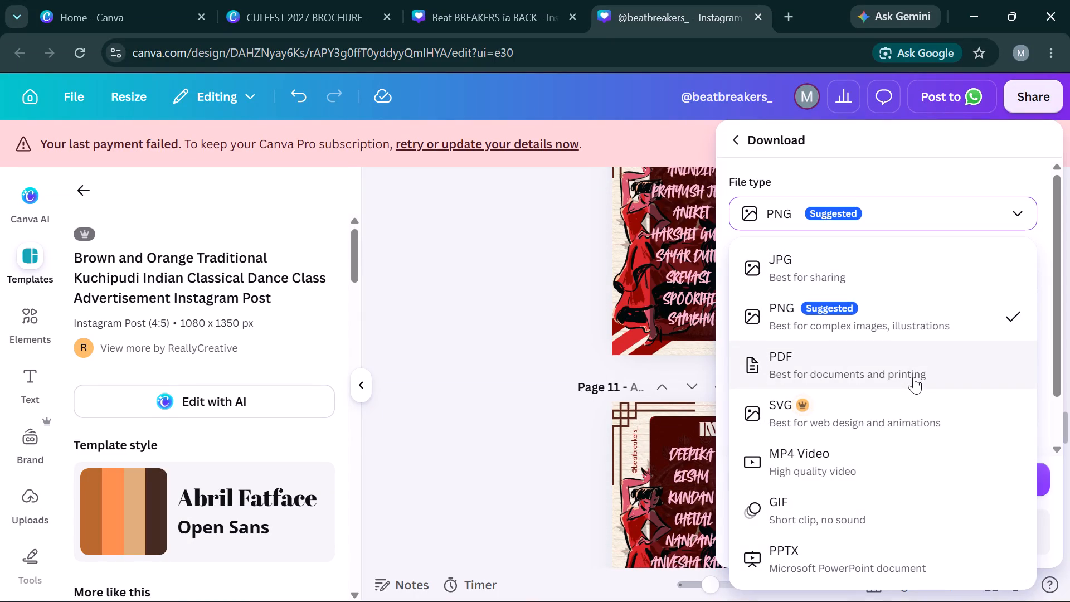
pyautogui.click(913, 377)
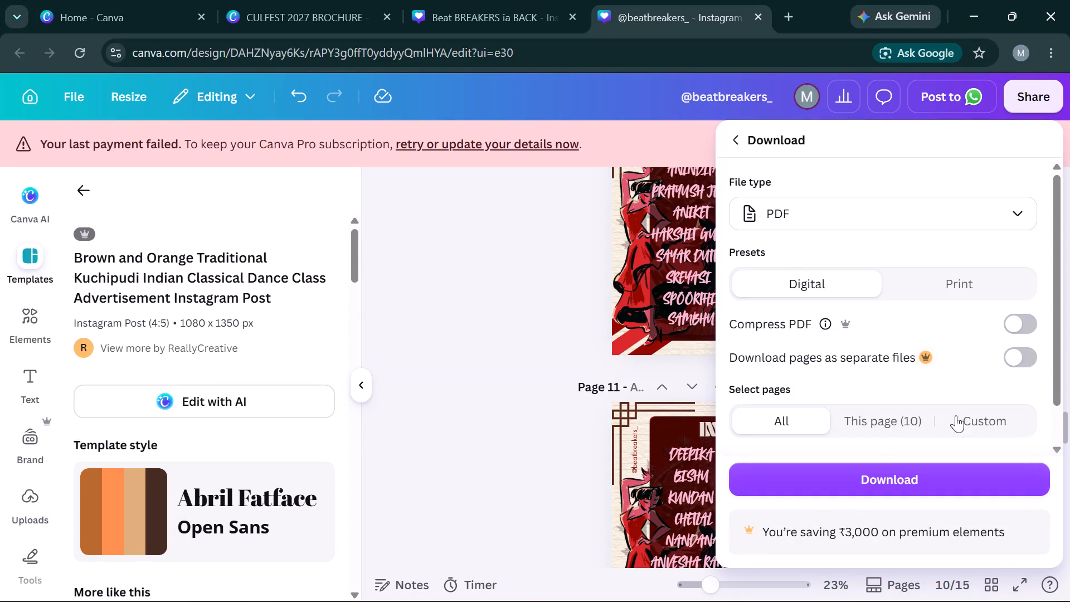
# Choose a custom page selection of pages 6–11 and download them as a PDF.
pyautogui.click(975, 430)
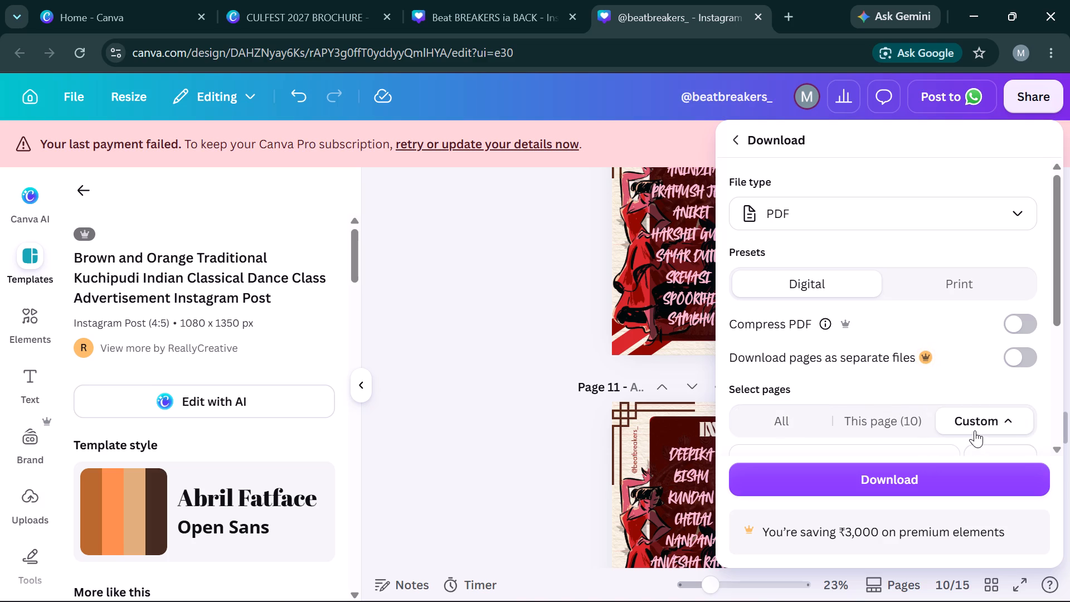
pyautogui.scroll(-2, 975, 430)
pyautogui.click(1011, 316)
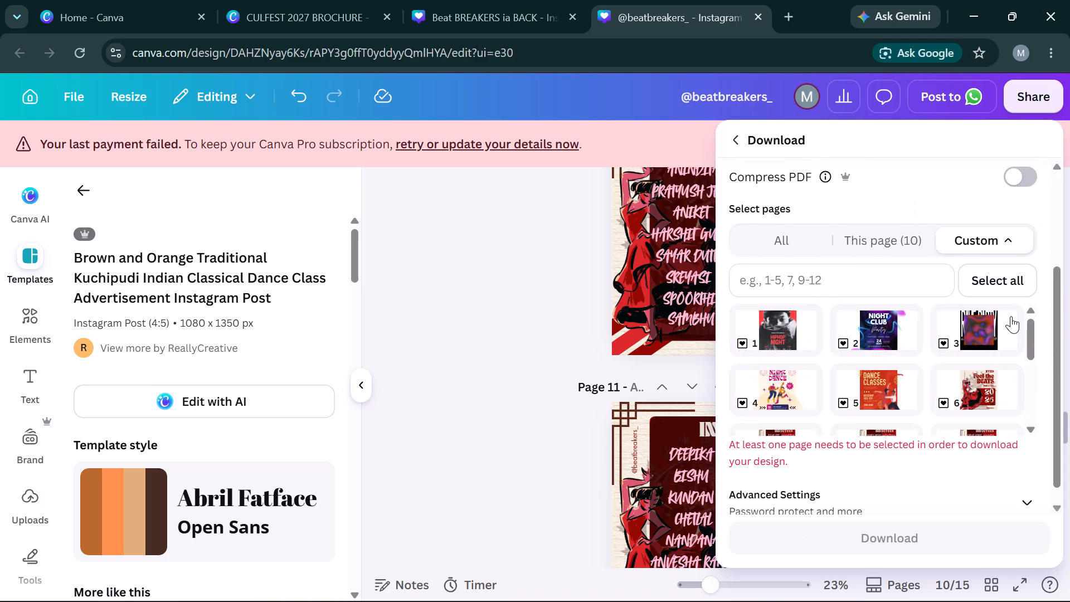
pyautogui.scroll(-1, 1011, 316)
pyautogui.click(947, 343)
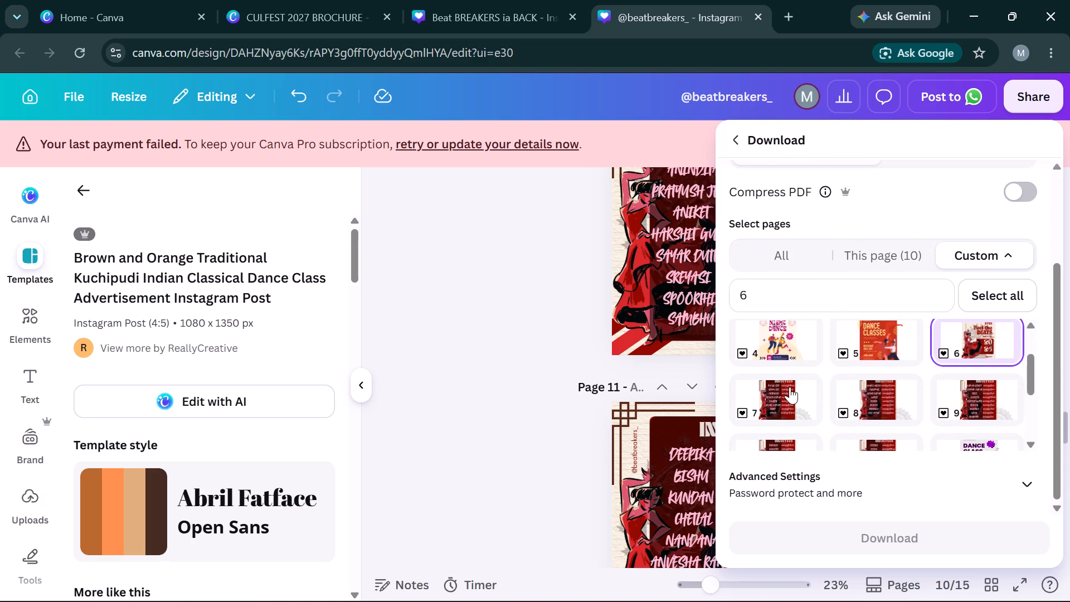
pyautogui.click(790, 387)
pyautogui.click(882, 410)
pyautogui.click(965, 412)
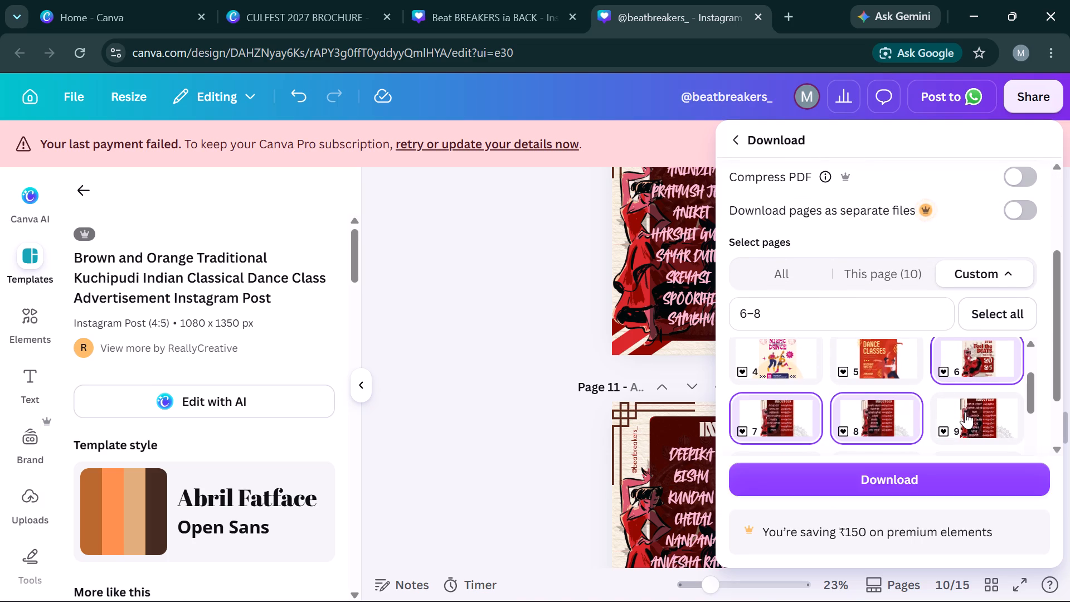
pyautogui.scroll(-1, 797, 443)
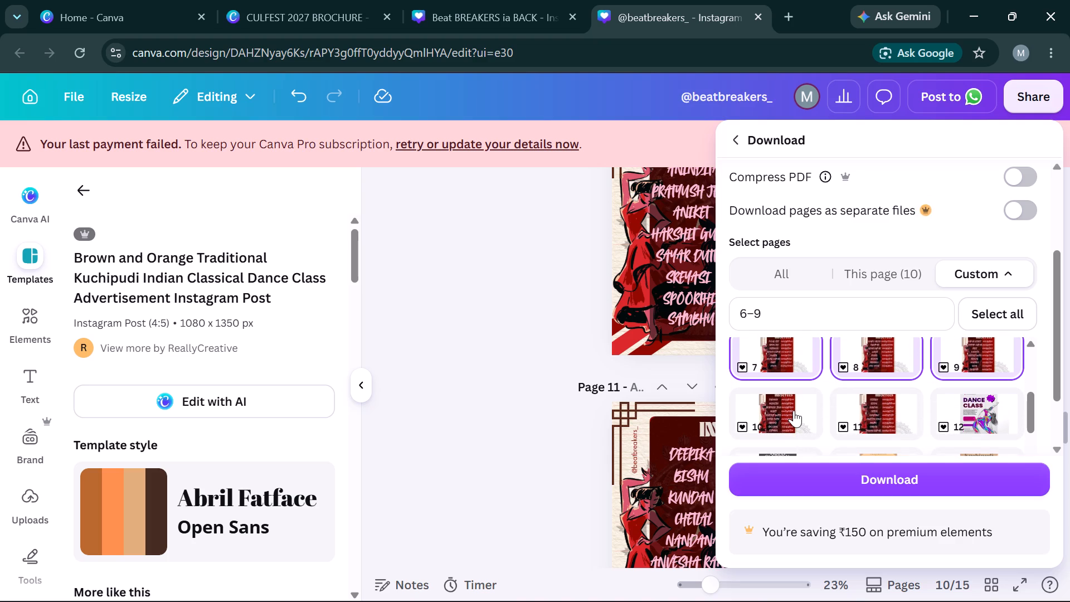
pyautogui.click(794, 410)
pyautogui.click(865, 406)
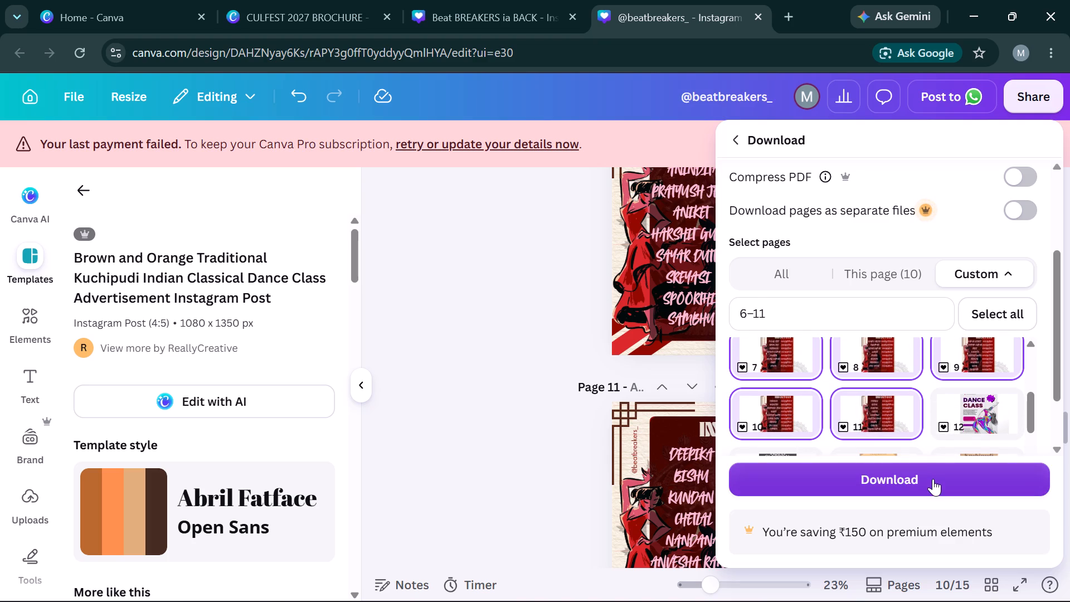
pyautogui.click(933, 479)
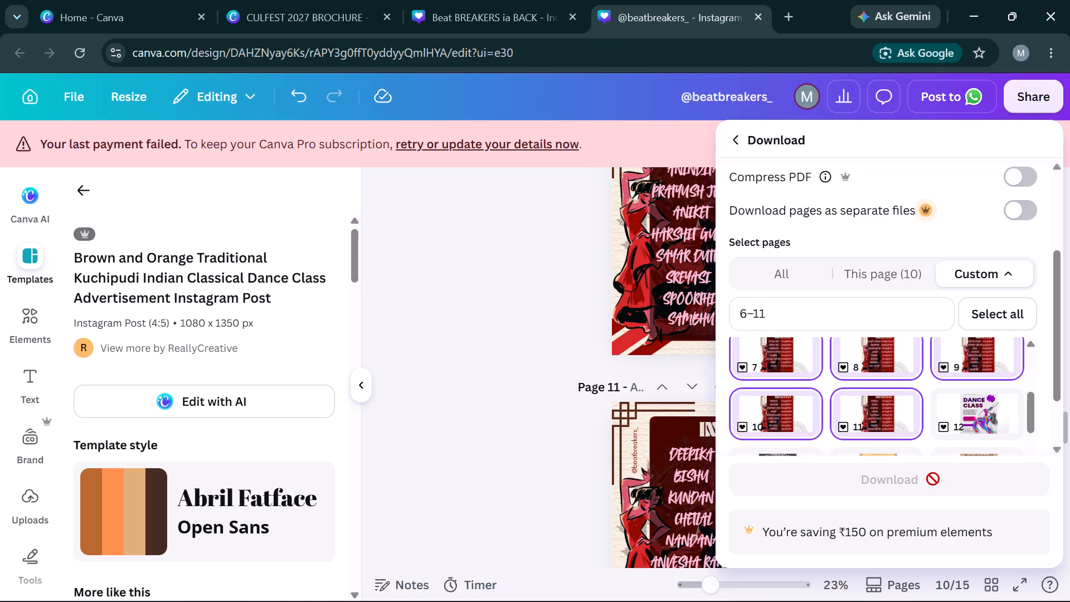
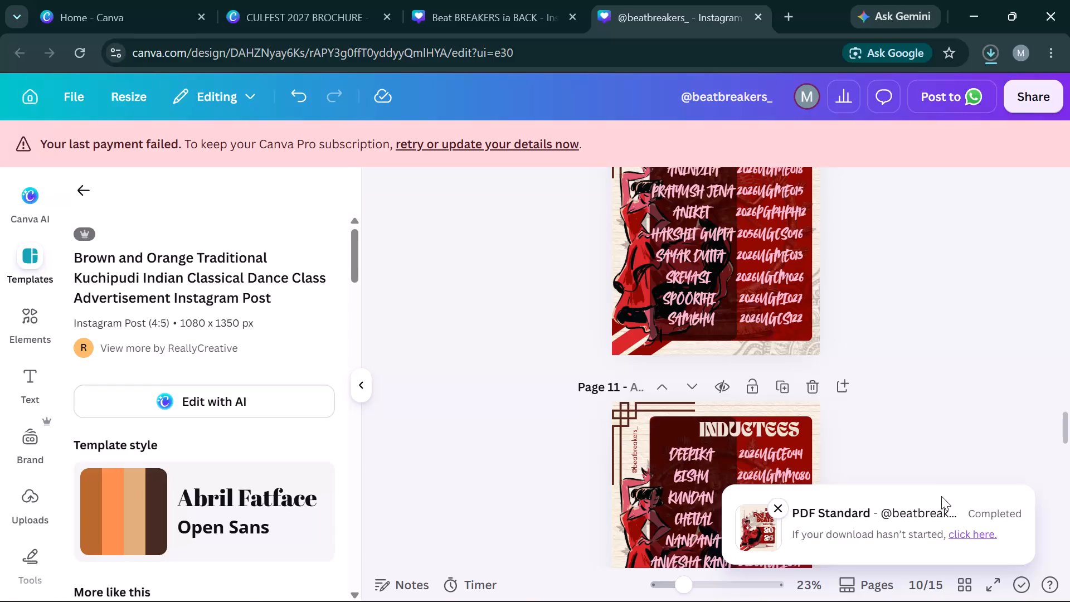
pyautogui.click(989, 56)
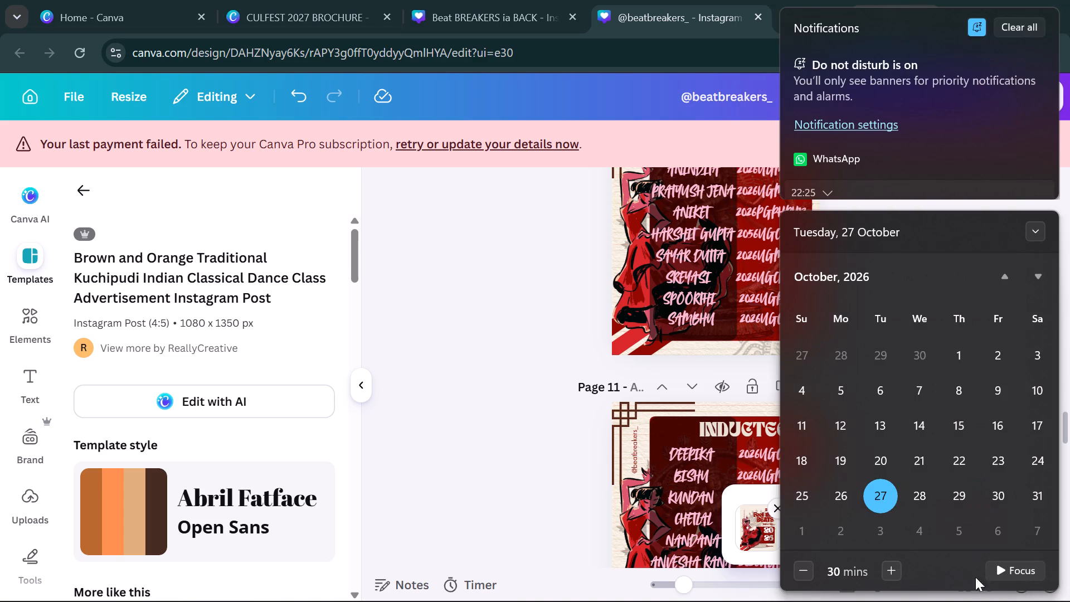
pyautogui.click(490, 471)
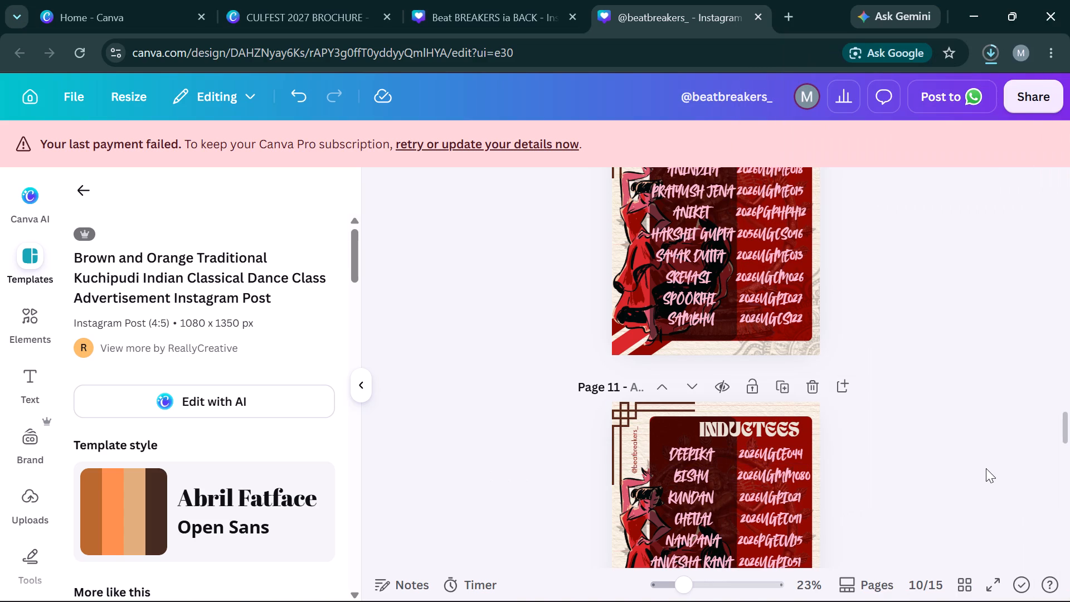